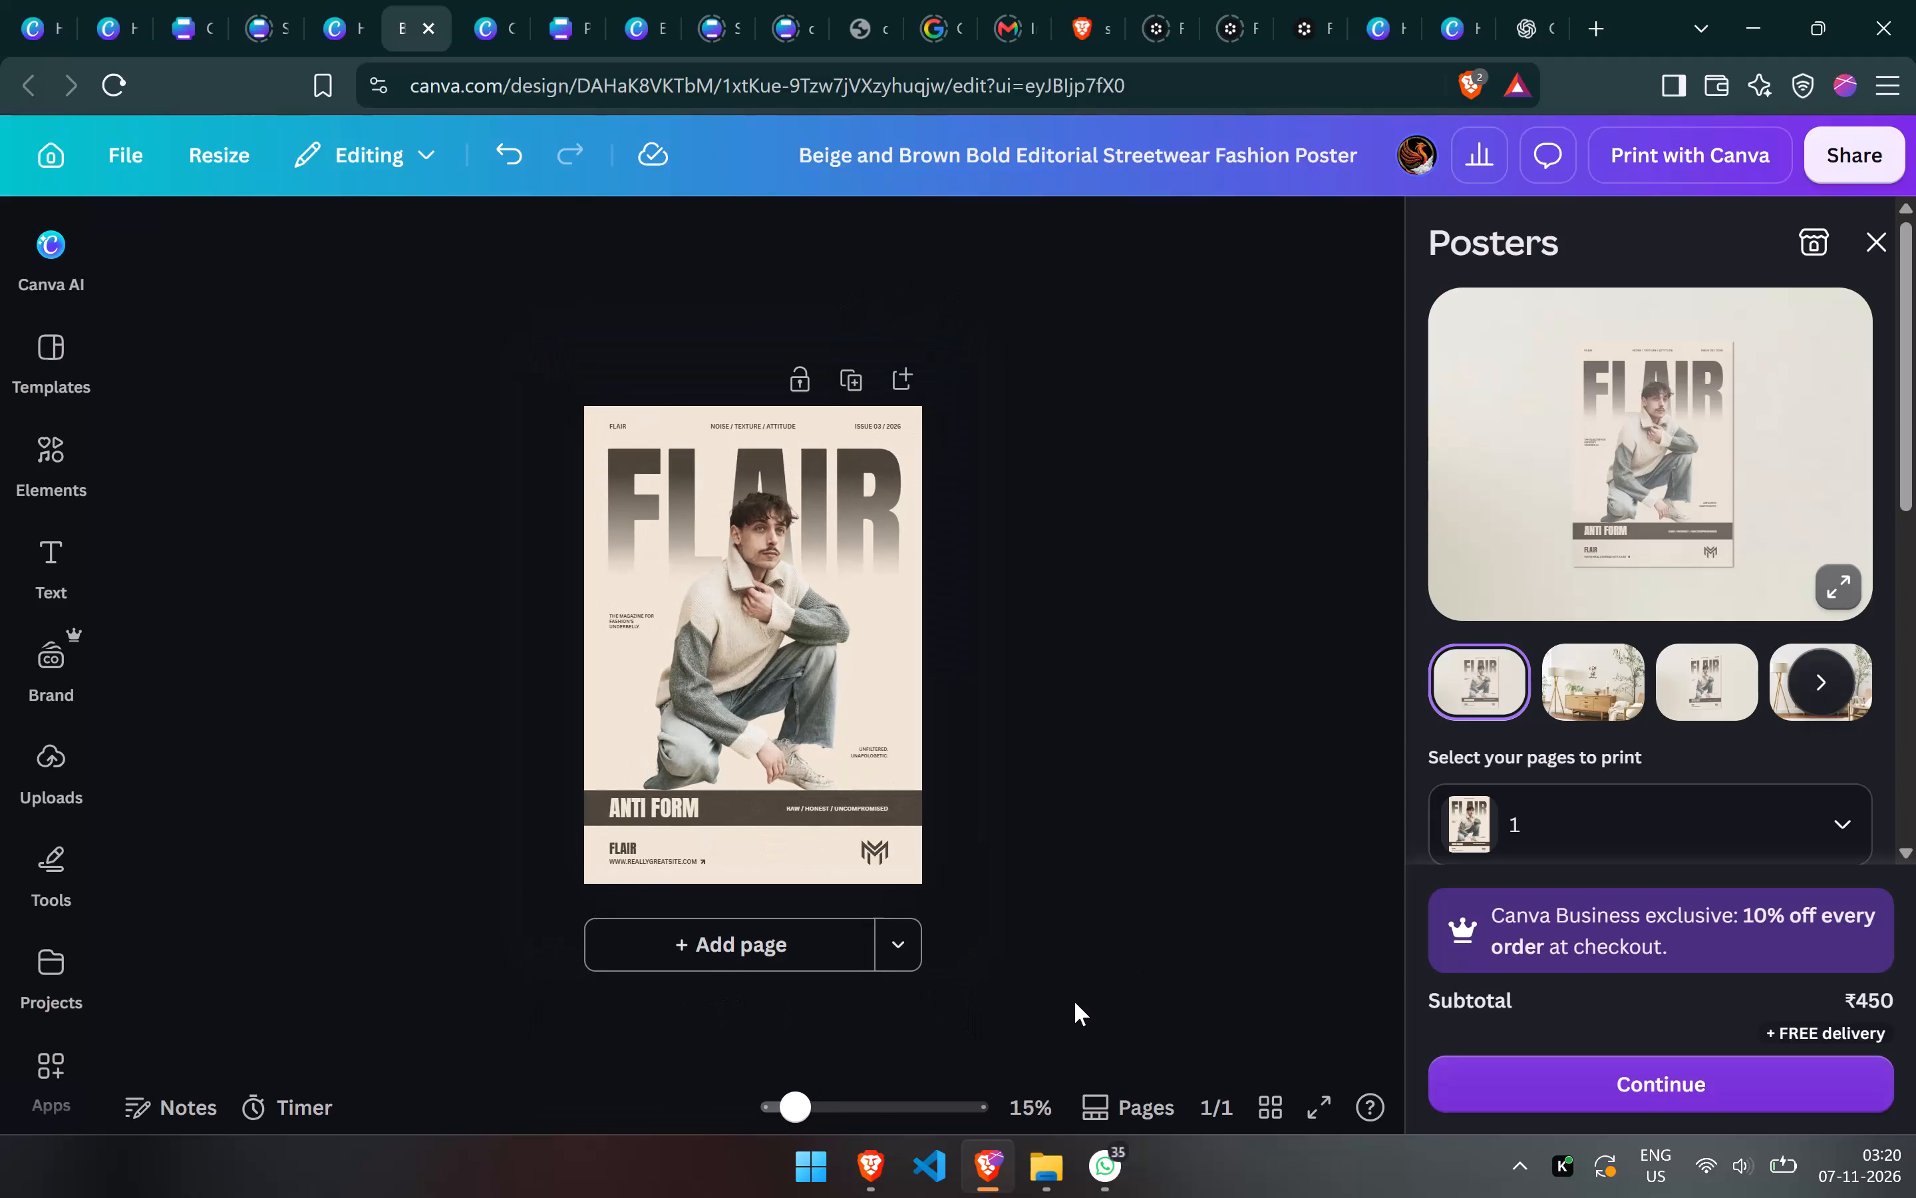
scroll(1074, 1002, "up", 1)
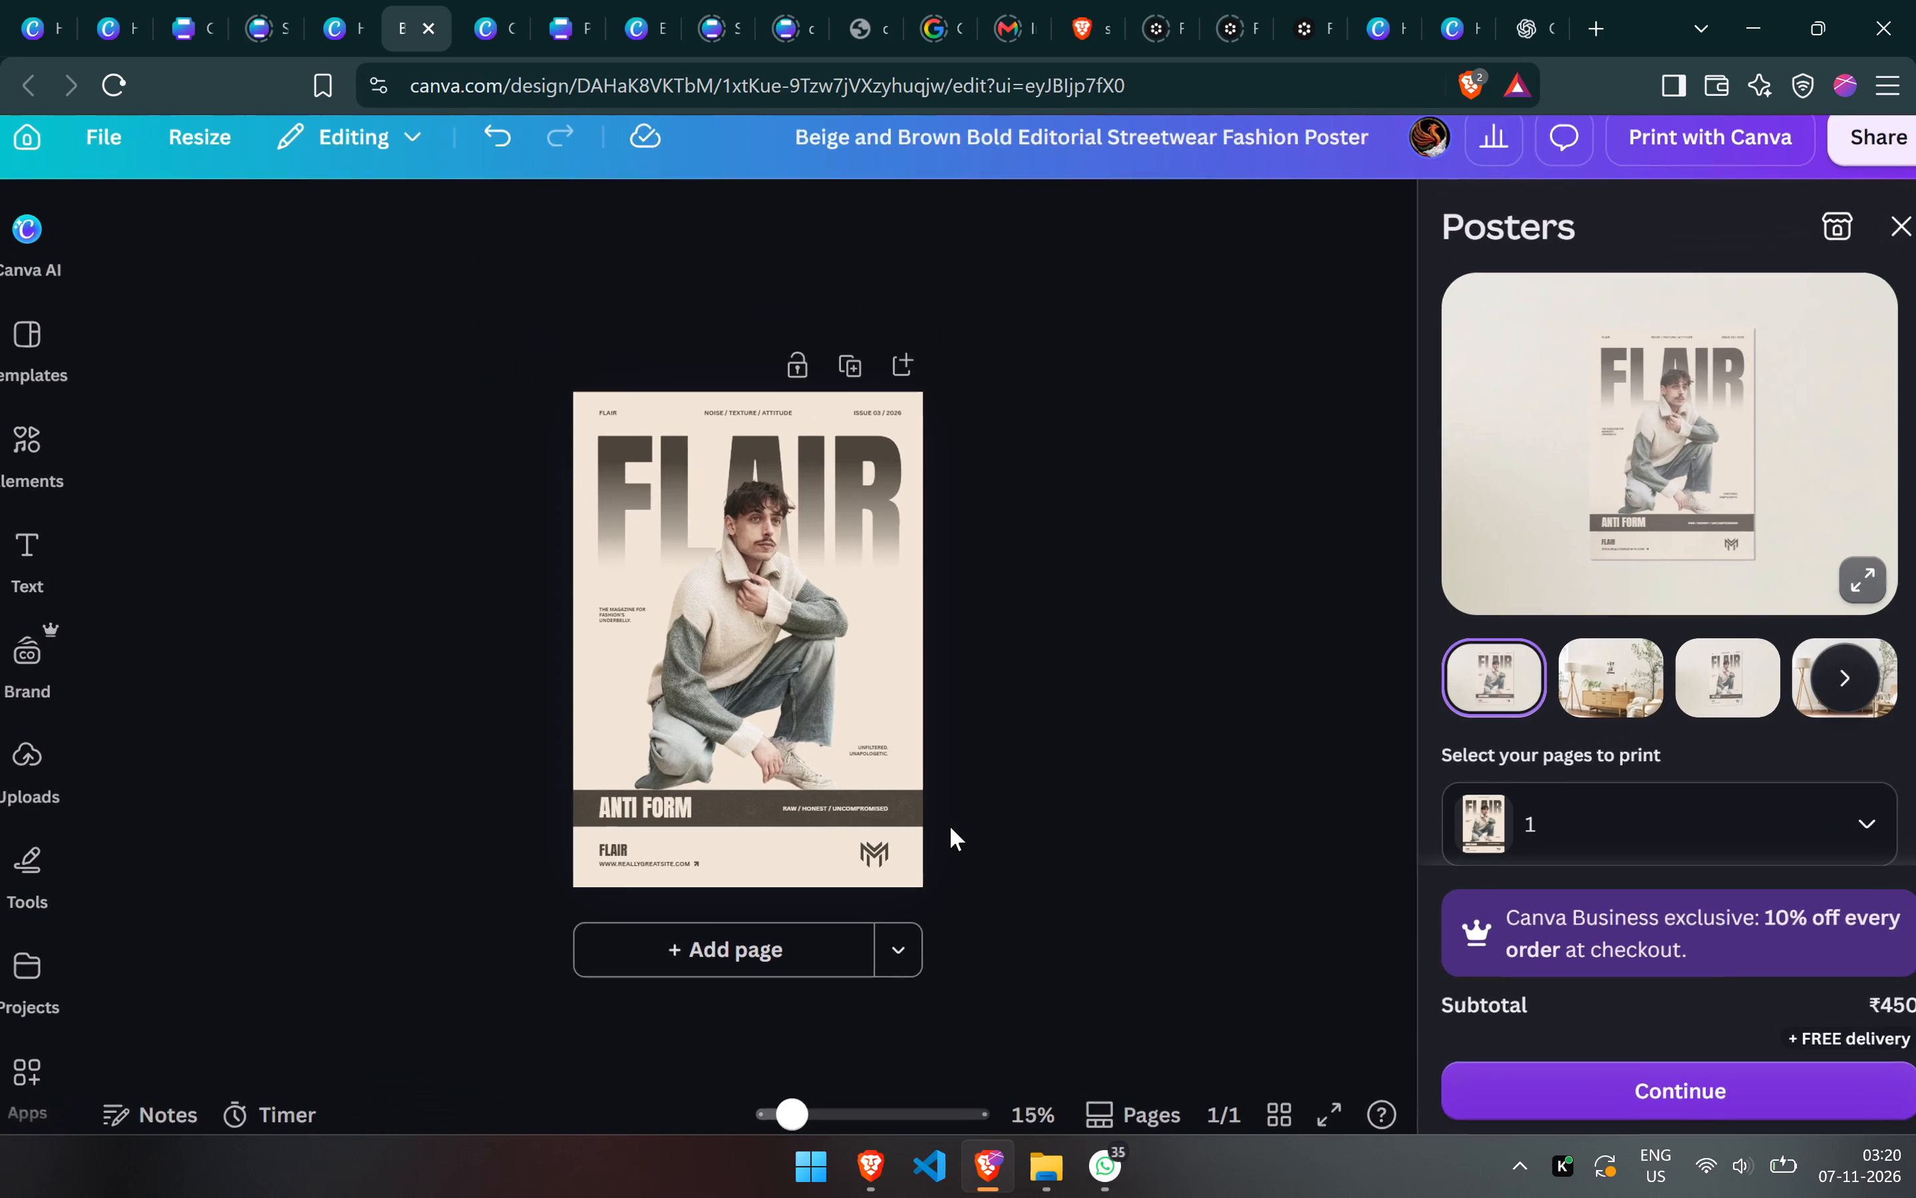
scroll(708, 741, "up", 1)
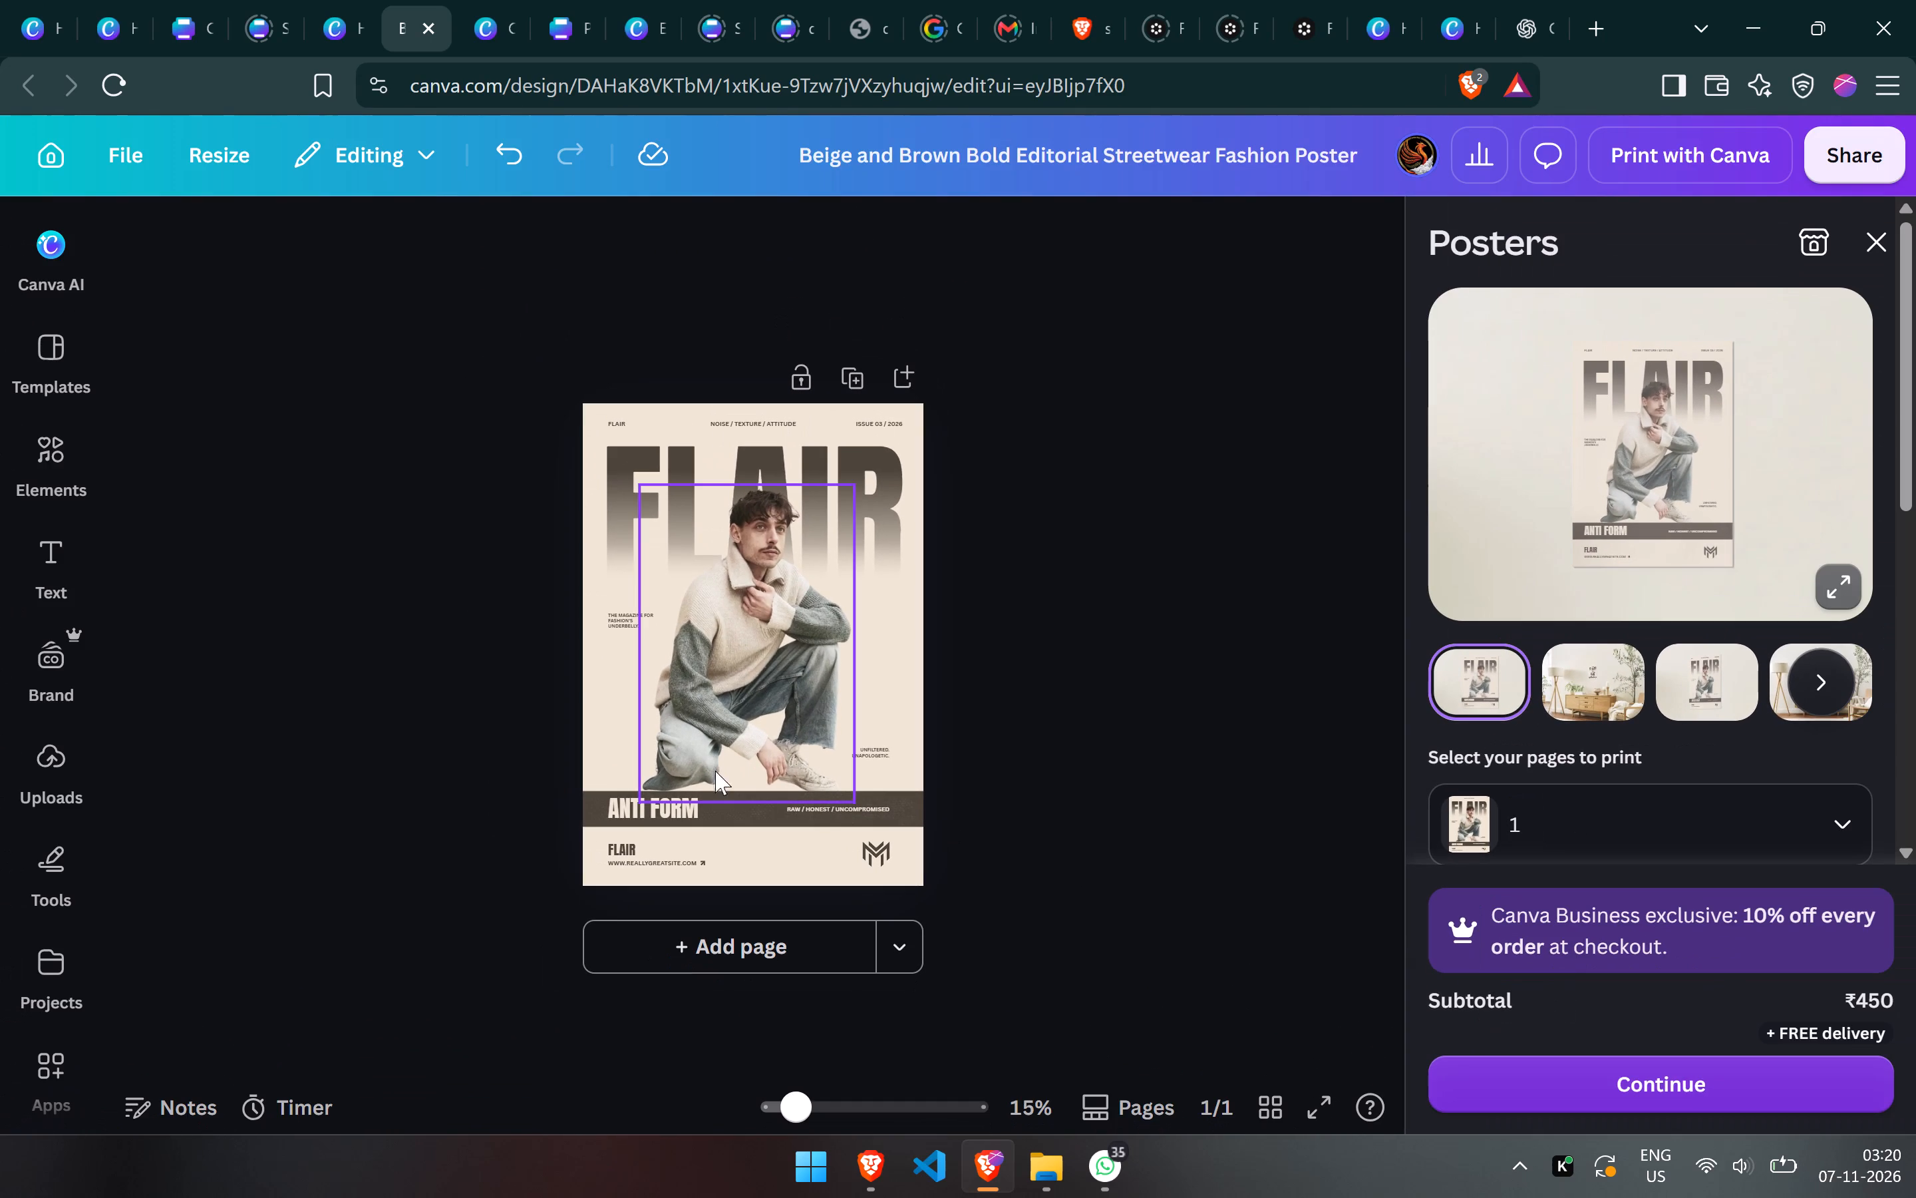
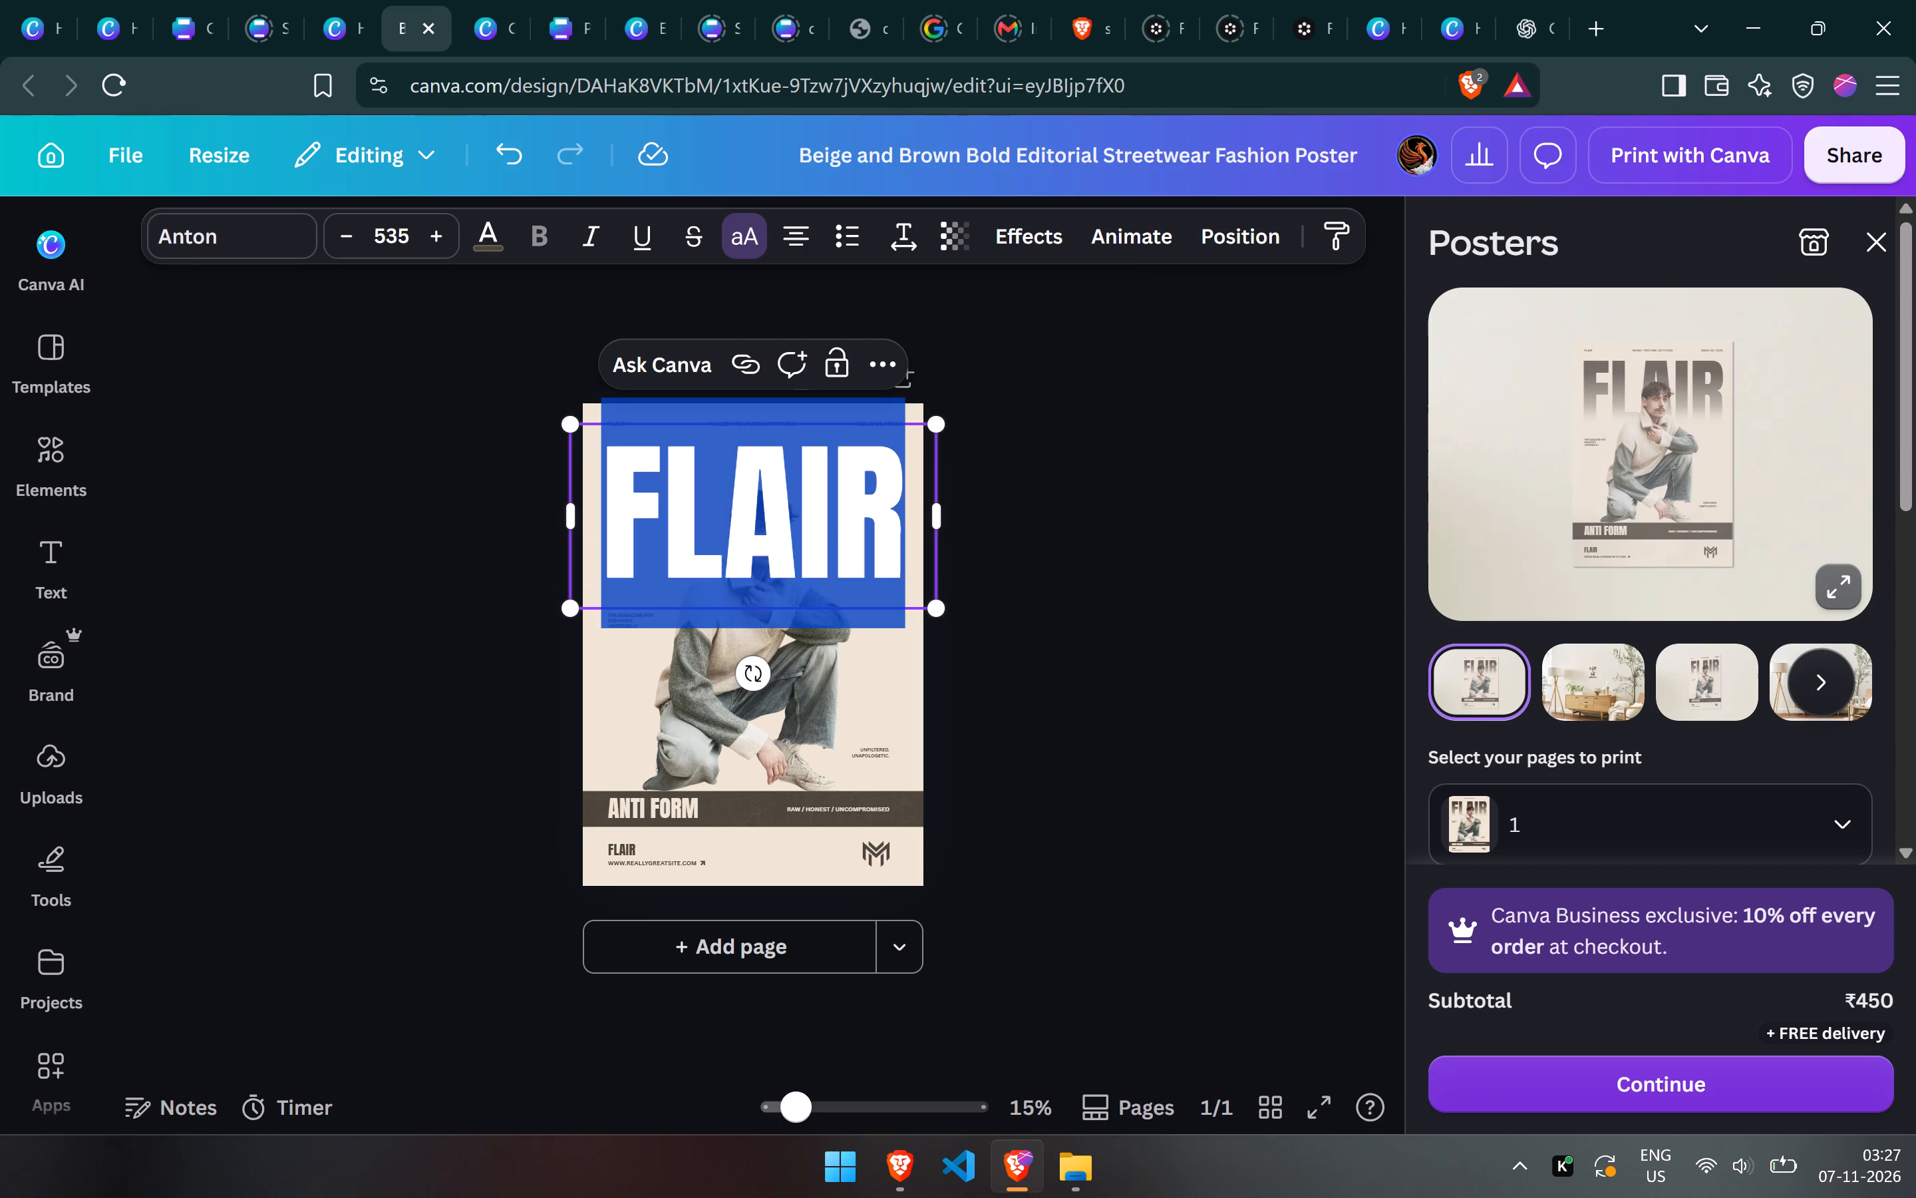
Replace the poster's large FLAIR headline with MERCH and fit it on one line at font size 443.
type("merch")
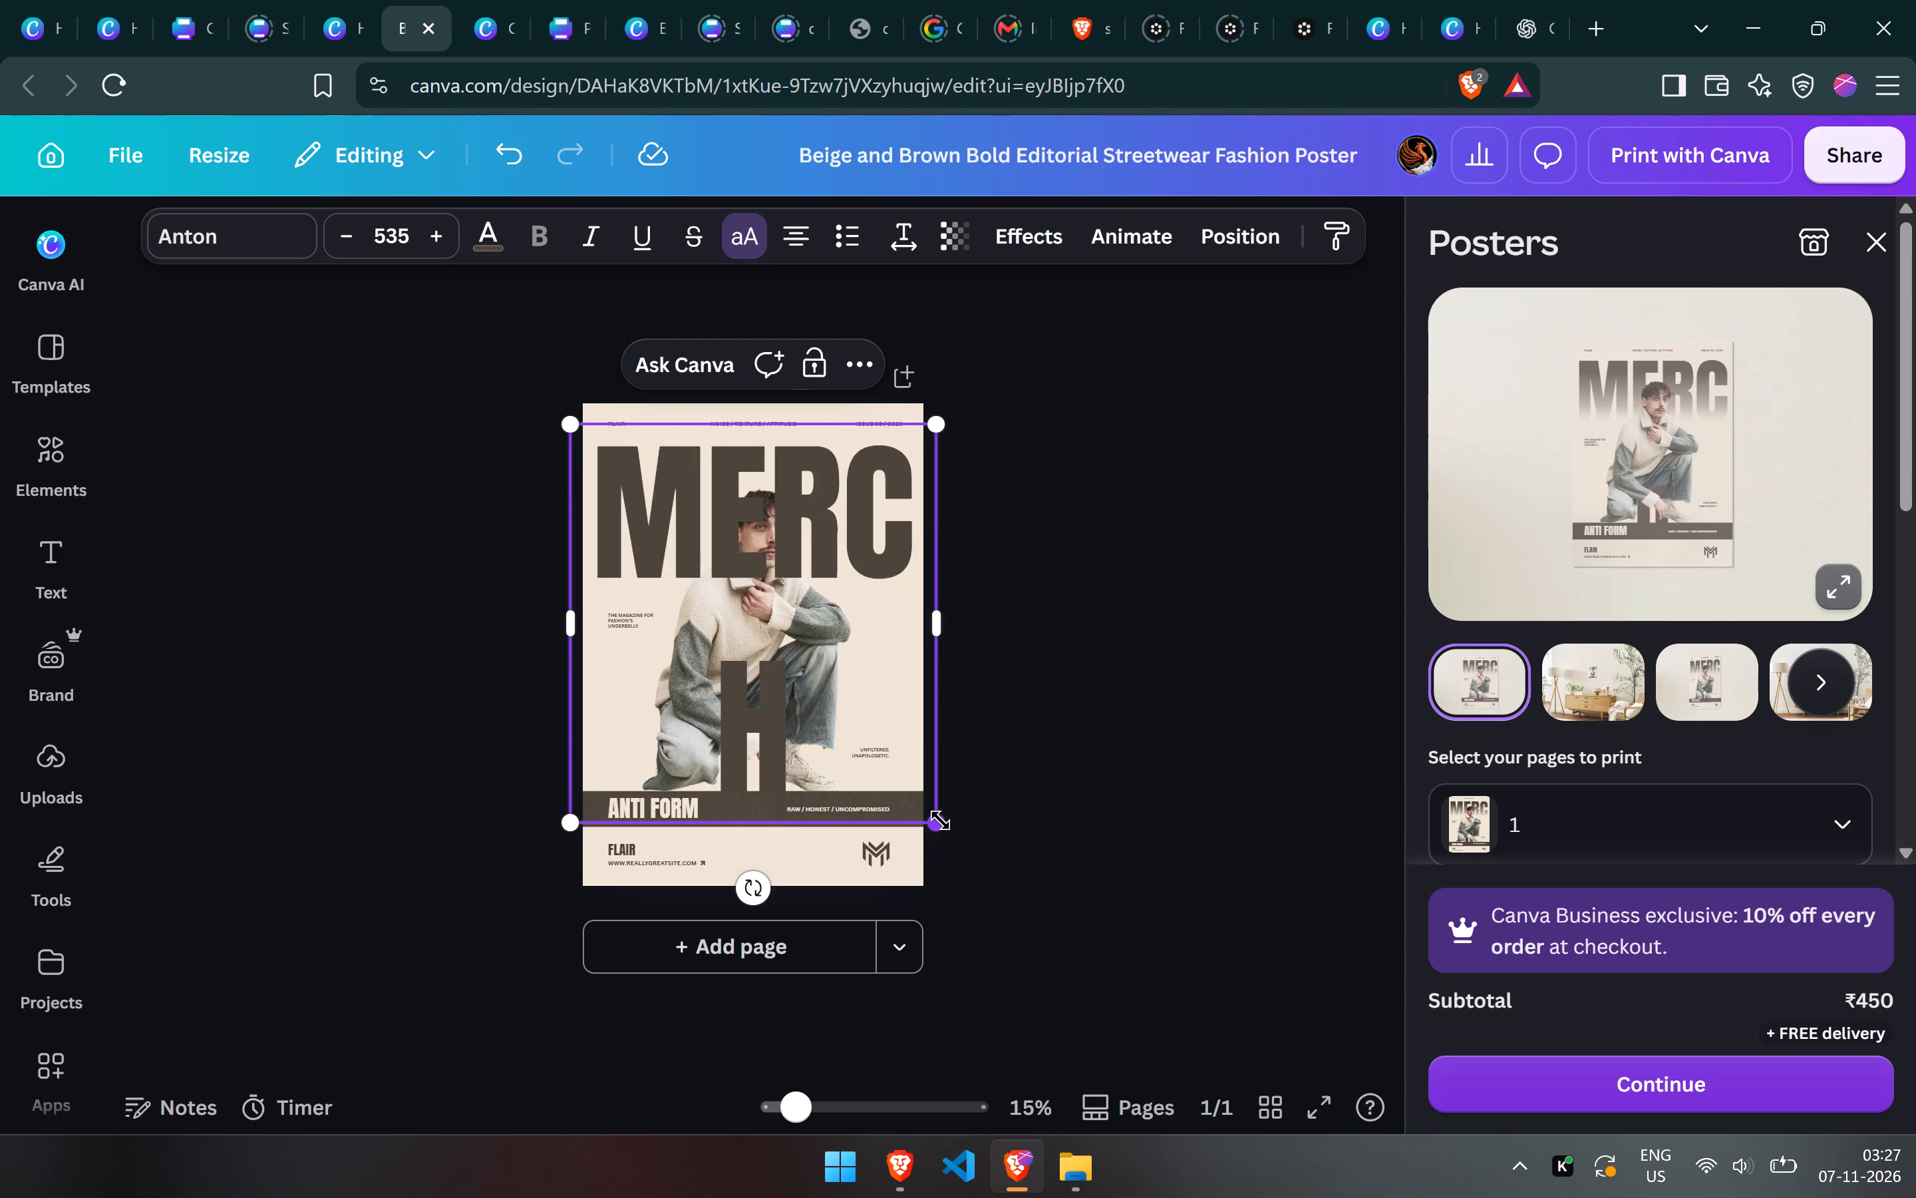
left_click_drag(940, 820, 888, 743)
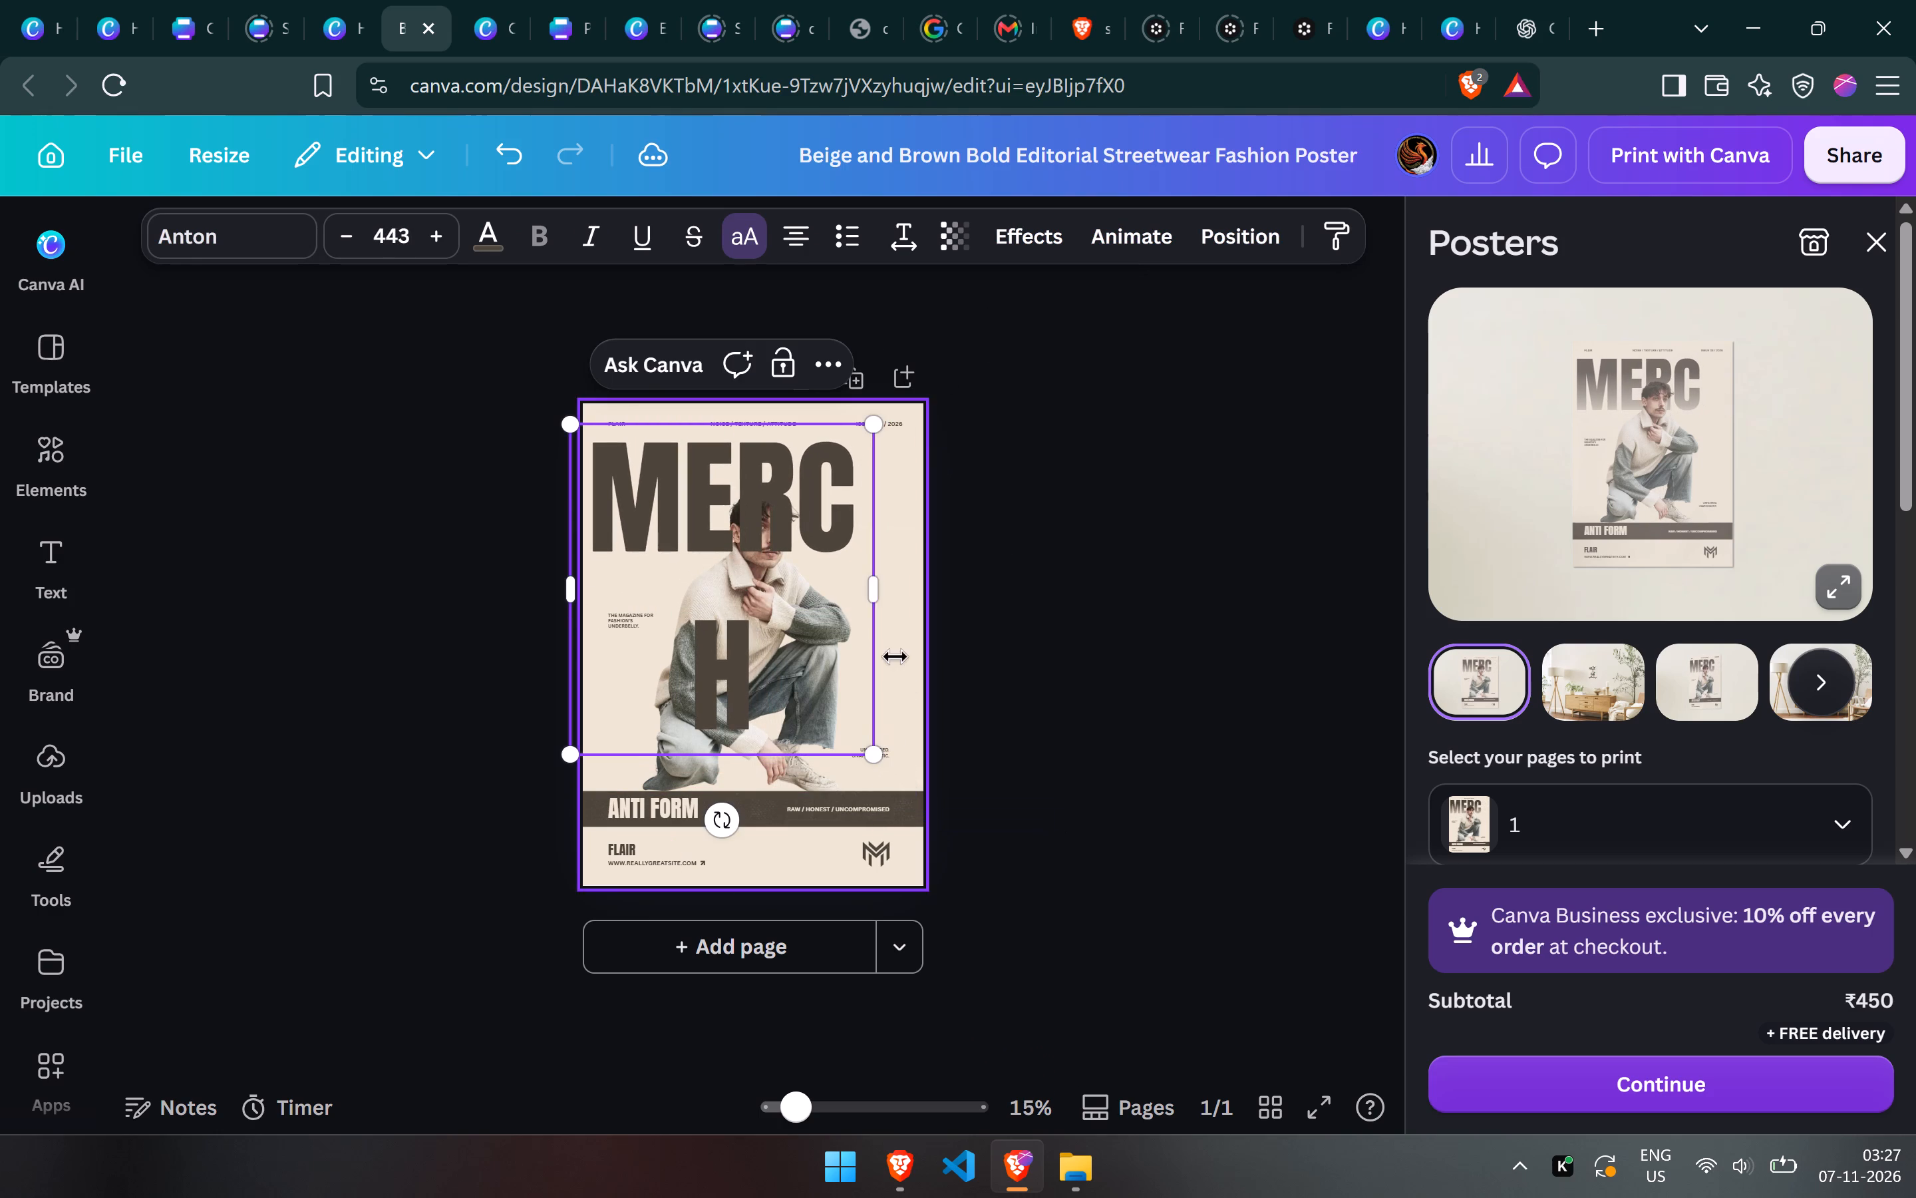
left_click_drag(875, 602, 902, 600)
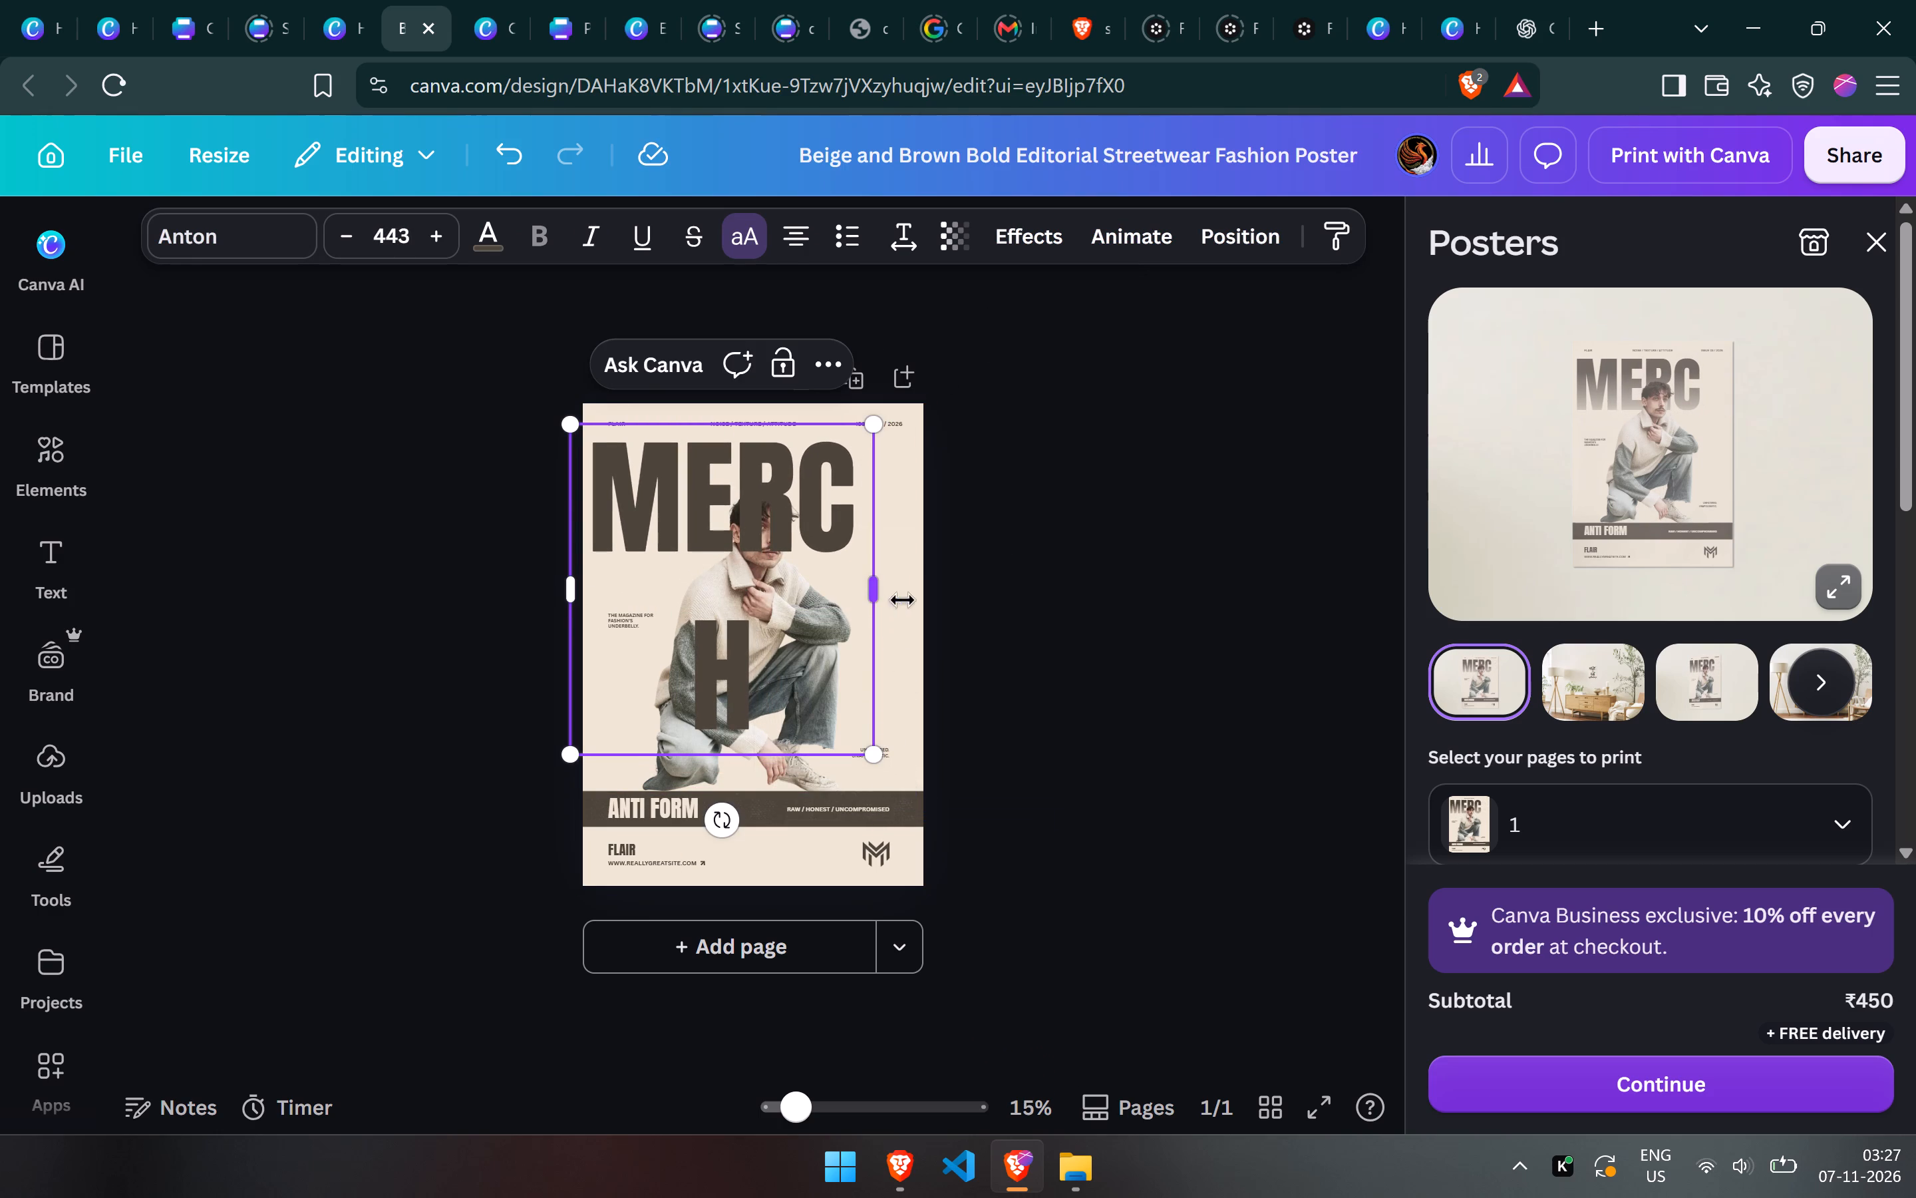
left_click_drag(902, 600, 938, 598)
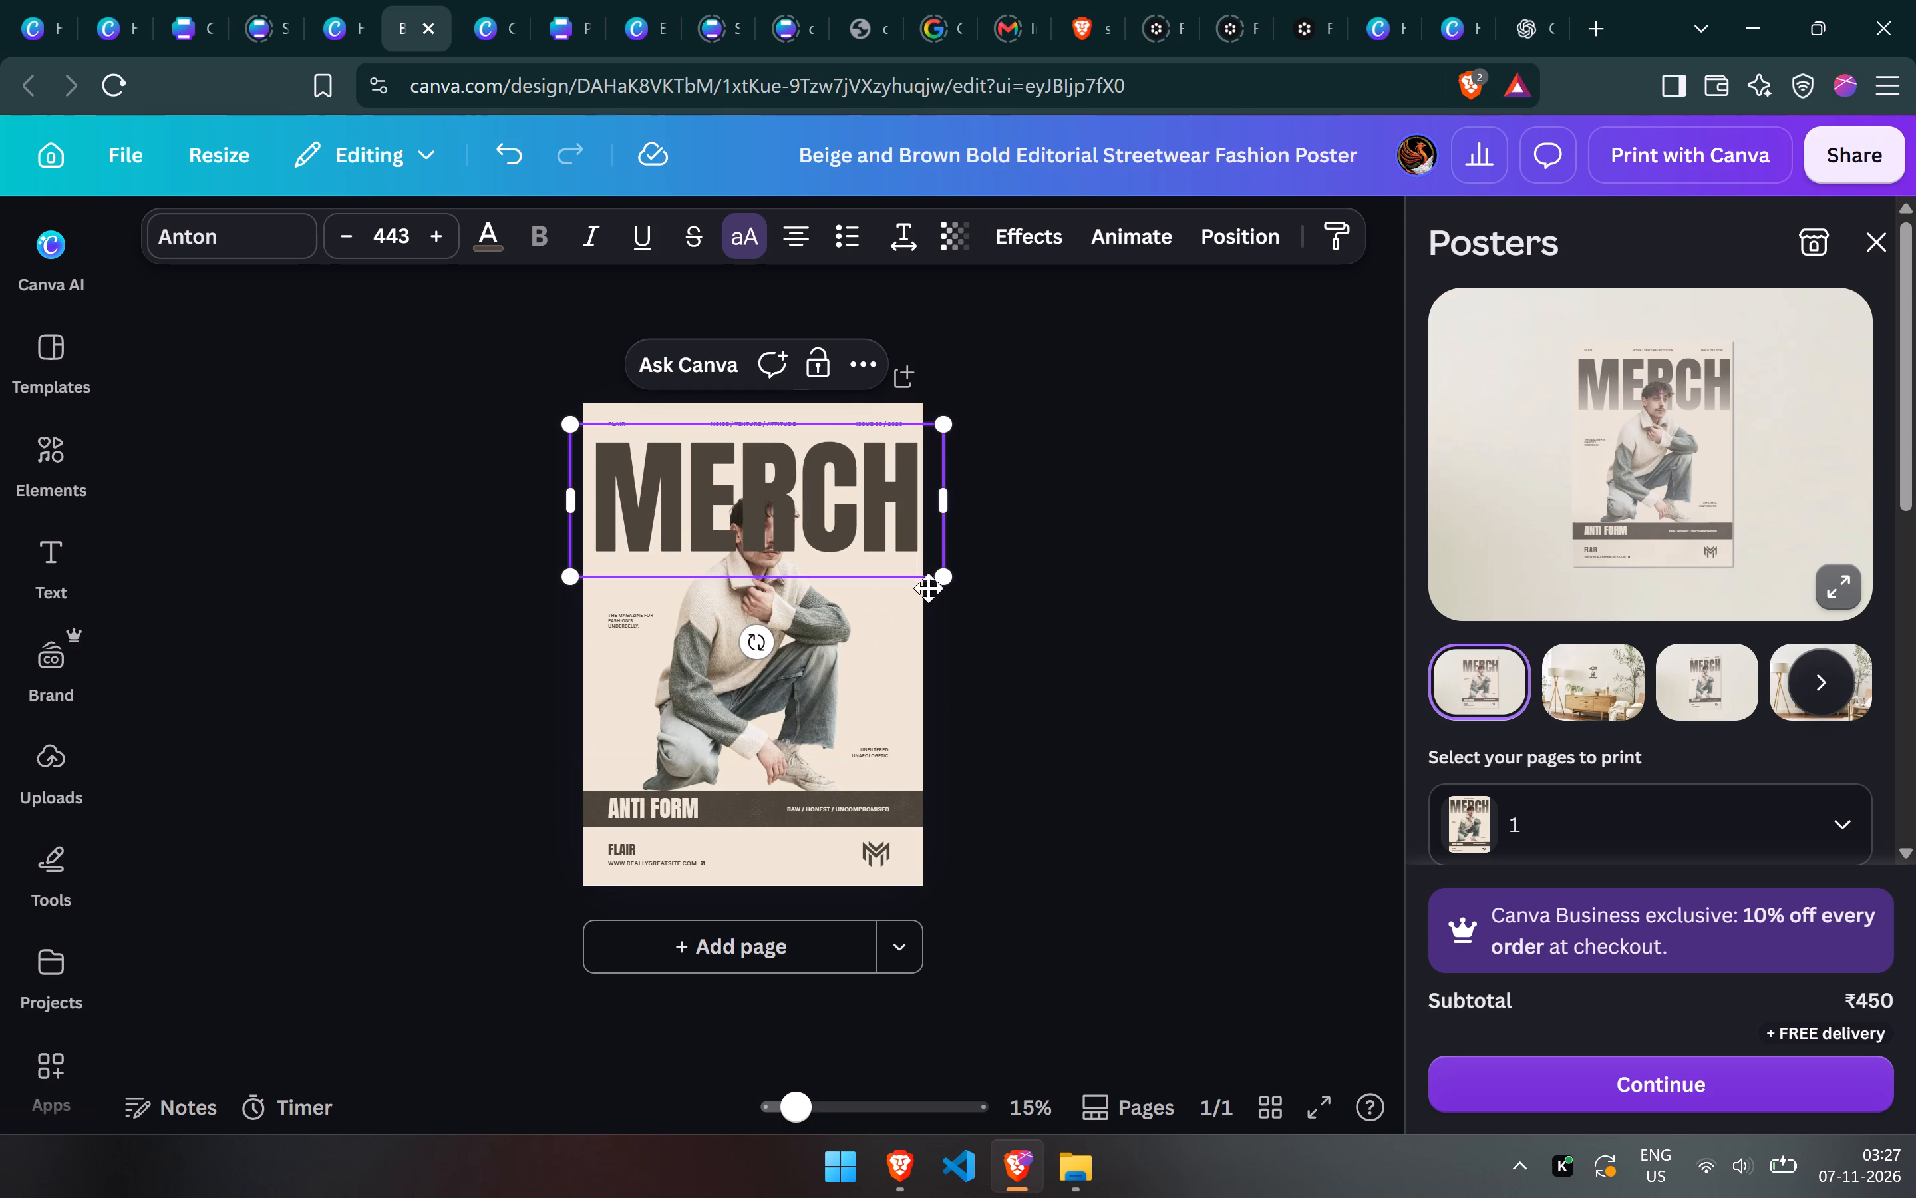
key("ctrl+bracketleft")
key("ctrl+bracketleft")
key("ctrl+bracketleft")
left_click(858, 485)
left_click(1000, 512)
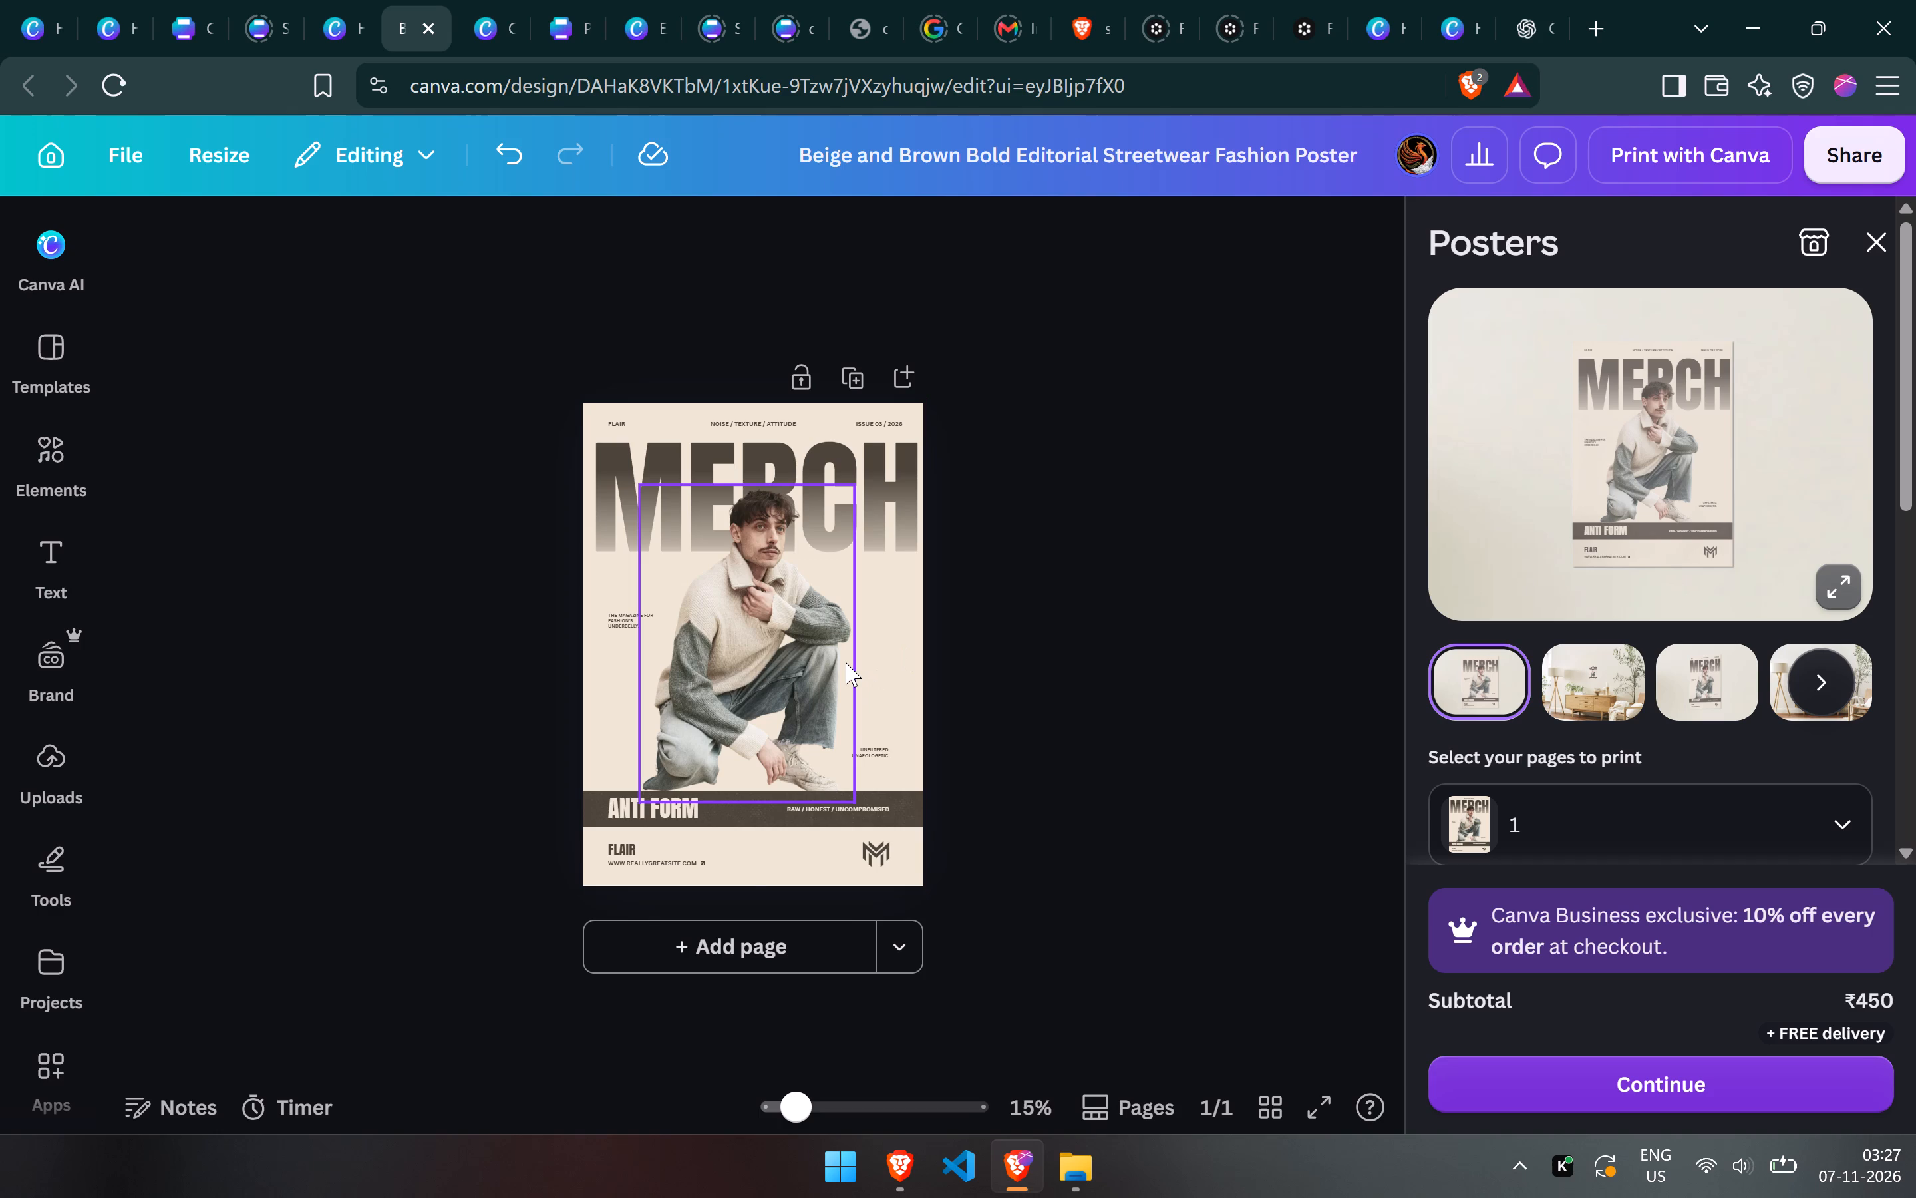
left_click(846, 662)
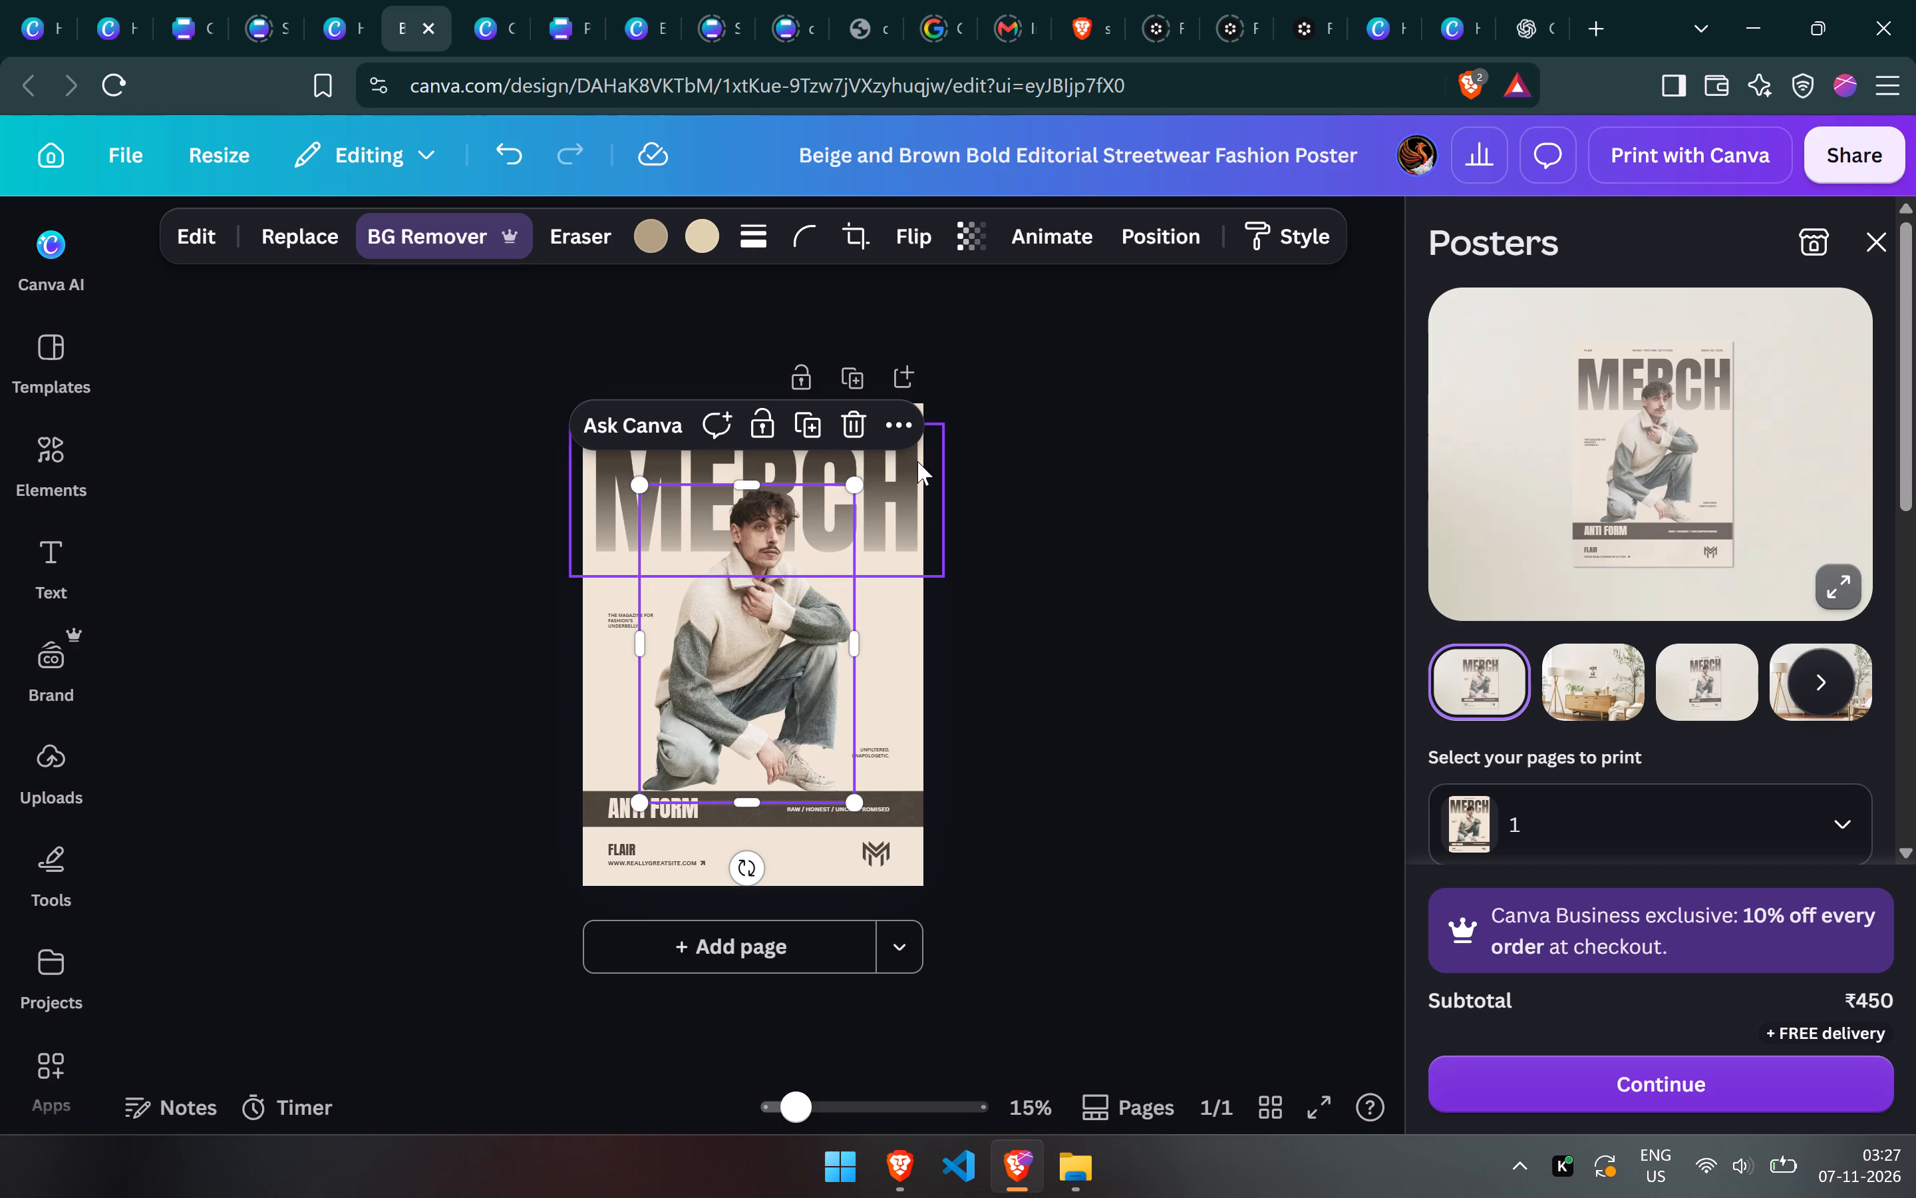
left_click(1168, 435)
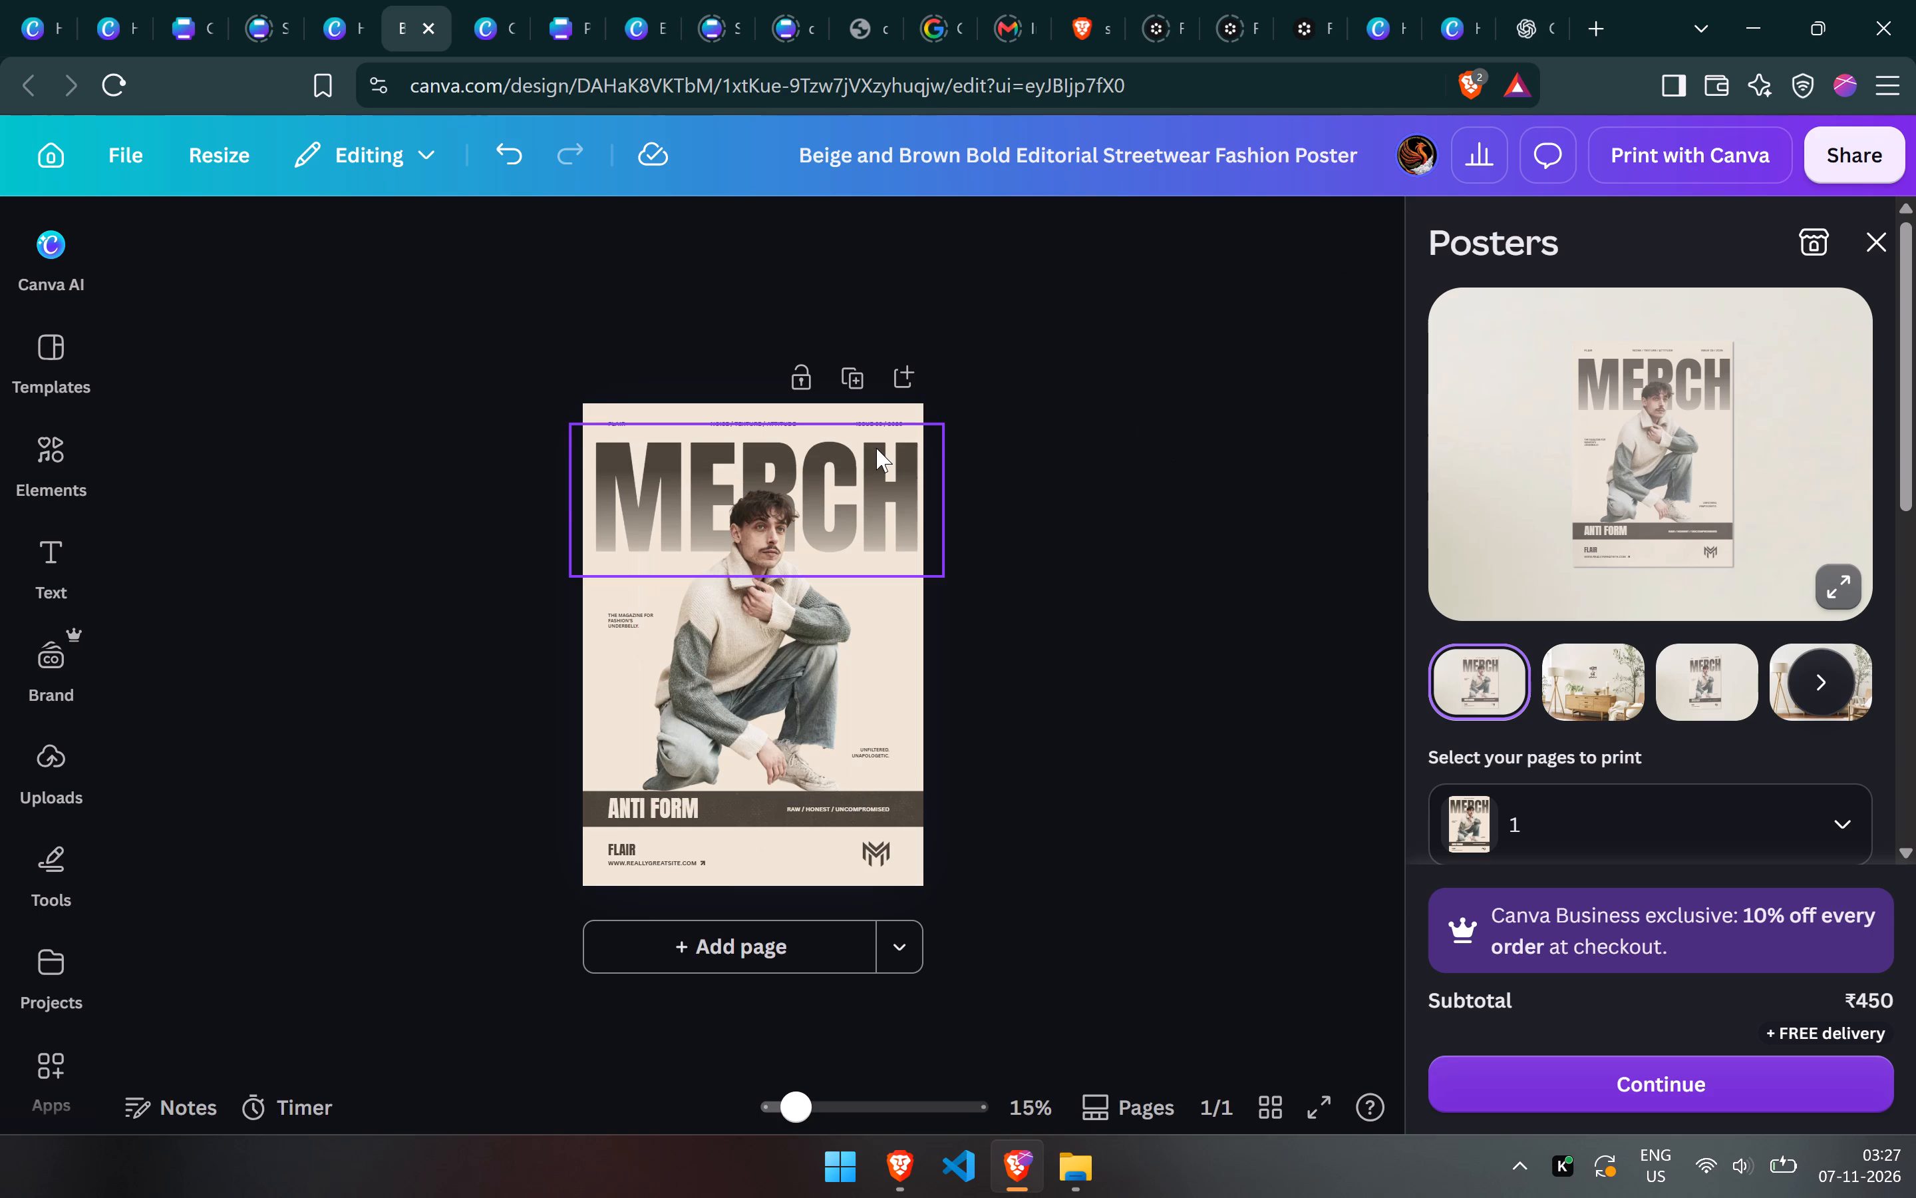
Change the large headline text to DHANAK and scale it down to font size 380.
double_click(876, 448)
key("ctrl+a")
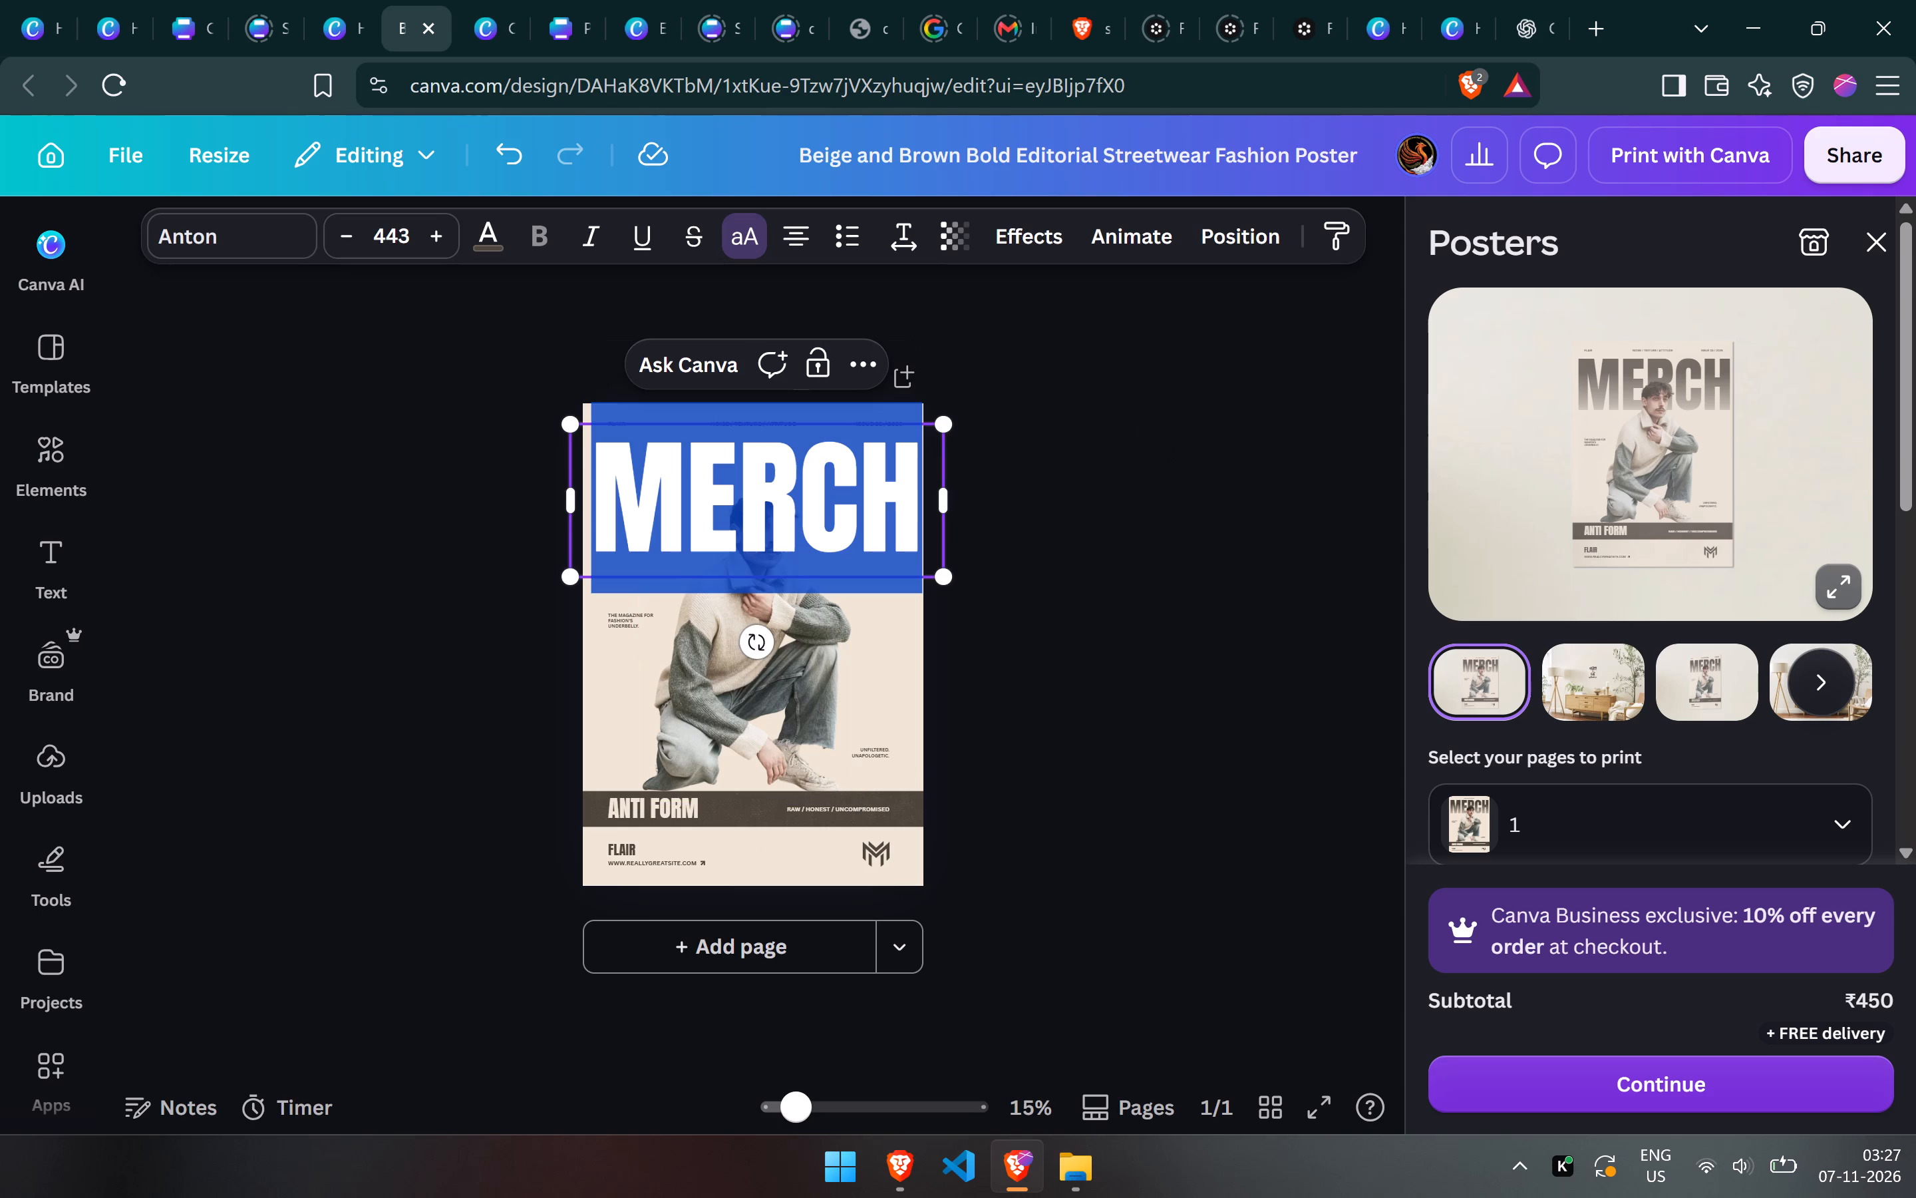
type("dhanak")
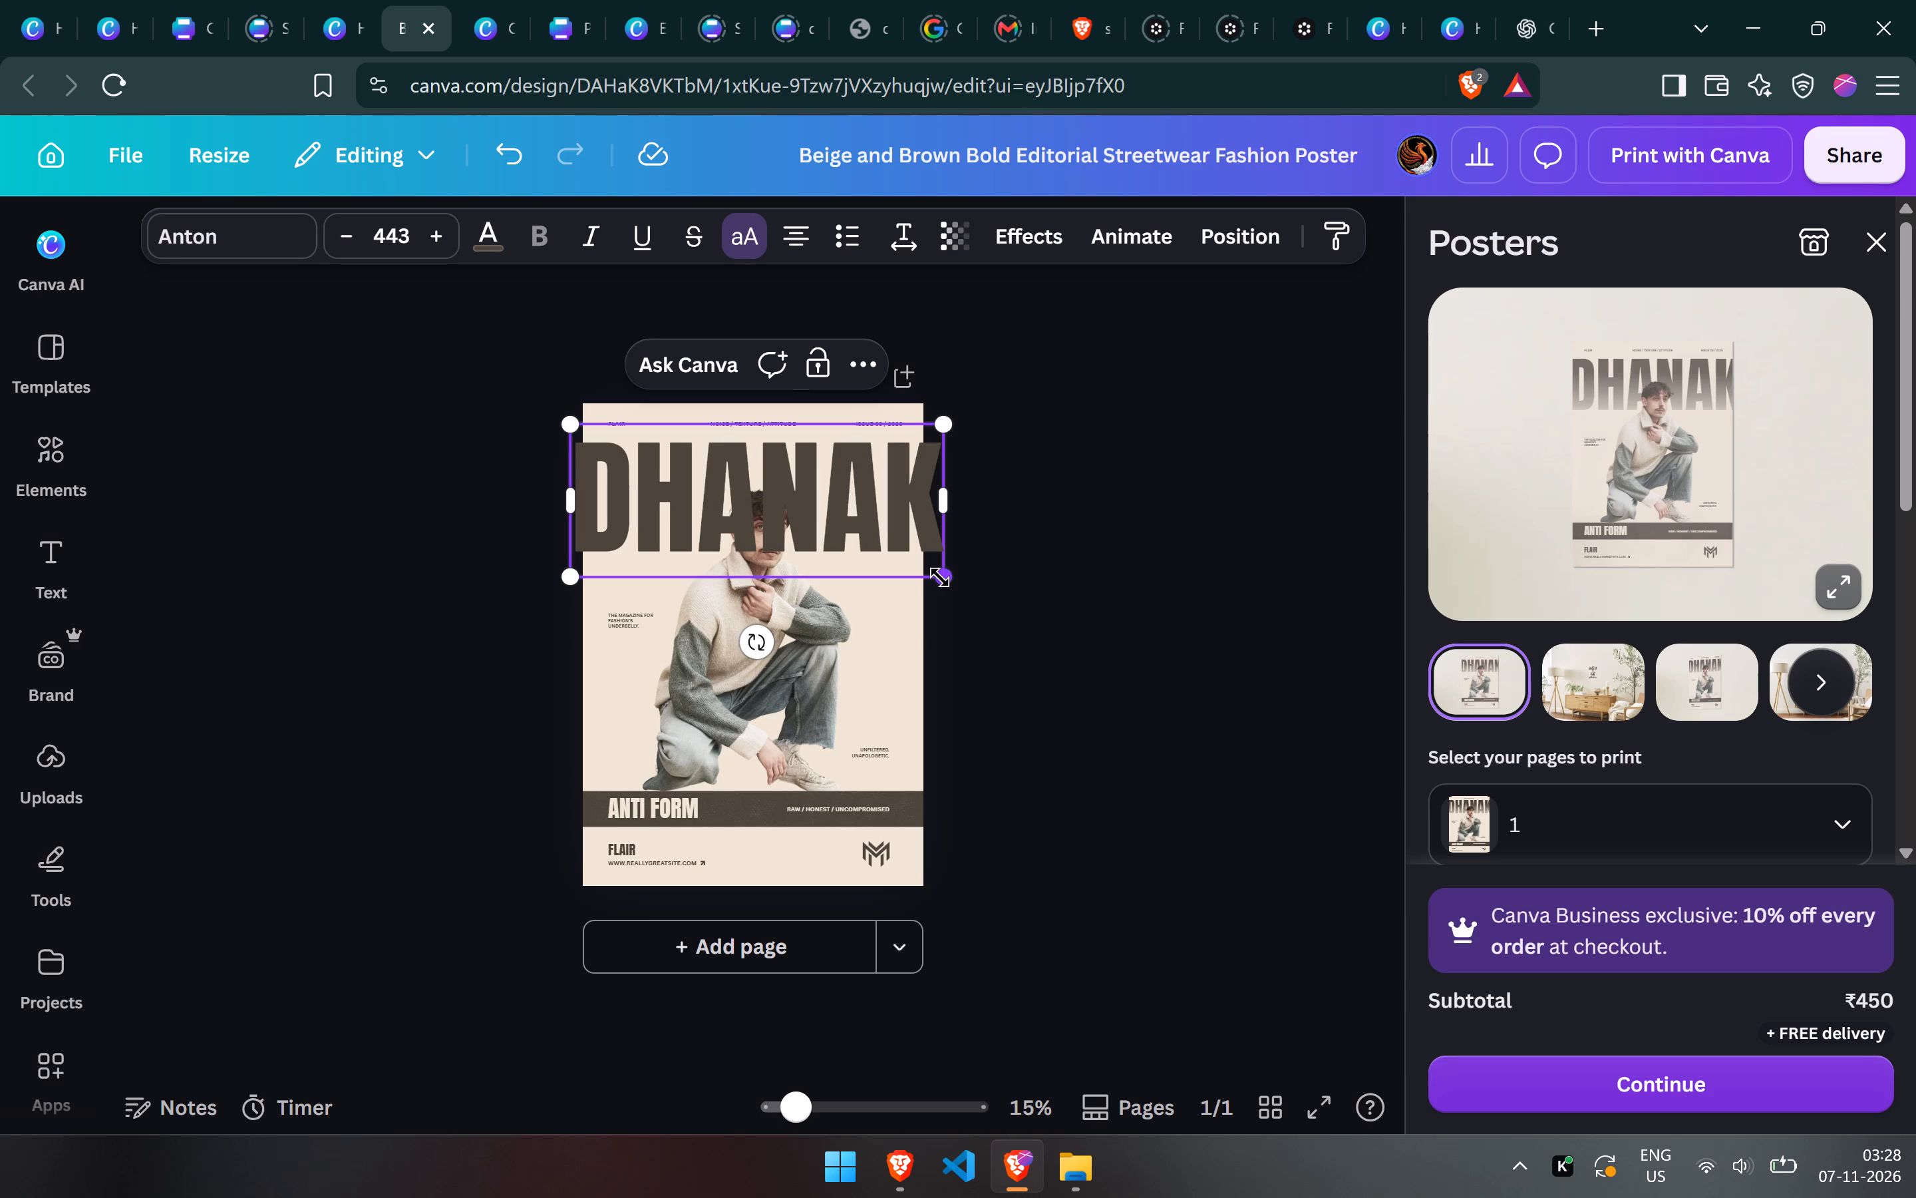
left_click_drag(939, 577, 886, 538)
left_click(806, 483)
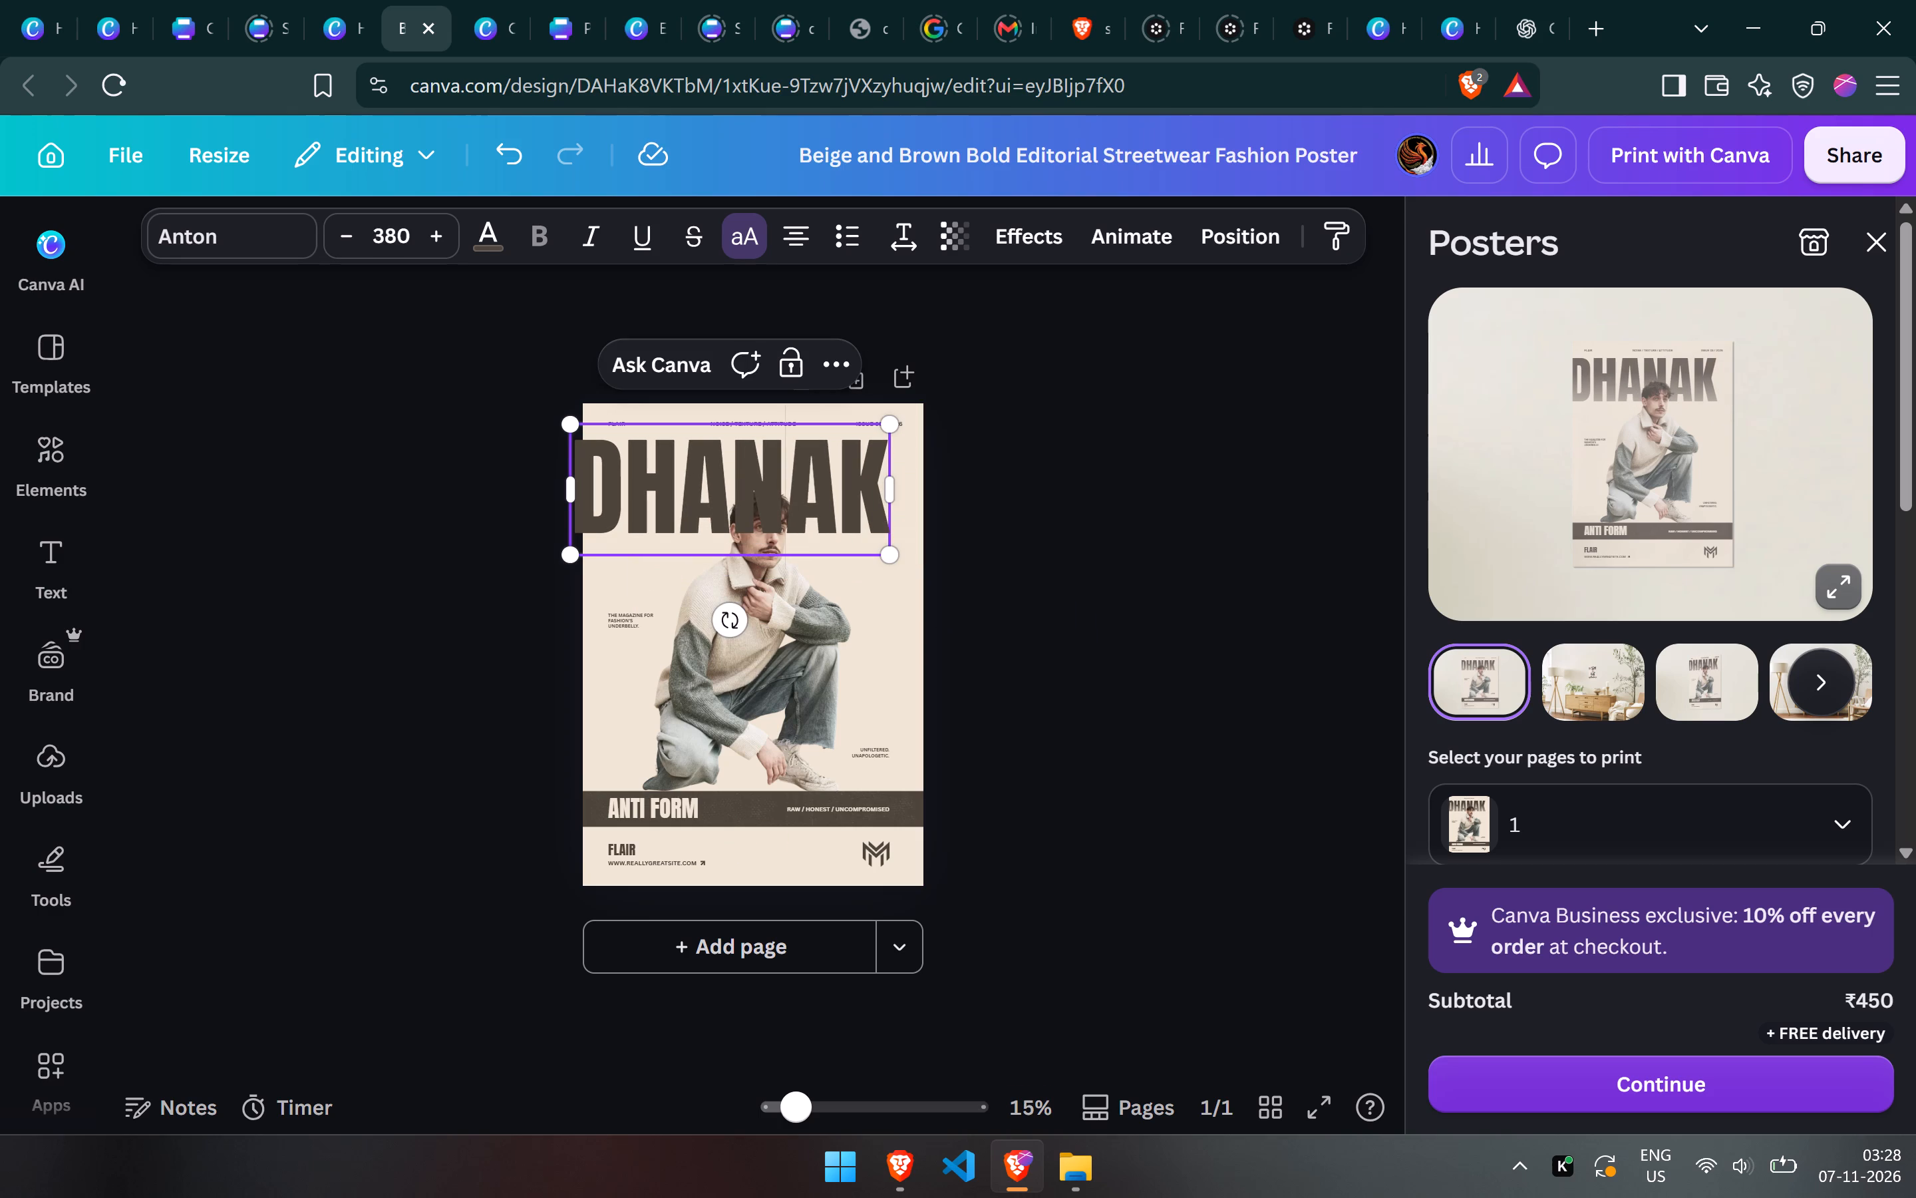
left_click(1062, 471)
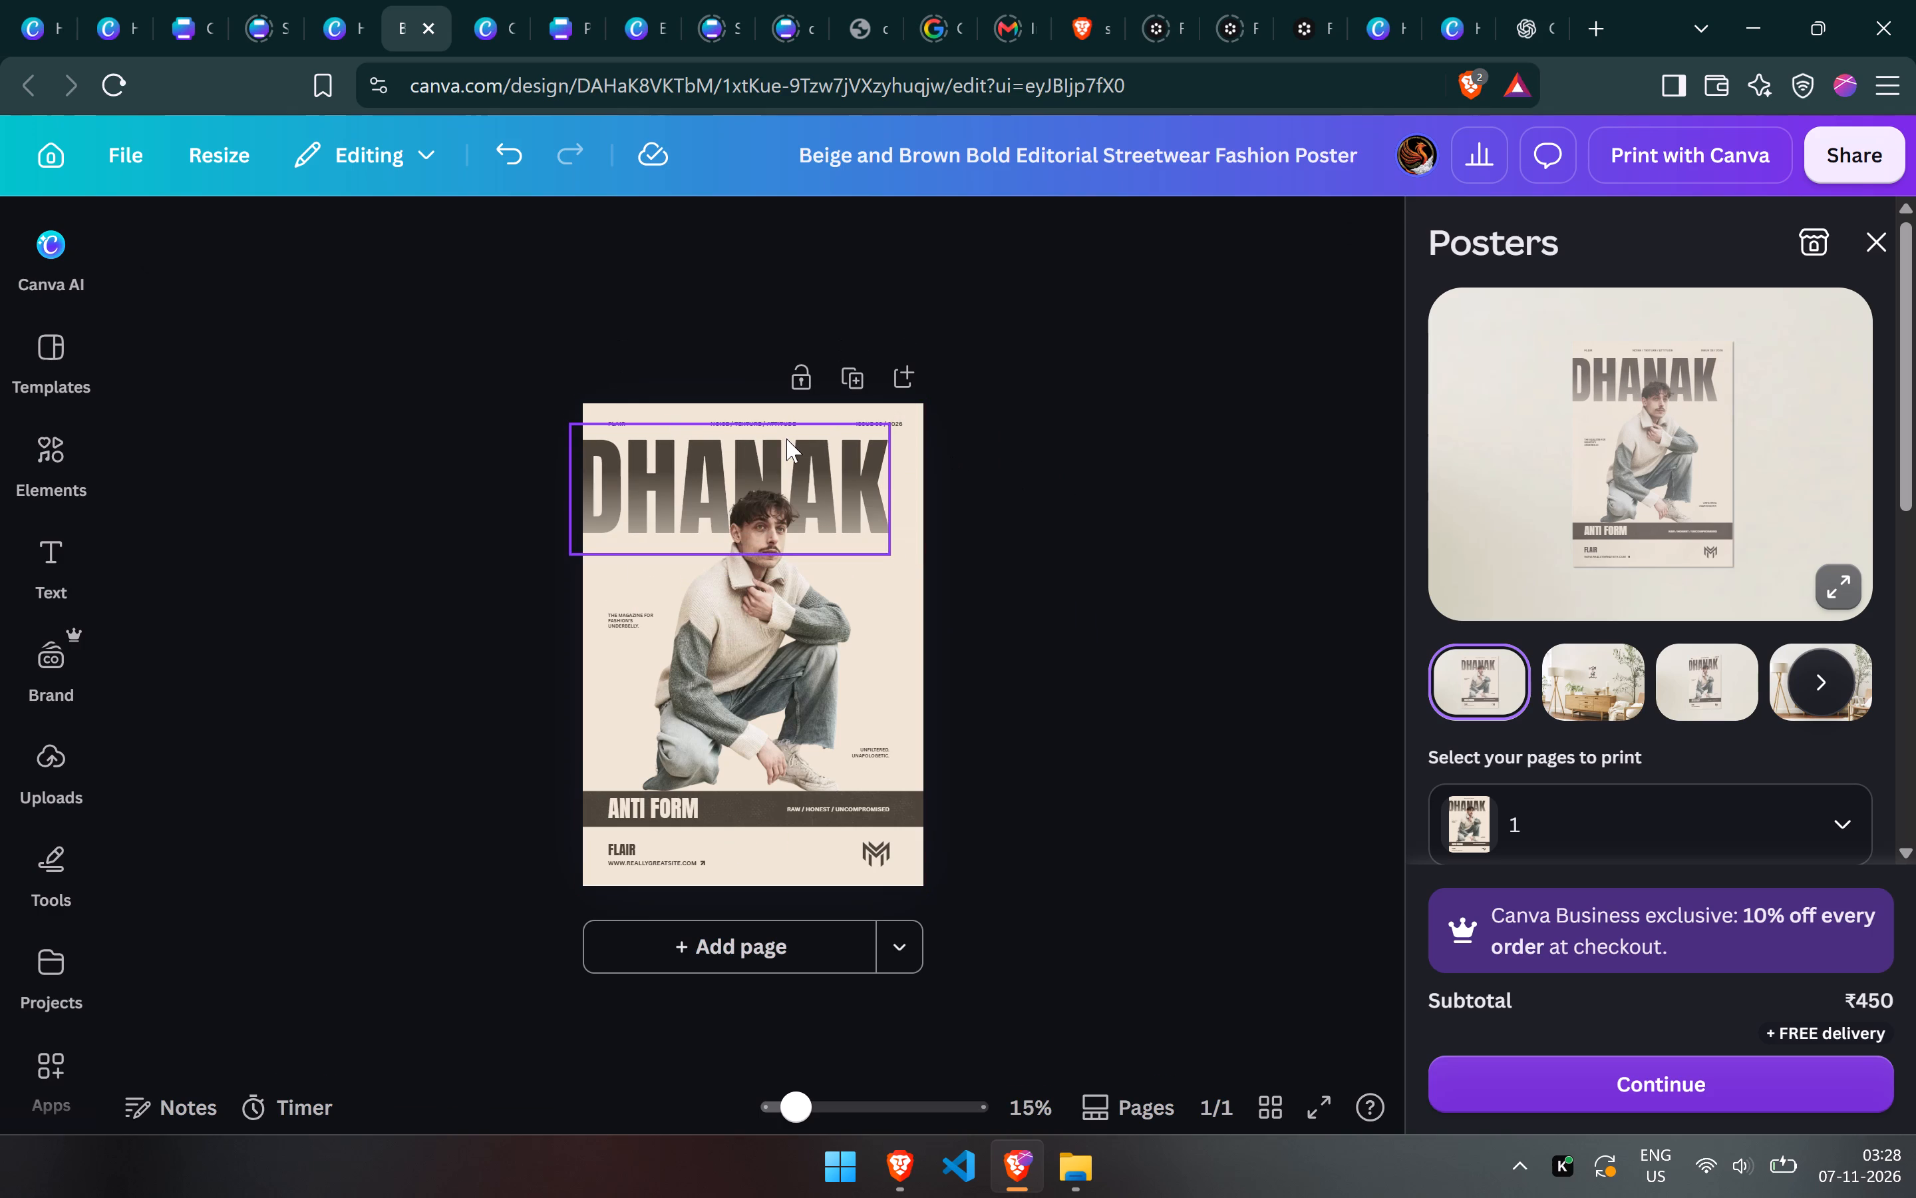
Centre the DHANAK headline horizontally on the poster and lower it slightly, clear of the small header text line.
left_click_drag(786, 439, 817, 439)
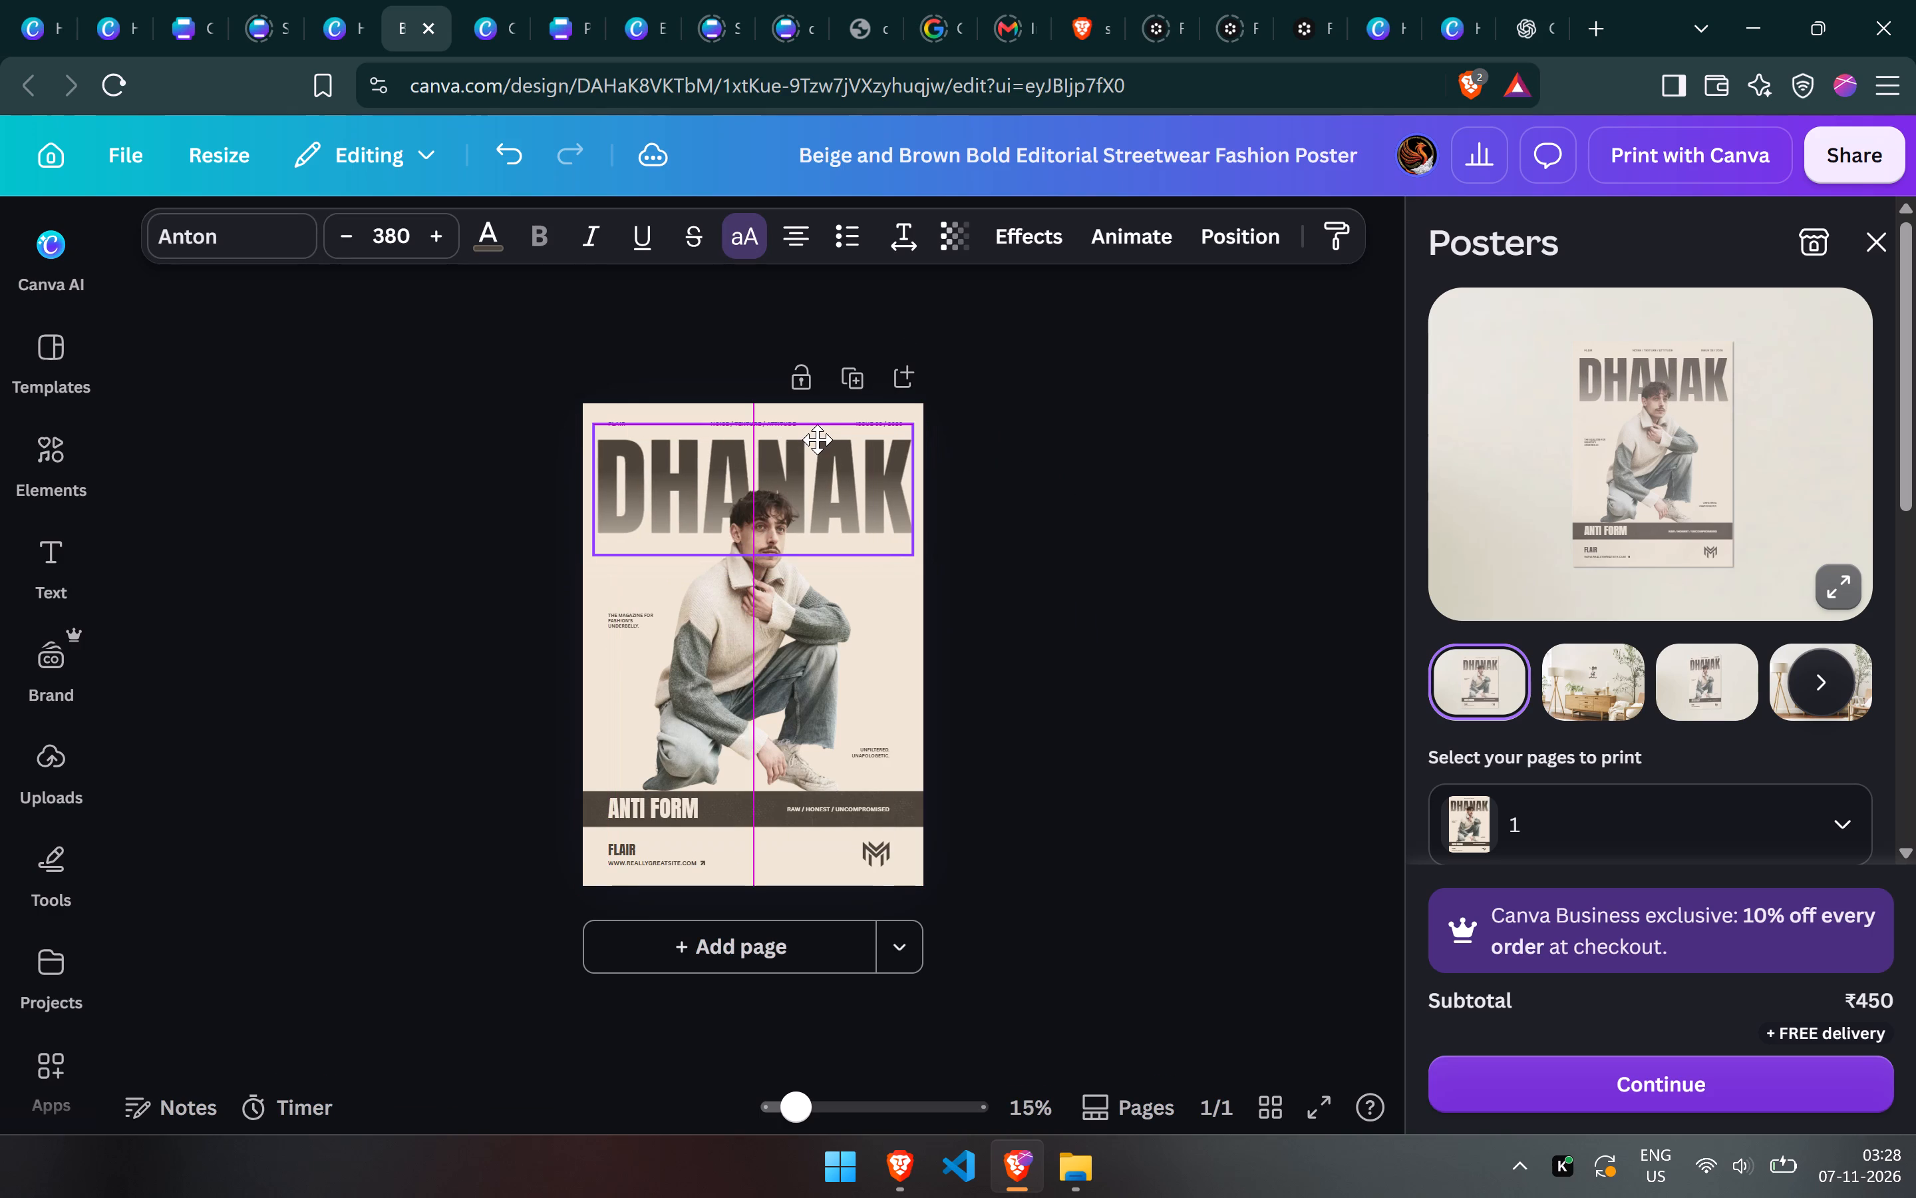
left_click_drag(817, 439, 809, 449)
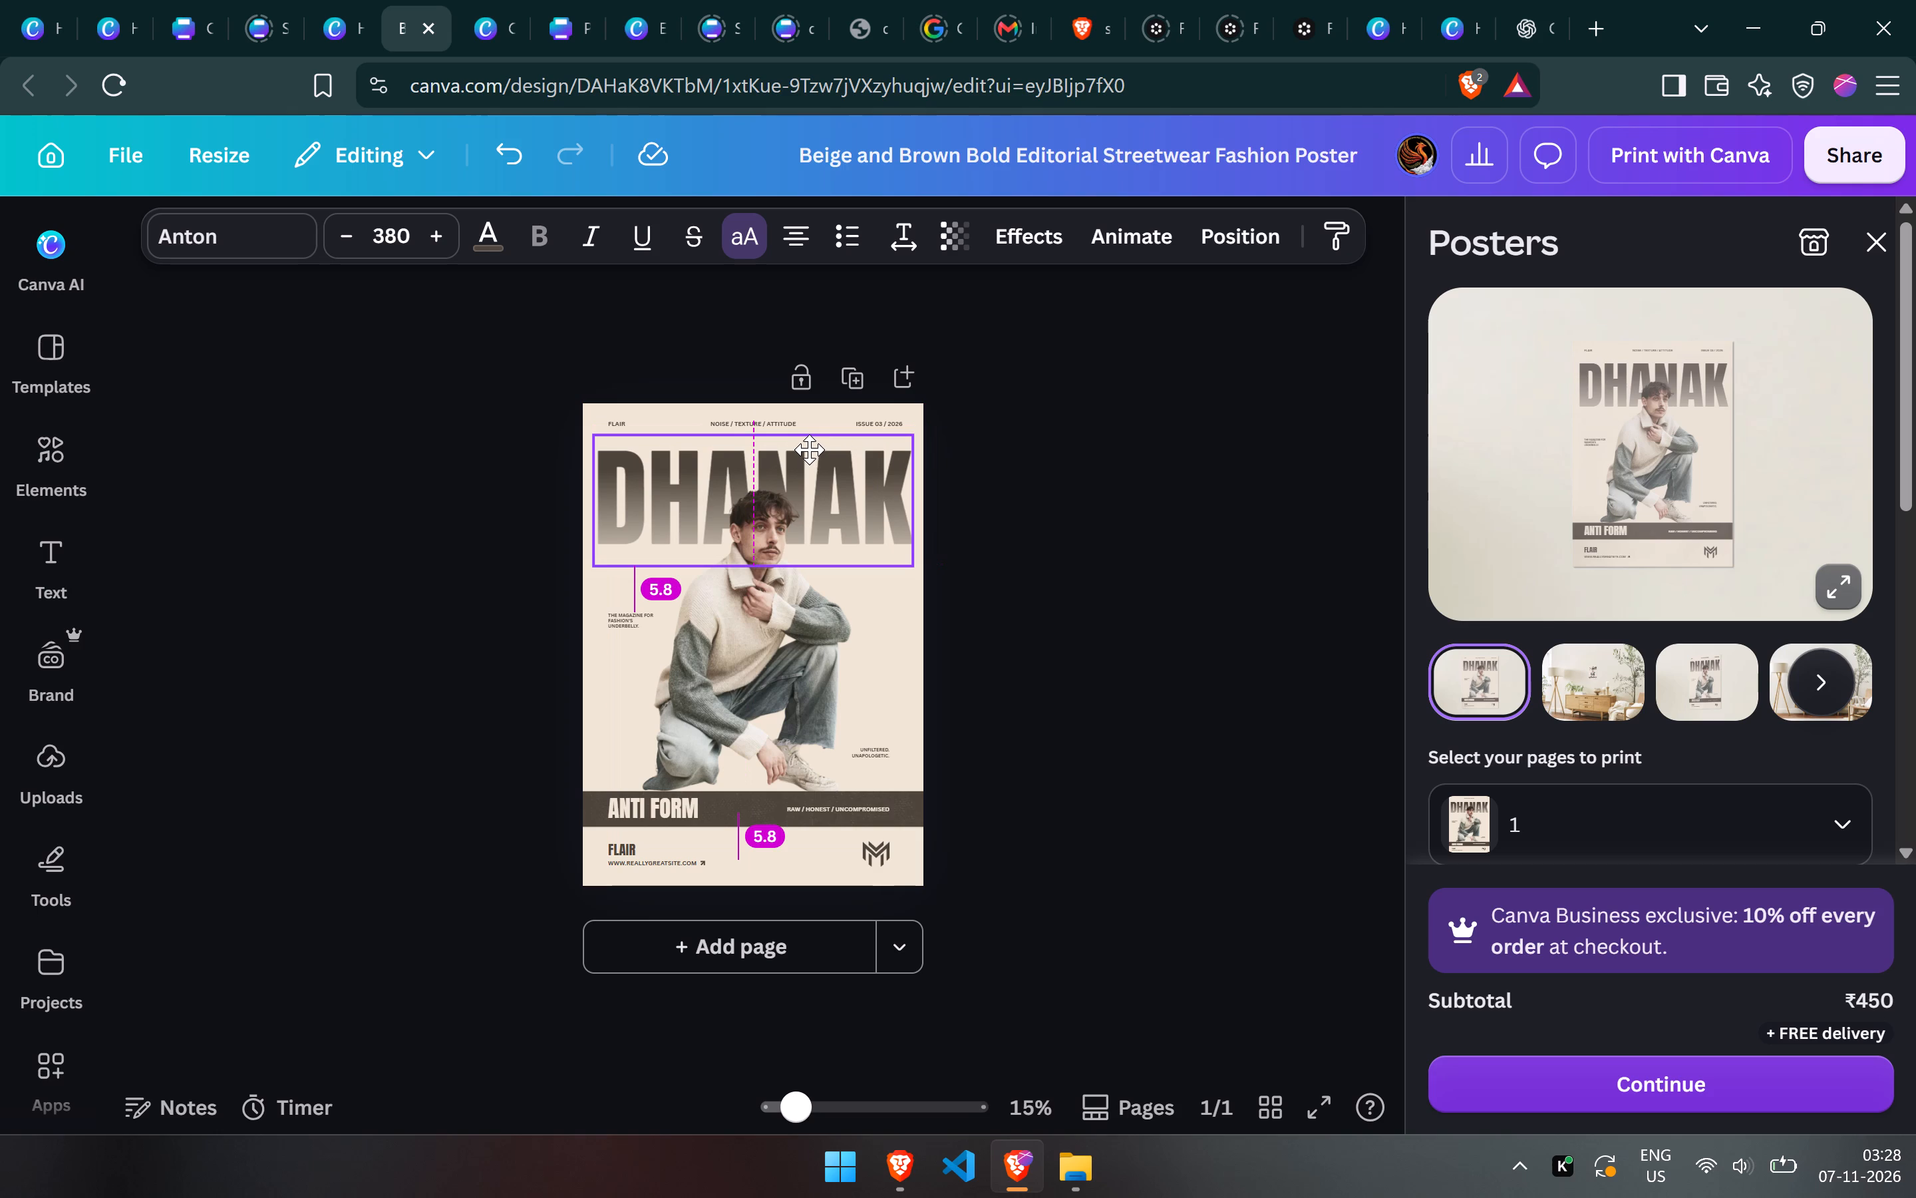
left_click_drag(809, 449, 810, 447)
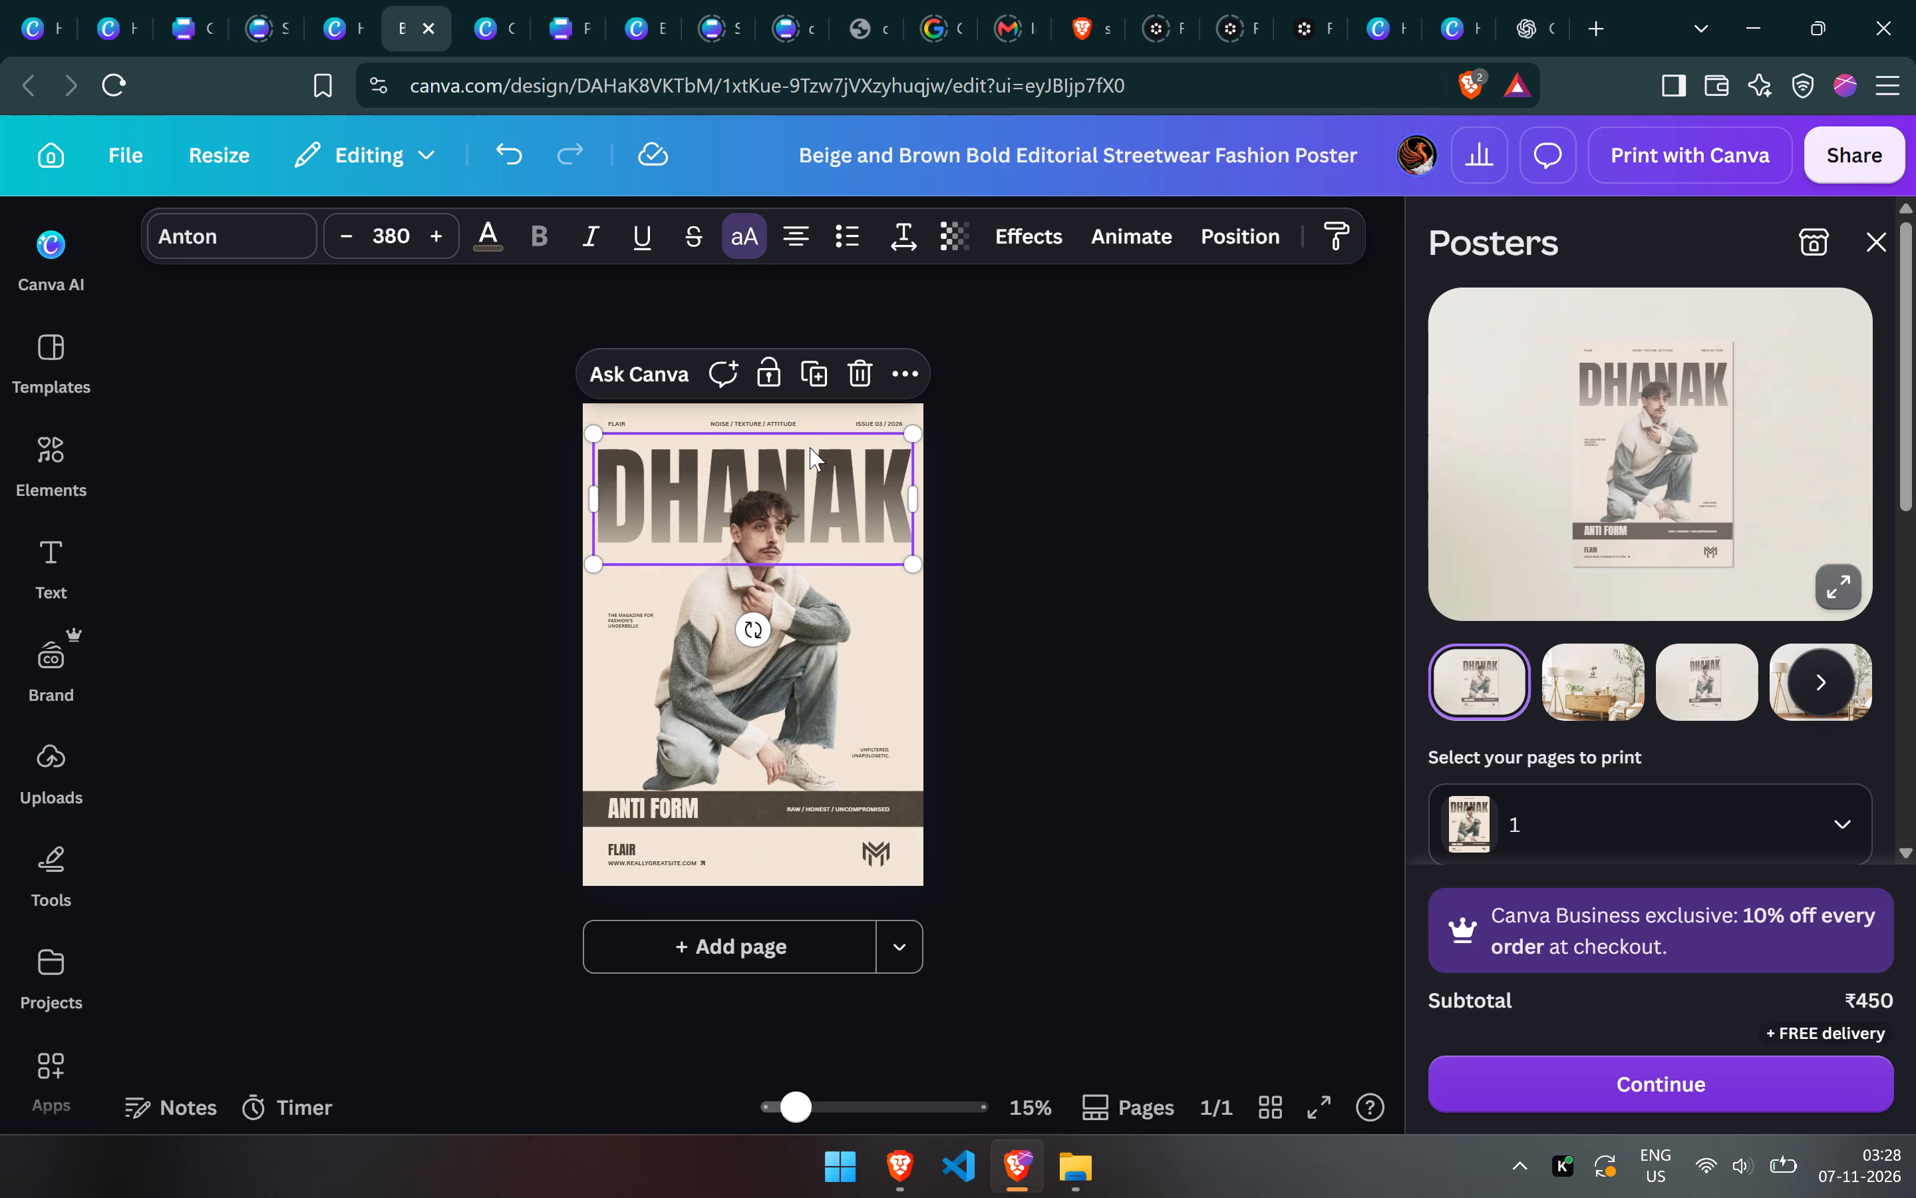
left_click(1054, 447)
Delete the photo of the crouching man from the poster.
left_click(808, 611)
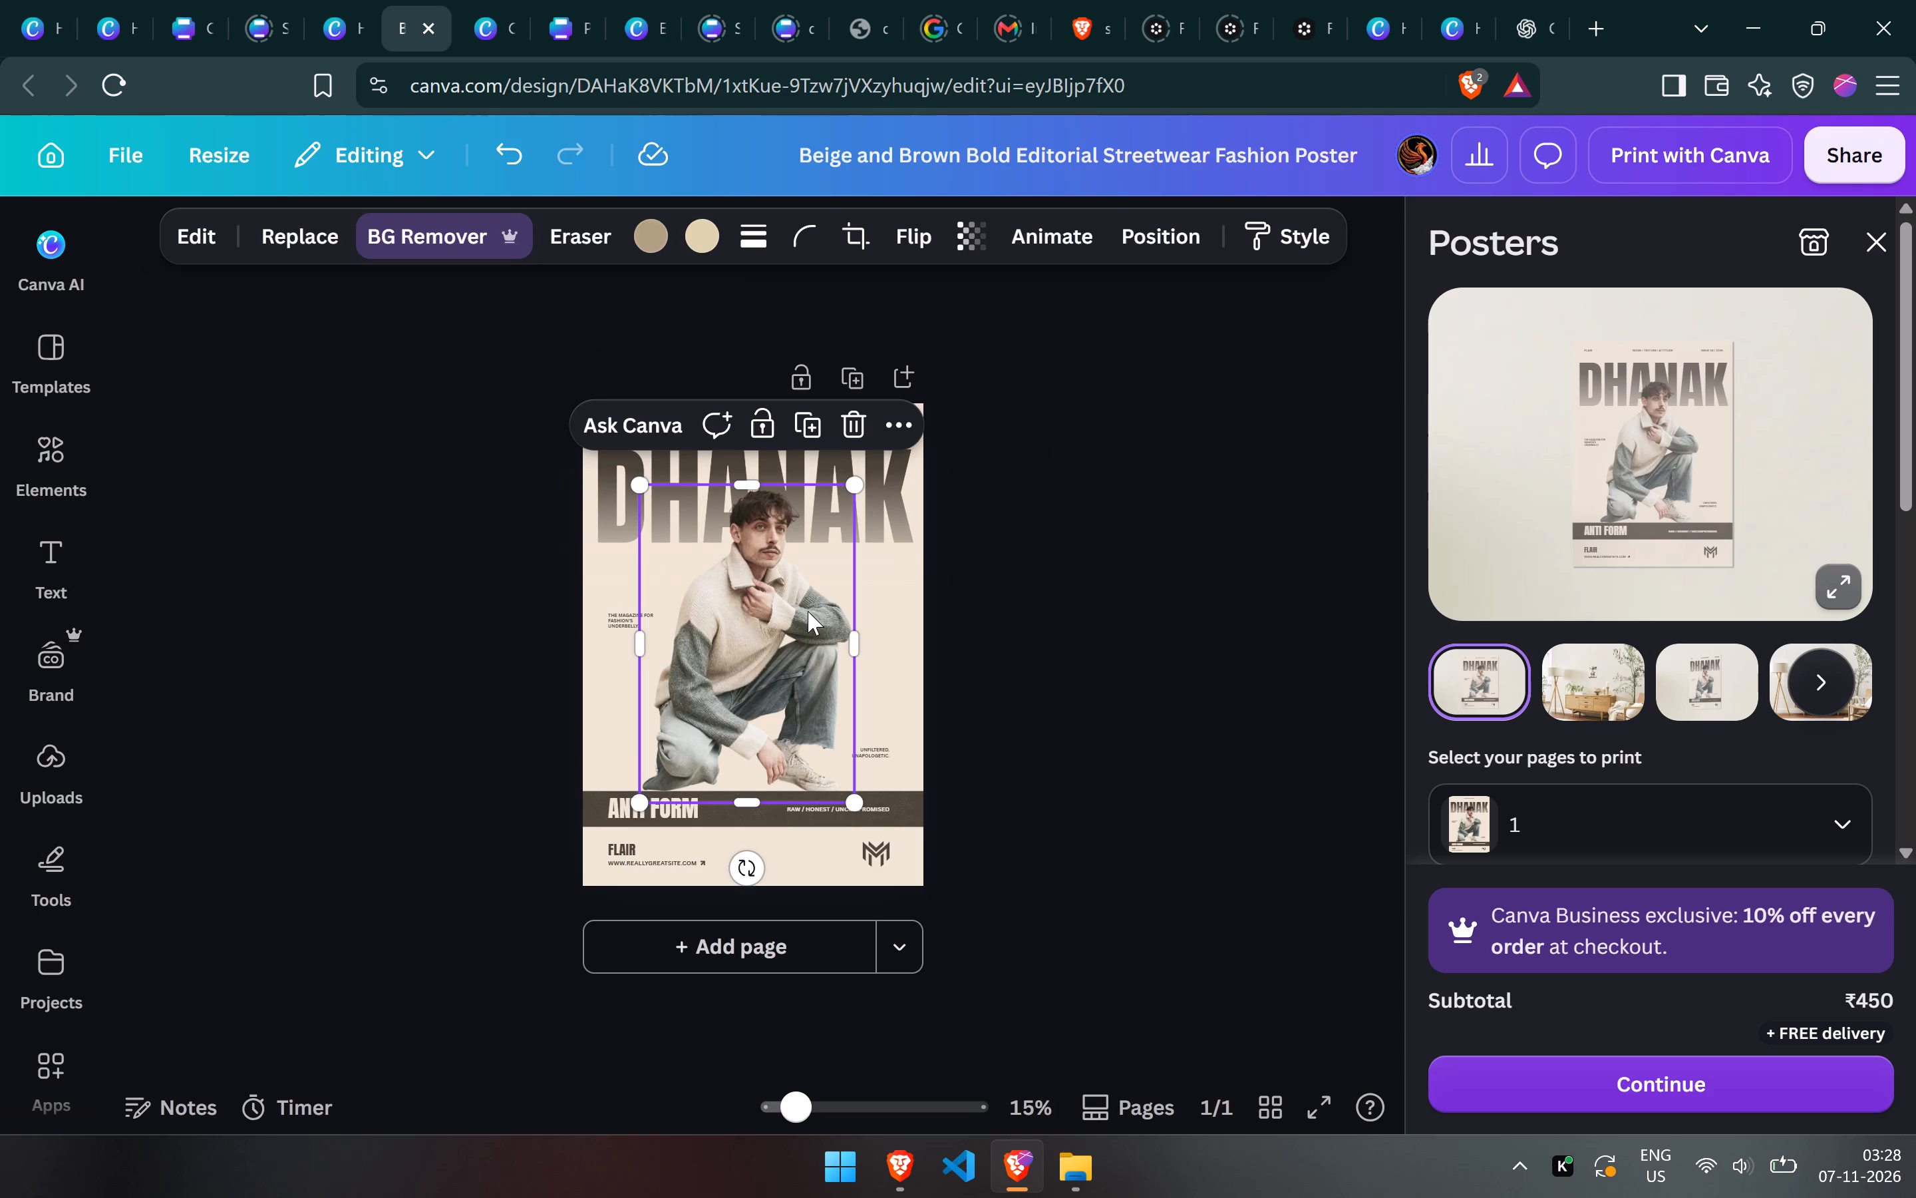
key("BackSpace")
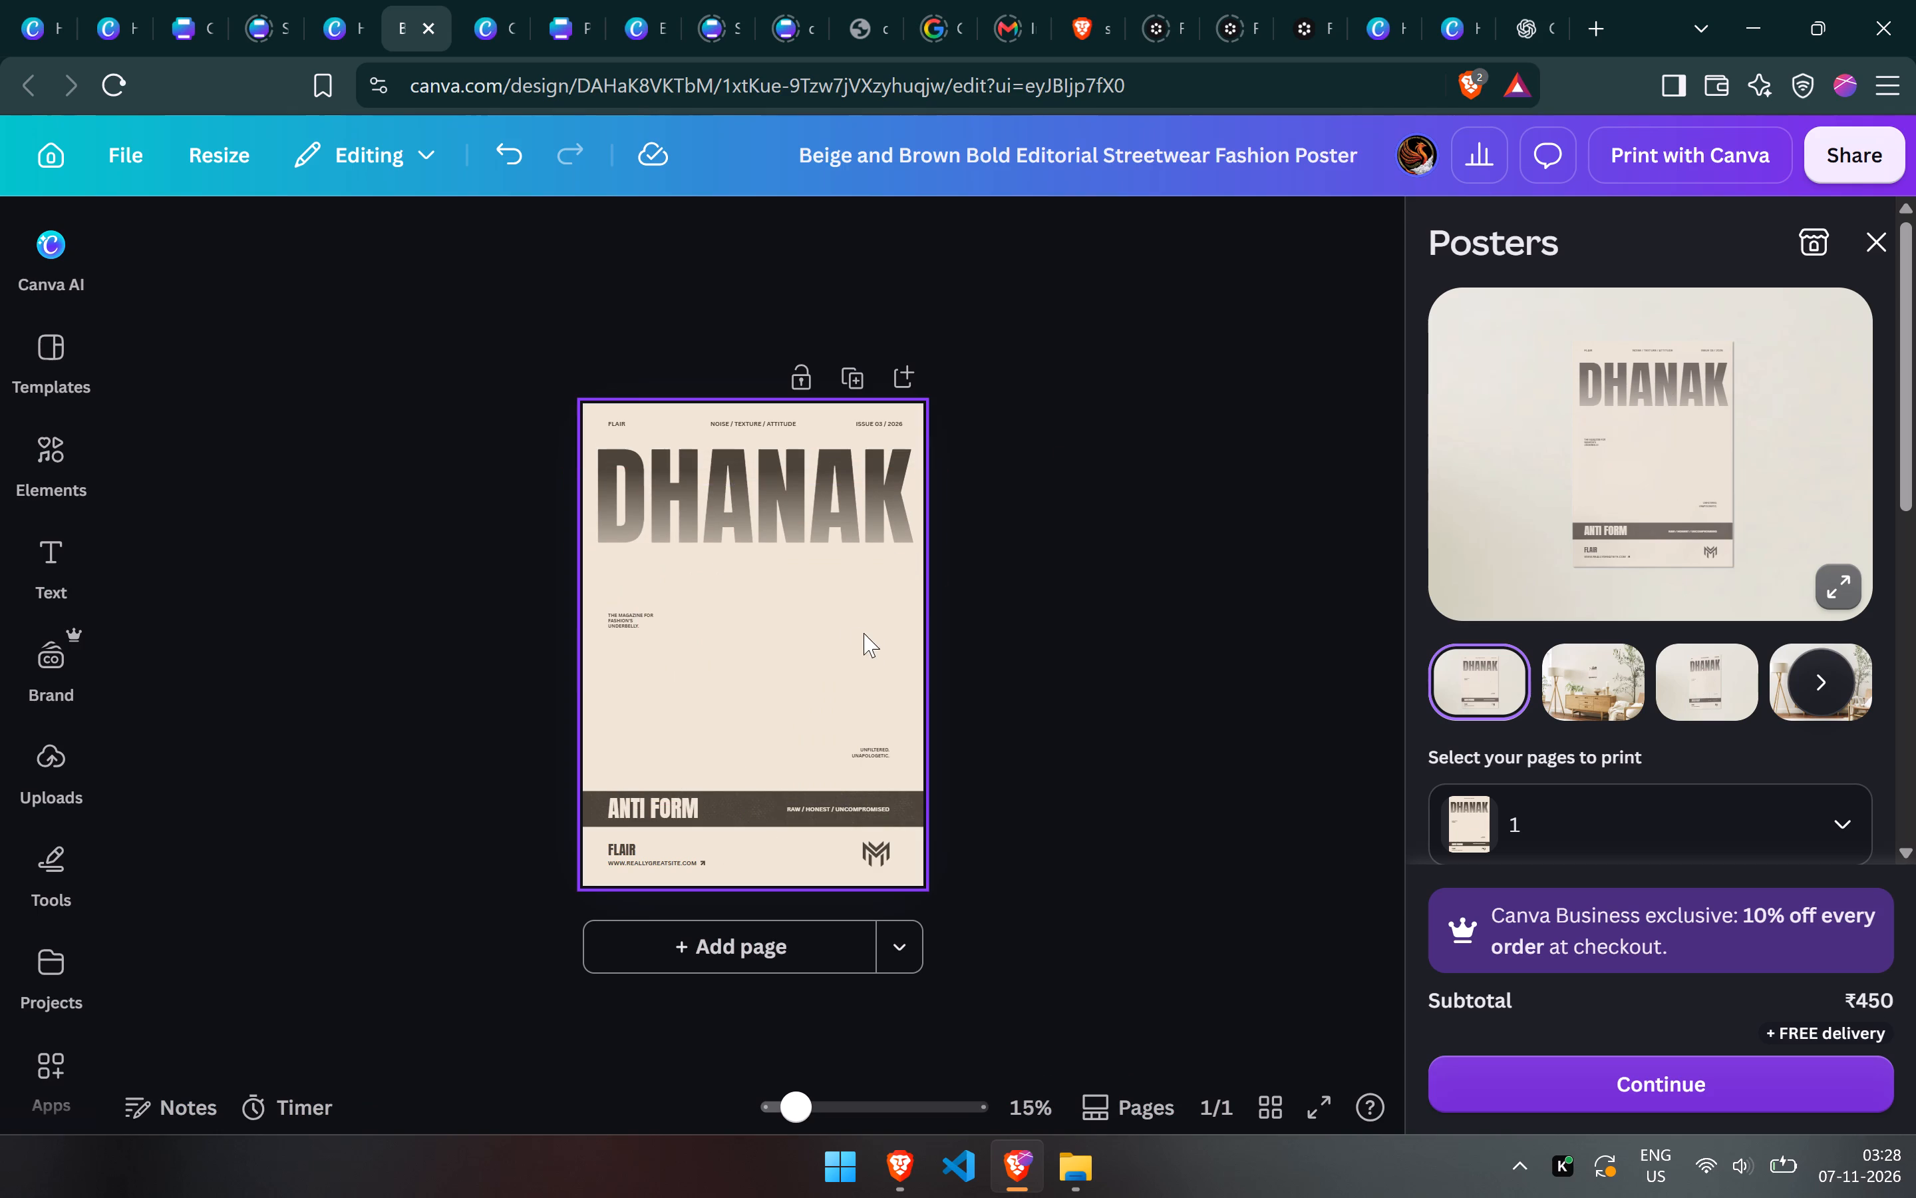
Replace the ANTI FORM text in the brown band with WINTER MERCH and widen its text box to fit one line.
left_click(657, 810)
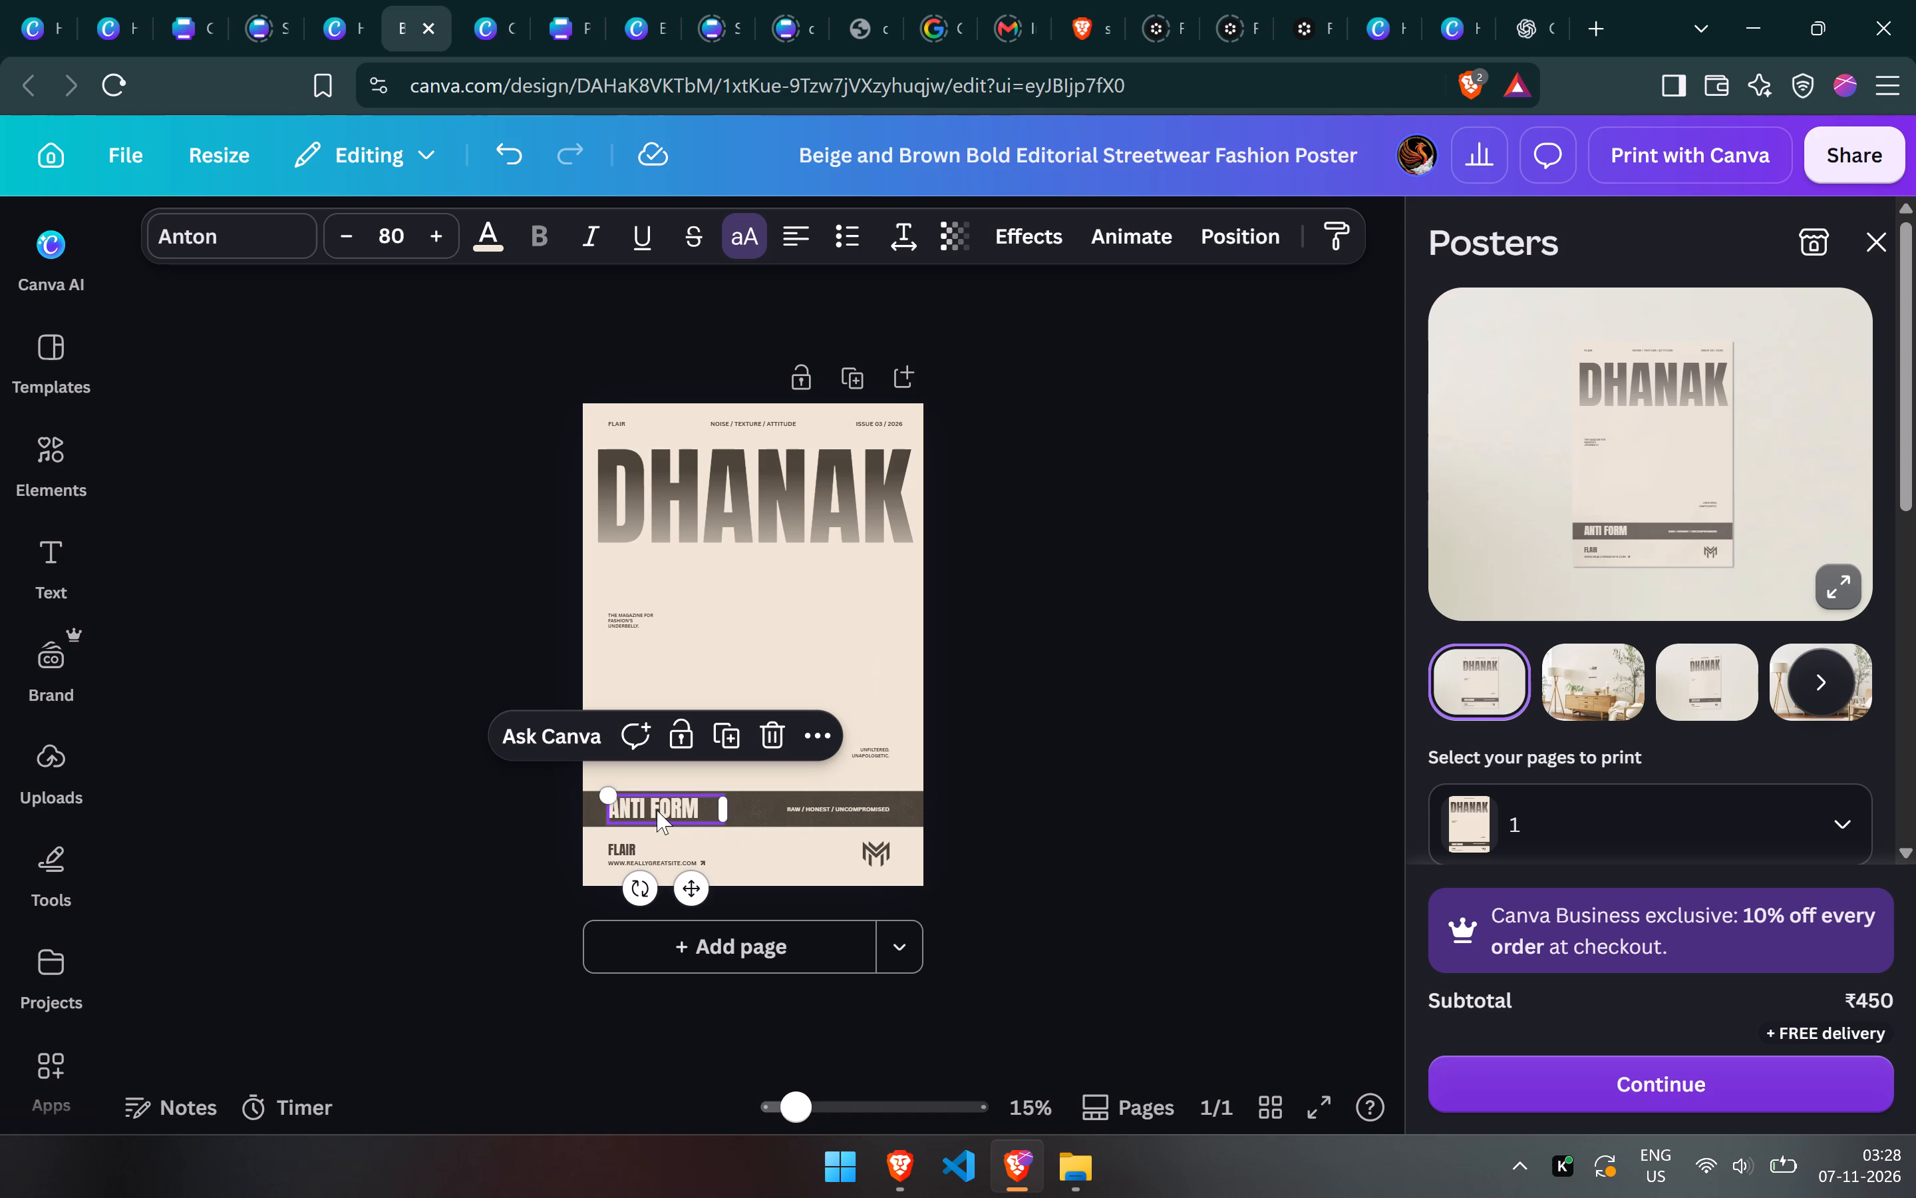
left_click(657, 810)
left_click(657, 810)
type("win")
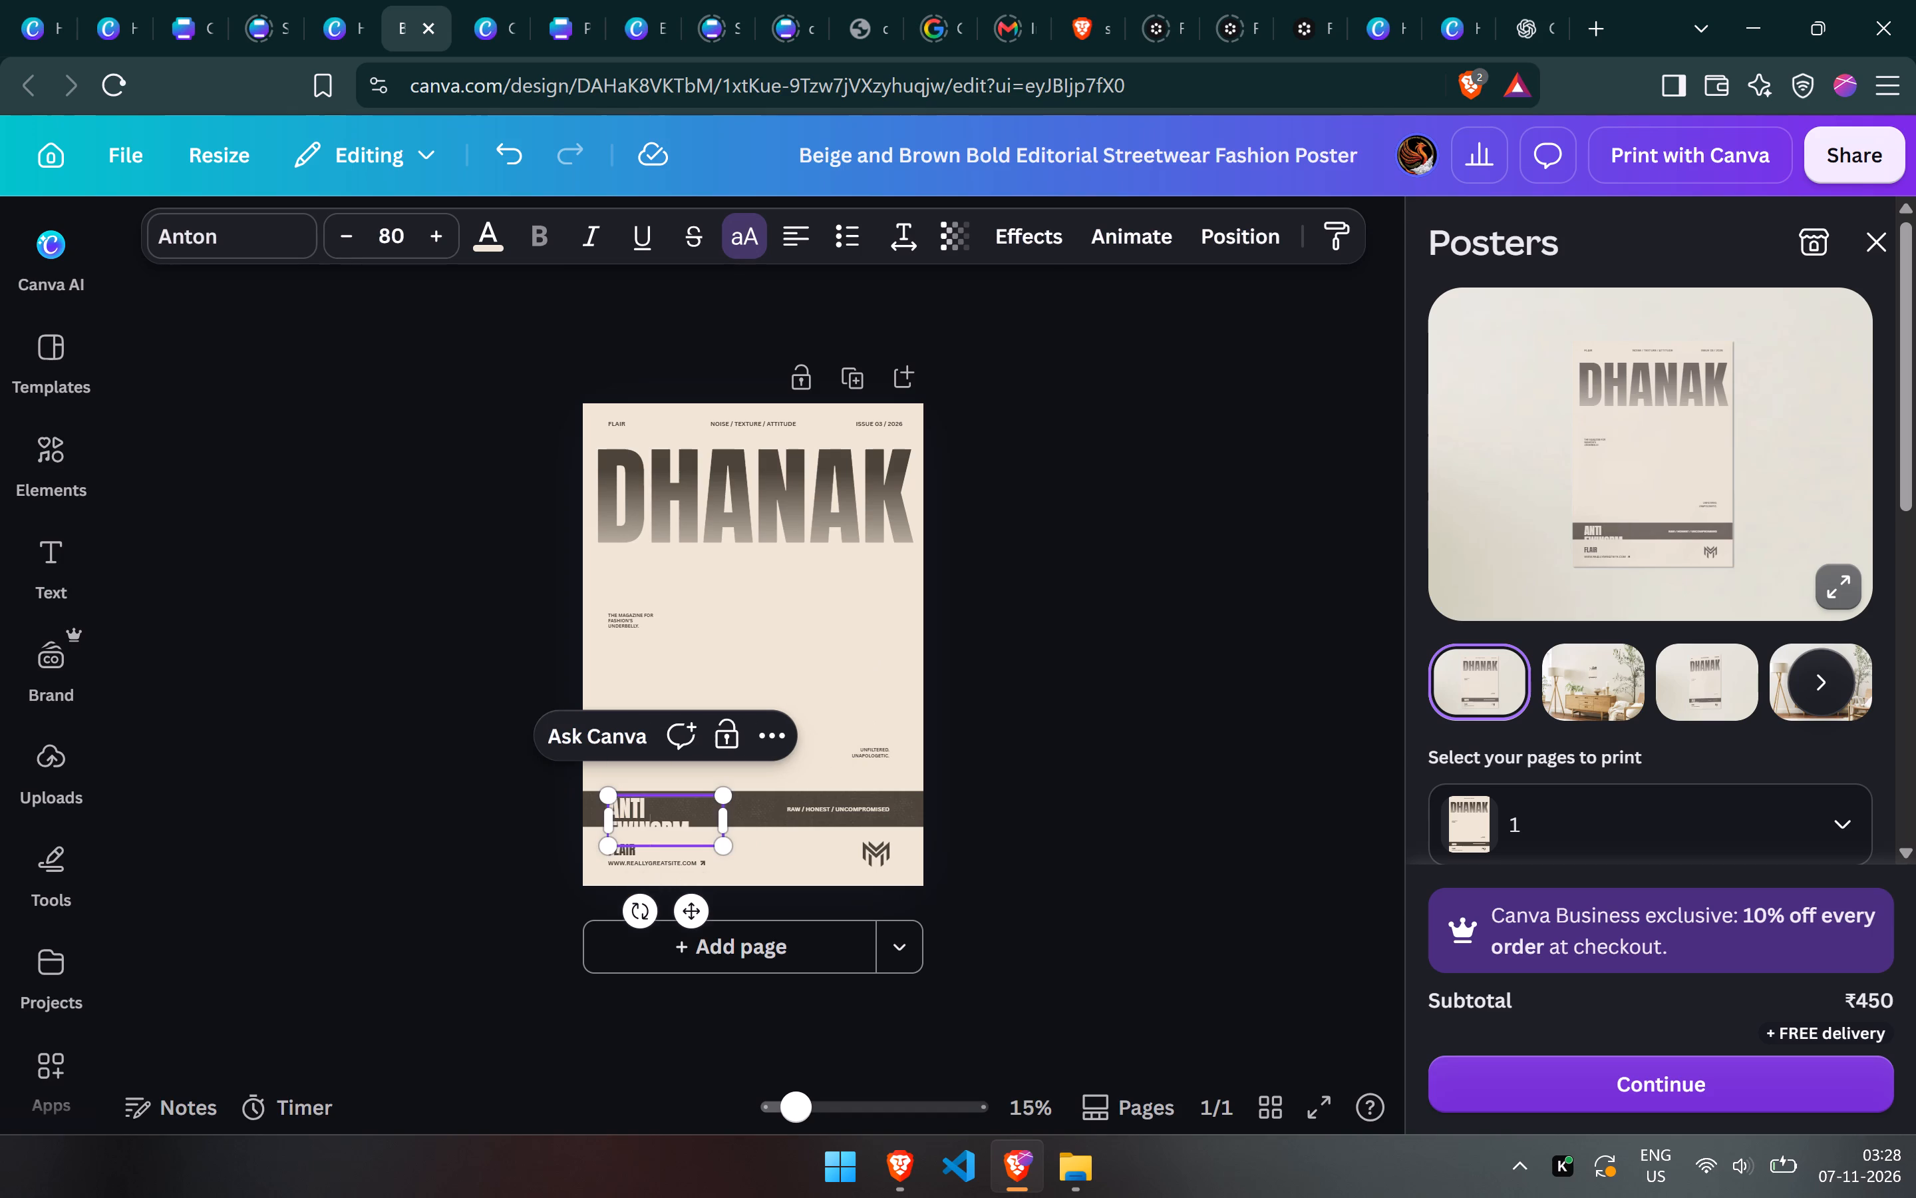
key("ctrl+a")
type("winter me")
type("rch")
left_click_drag(728, 814, 765, 814)
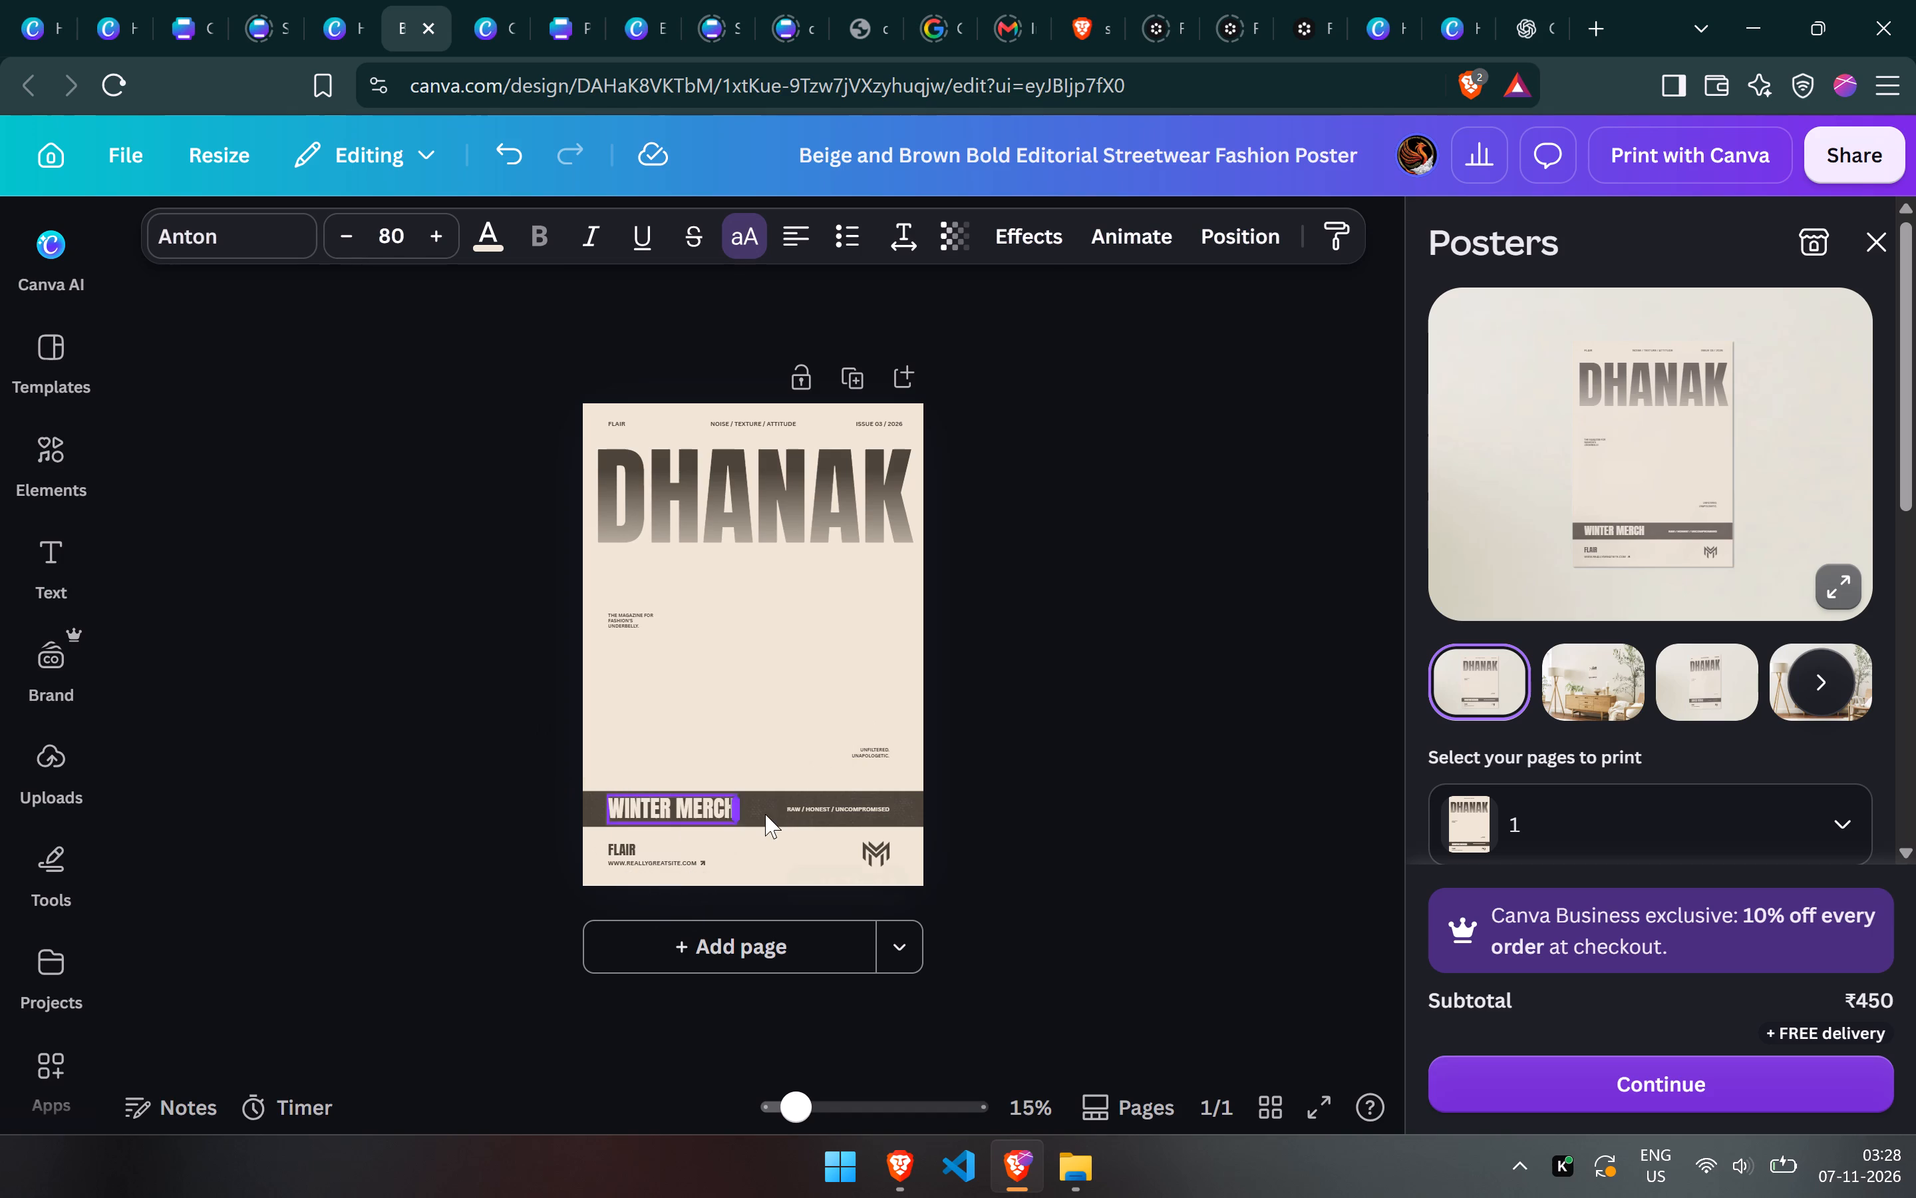
left_click_drag(765, 814, 771, 814)
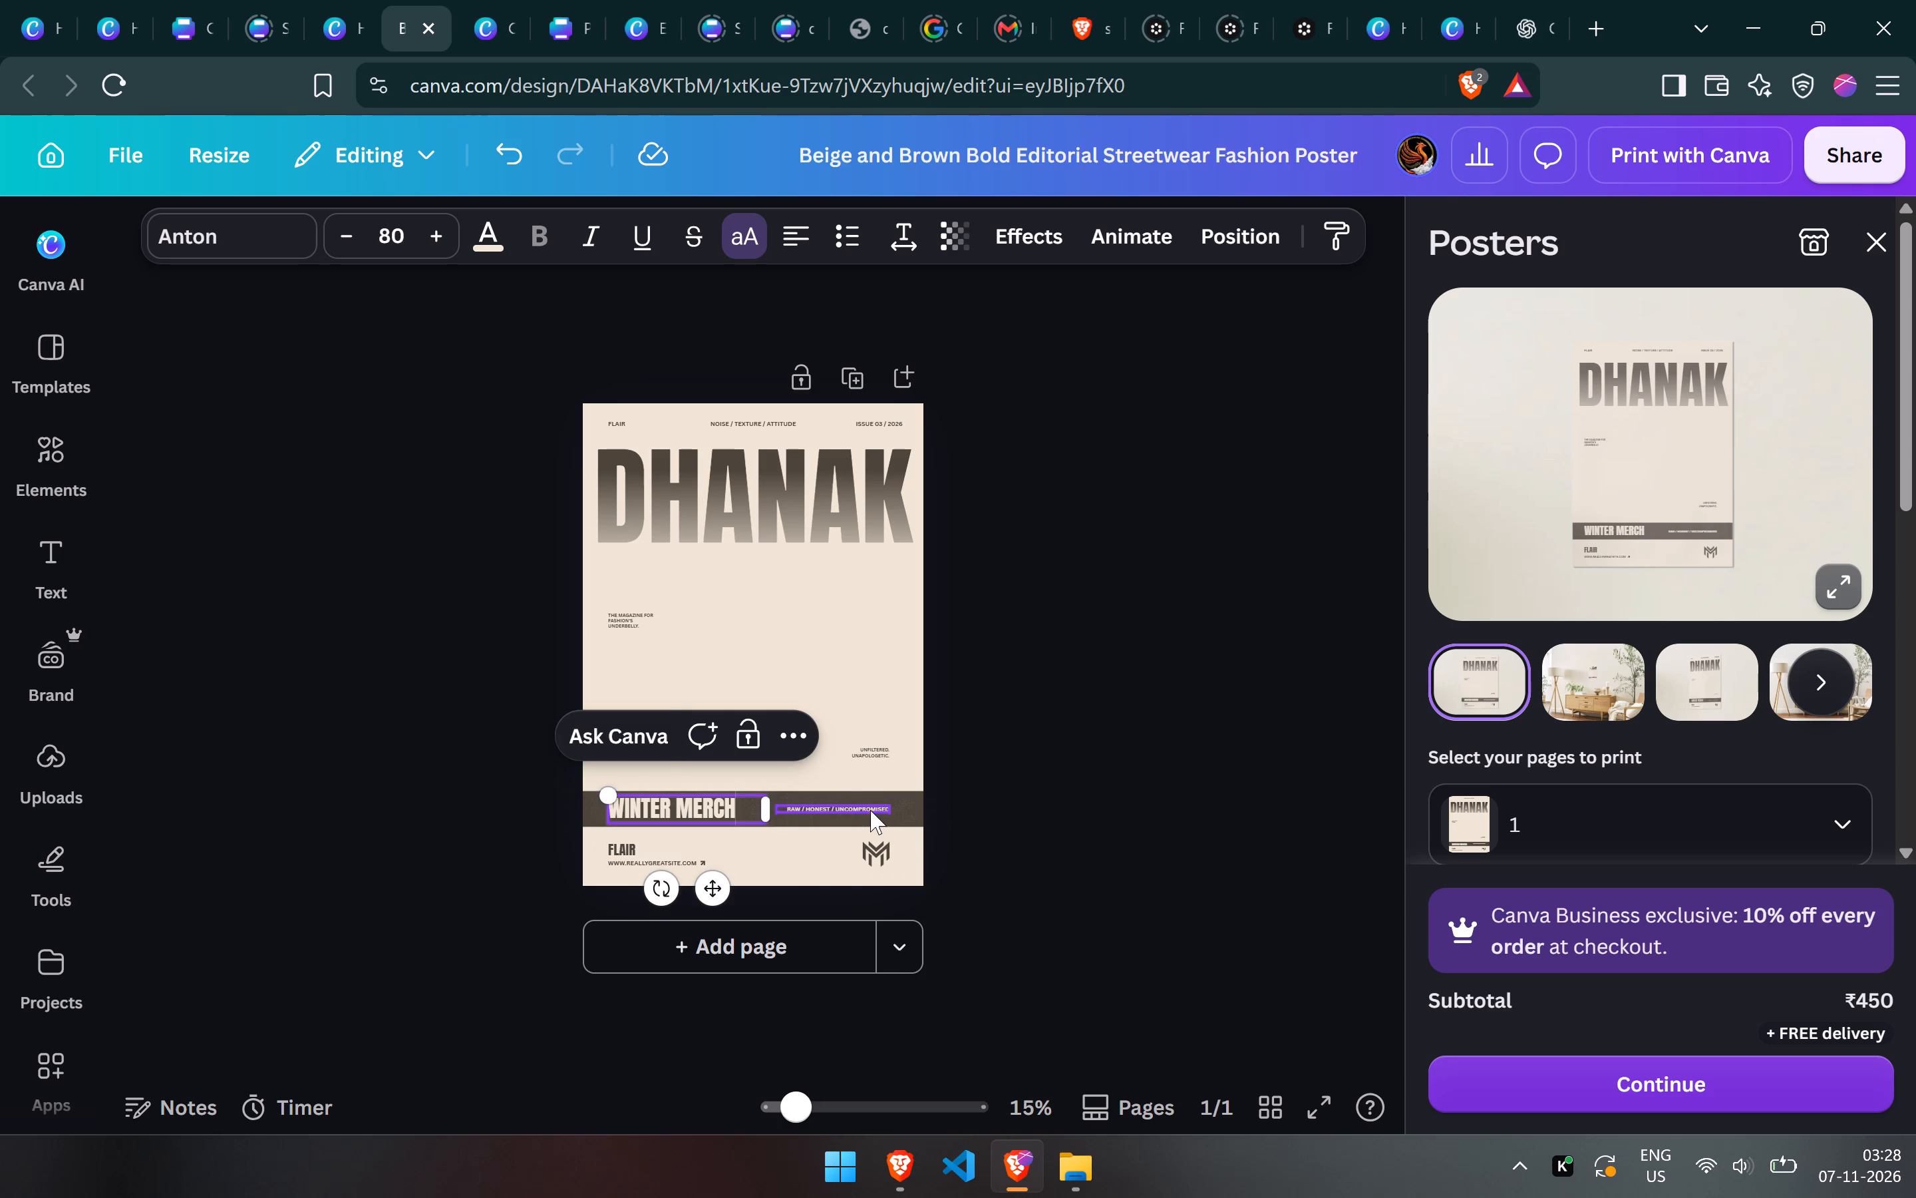
Delete the small tagline text beside WINTER MERCH in the brown band.
double_click(870, 810)
key("BackSpace")
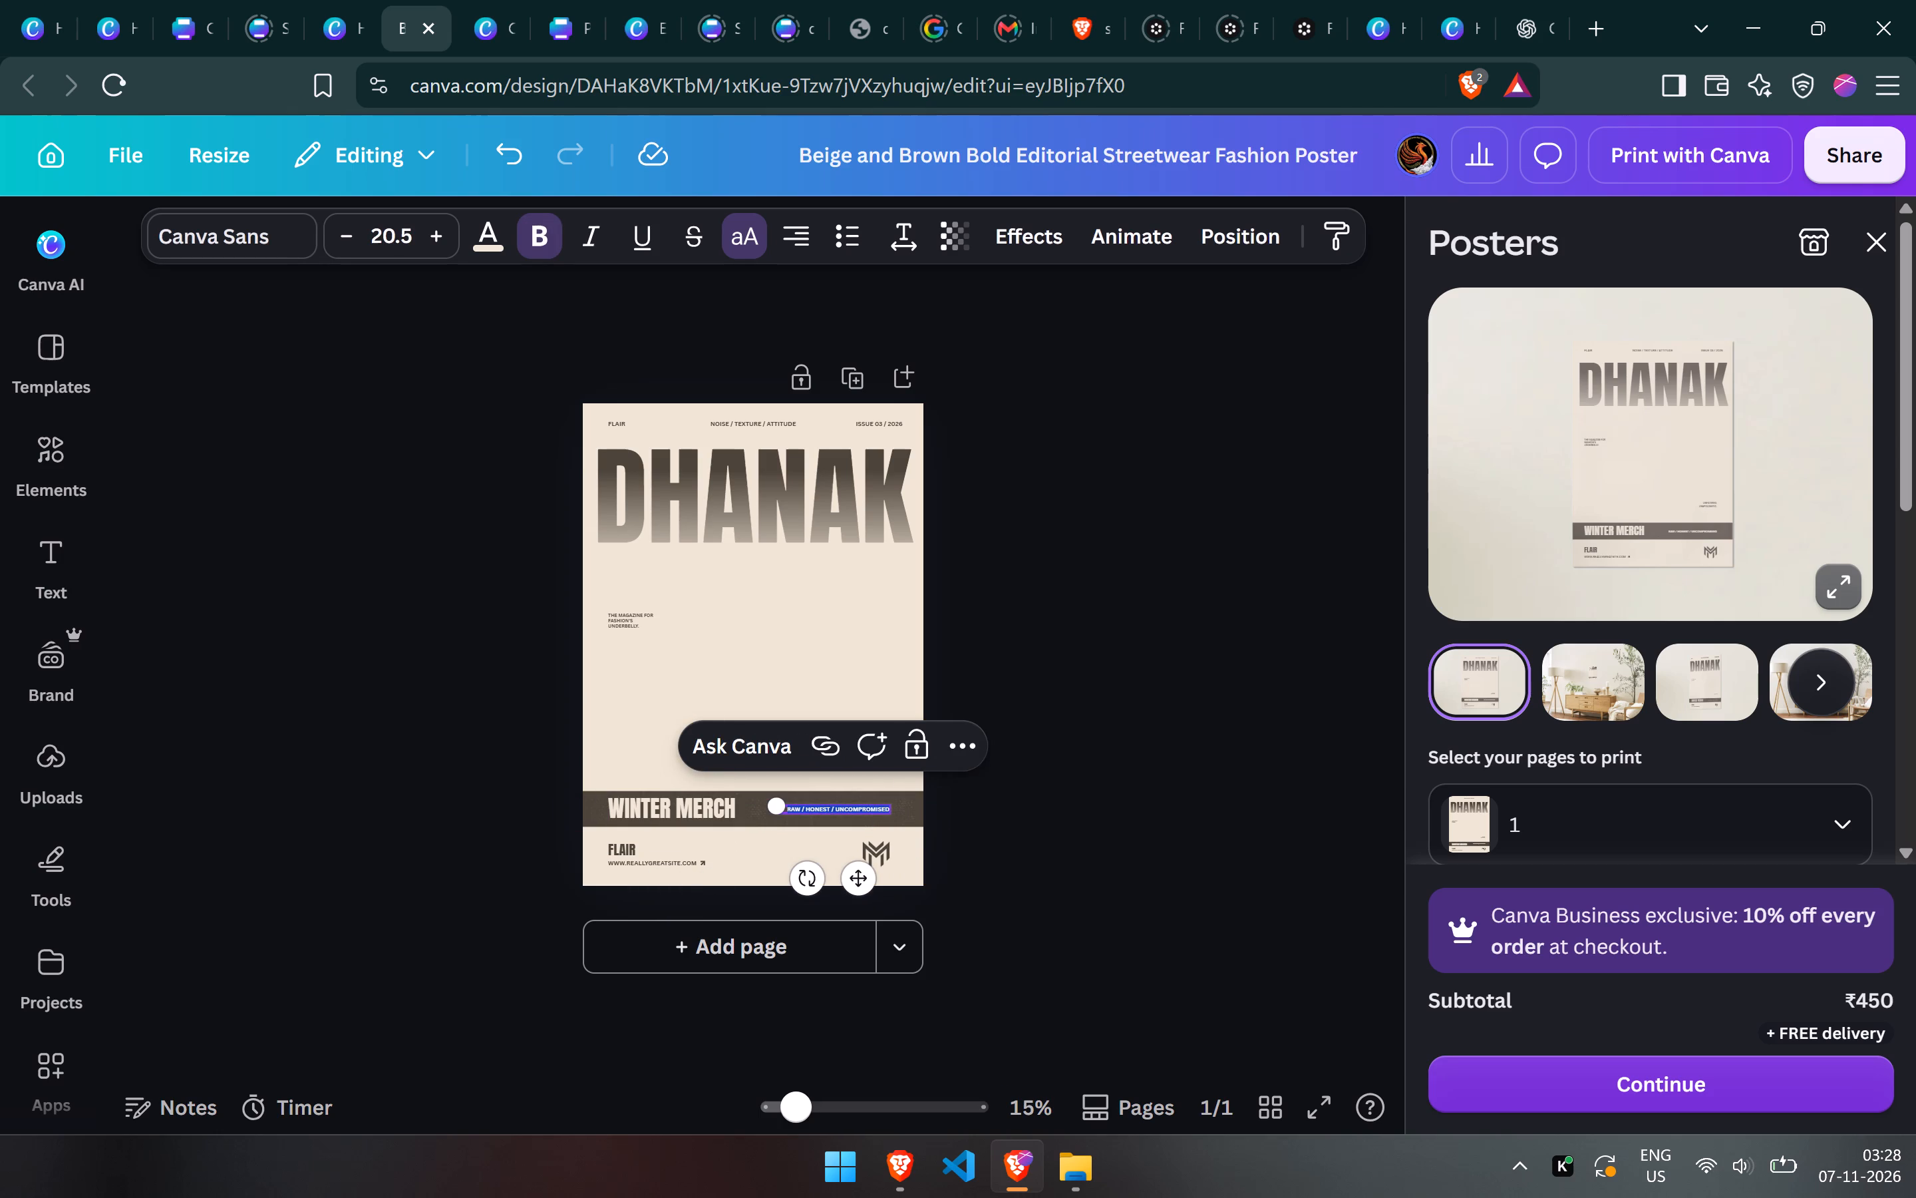
left_click(1033, 829)
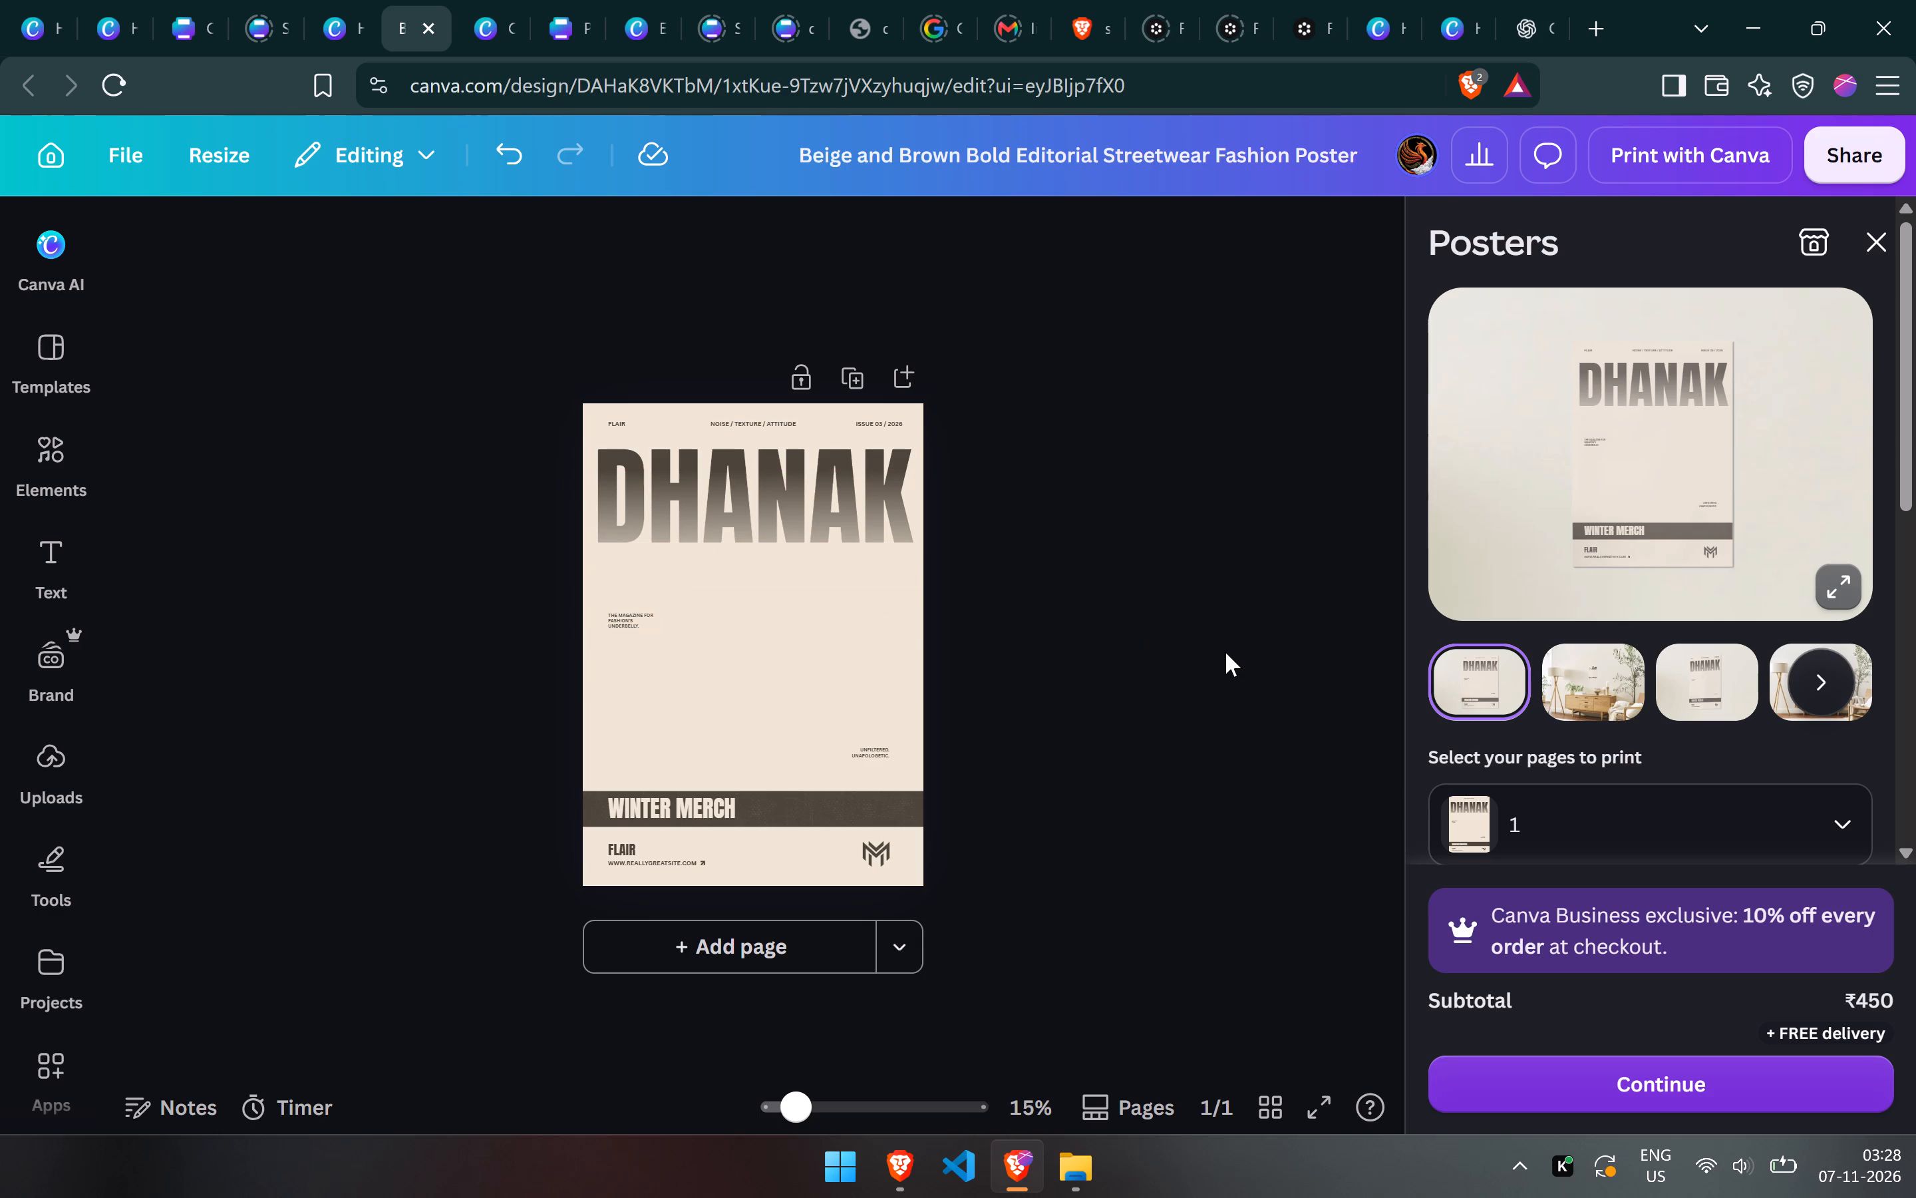
Open the elements library to find graphics for the poster.
left_click(17, 473)
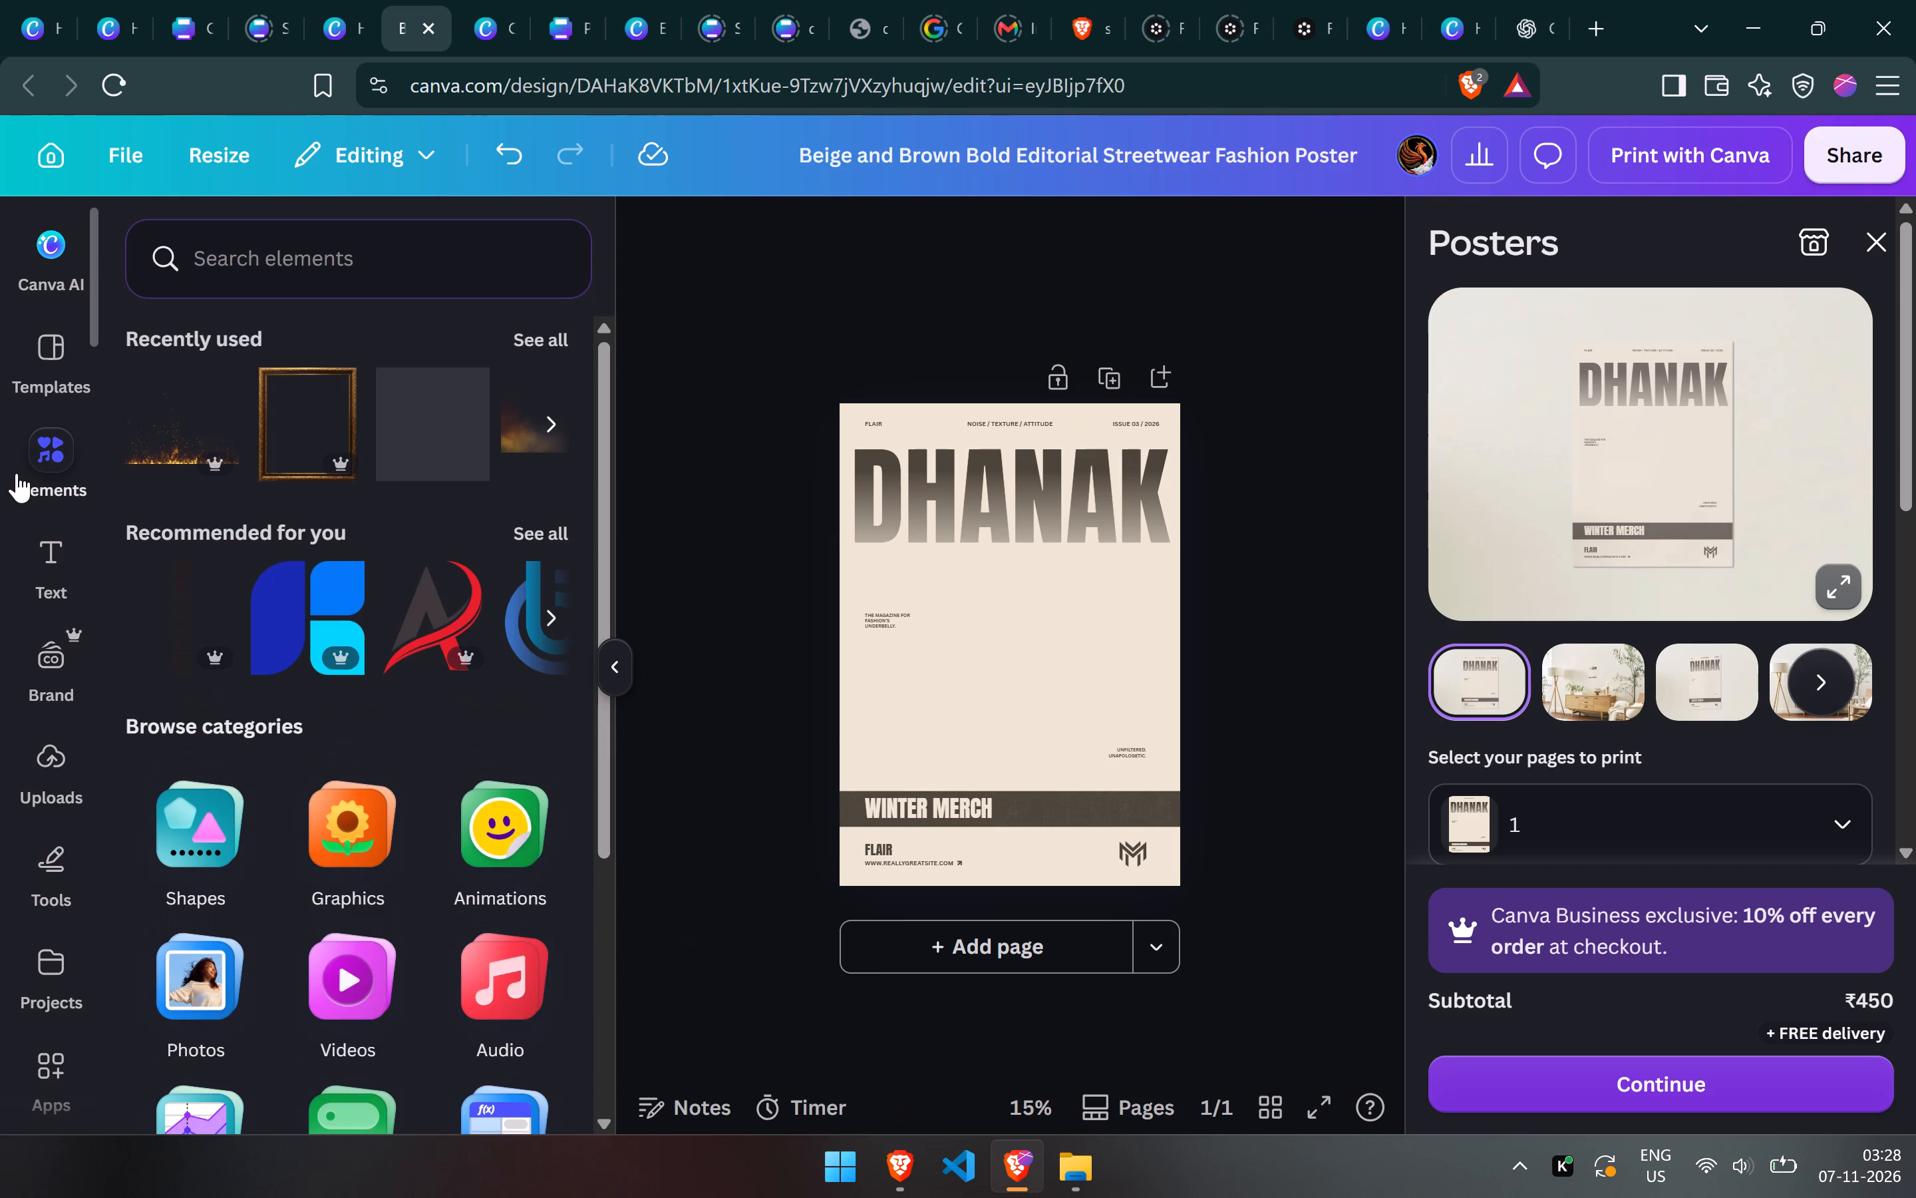
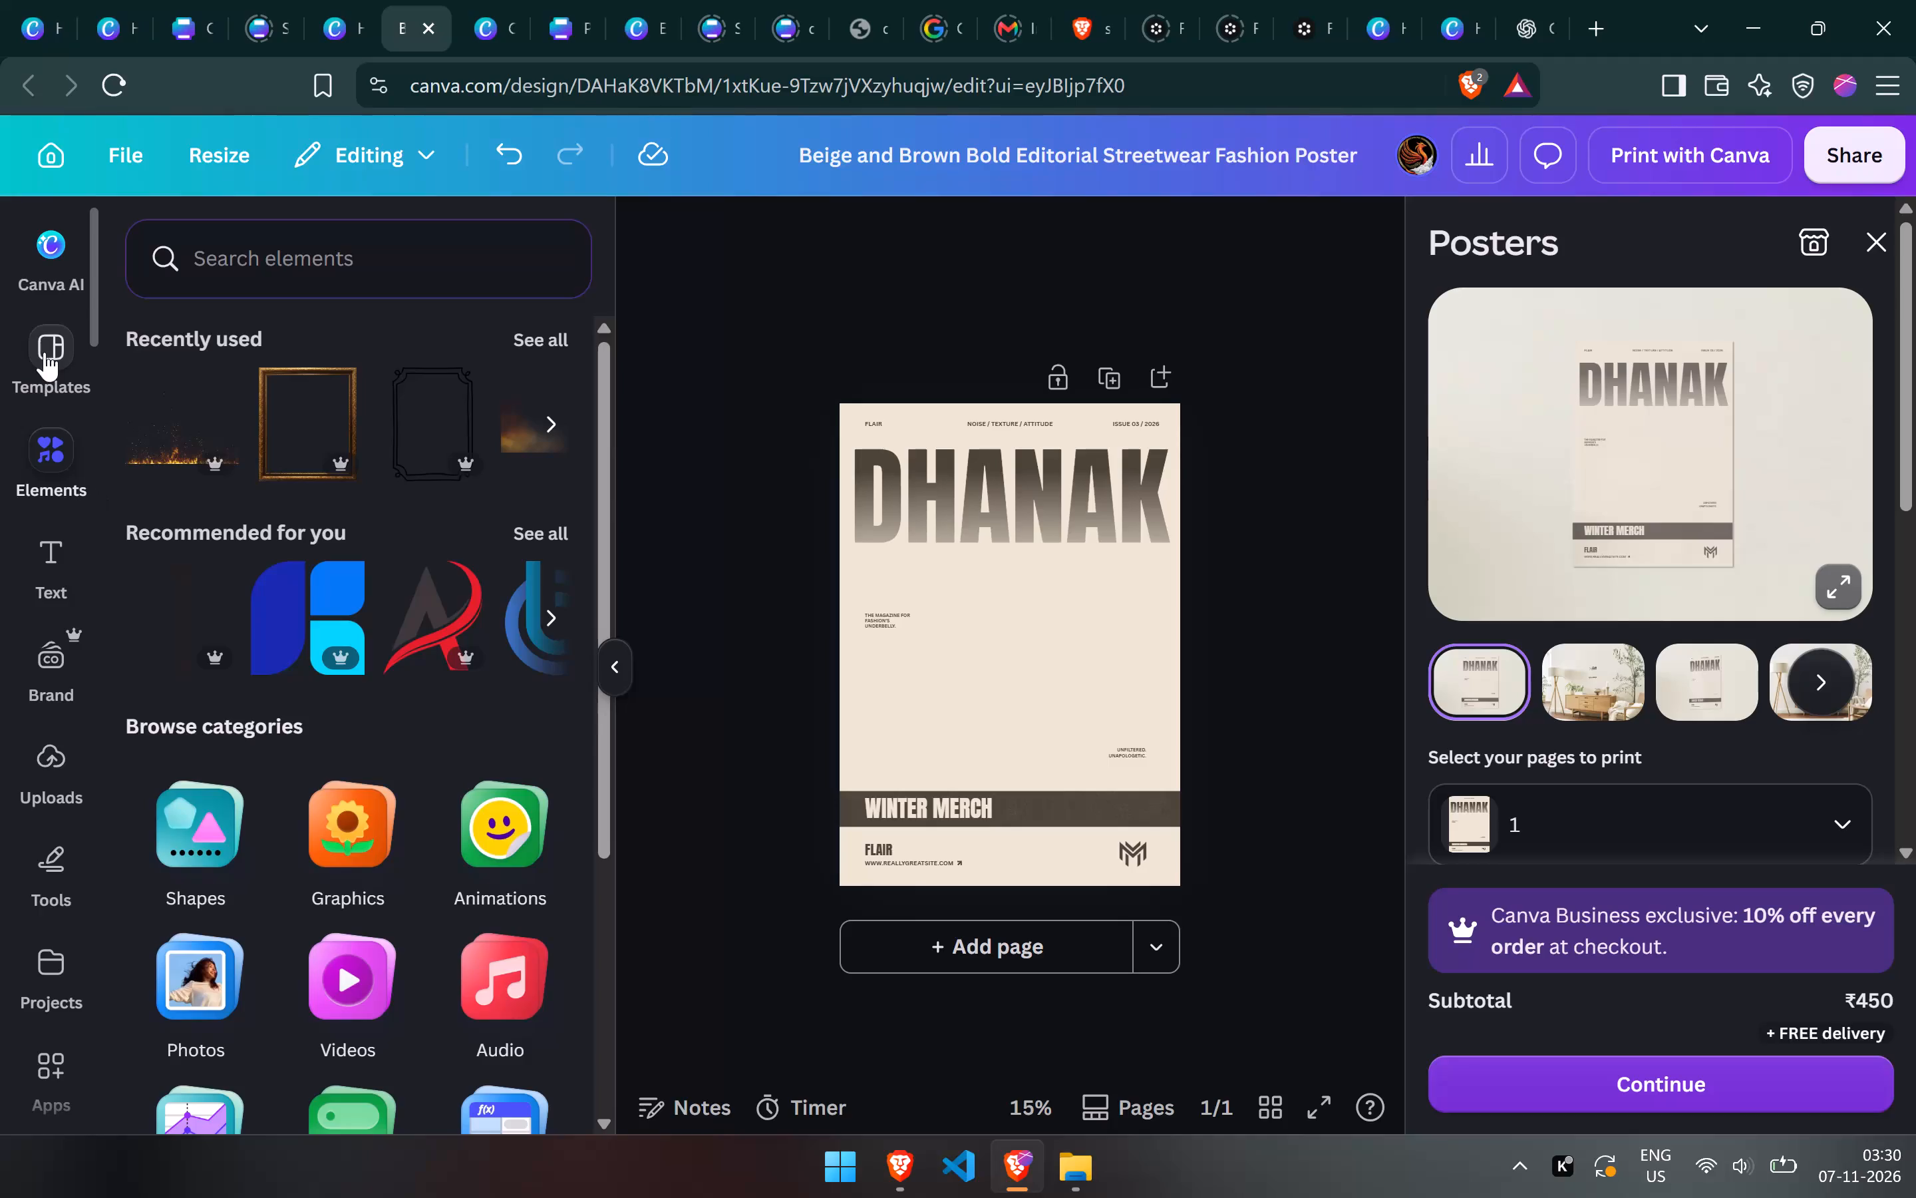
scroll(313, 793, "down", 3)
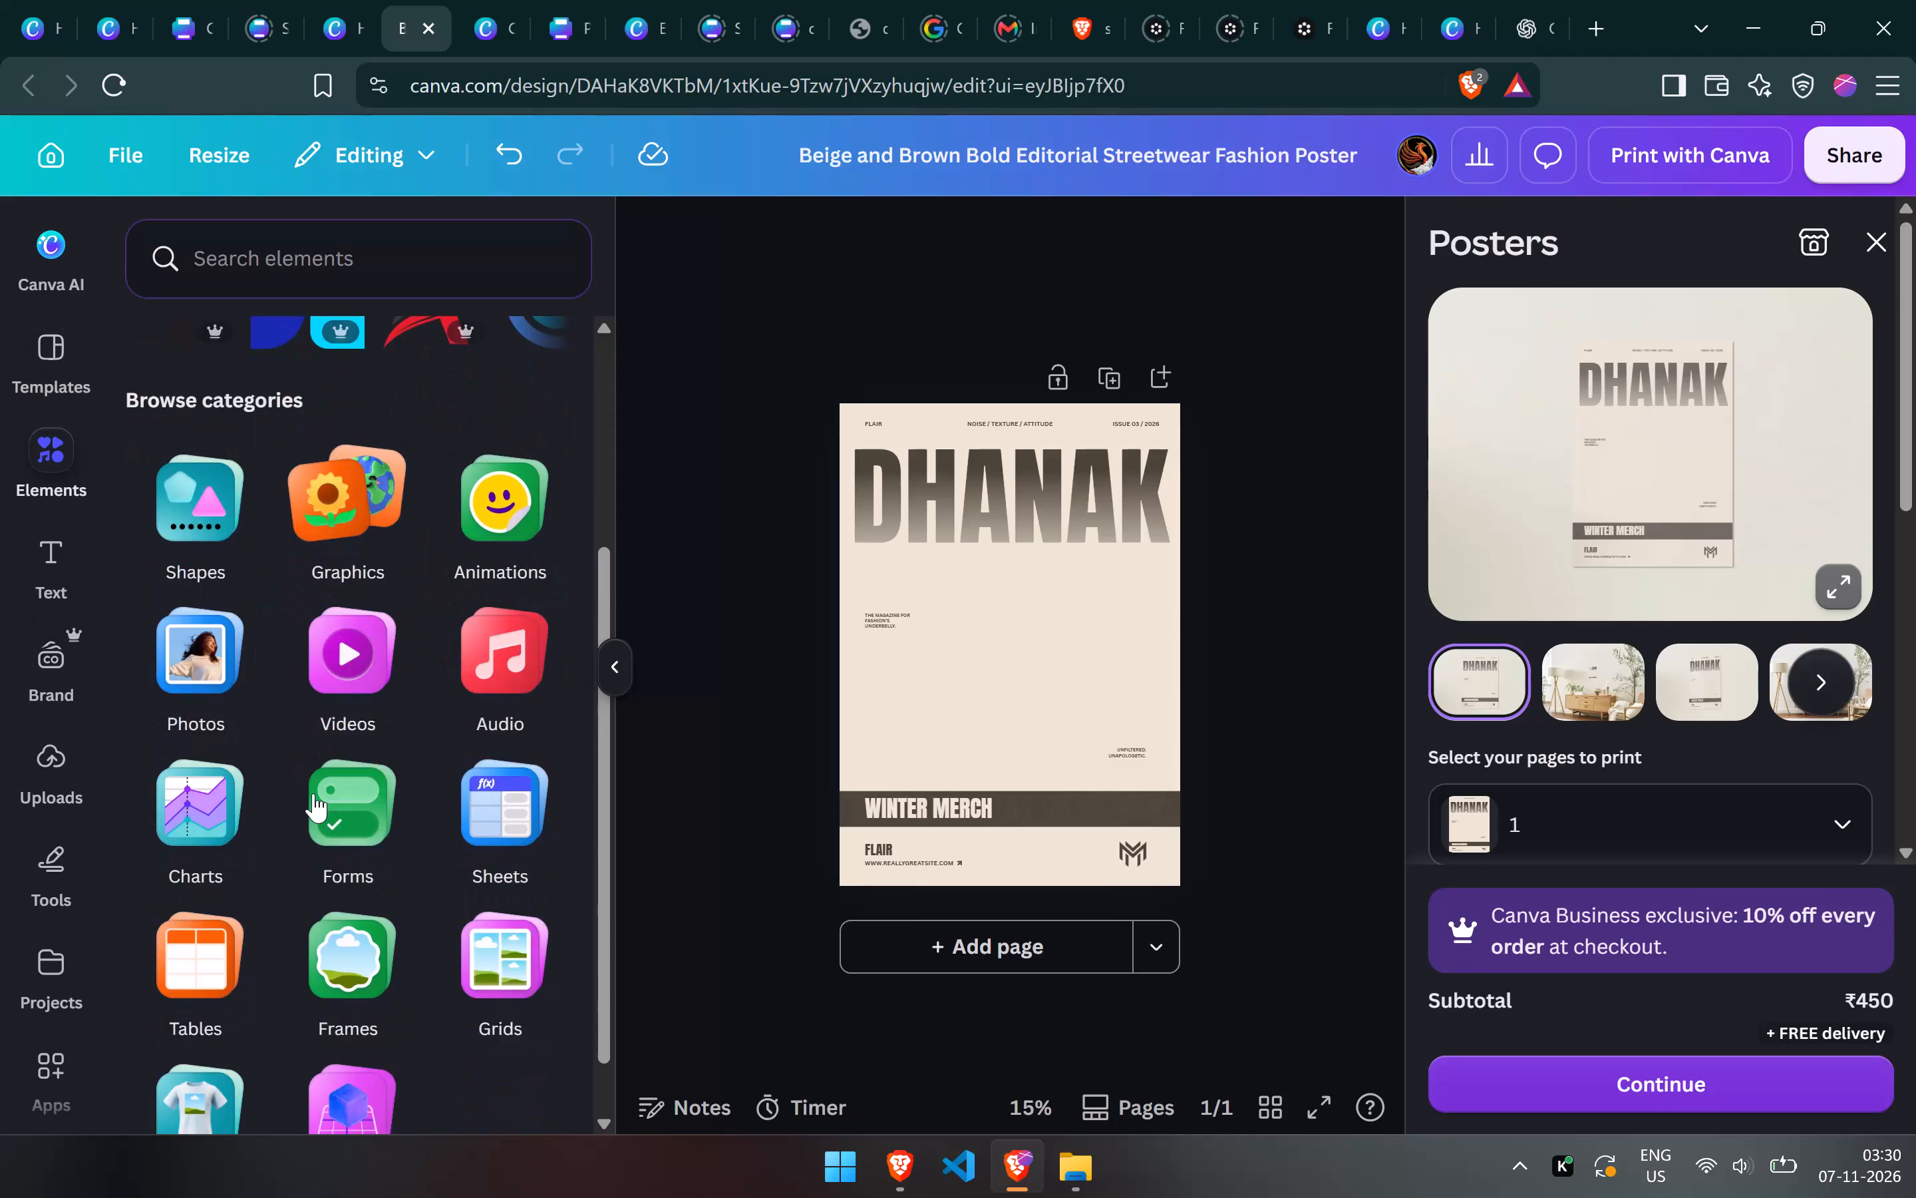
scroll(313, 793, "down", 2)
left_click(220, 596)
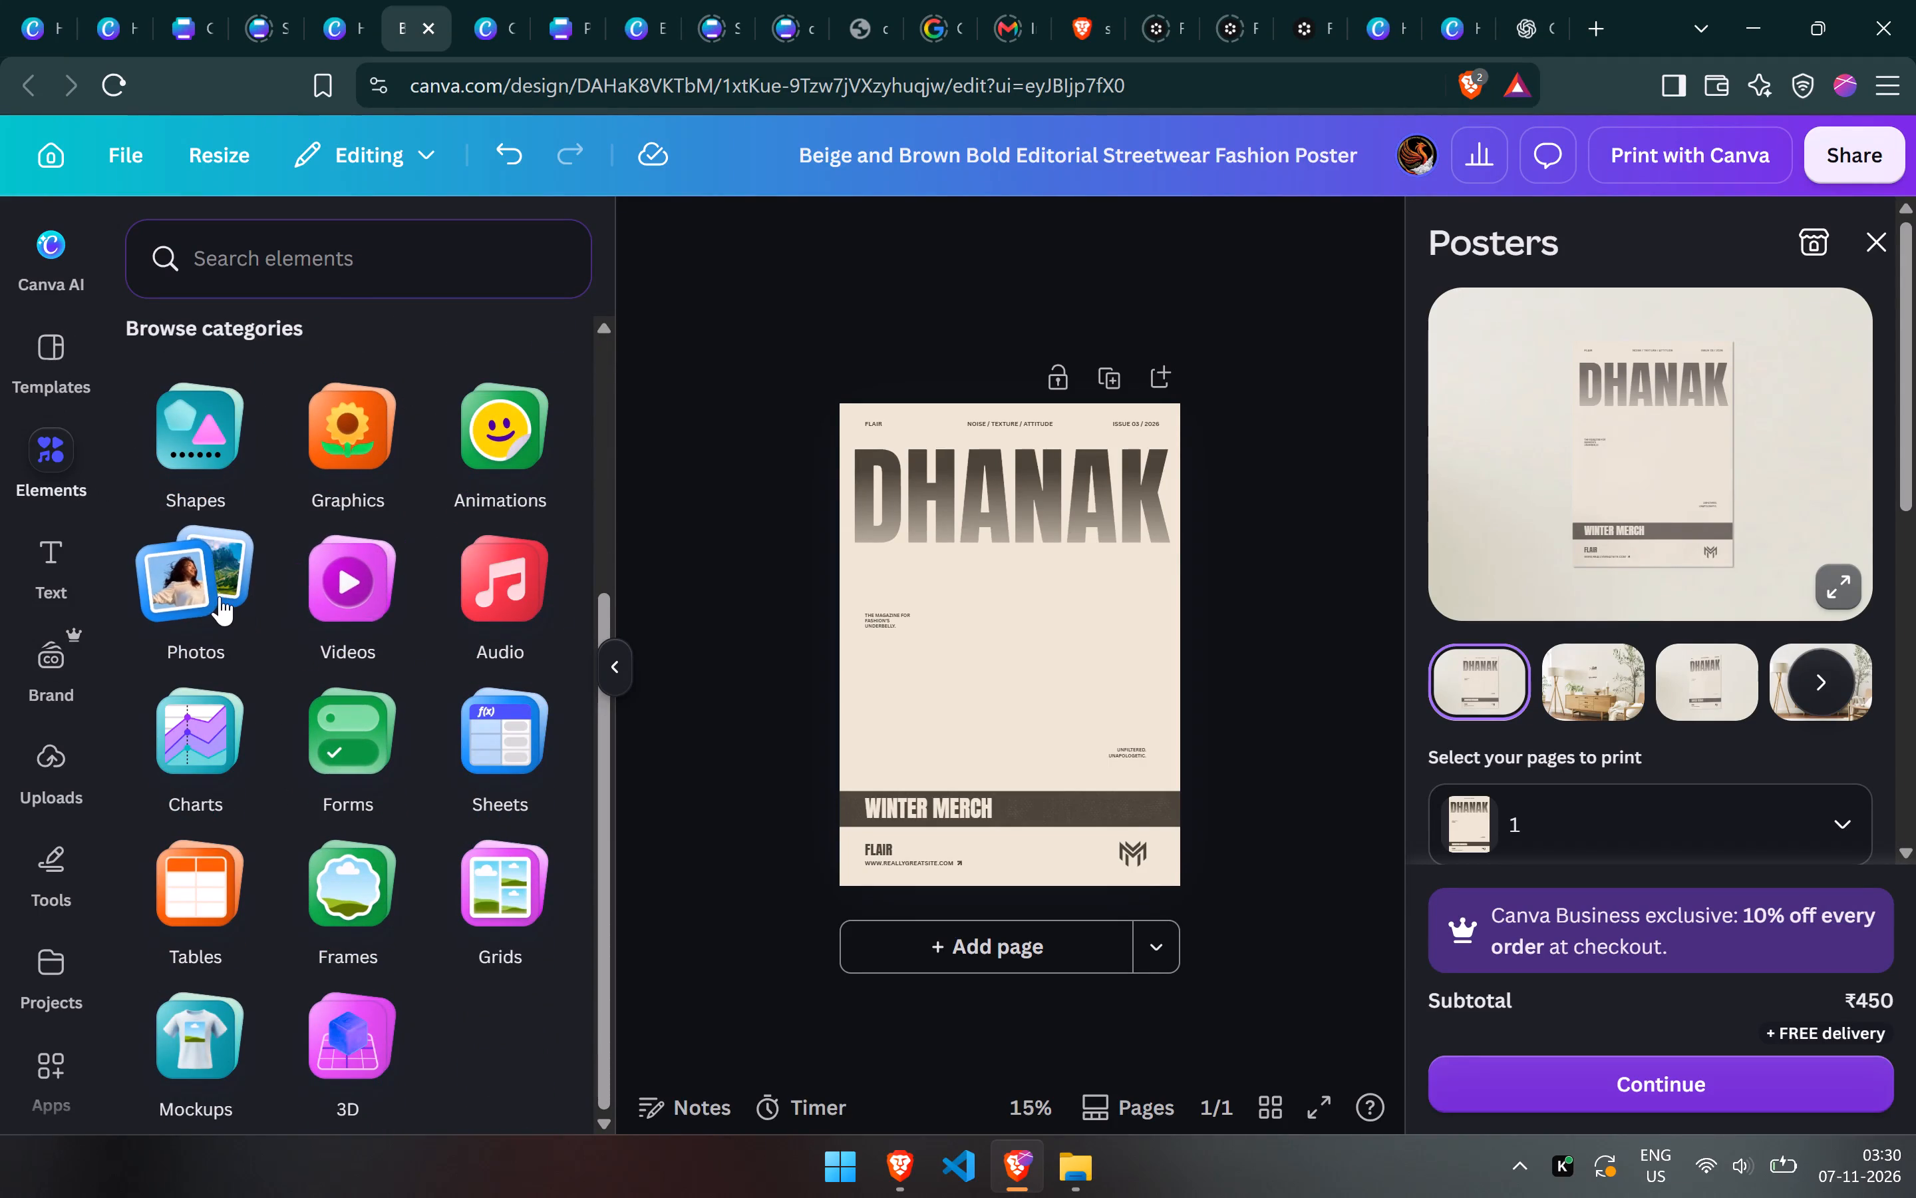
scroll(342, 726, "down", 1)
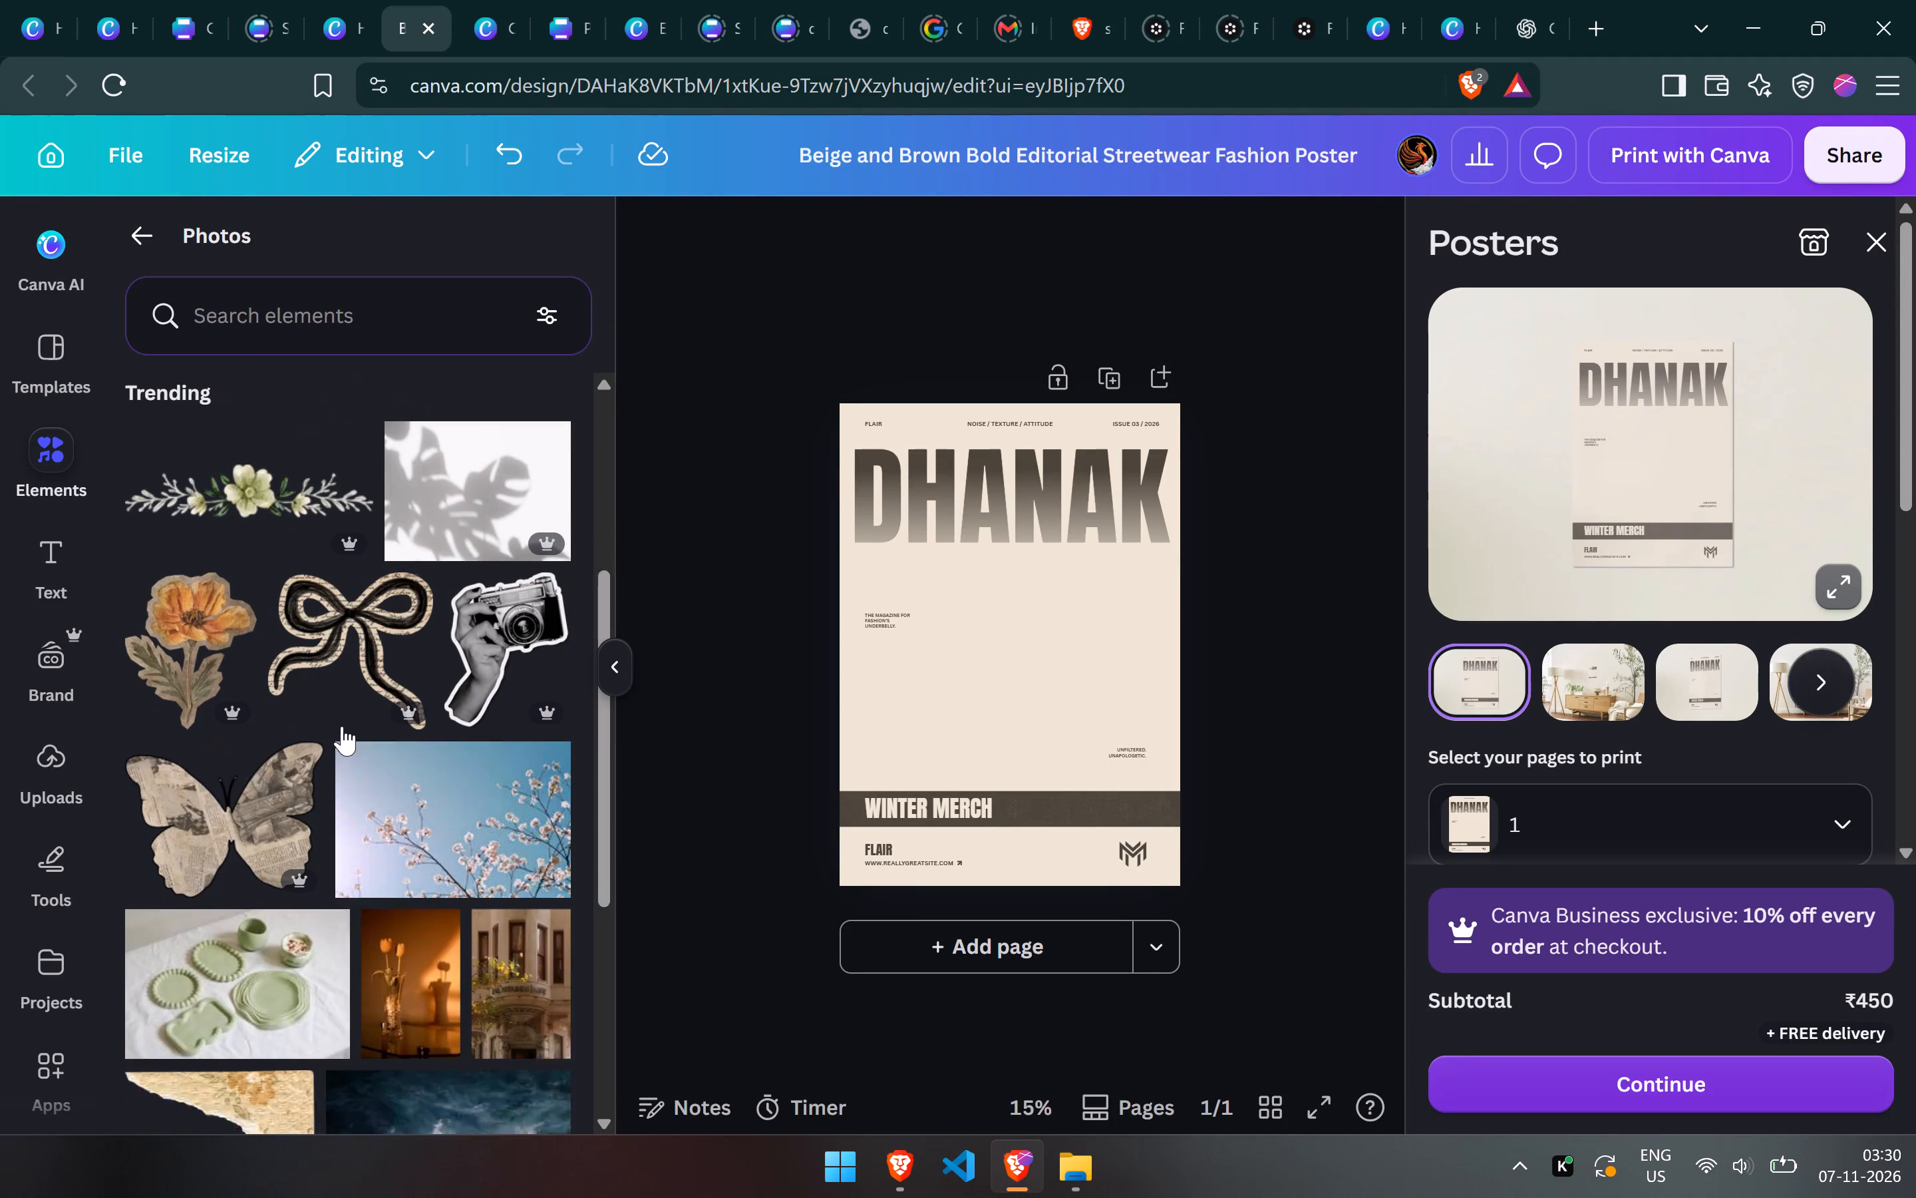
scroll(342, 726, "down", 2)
Place the uploaded back-view MAN ON MOON hoodie image in the middle of the poster and enlarge it slightly.
left_click(82, 734)
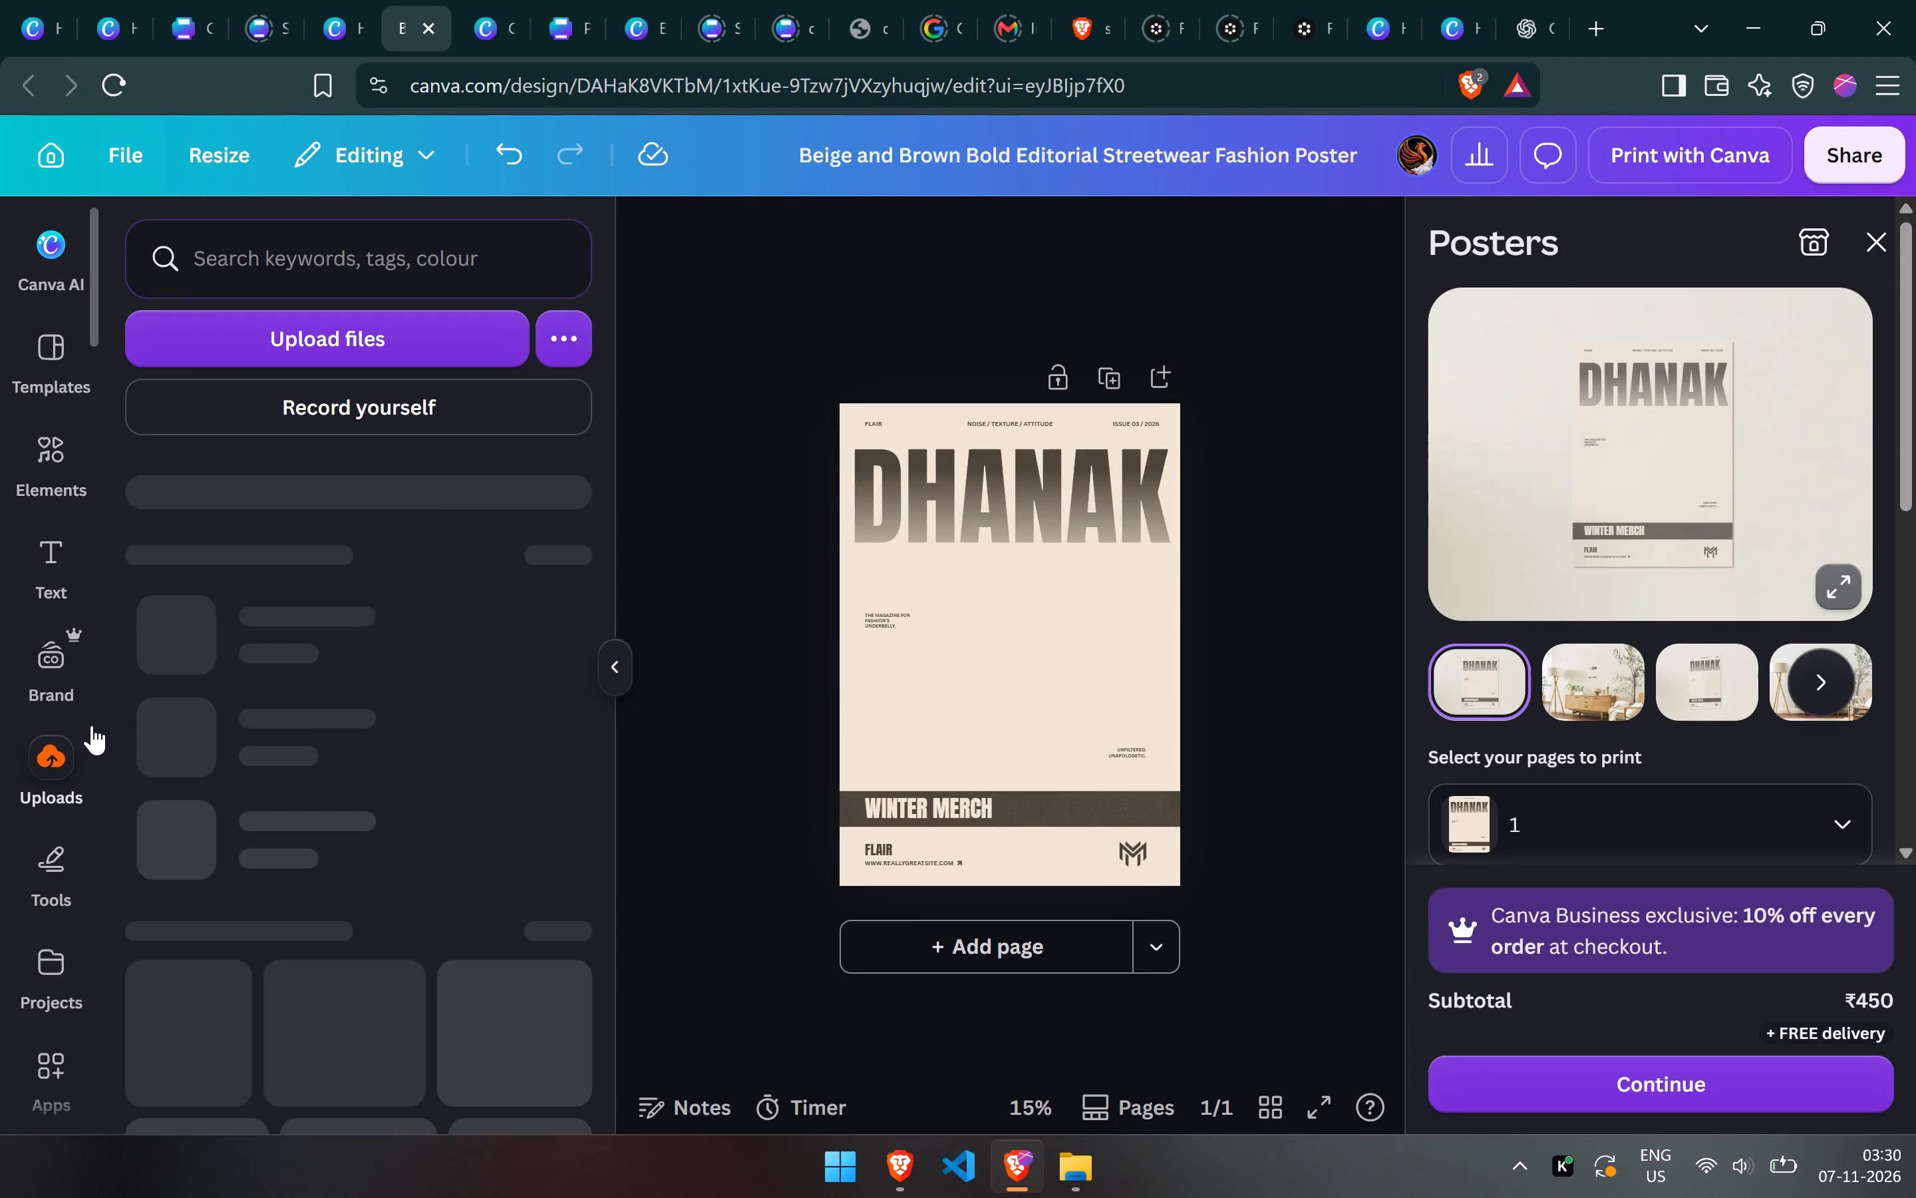
scroll(469, 701, "down", 1)
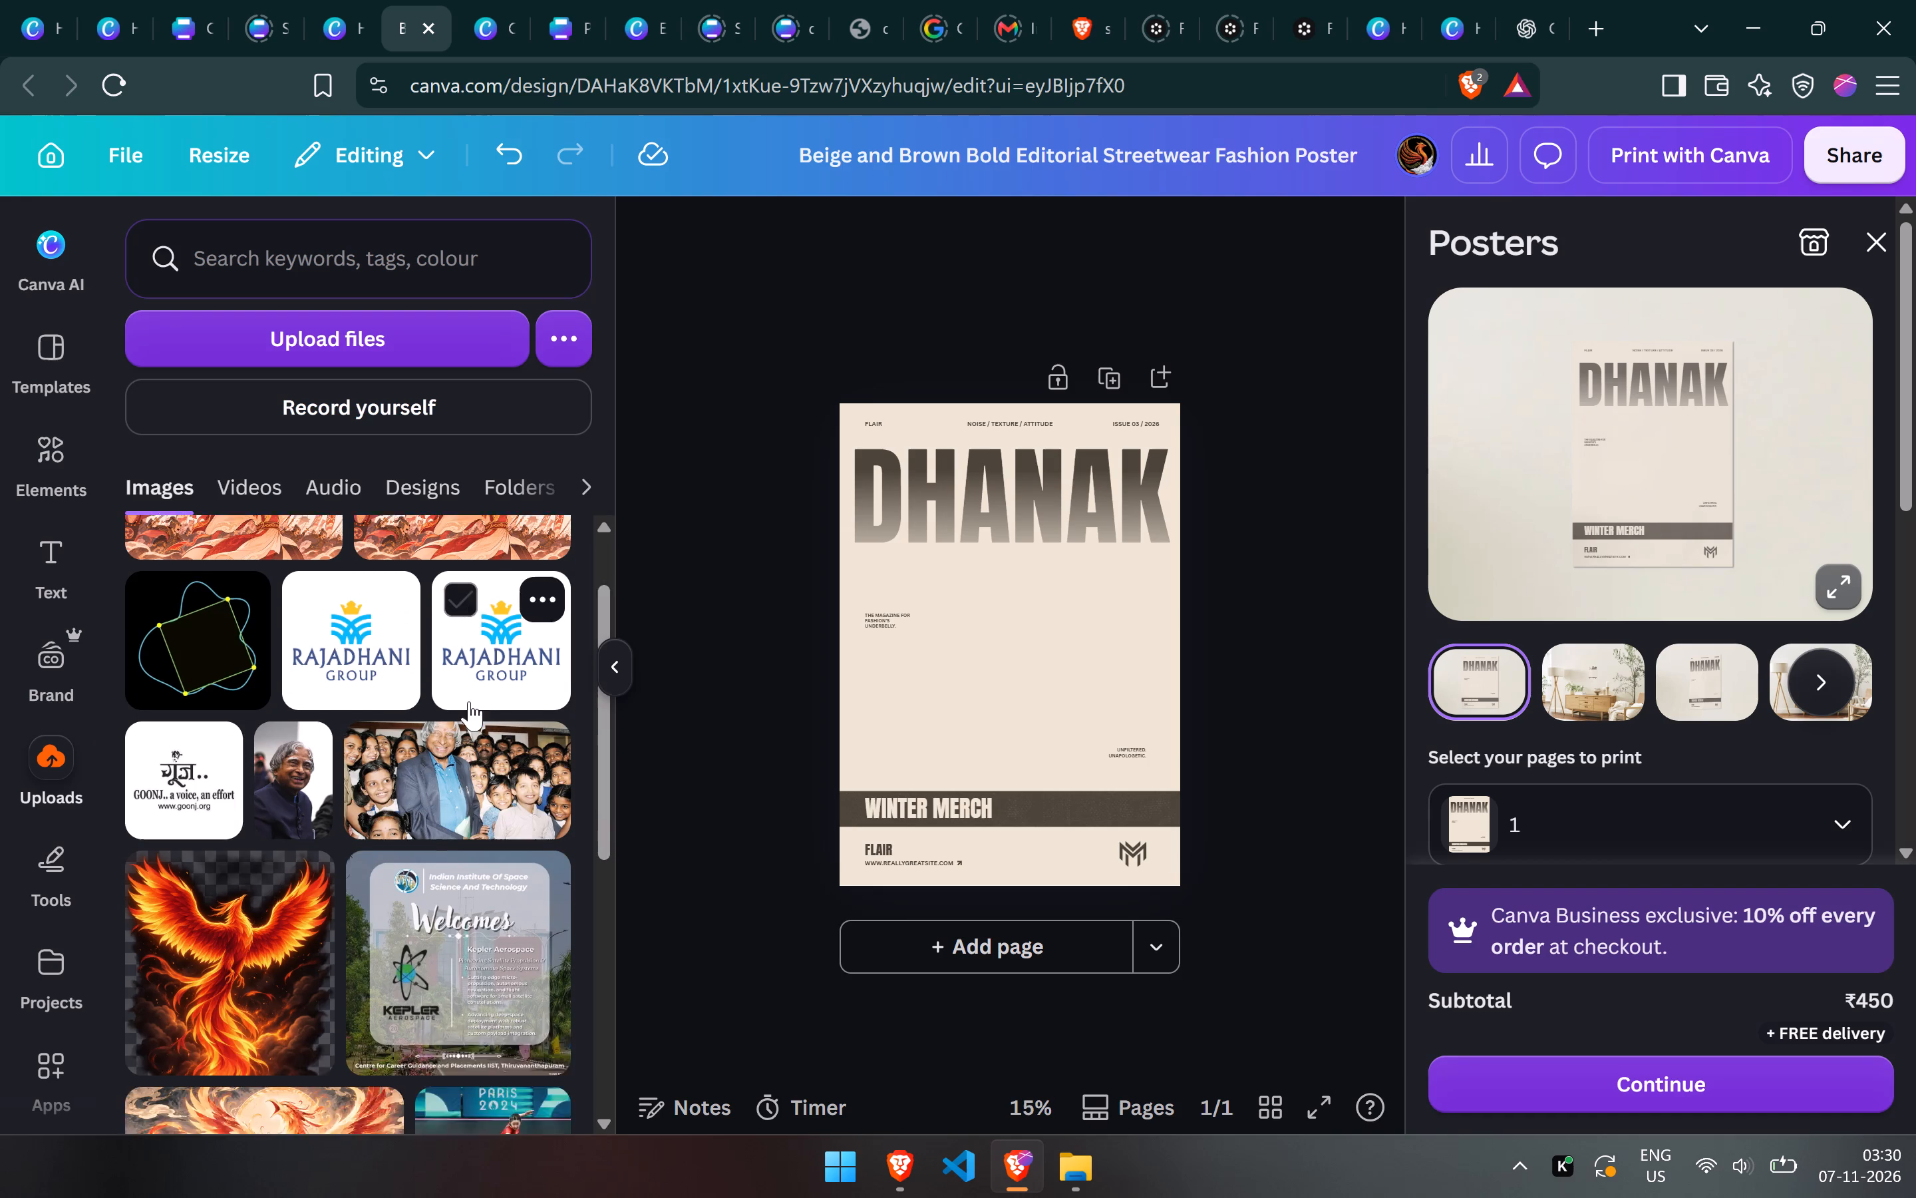
scroll(469, 701, "down", 5)
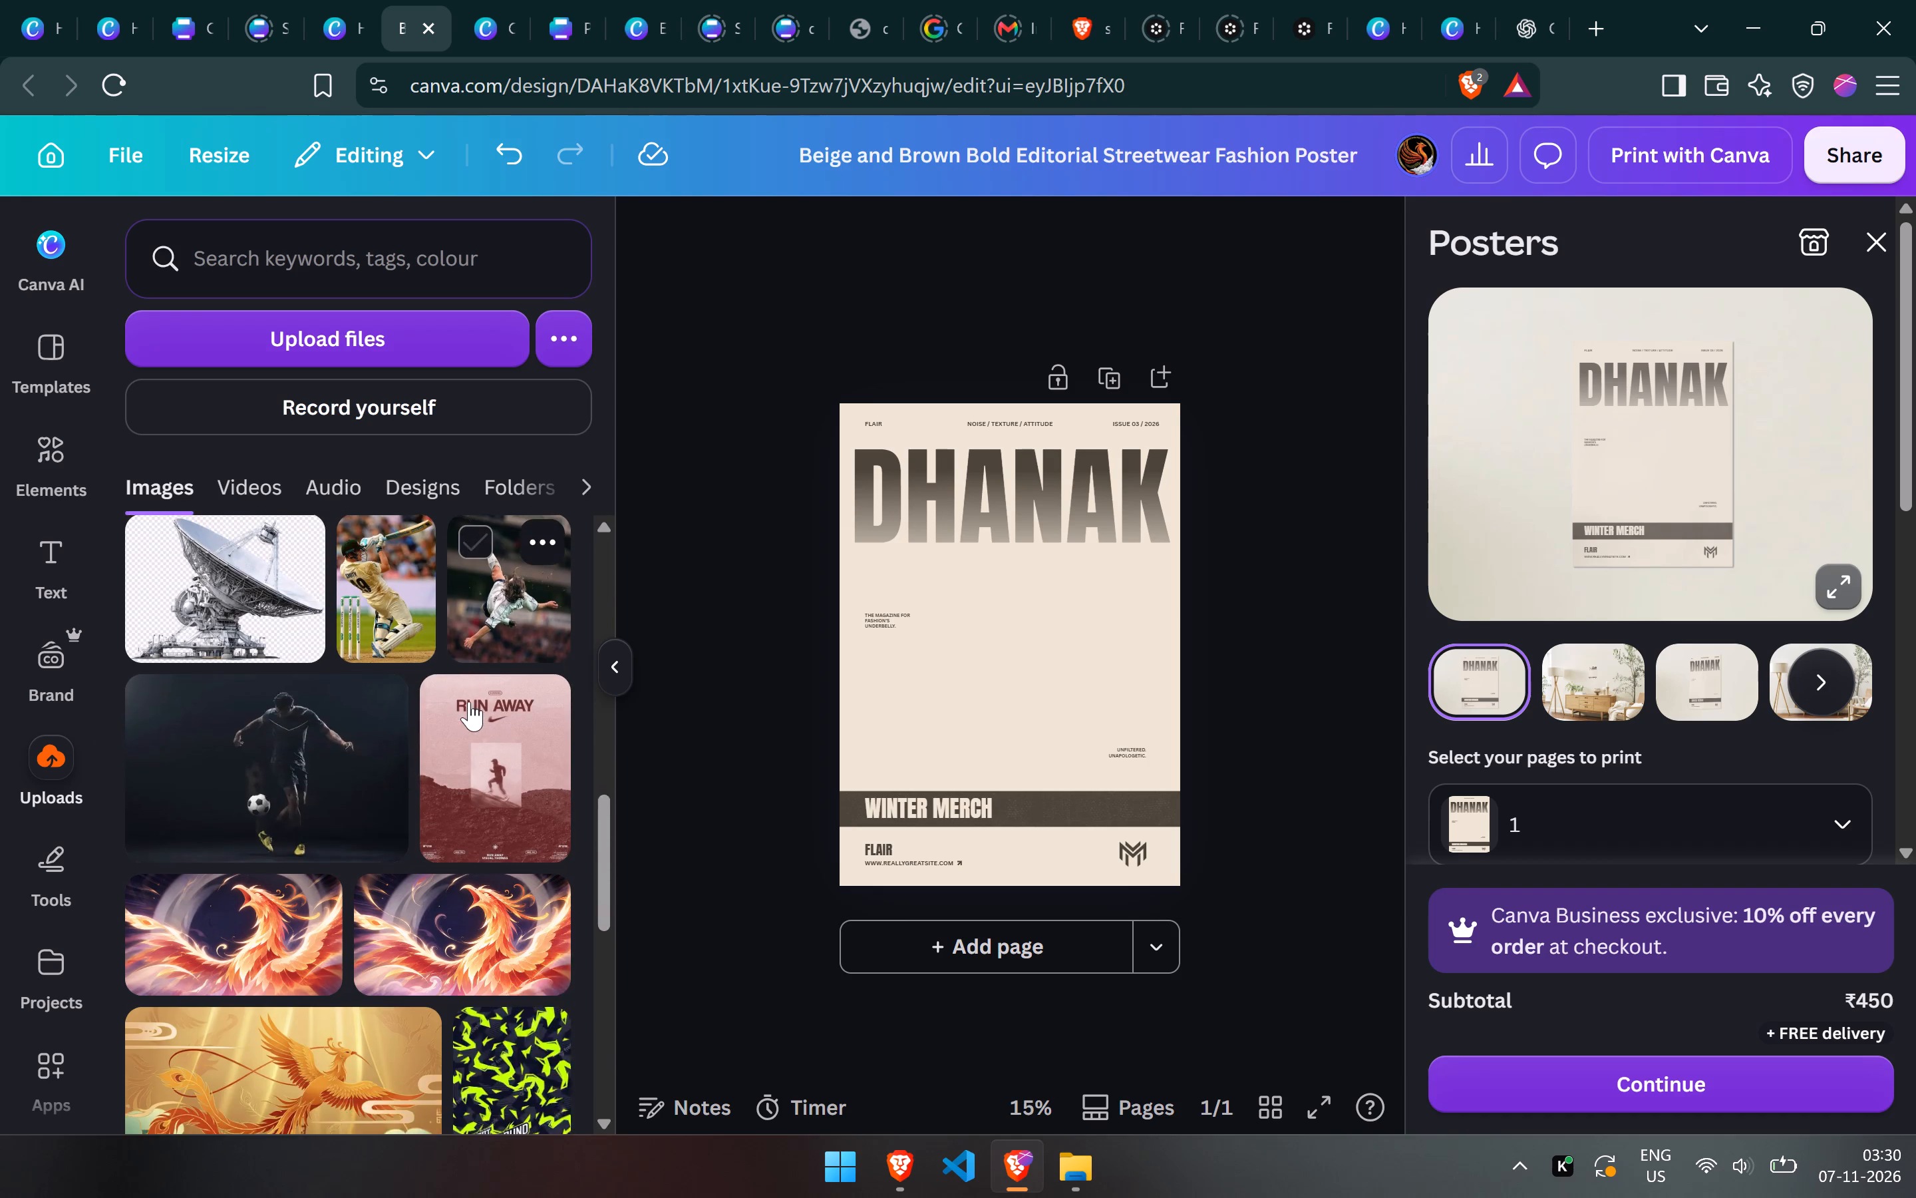
scroll(469, 701, "down", 5)
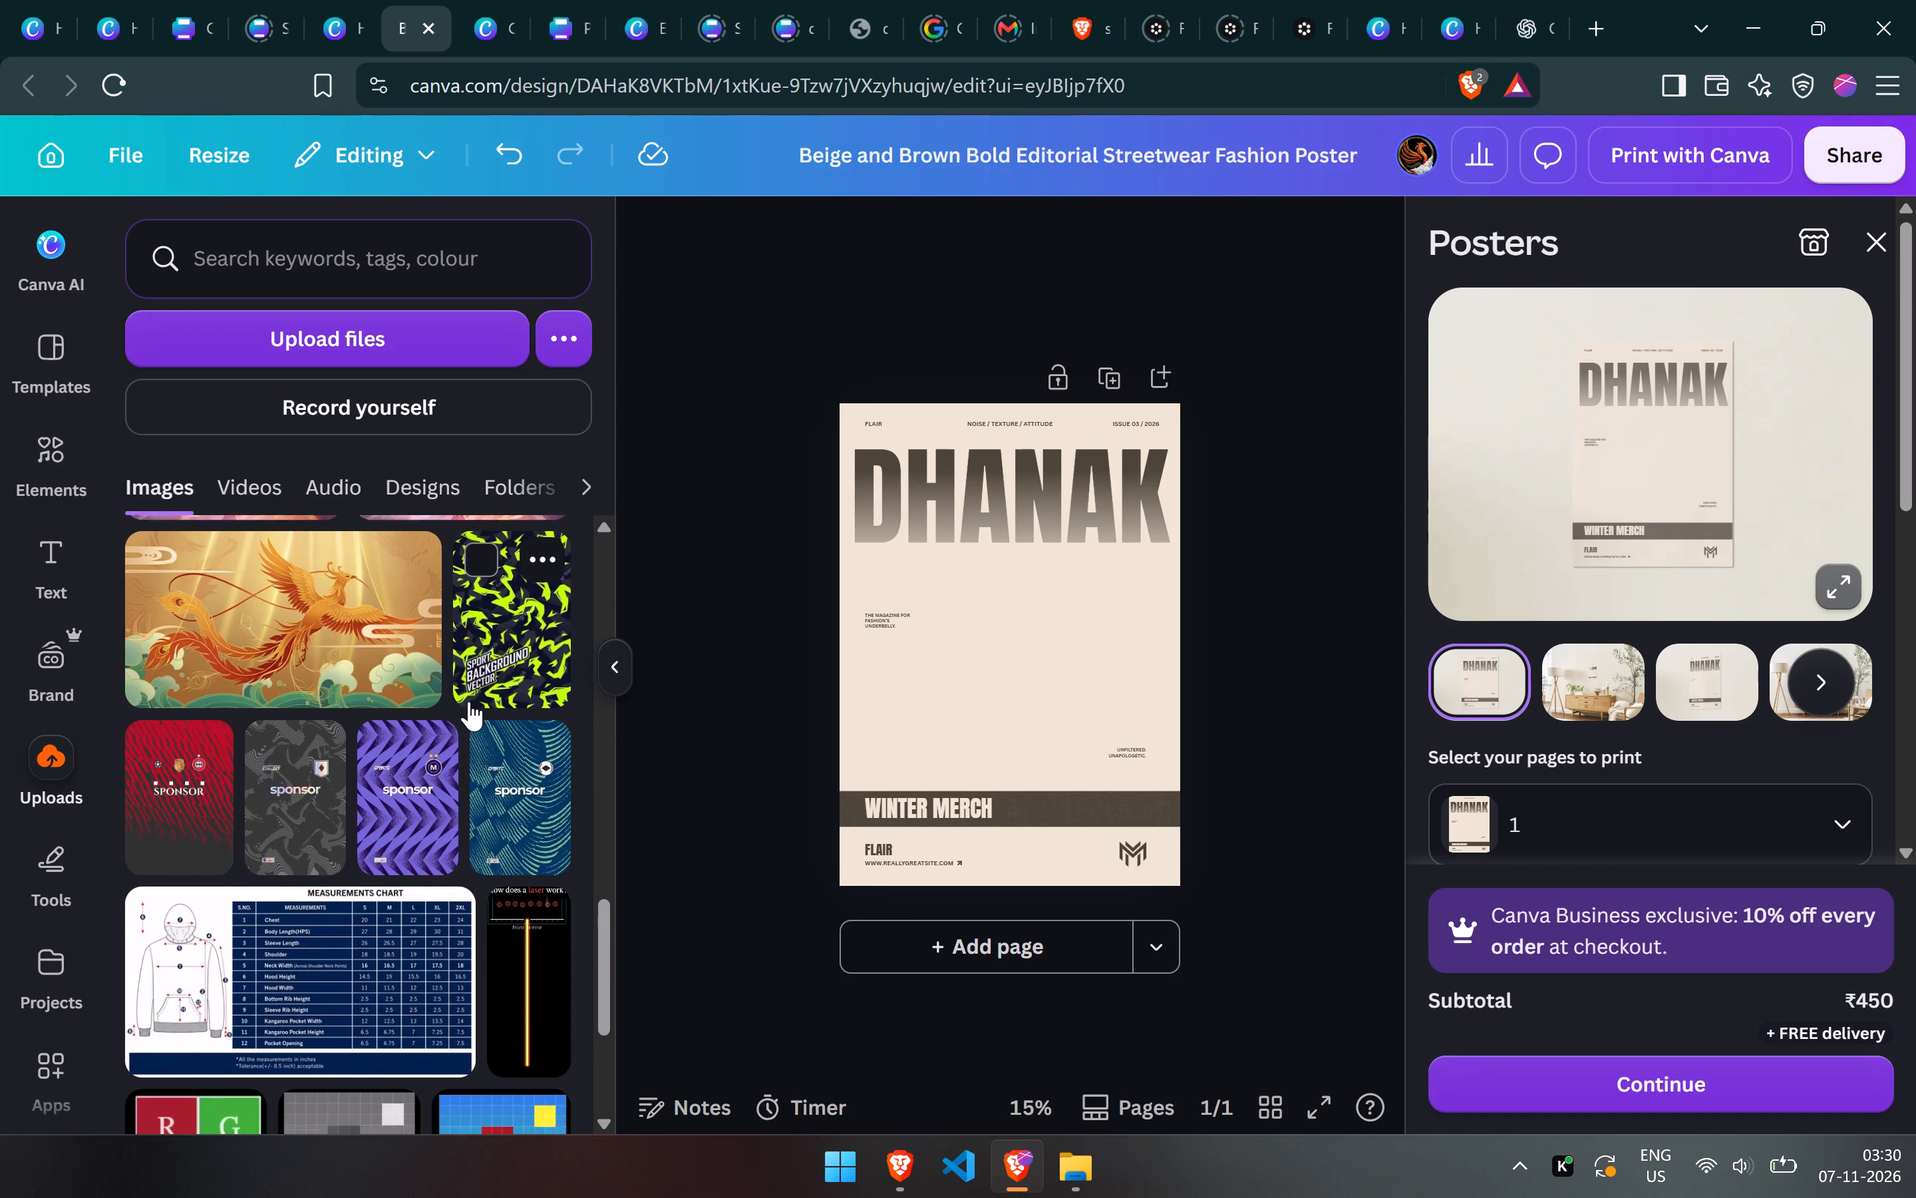
scroll(469, 701, "down", 4)
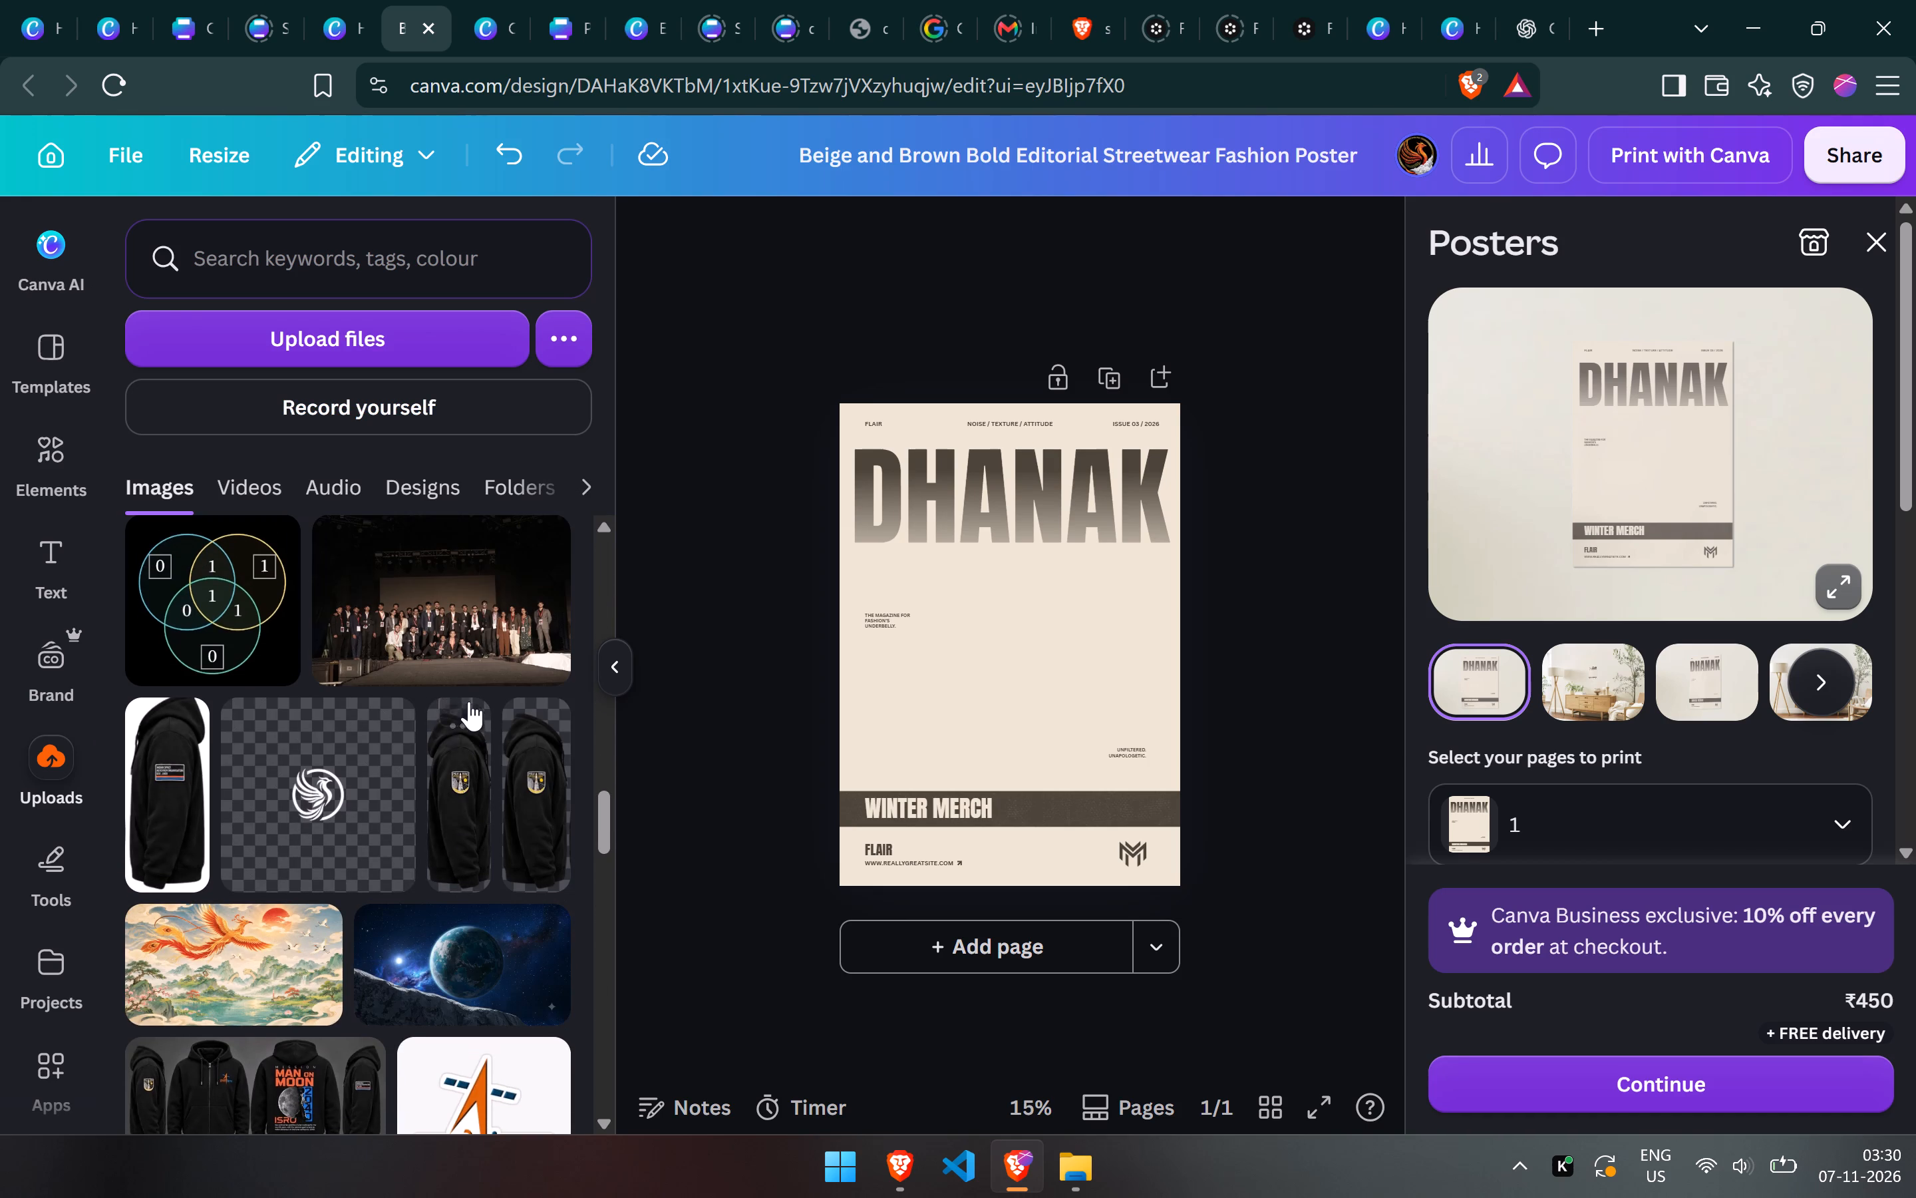
scroll(279, 928, "down", 2)
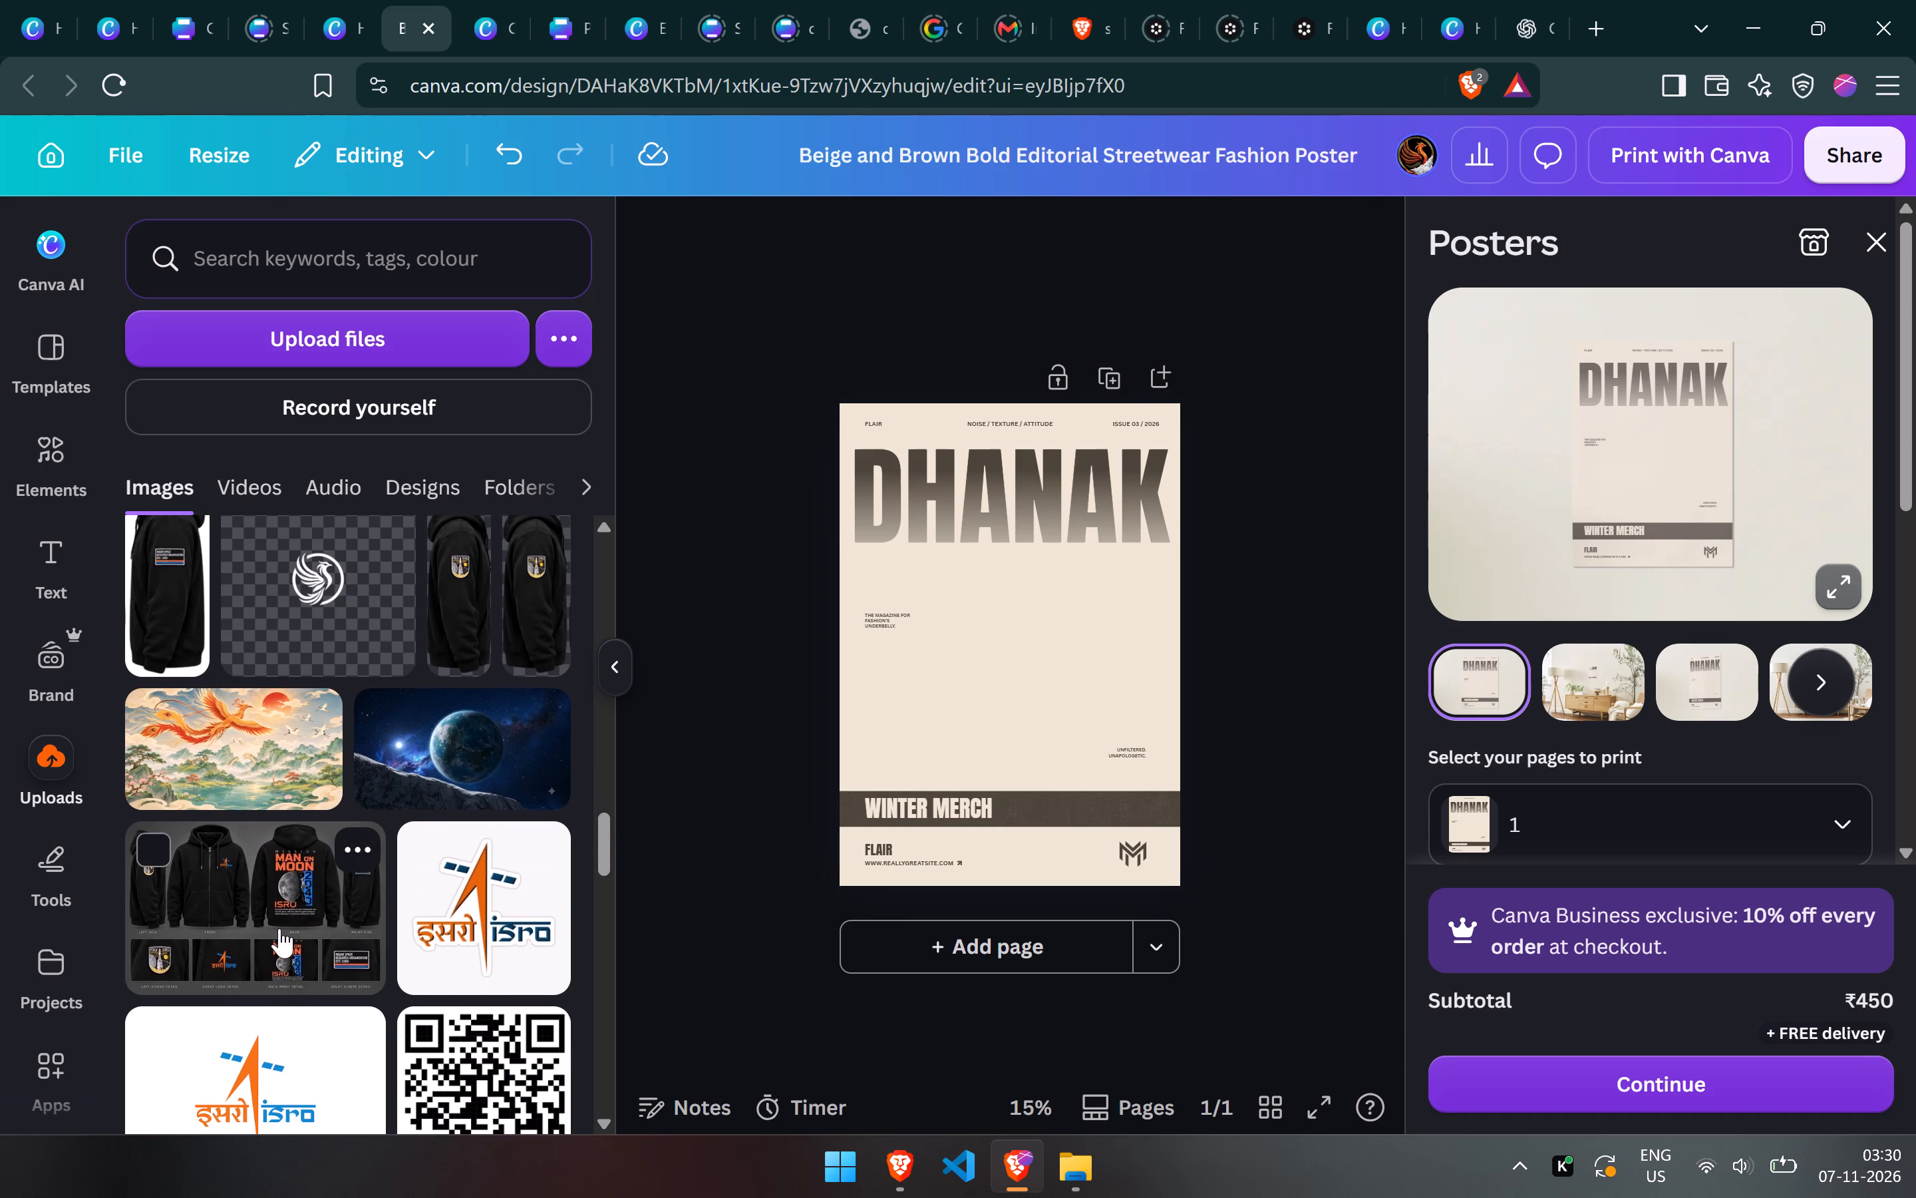
scroll(303, 880, "up", 2)
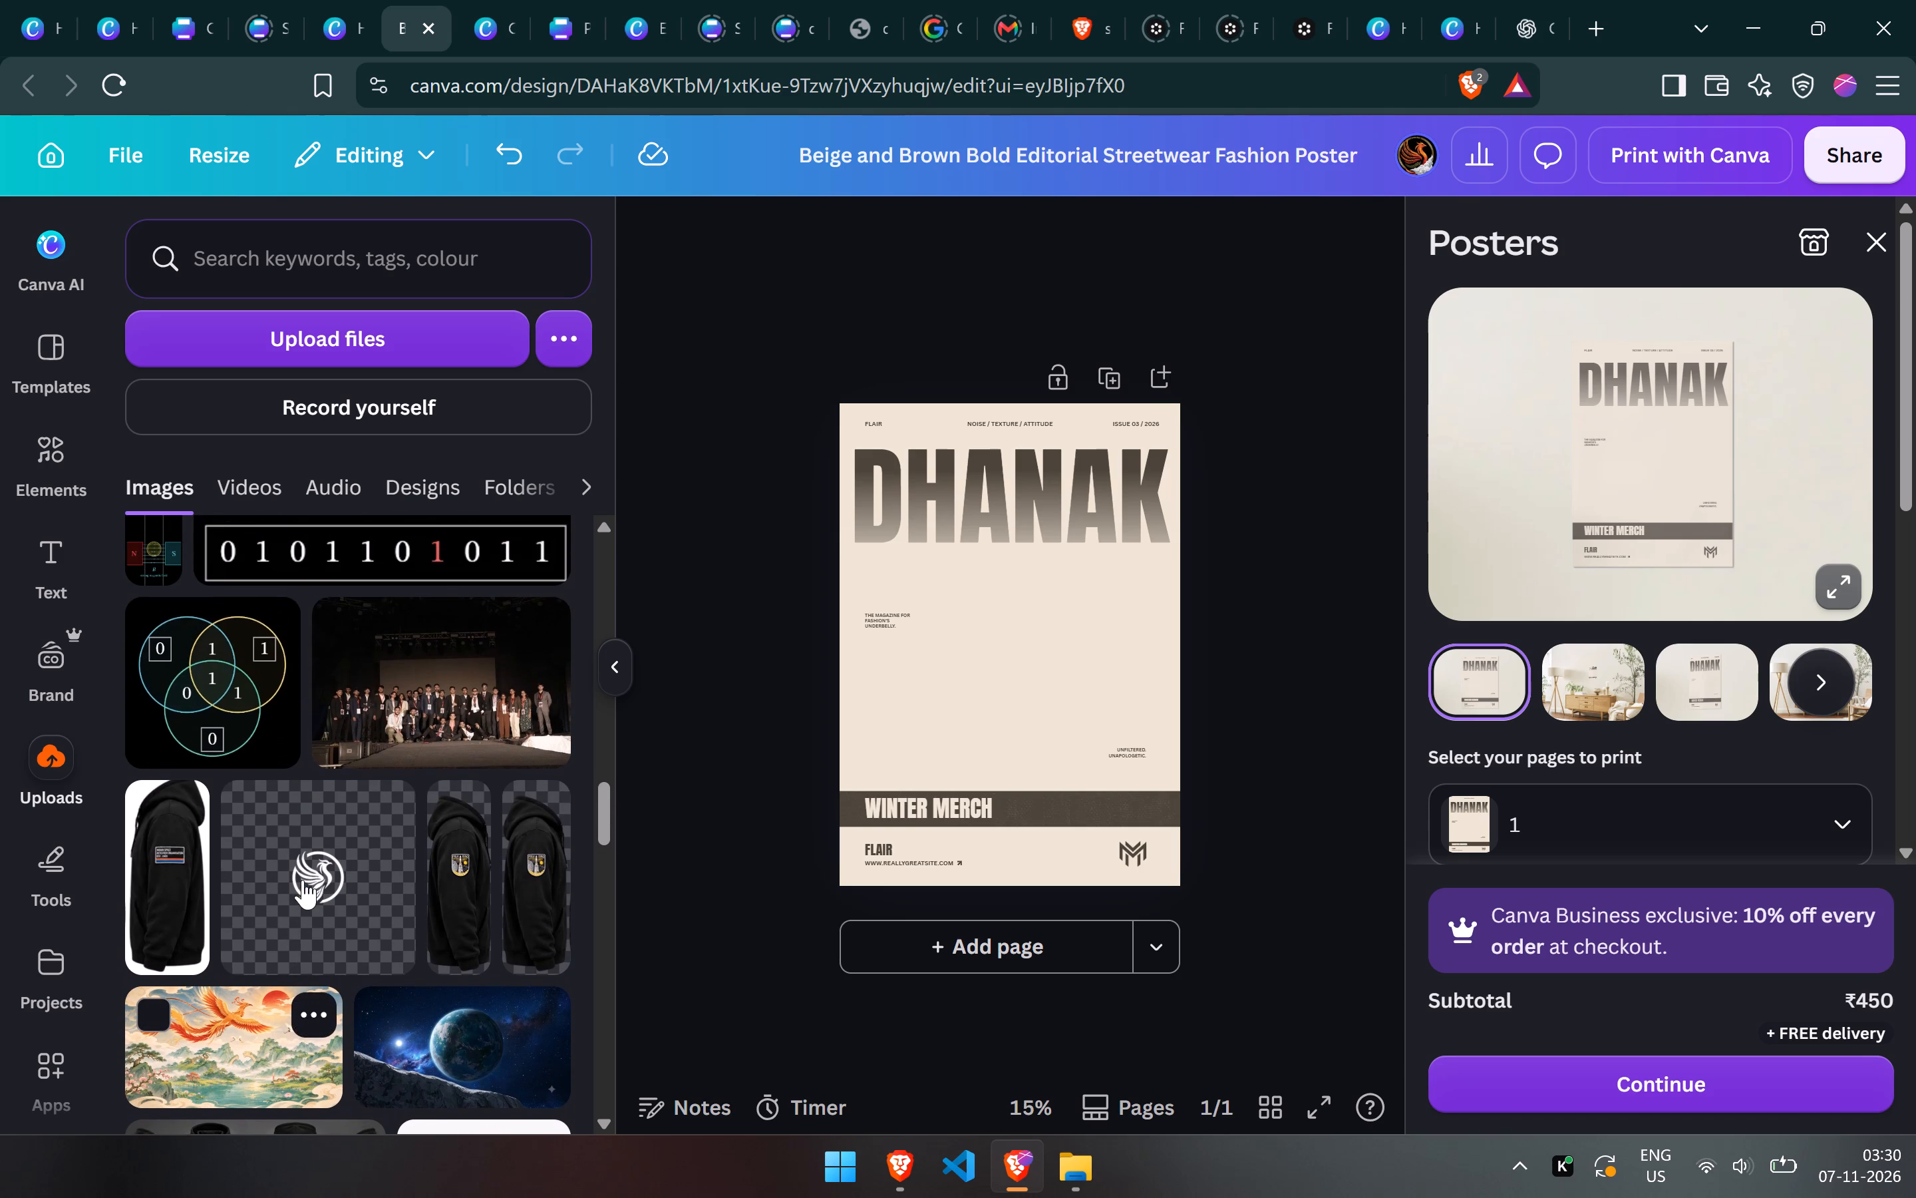
scroll(303, 880, "up", 4)
scroll(303, 880, "down", 1)
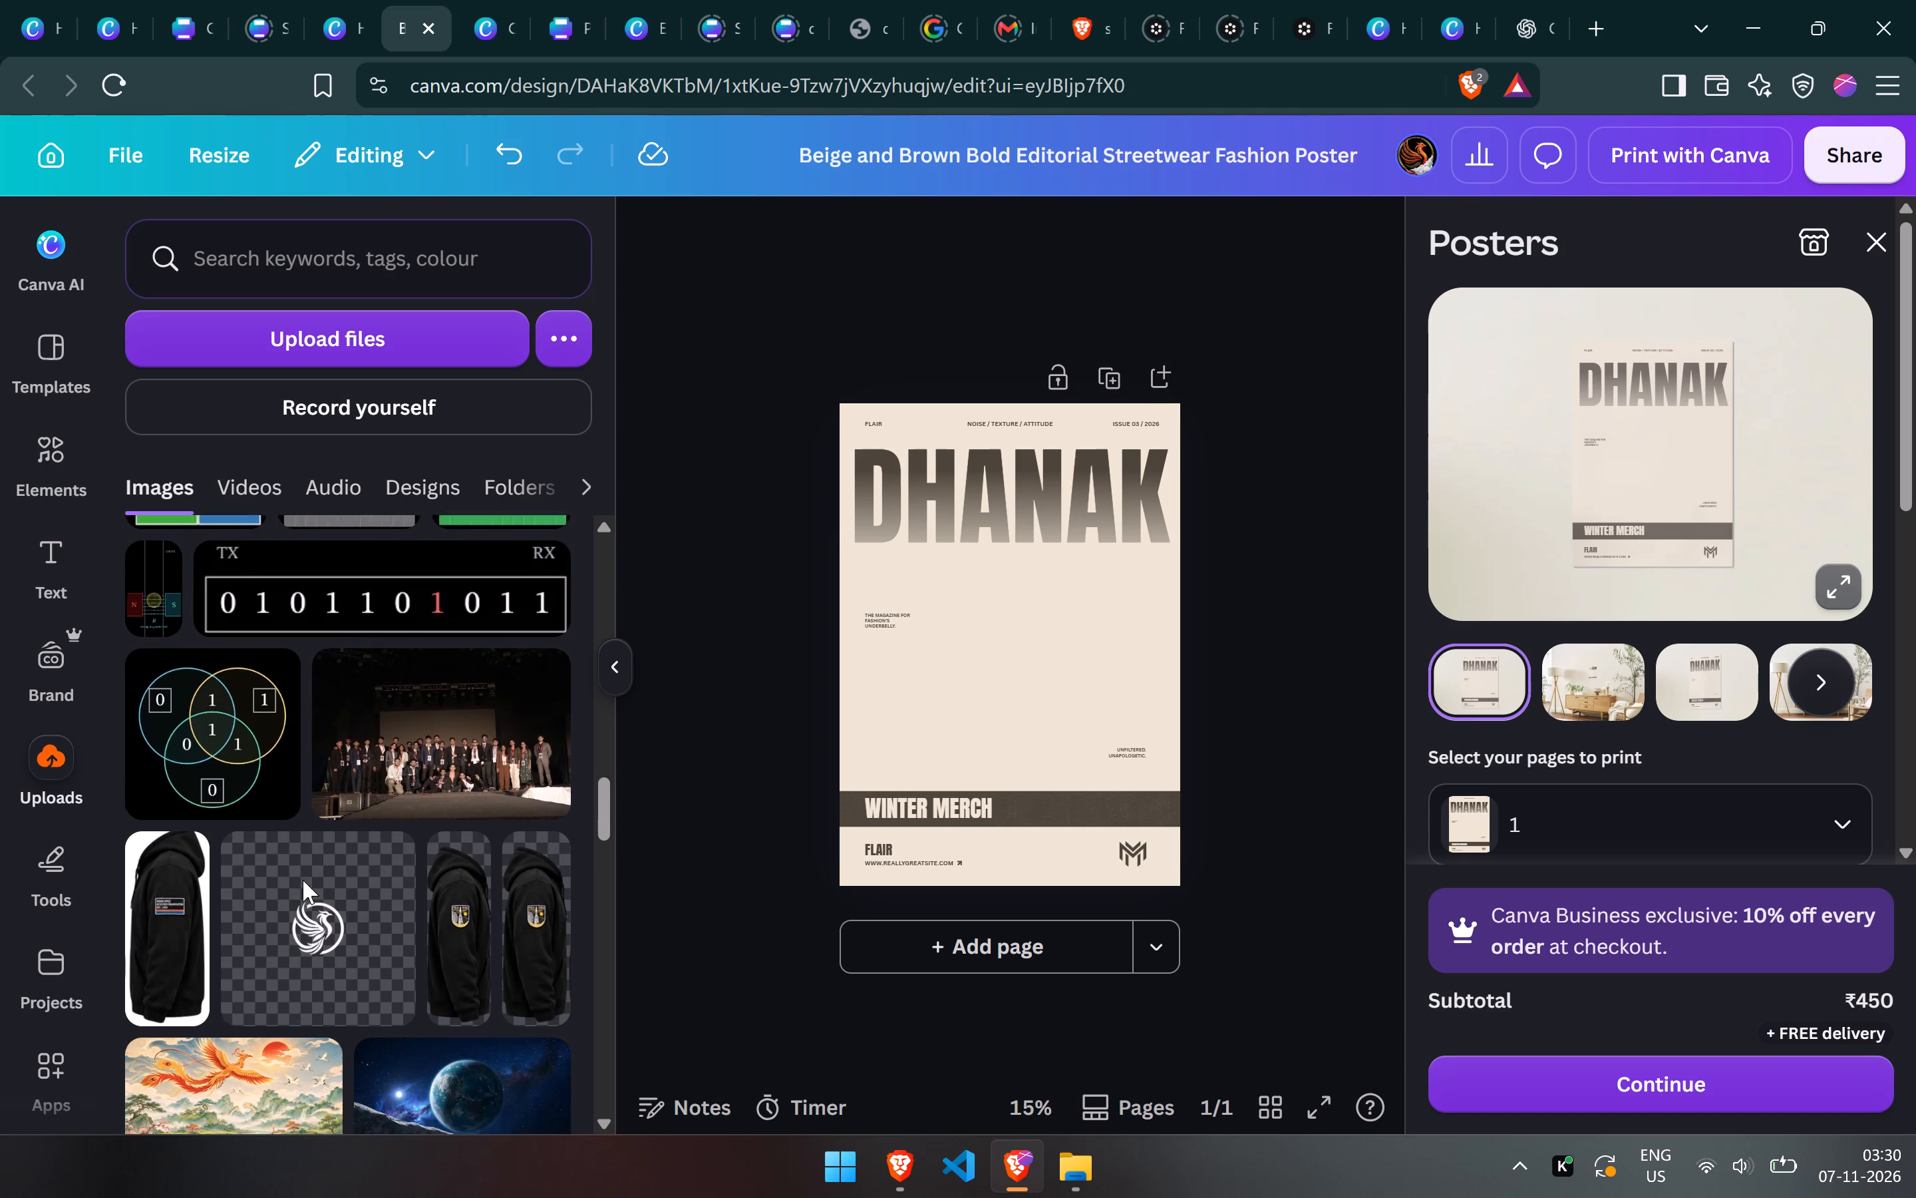
scroll(303, 880, "down", 5)
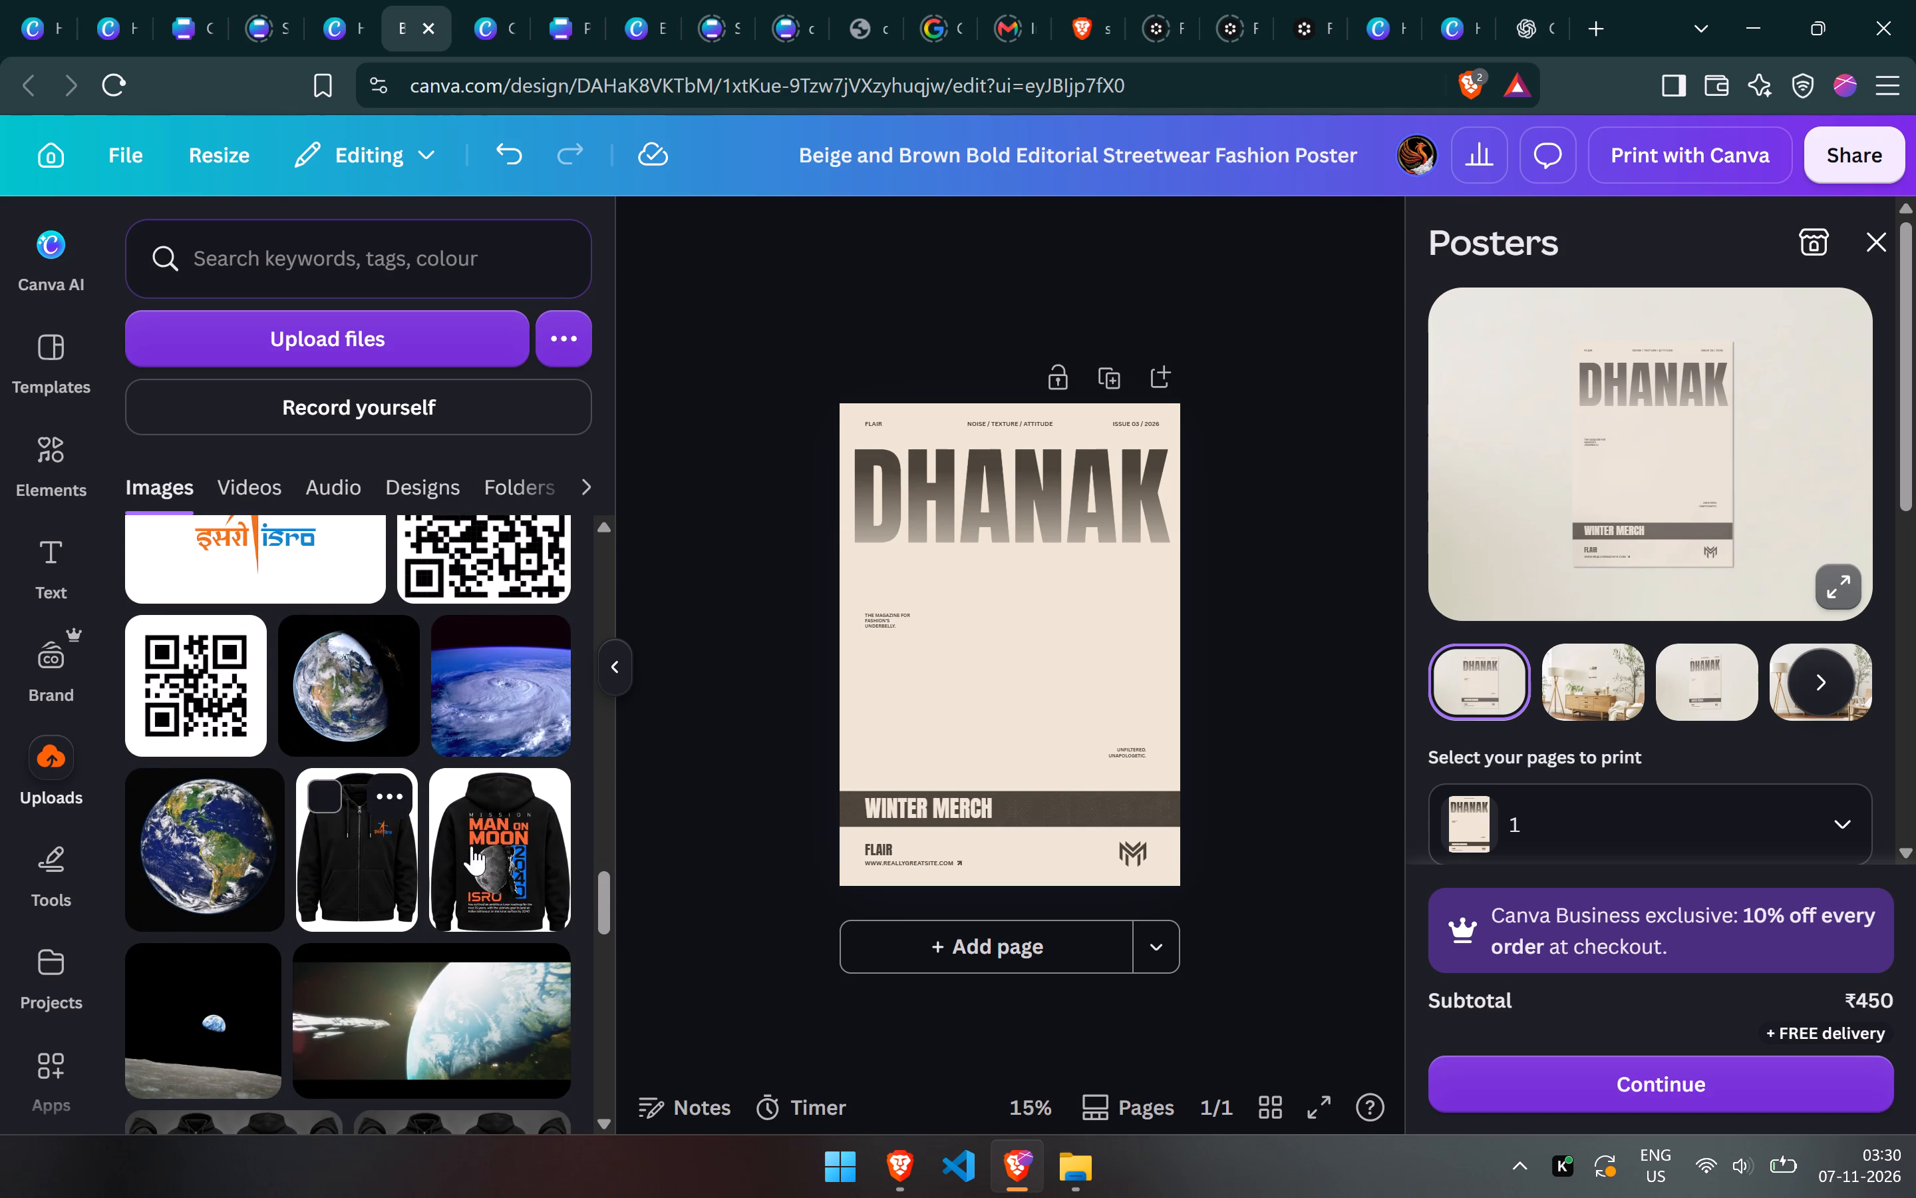
left_click_drag(504, 845, 982, 607)
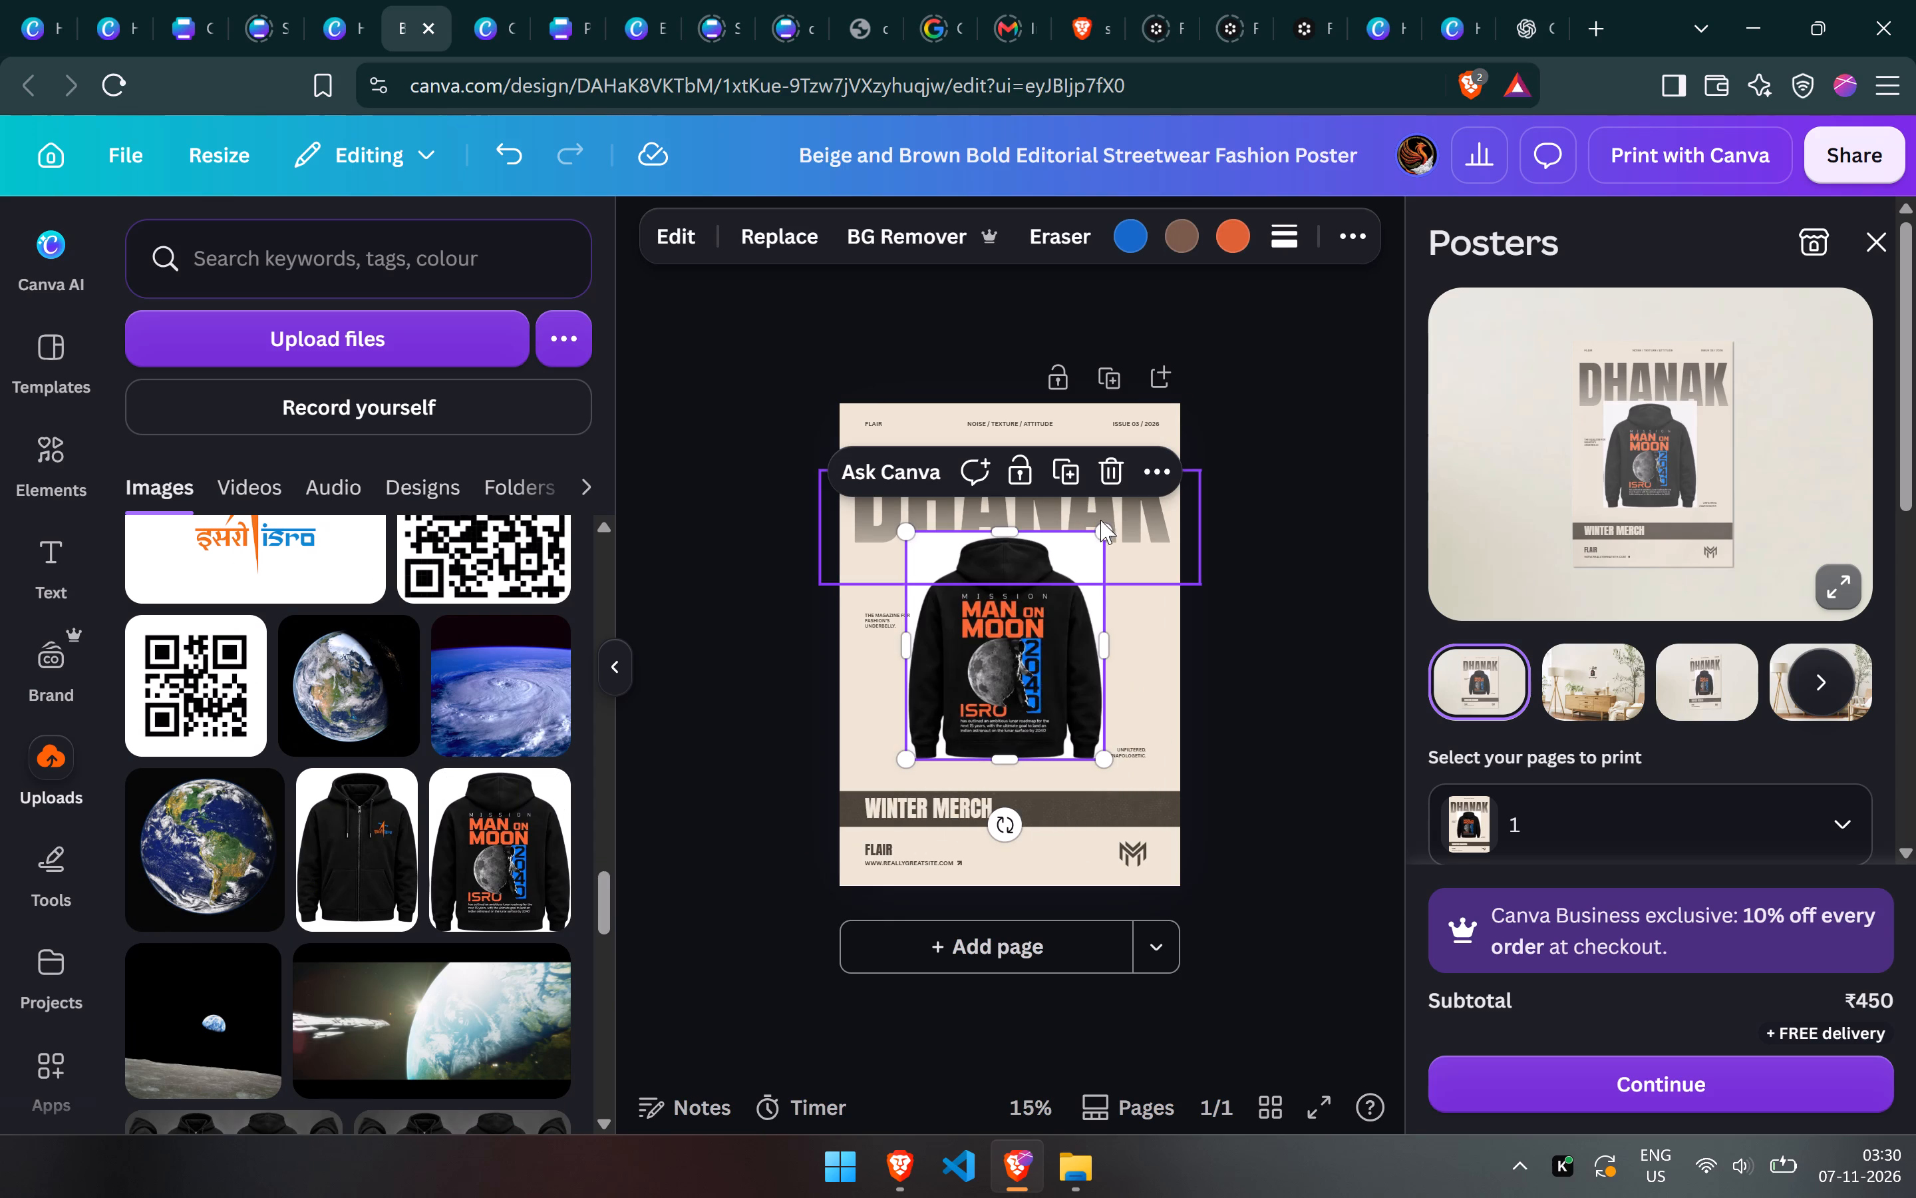
left_click_drag(1098, 530, 1115, 513)
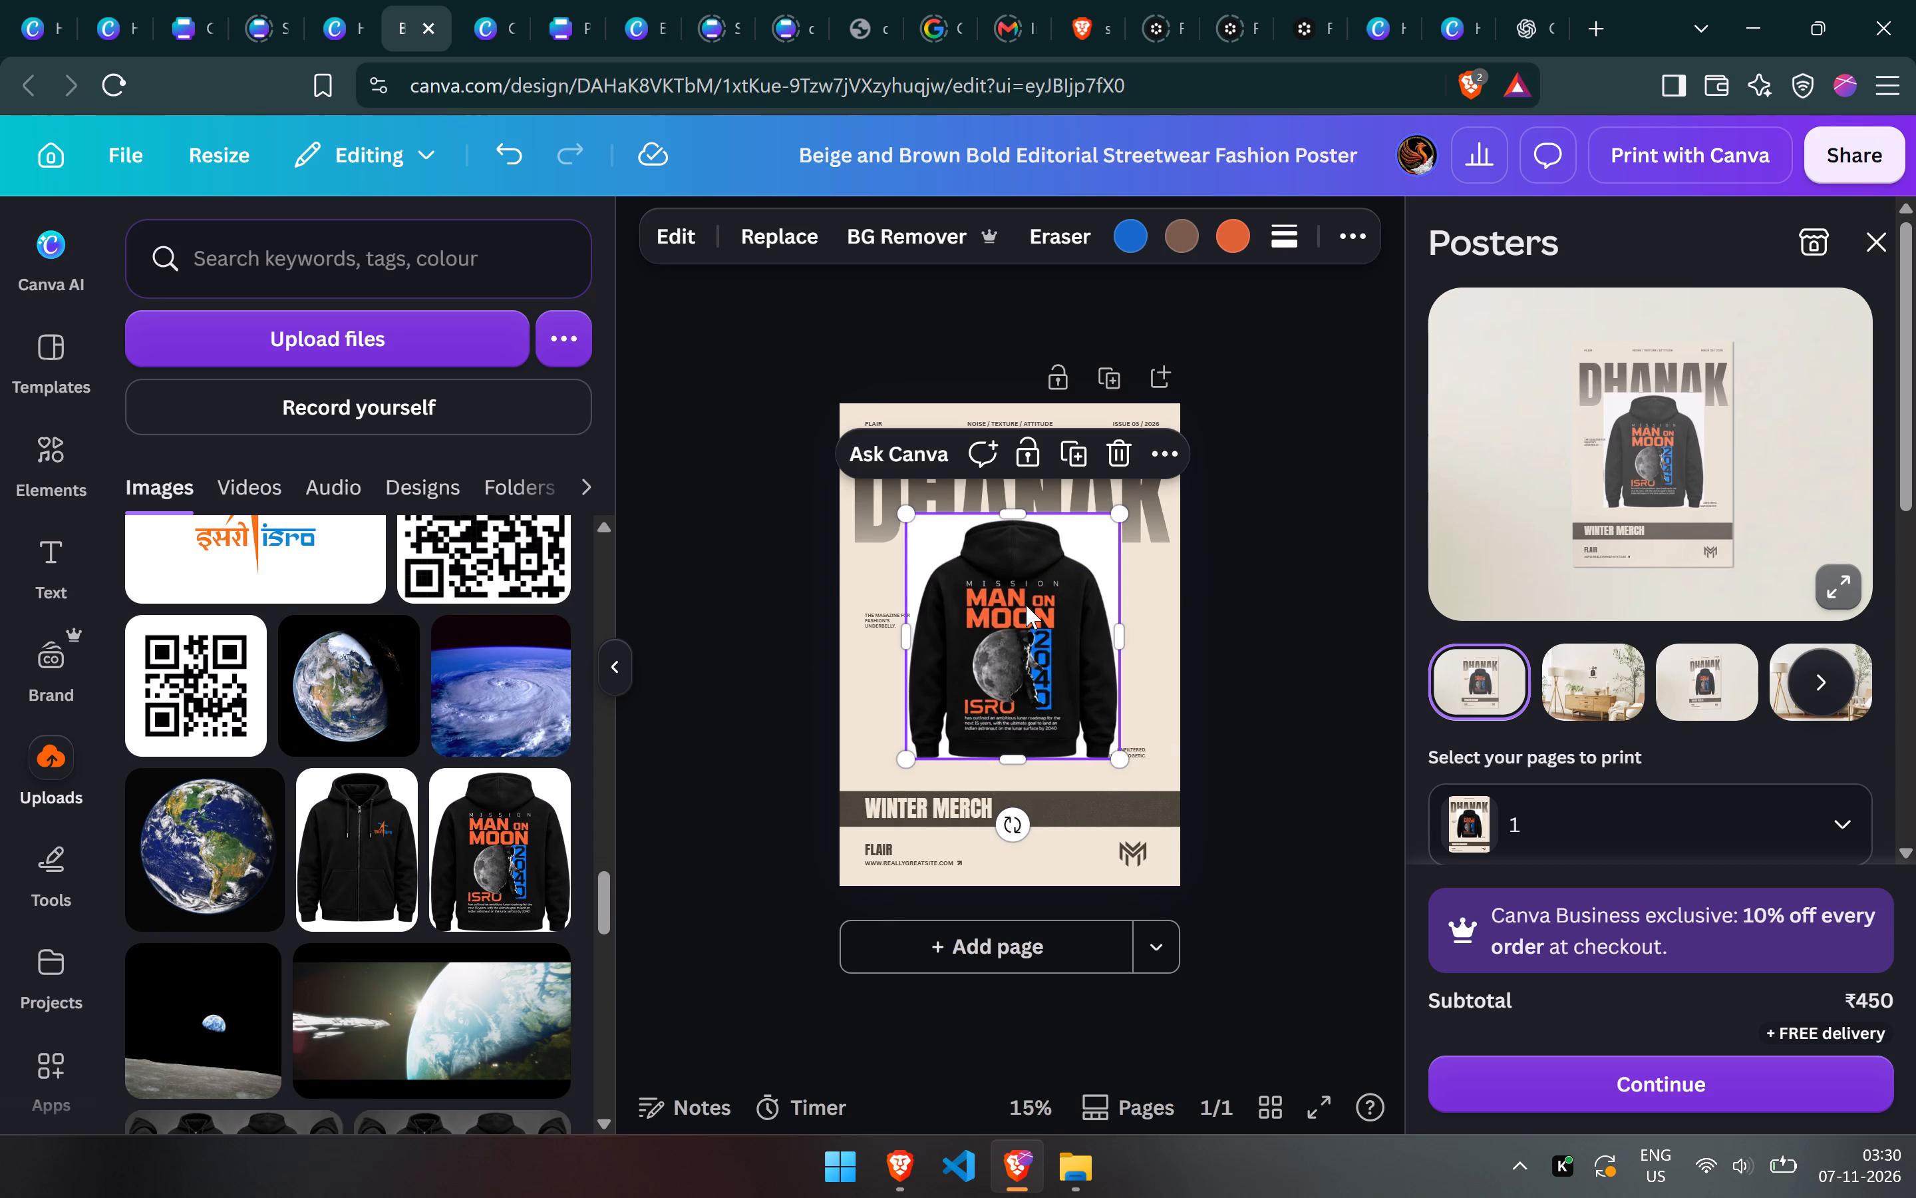
Remove the white background from the back-view hoodie image and nudge it toward the poster's centre.
left_click(1026, 605)
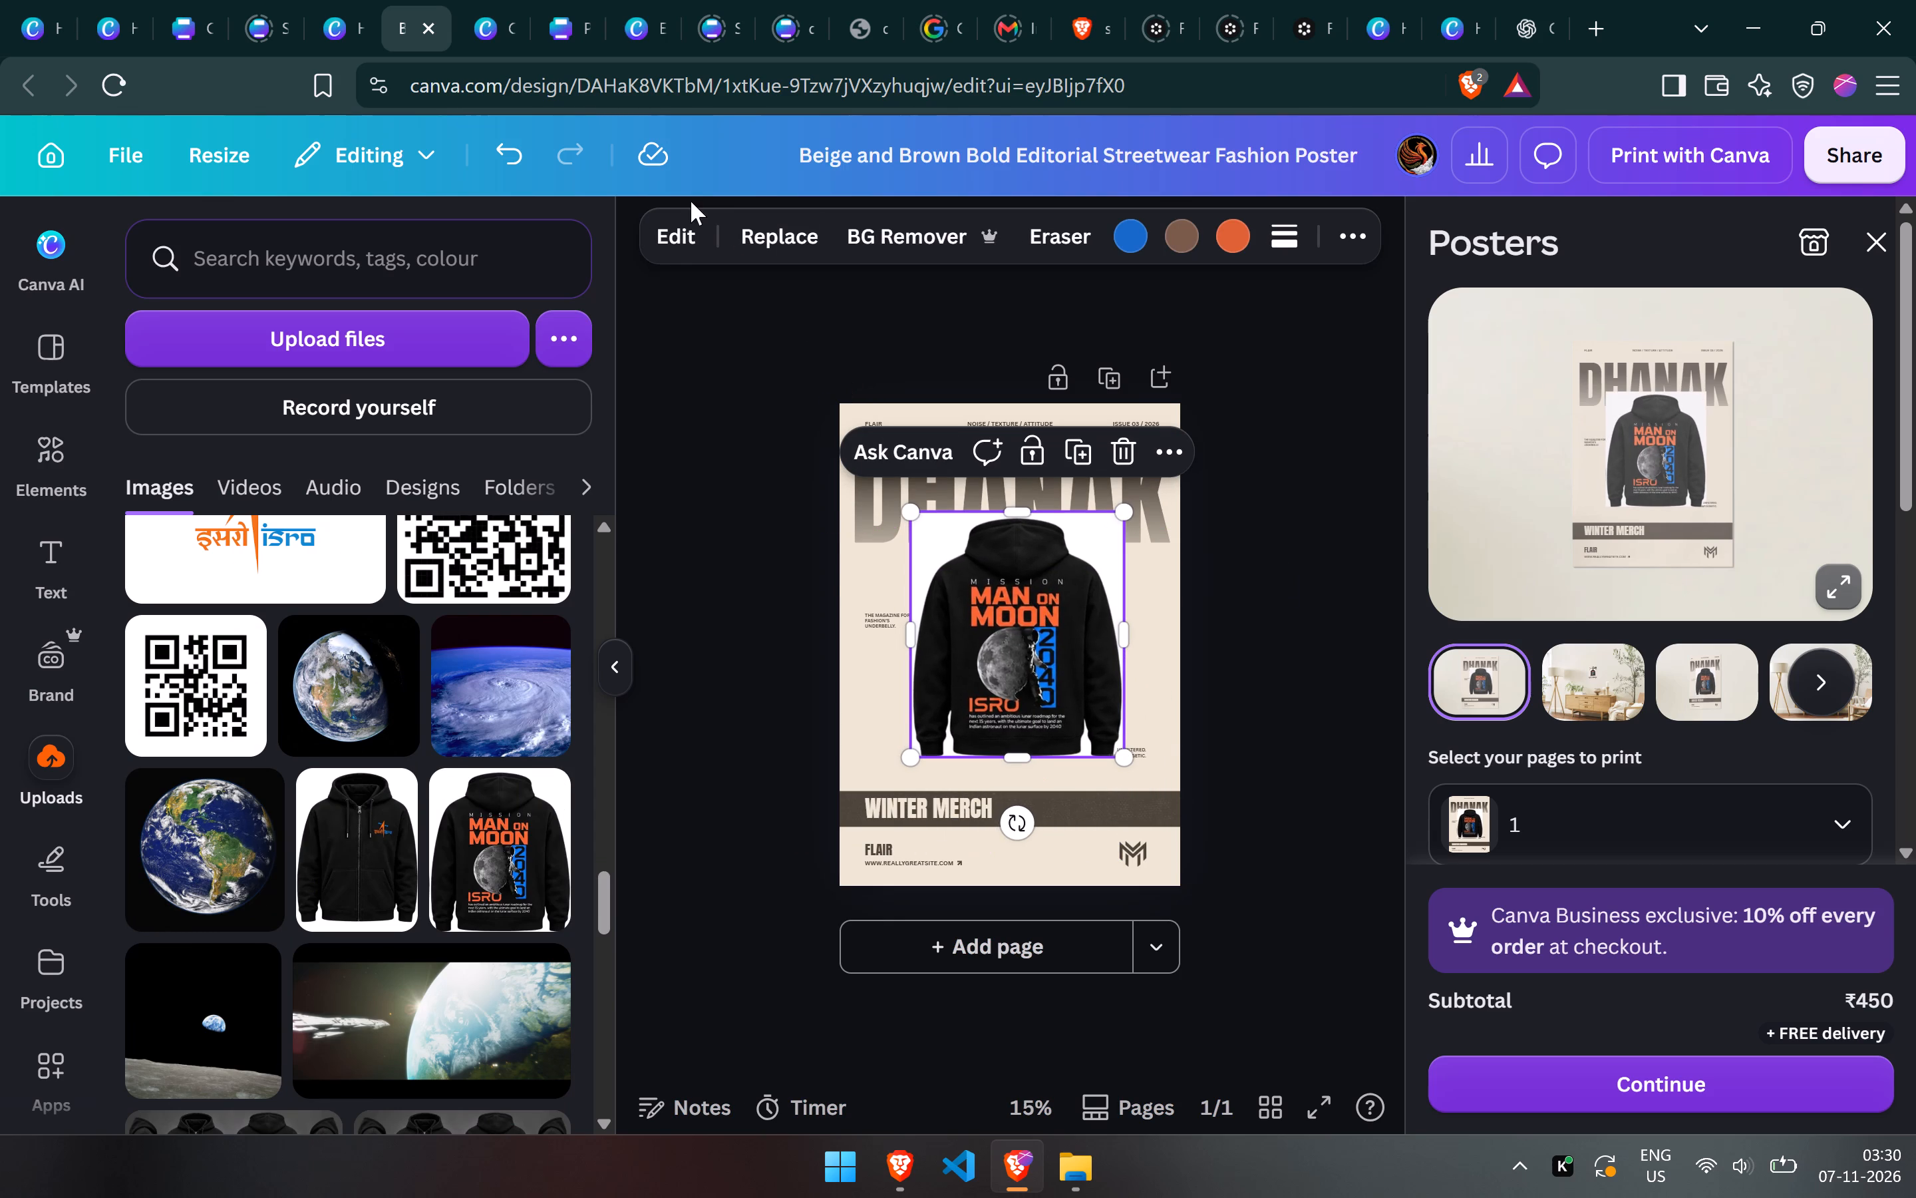
left_click(902, 238)
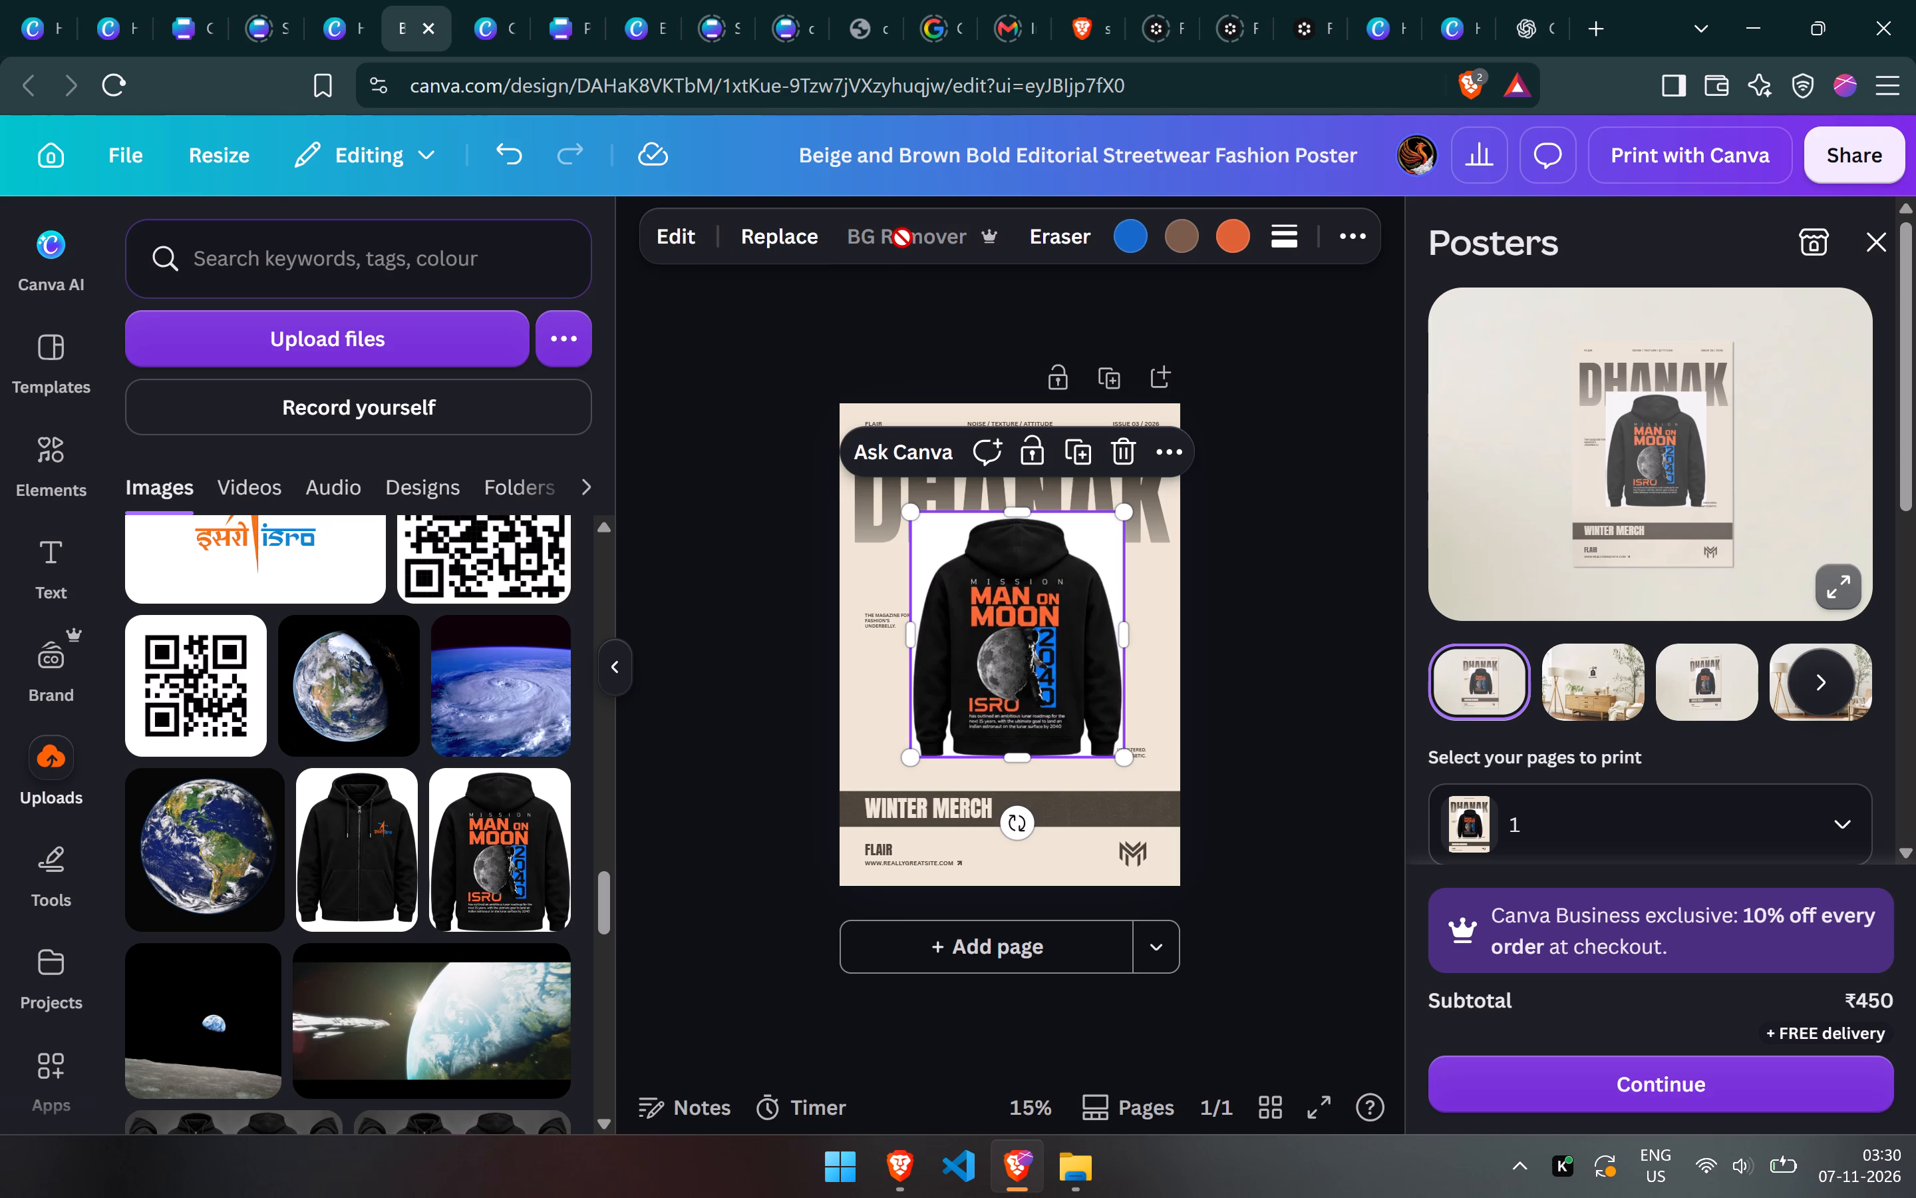
left_click_drag(1042, 624, 1035, 618)
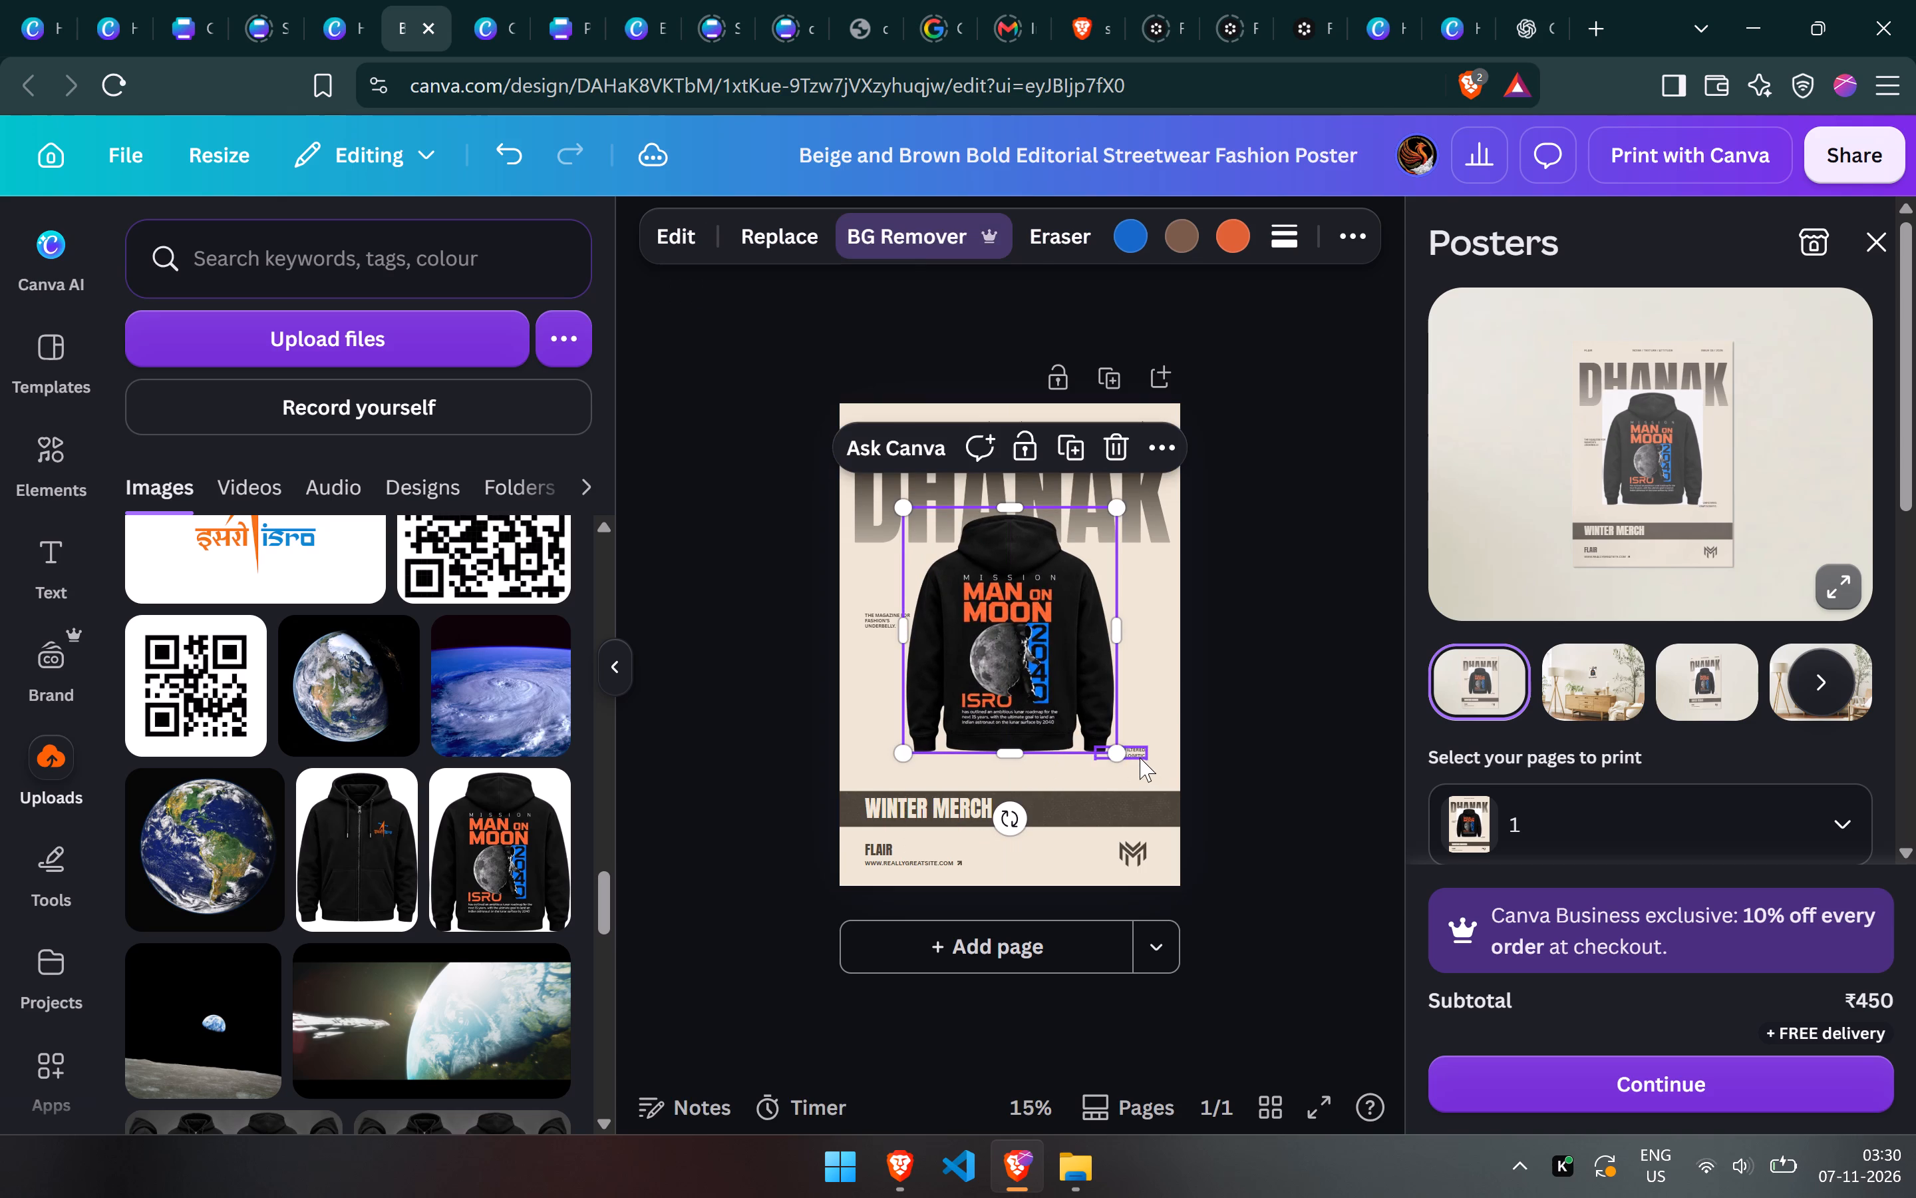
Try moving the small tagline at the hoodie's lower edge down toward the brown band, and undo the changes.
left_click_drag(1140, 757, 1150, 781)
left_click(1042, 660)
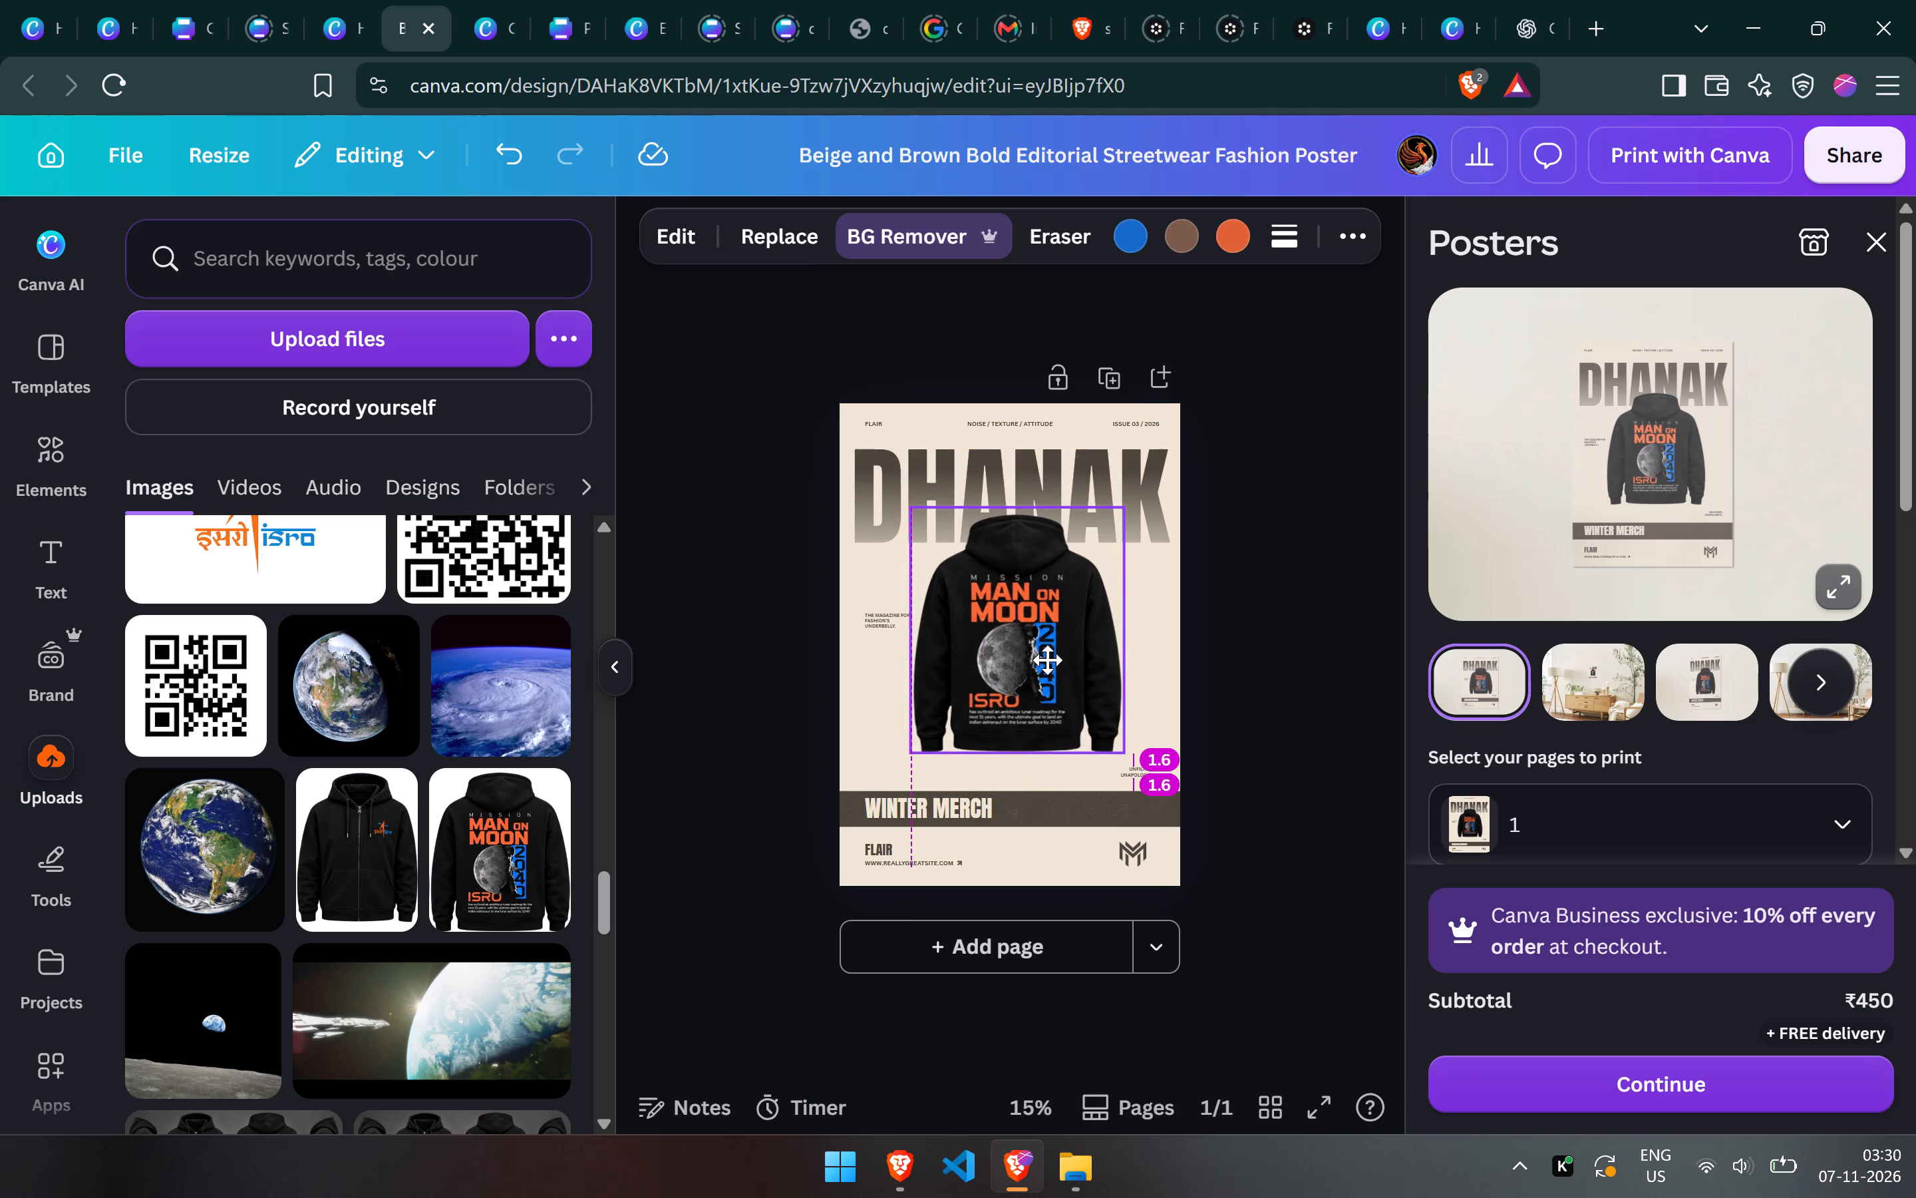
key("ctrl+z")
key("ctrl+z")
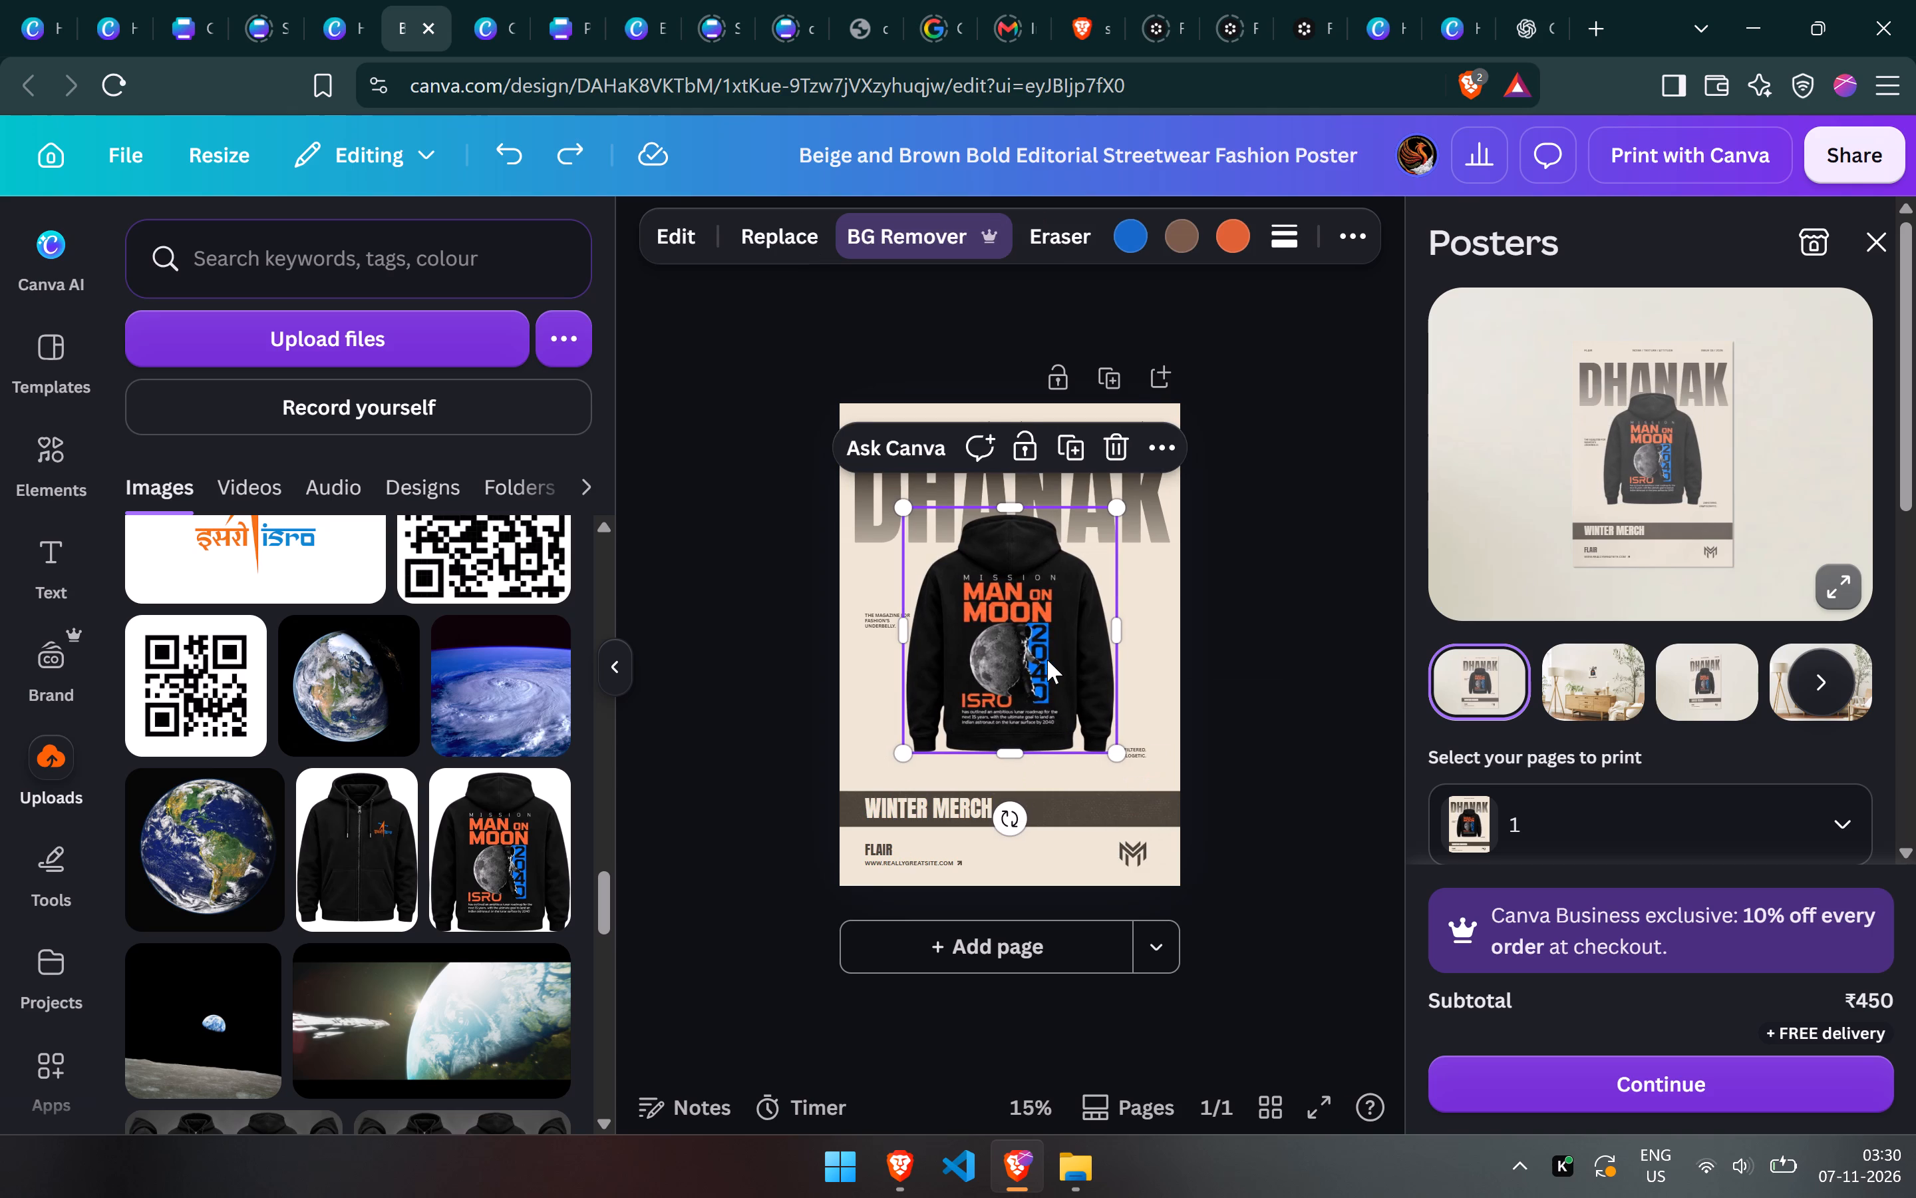
Enlarge the back-view hoodie and centre it horizontally on the poster, overlapping the bottom of the DHANAK title.
left_click(1047, 660)
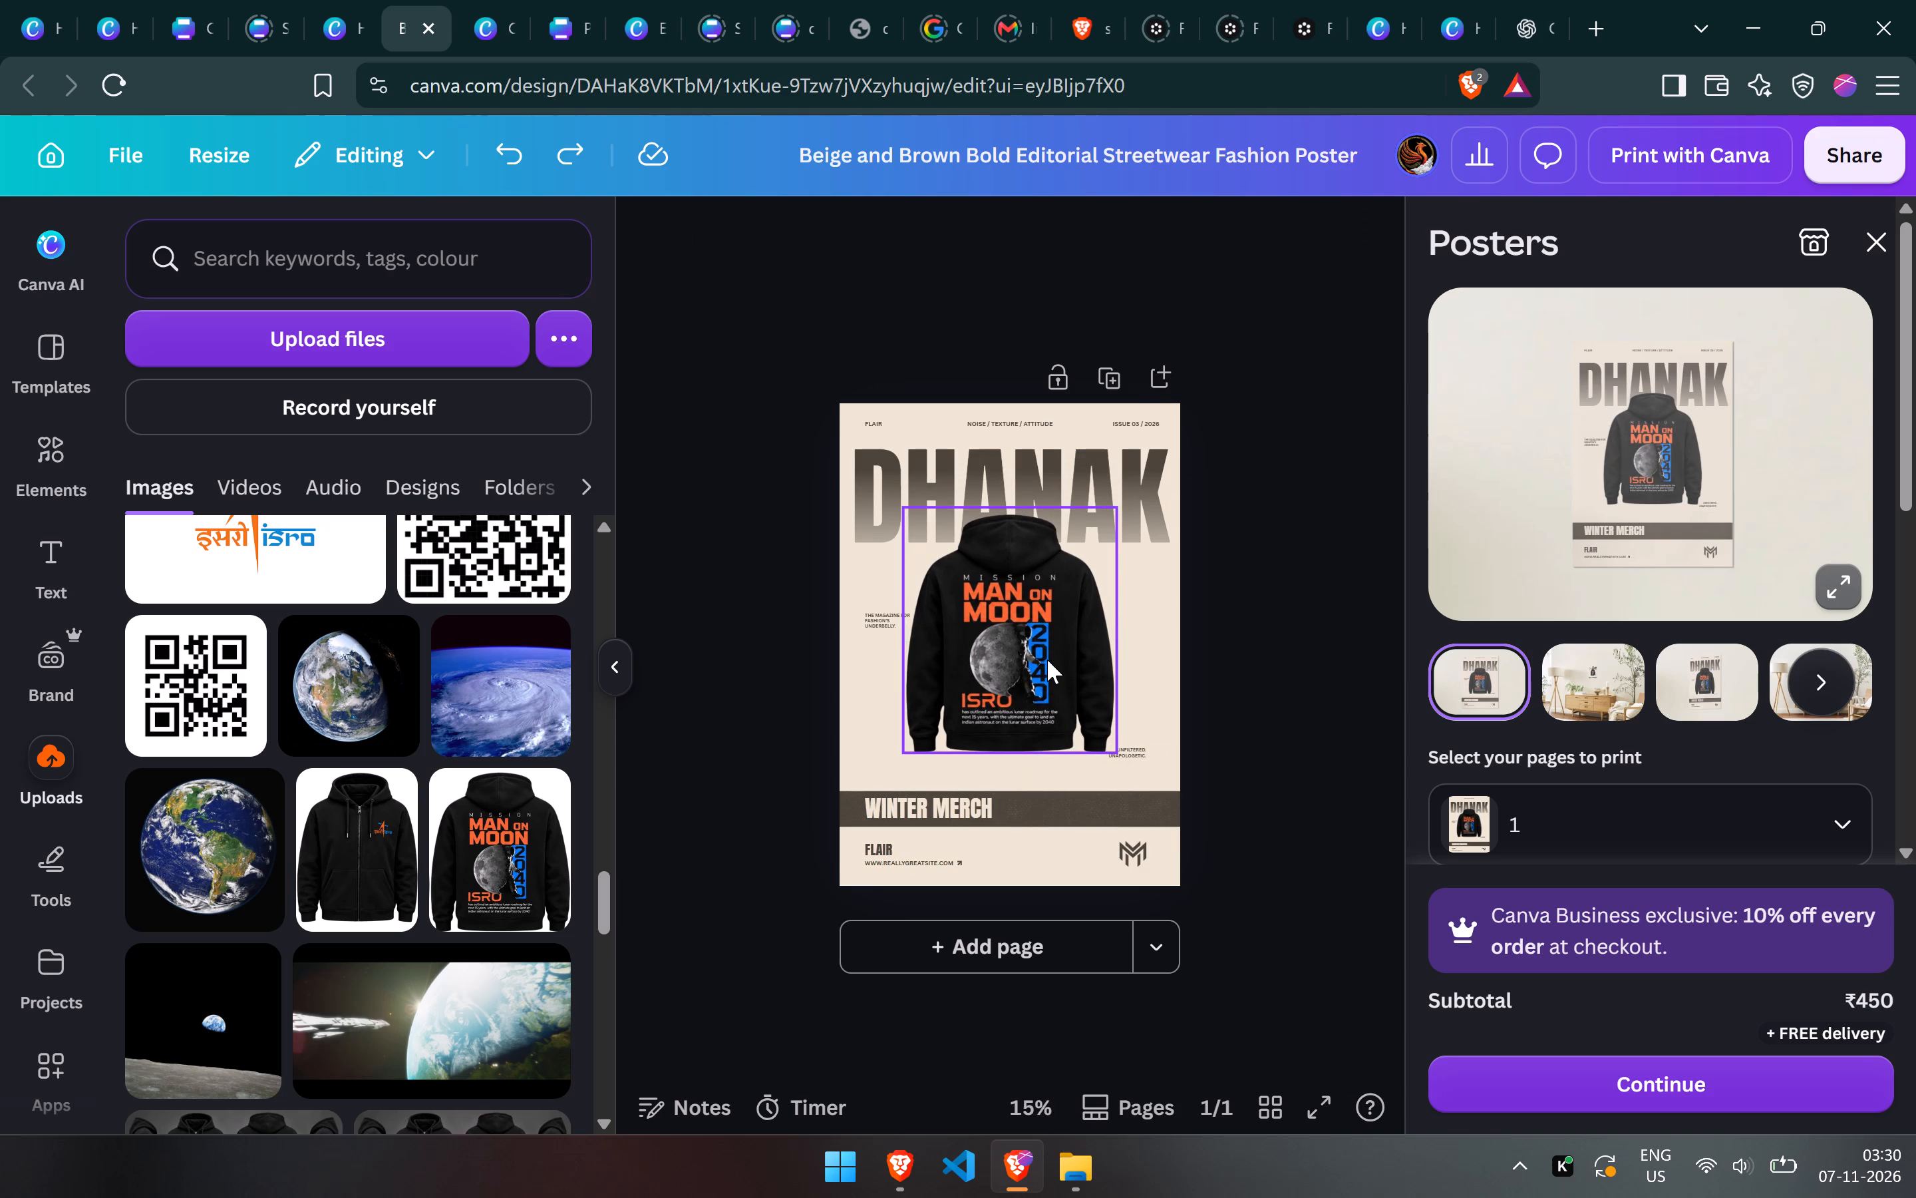
left_click(1072, 713)
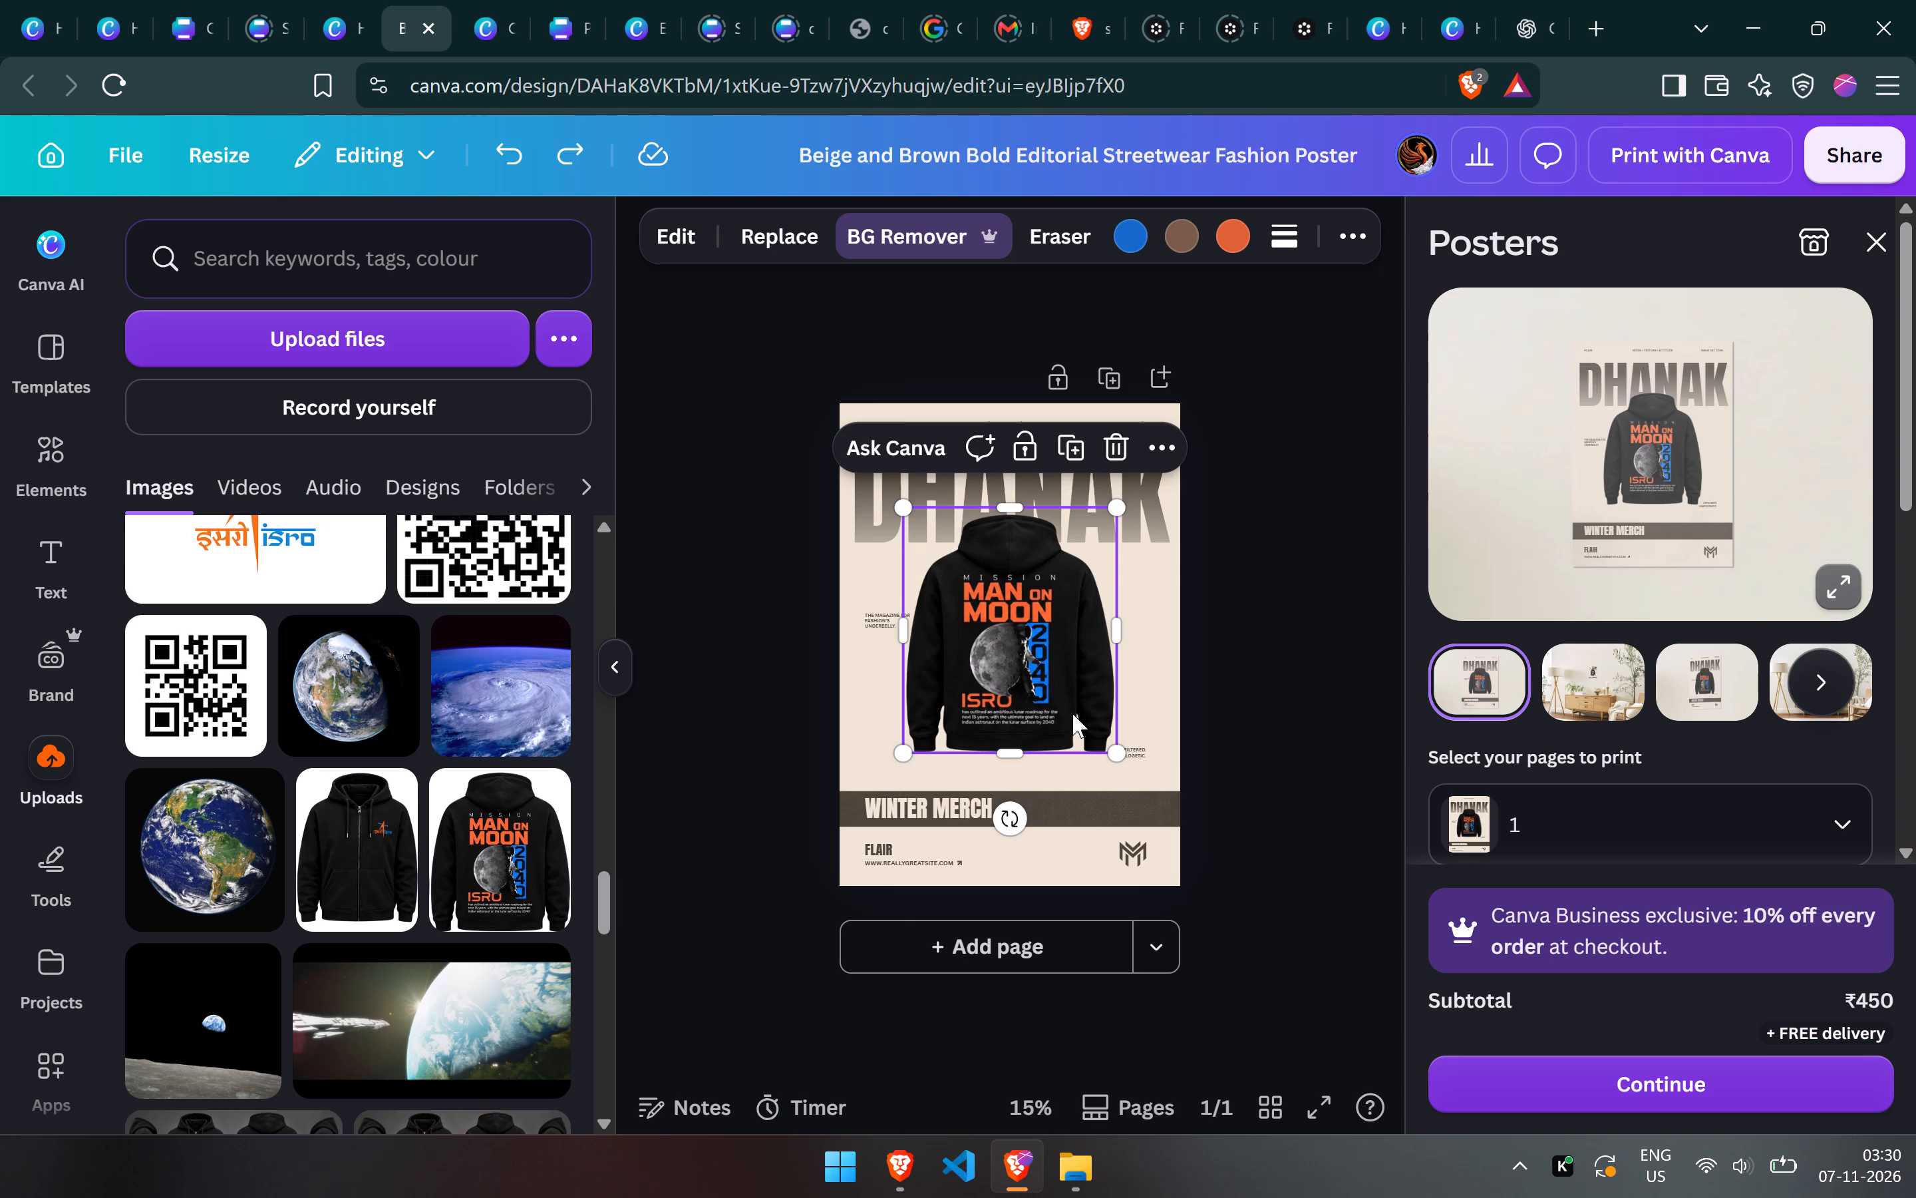
left_click(1072, 713)
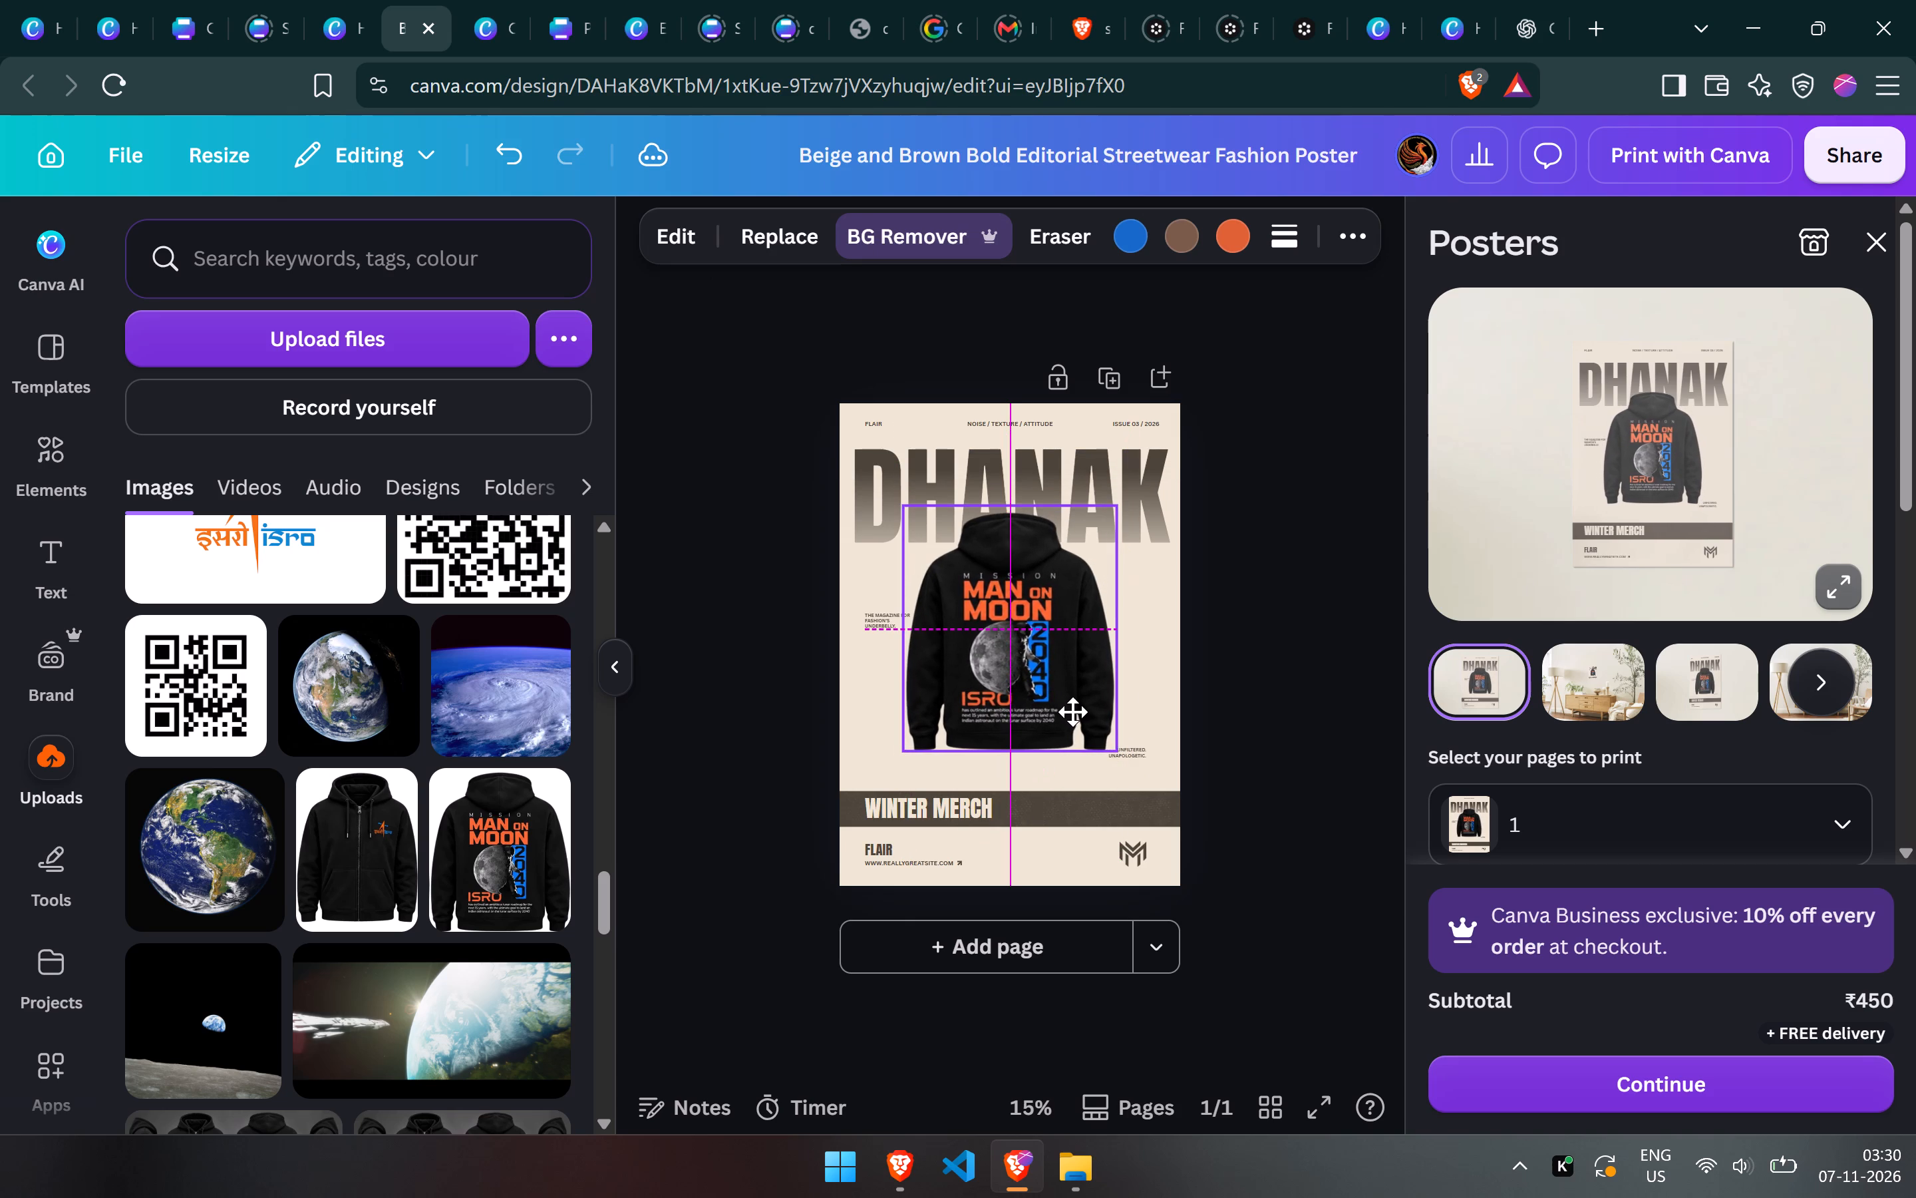
left_click_drag(1114, 746, 1138, 766)
left_click_drag(1062, 669, 1054, 664)
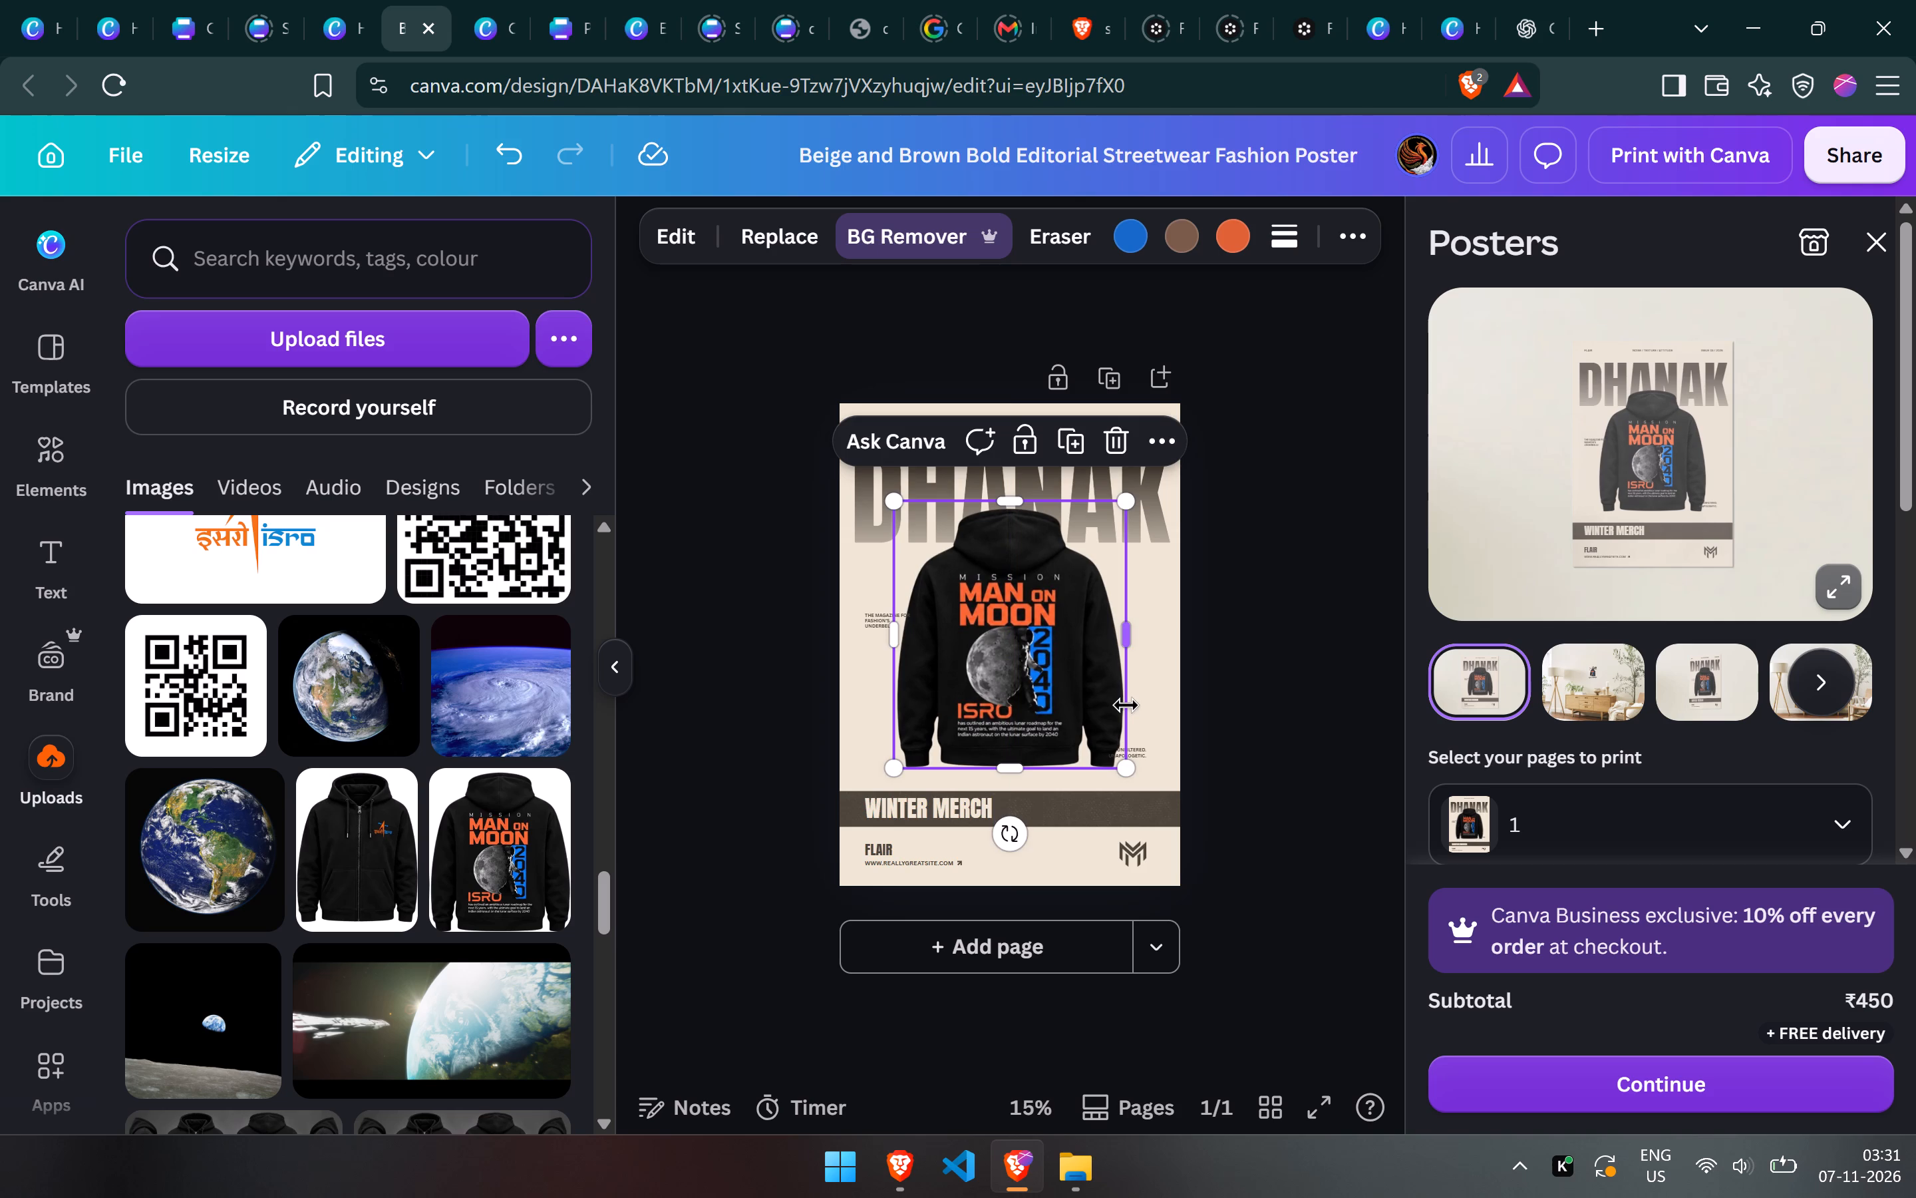
Adjust the hoodie's layer order by sending it back four levels and bringing it forward three, keeping it in front of DHANAK.
key("ctrl+bracketleft")
key("ctrl+bracketleft")
key("ctrl+bracketleft")
key("ctrl+bracketleft")
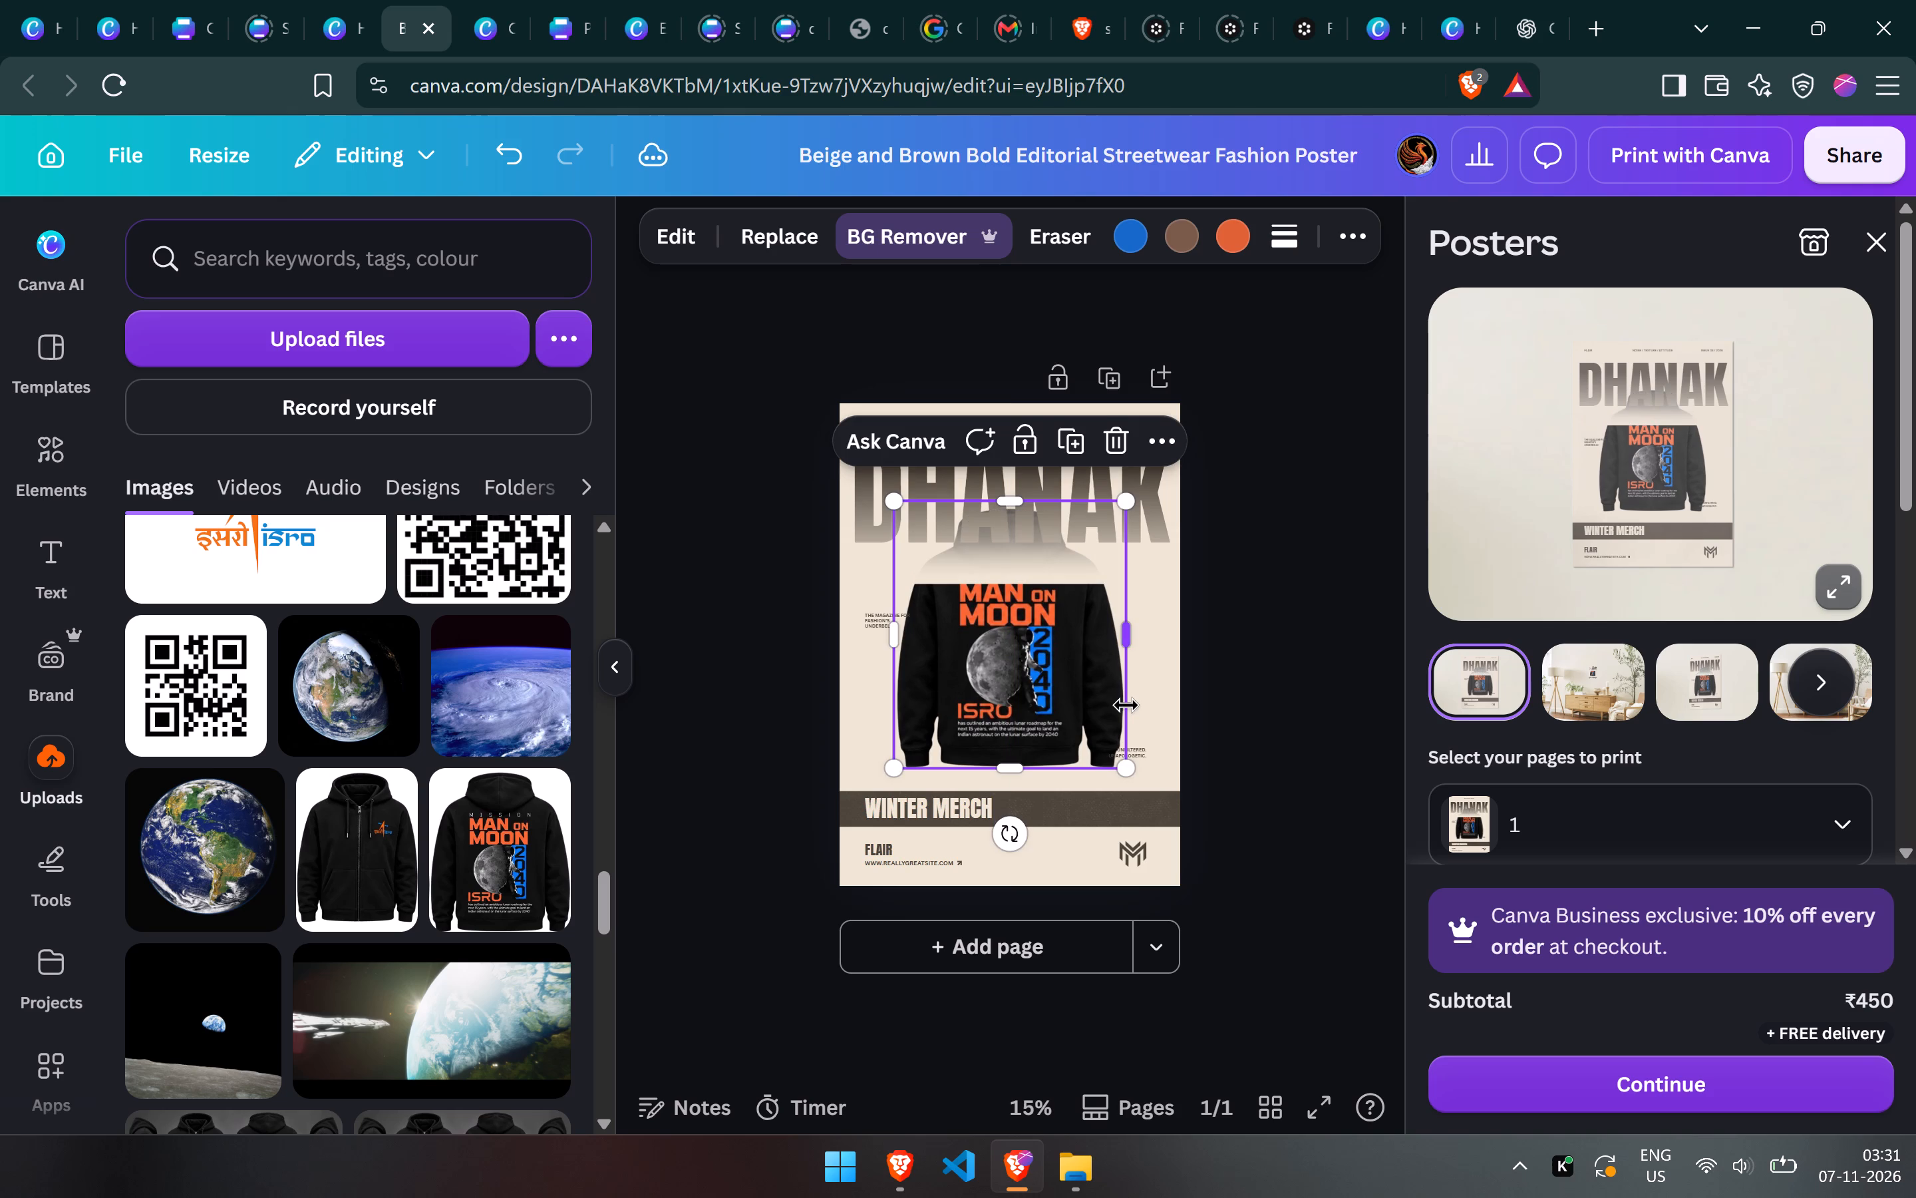
key("ctrl+bracketright")
key("ctrl+bracketright")
key("ctrl+bracketright")
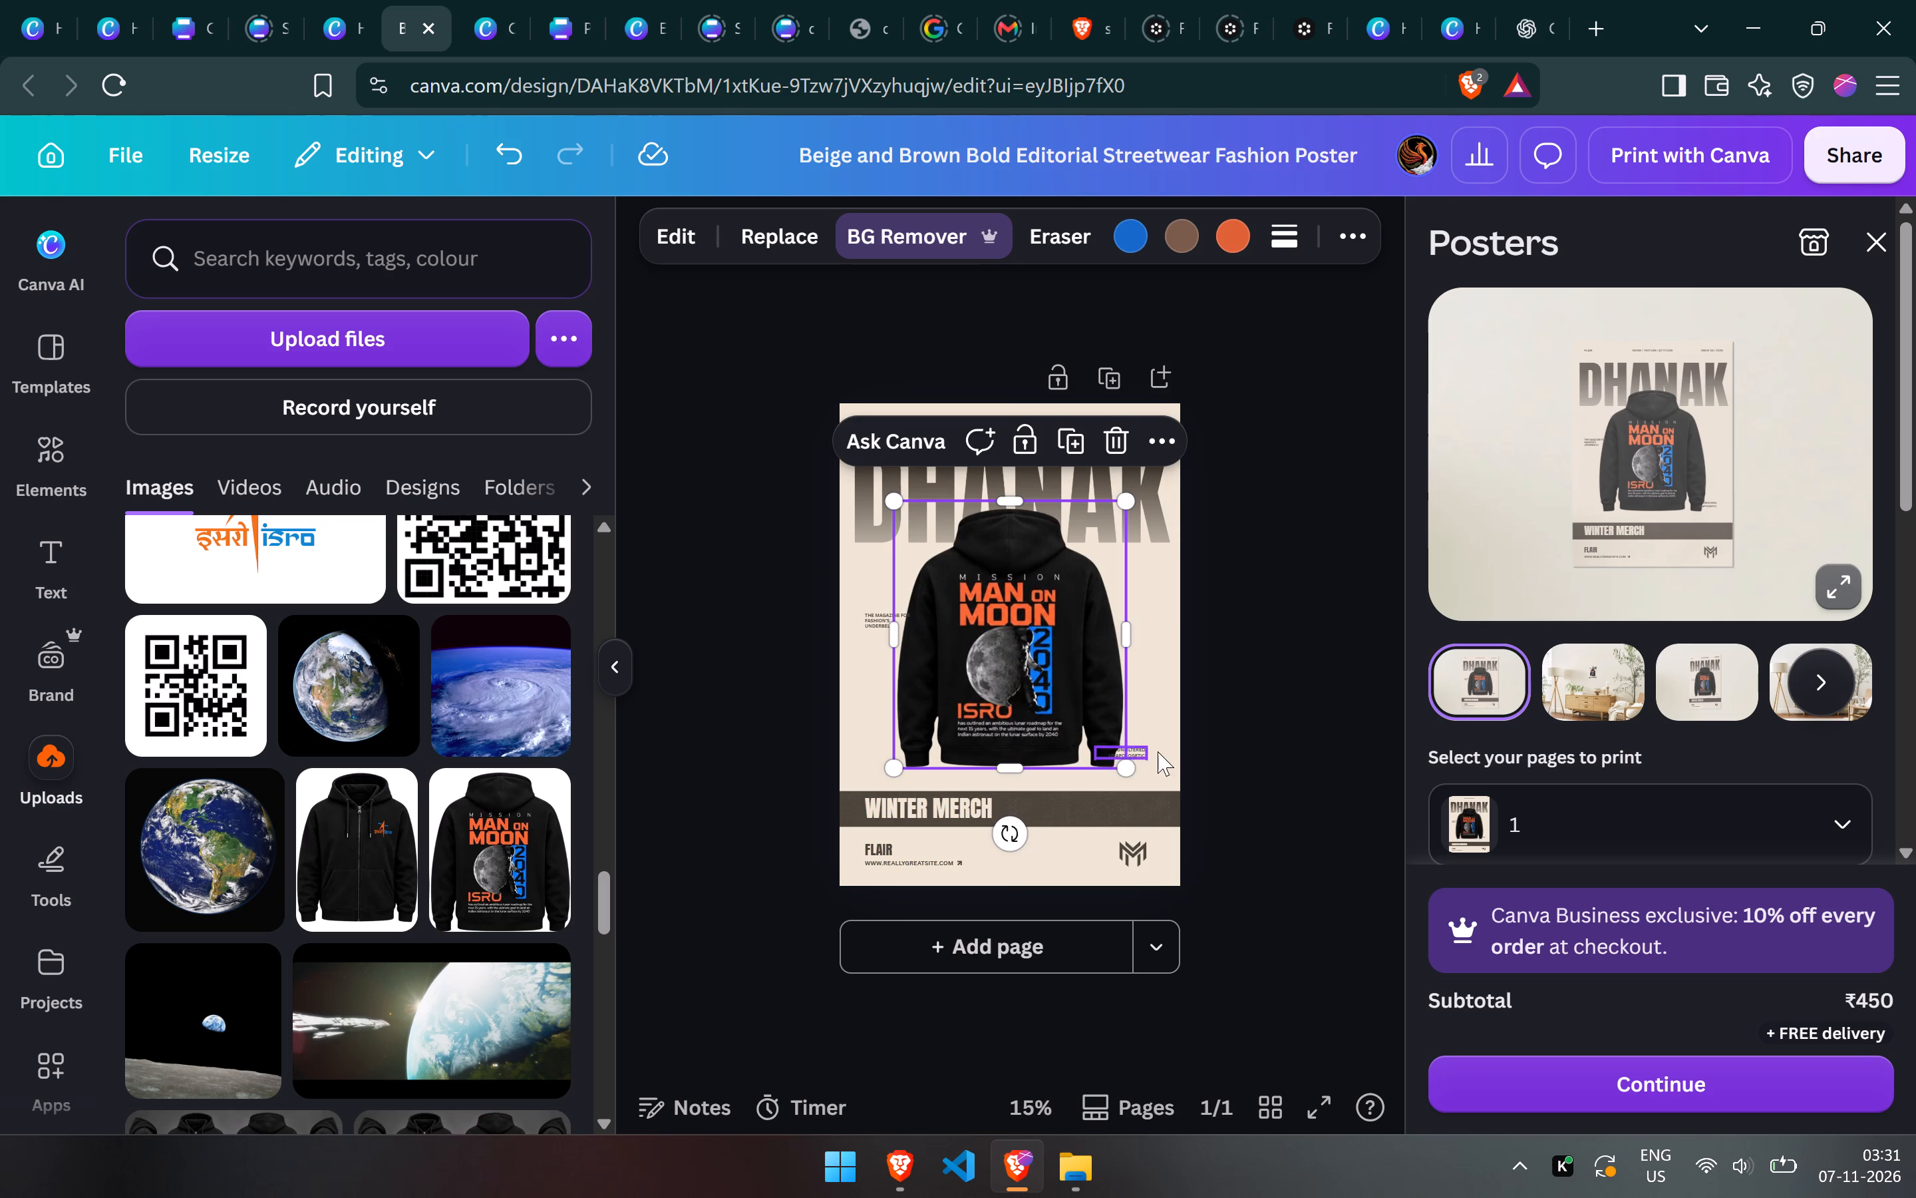
Bring the small tagline at the hoodie's lower right sleeve forward in the layer order.
left_click(1143, 749)
key("ctrl+bracketright")
key("ctrl+bracketright")
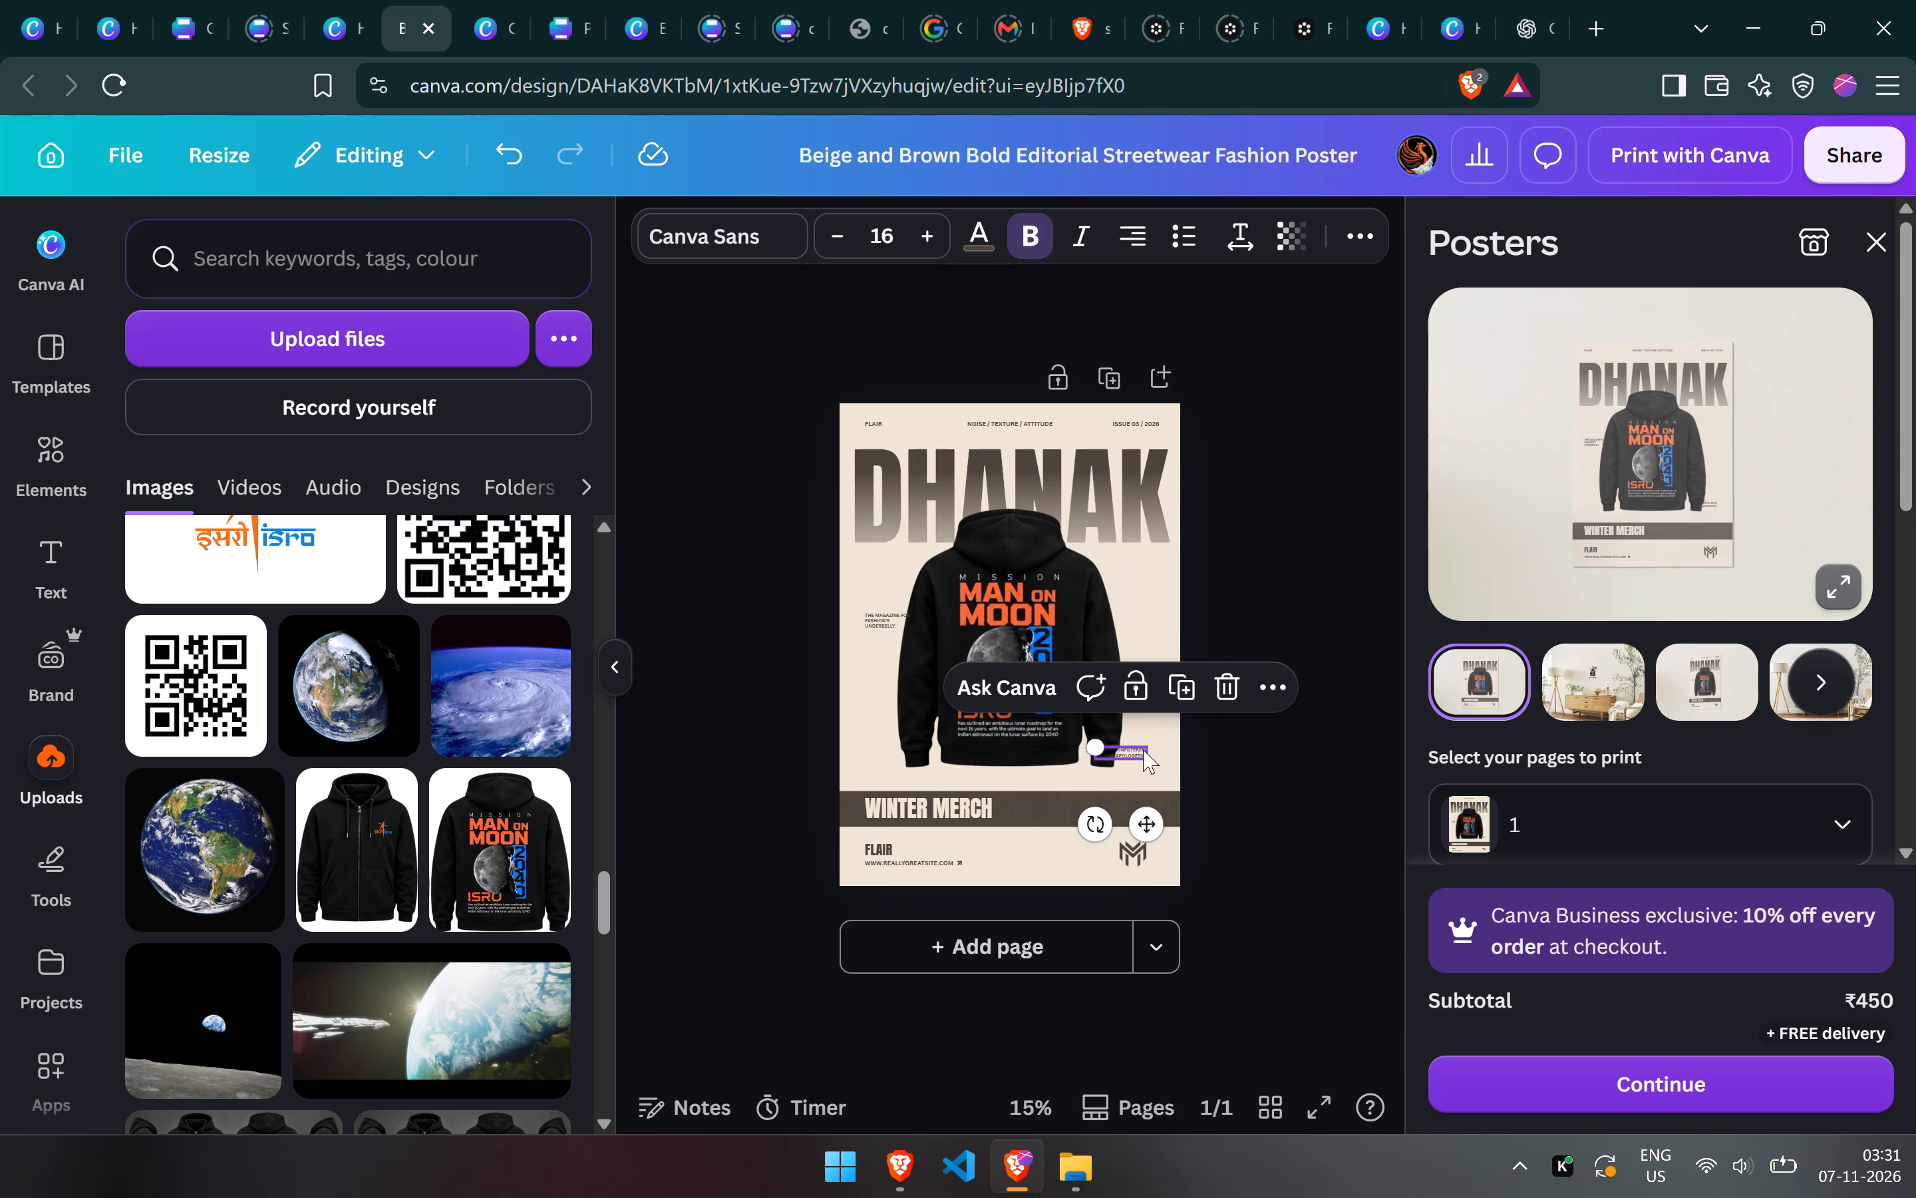
key("ctrl+bracketright")
key("ctrl+bracketright")
key("ctrl+bracketright")
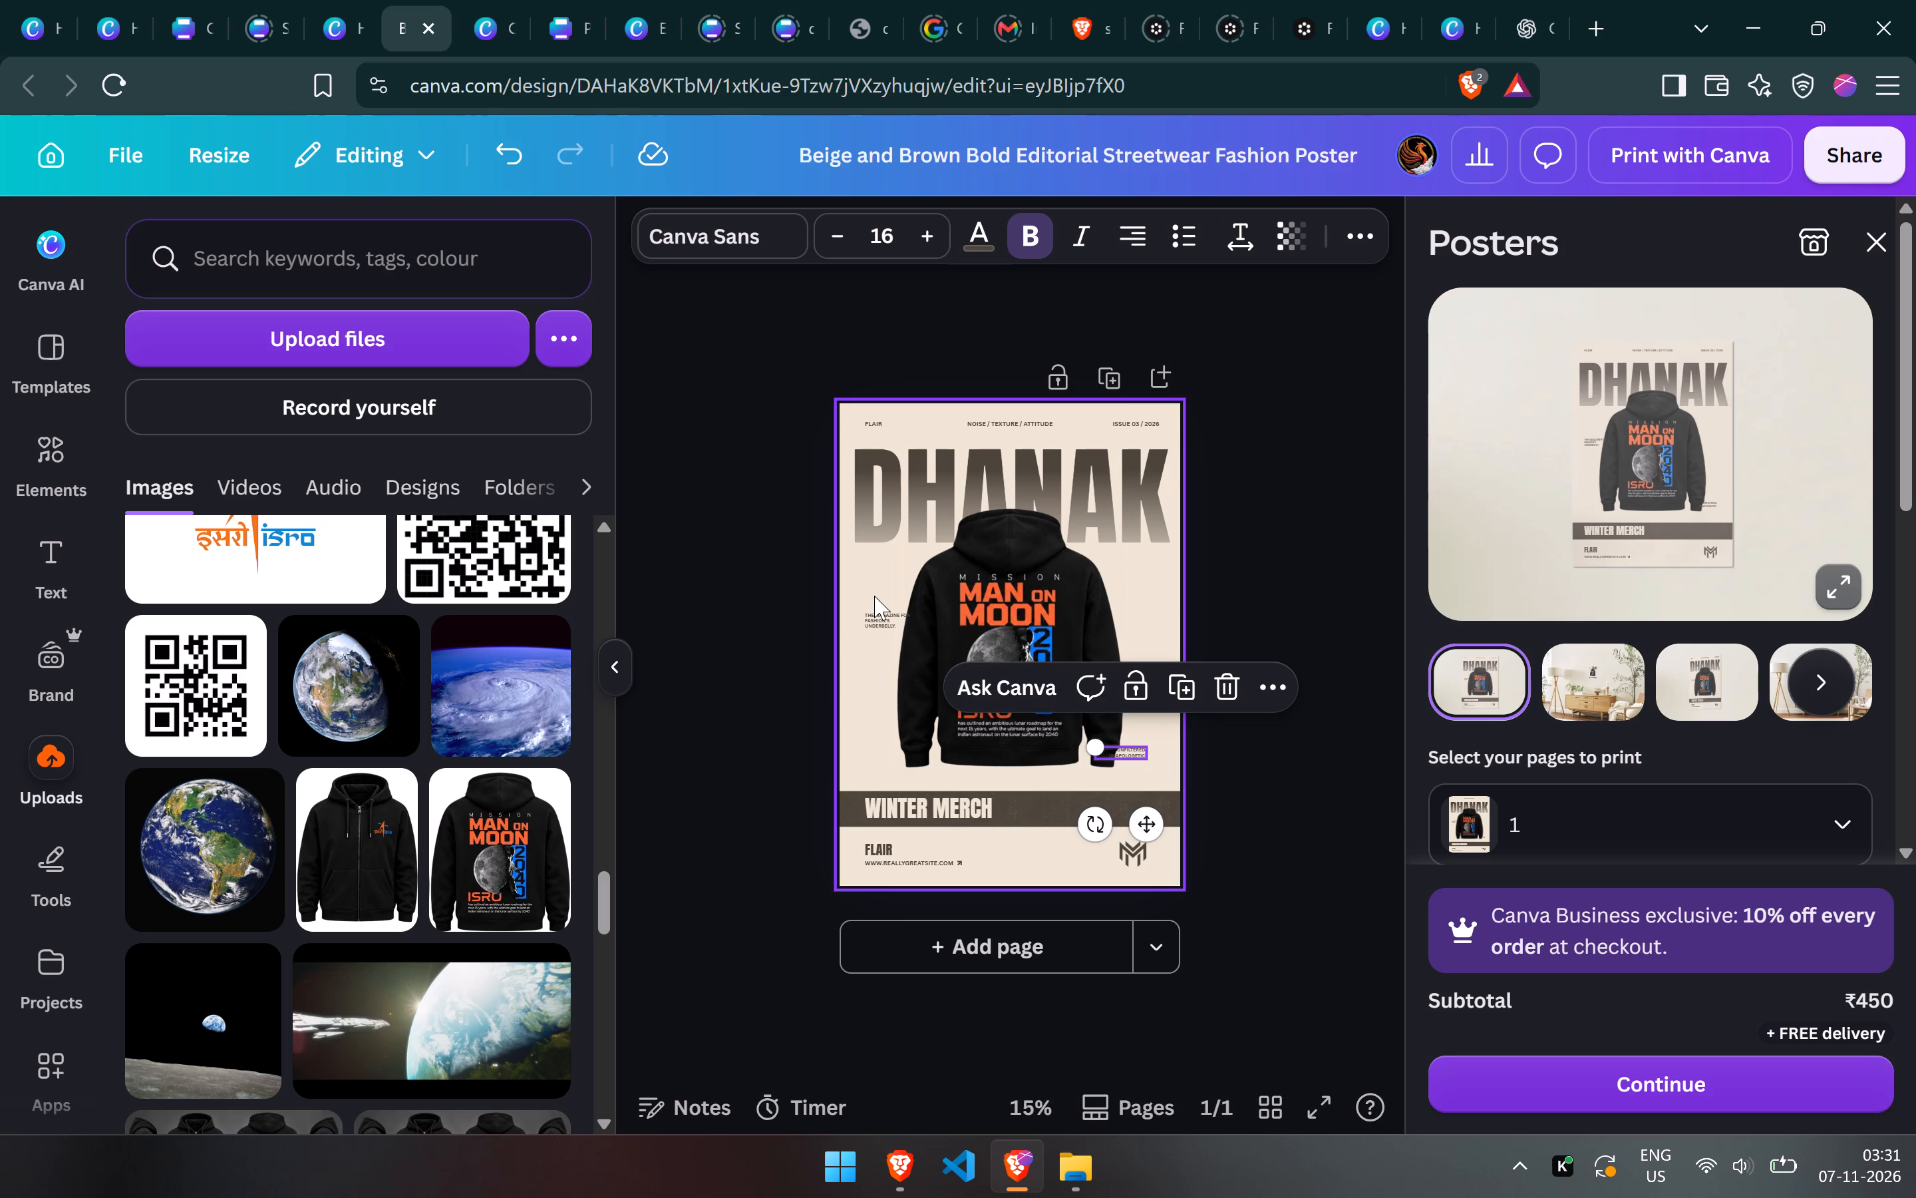
Move the magazine tagline up under the DHANAK title and the UNFILTERED tagline toward the poster's right edge, clear of the hoodie.
left_click(874, 596)
left_click_drag(880, 628, 872, 600)
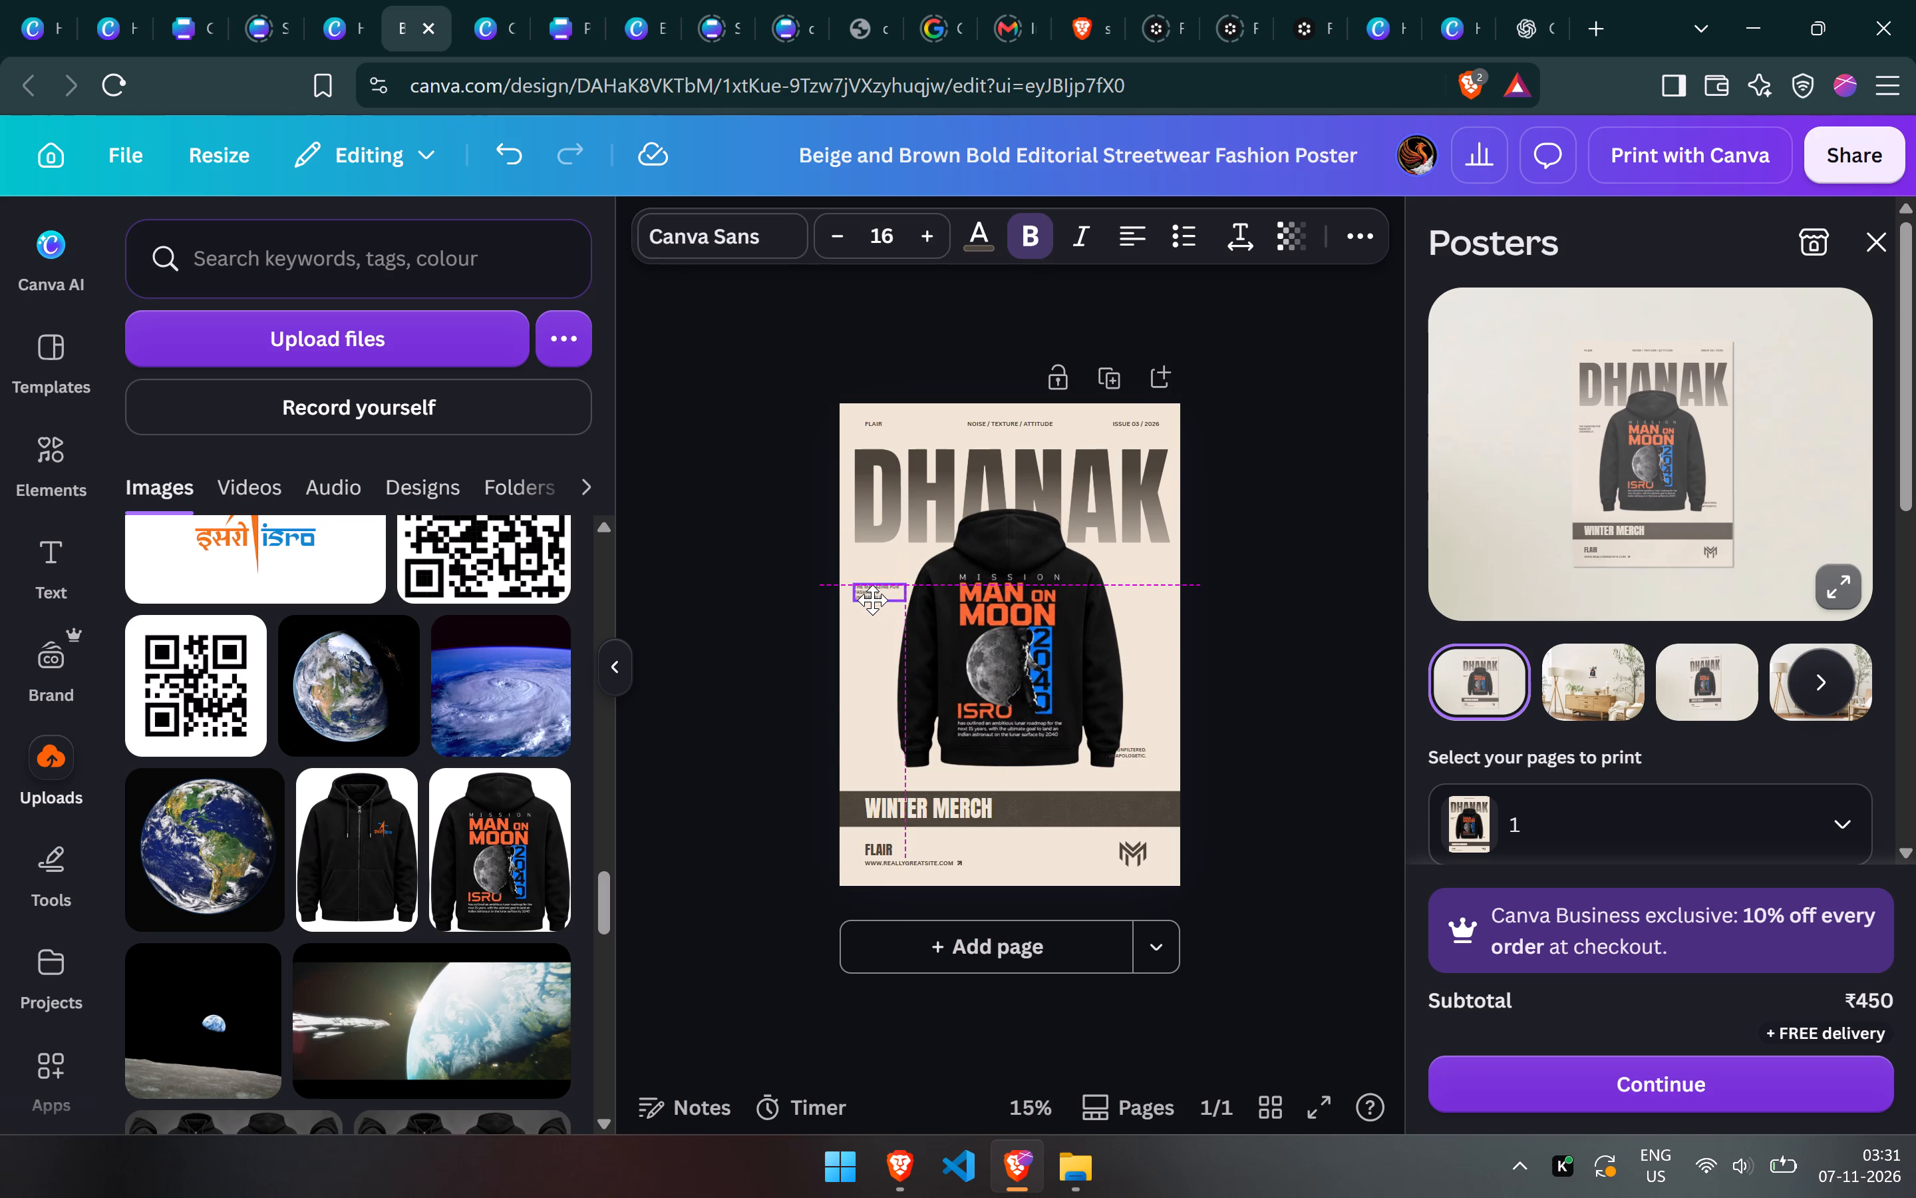
left_click_drag(872, 600, 873, 586)
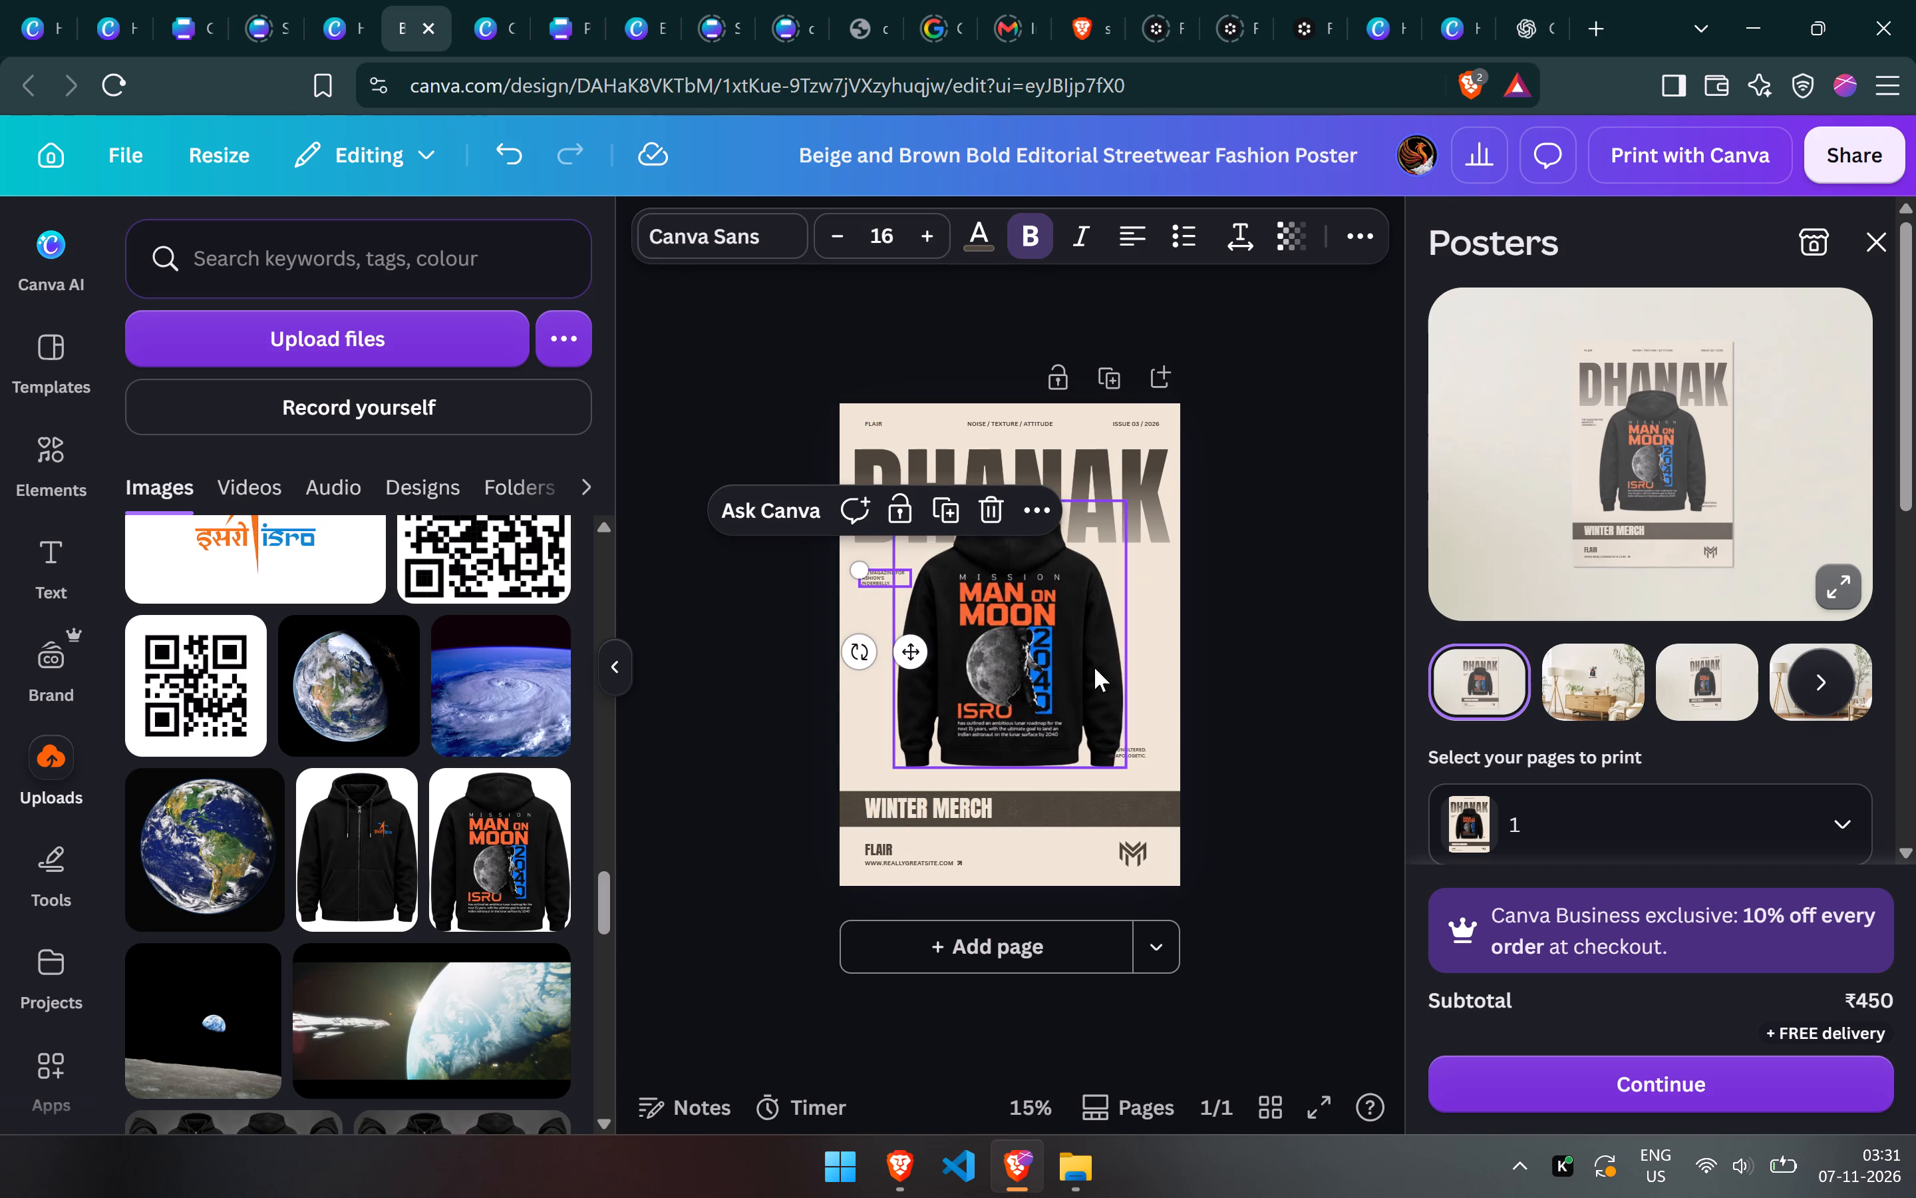
left_click_drag(1135, 755, 1162, 755)
left_click(1243, 765)
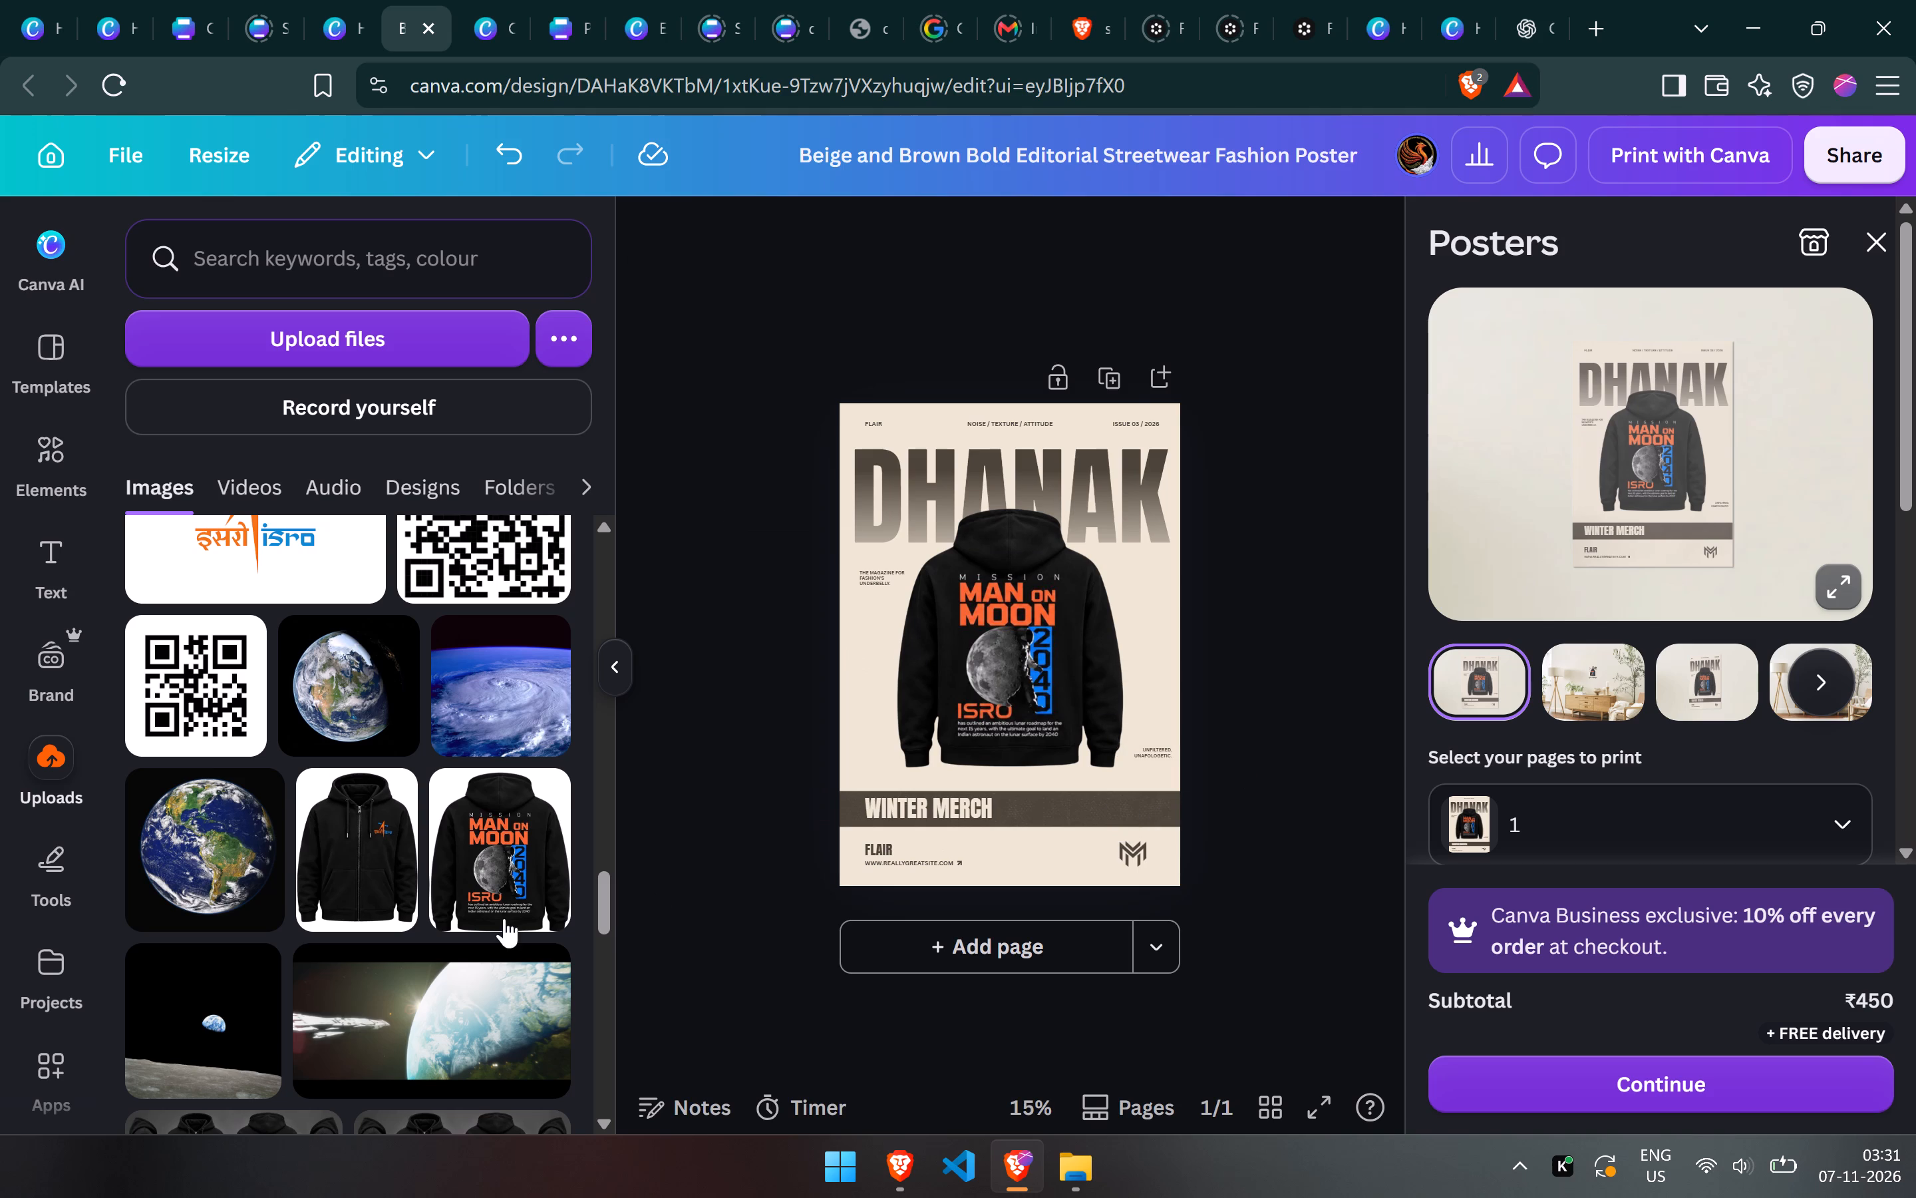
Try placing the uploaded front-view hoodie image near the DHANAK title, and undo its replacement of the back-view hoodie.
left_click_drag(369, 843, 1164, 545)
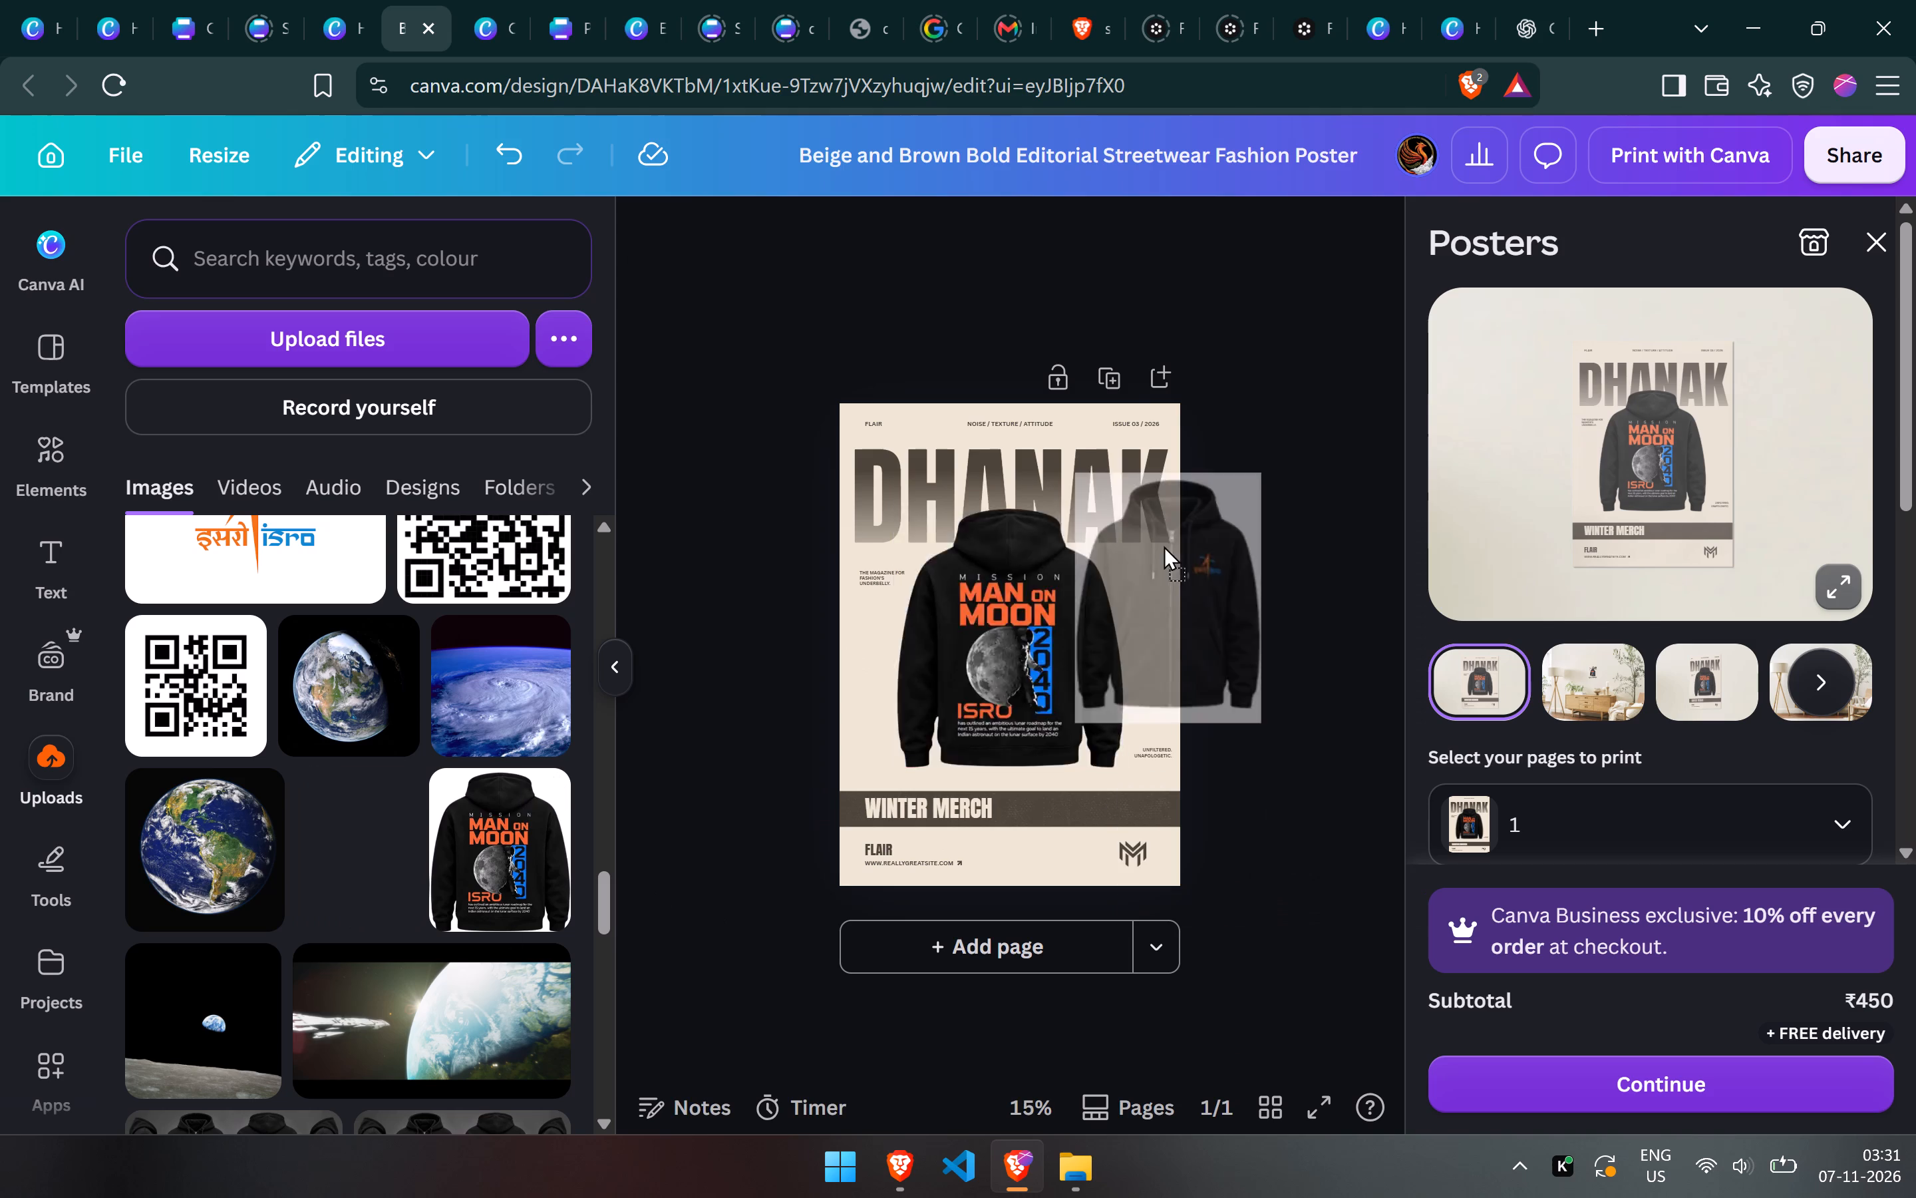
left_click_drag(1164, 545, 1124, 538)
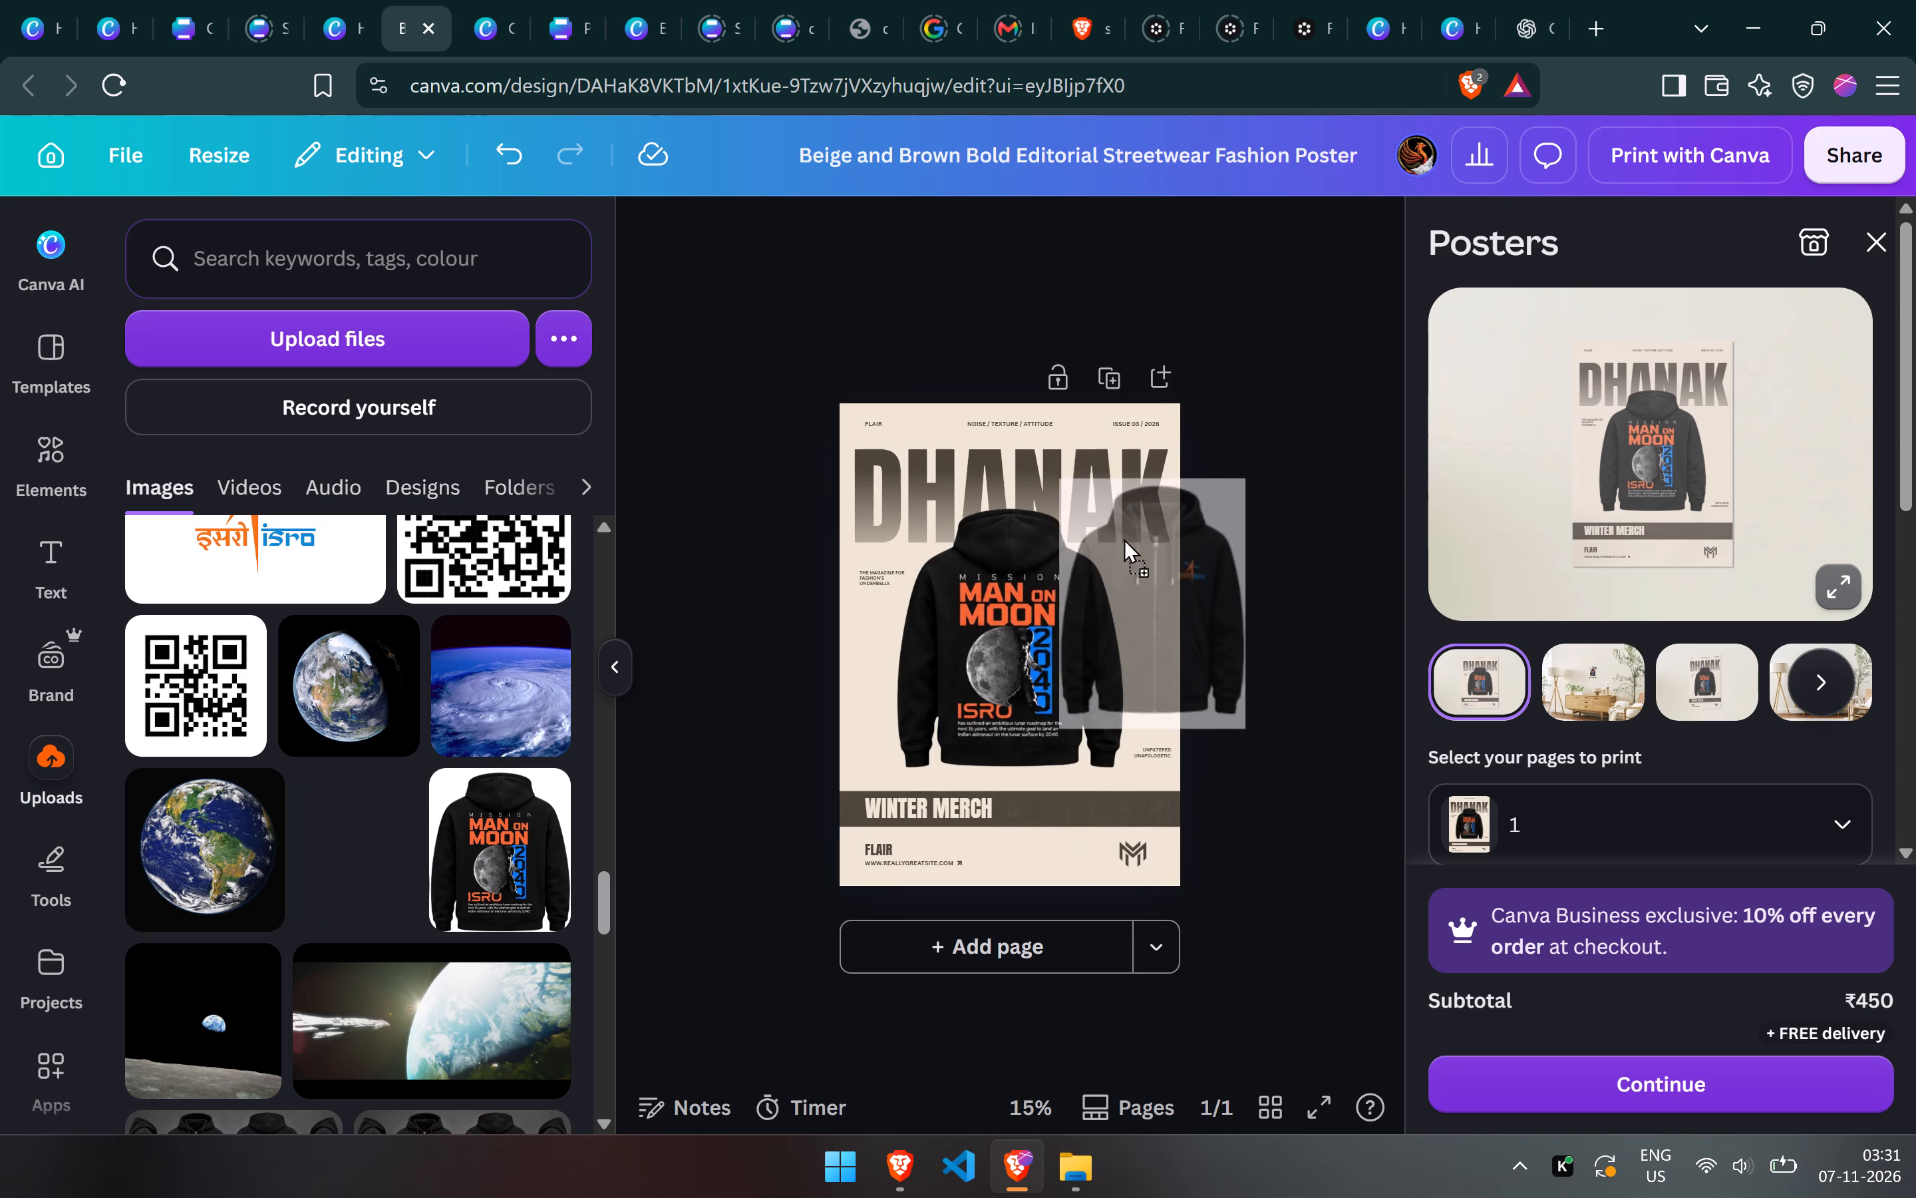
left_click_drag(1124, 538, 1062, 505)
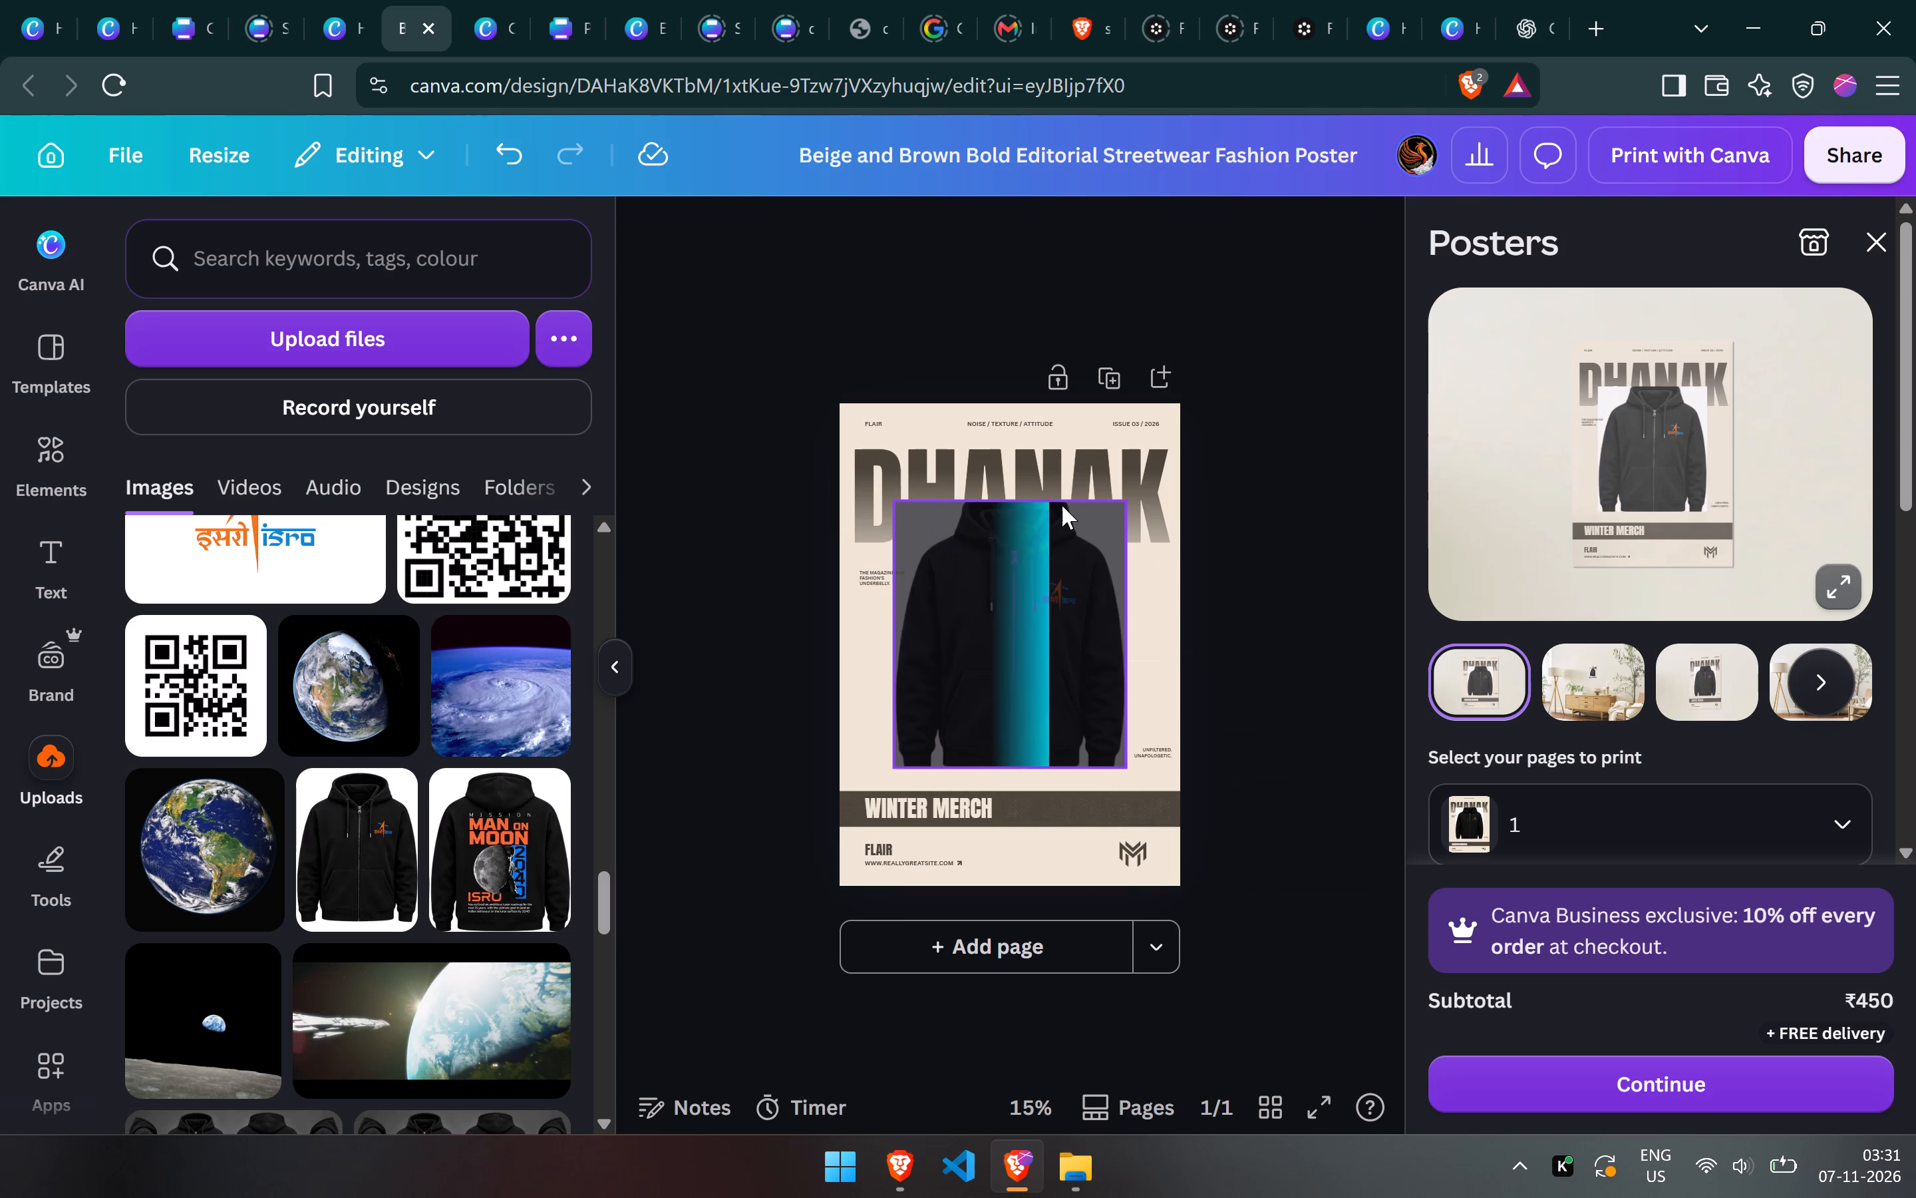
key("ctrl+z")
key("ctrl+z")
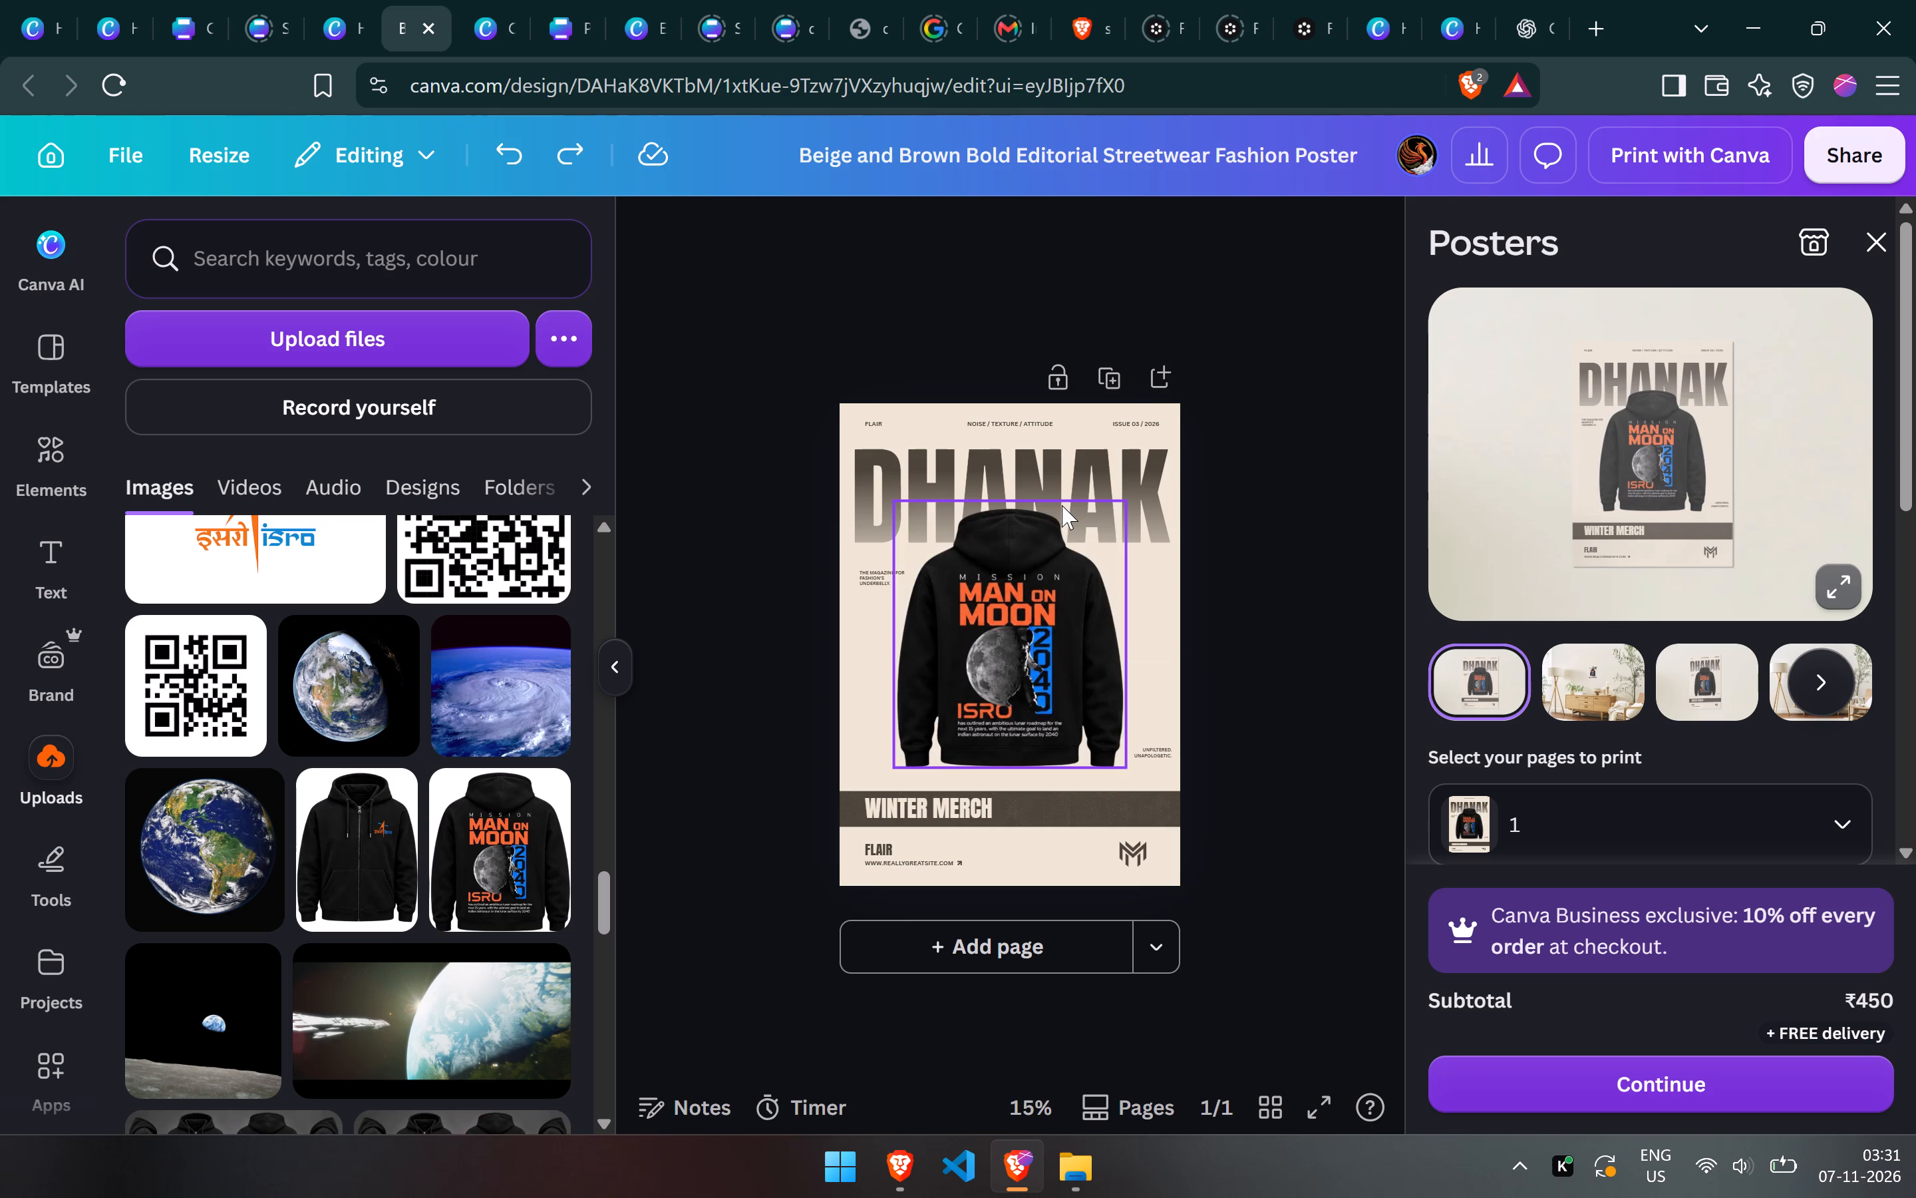
Place the uploaded front-view zip hoodie image with the ISRO logo over the poster's lower left area.
left_click_drag(341, 891, 876, 699)
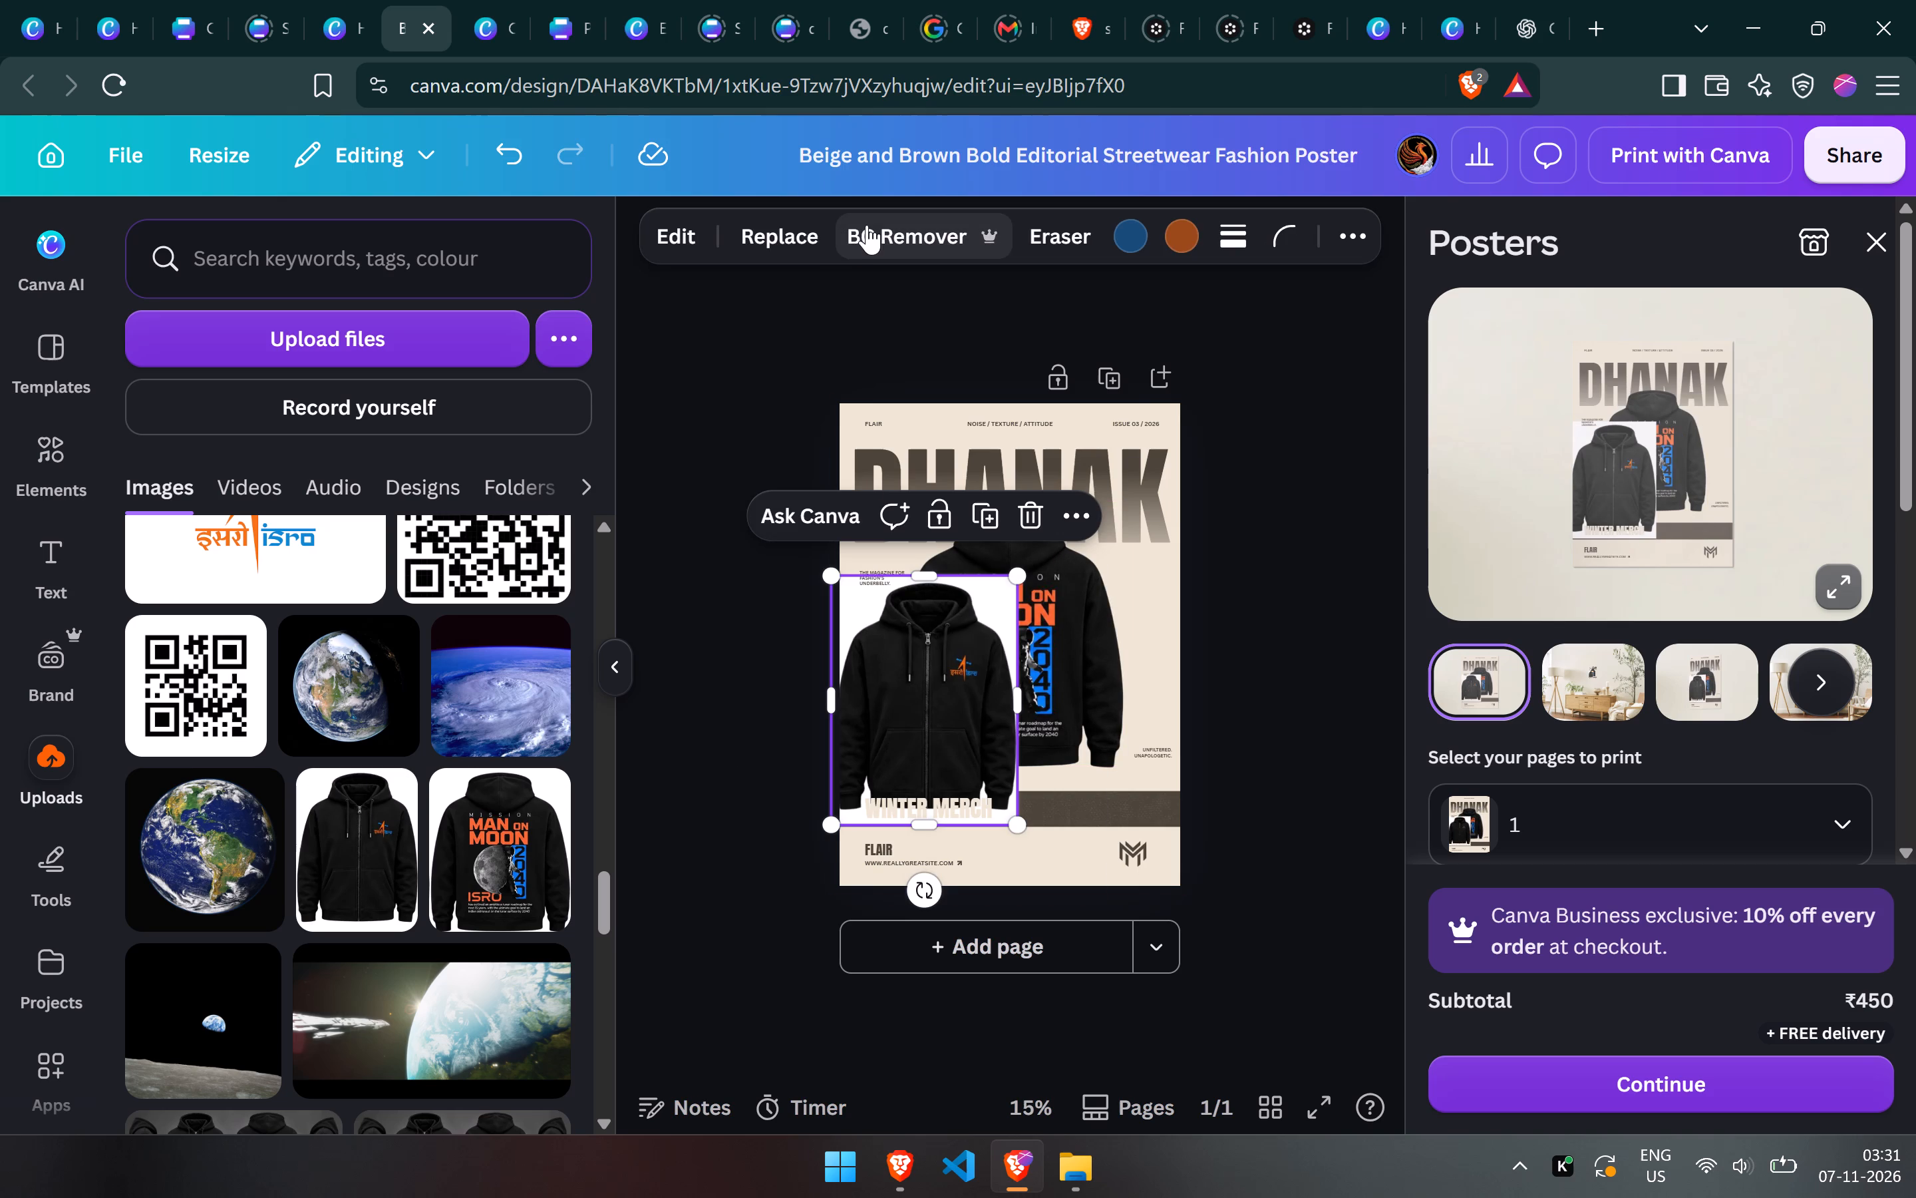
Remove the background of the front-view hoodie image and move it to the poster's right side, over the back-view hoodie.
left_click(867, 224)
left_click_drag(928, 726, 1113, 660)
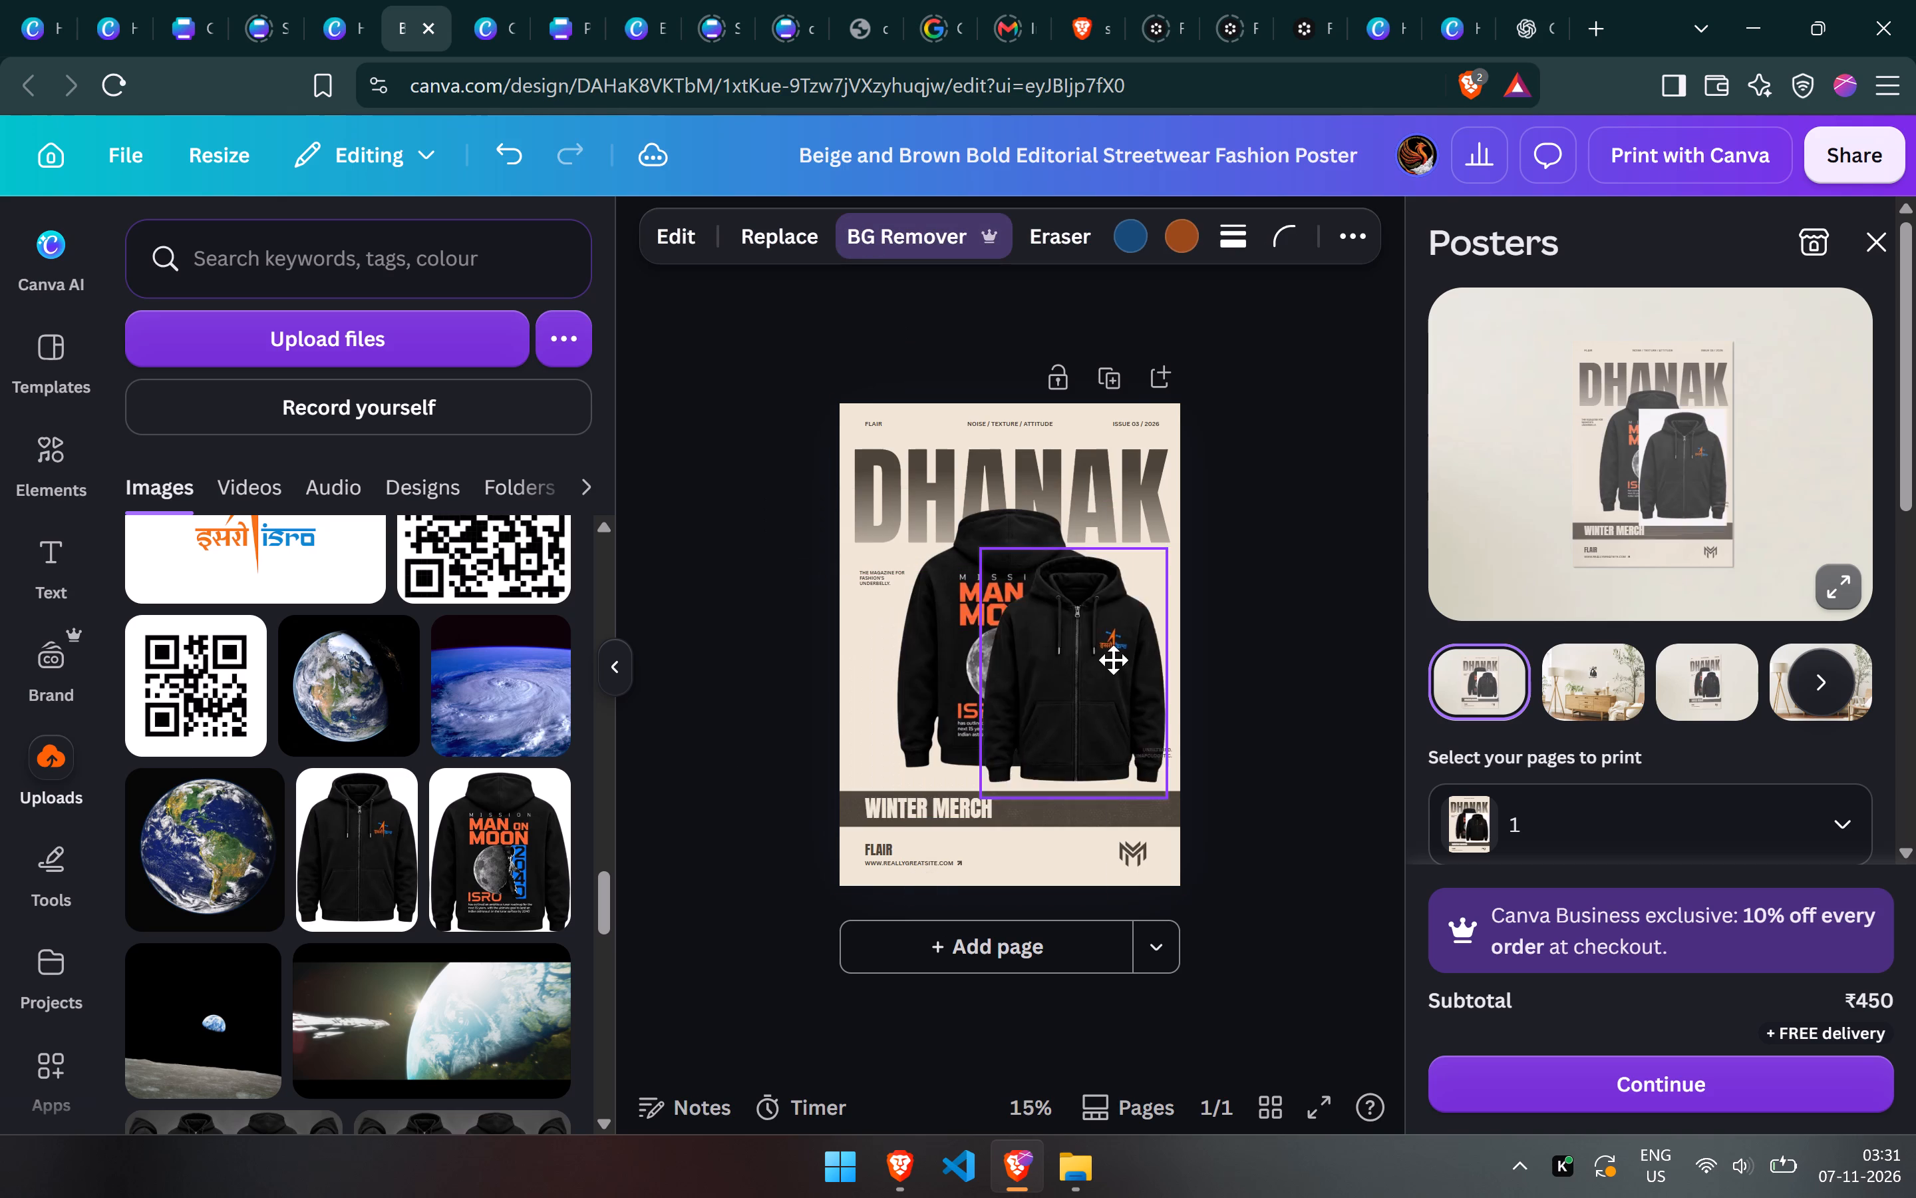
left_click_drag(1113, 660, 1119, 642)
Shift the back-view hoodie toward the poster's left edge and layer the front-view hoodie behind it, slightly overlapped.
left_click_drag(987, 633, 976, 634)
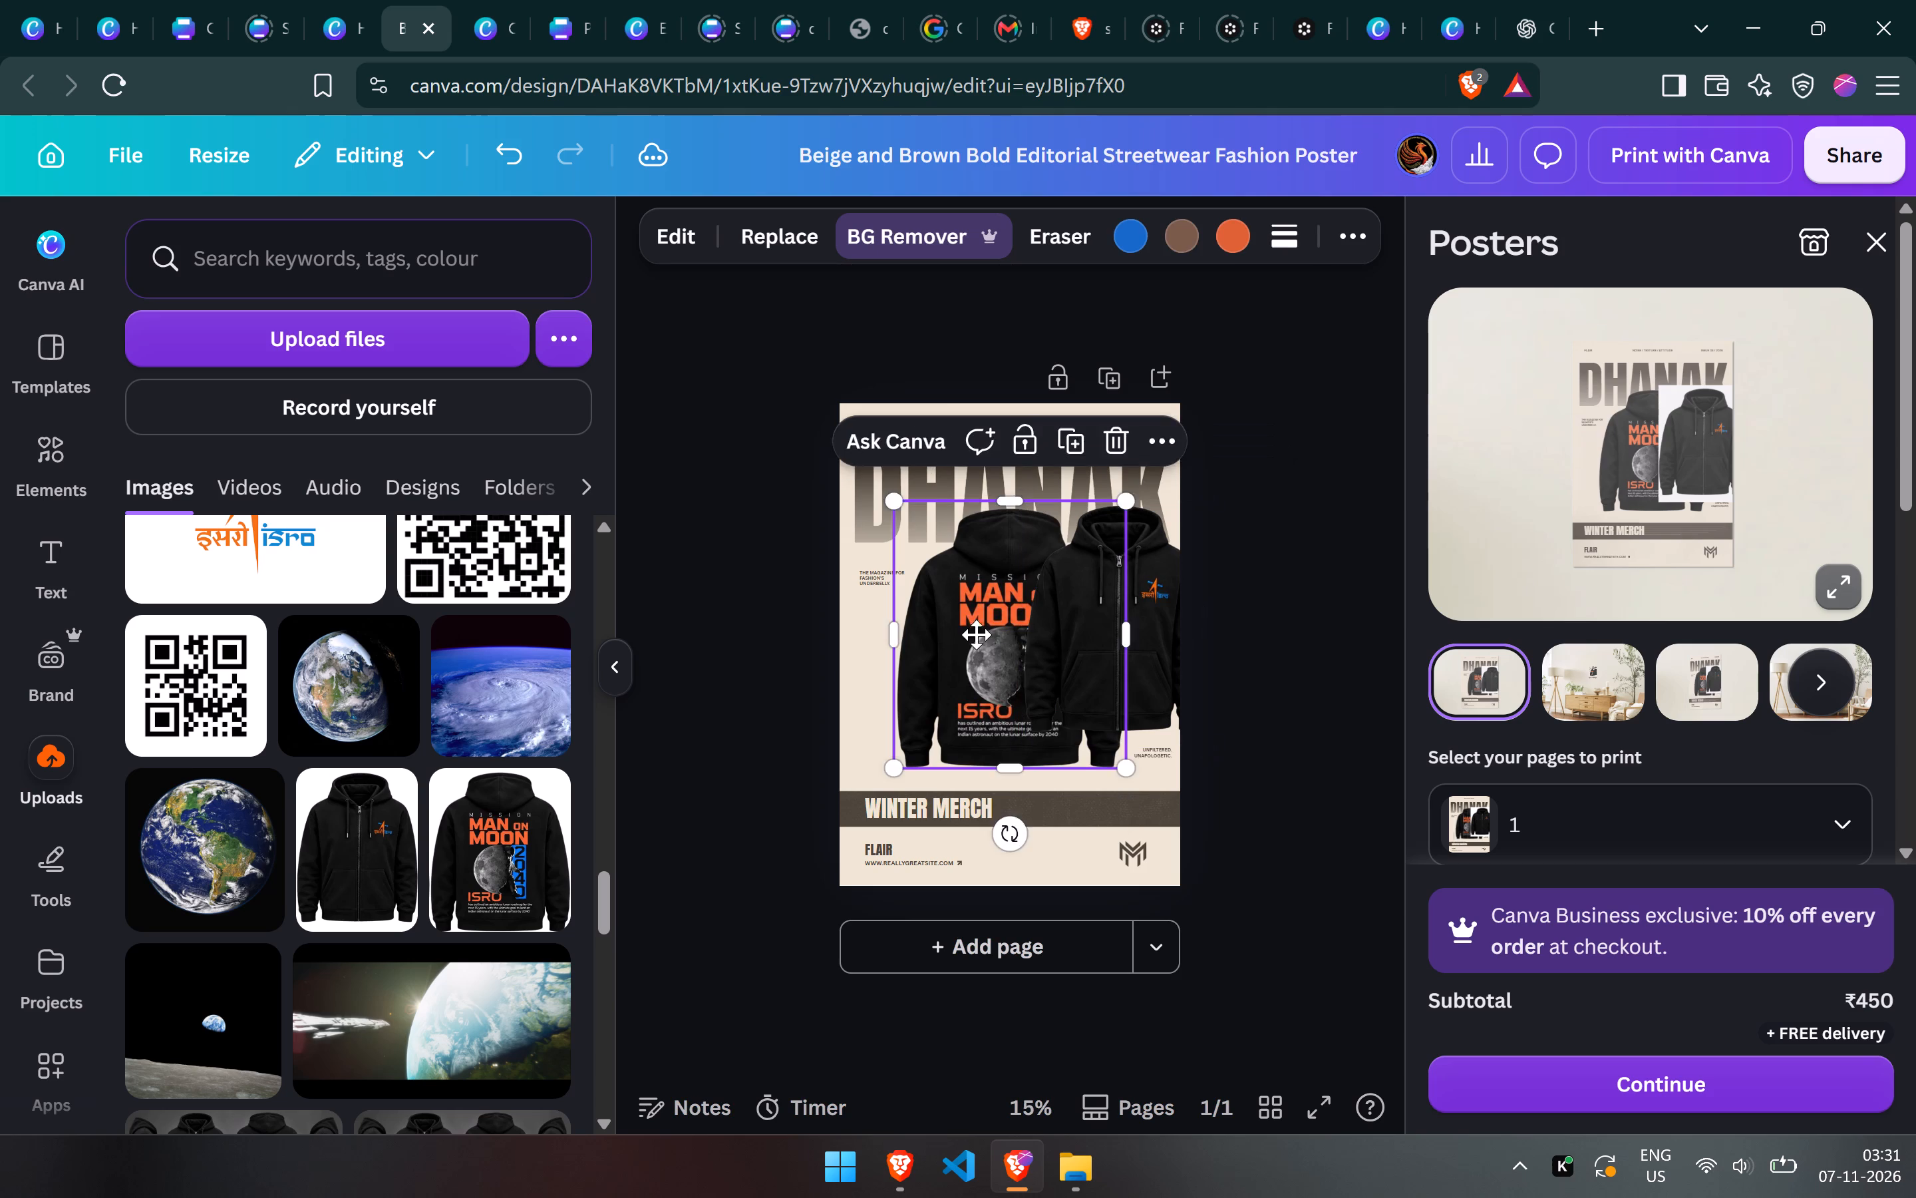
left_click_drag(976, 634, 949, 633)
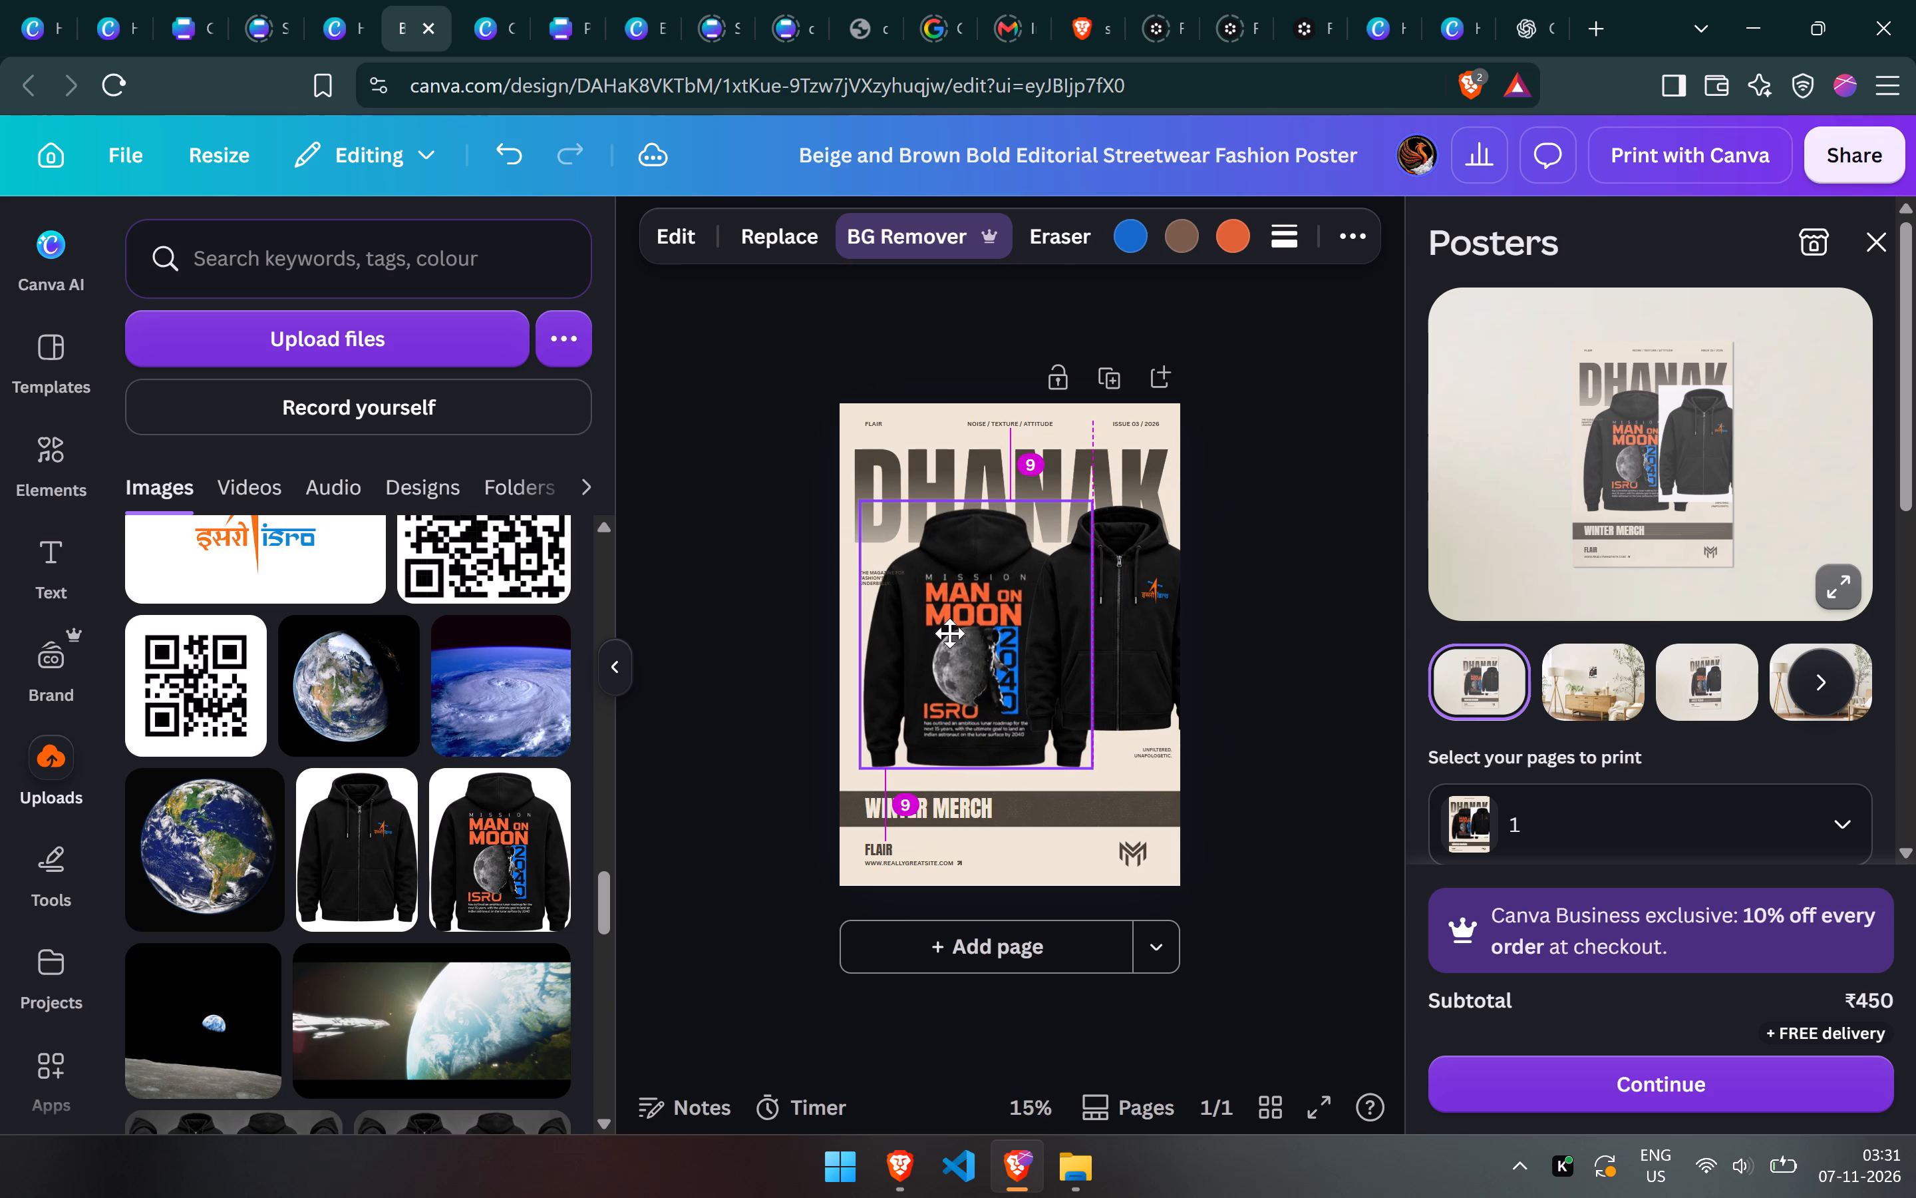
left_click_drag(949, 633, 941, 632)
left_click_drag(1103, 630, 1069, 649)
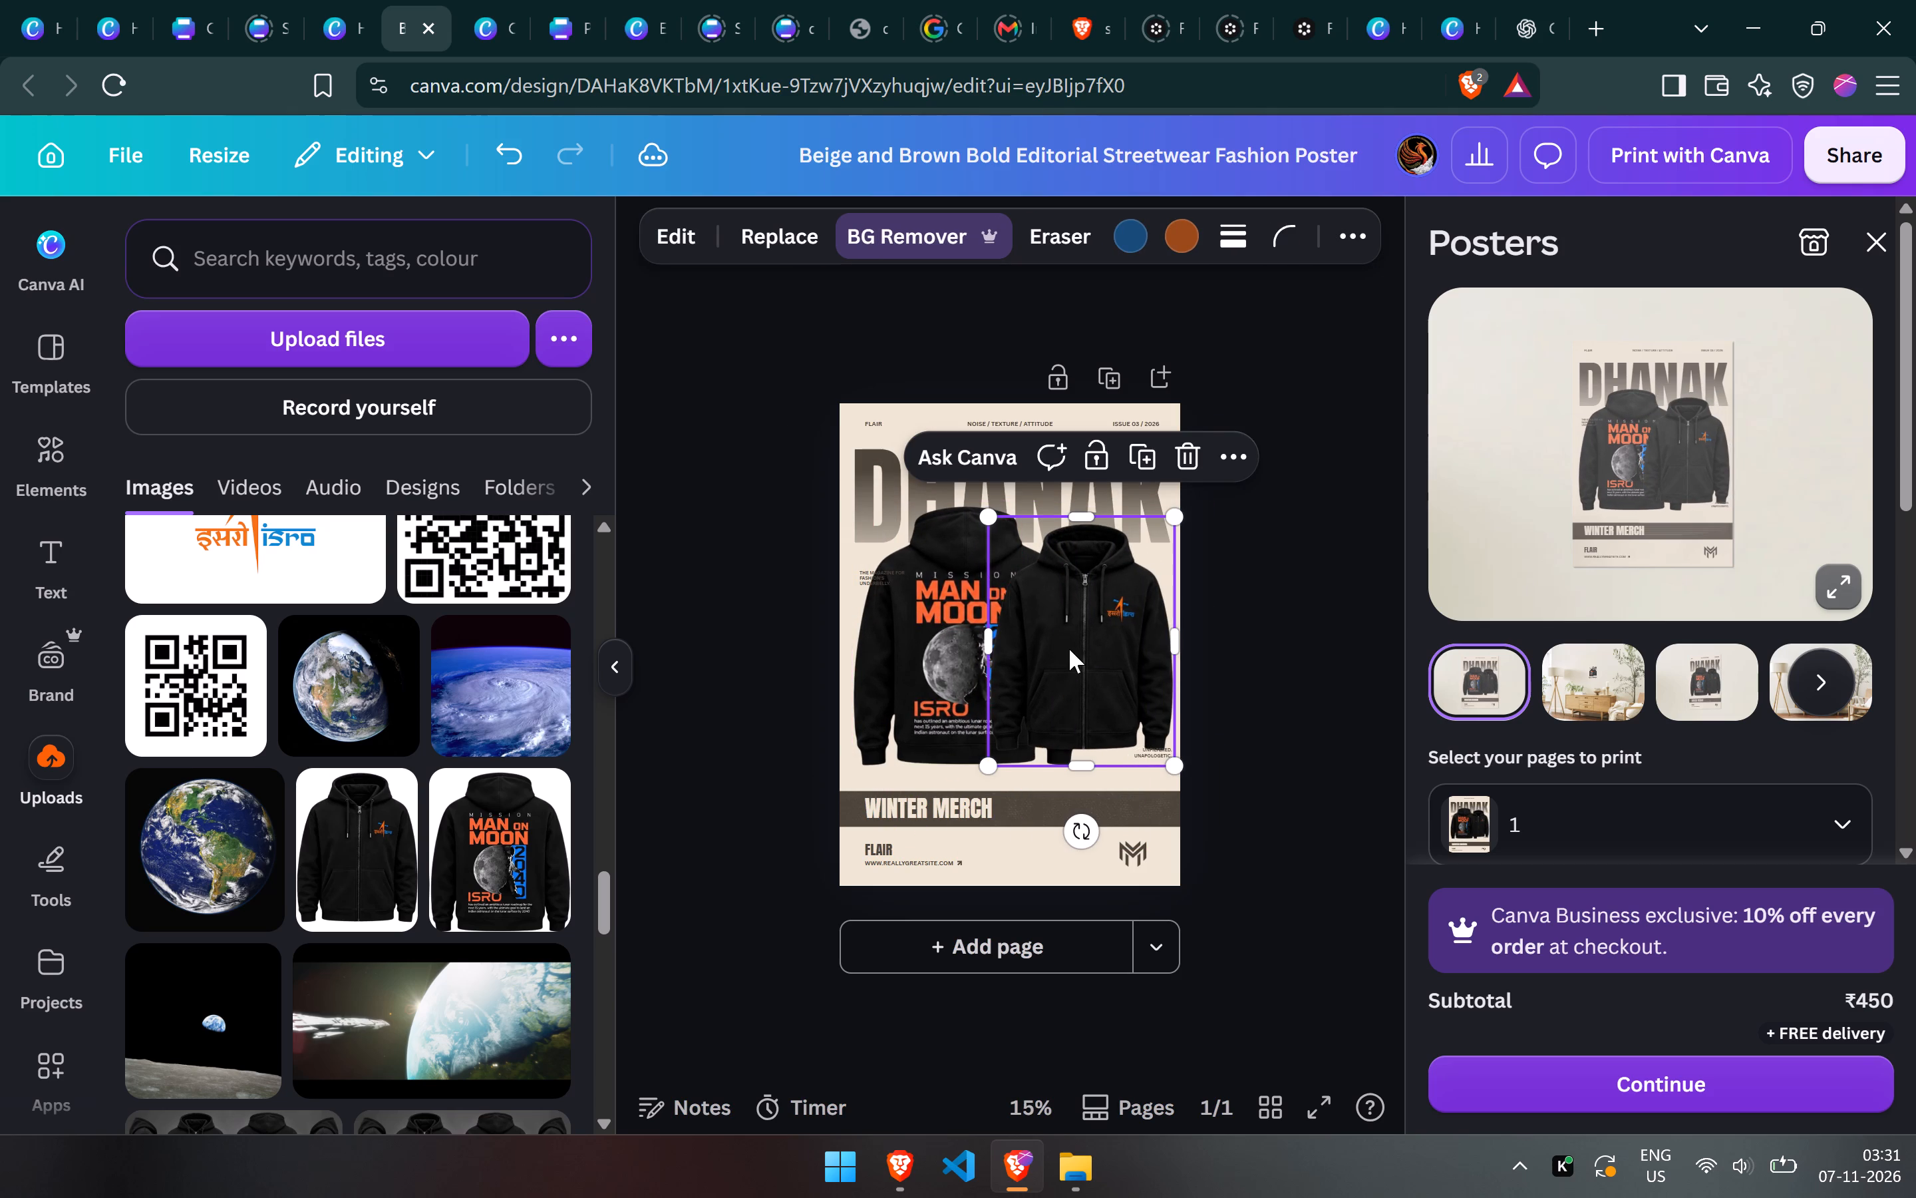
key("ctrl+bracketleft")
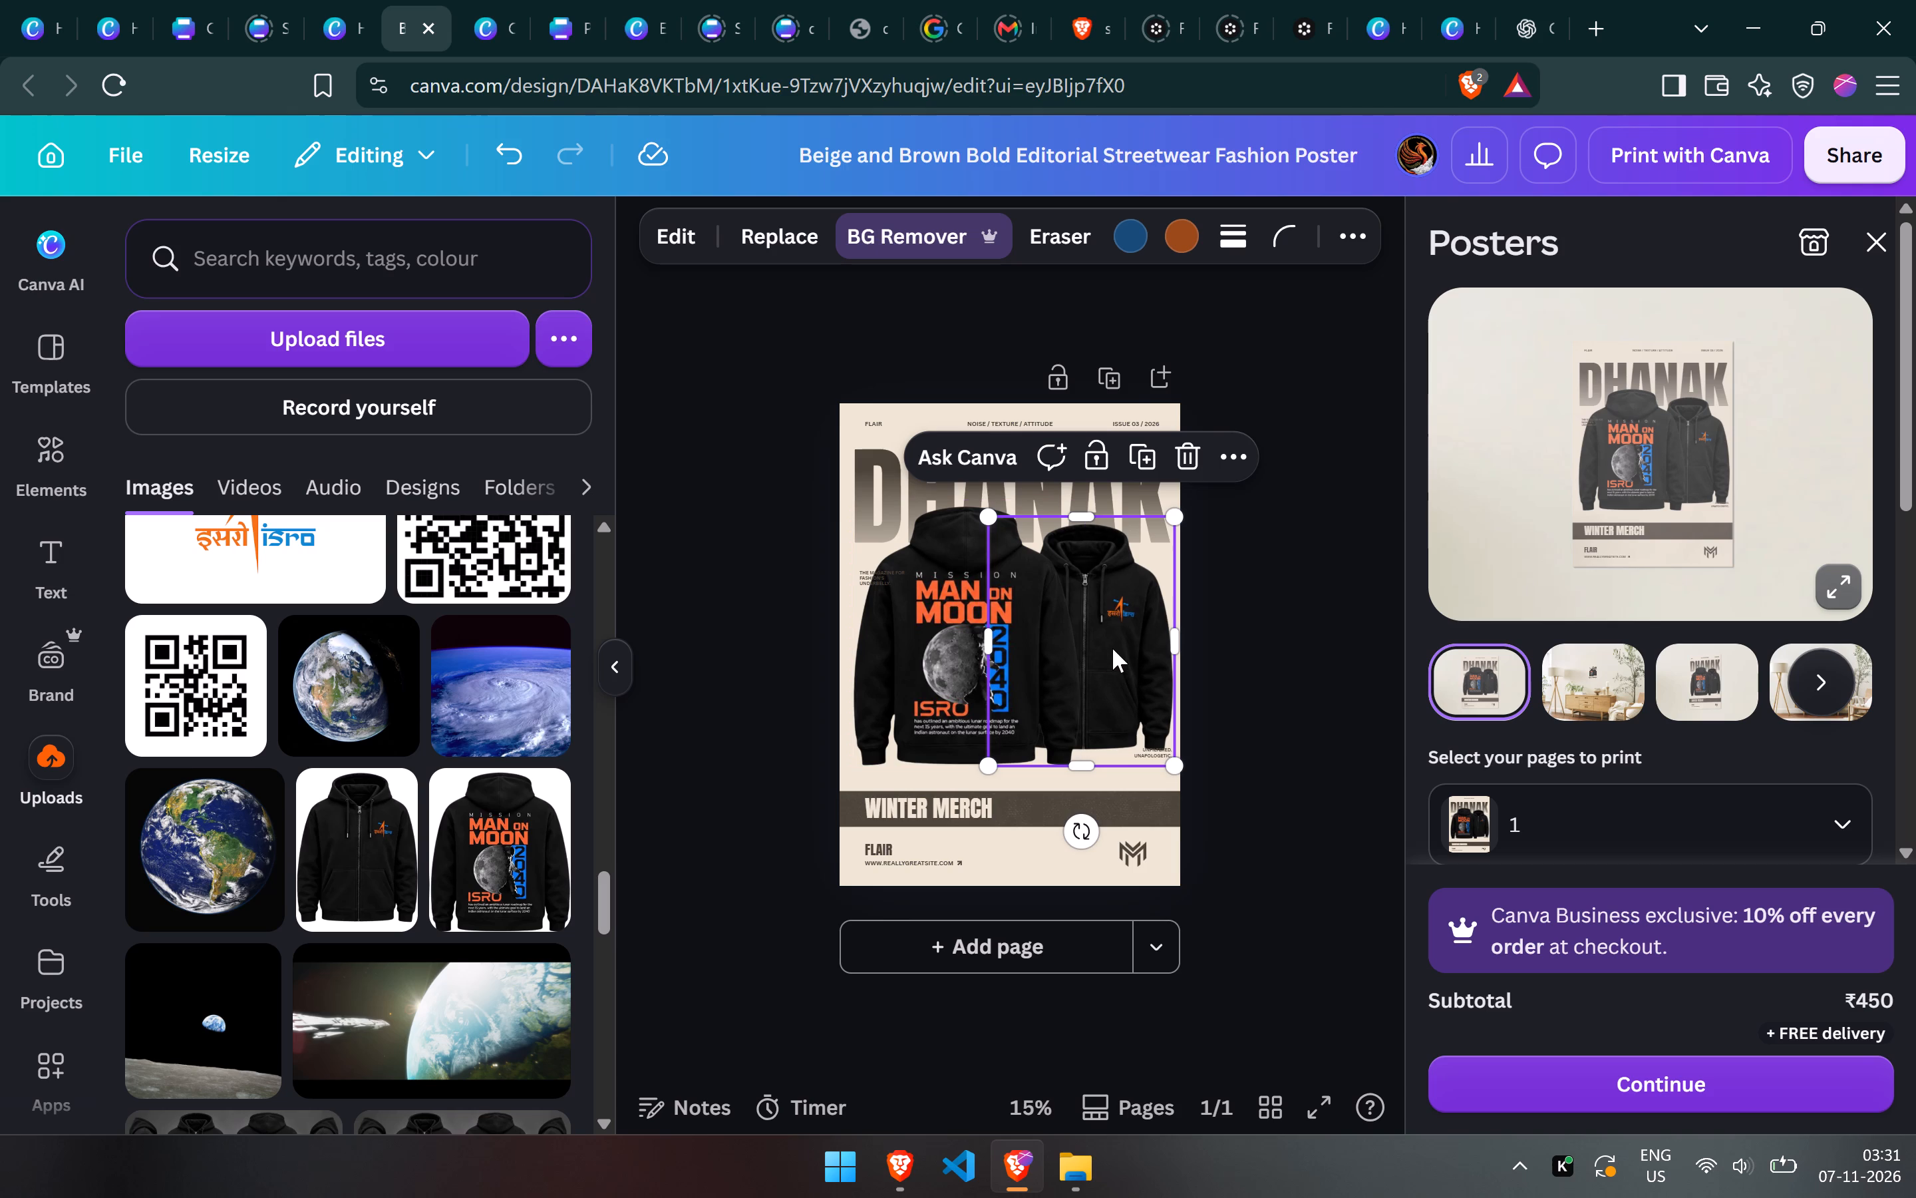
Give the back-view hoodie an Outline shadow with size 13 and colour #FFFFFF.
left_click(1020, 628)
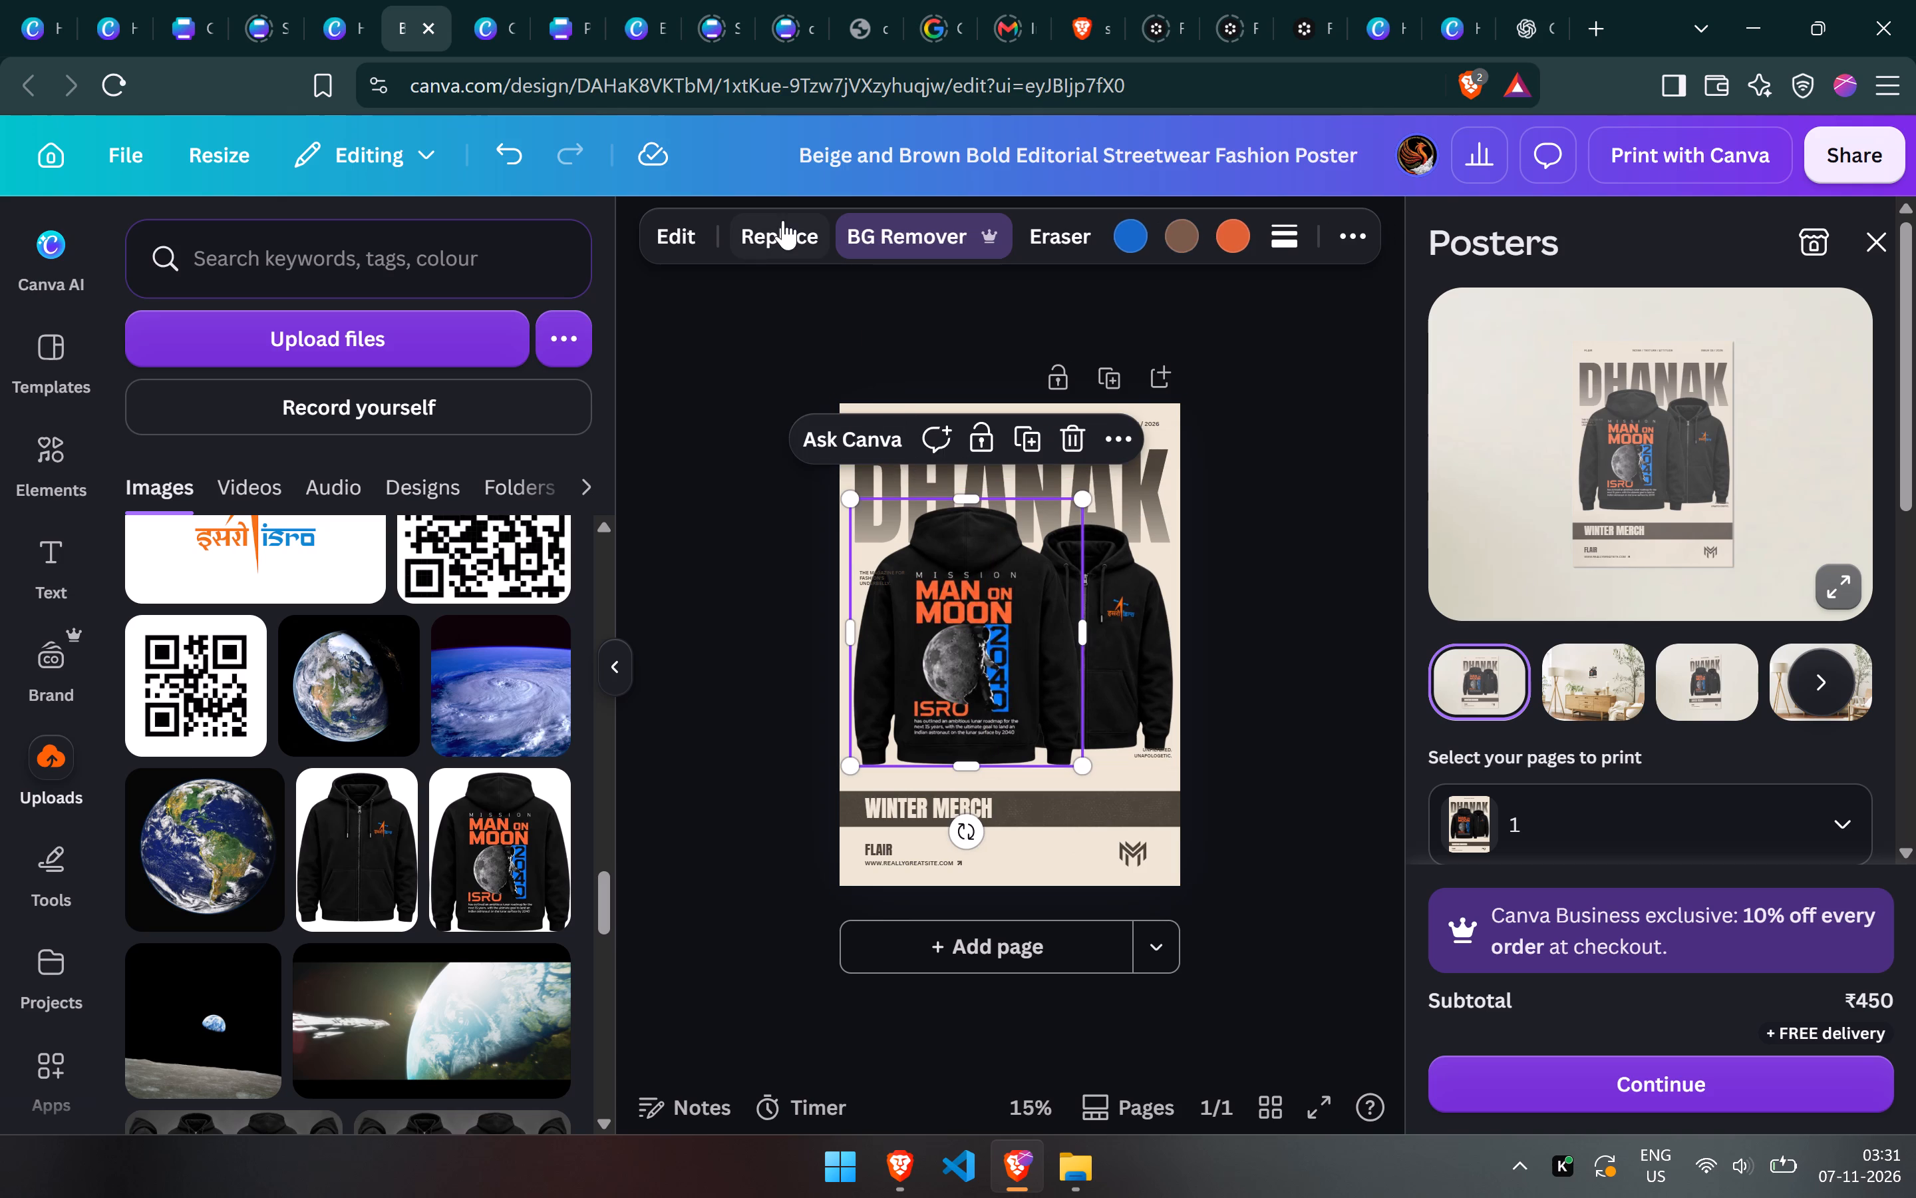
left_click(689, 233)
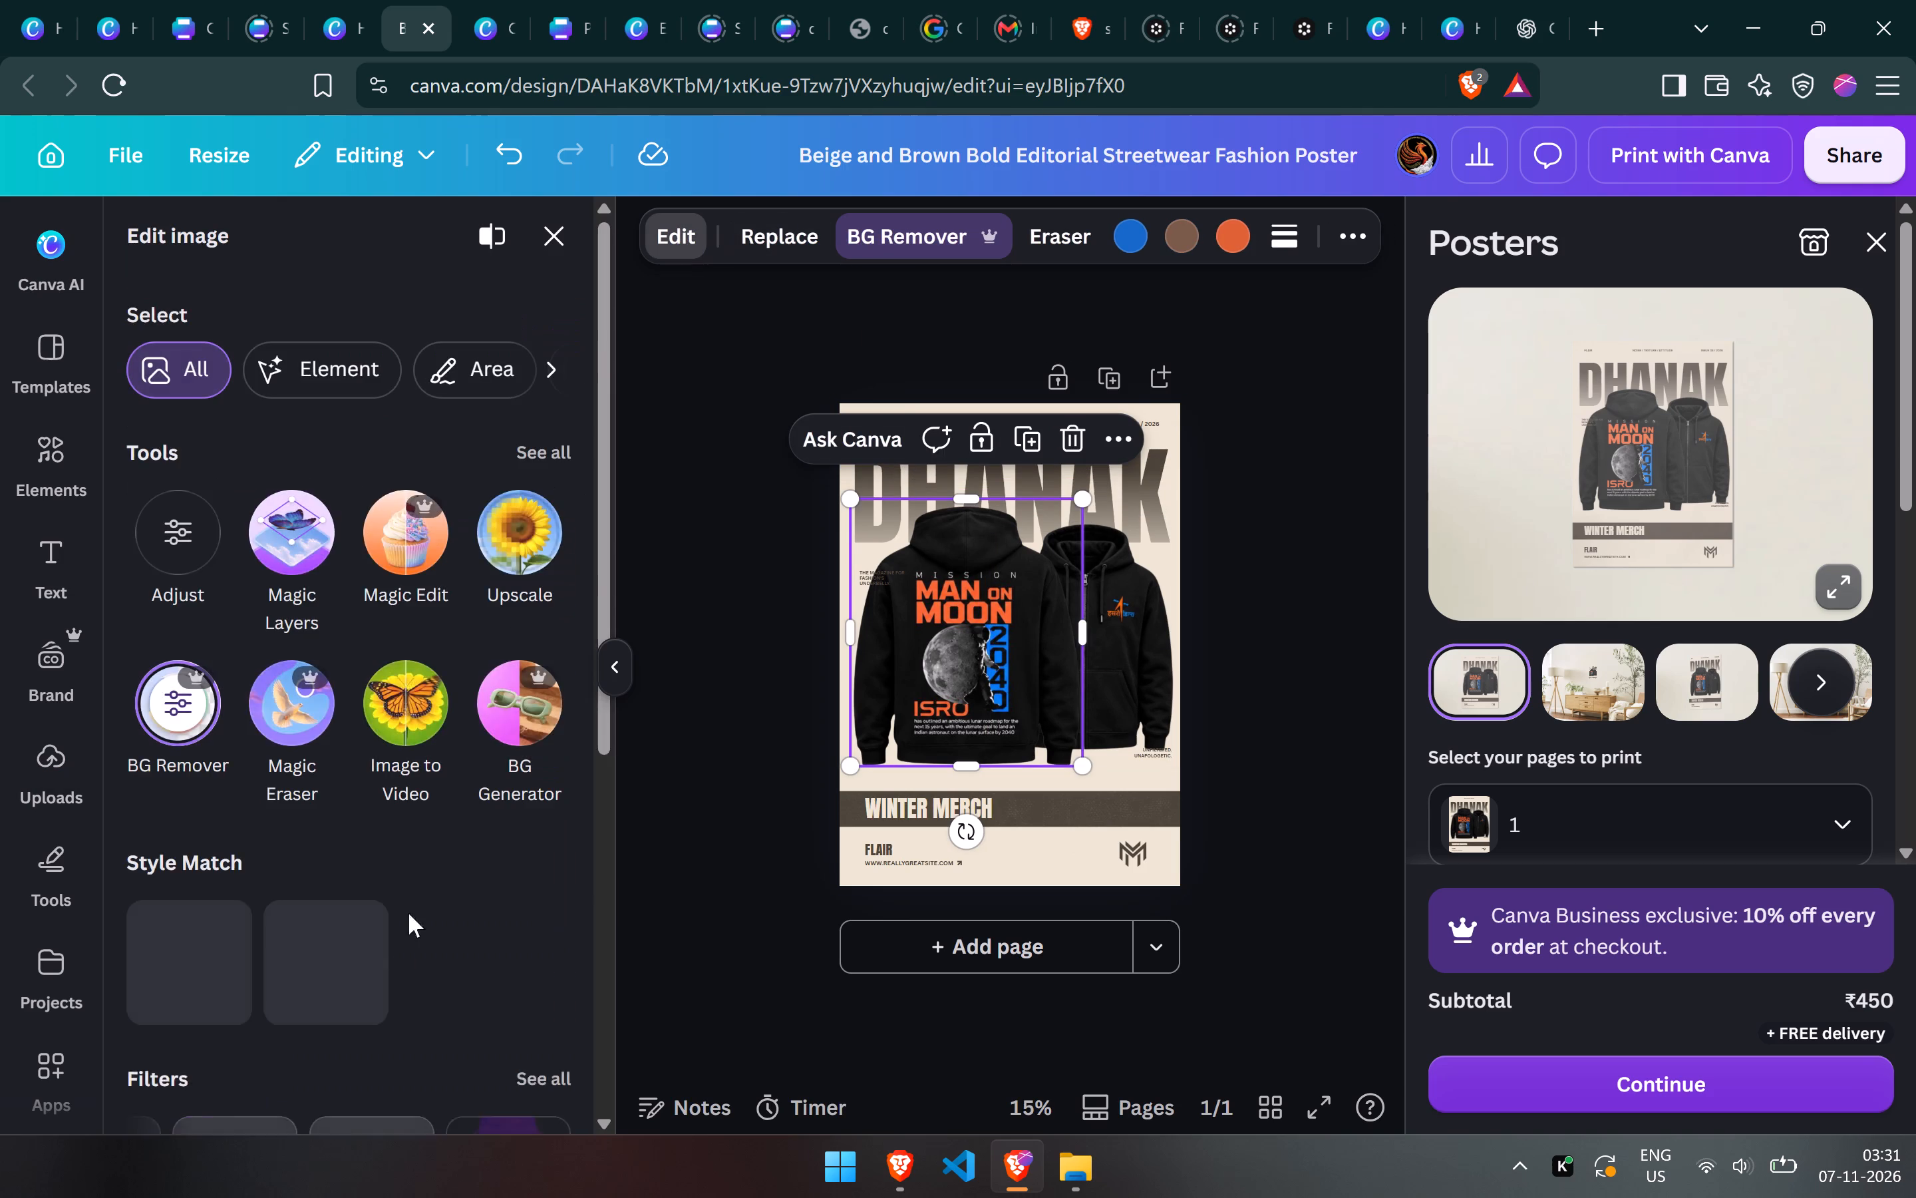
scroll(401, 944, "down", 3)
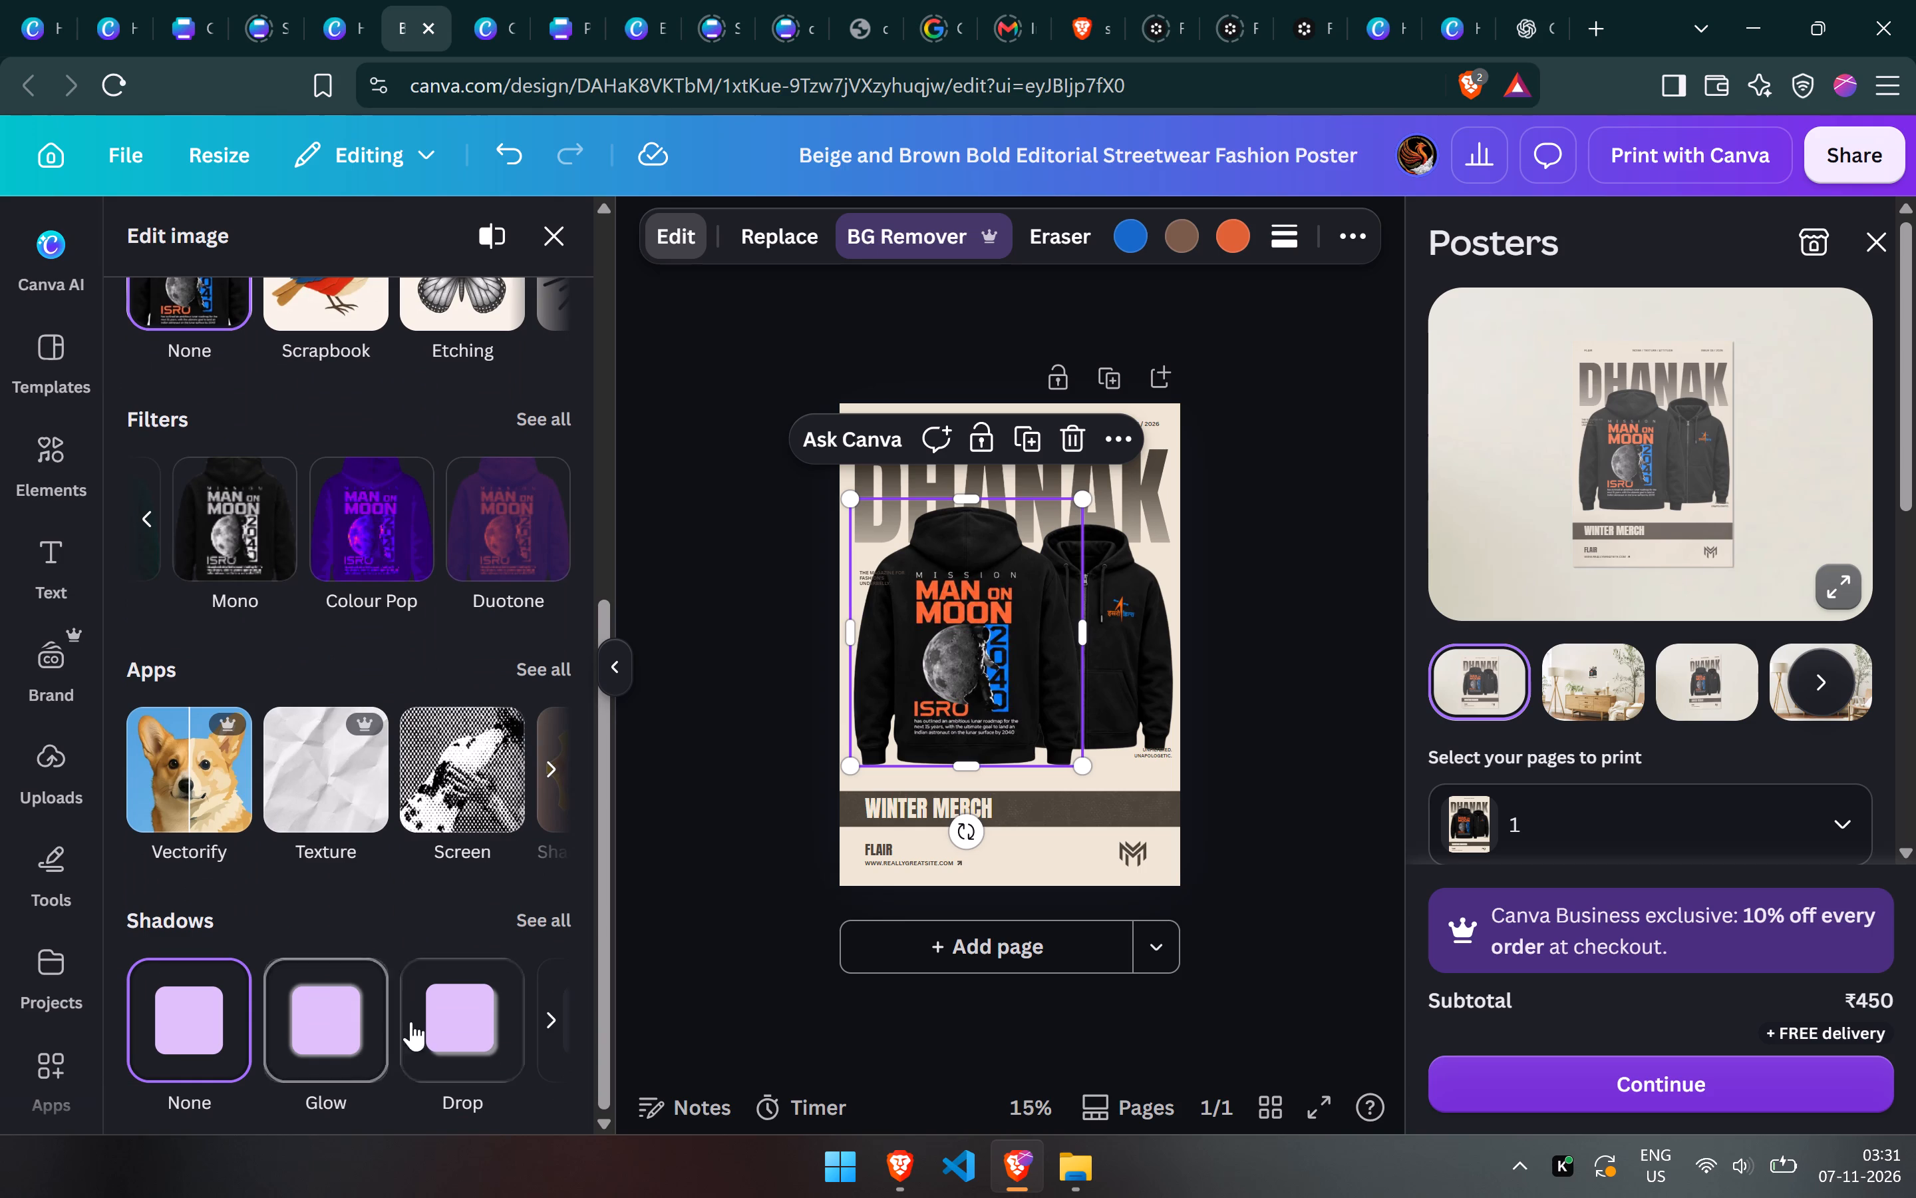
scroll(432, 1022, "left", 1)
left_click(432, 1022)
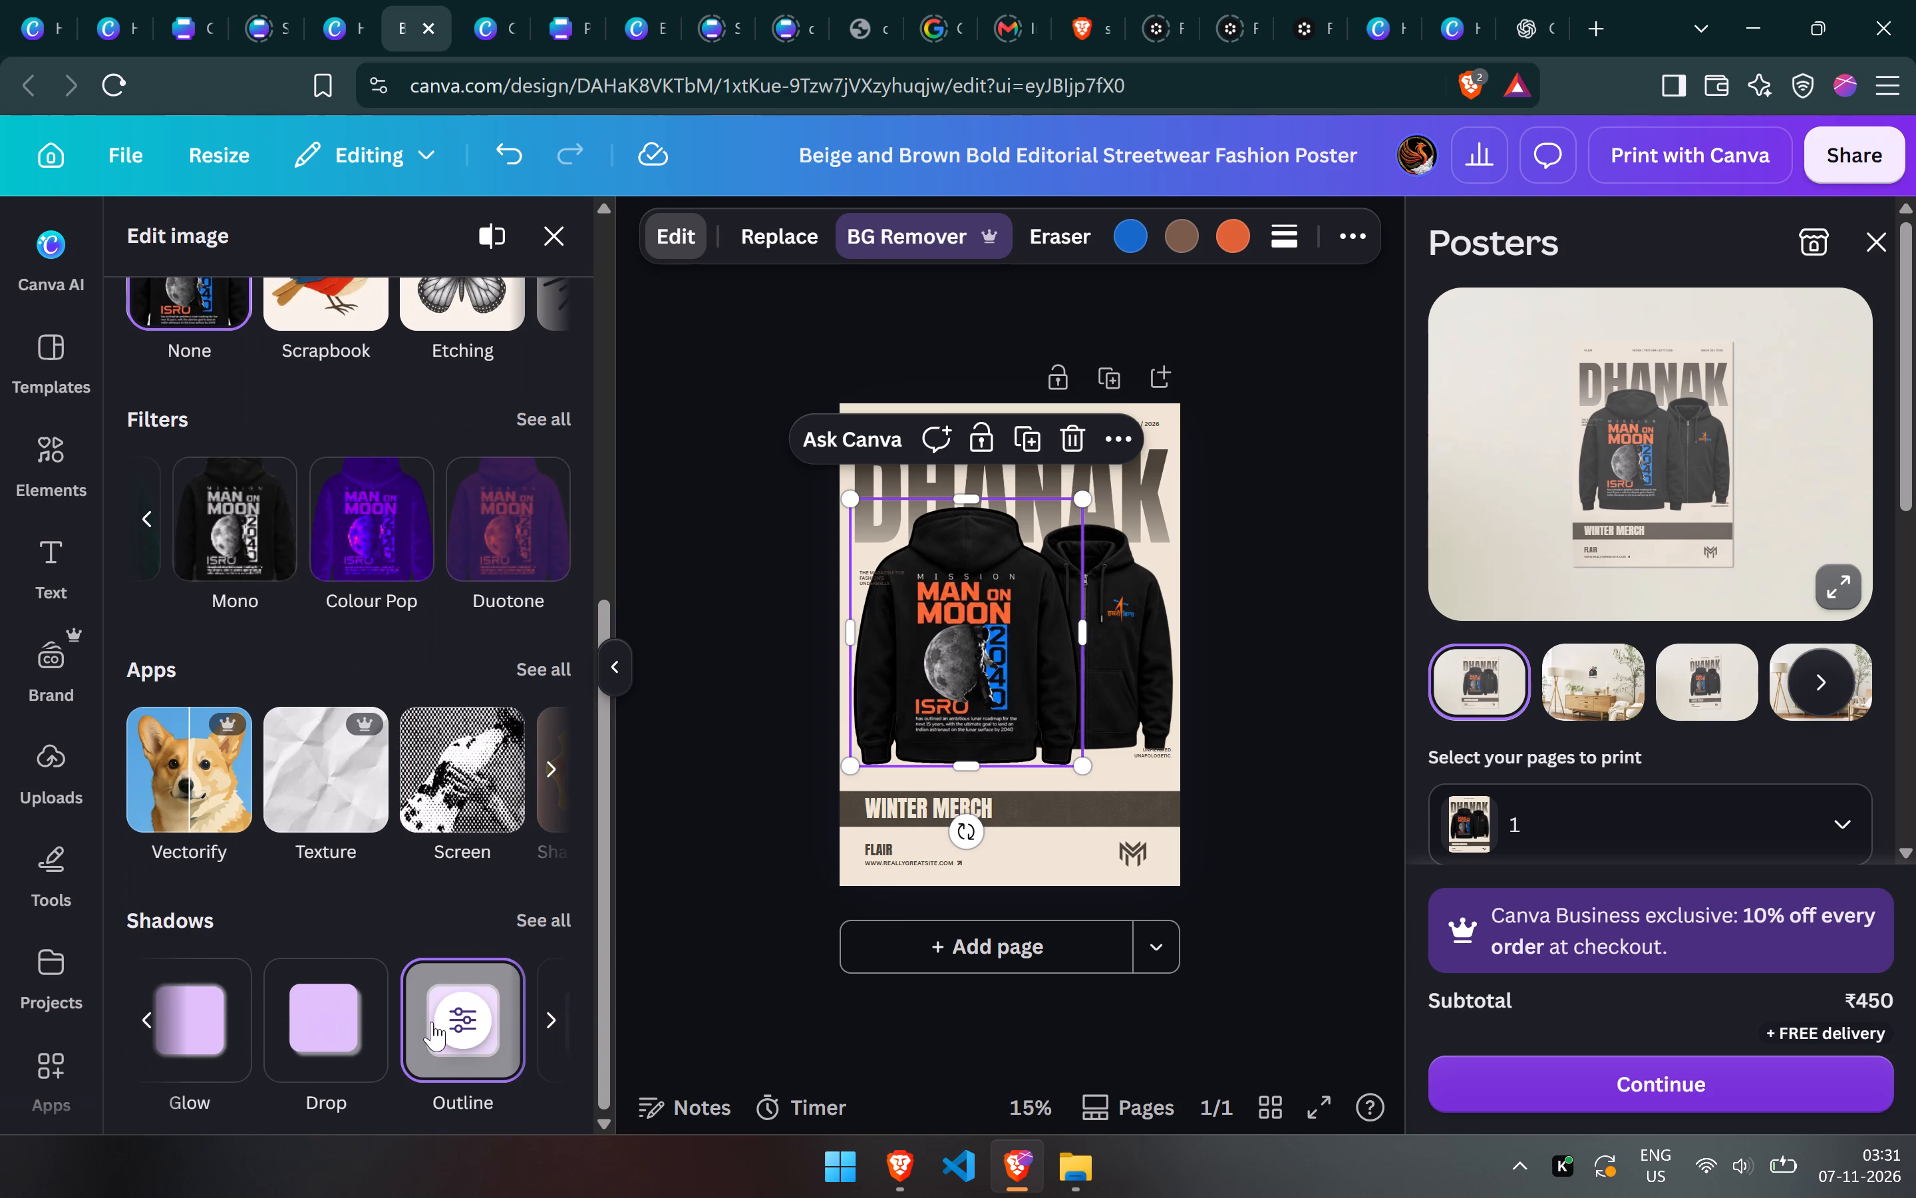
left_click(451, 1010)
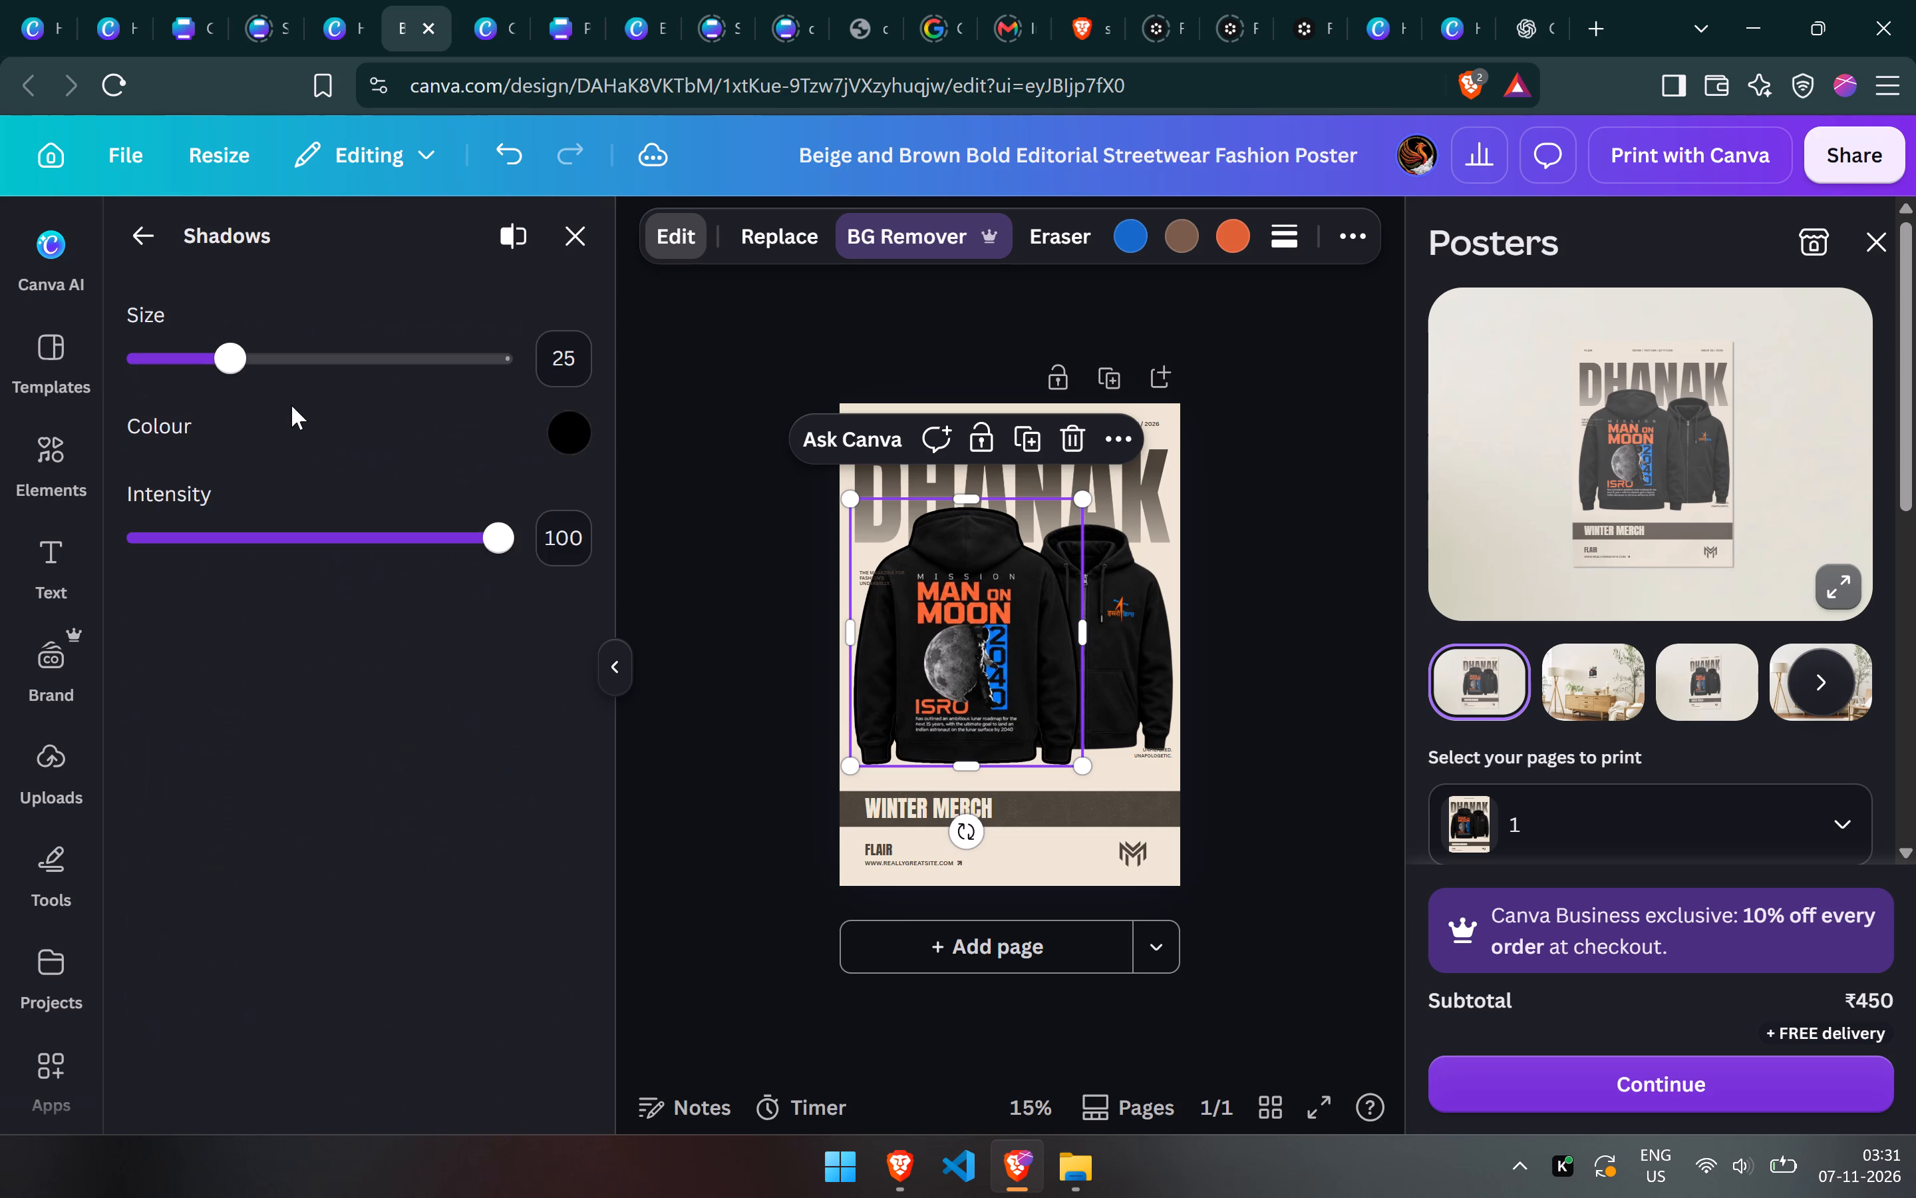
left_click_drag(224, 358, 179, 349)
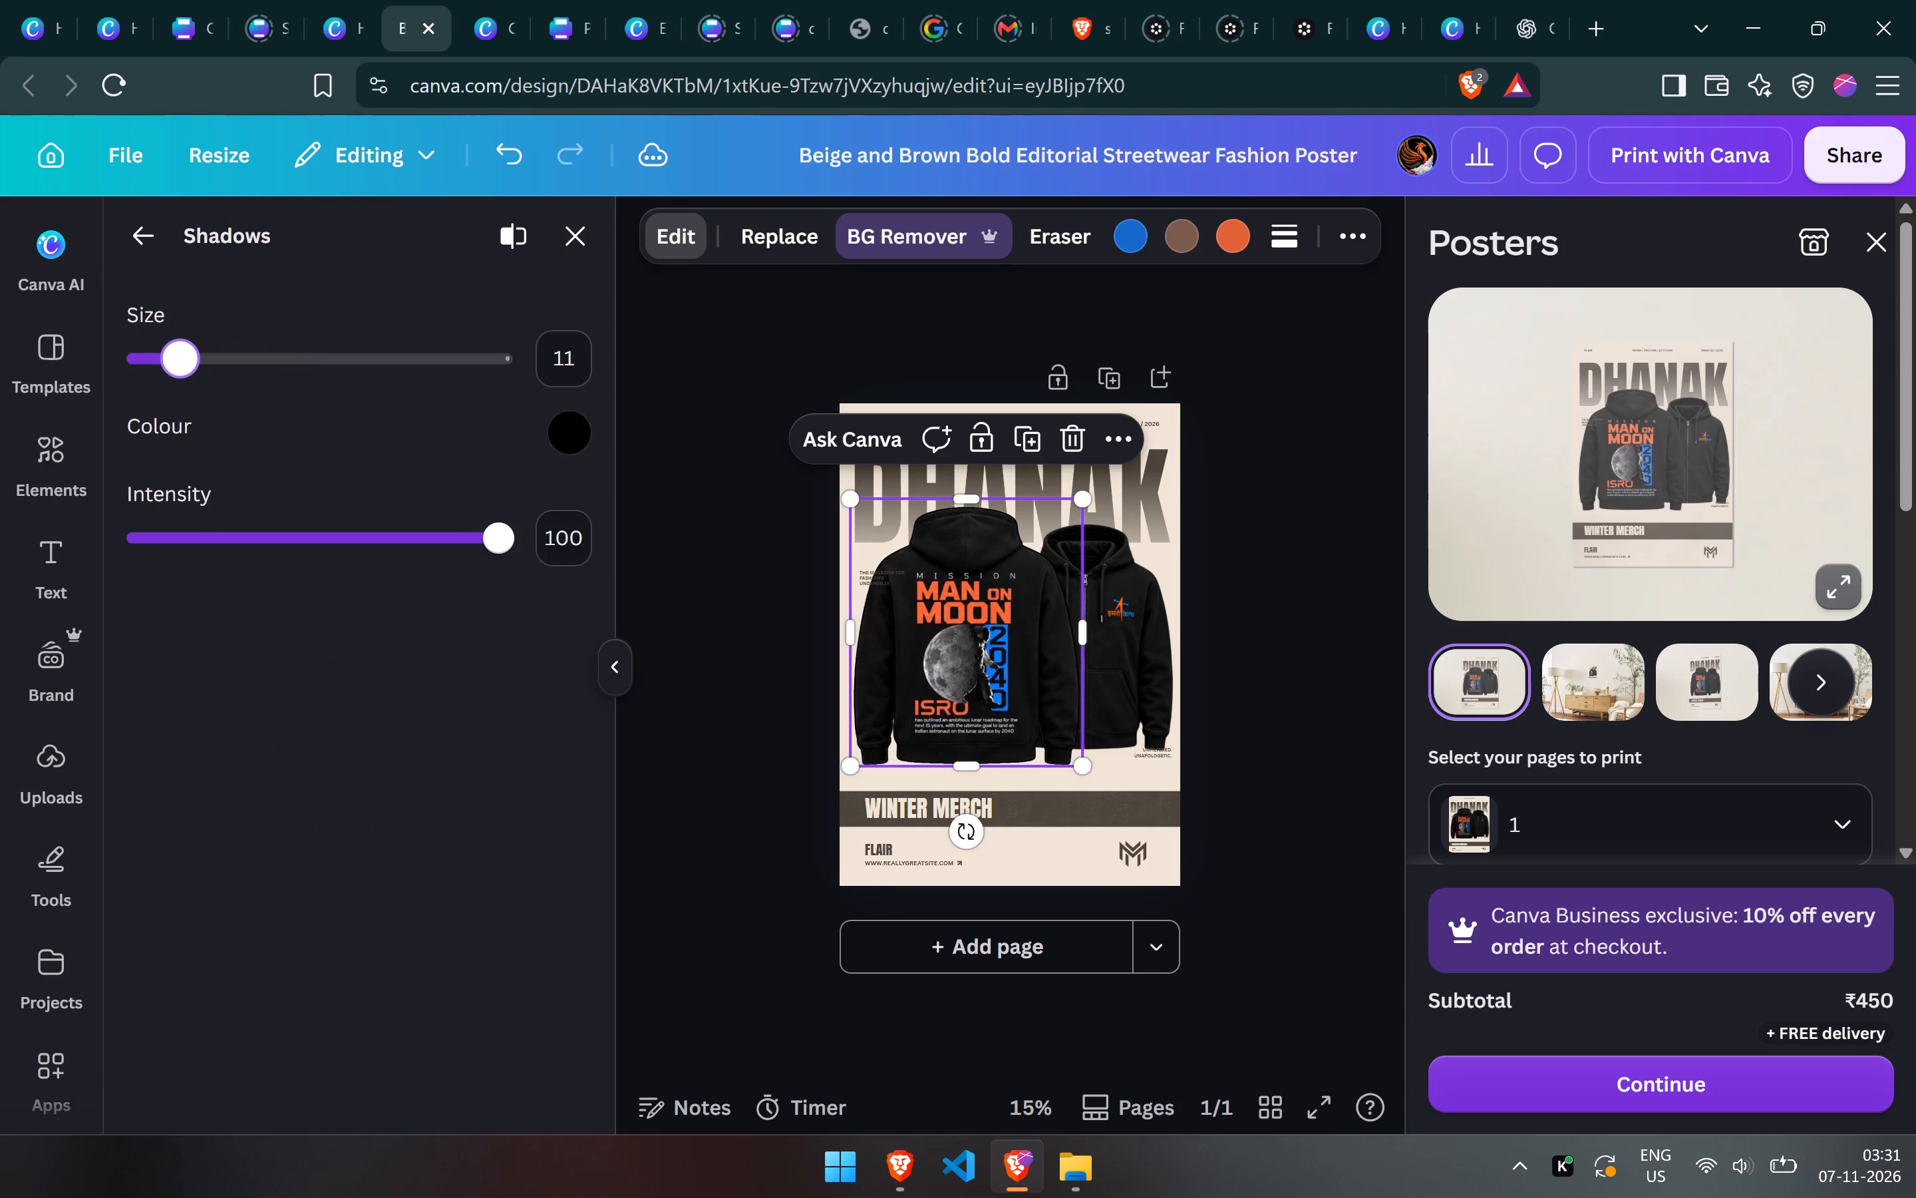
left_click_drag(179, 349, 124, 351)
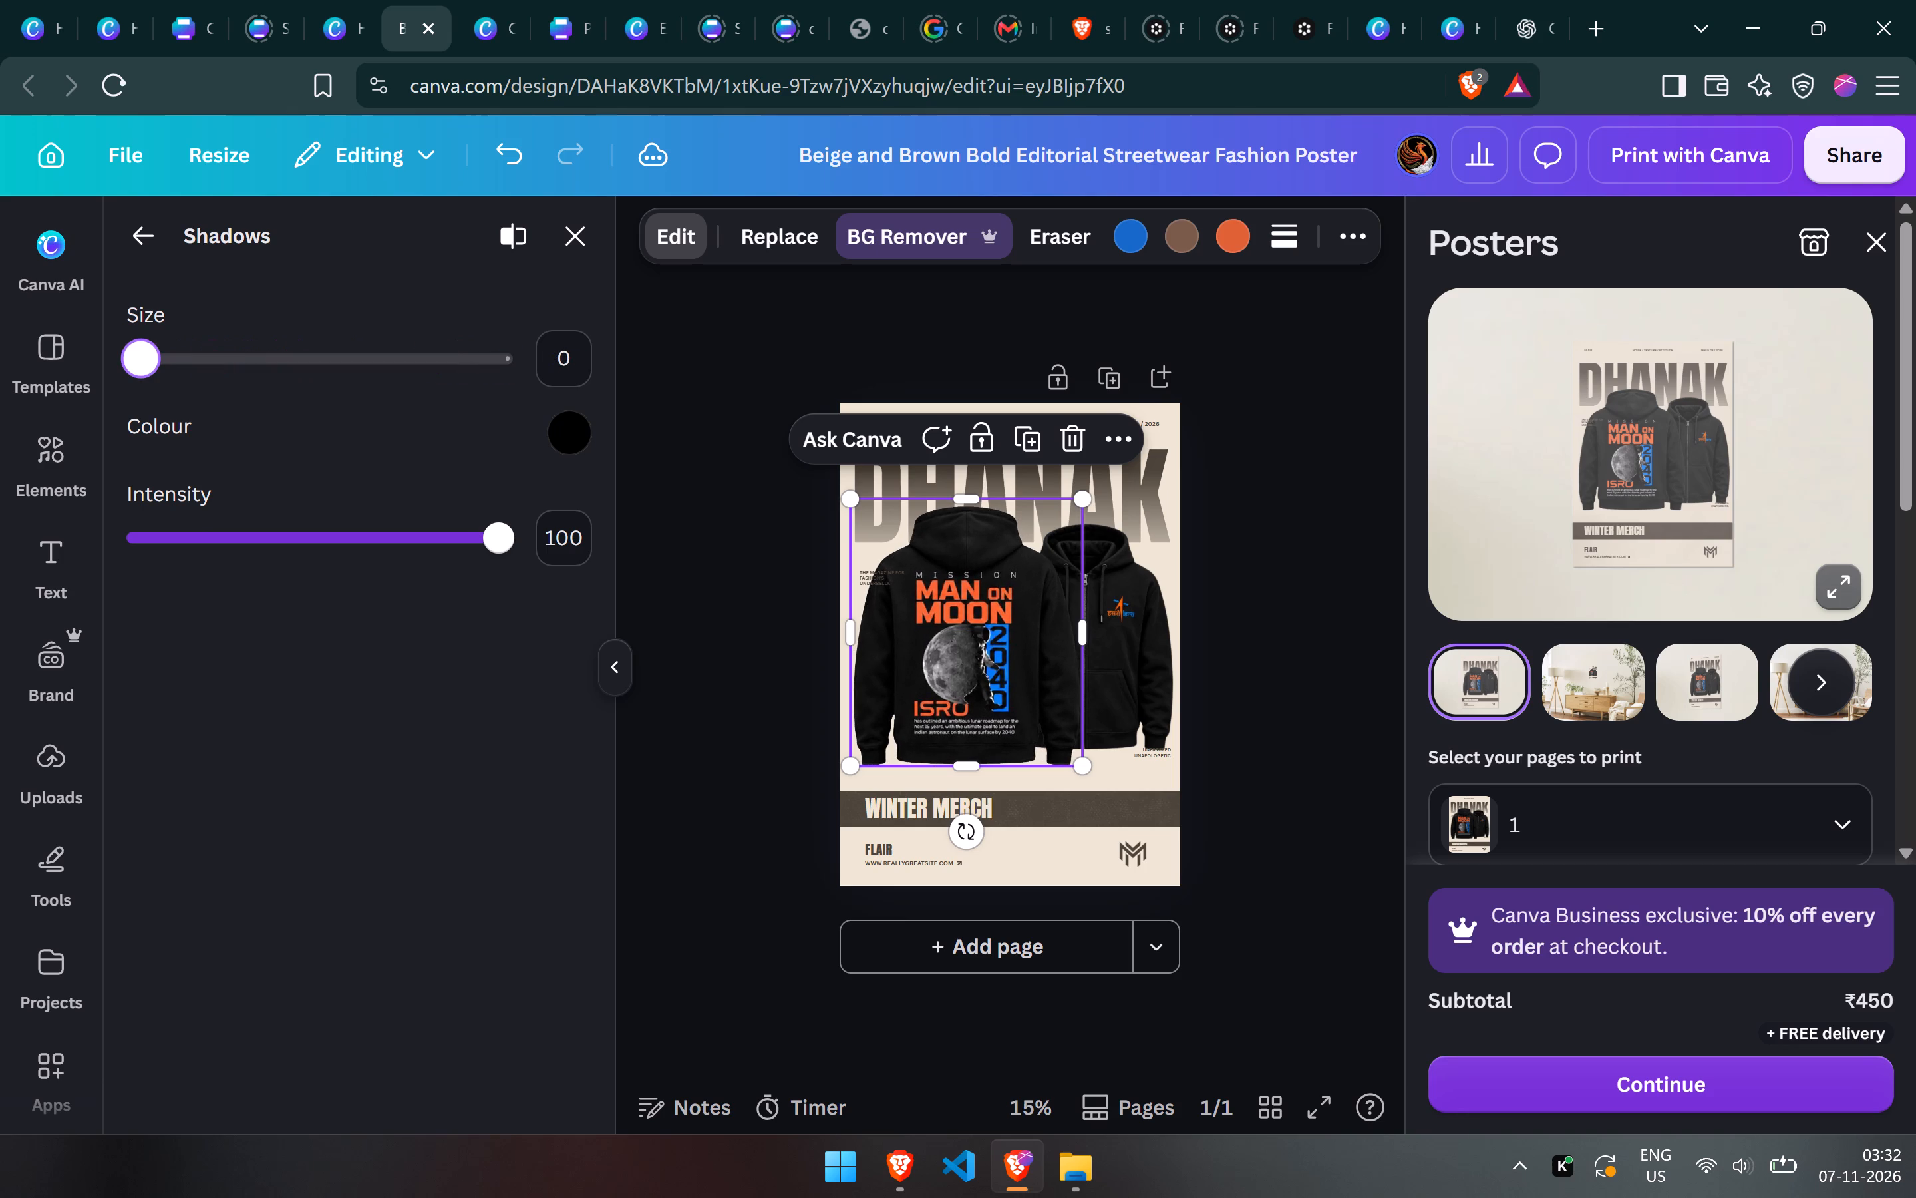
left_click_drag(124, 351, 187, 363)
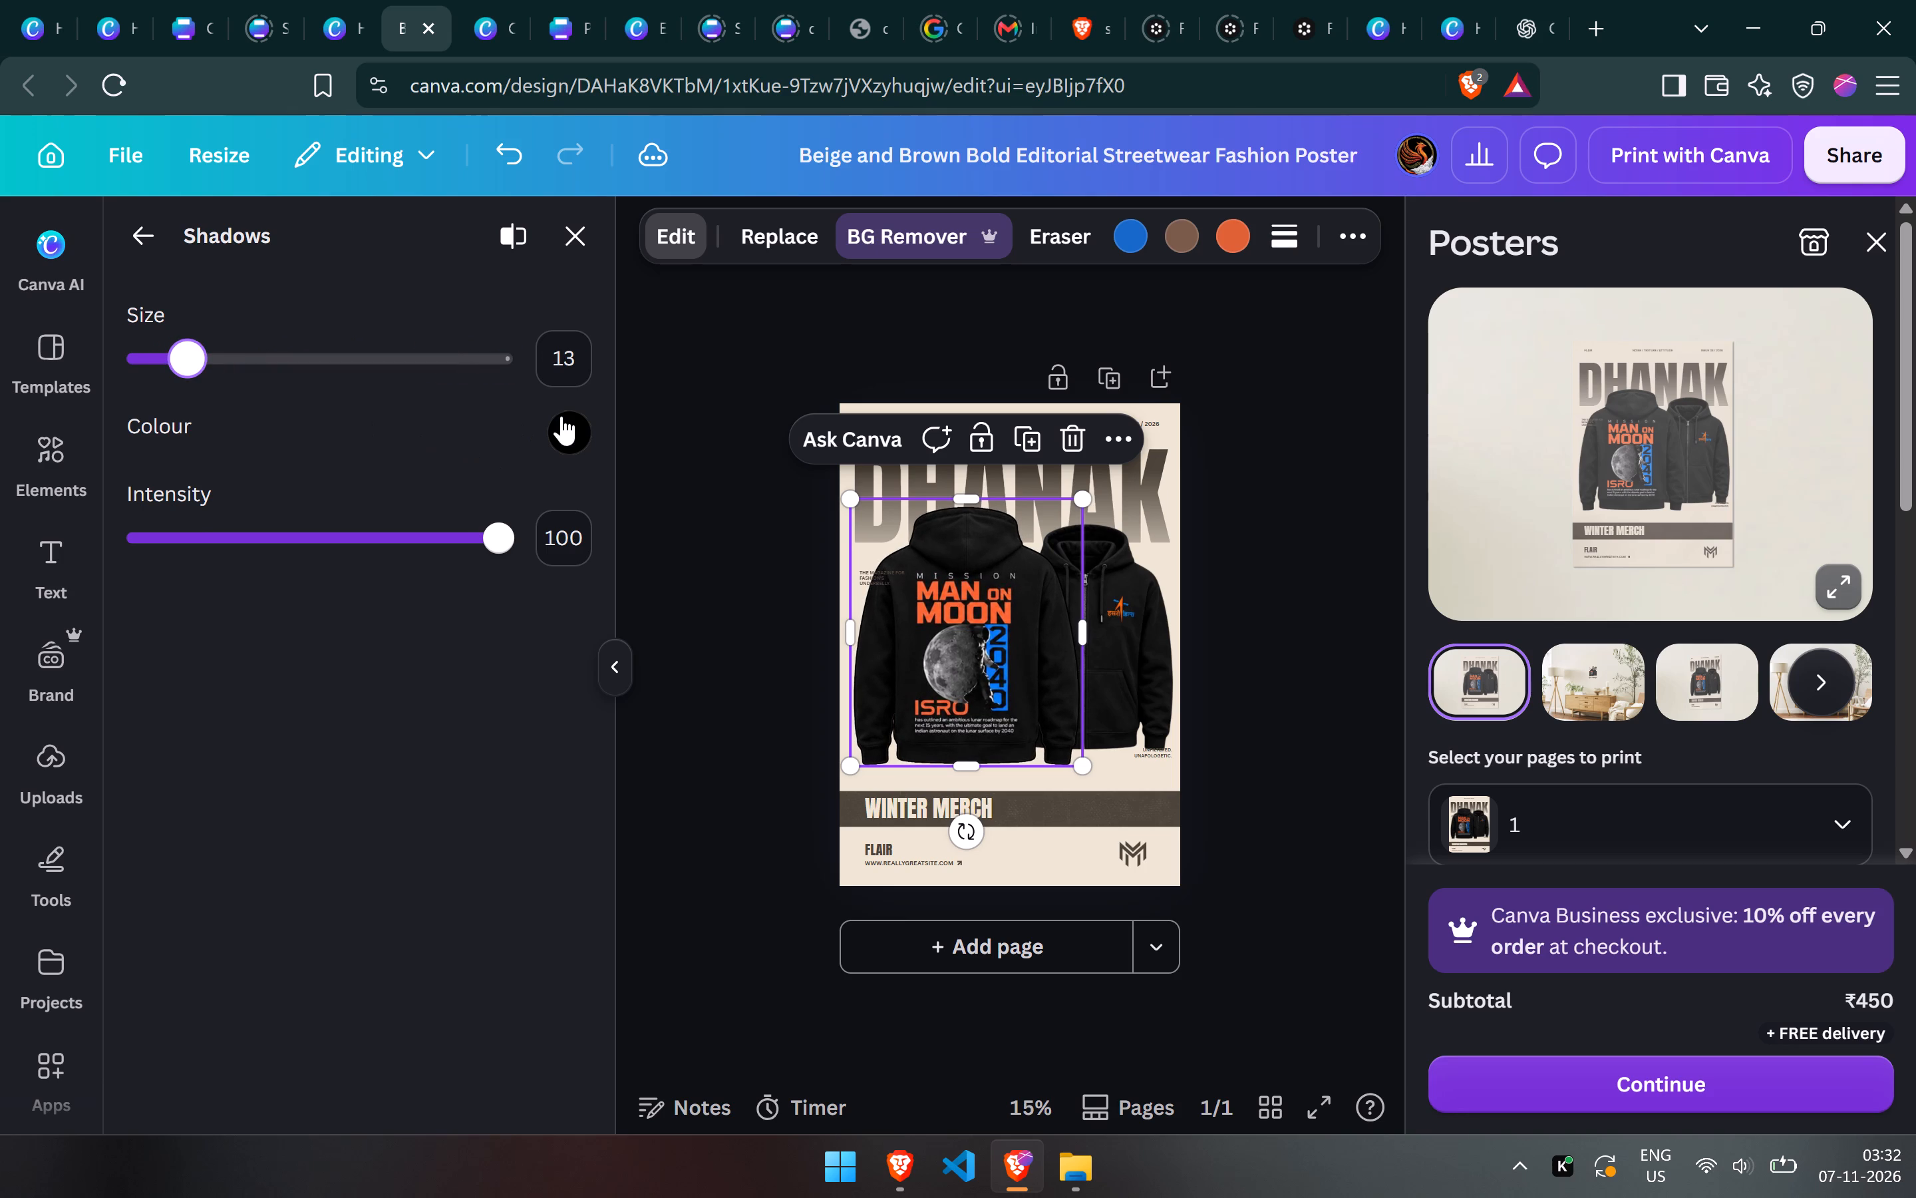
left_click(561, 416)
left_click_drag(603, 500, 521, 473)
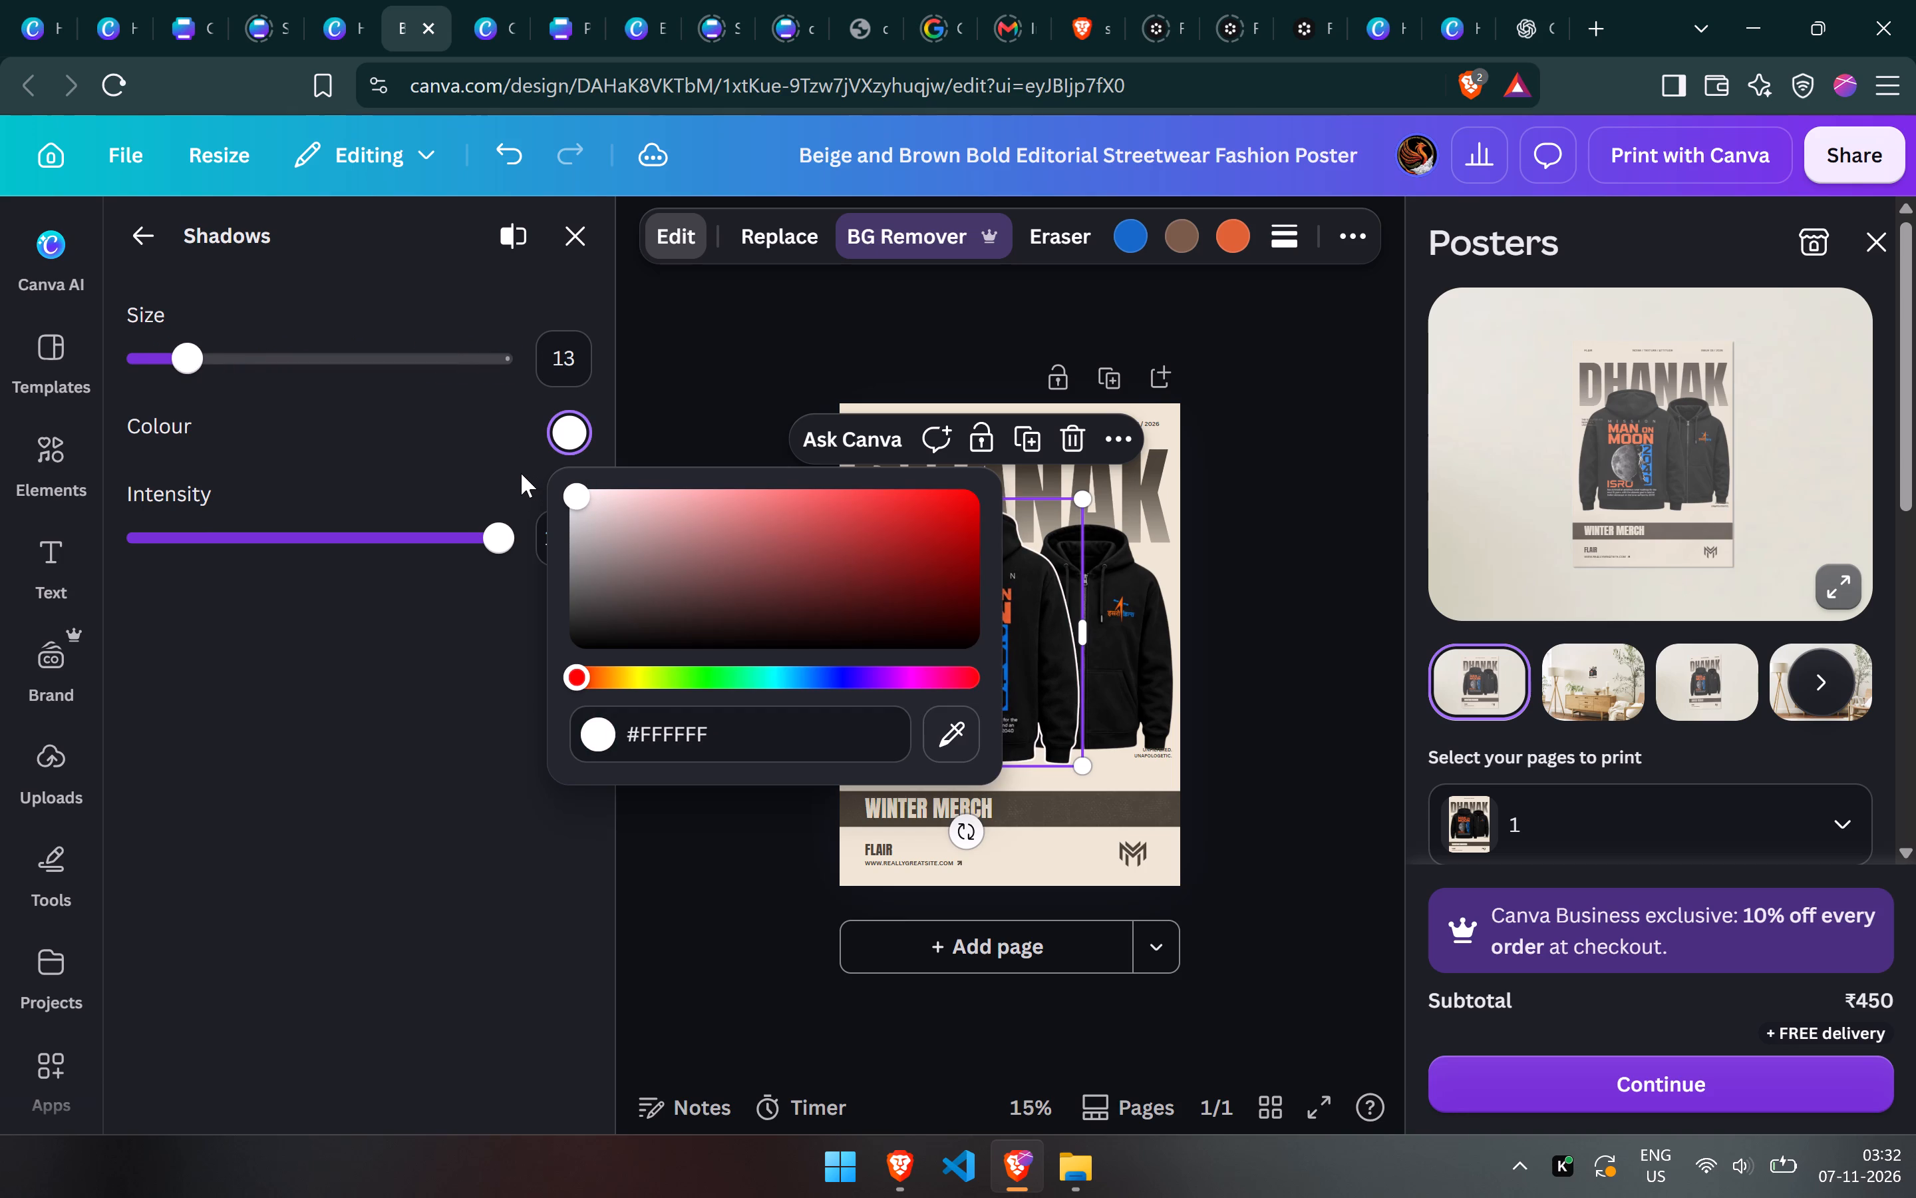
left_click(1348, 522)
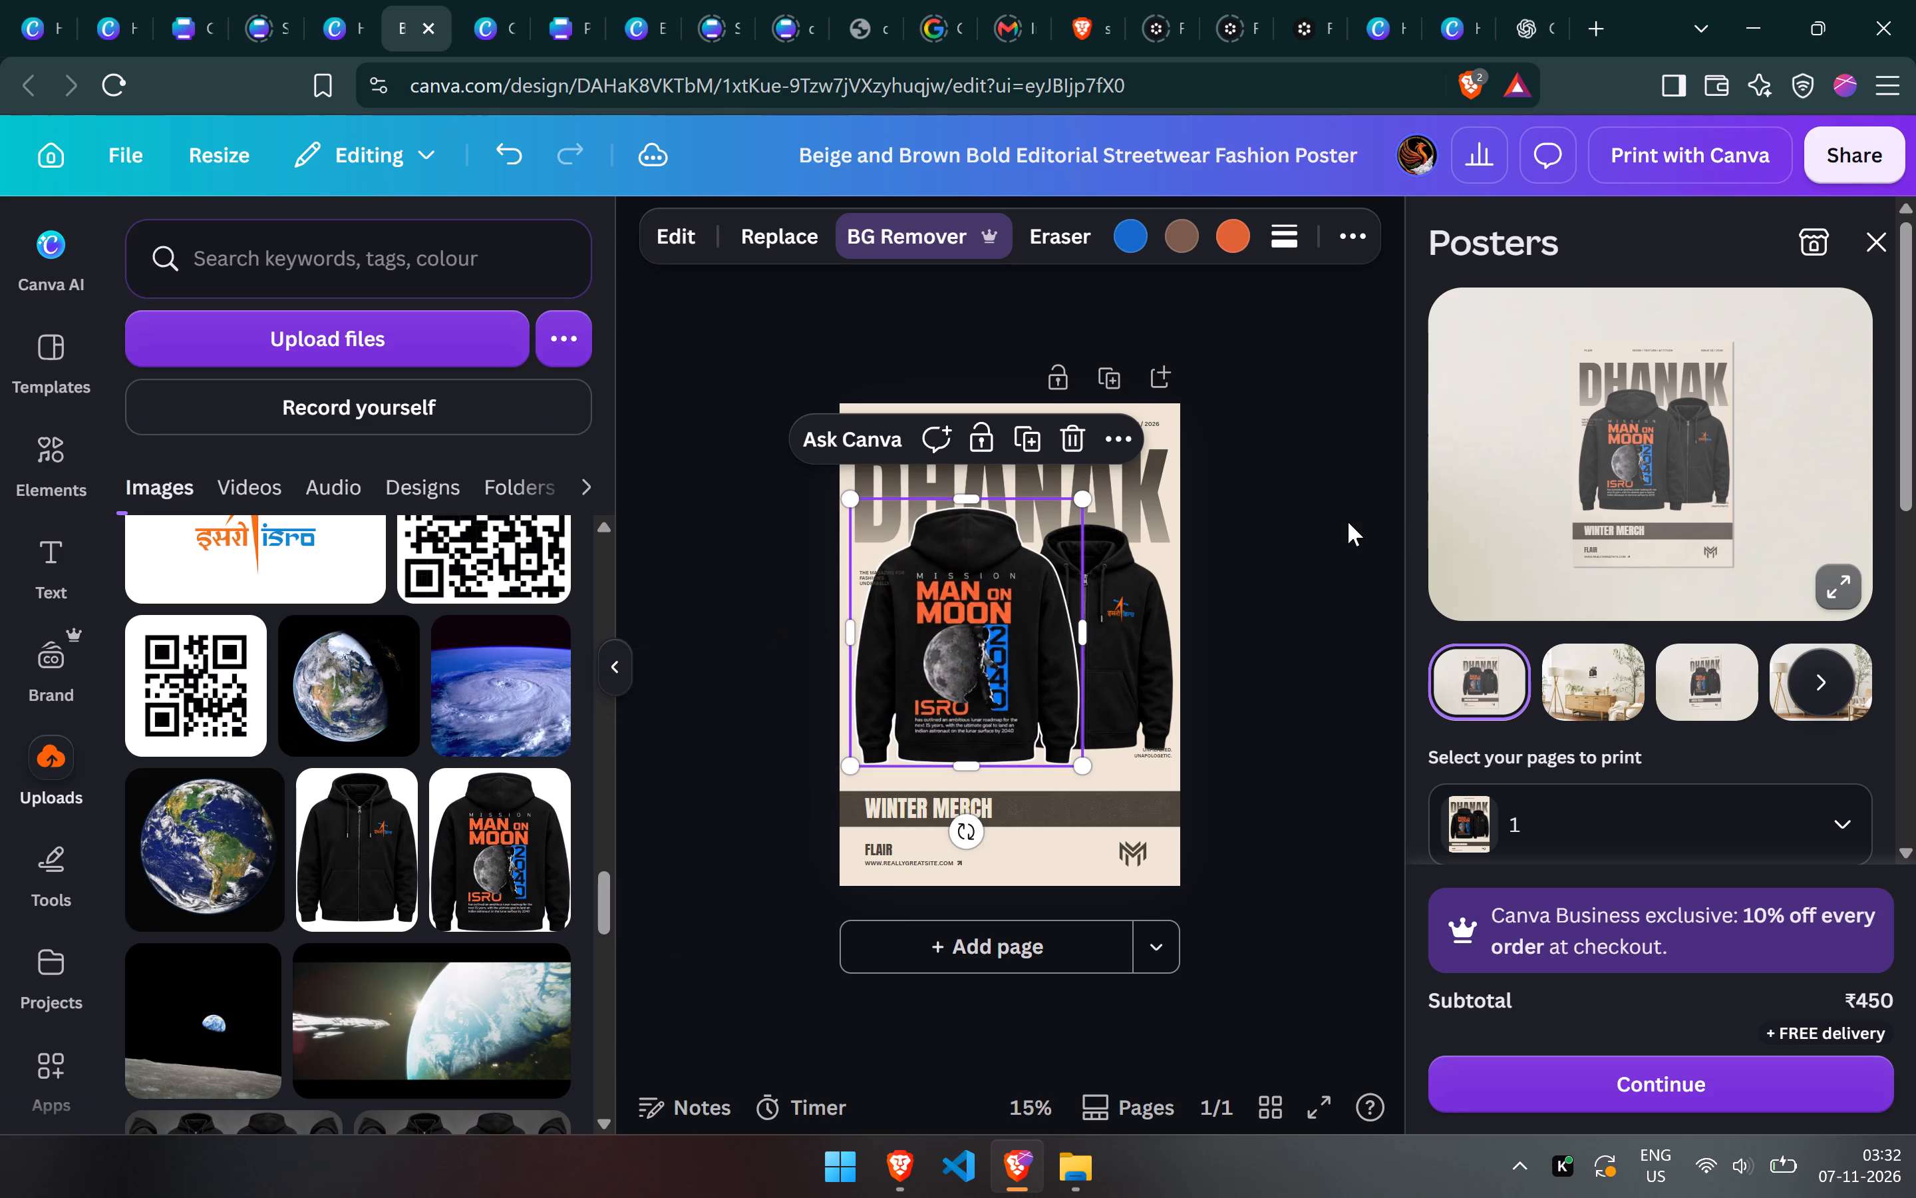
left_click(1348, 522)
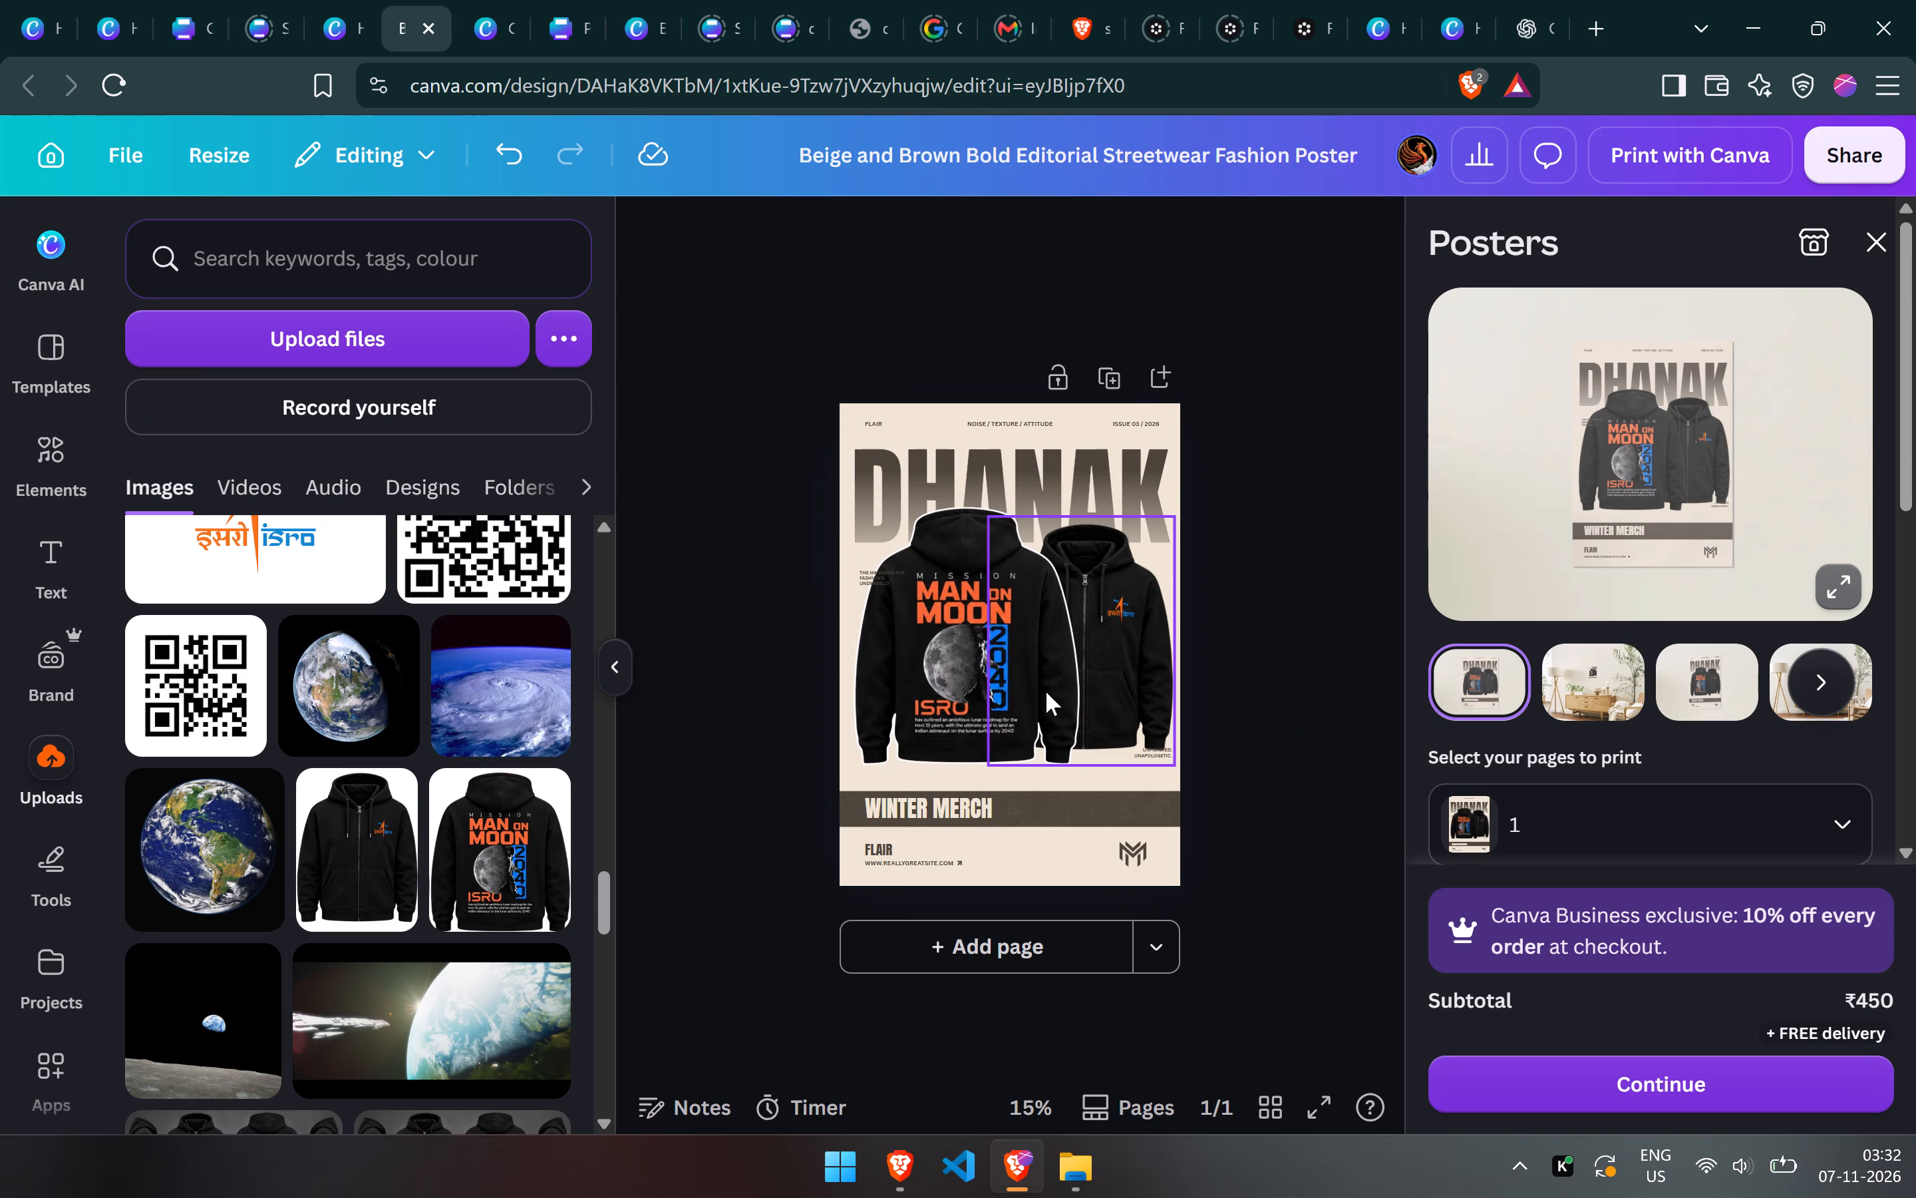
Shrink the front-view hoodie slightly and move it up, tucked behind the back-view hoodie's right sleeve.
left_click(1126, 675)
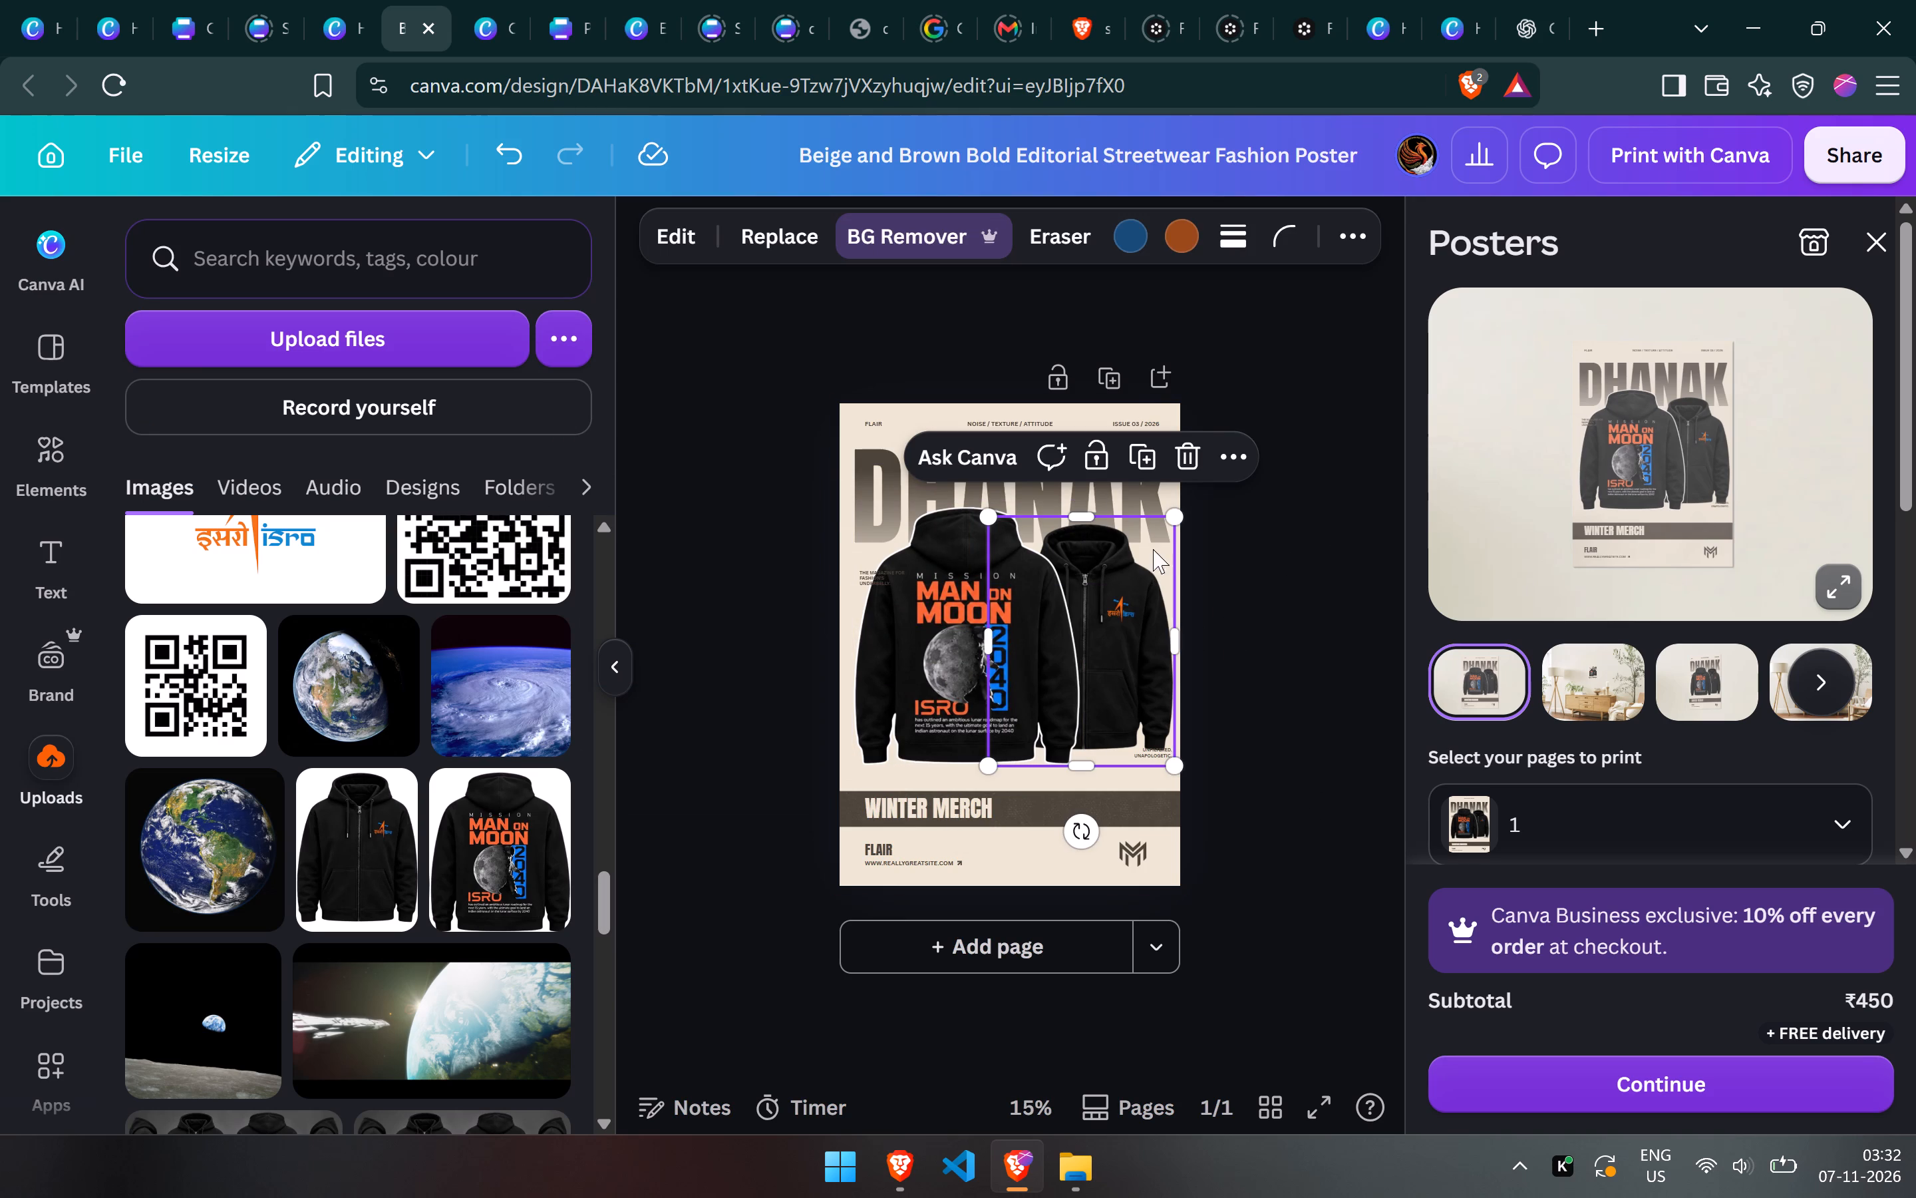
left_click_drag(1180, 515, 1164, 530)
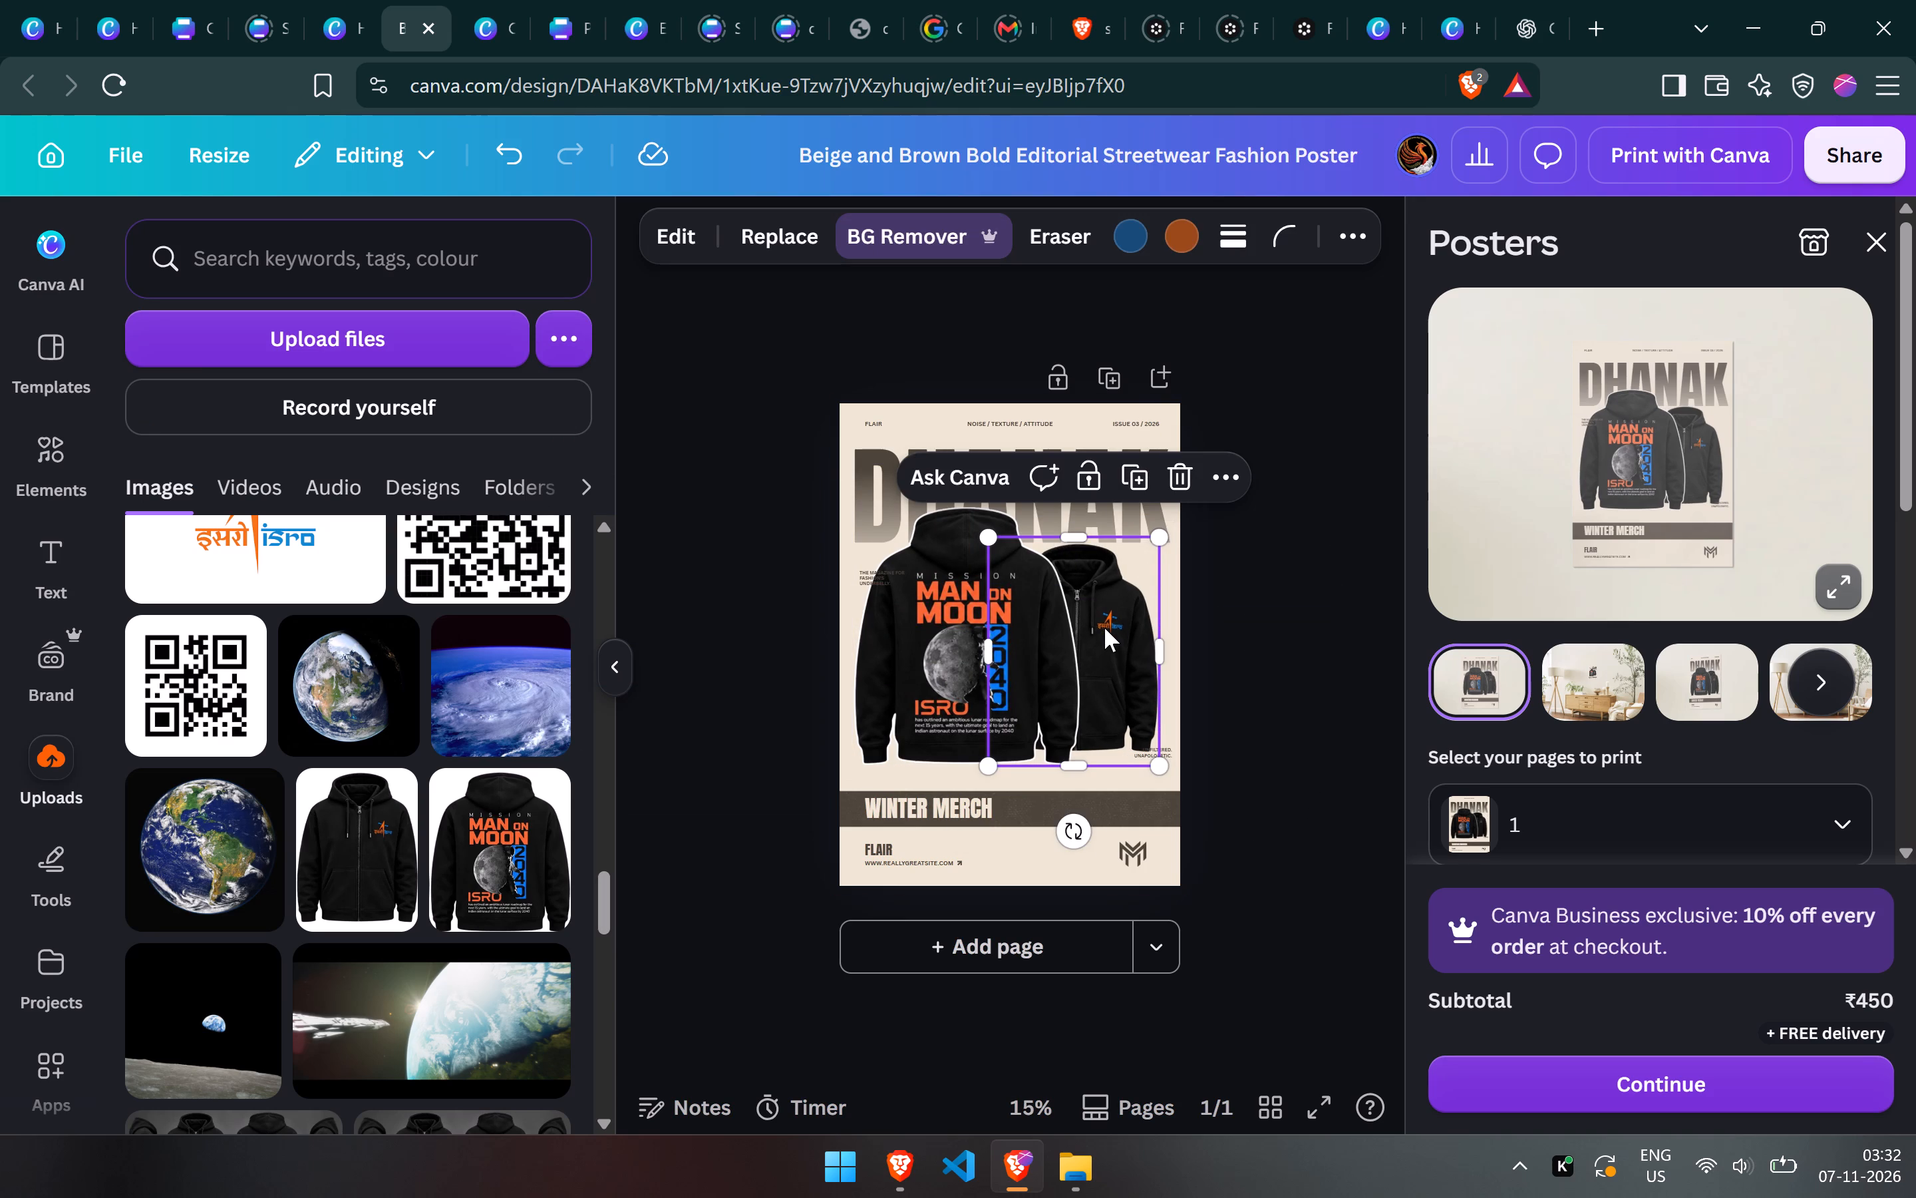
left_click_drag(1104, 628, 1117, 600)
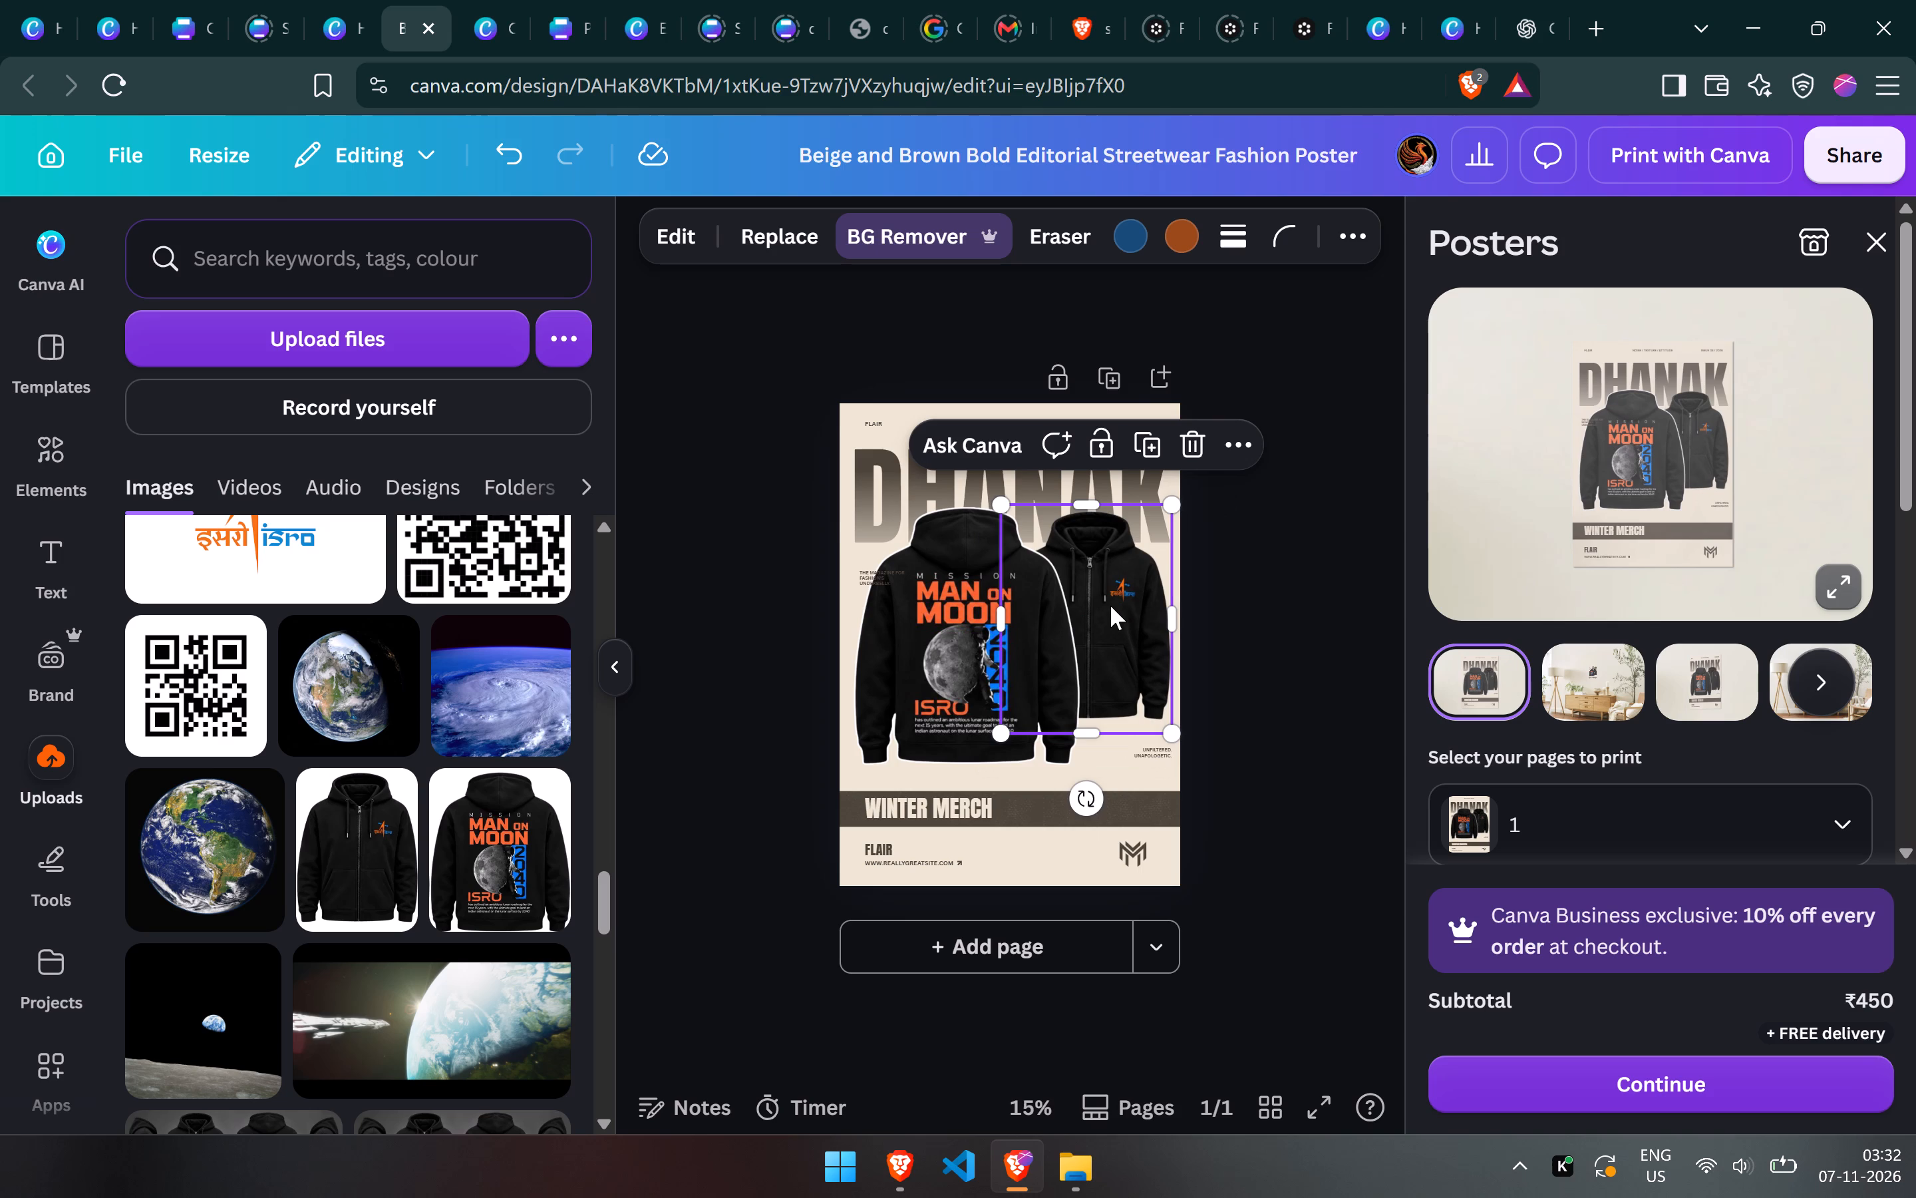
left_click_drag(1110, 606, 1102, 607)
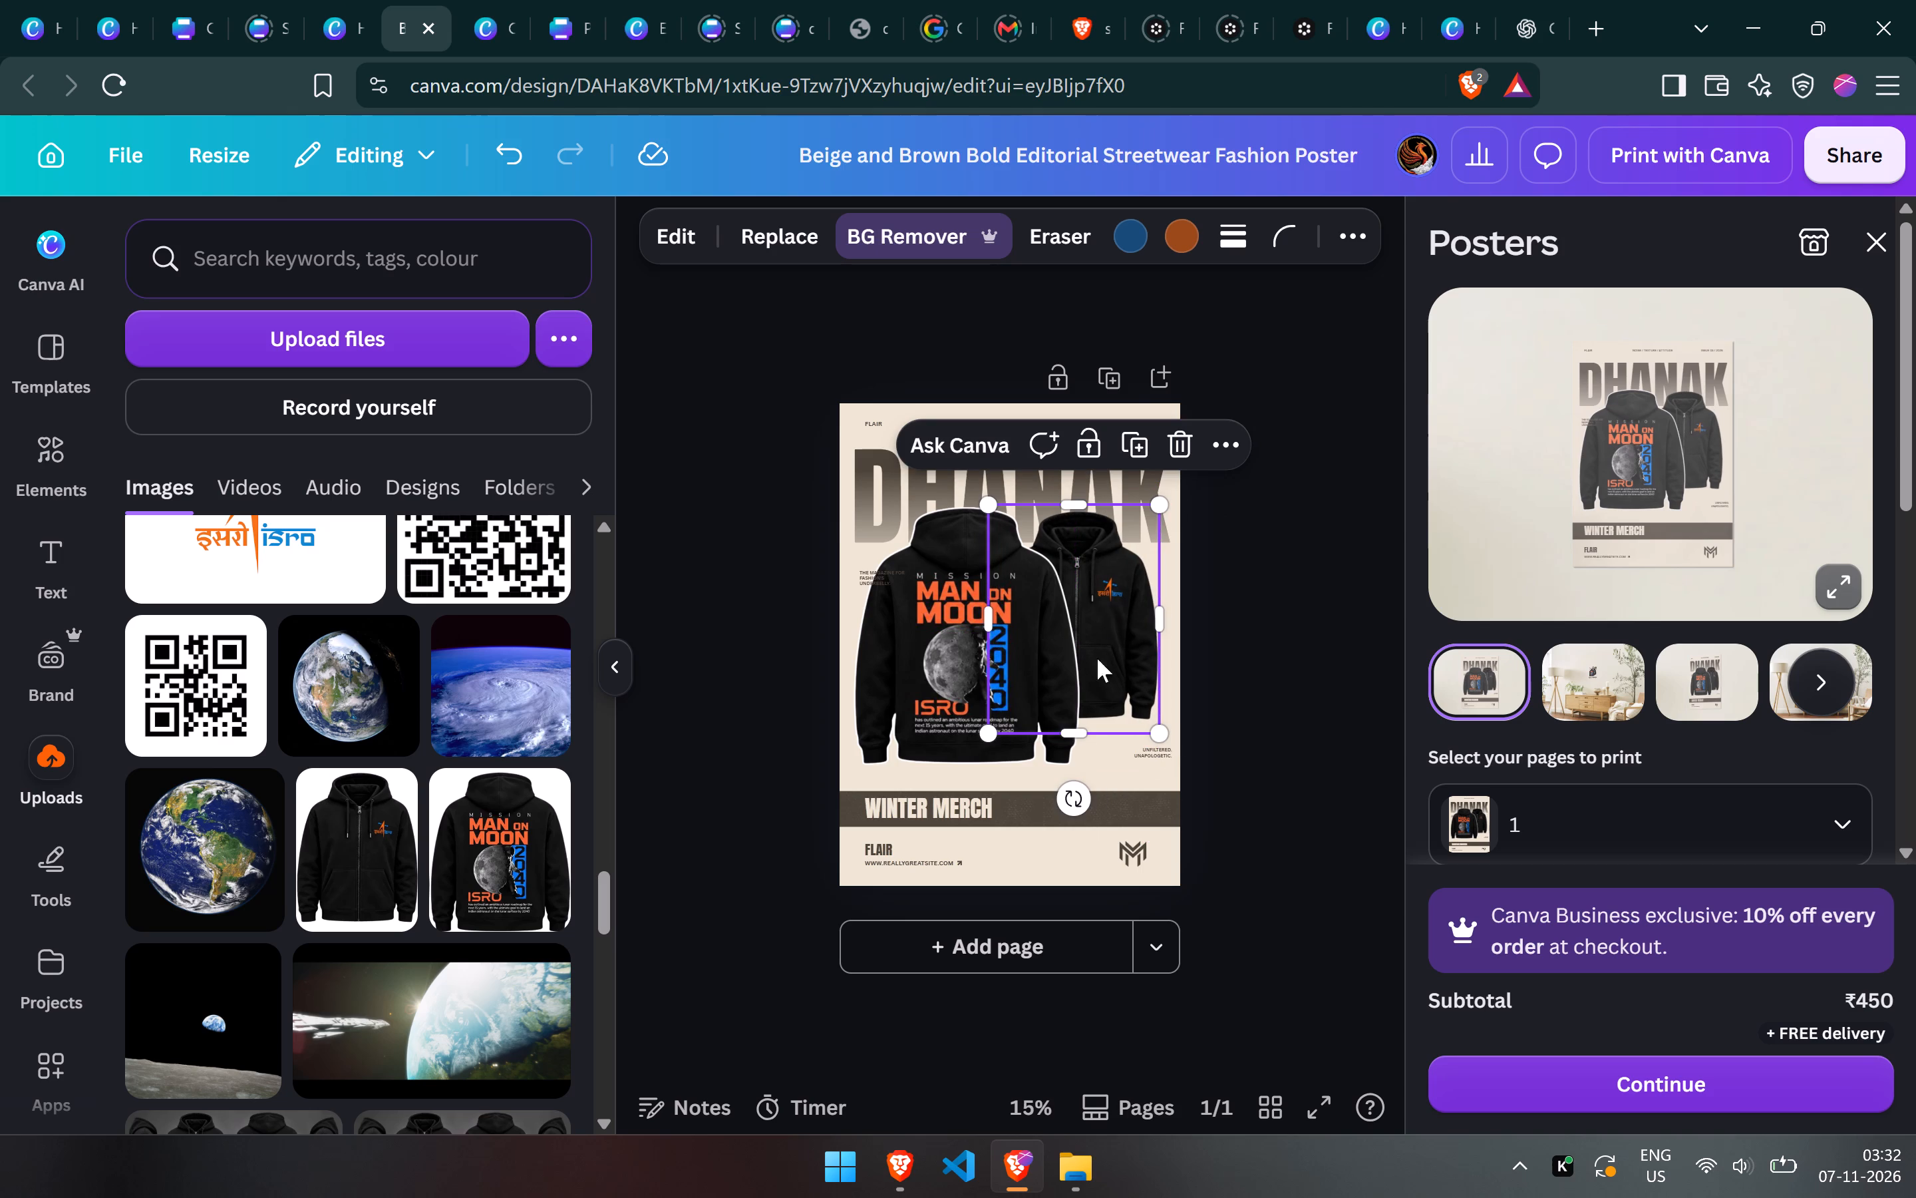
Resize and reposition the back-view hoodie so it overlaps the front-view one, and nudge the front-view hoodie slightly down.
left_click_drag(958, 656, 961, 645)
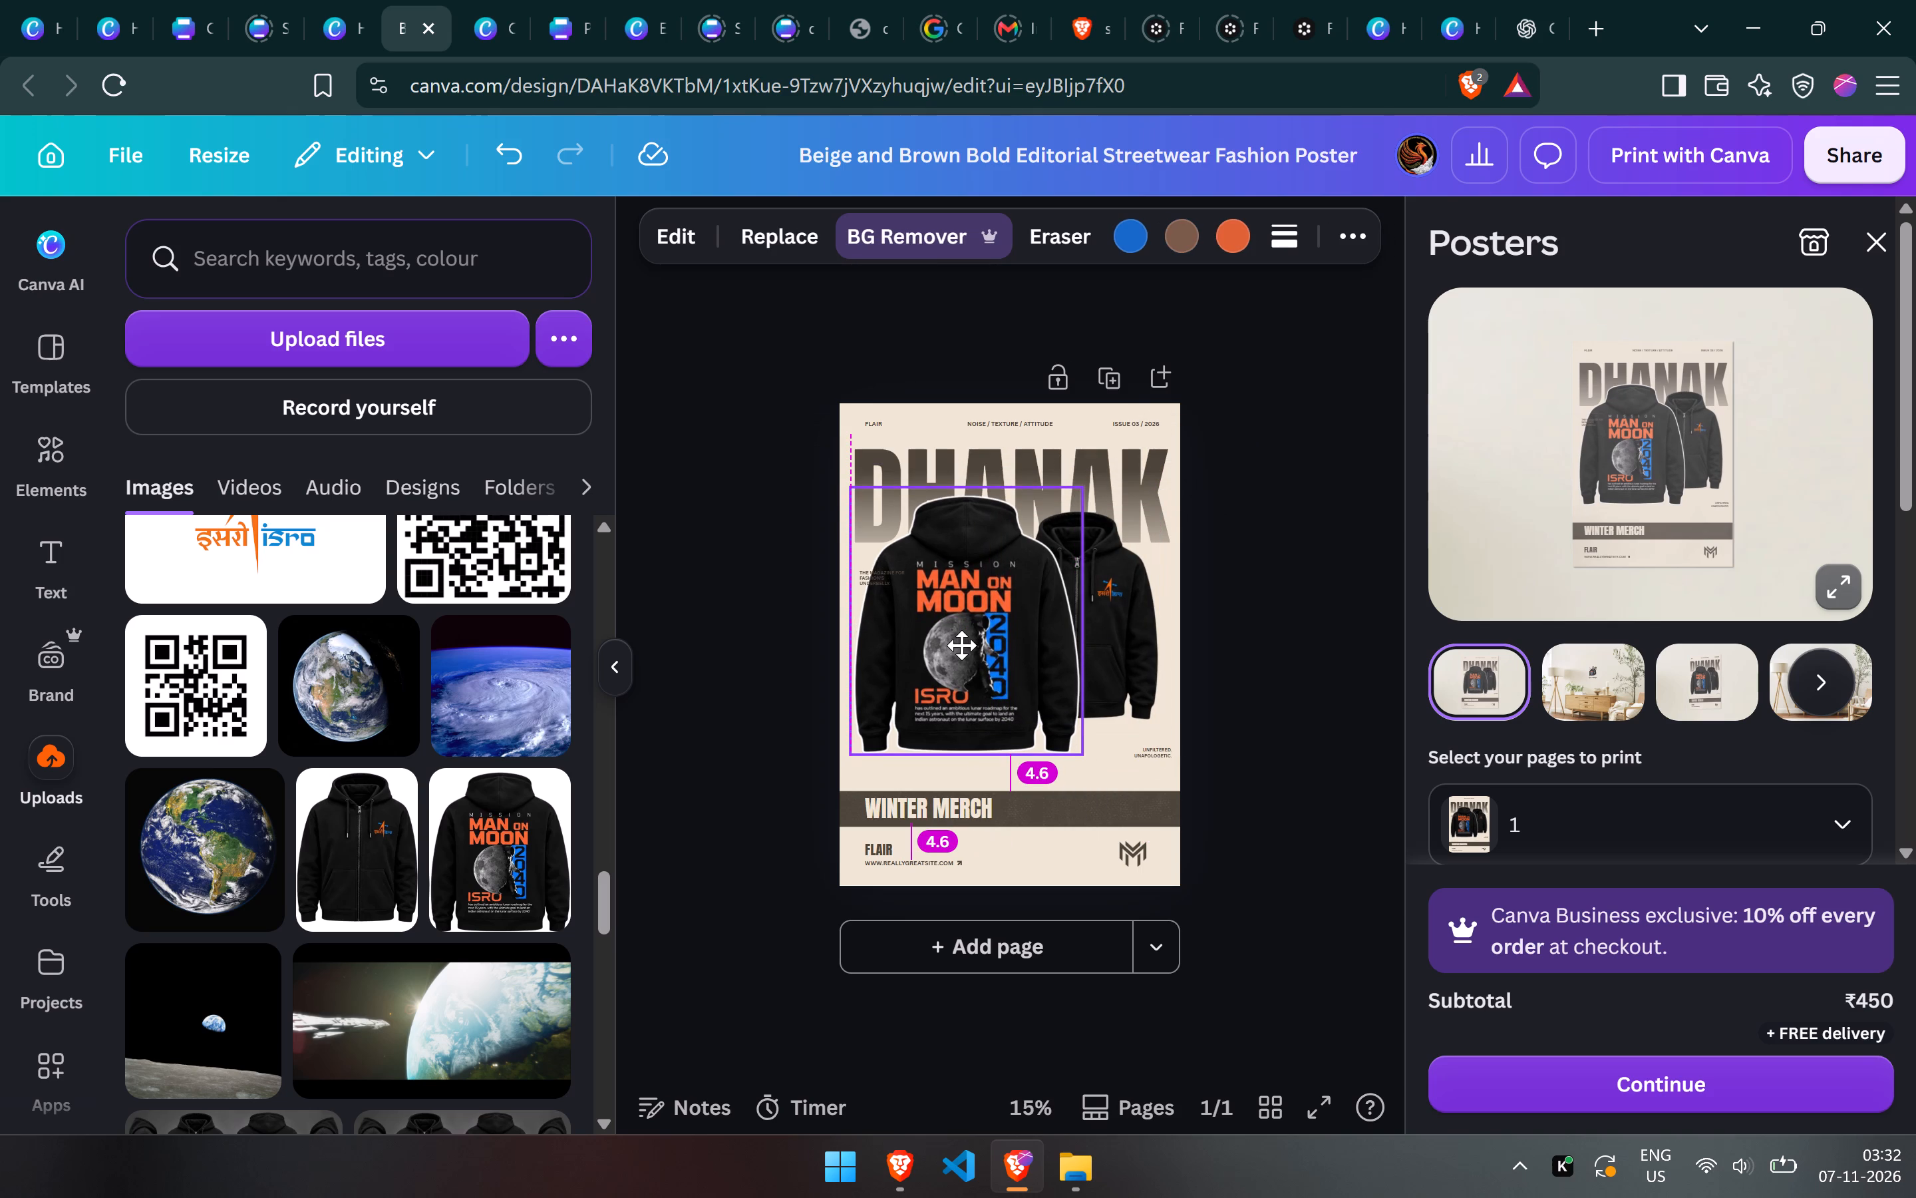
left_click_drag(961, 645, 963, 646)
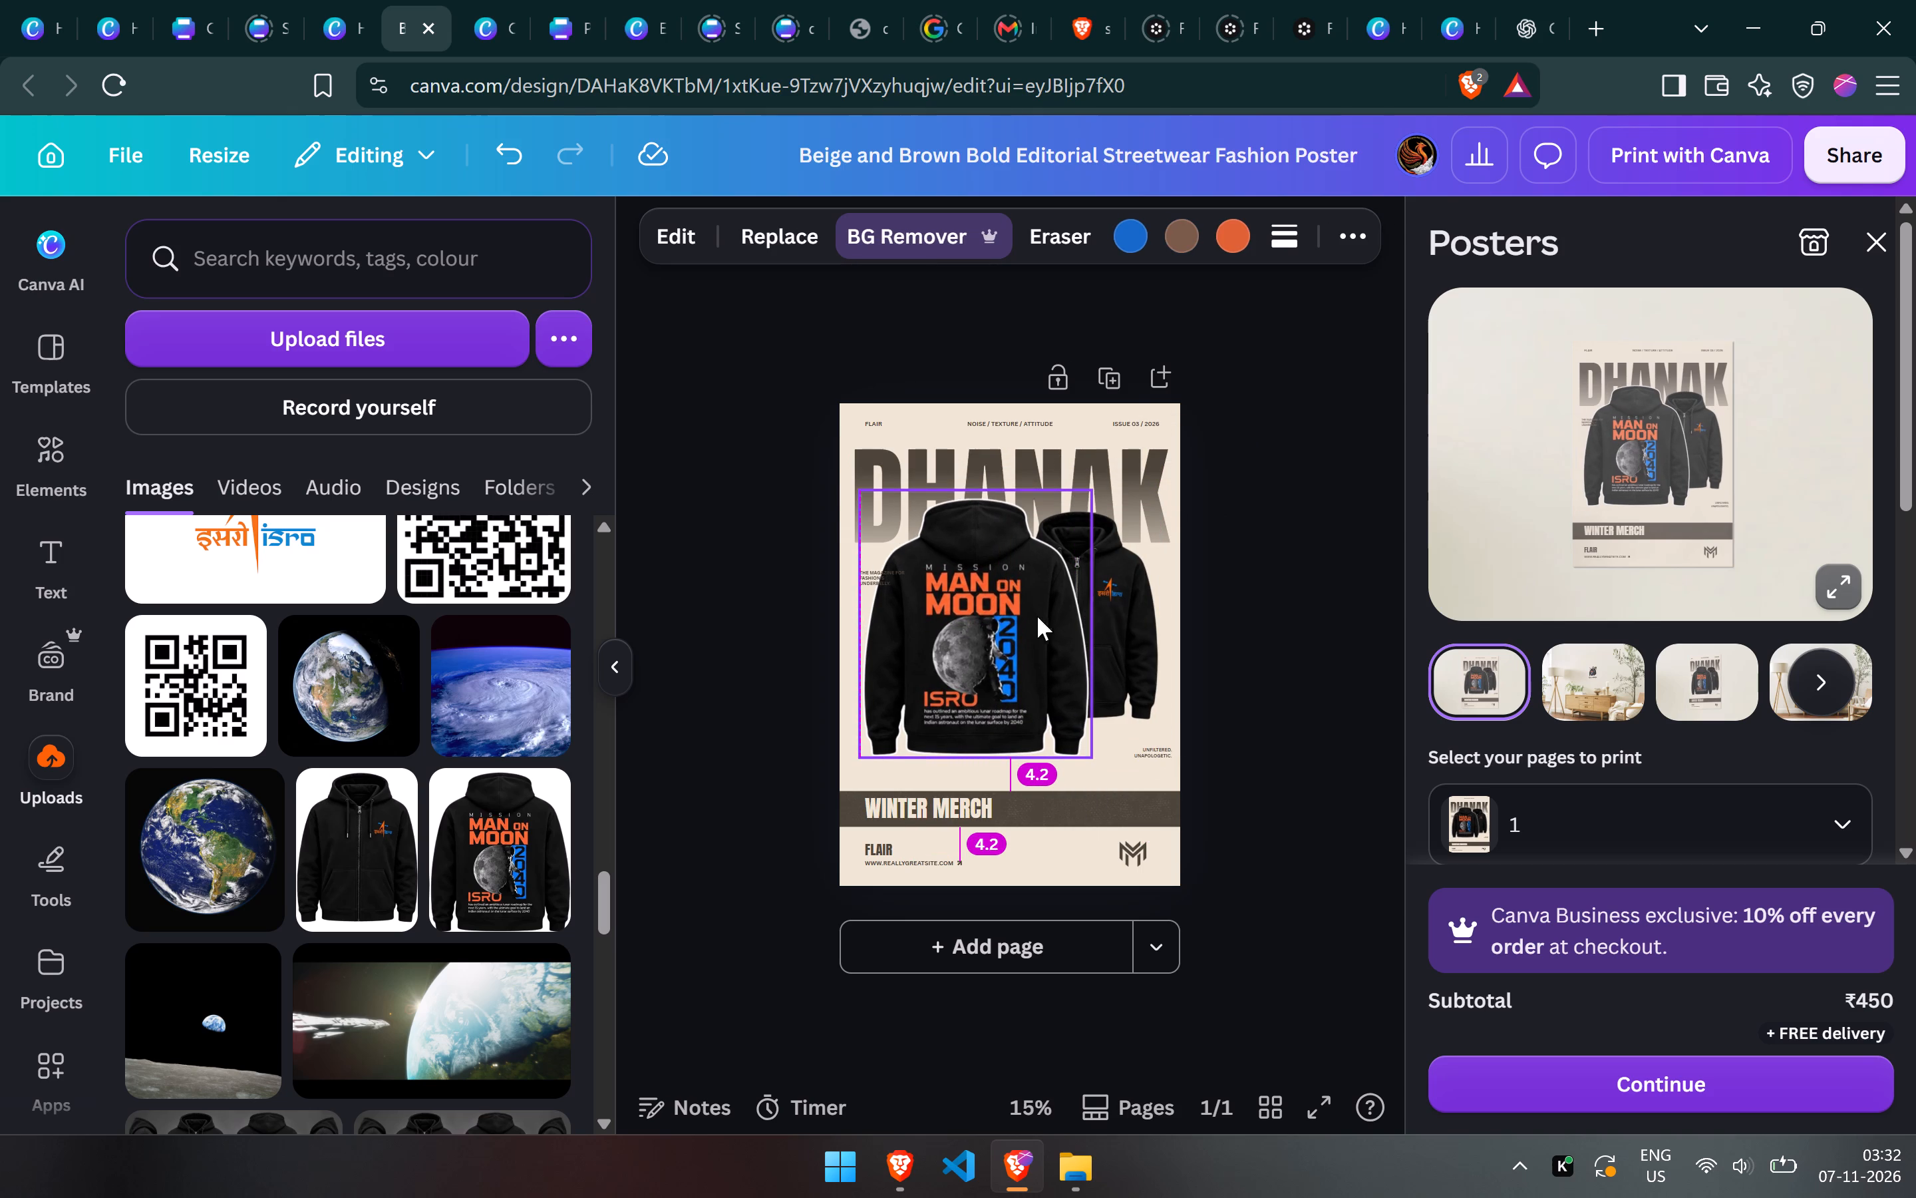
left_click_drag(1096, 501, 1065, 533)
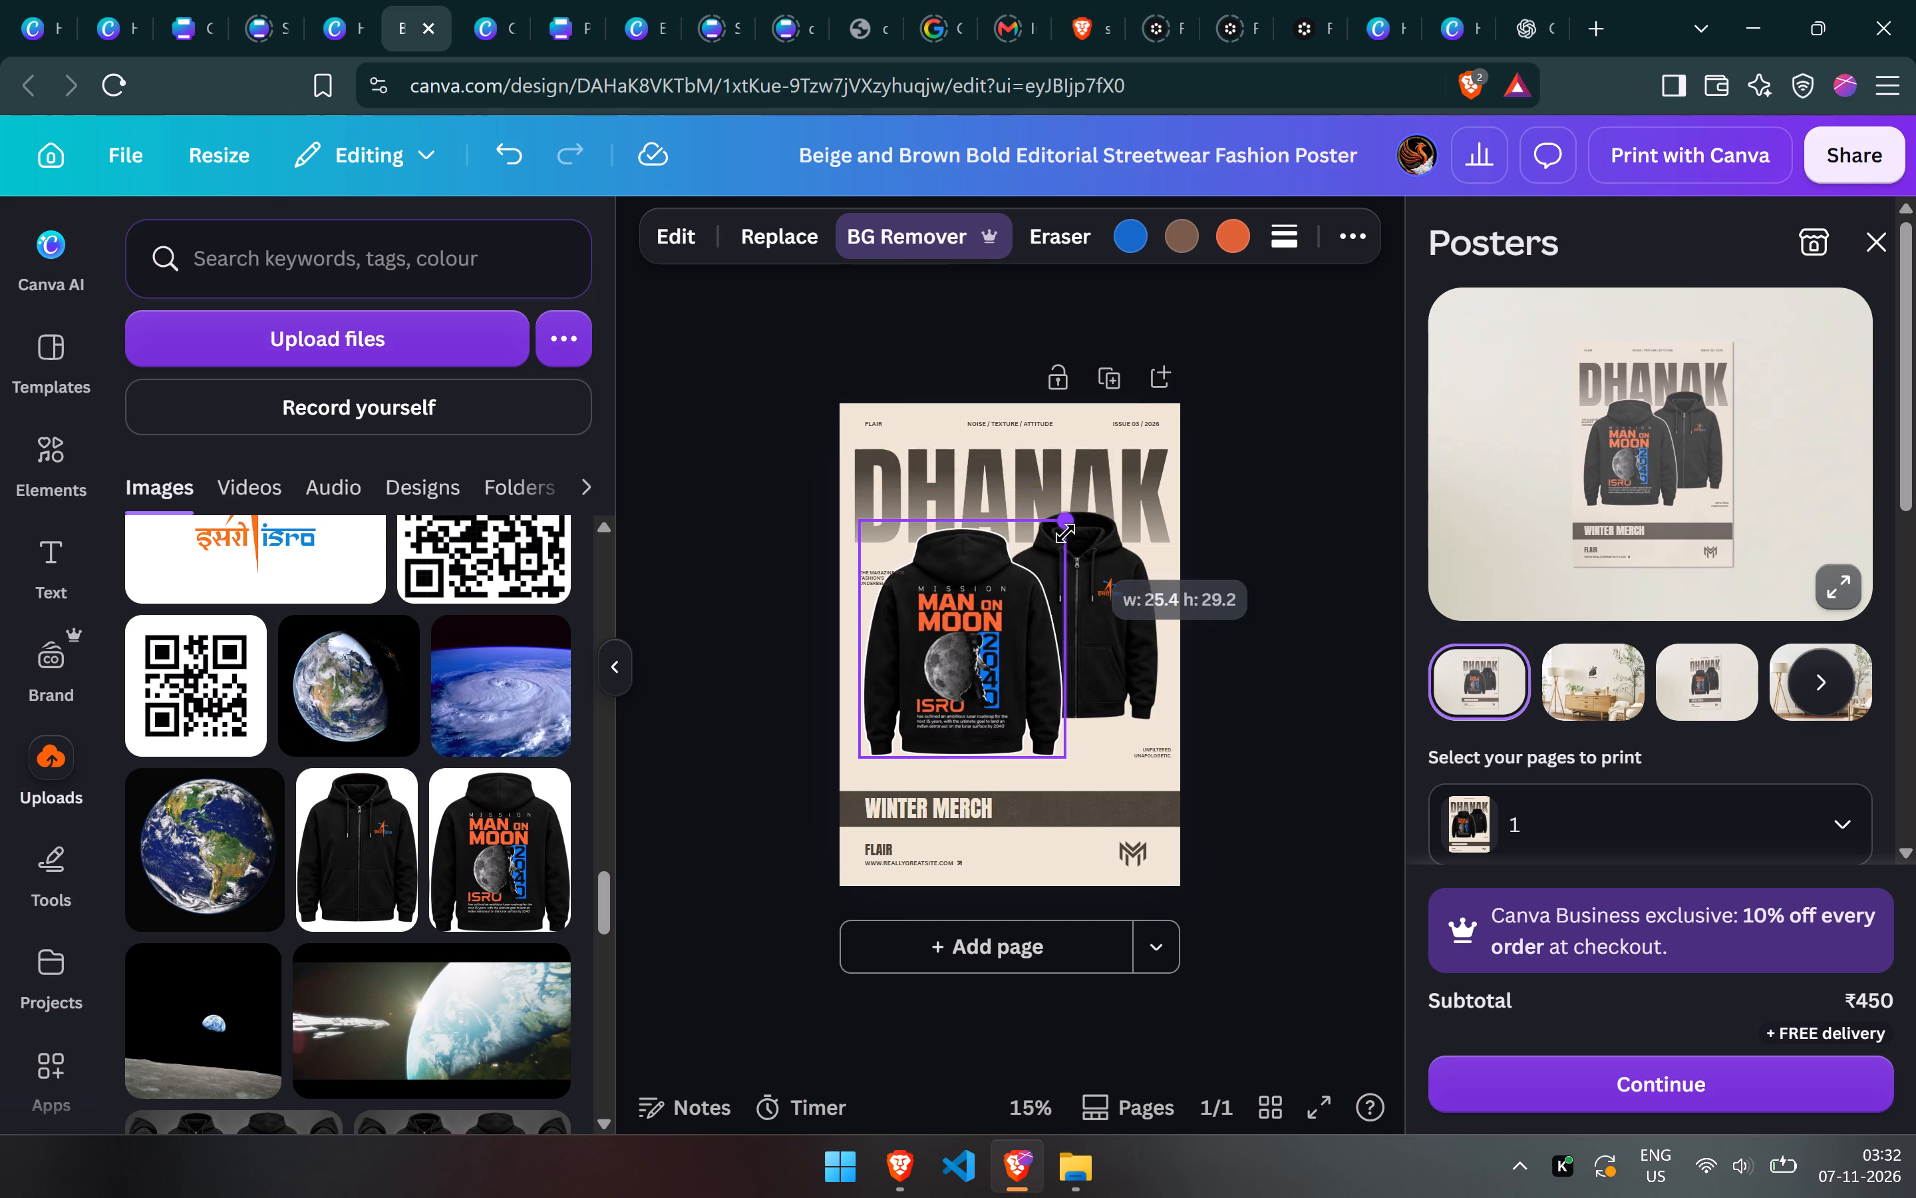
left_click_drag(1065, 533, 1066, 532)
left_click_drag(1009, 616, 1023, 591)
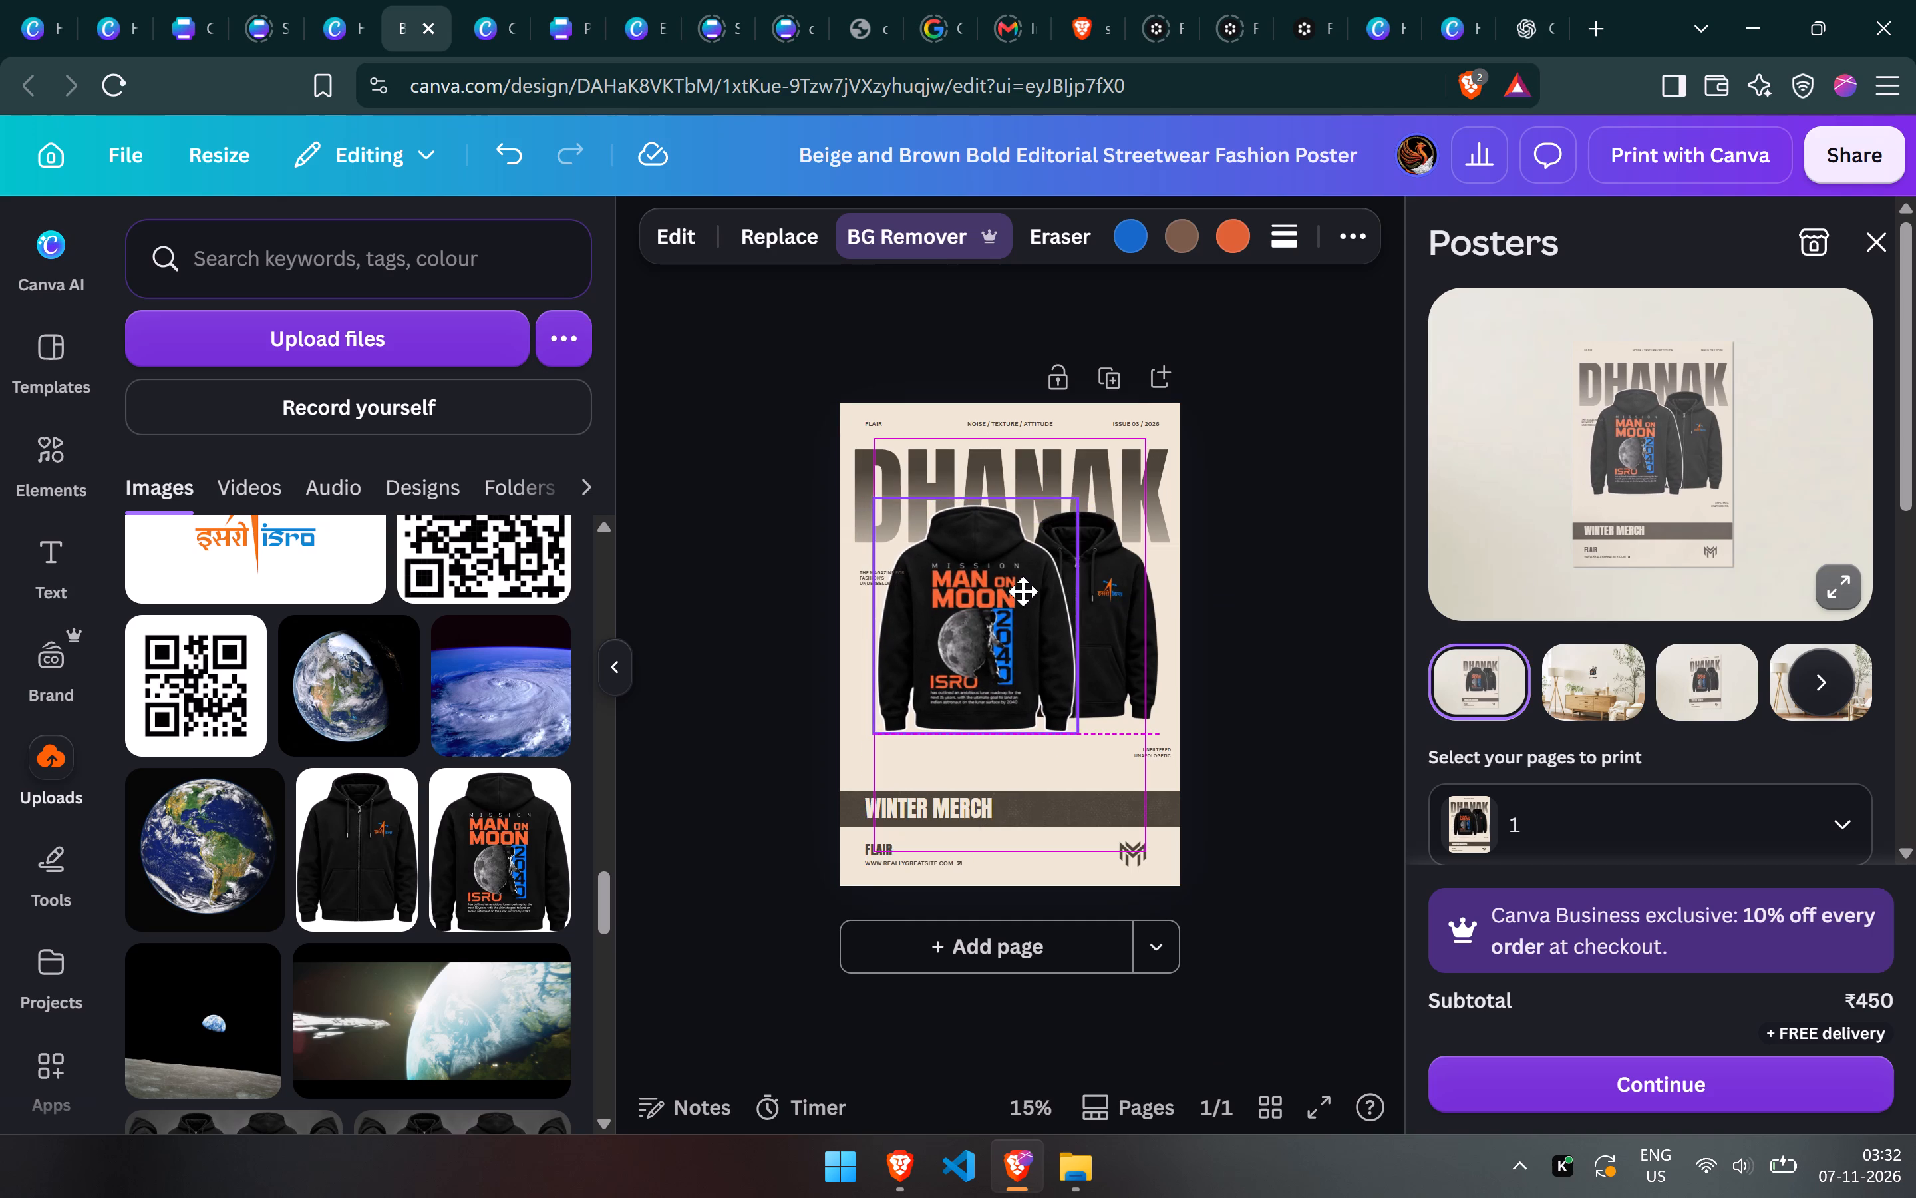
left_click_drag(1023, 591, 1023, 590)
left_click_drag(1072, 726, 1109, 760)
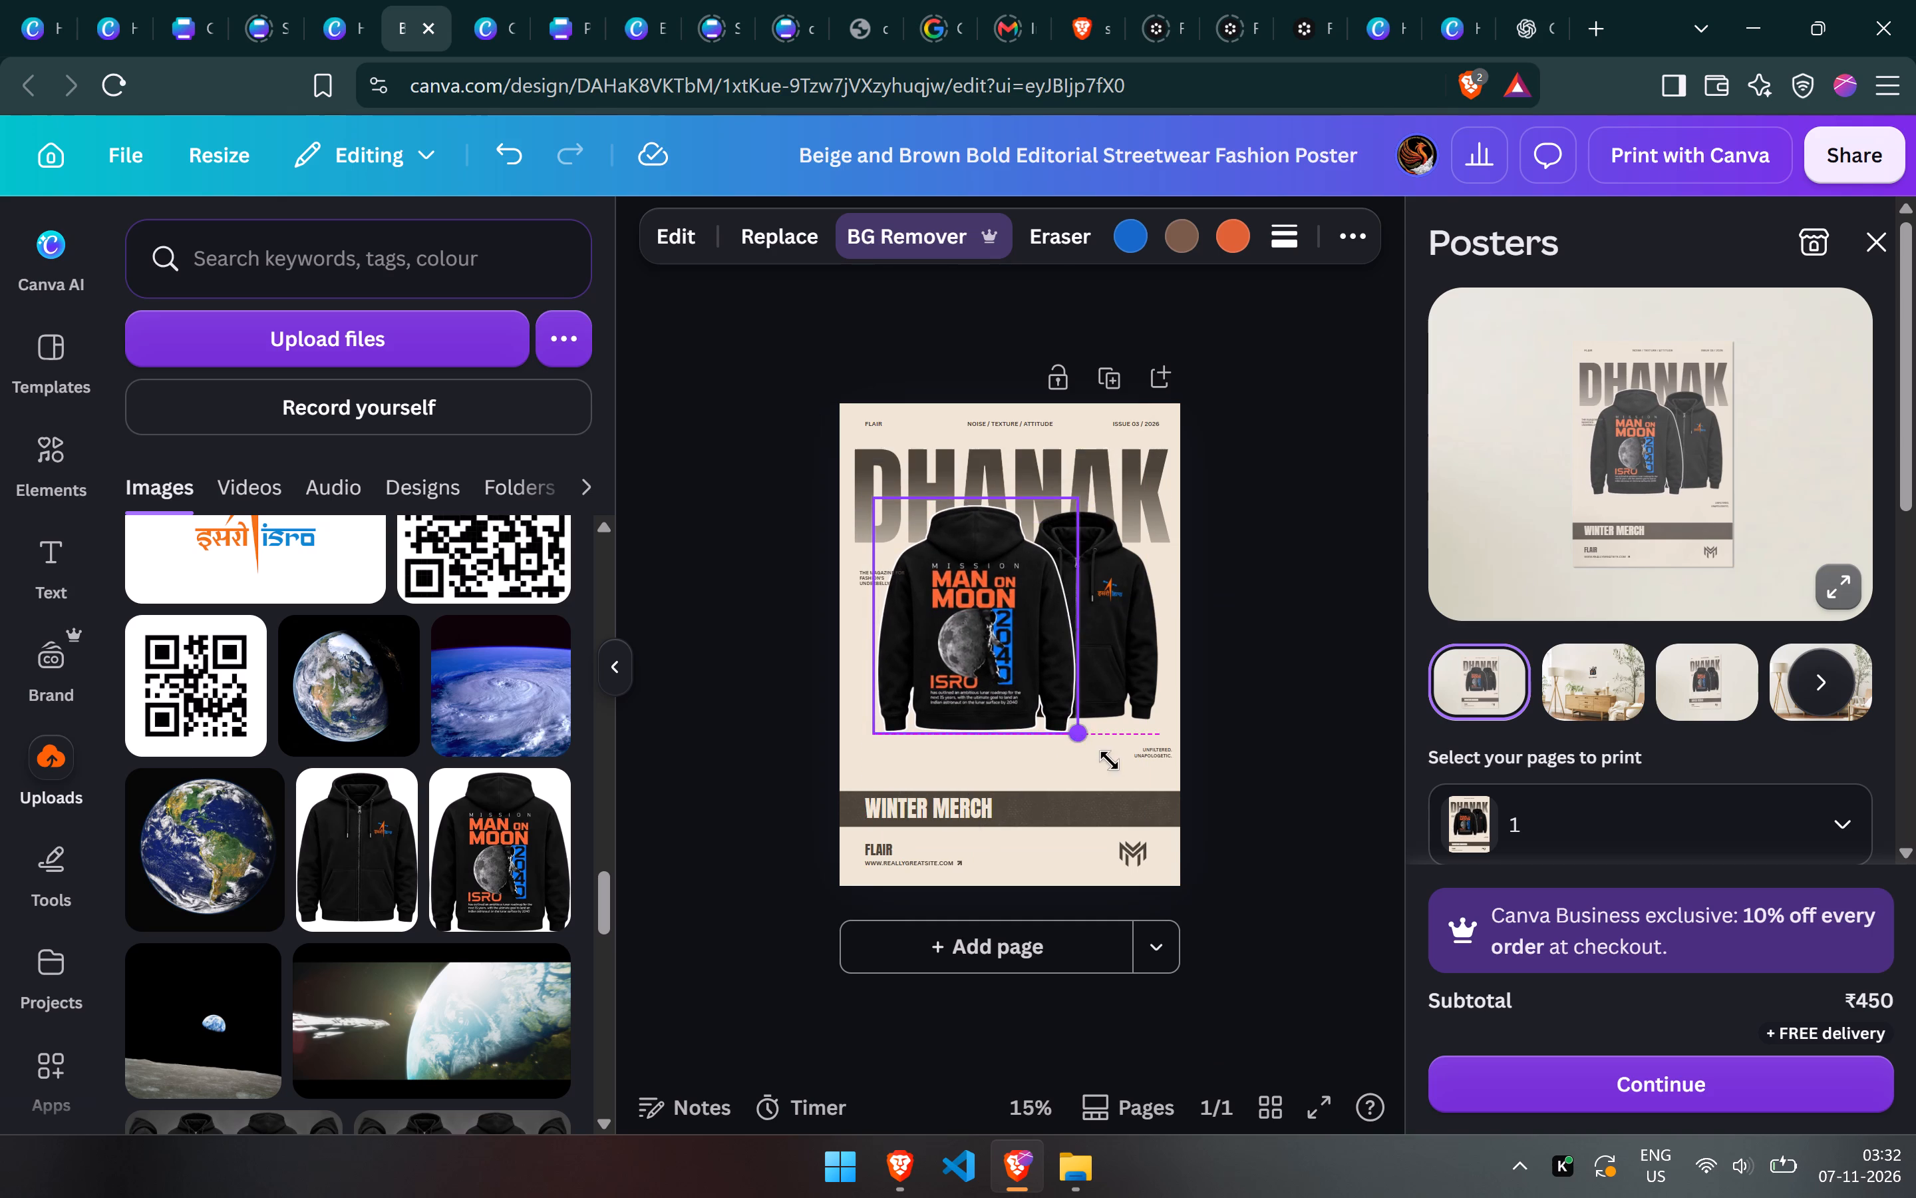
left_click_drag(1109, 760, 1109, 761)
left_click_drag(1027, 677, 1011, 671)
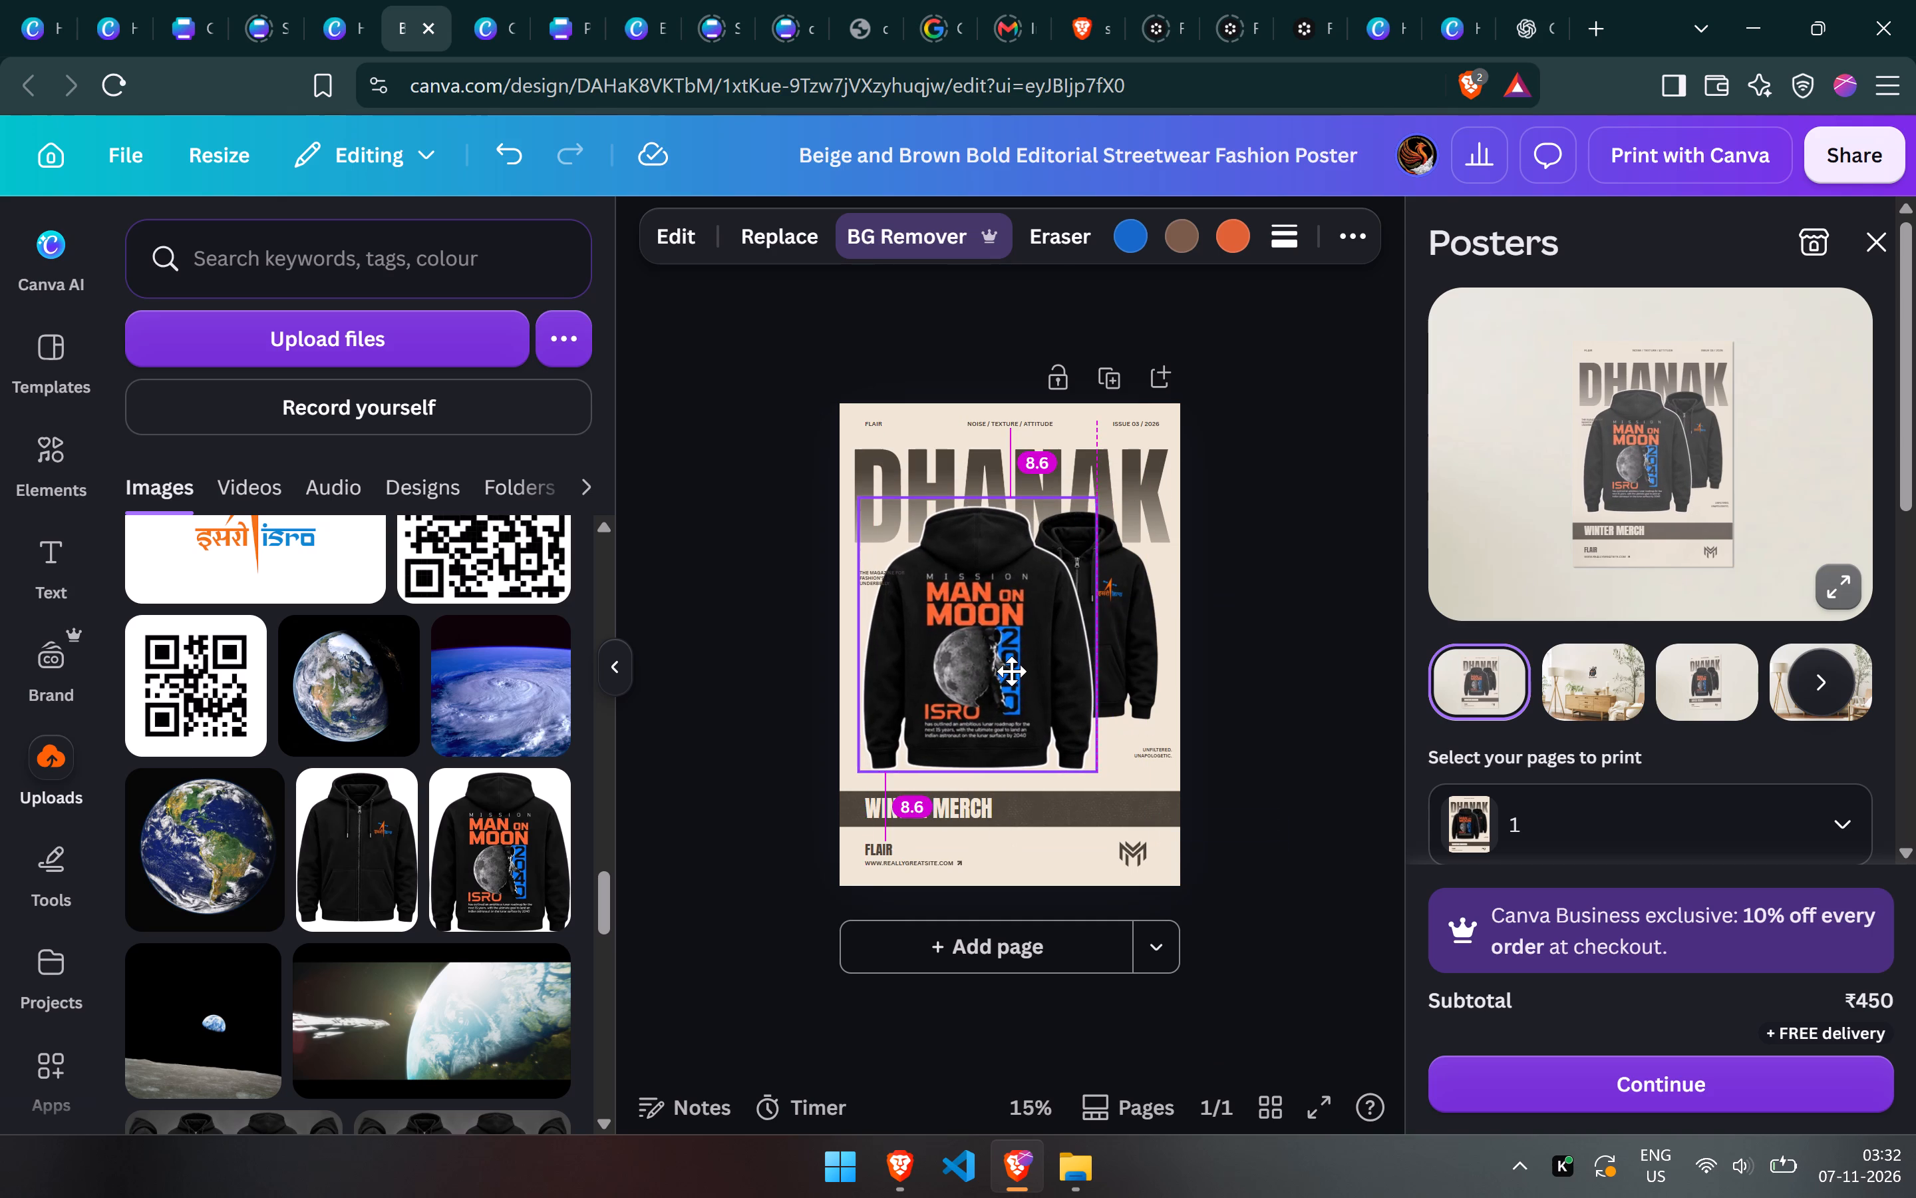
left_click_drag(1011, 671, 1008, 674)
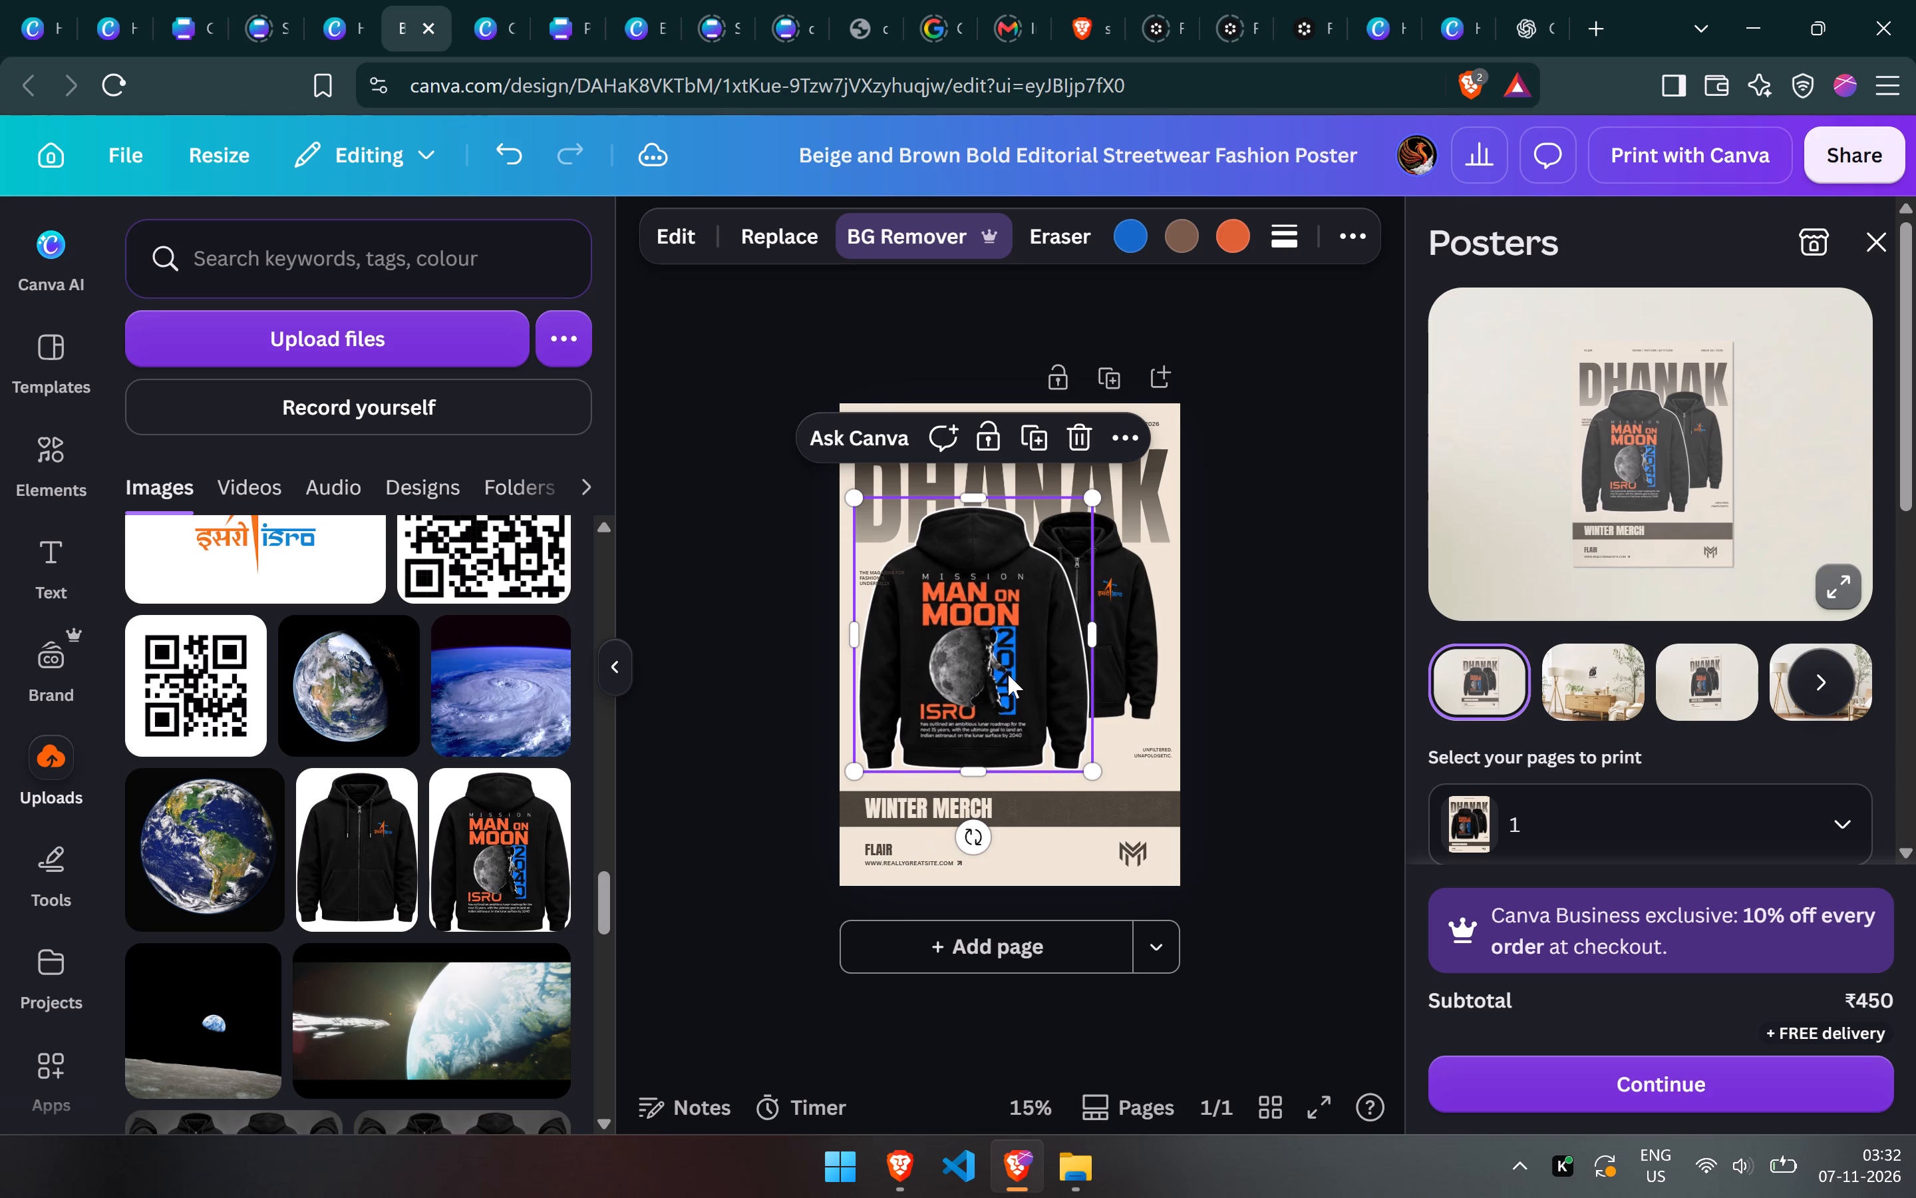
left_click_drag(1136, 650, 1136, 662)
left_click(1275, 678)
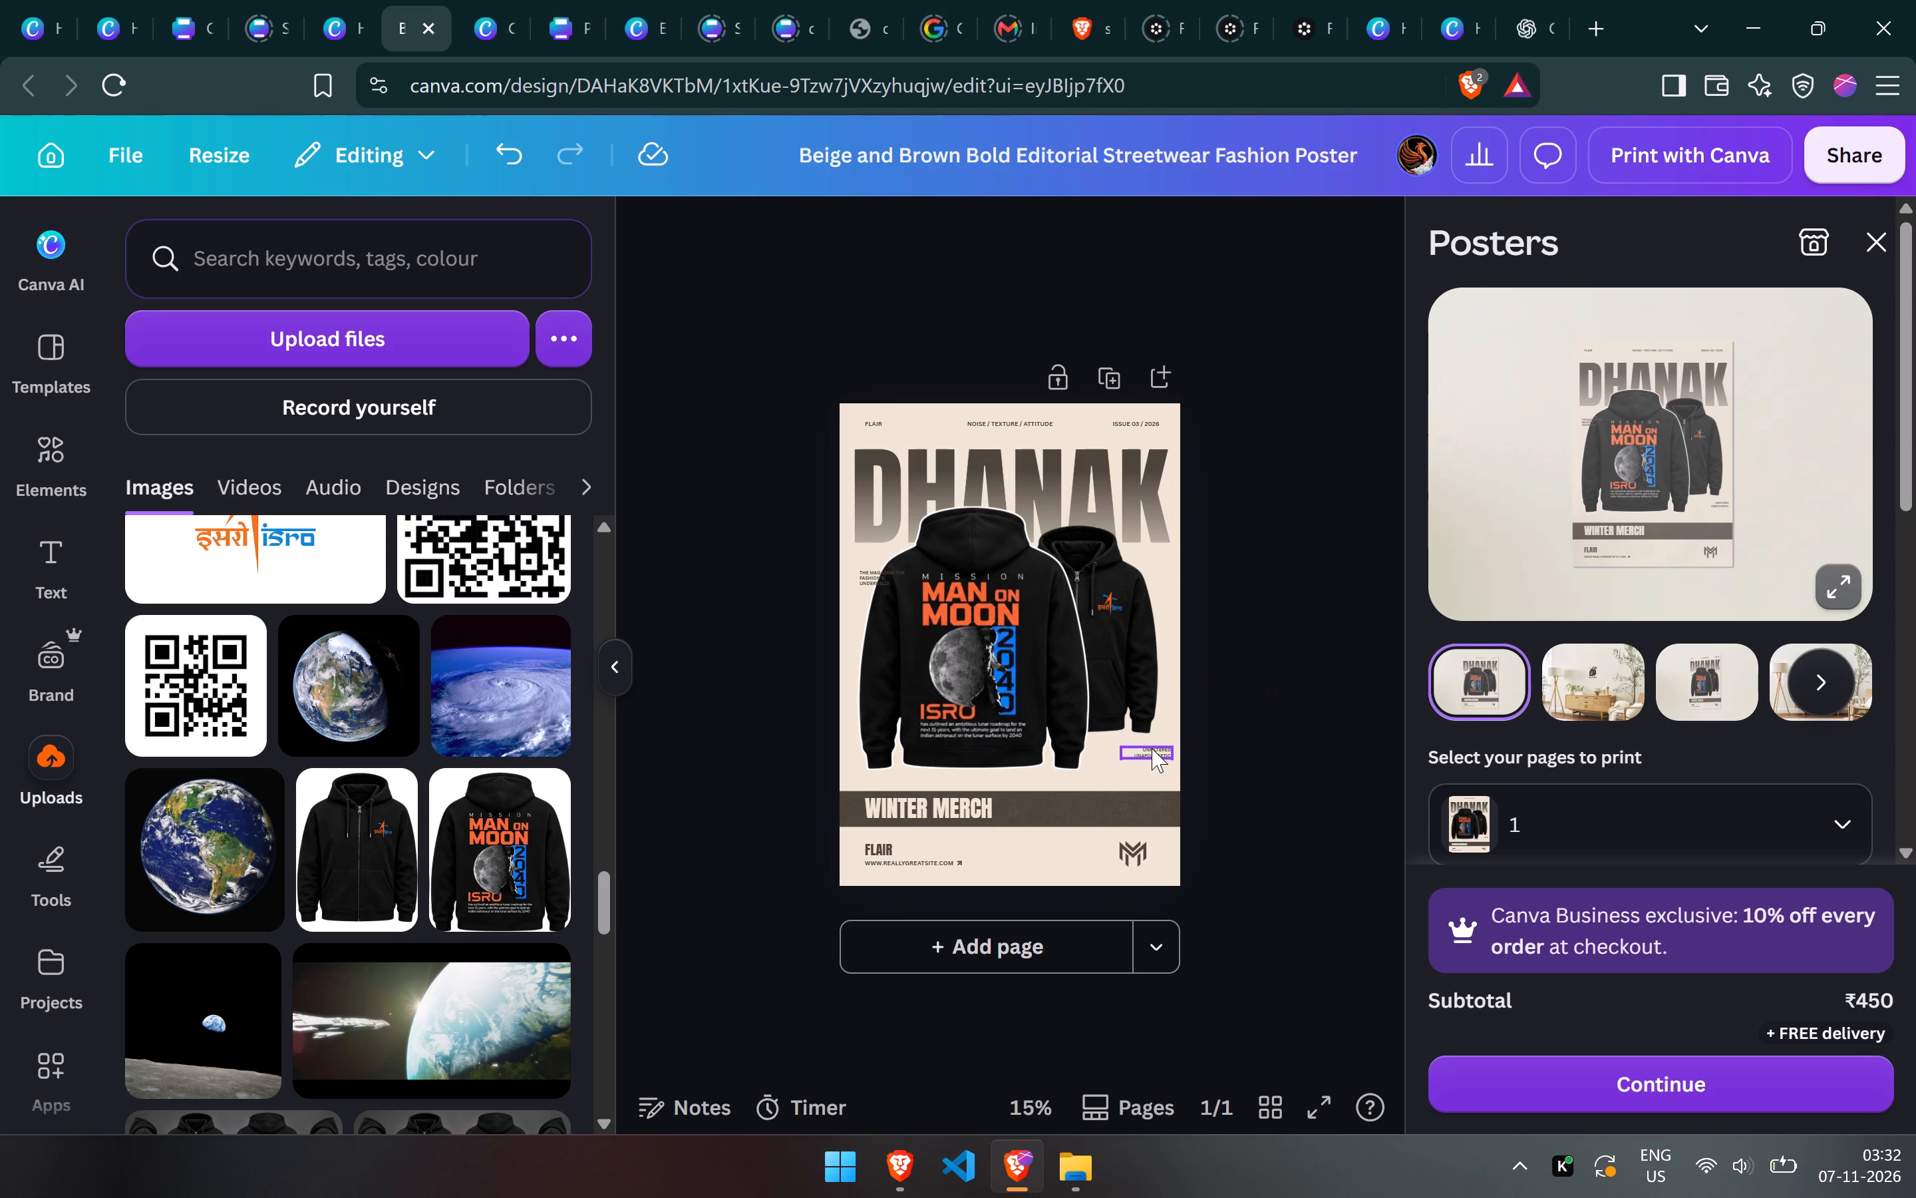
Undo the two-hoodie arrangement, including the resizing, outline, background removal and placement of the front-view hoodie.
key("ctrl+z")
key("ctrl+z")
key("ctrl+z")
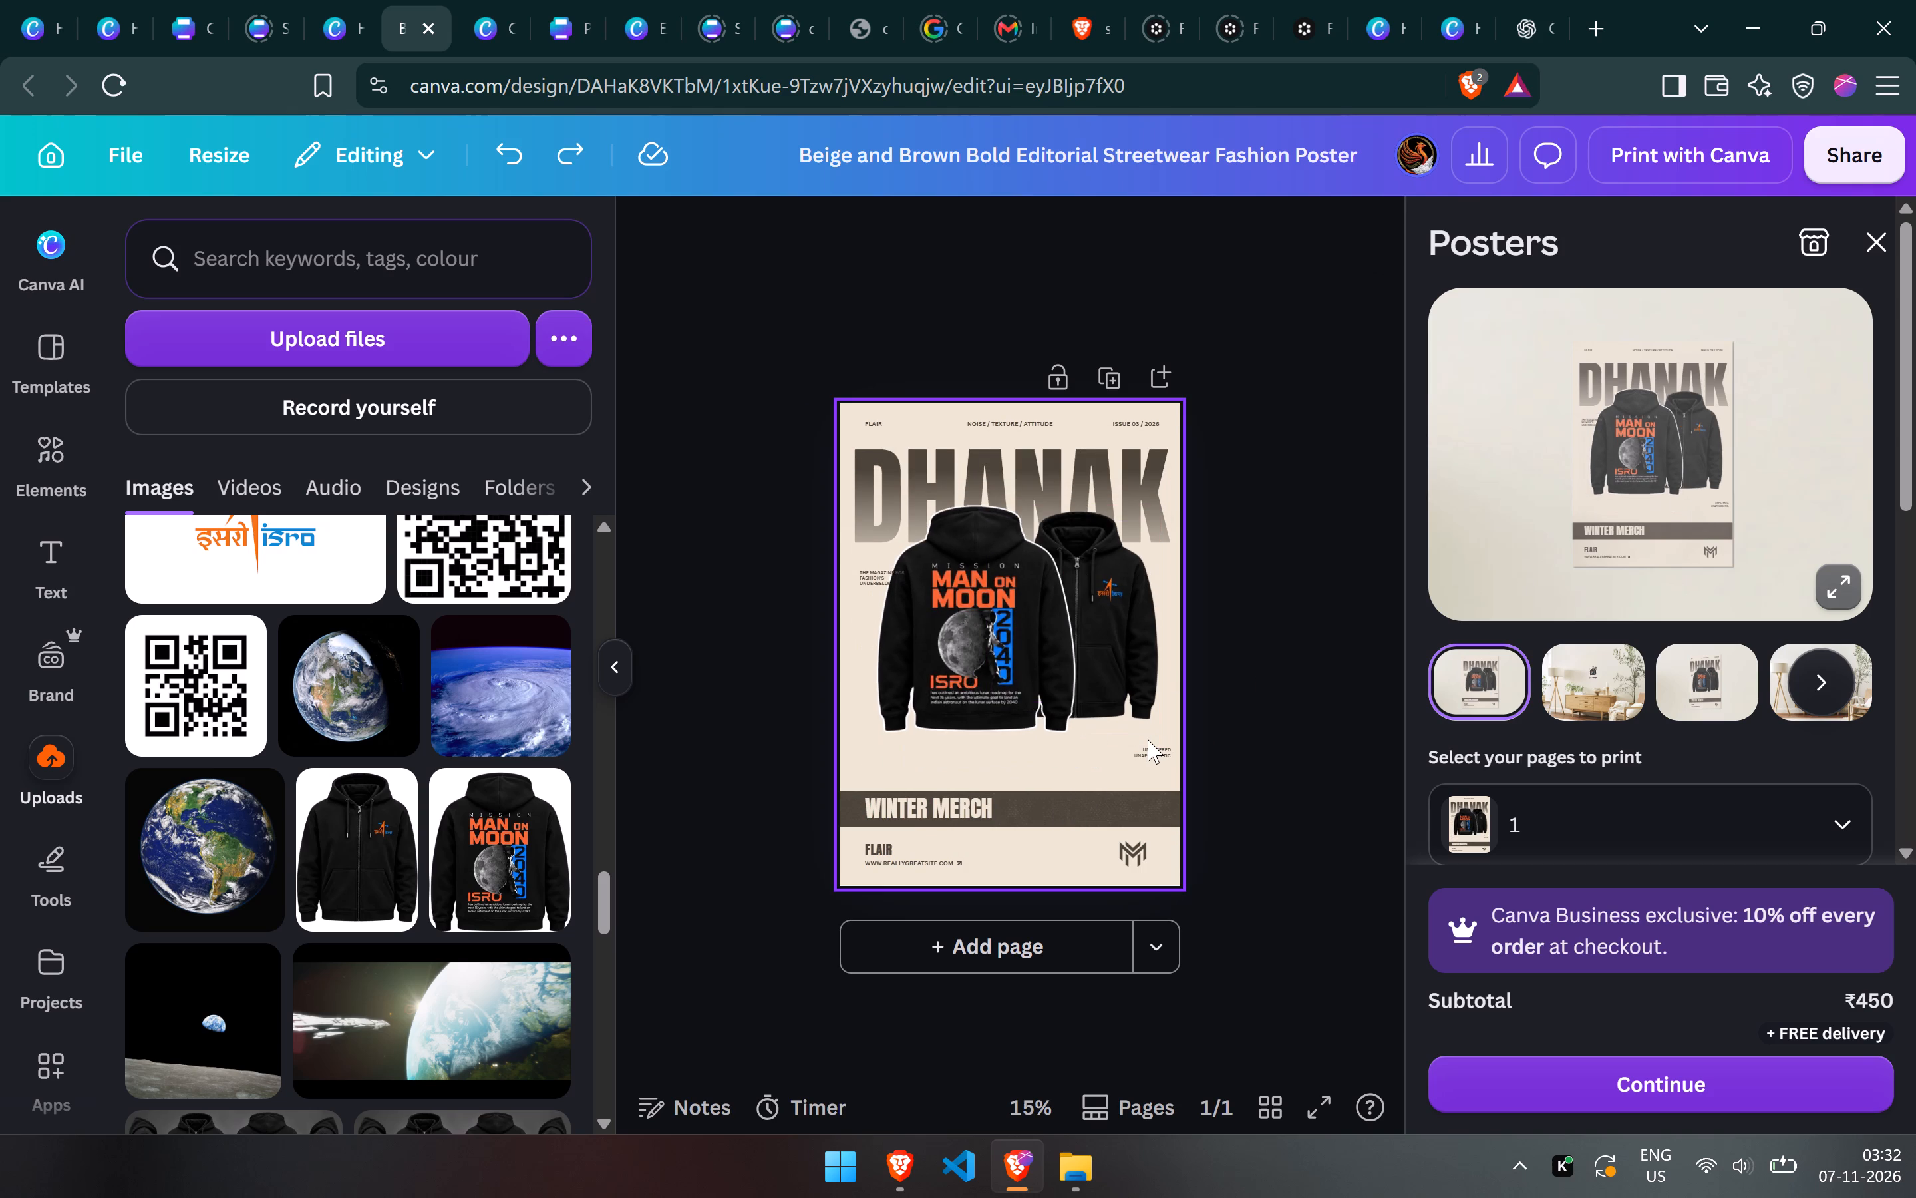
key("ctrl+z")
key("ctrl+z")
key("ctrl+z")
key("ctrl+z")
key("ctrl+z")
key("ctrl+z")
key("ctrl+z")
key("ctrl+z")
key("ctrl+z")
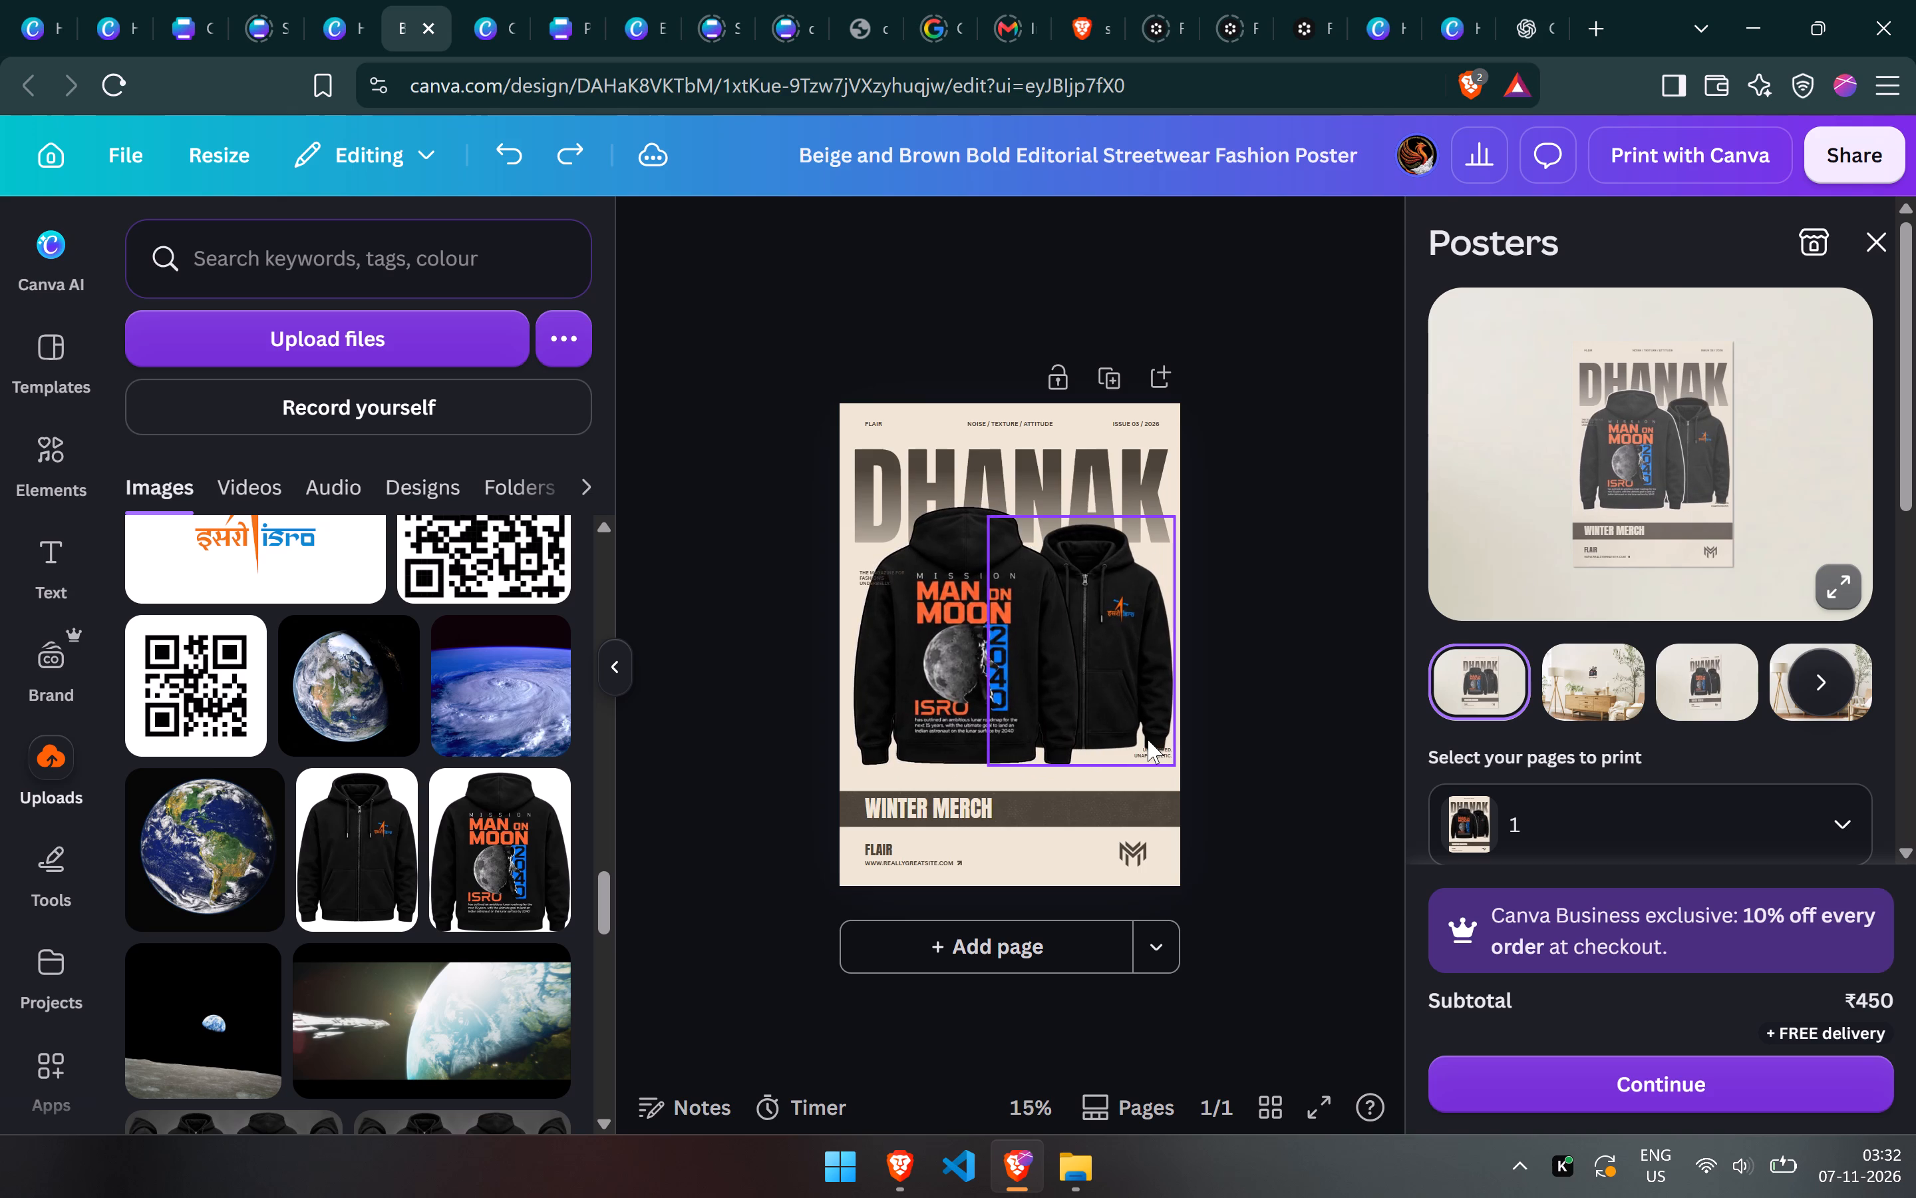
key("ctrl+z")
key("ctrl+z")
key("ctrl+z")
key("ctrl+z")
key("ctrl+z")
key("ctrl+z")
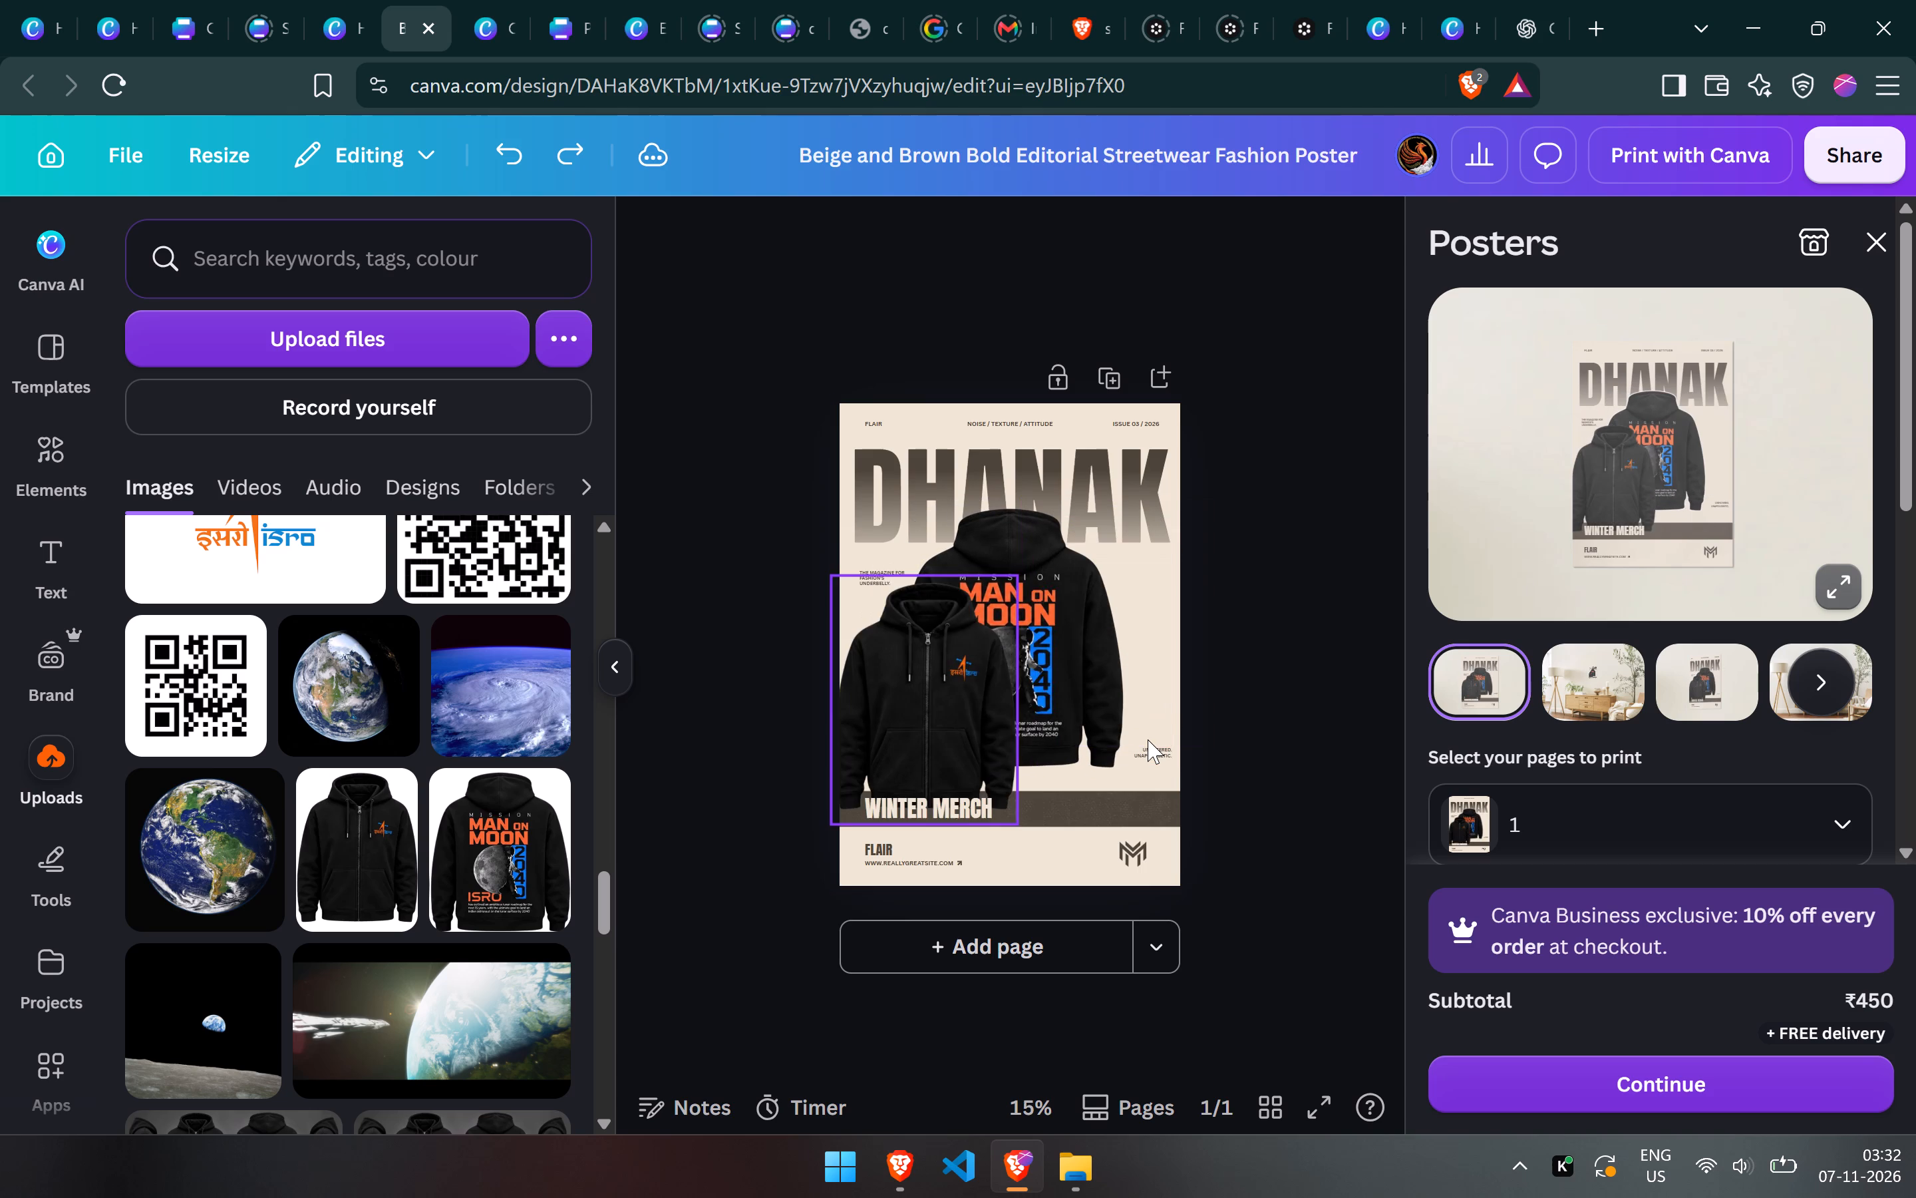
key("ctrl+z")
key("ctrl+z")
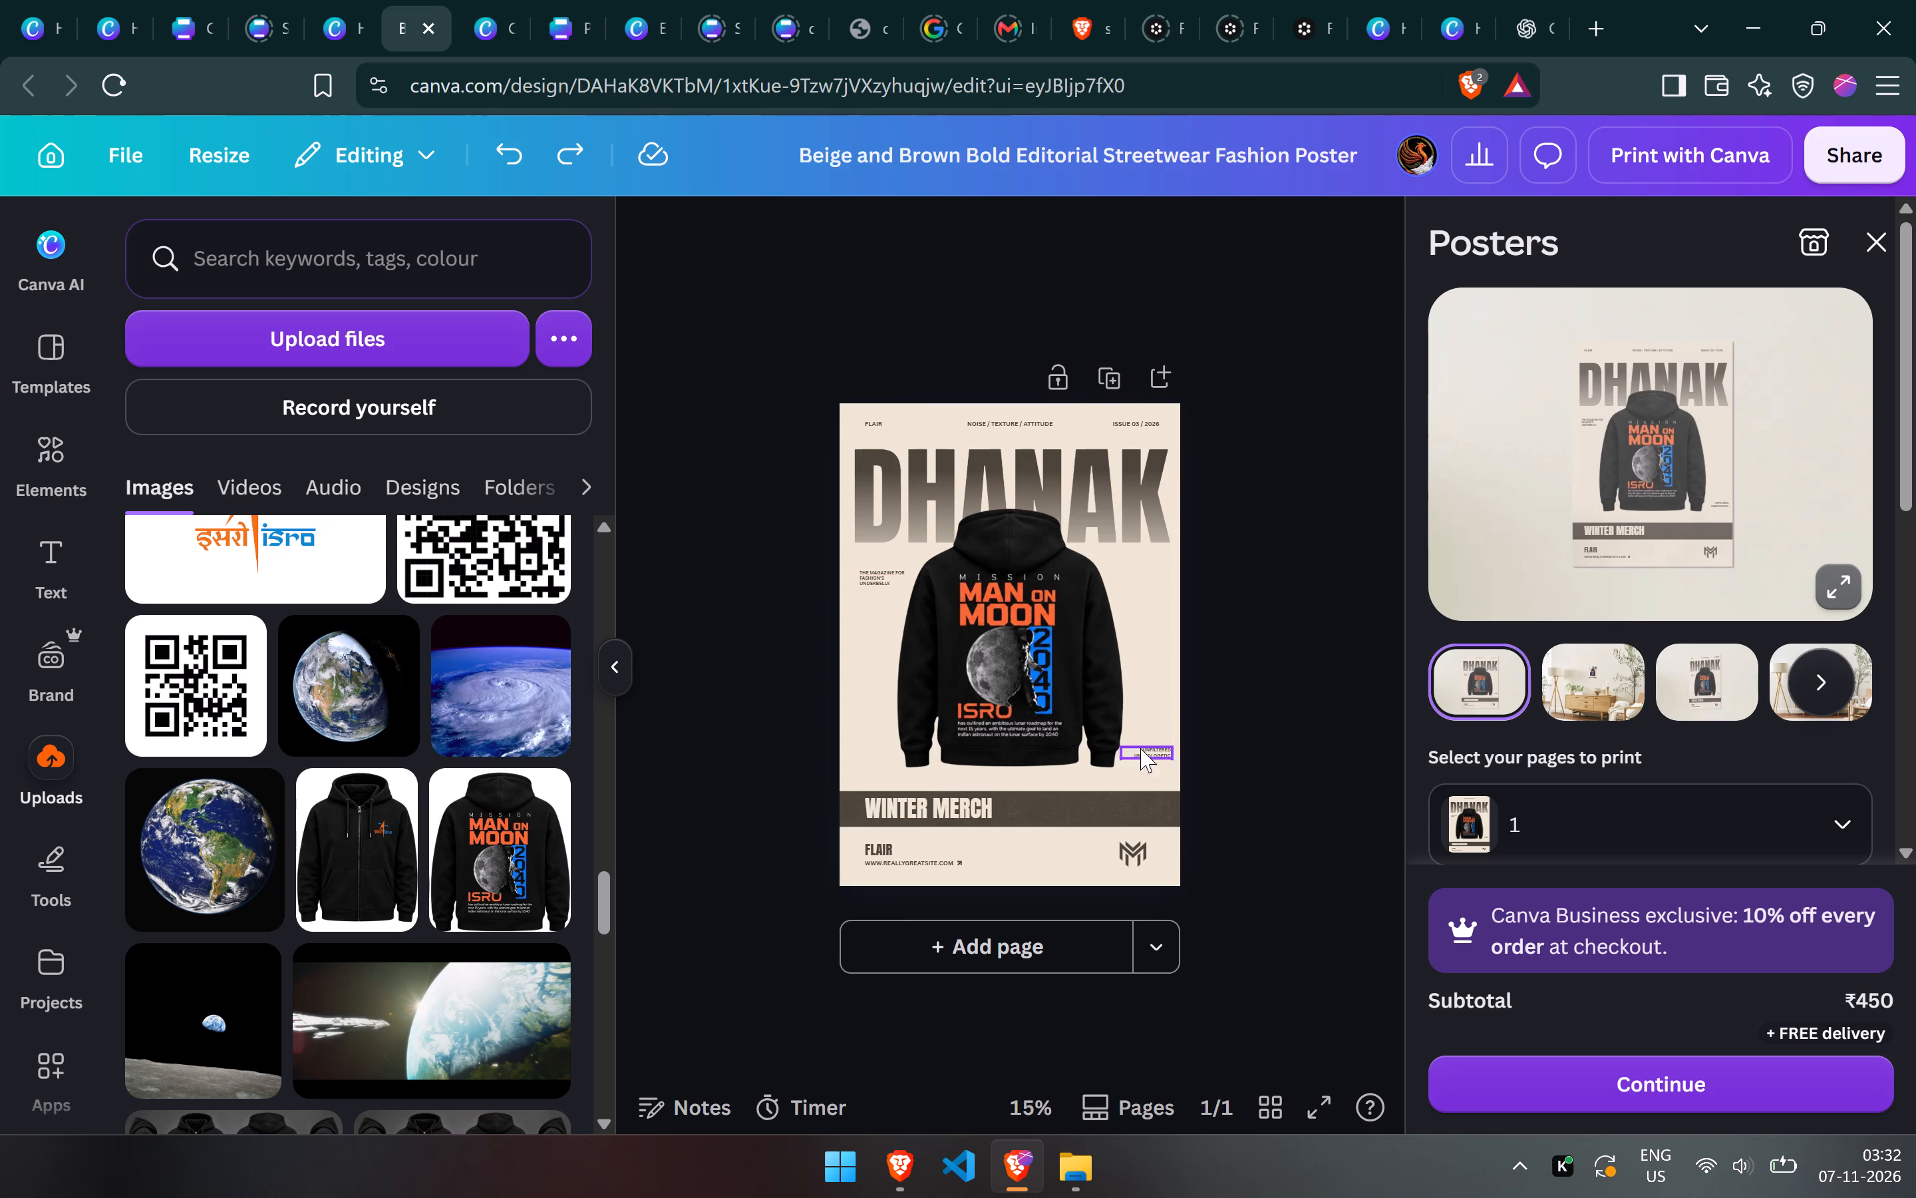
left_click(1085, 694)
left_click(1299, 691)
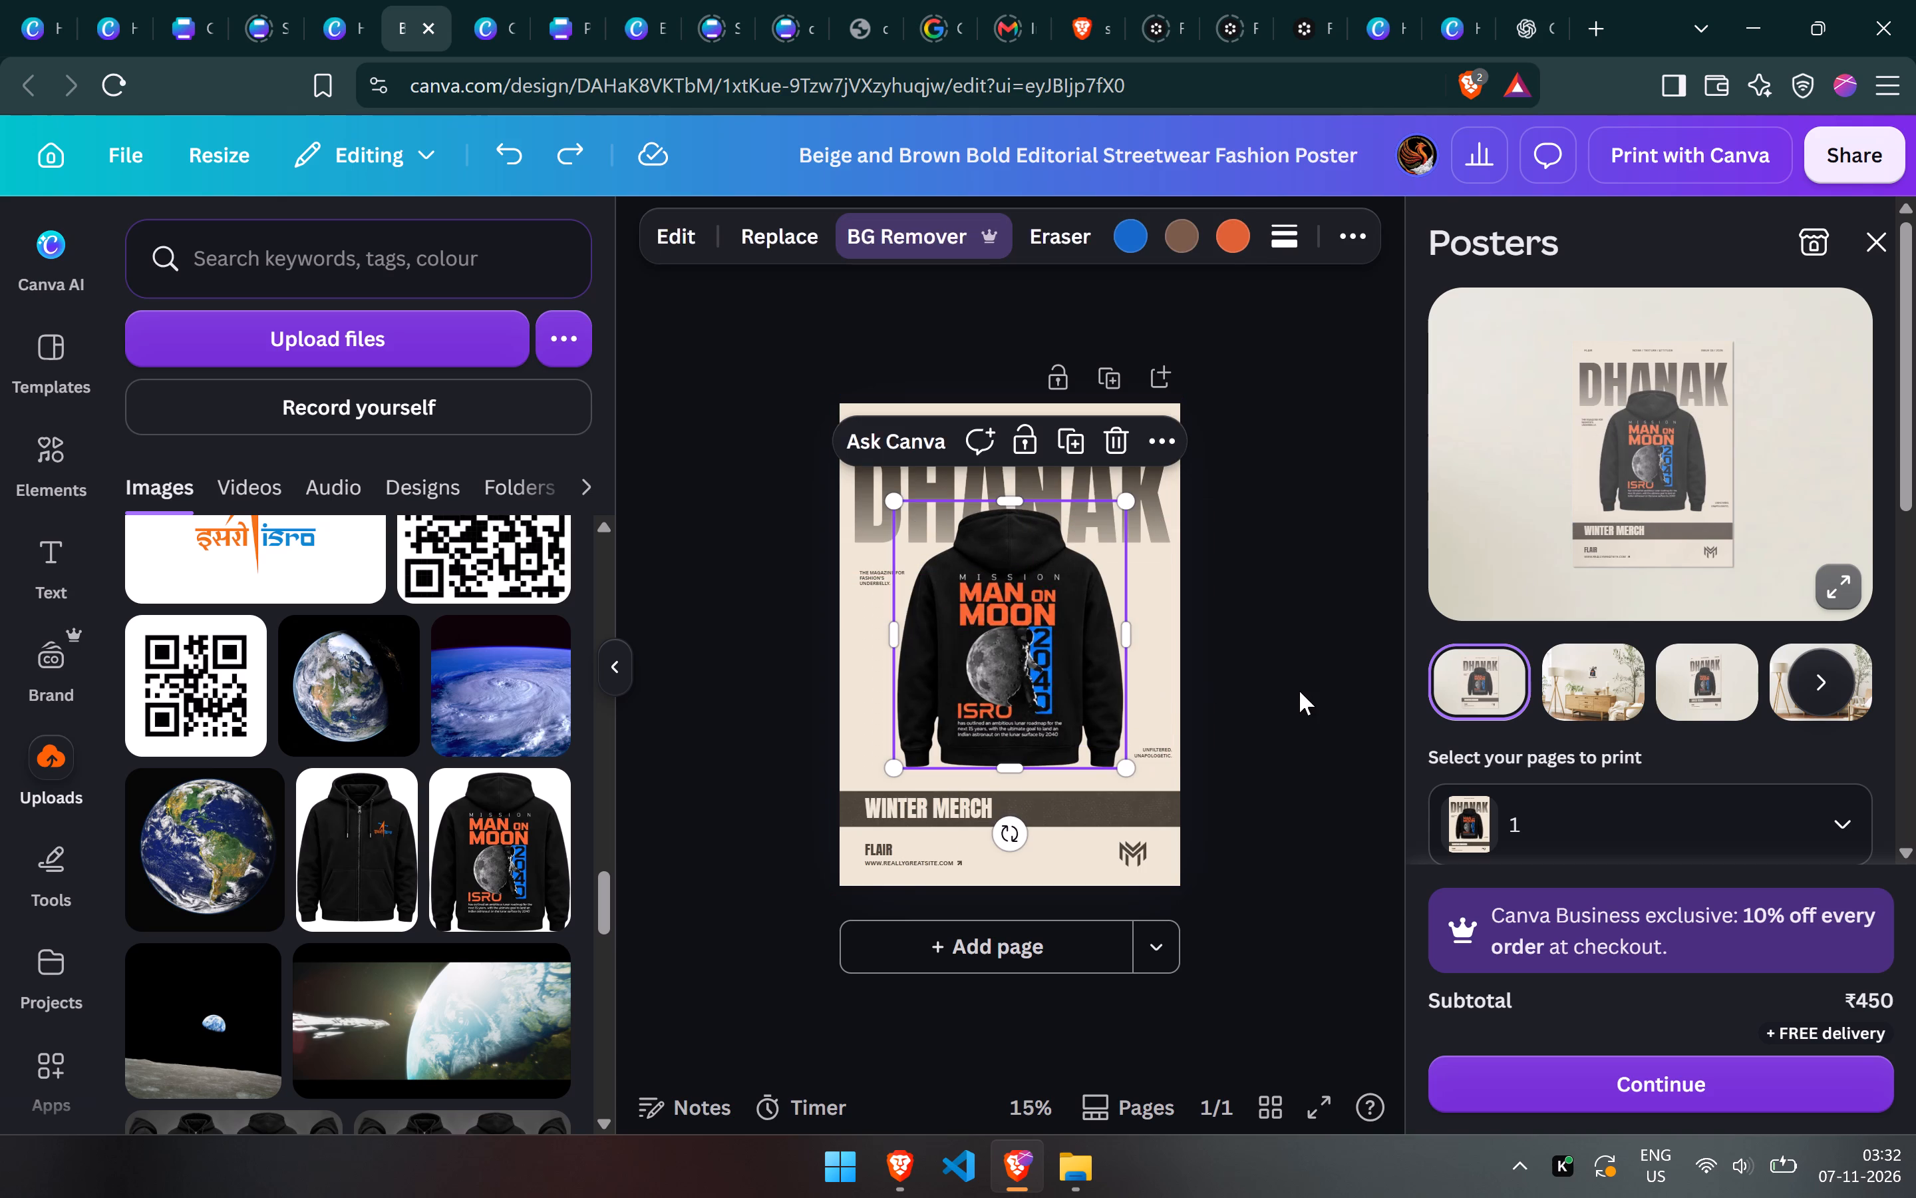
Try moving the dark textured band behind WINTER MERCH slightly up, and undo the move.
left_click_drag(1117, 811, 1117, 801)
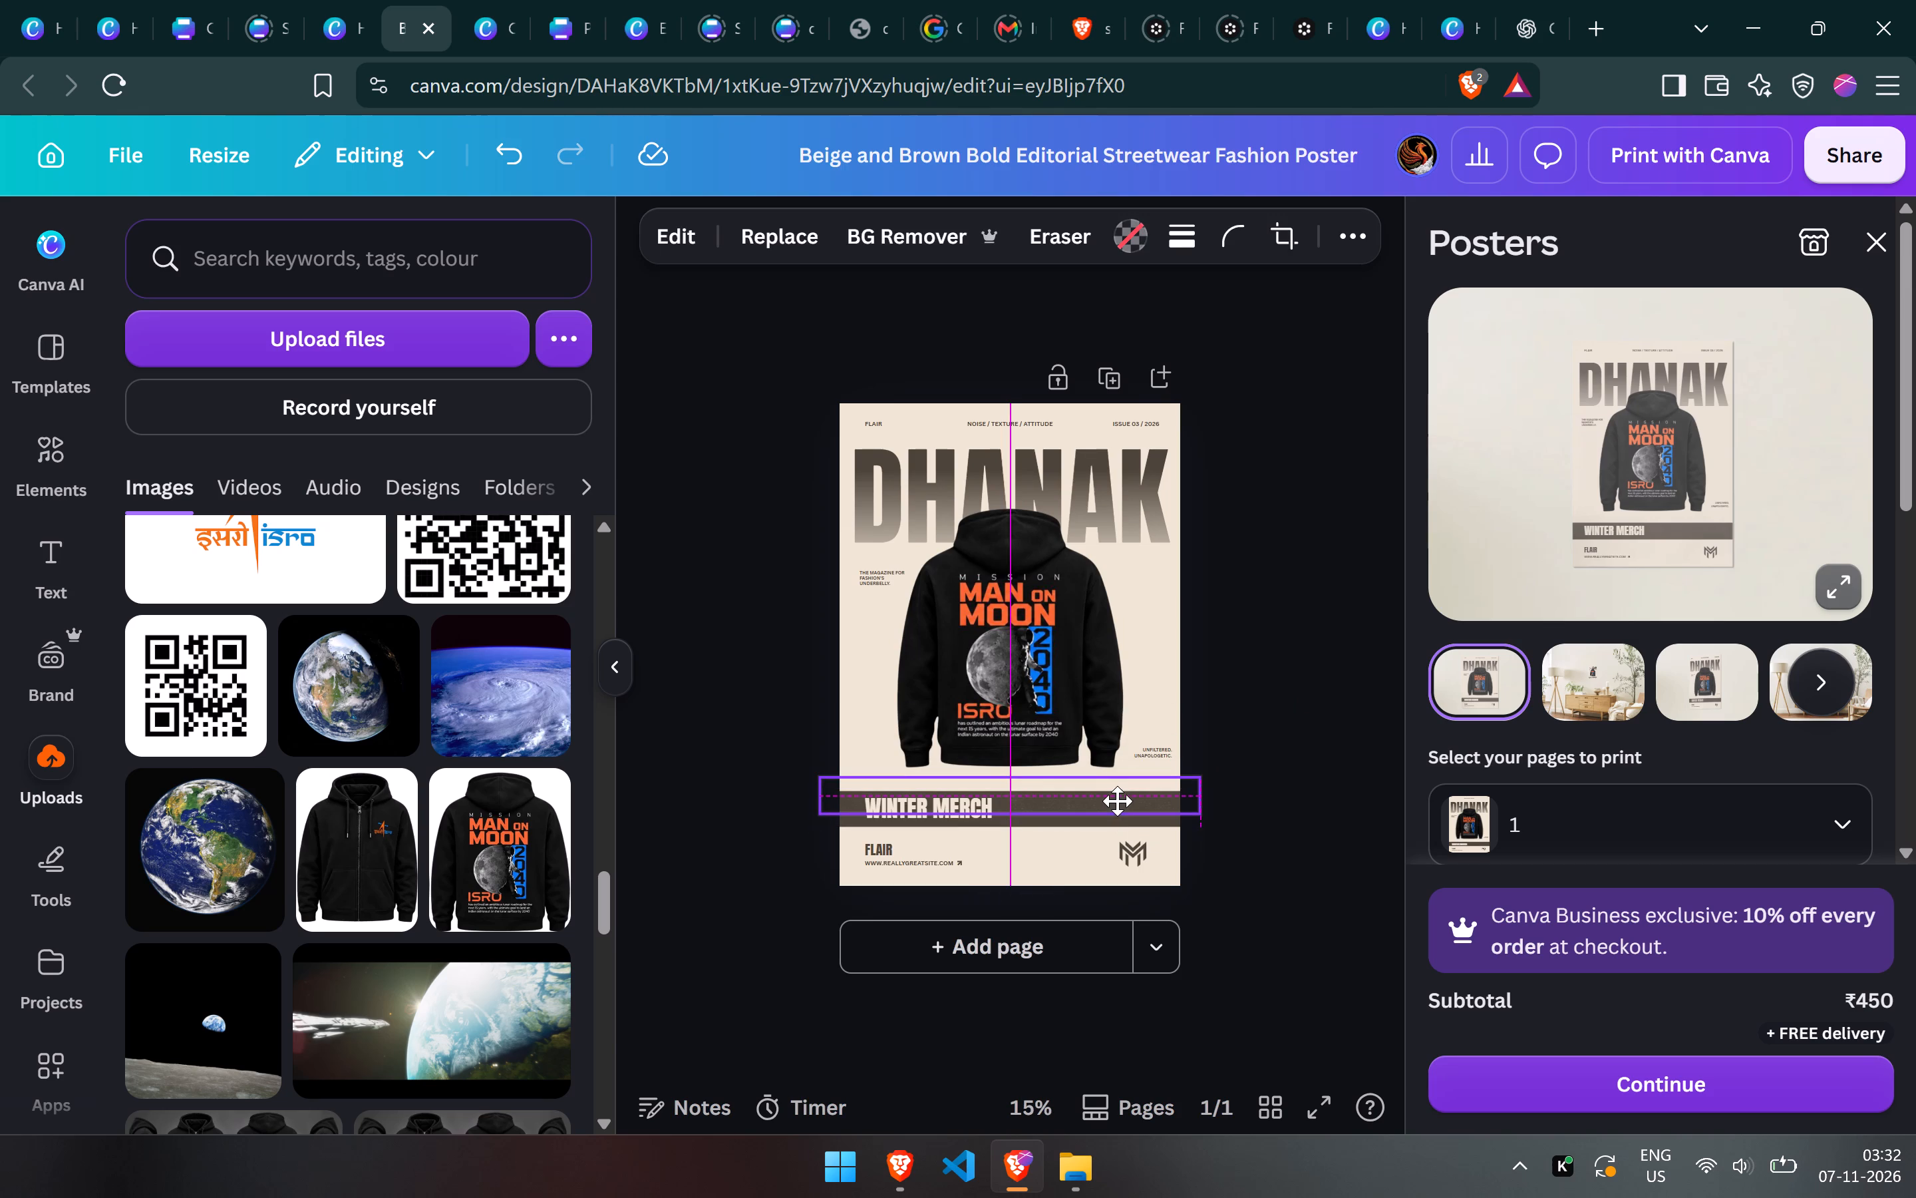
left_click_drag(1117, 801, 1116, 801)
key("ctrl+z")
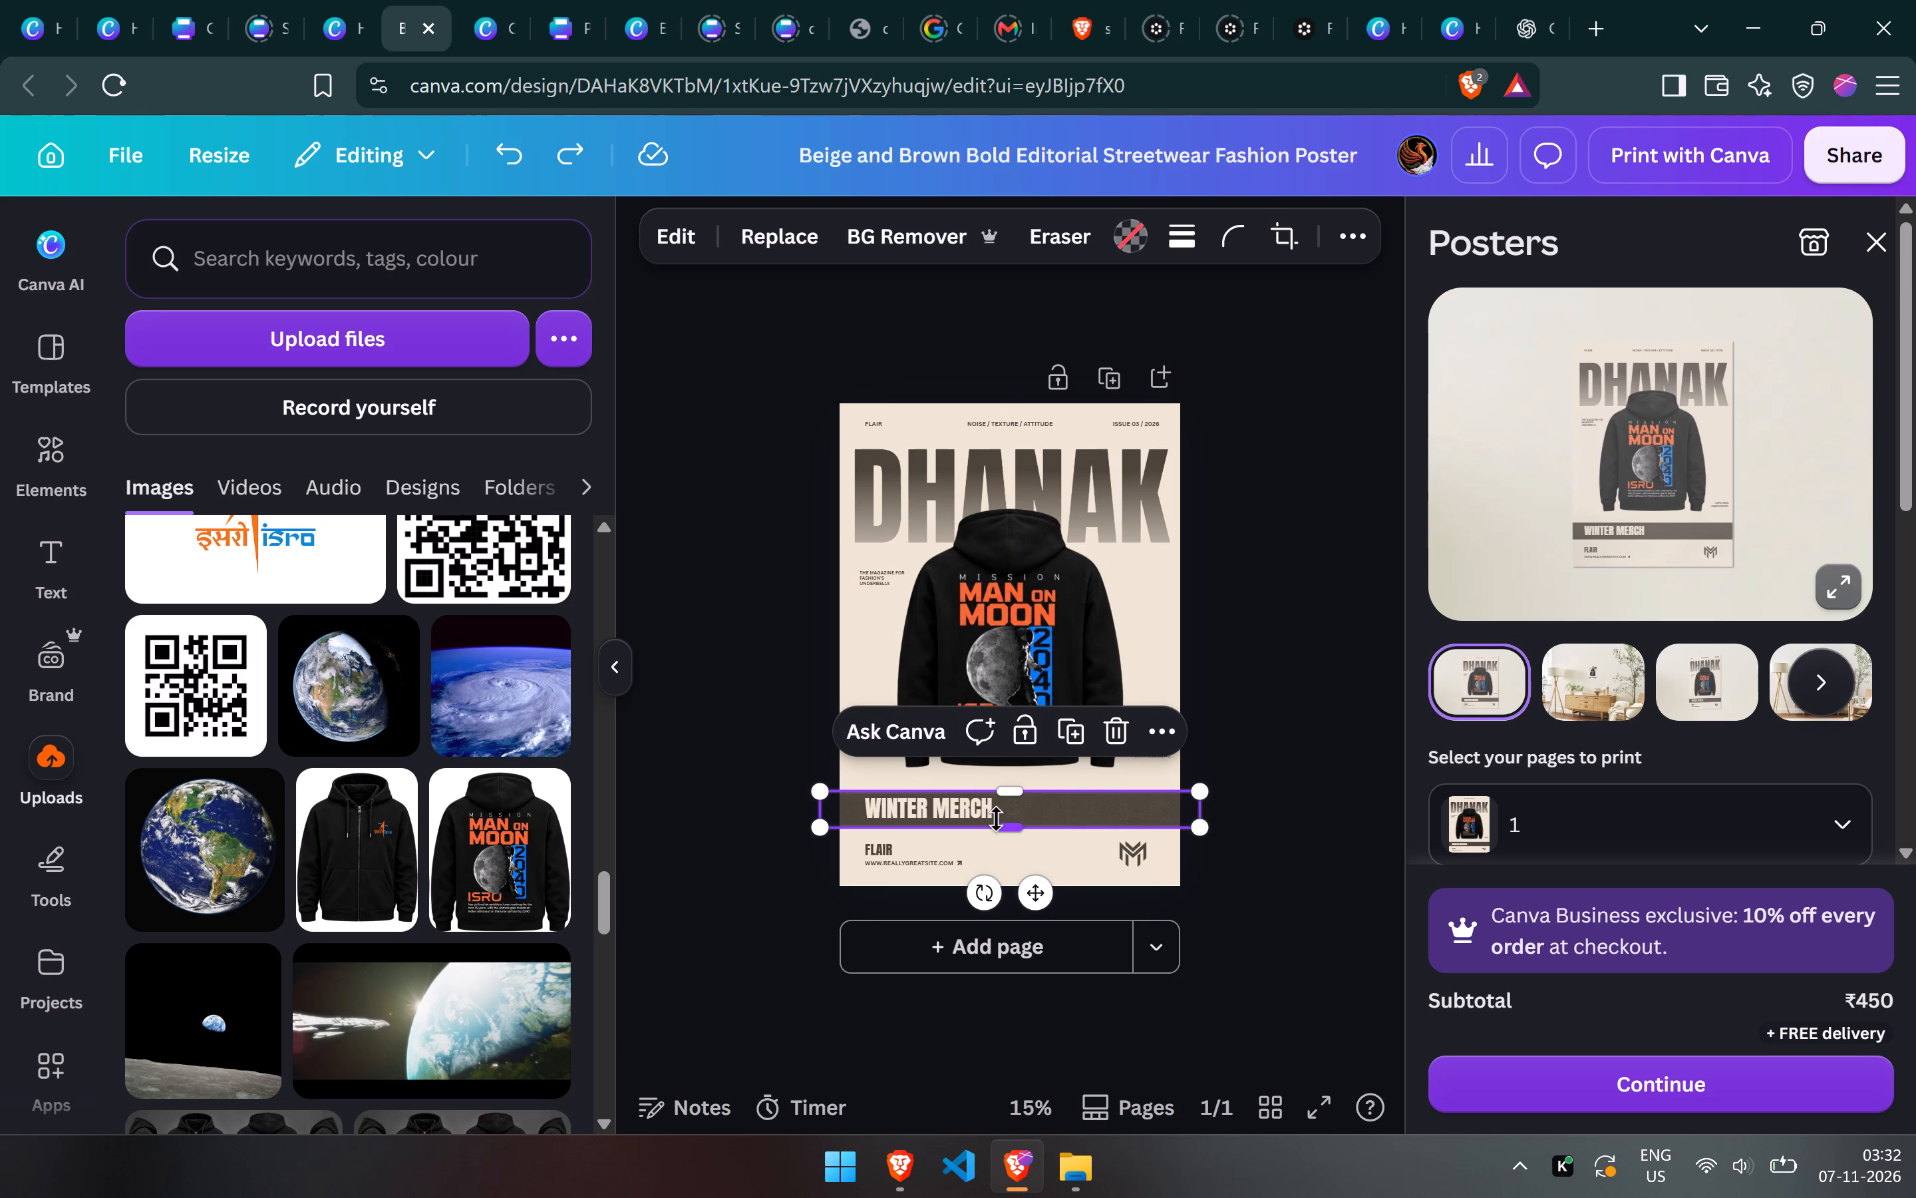
Select the WINTER MERCH text together with its dark band and move both slightly up, close beneath the hoodie.
left_click_drag(1319, 804, 906, 821)
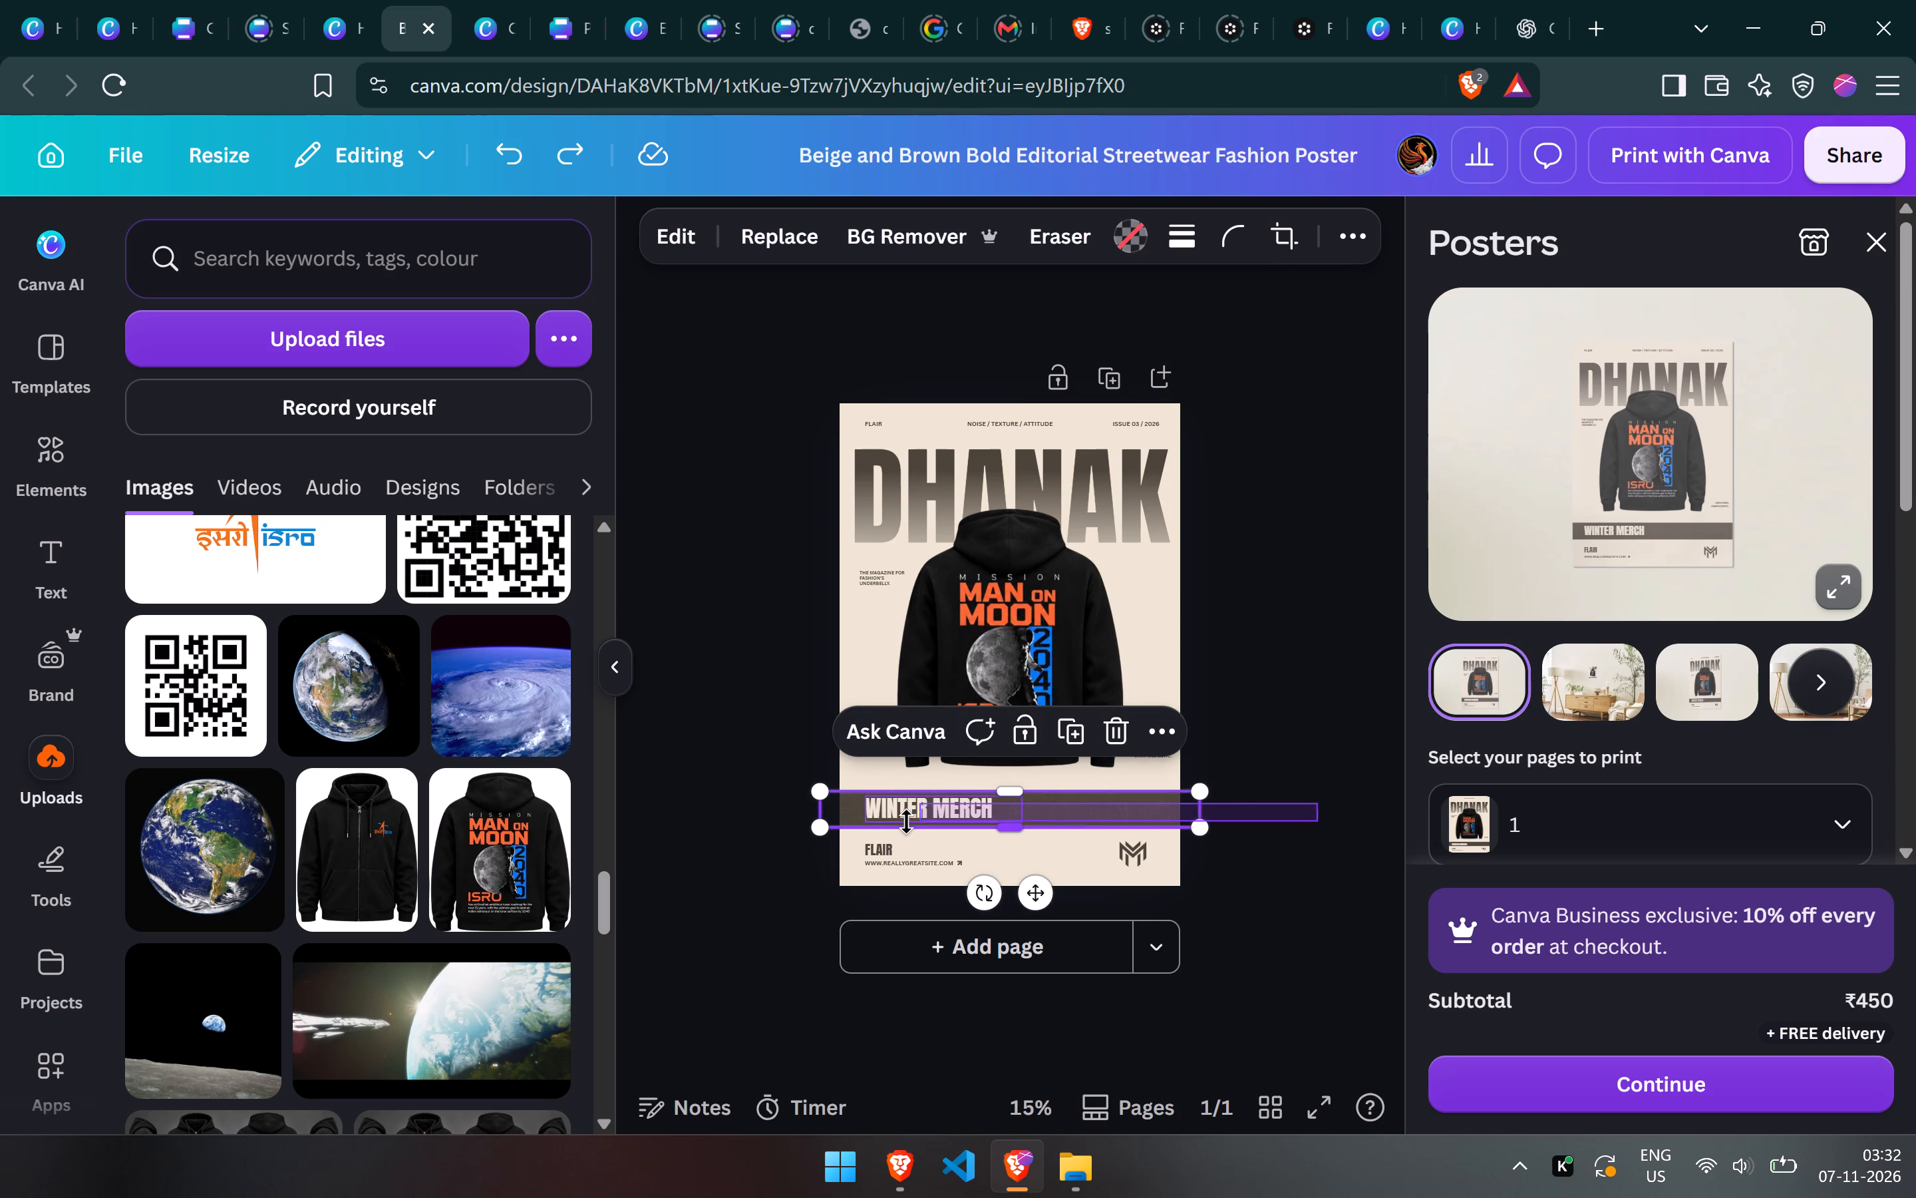
left_click_drag(906, 821, 889, 822)
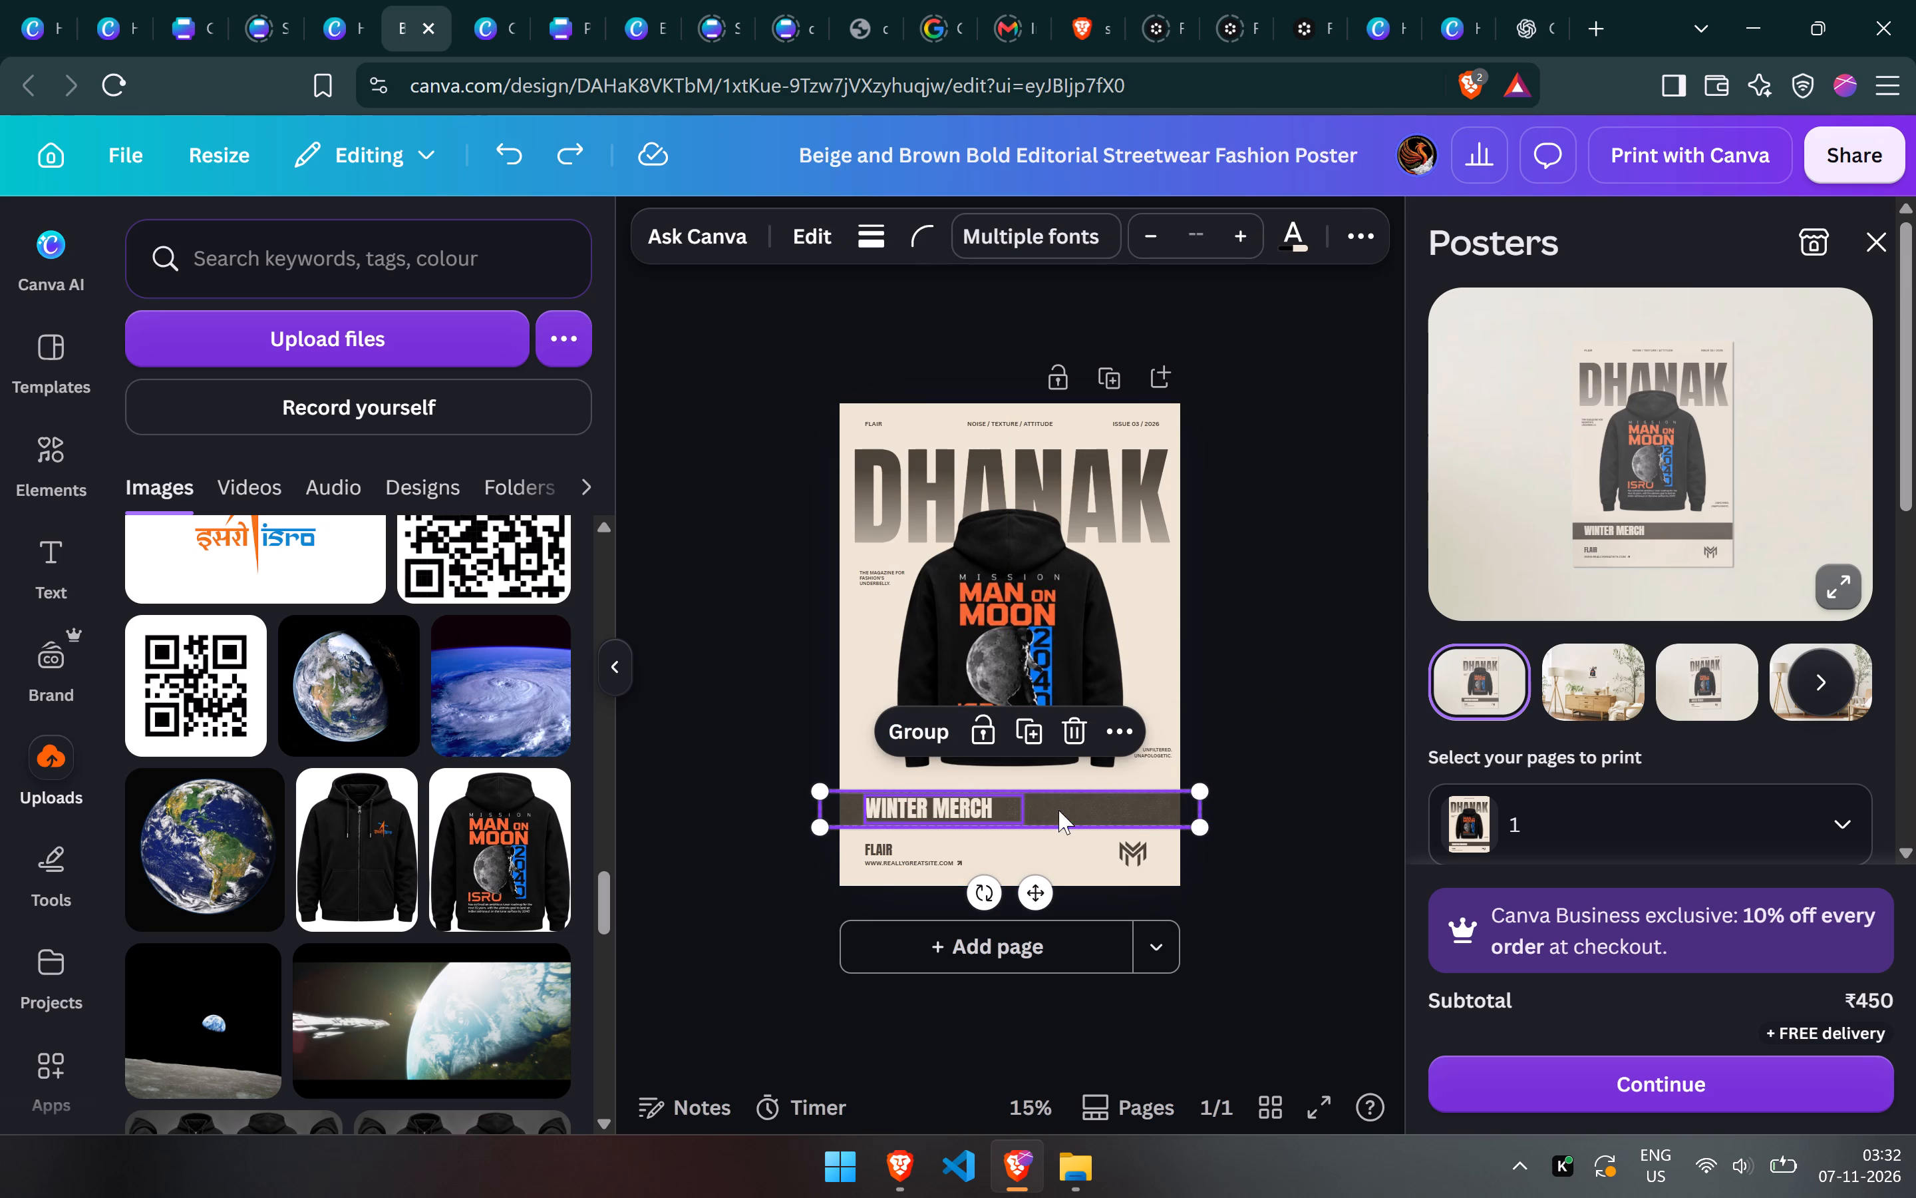
left_click_drag(1084, 801, 1084, 786)
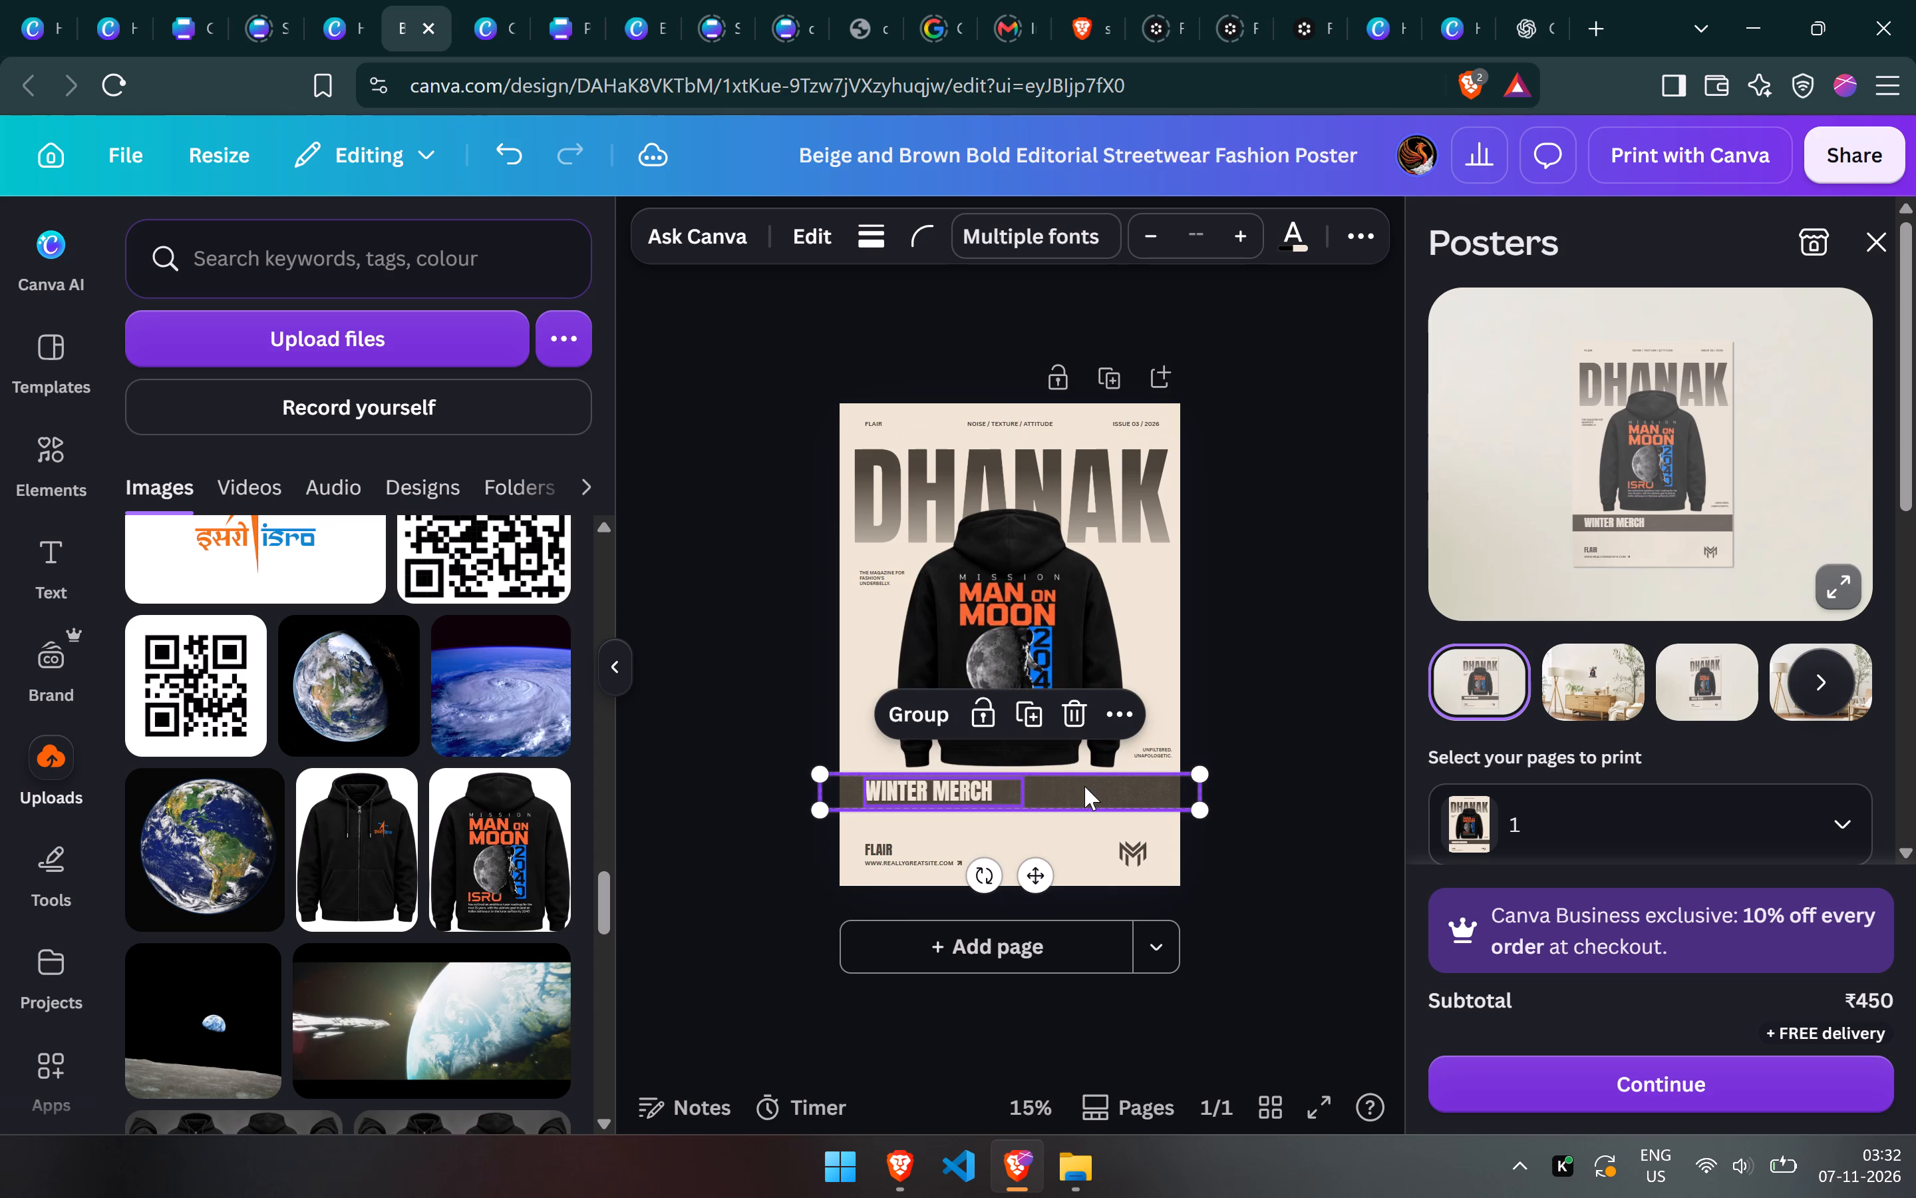
left_click(1243, 831)
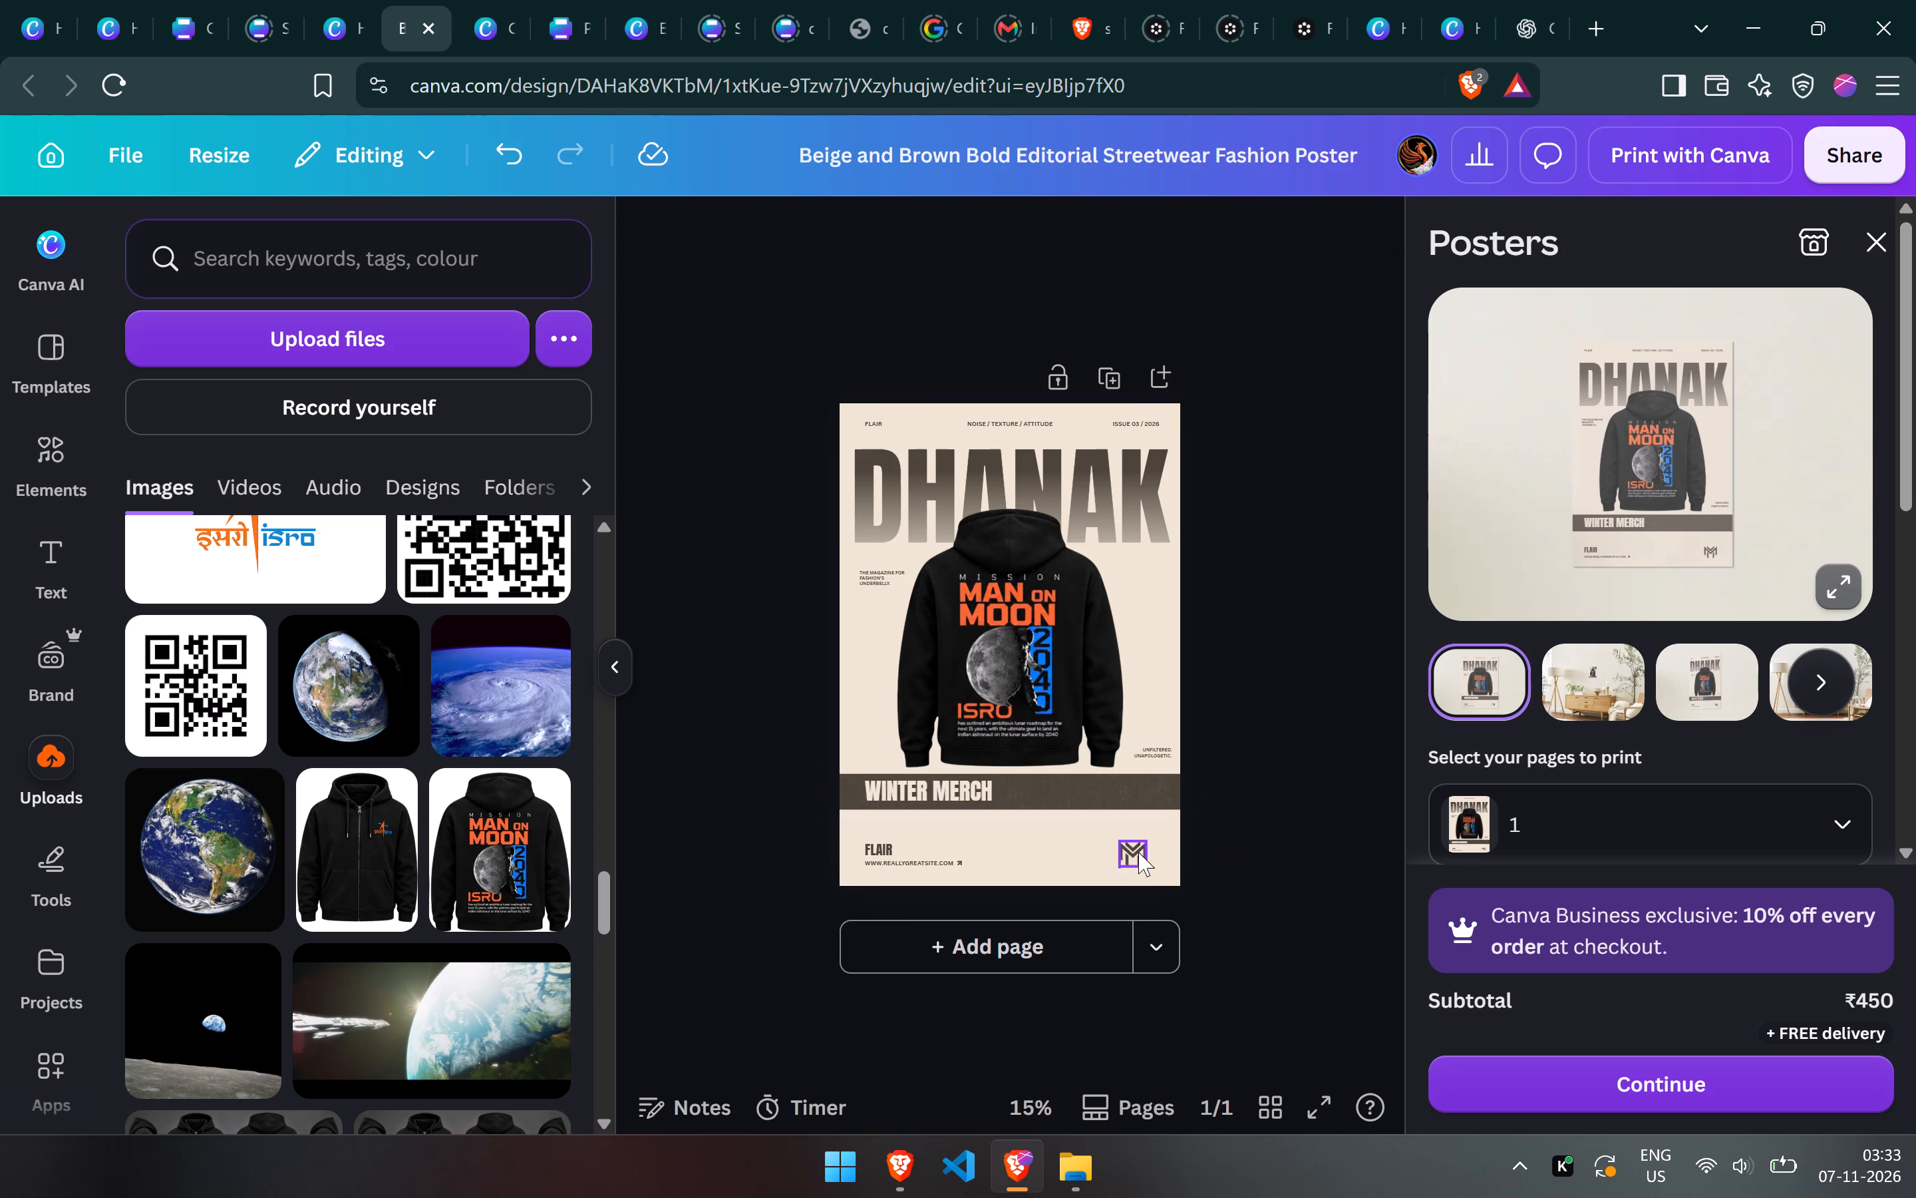
Delete the FLAIR name, the website line and the small symbol beside it from the poster's footer.
left_click(1138, 852)
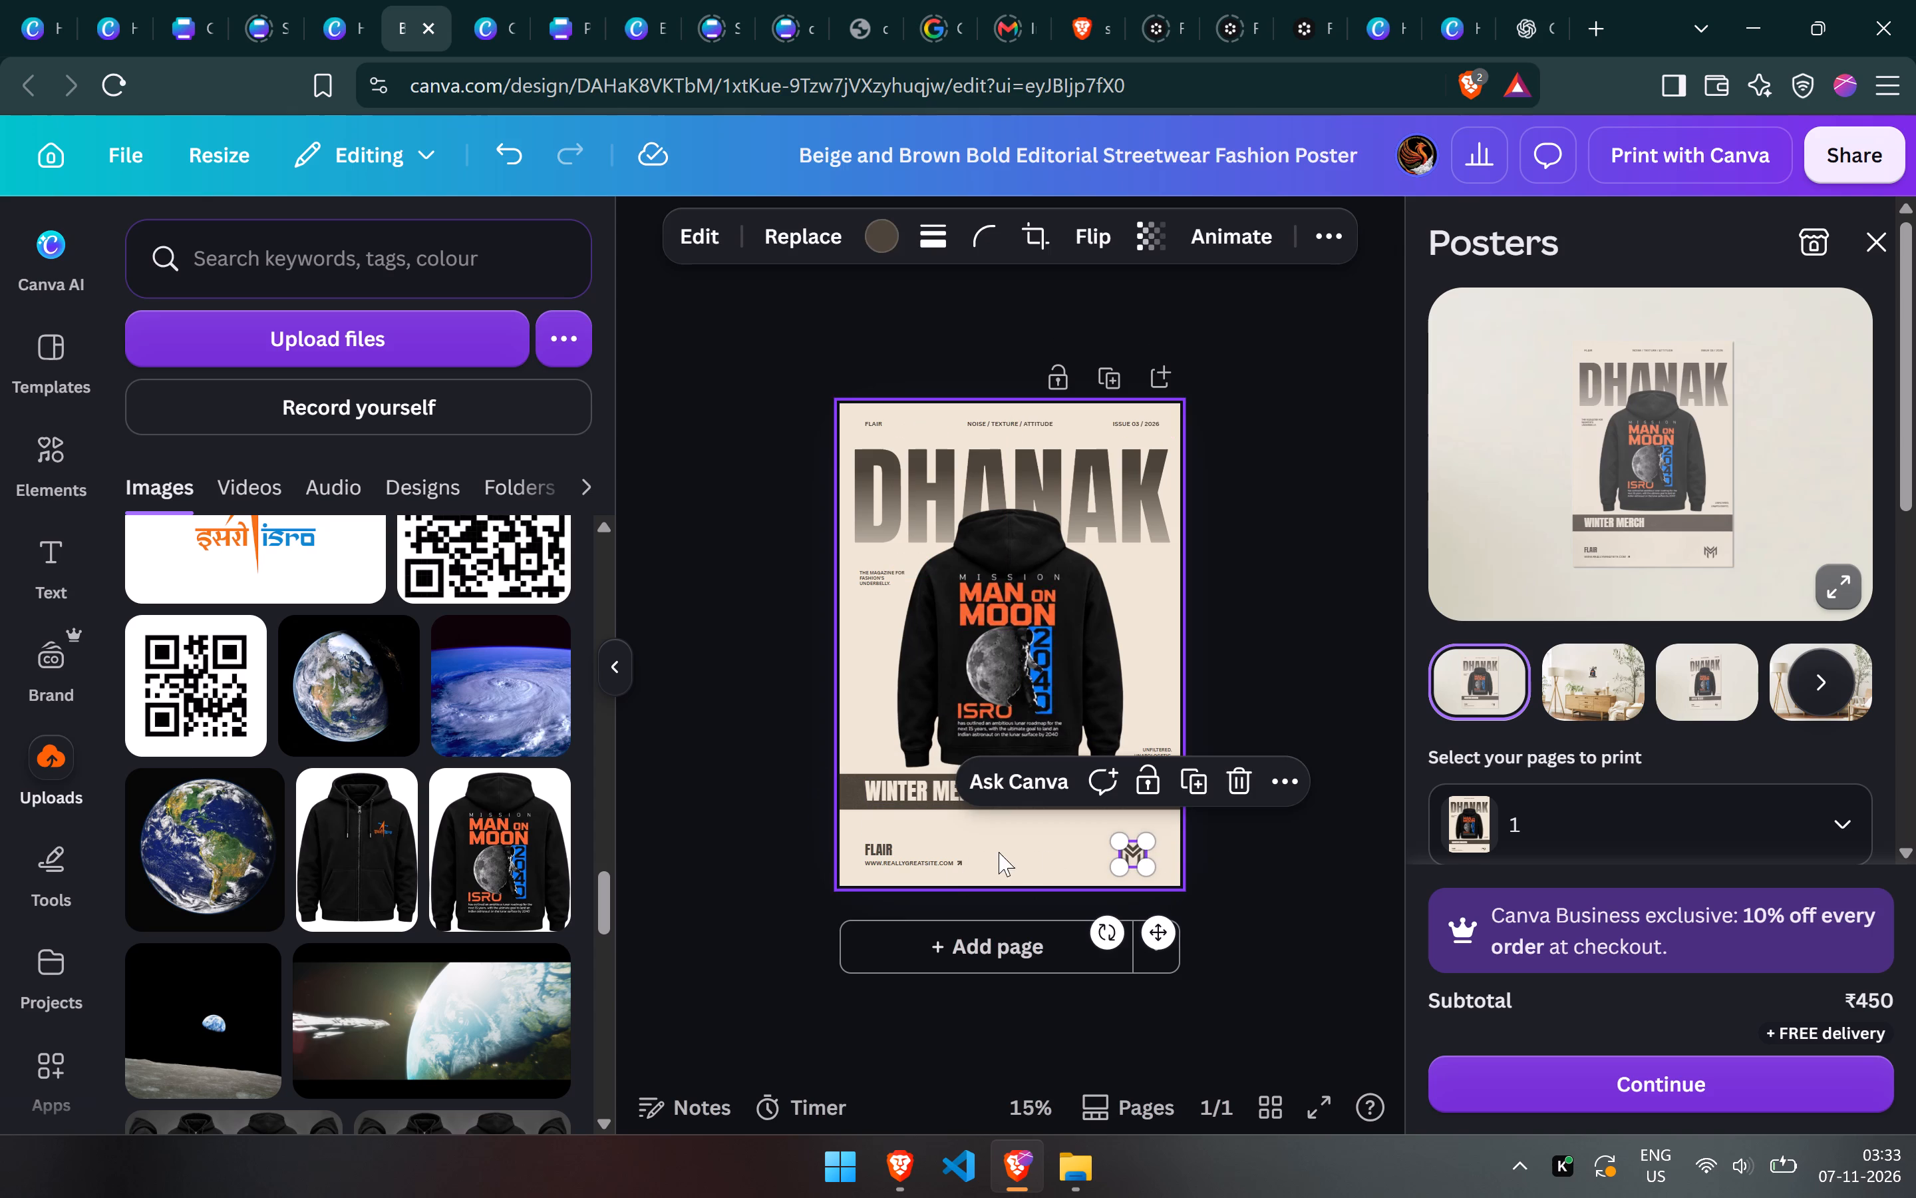
left_click(911, 849)
left_click(862, 855)
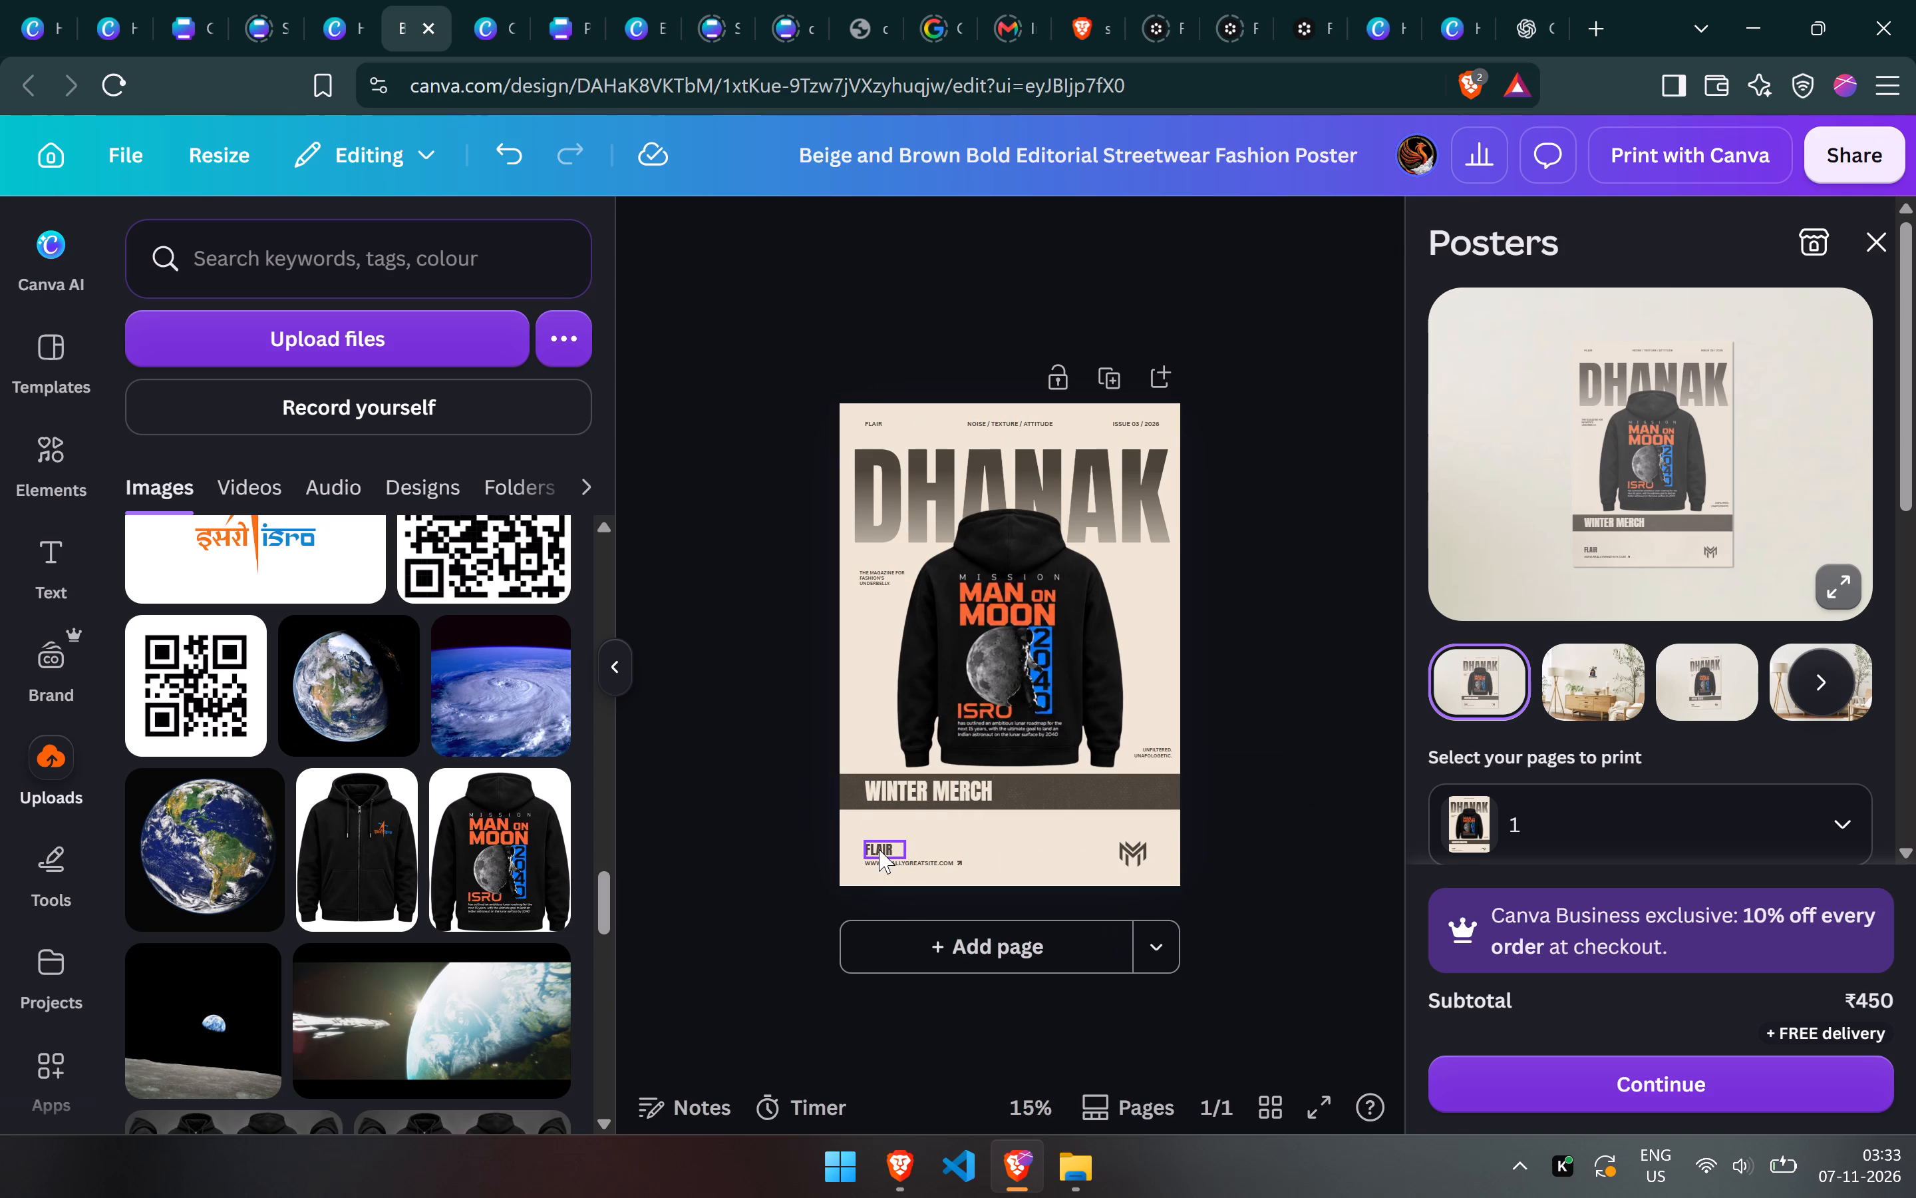
left_click(879, 849)
key("BackSpace")
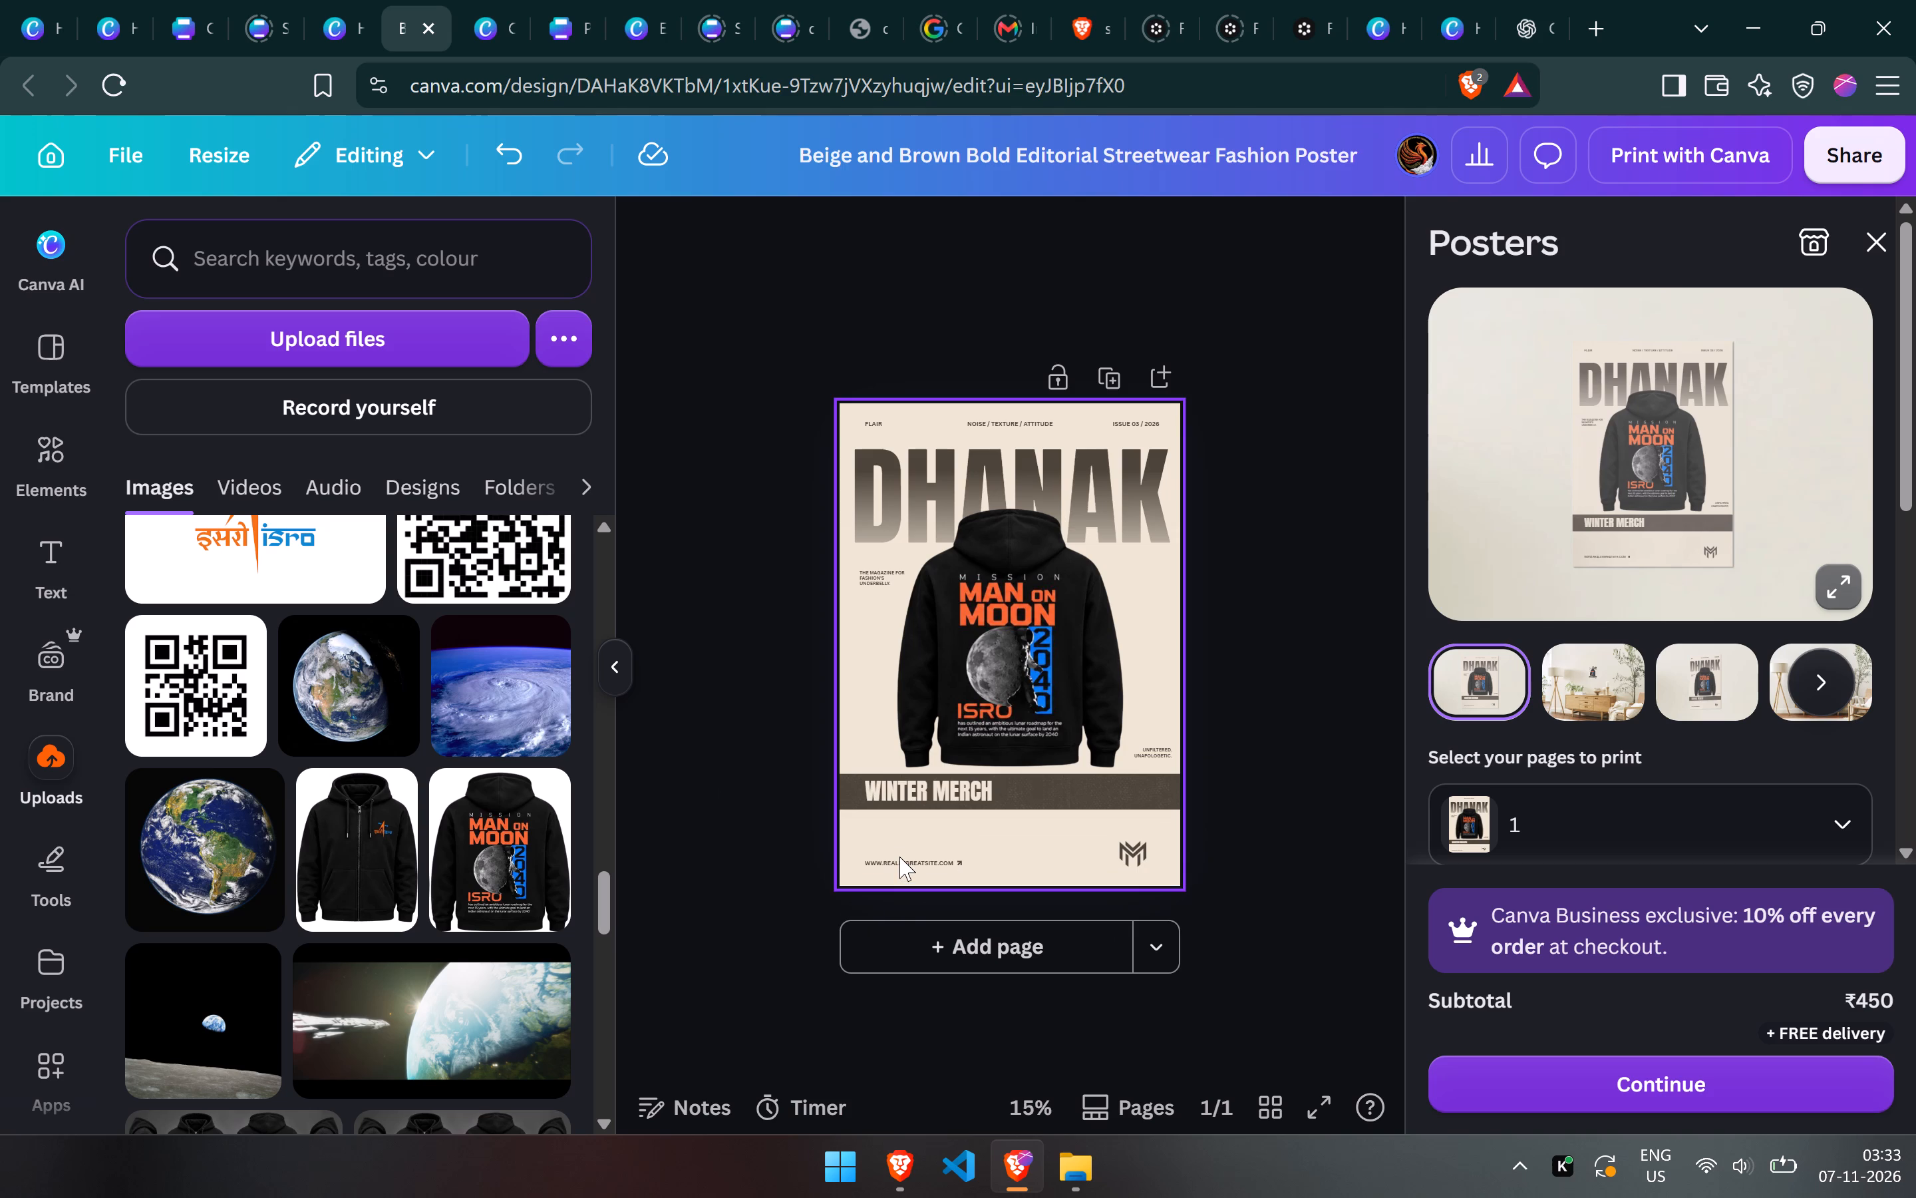
left_click(899, 857)
left_click(899, 859)
key("BackSpace")
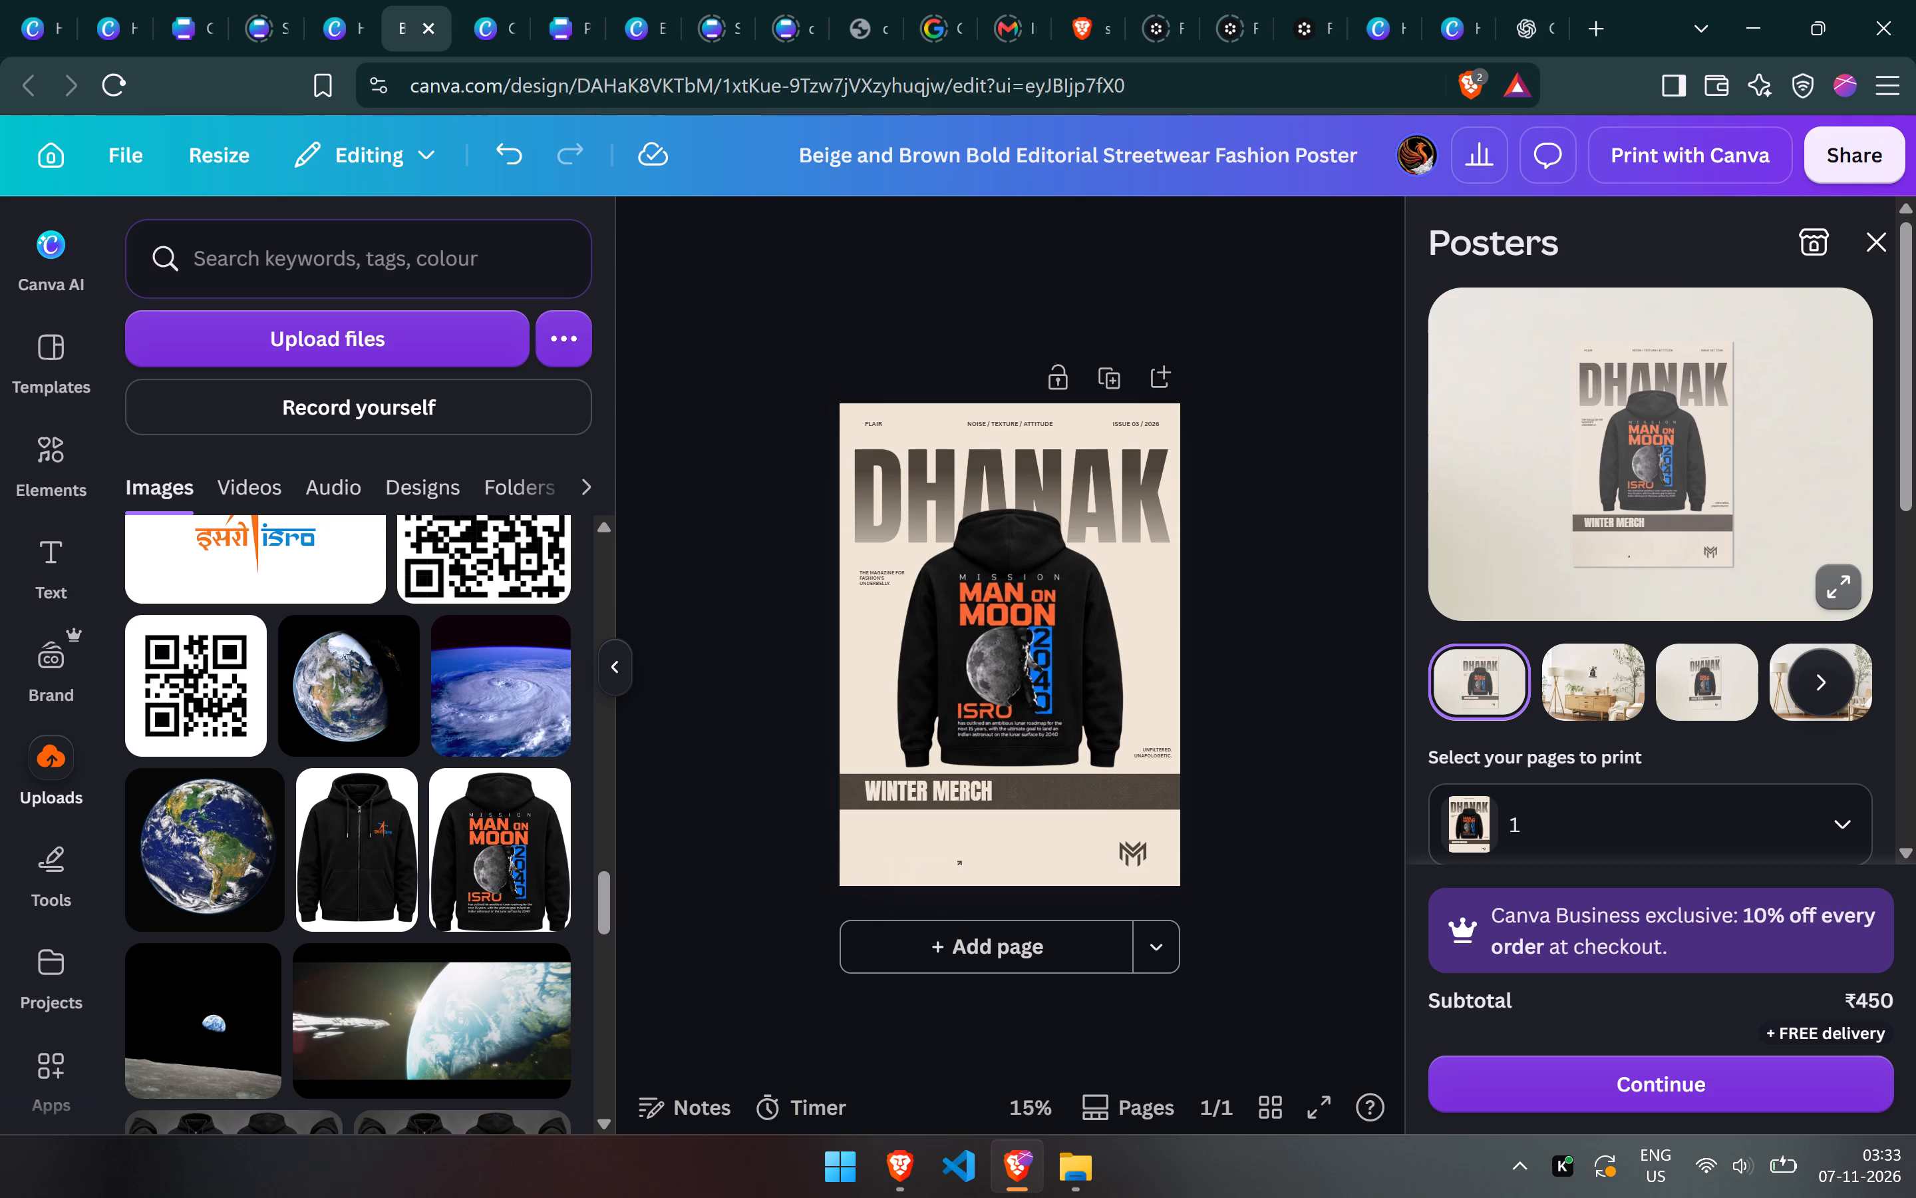
left_click(963, 865)
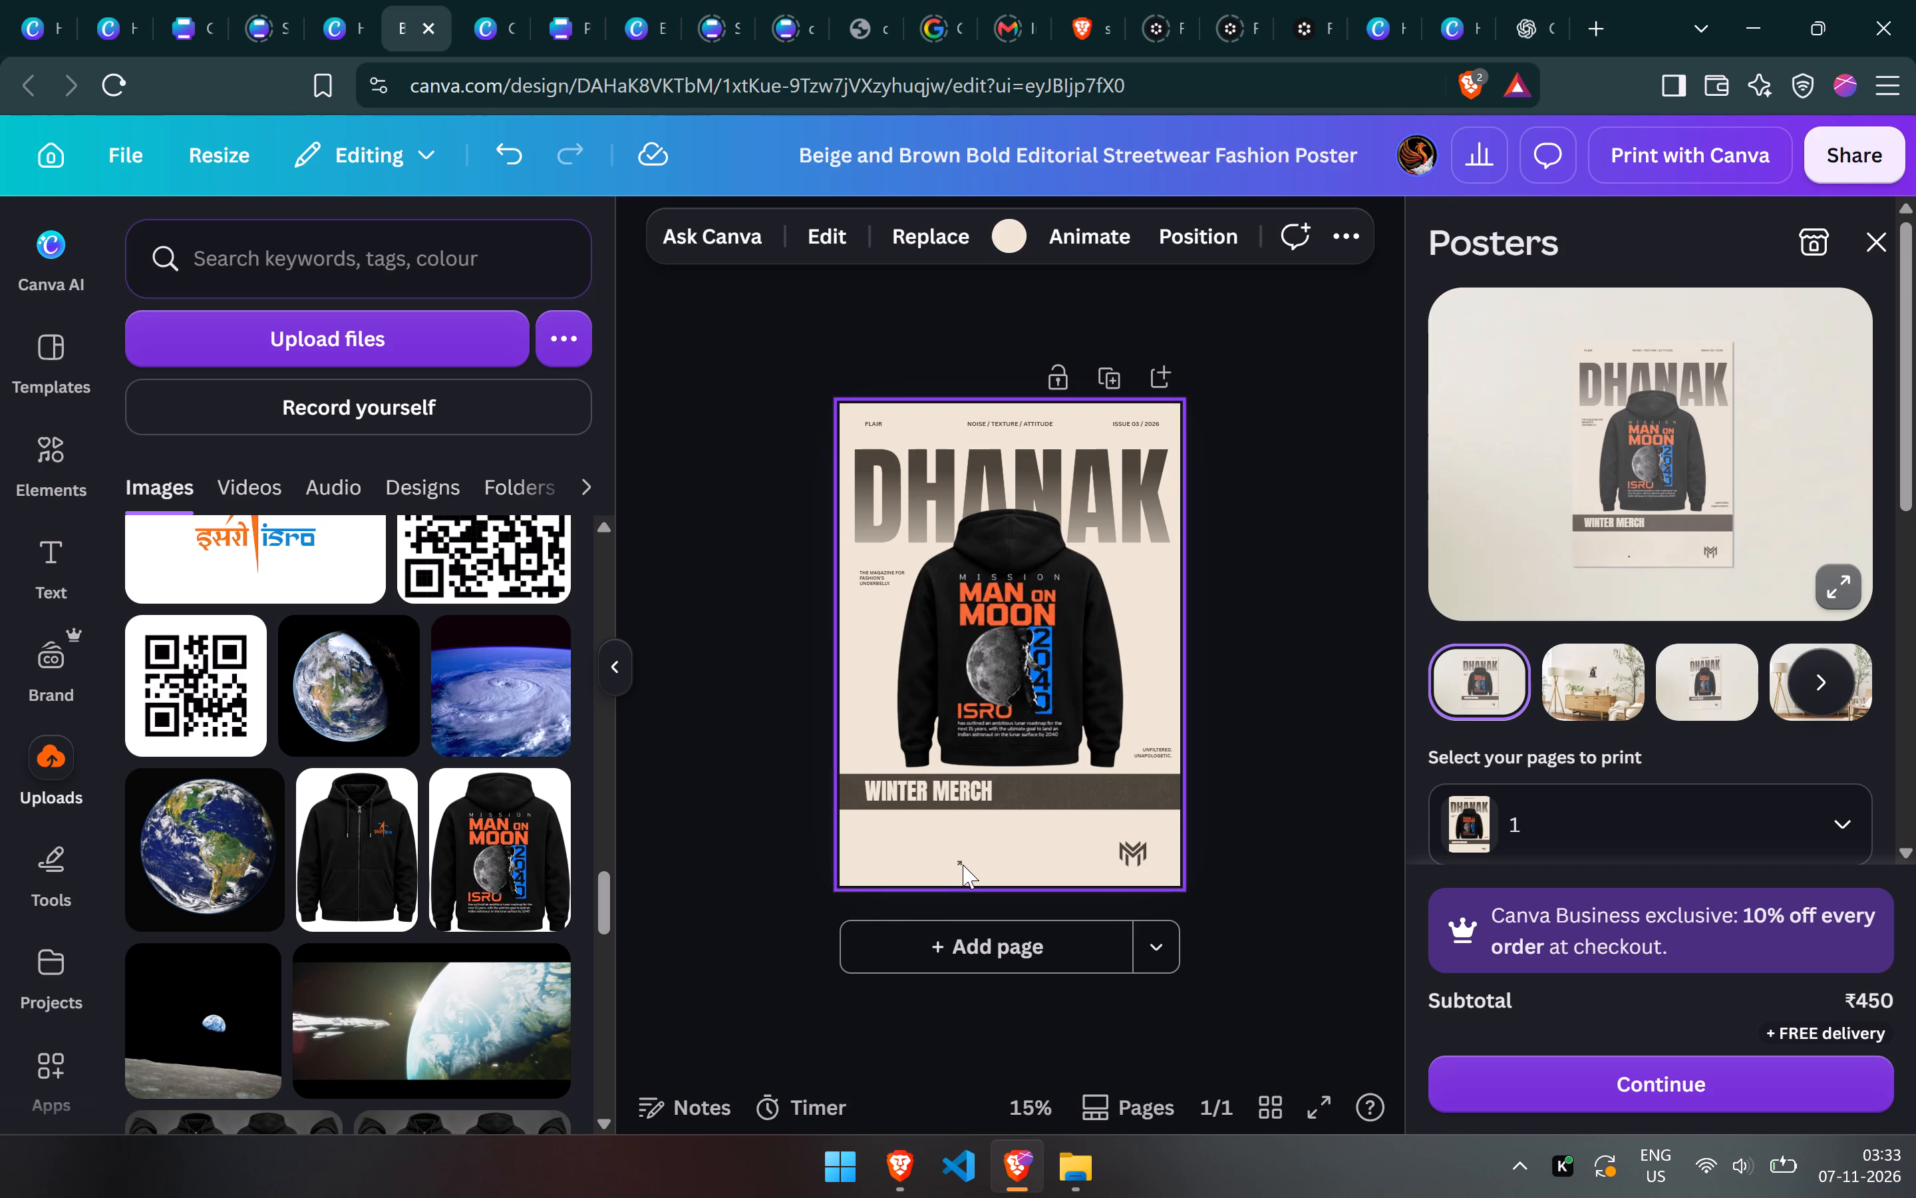
left_click(958, 864)
key("BackSpace")
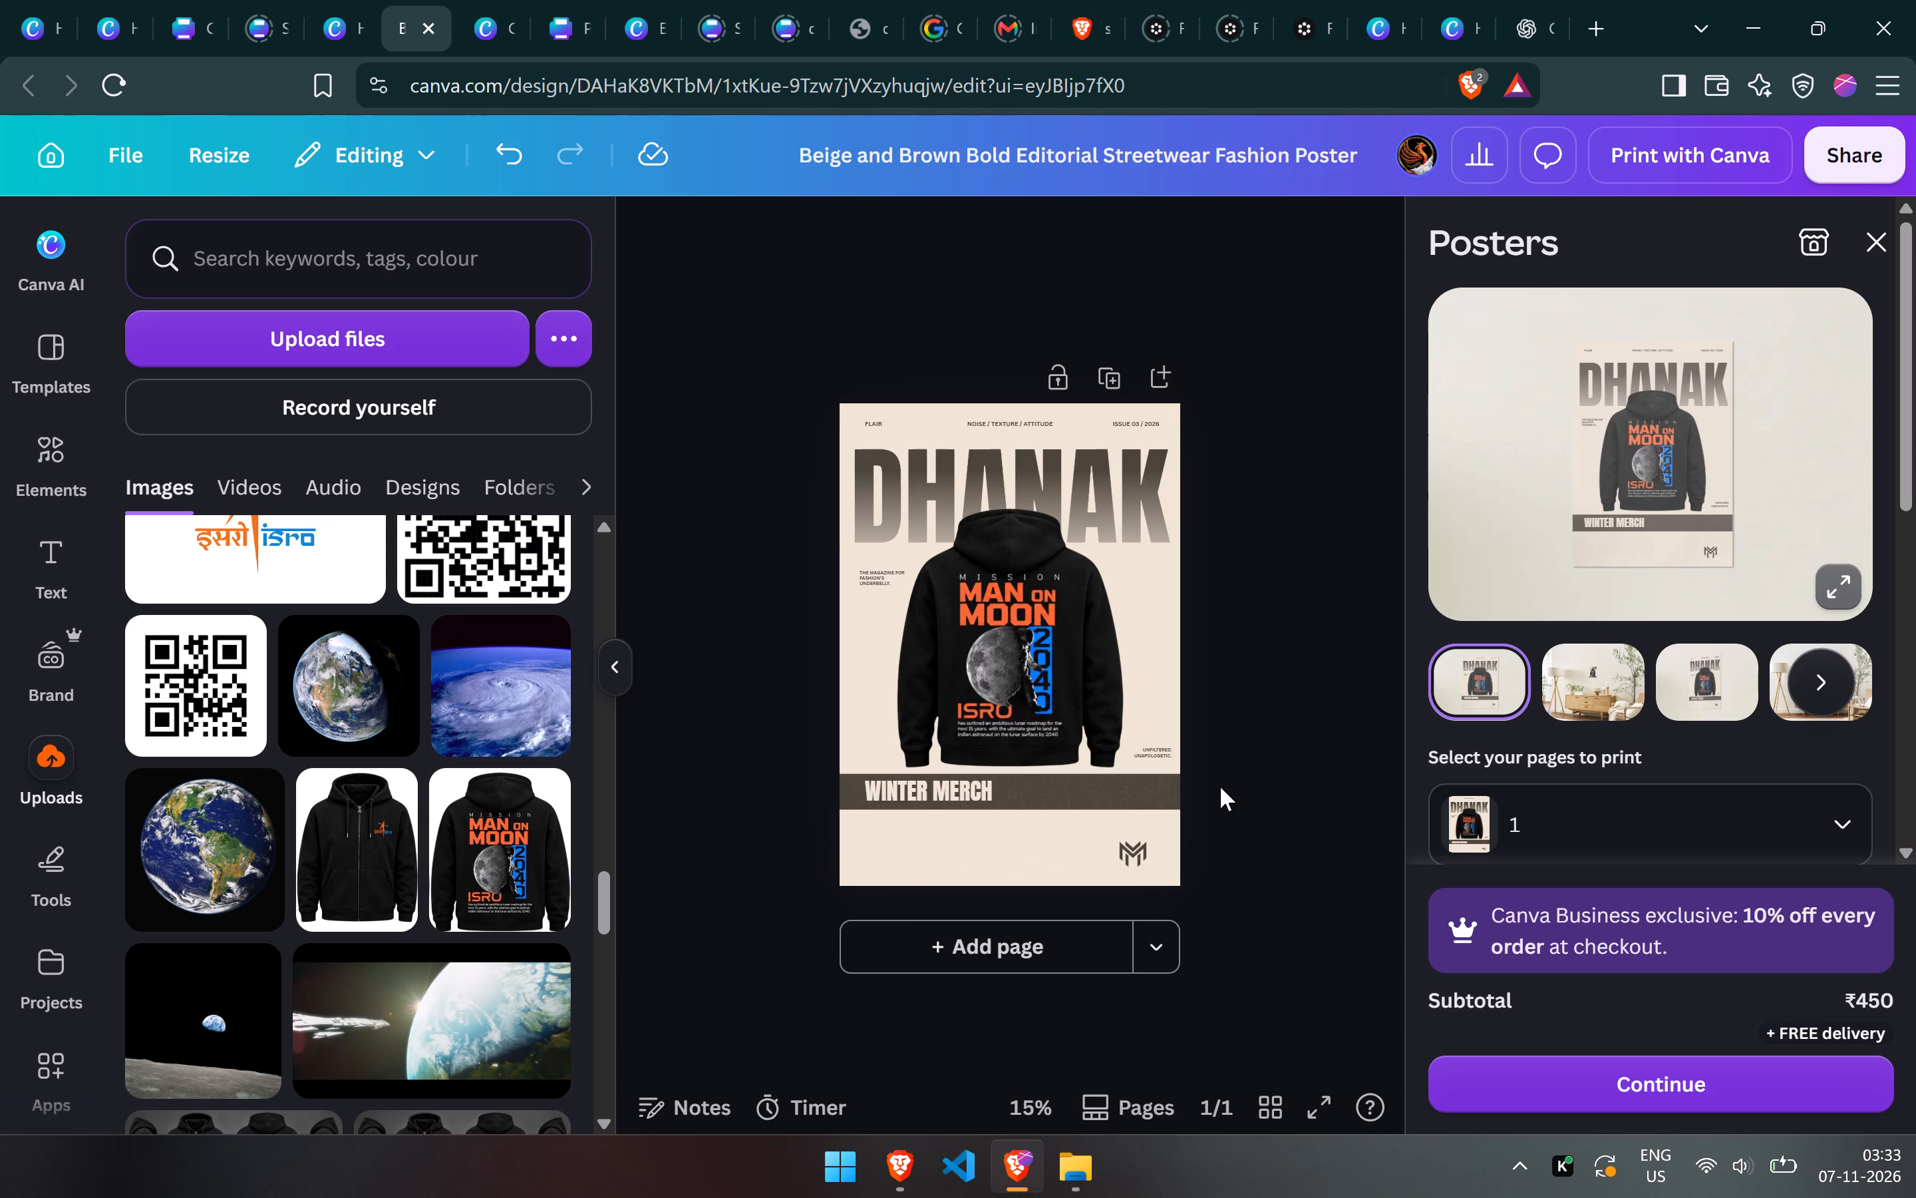
Move the hoodie slightly right and down until its hem meets the dark WINTER MERCH band.
left_click_drag(1026, 683, 1036, 684)
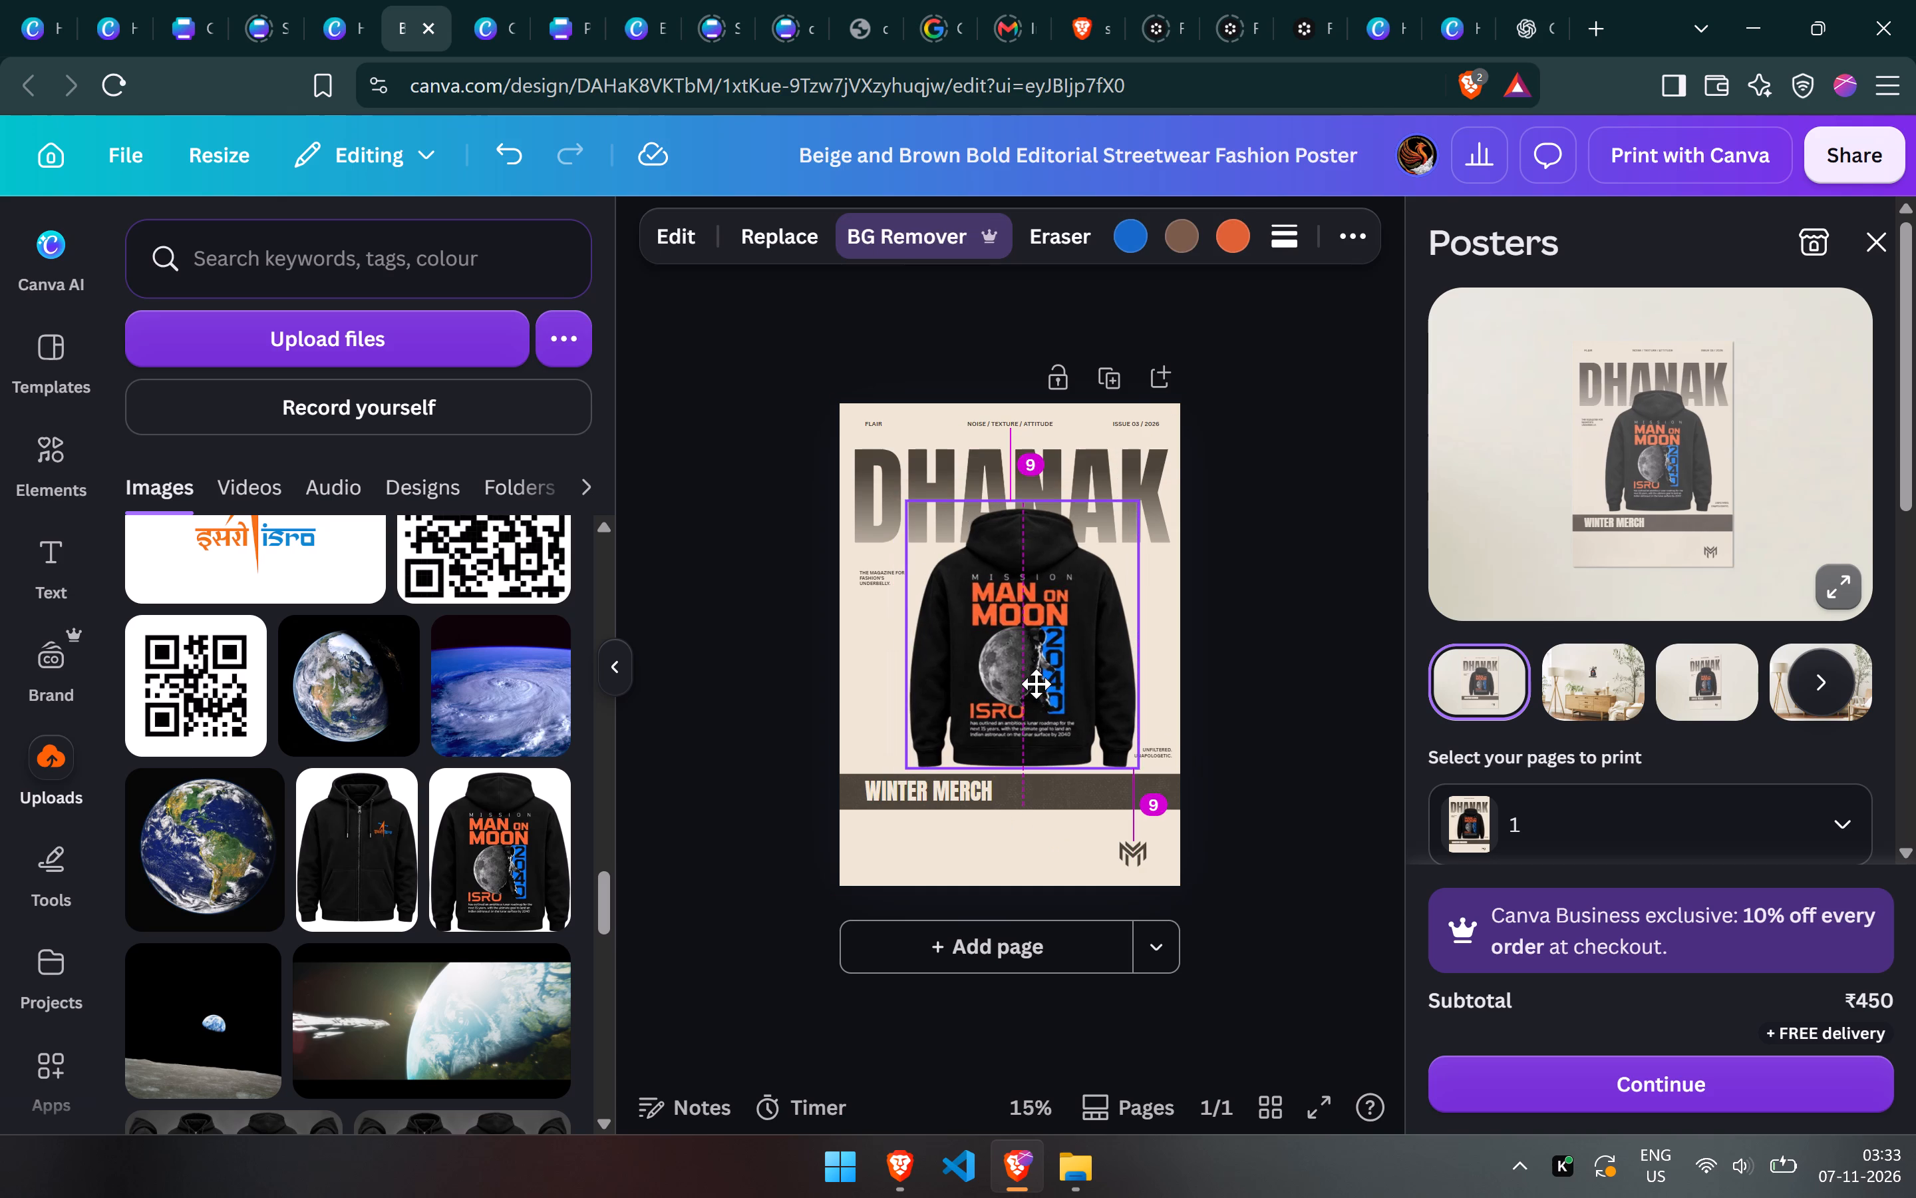
left_click_drag(1036, 684, 1034, 686)
left_click(1034, 686)
left_click(1379, 664)
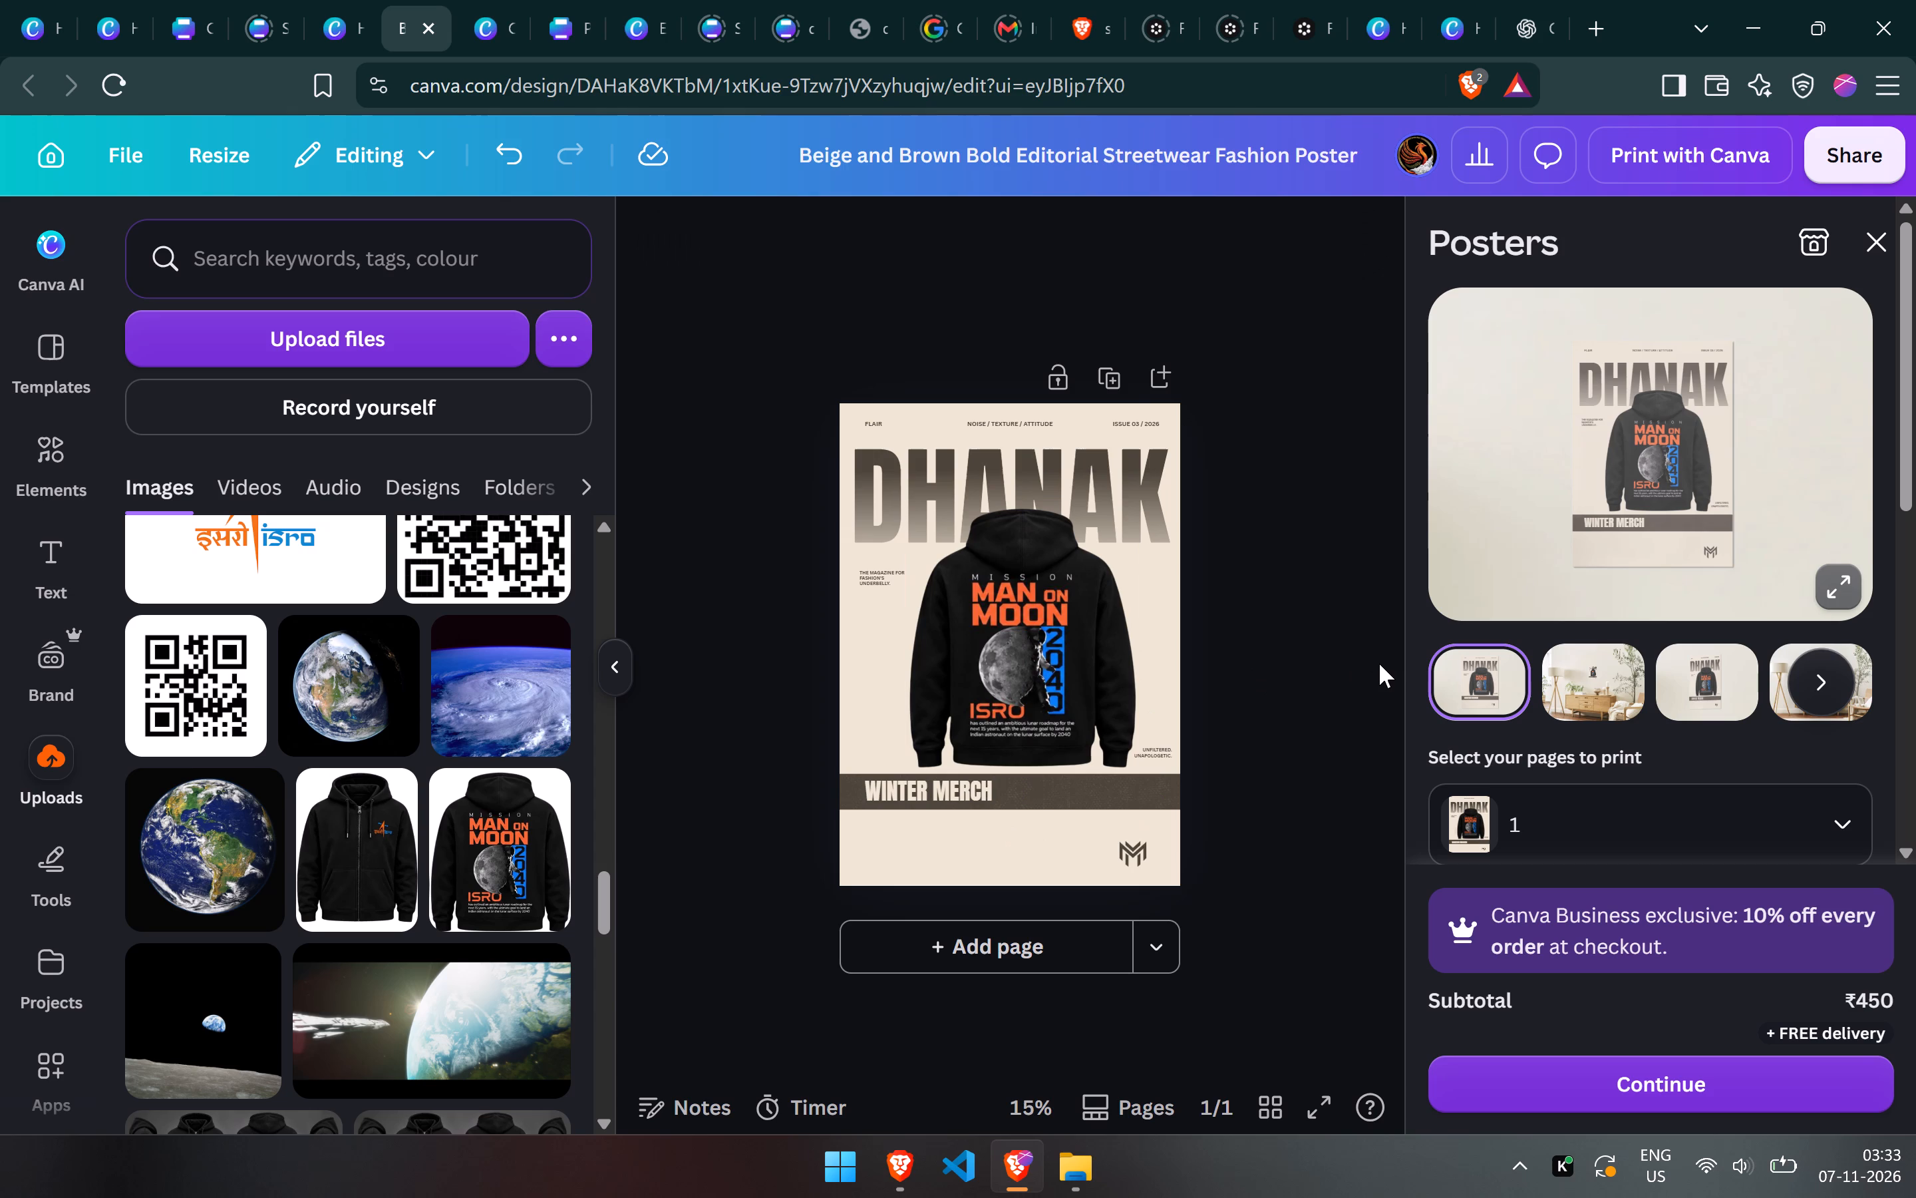
left_click_drag(1035, 676, 1034, 685)
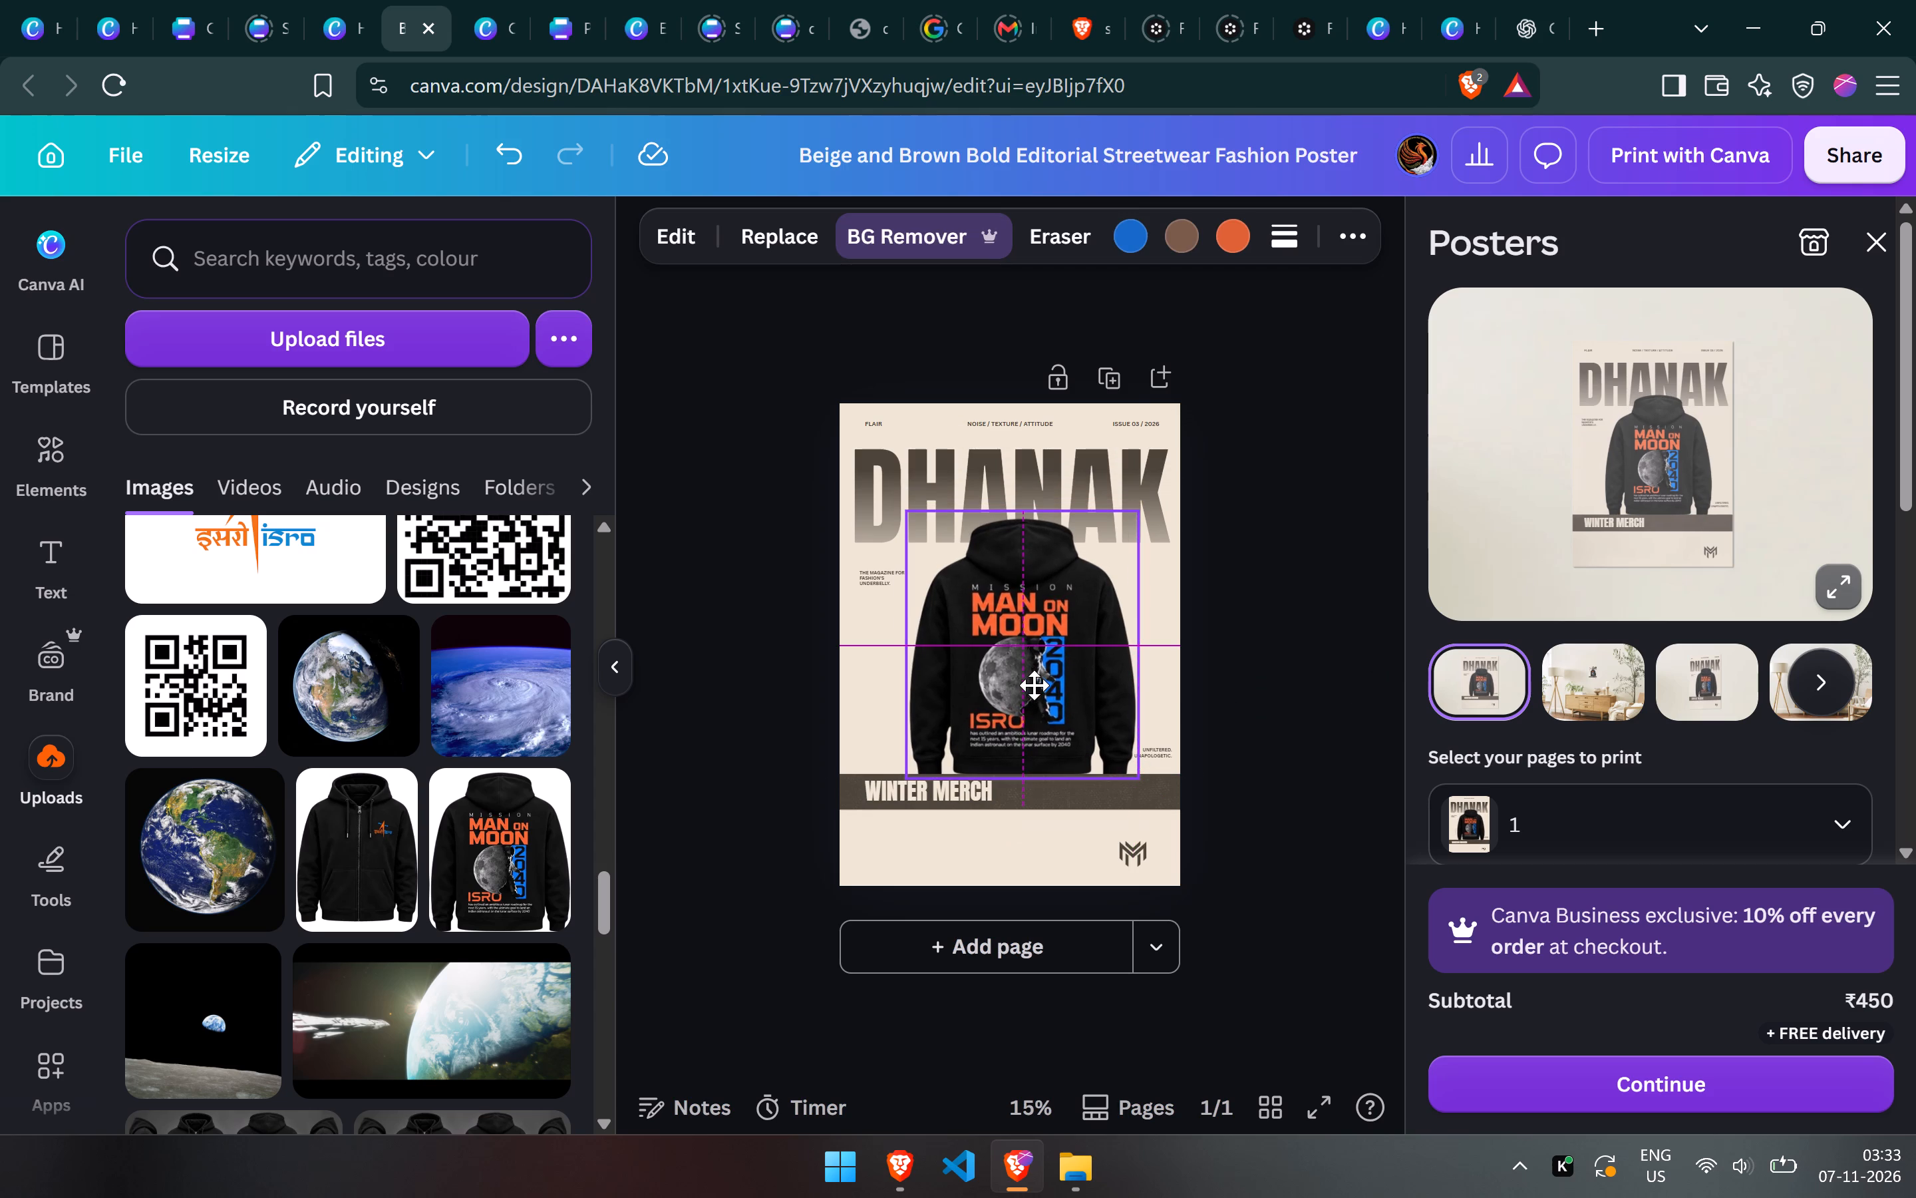
left_click_drag(1034, 685, 1037, 685)
Bring the dark textured band forward in the layer order, in front of the hoodie.
left_click(1057, 792)
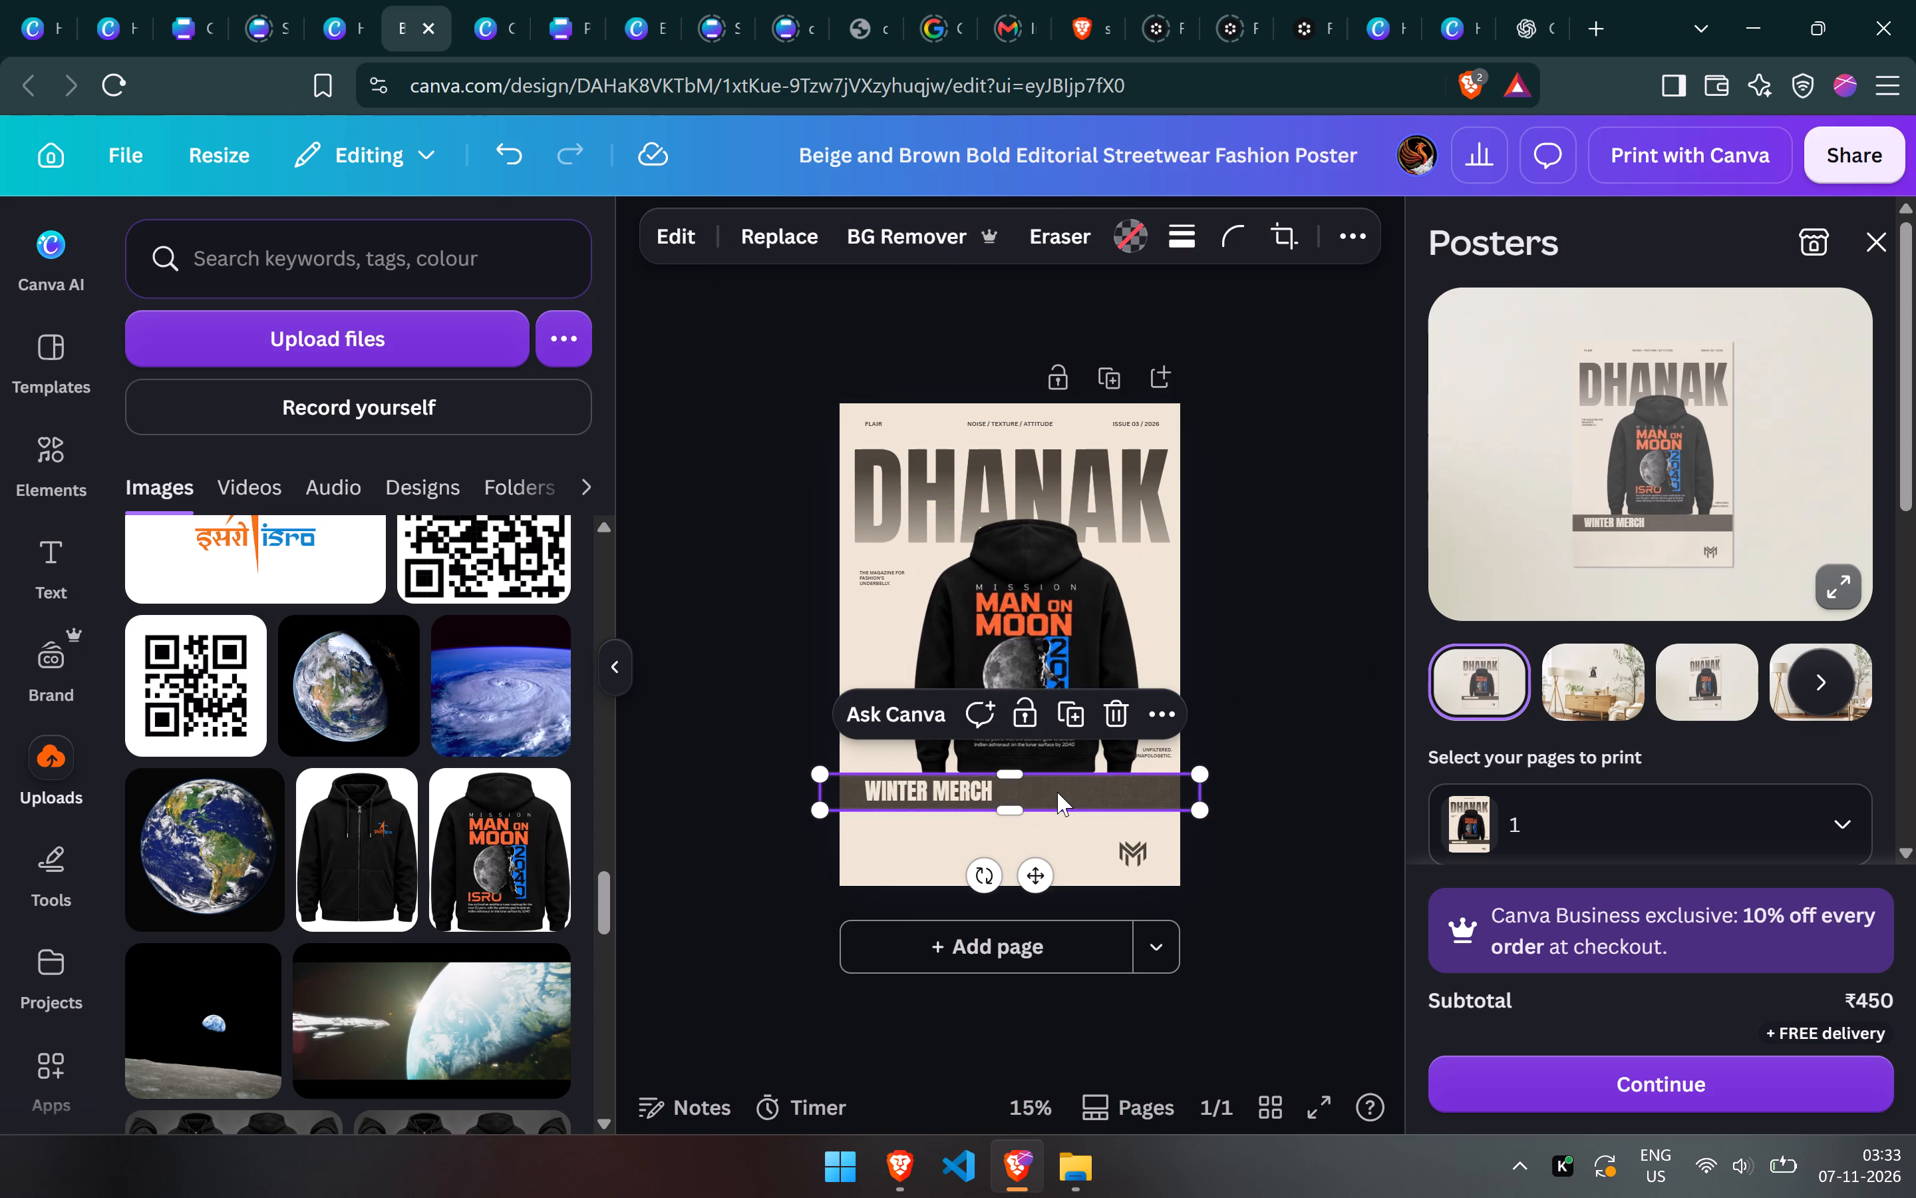
key("ctrl+bracketright")
key("ctrl+bracketright")
key("ctrl+bracketright")
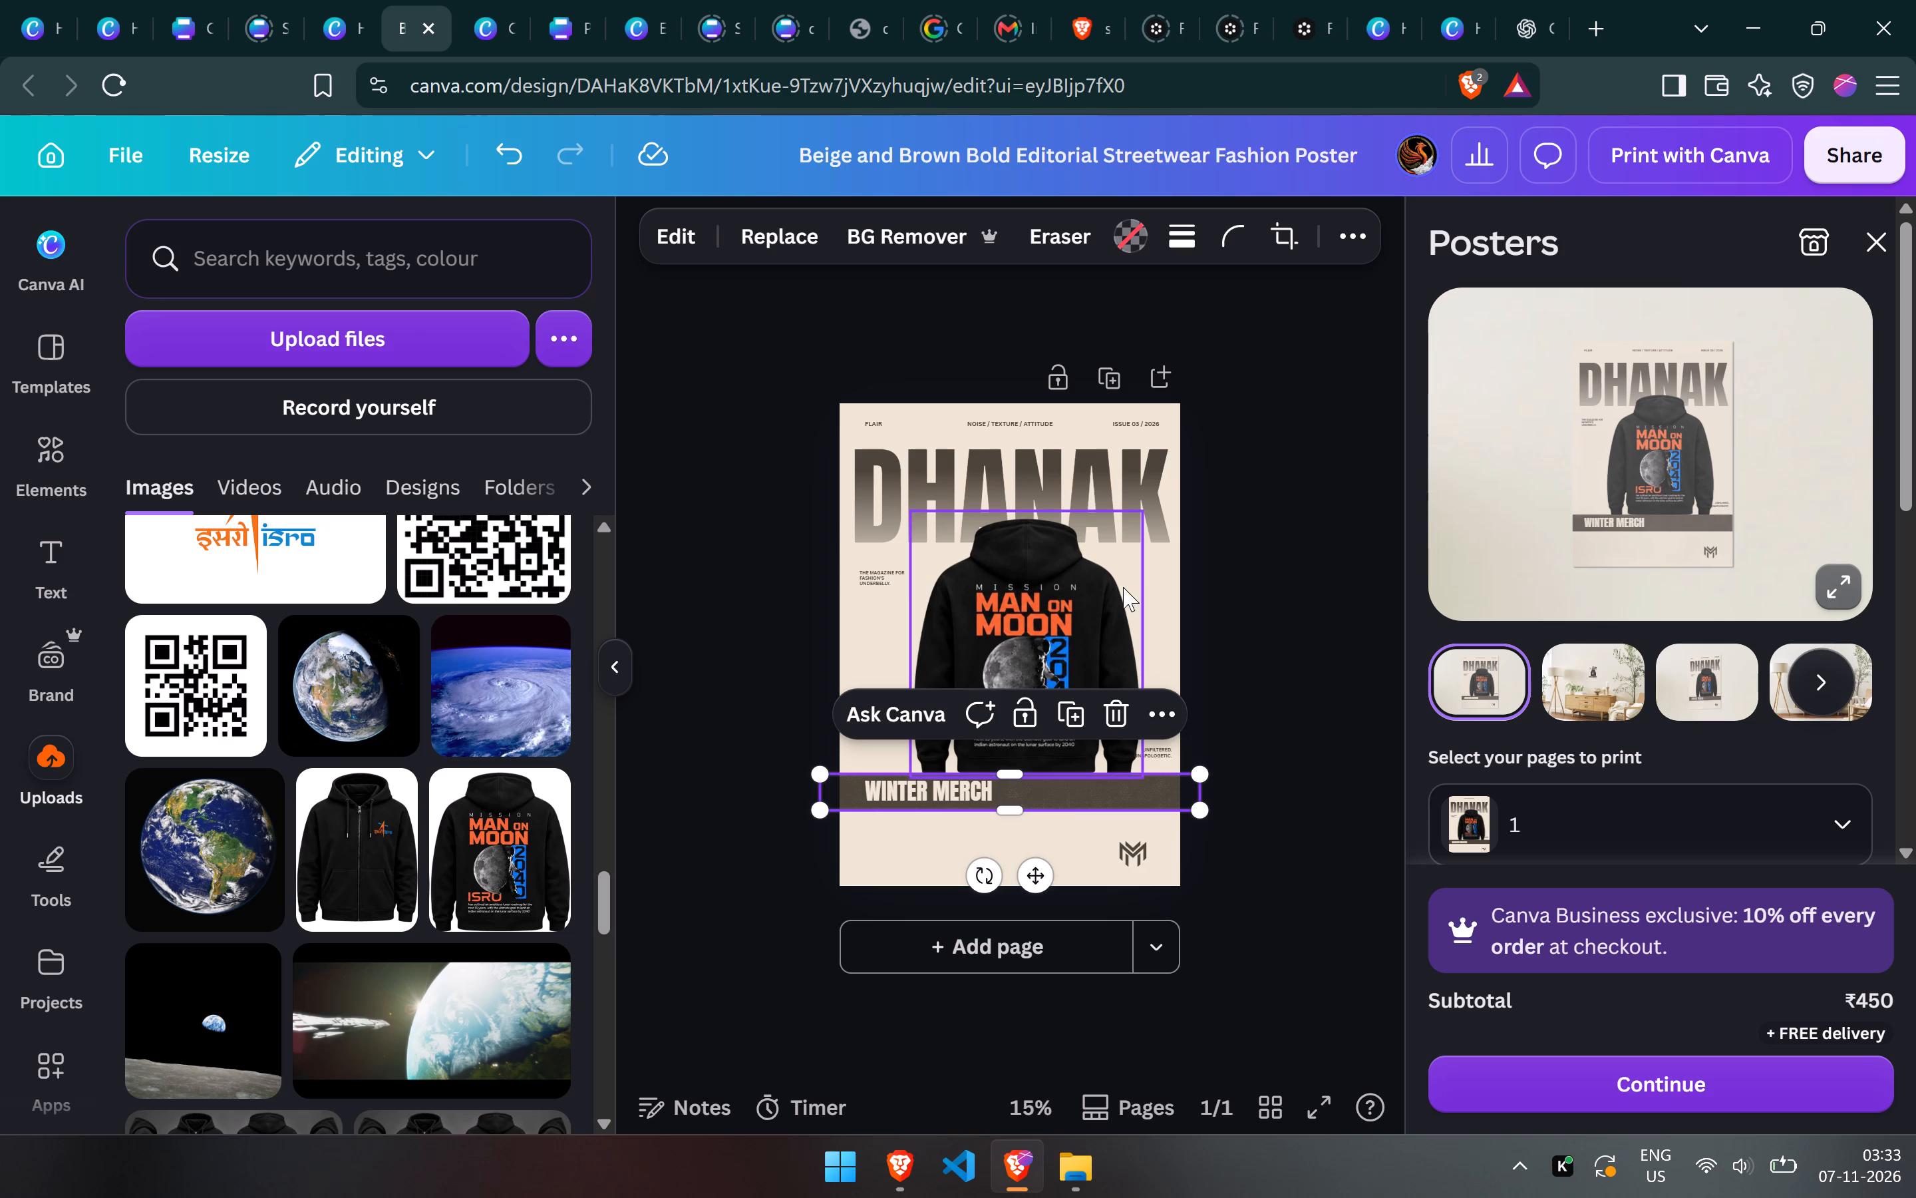
Lower and enlarge the hoodie, and shift it back toward the poster's centre with its hem tucked behind the band.
left_click_drag(1102, 587, 1102, 600)
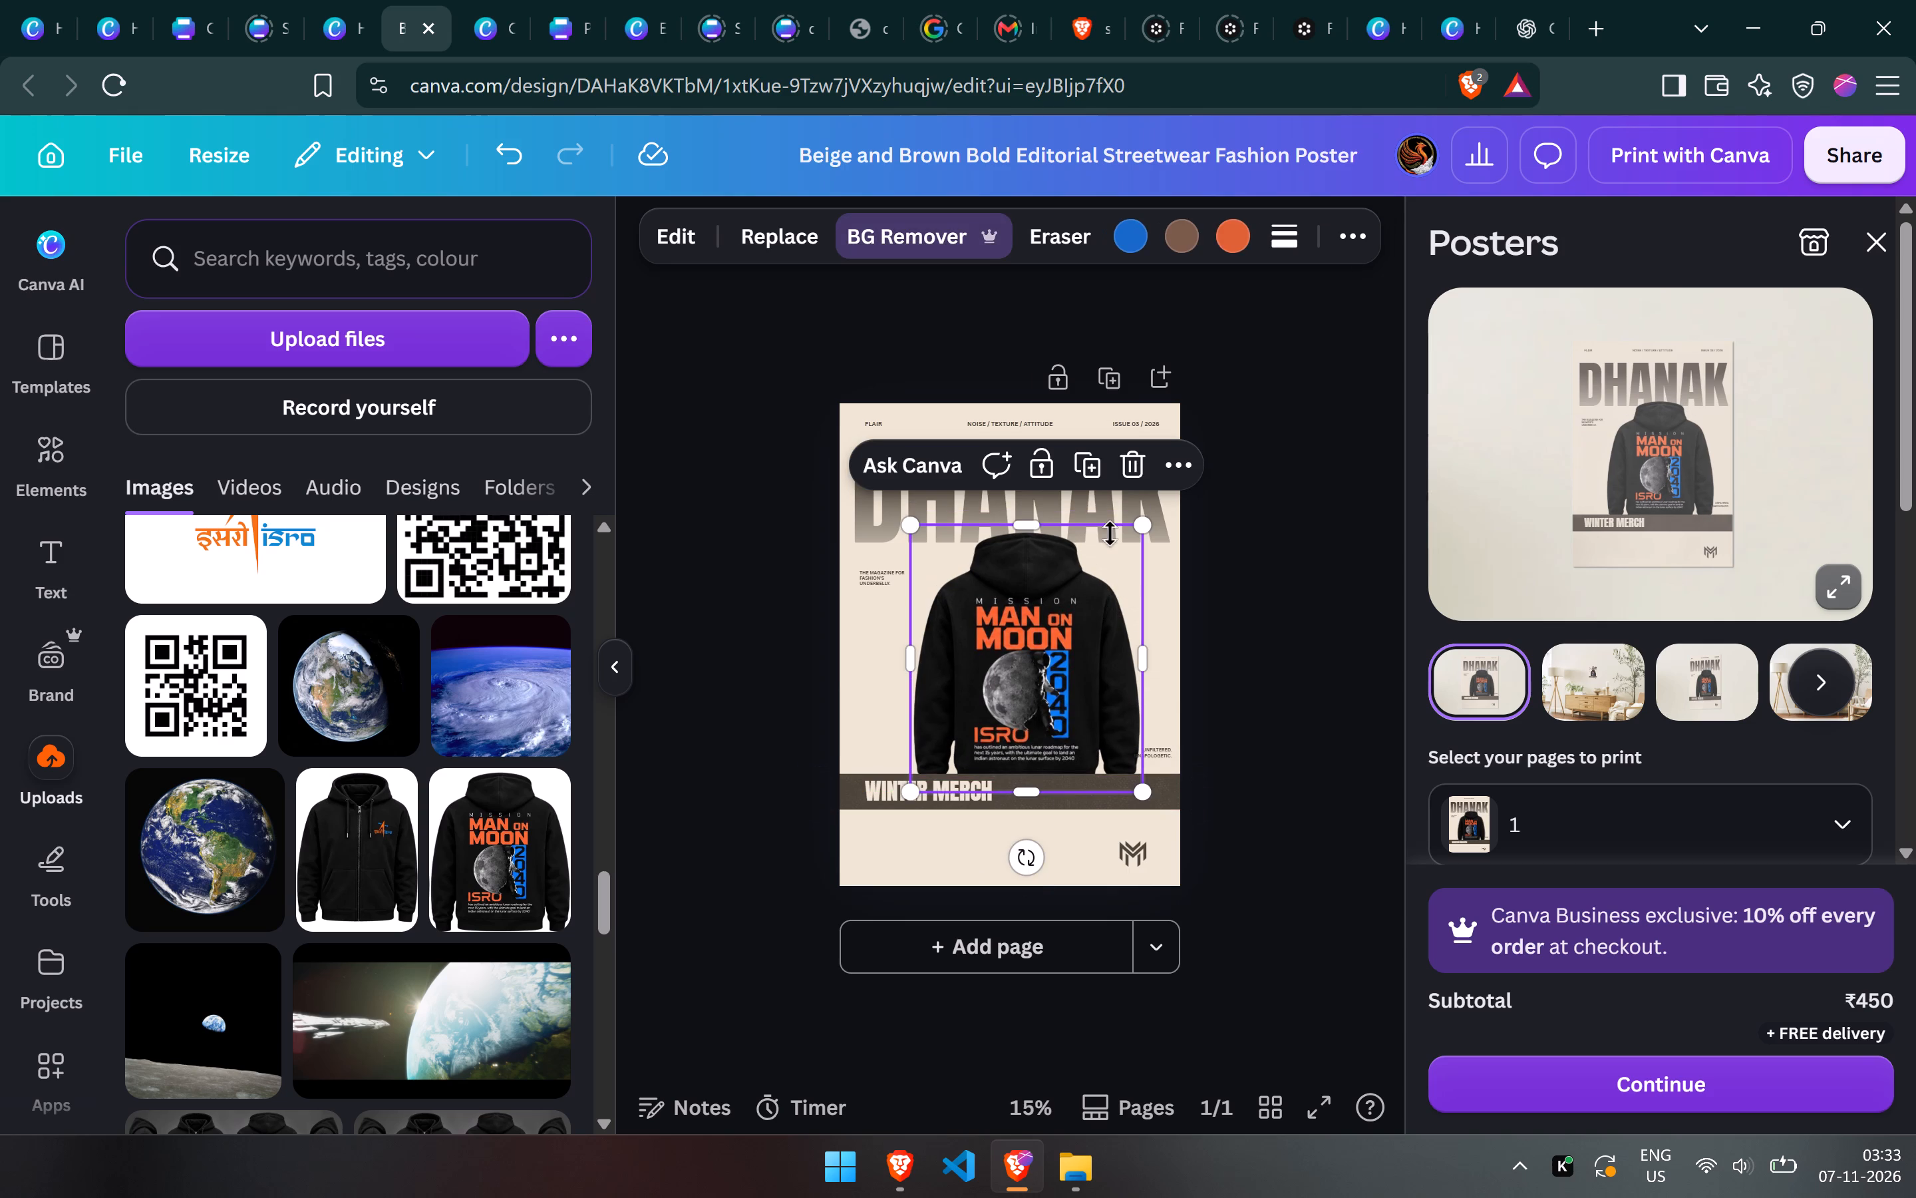
left_click_drag(1143, 526, 1176, 490)
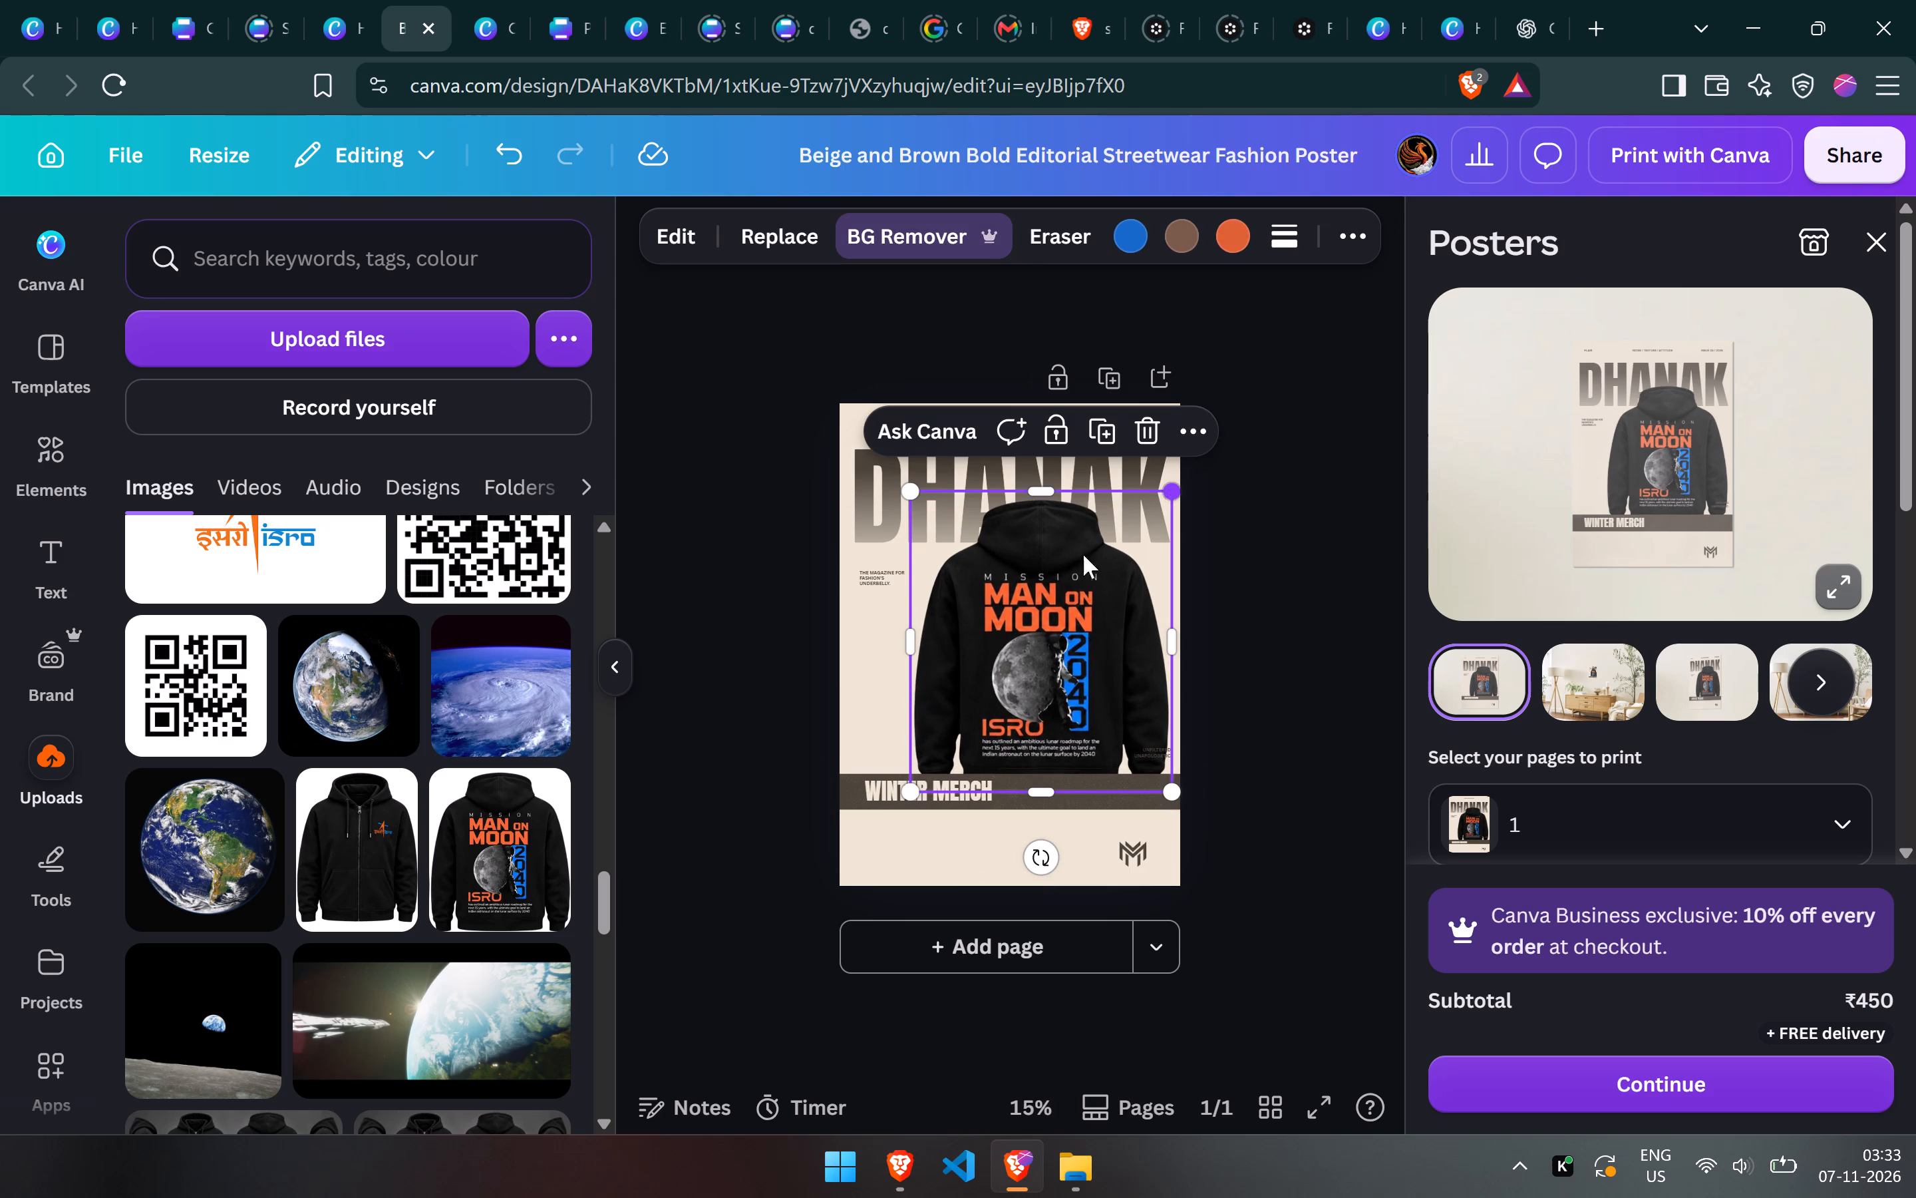
left_click_drag(1068, 568, 1052, 570)
left_click(1279, 598)
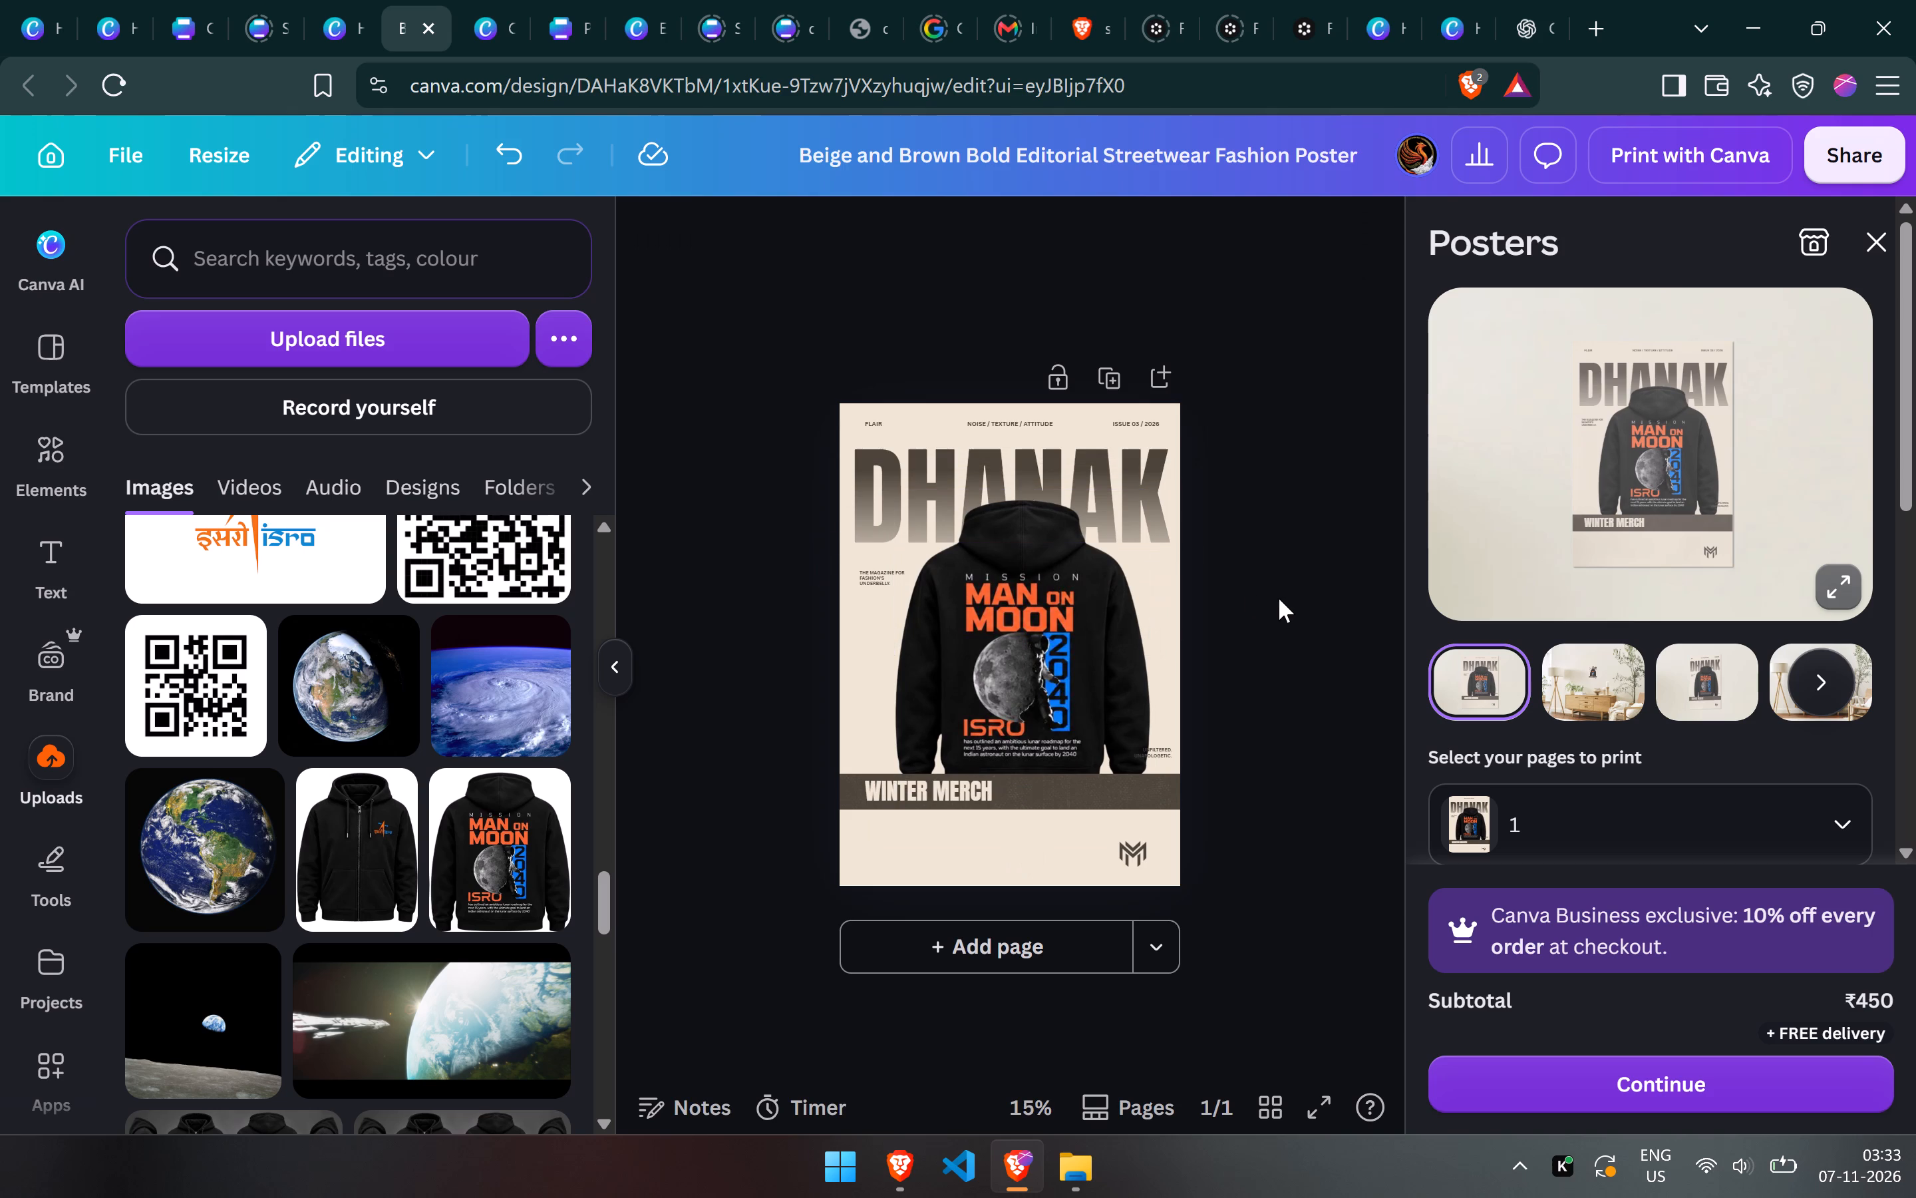
left_click(973, 670)
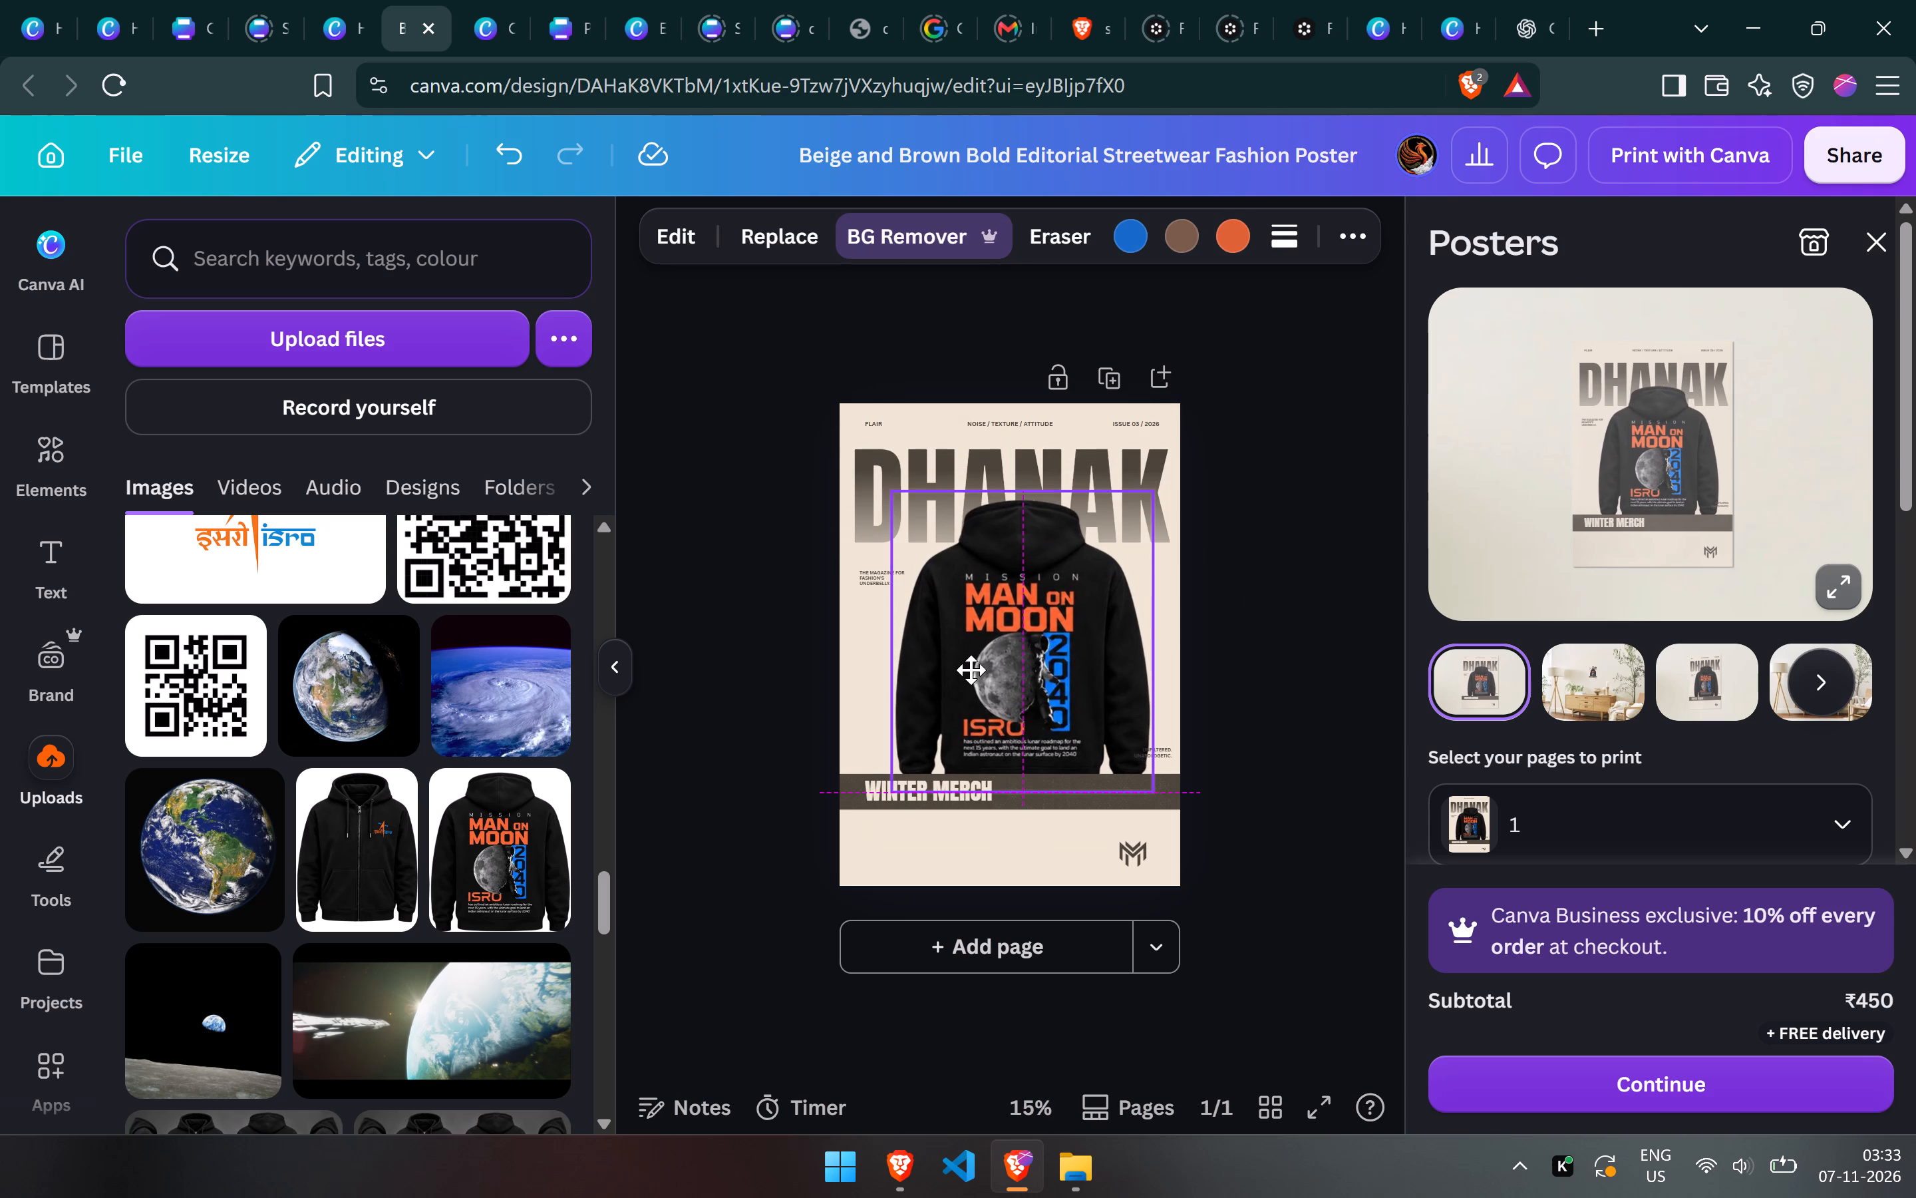
left_click(1307, 620)
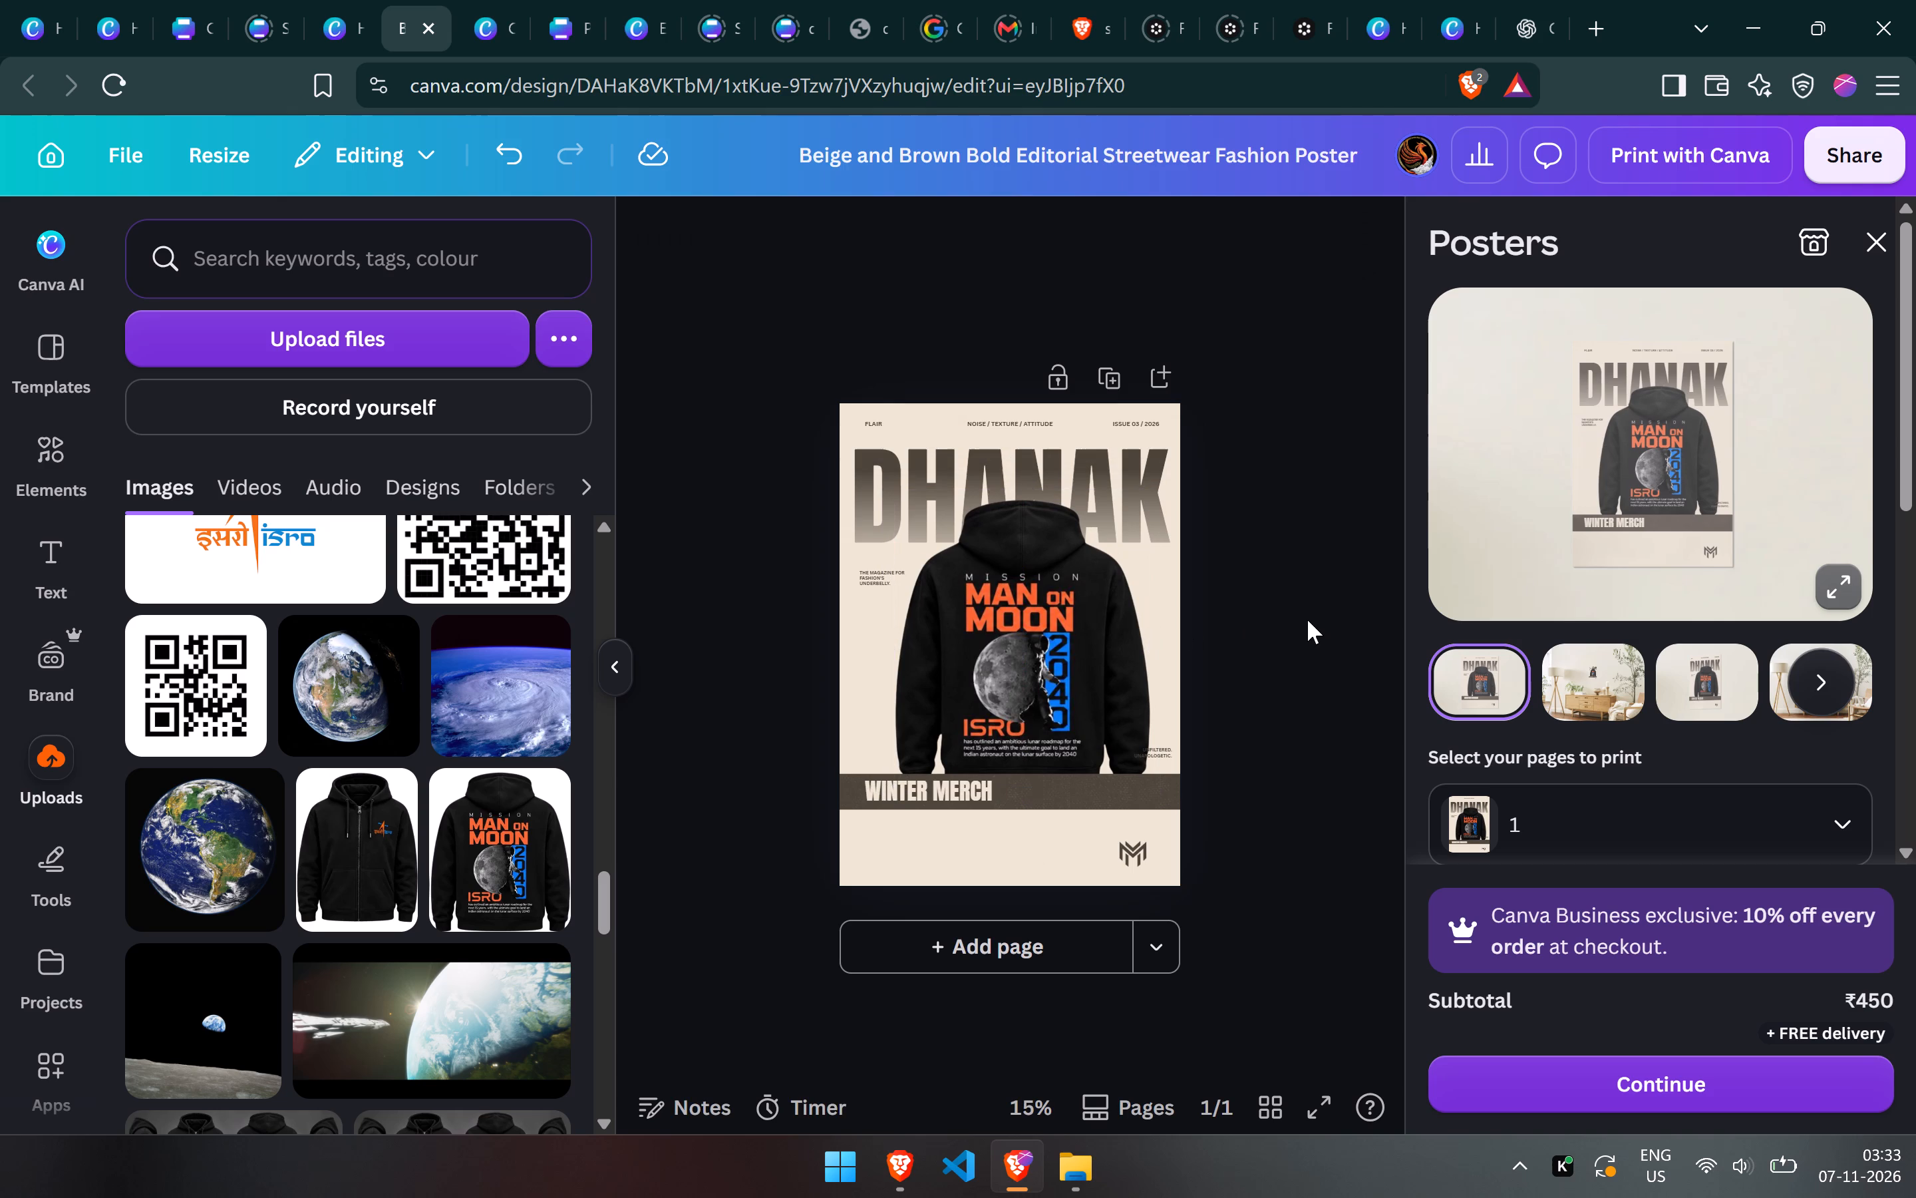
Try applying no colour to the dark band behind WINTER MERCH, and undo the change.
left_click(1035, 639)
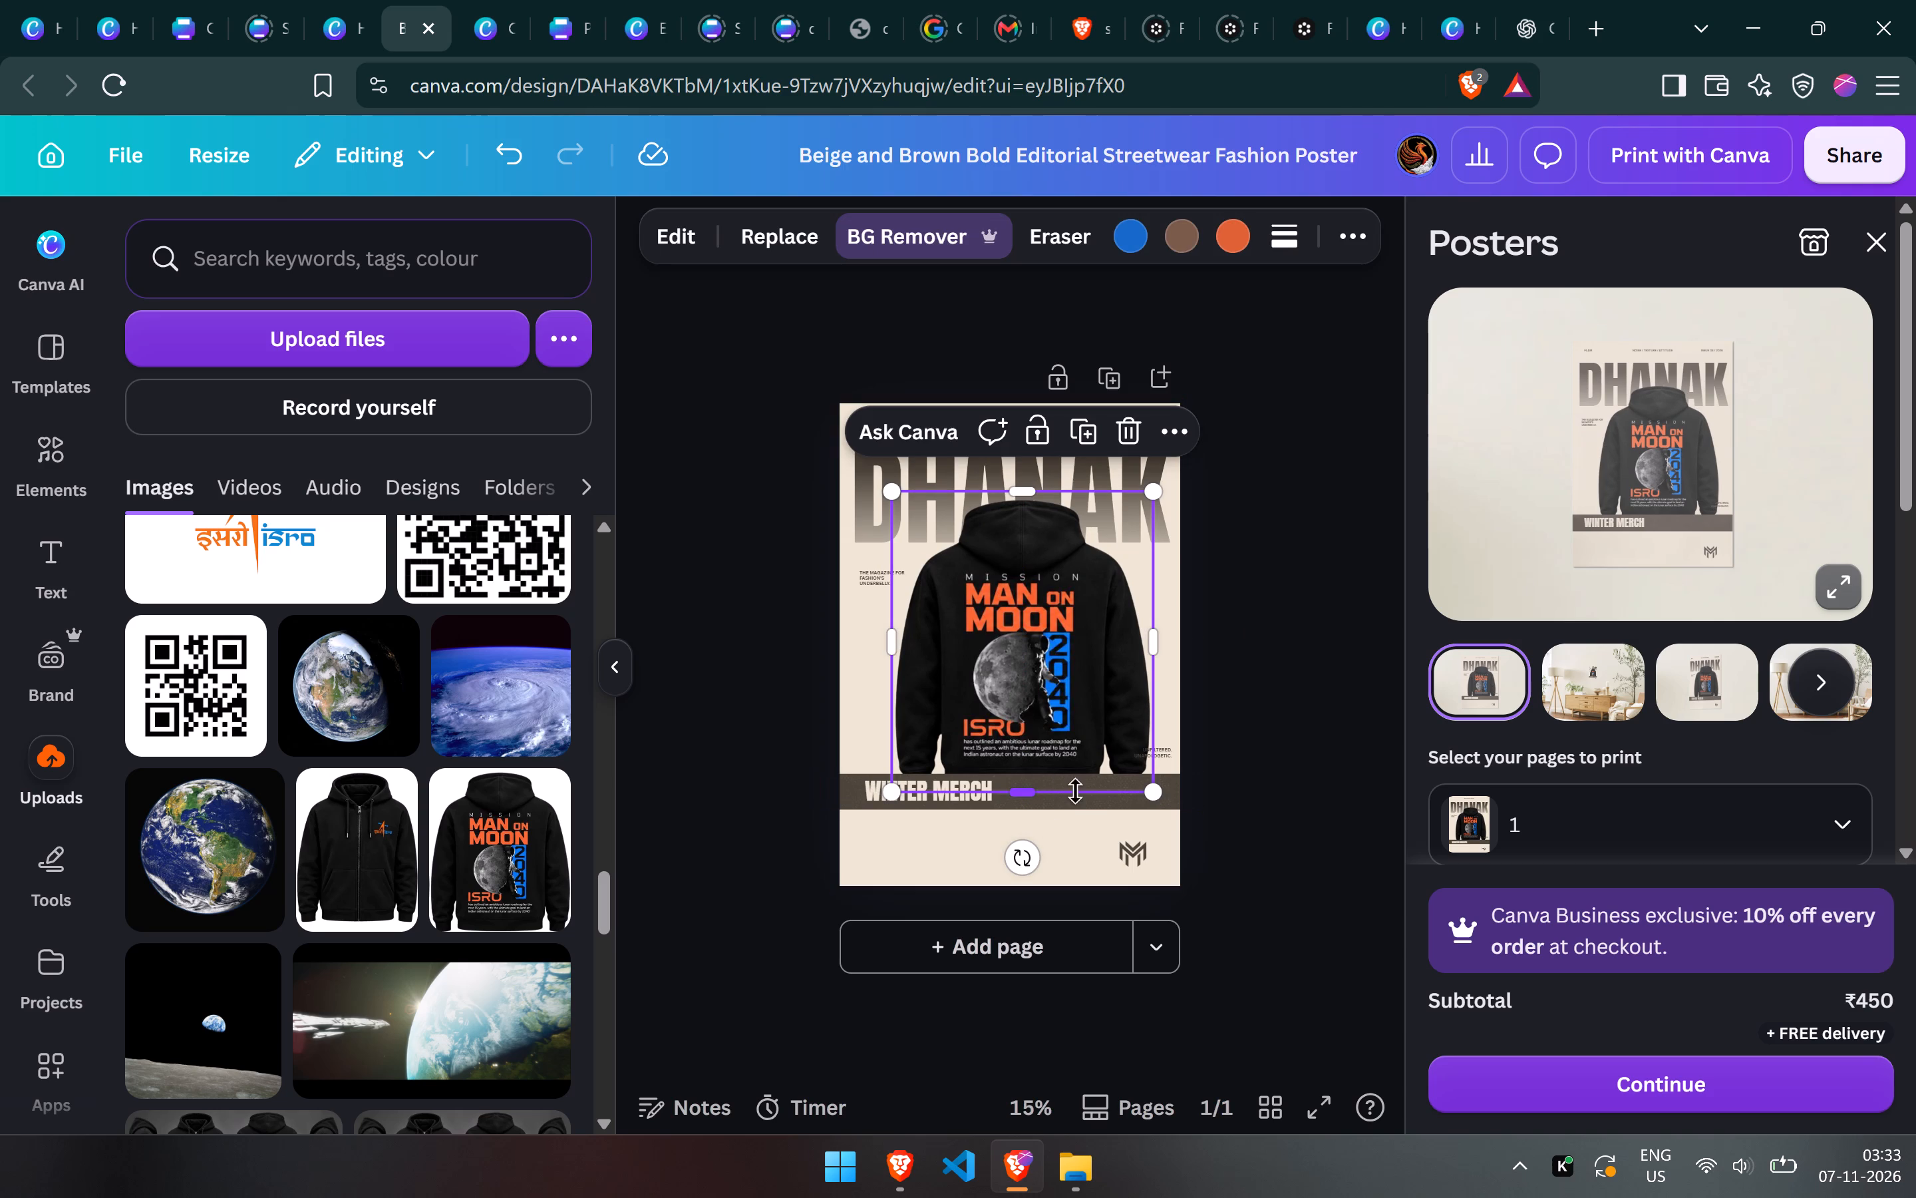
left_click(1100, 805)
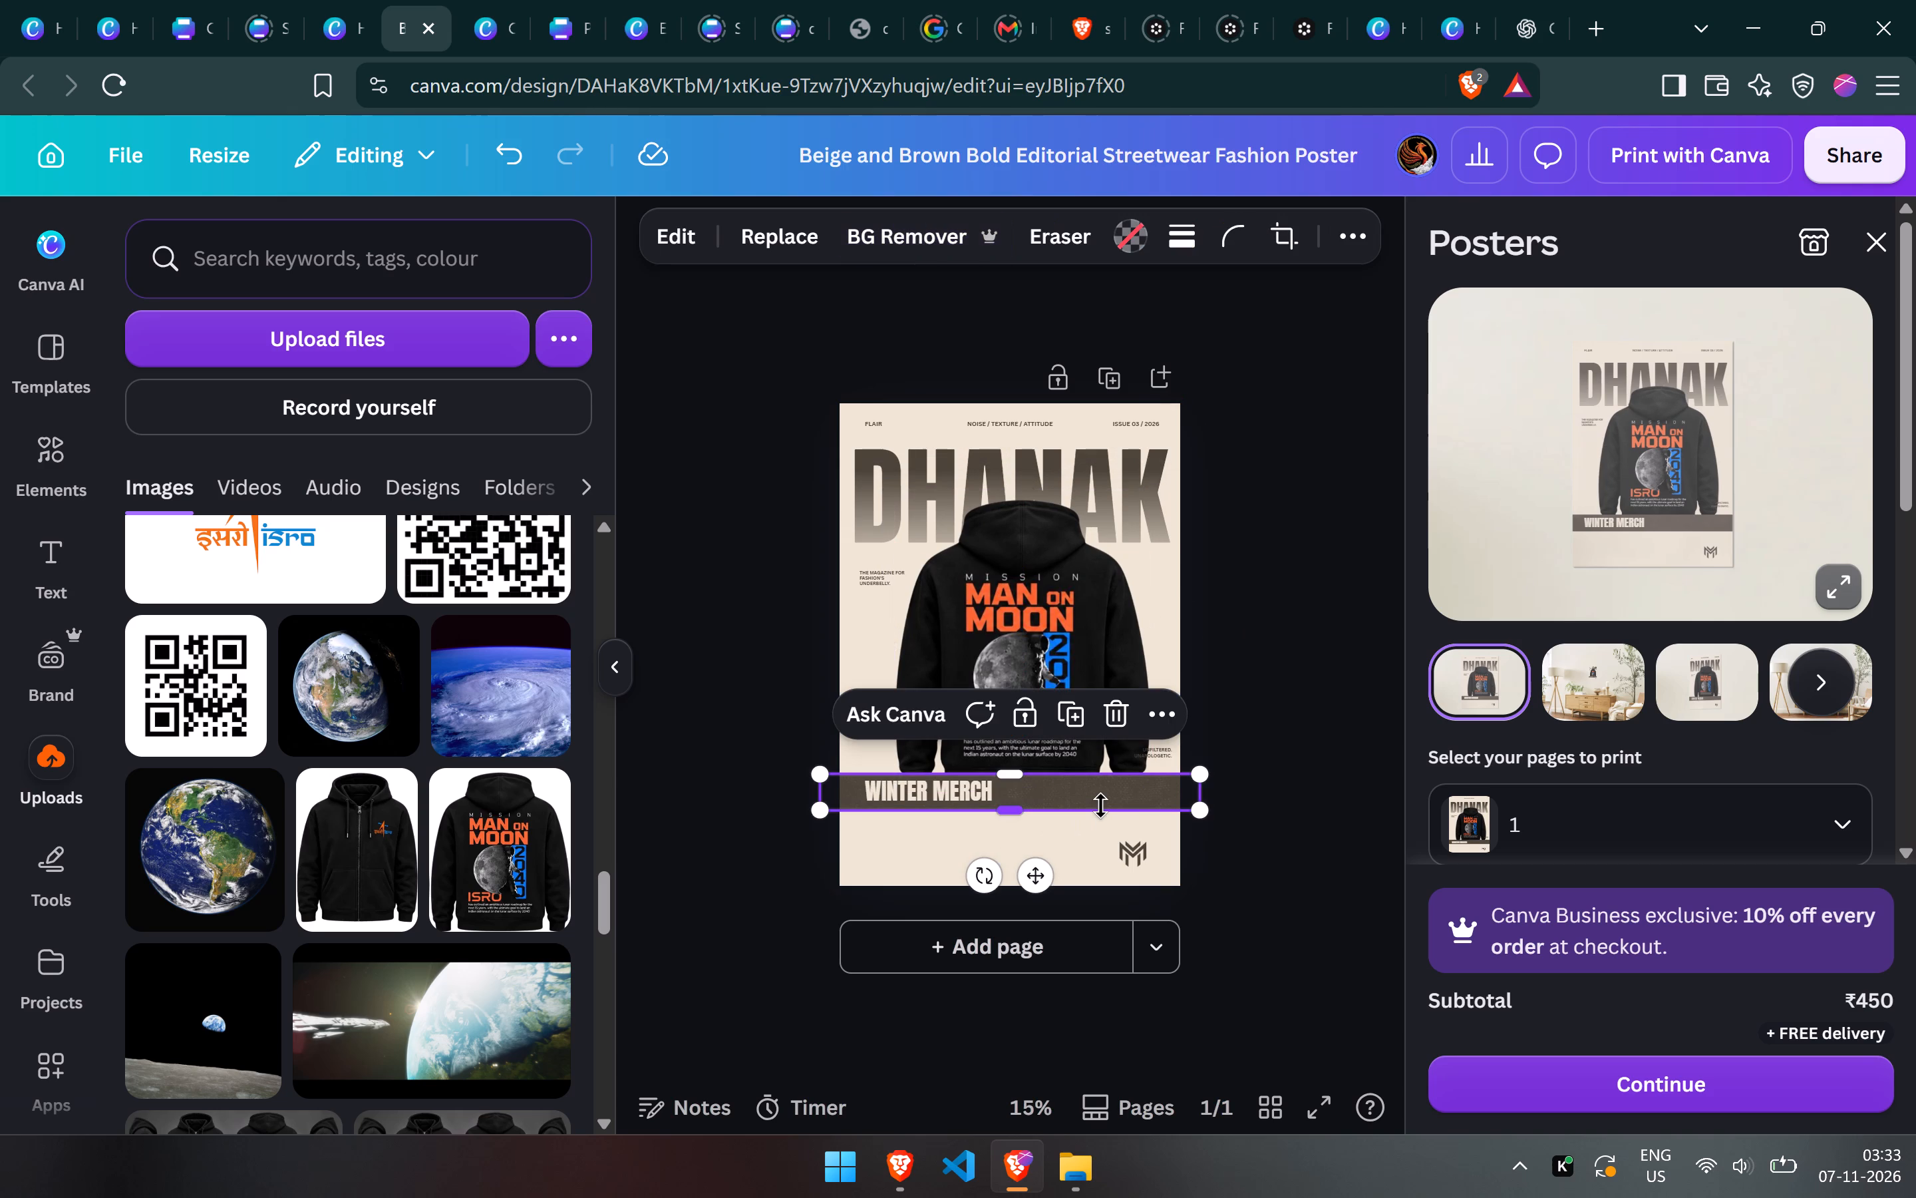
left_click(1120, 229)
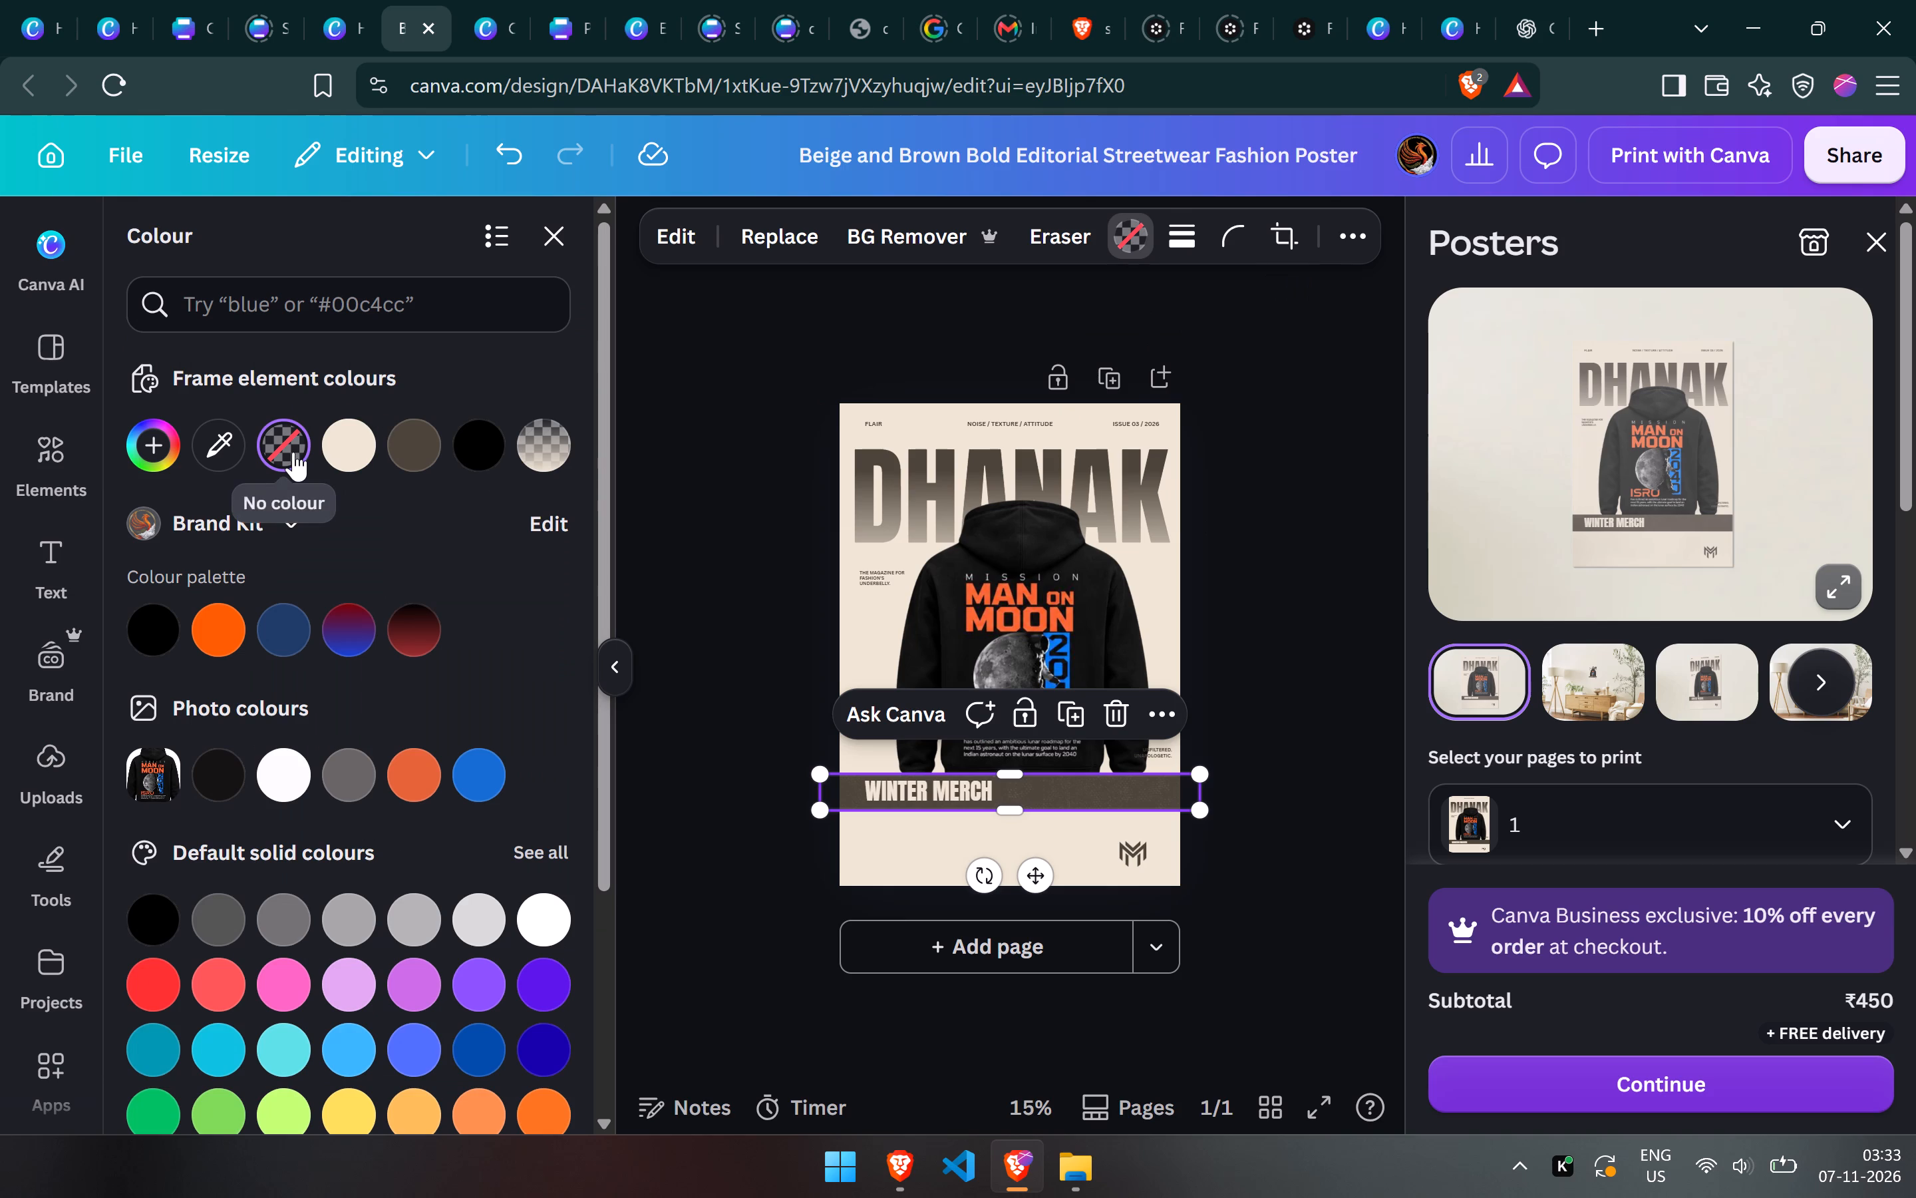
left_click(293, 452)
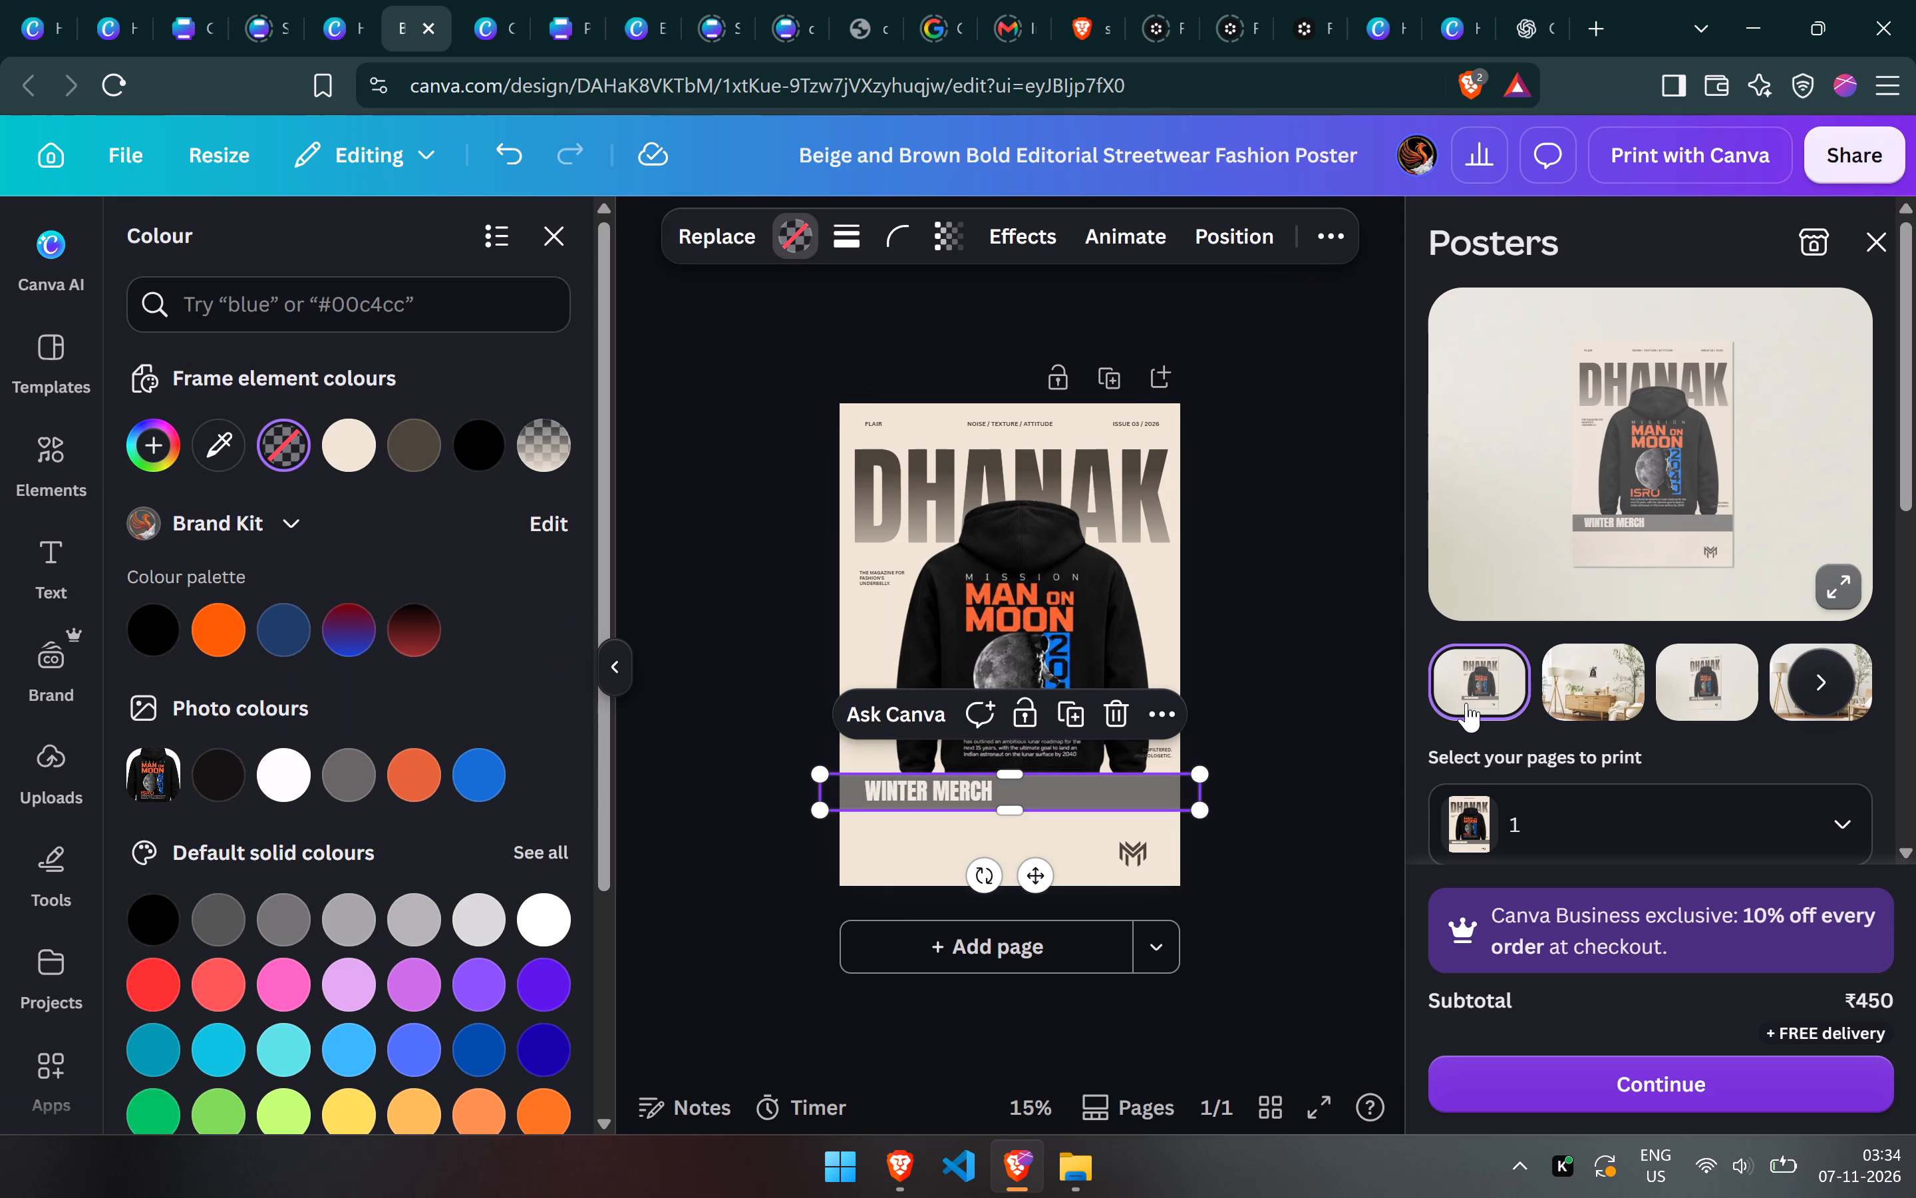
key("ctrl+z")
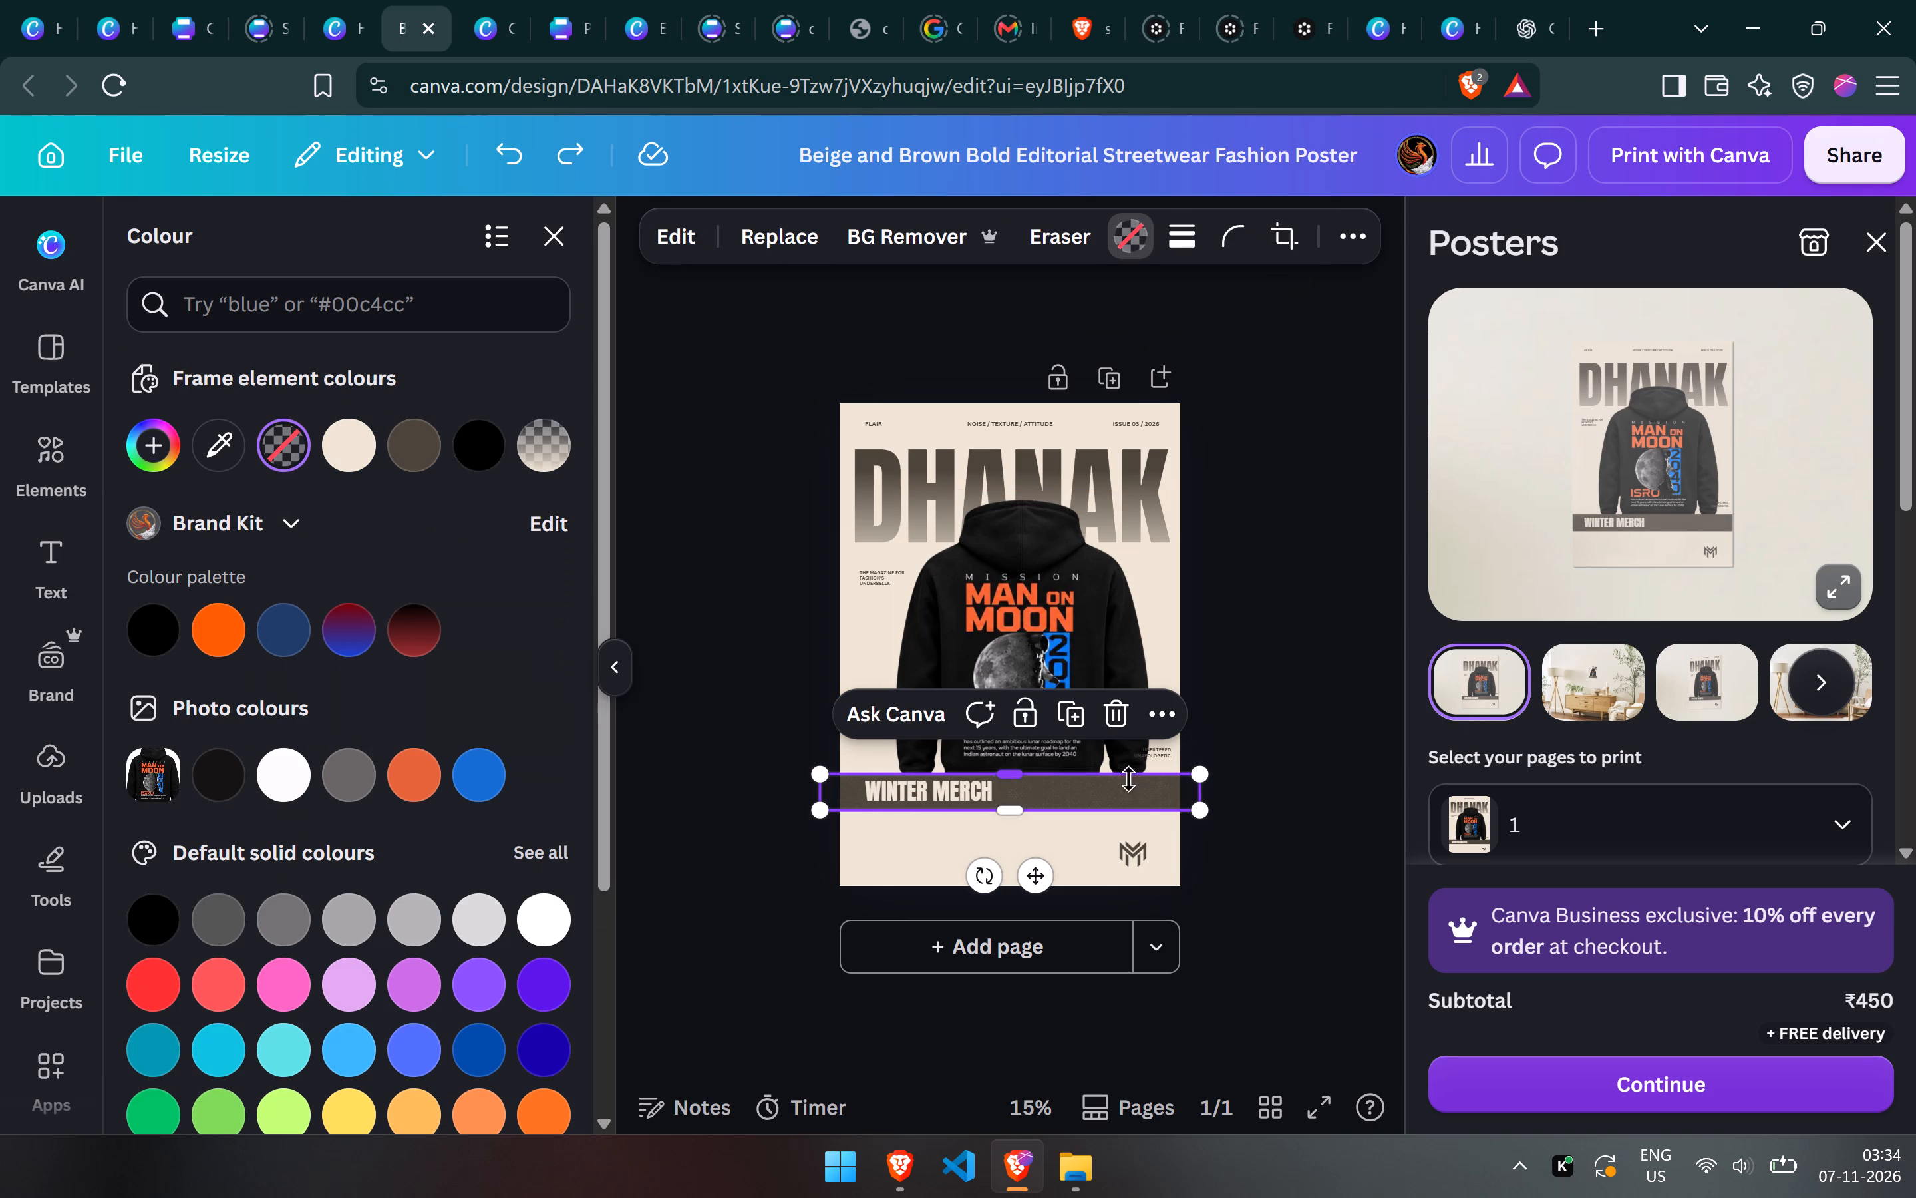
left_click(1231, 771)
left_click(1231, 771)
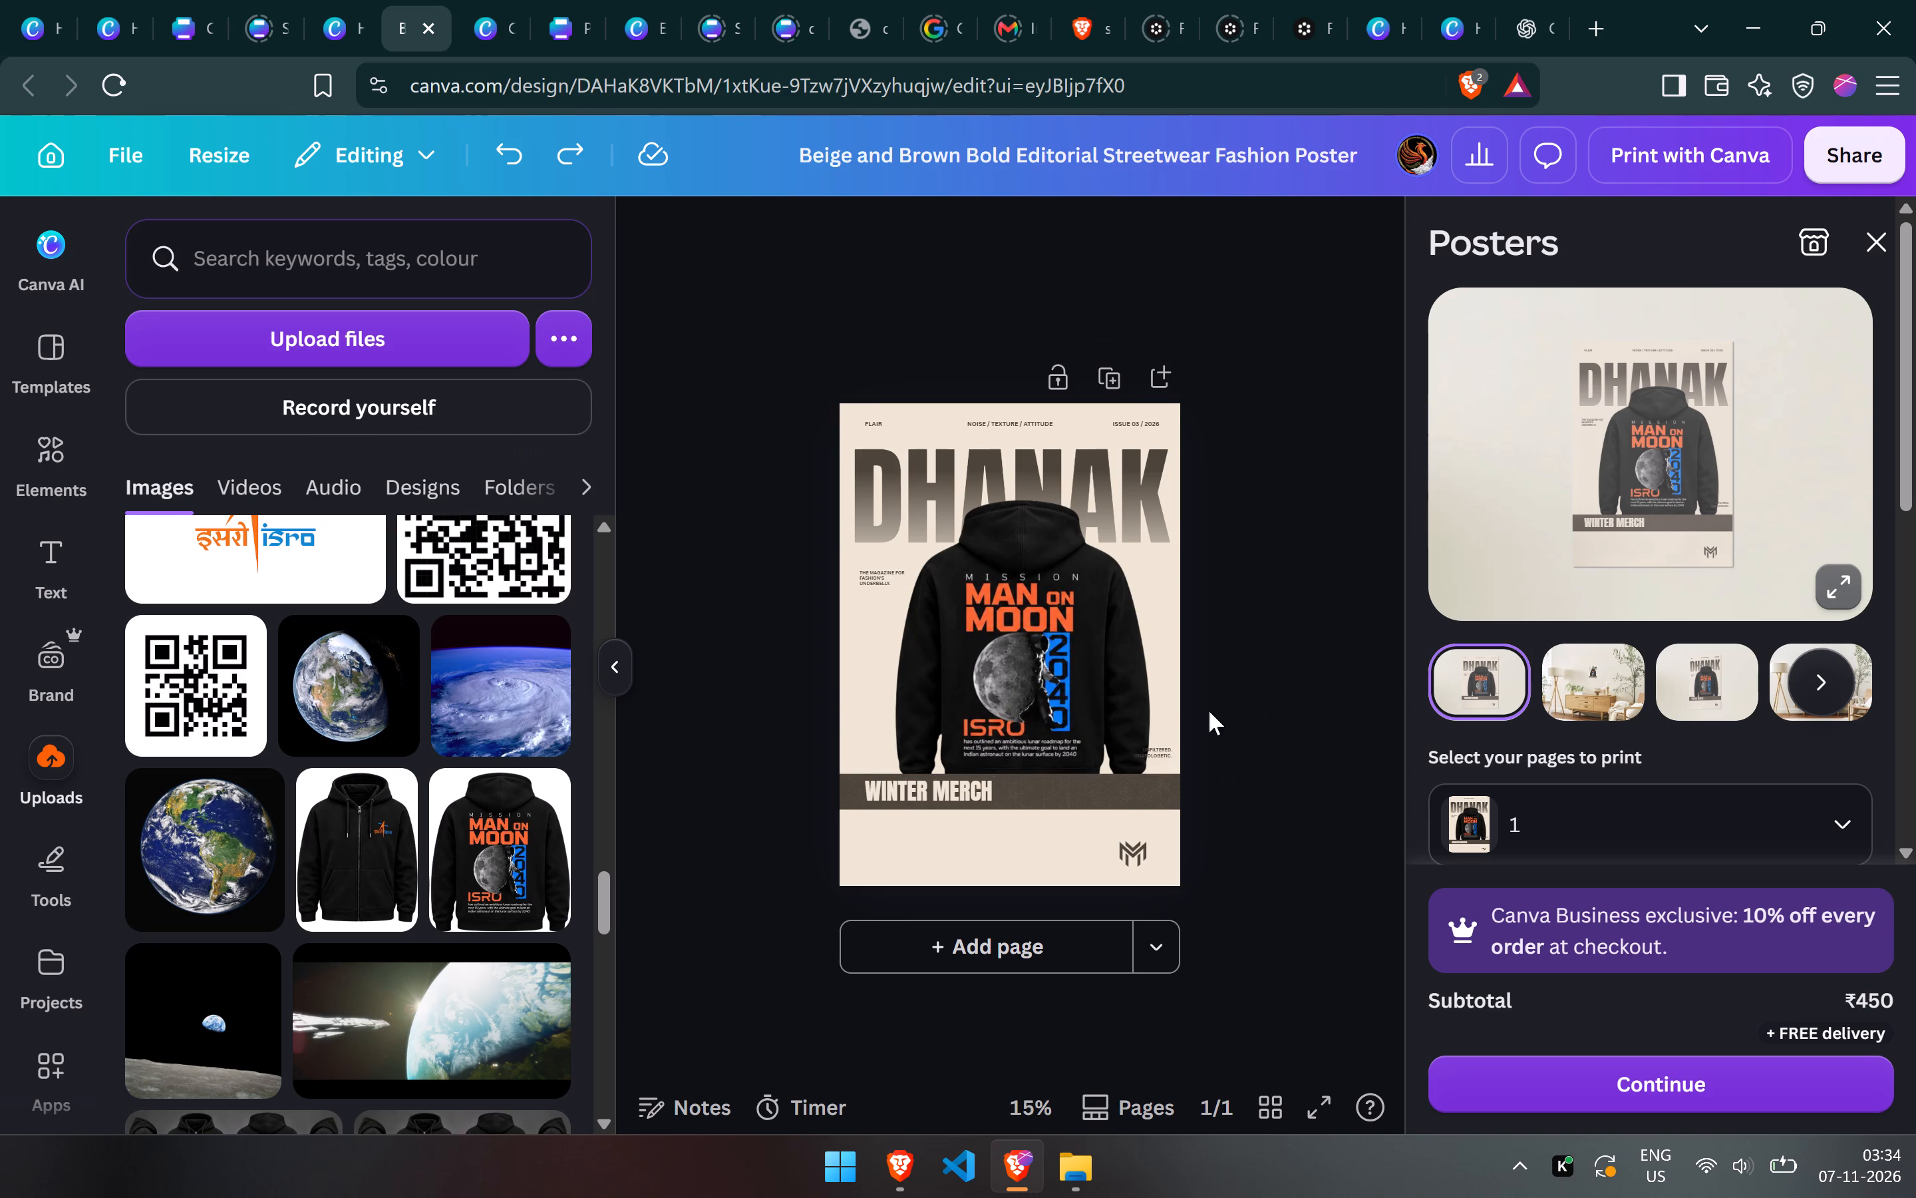
Move the small two-line caption from beside the hoodie's lower right sleeve up to just below the K of DHANAK.
left_click_drag(1156, 747, 969, 572)
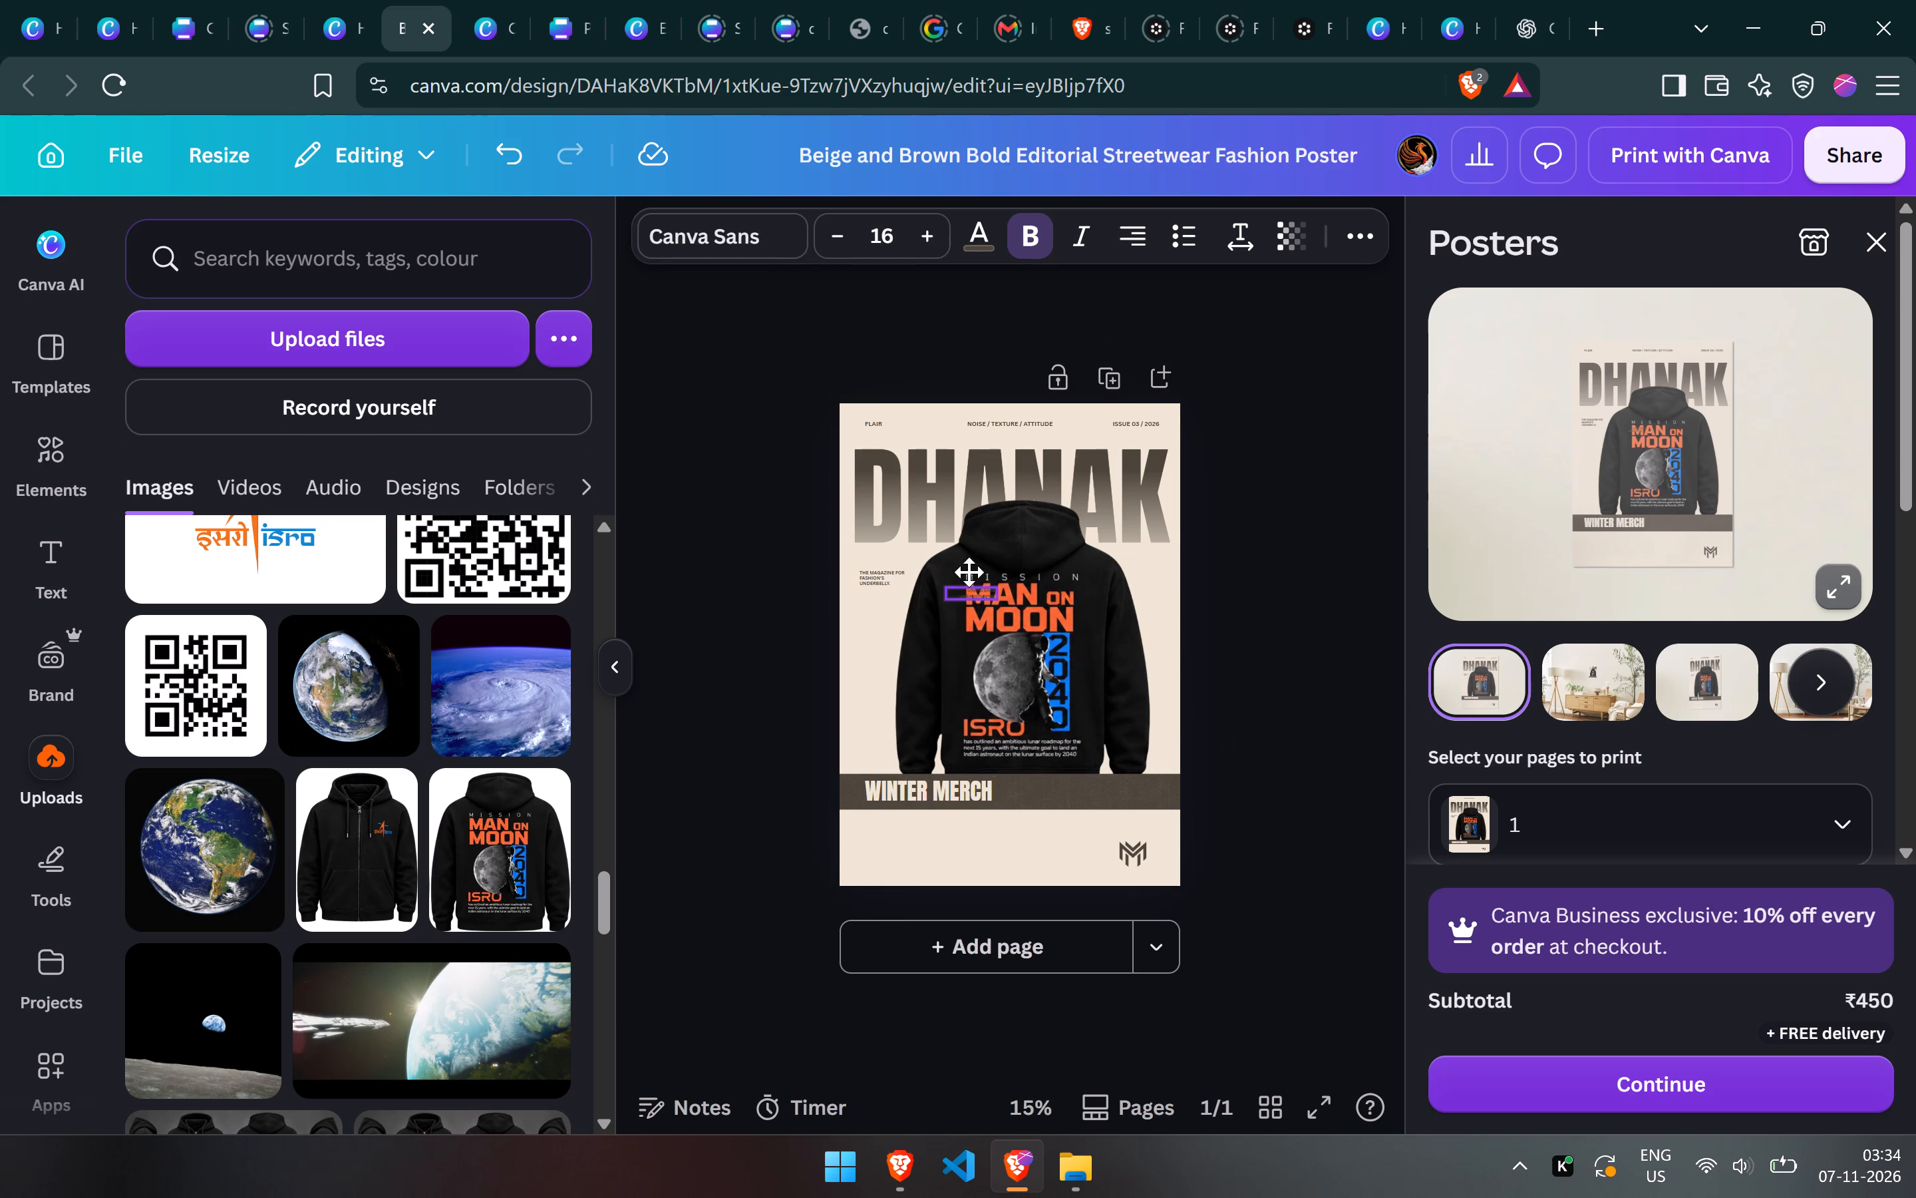
left_click_drag(969, 572, 1161, 594)
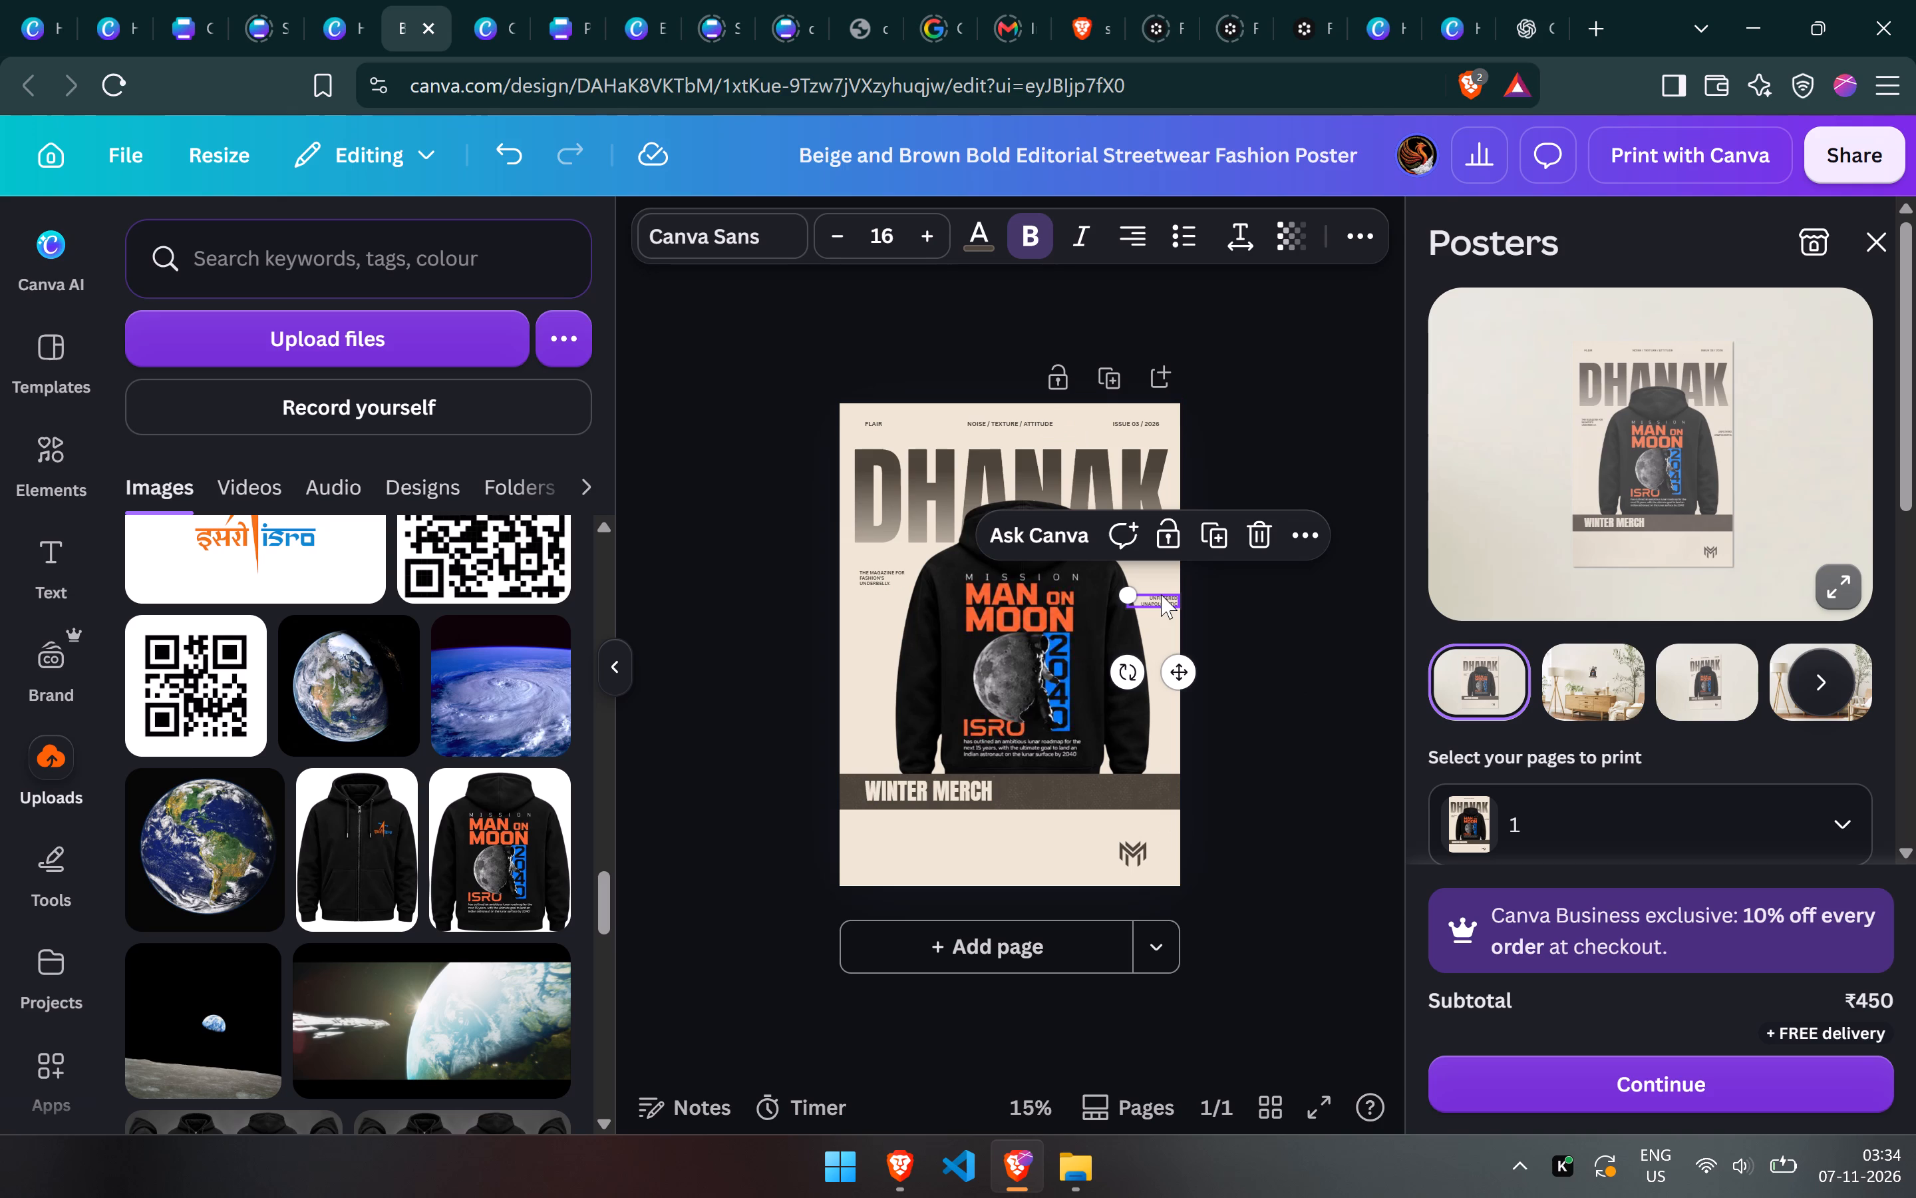
left_click(1299, 632)
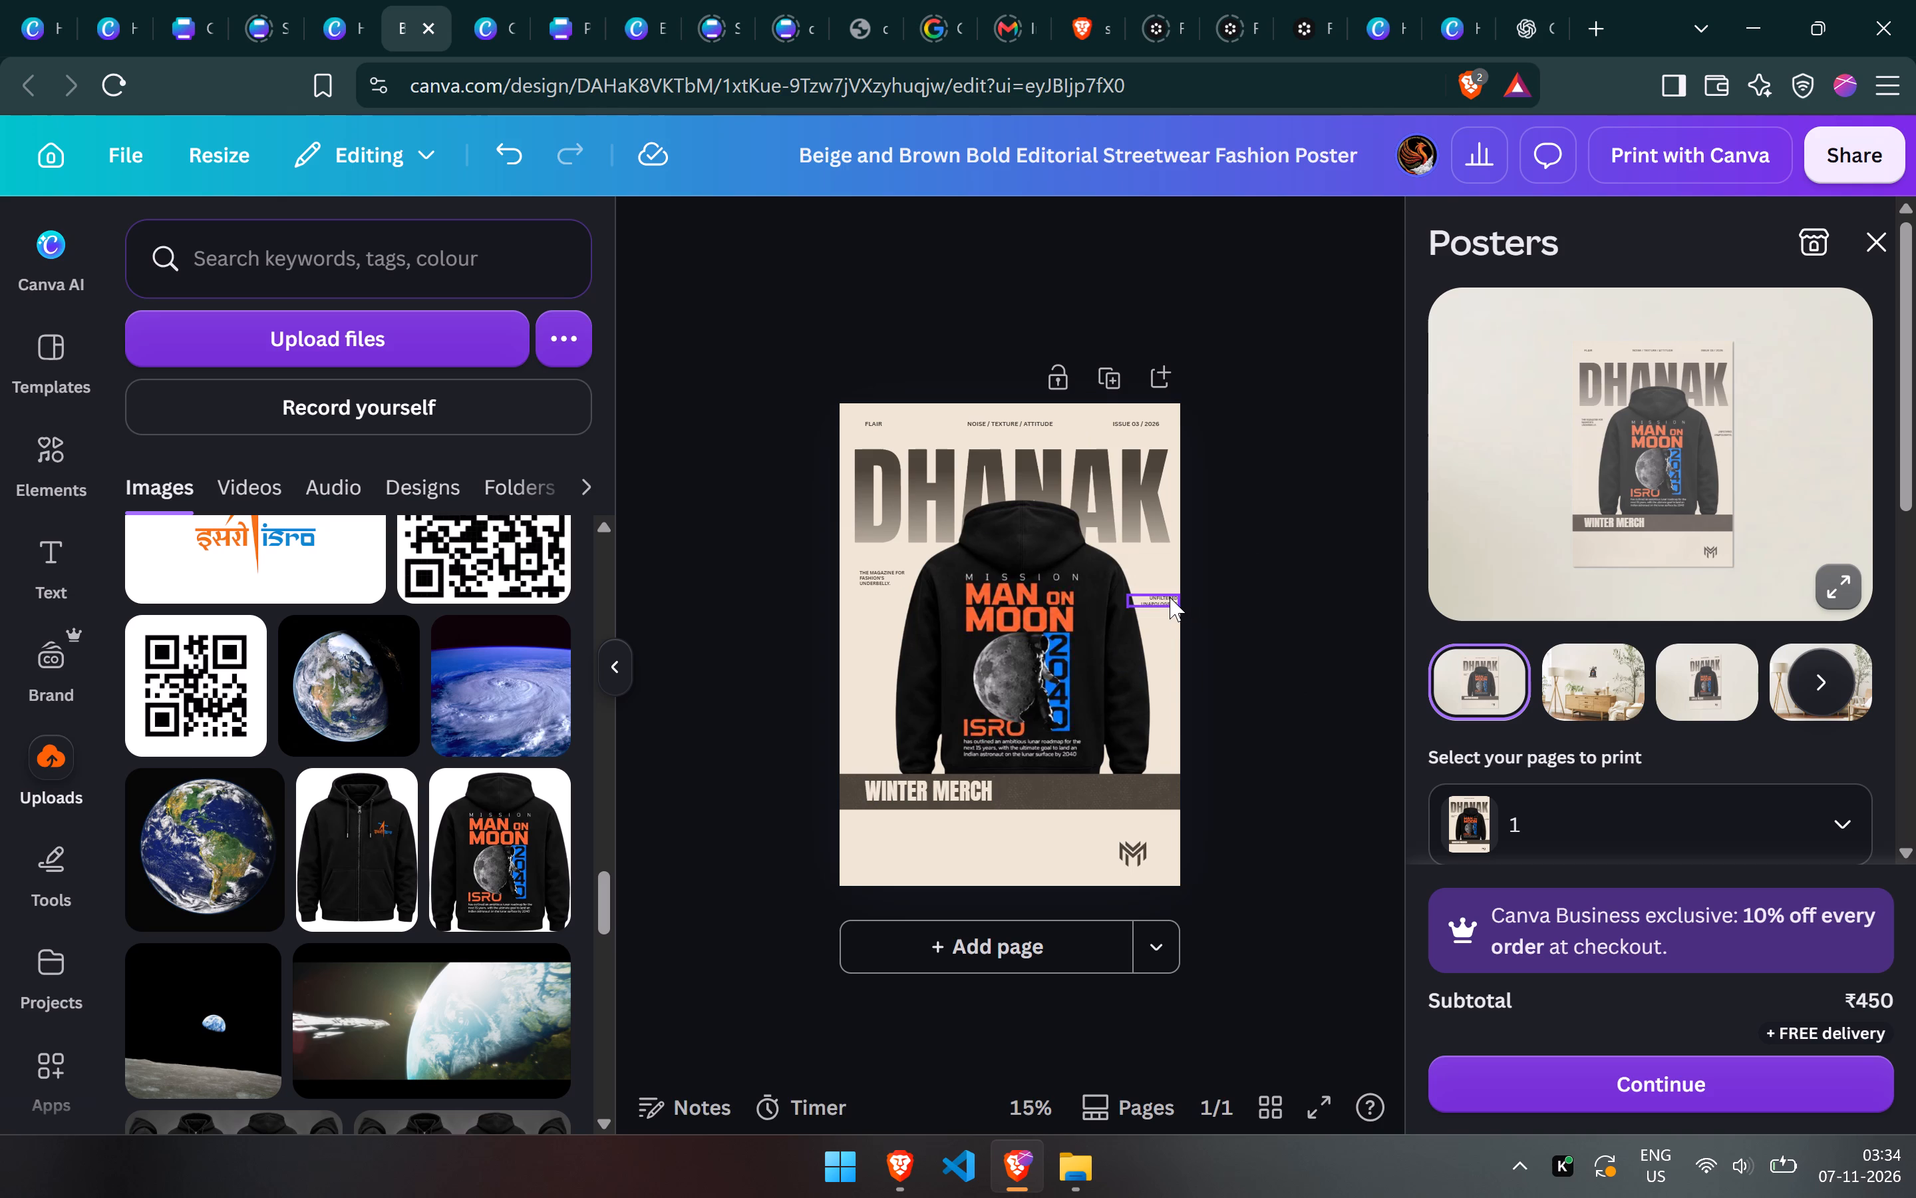
left_click_drag(1170, 597, 1158, 588)
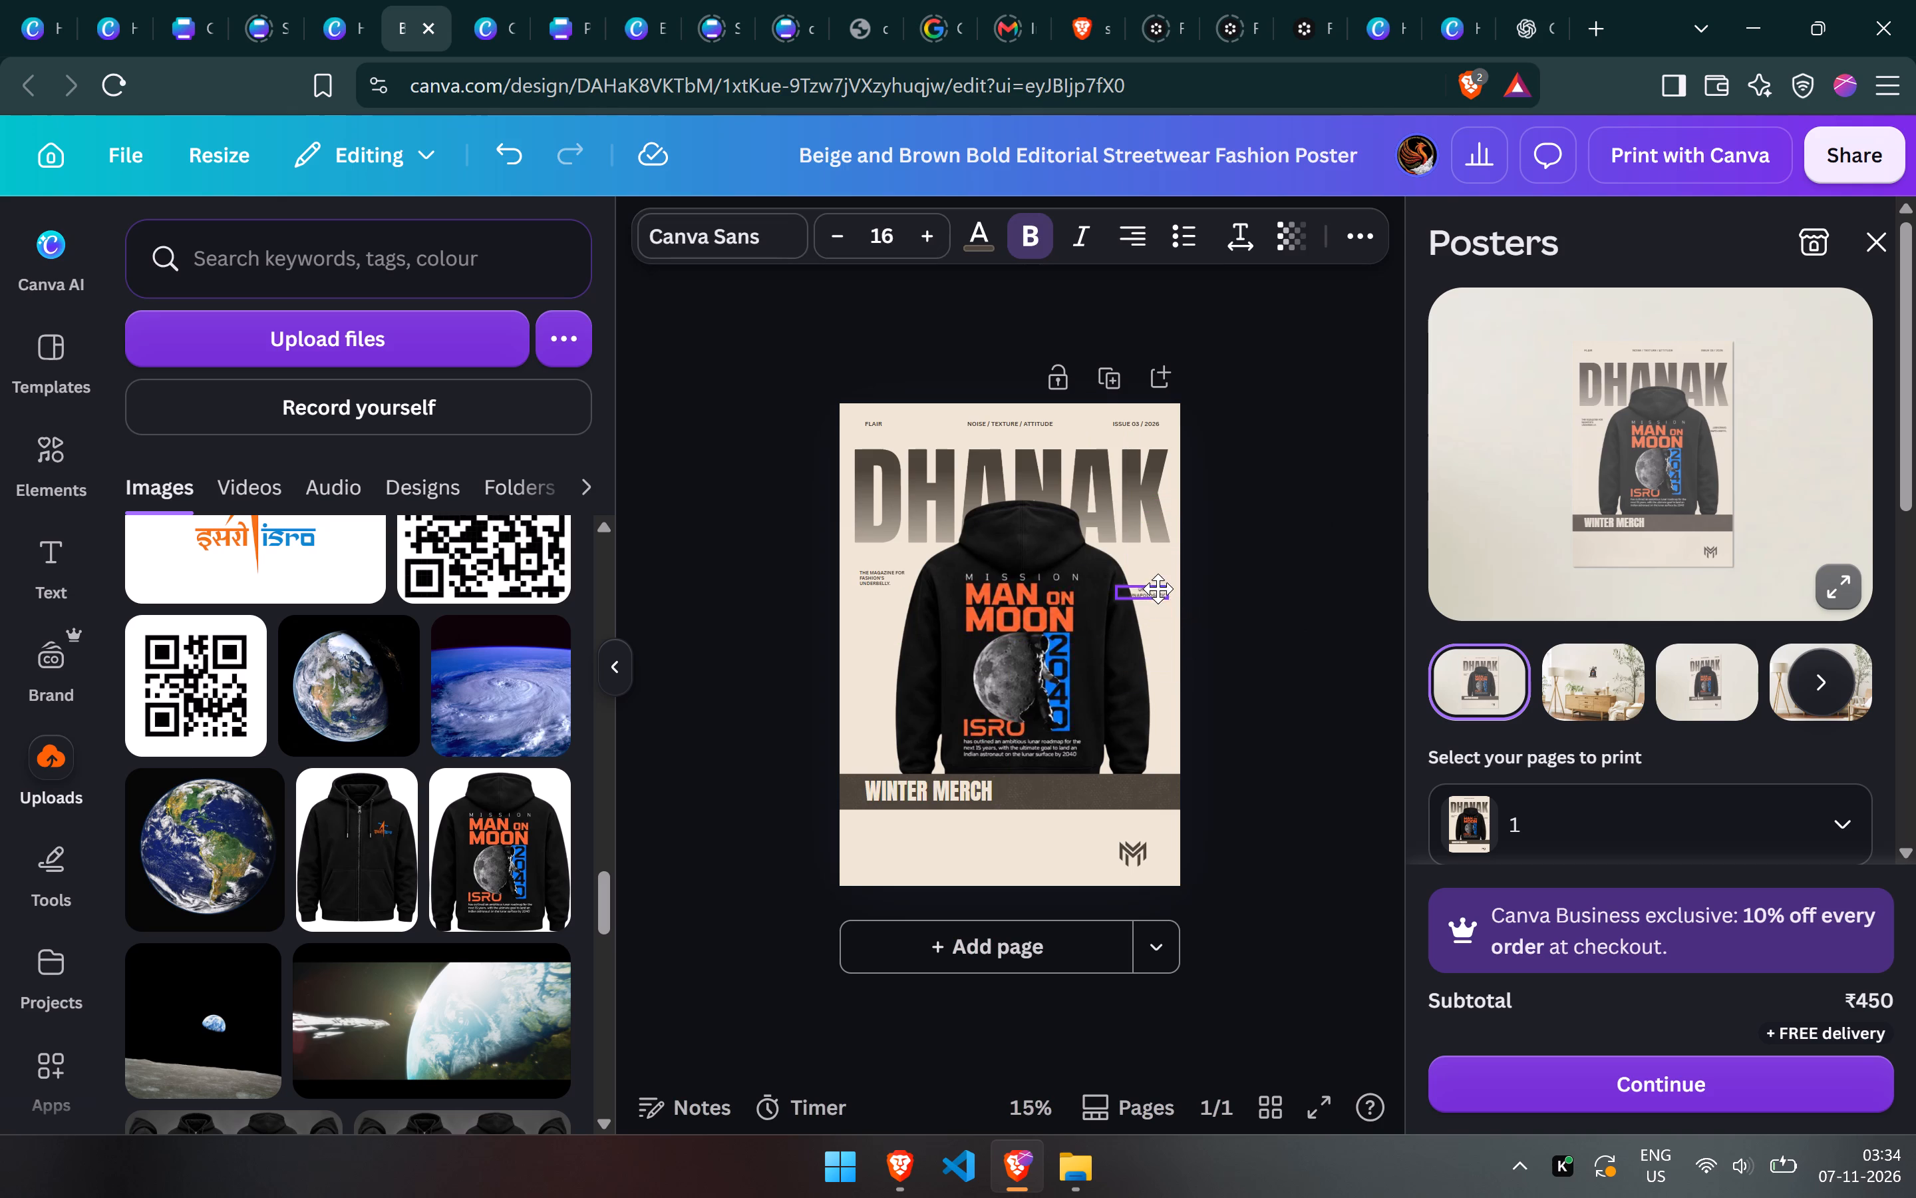
left_click_drag(1158, 588, 1158, 556)
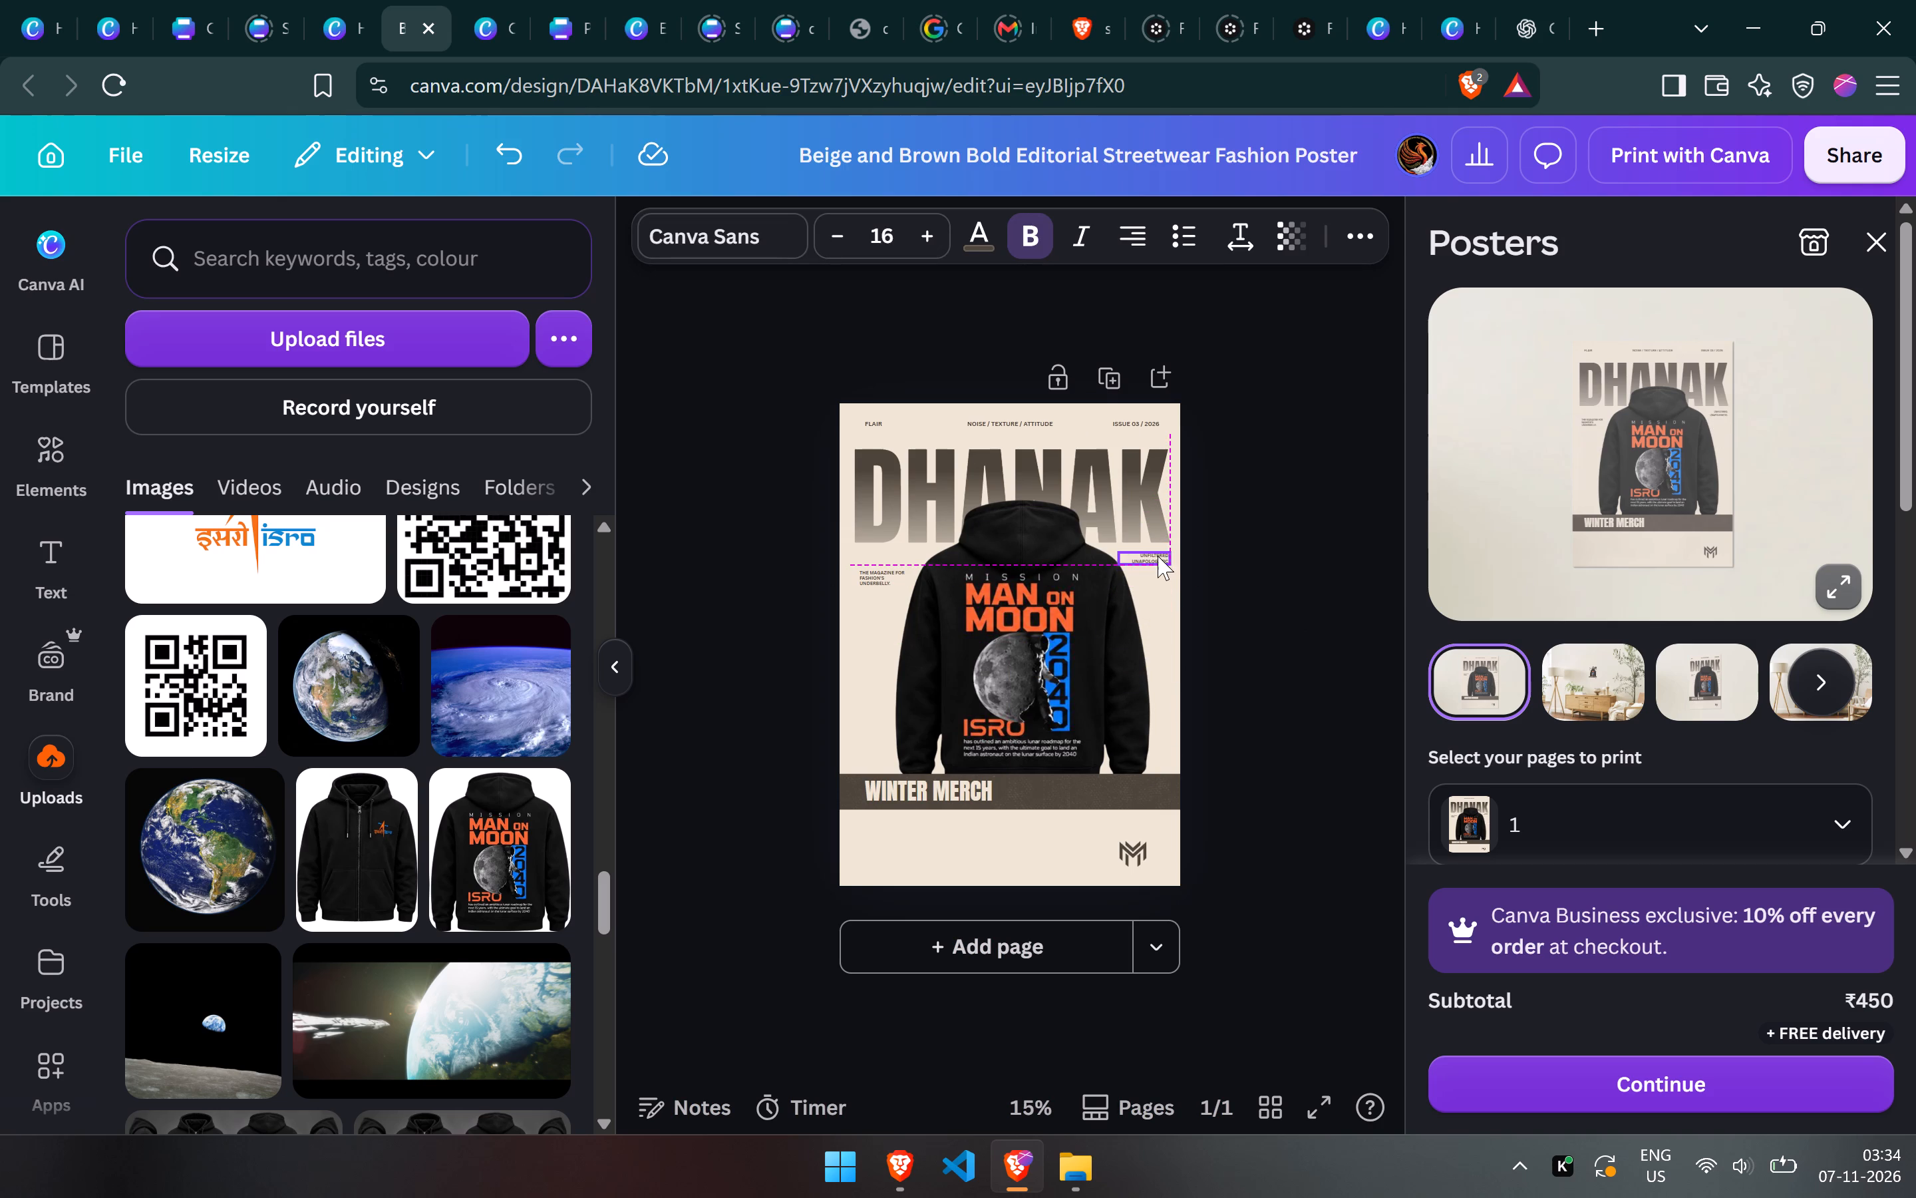
left_click(1254, 569)
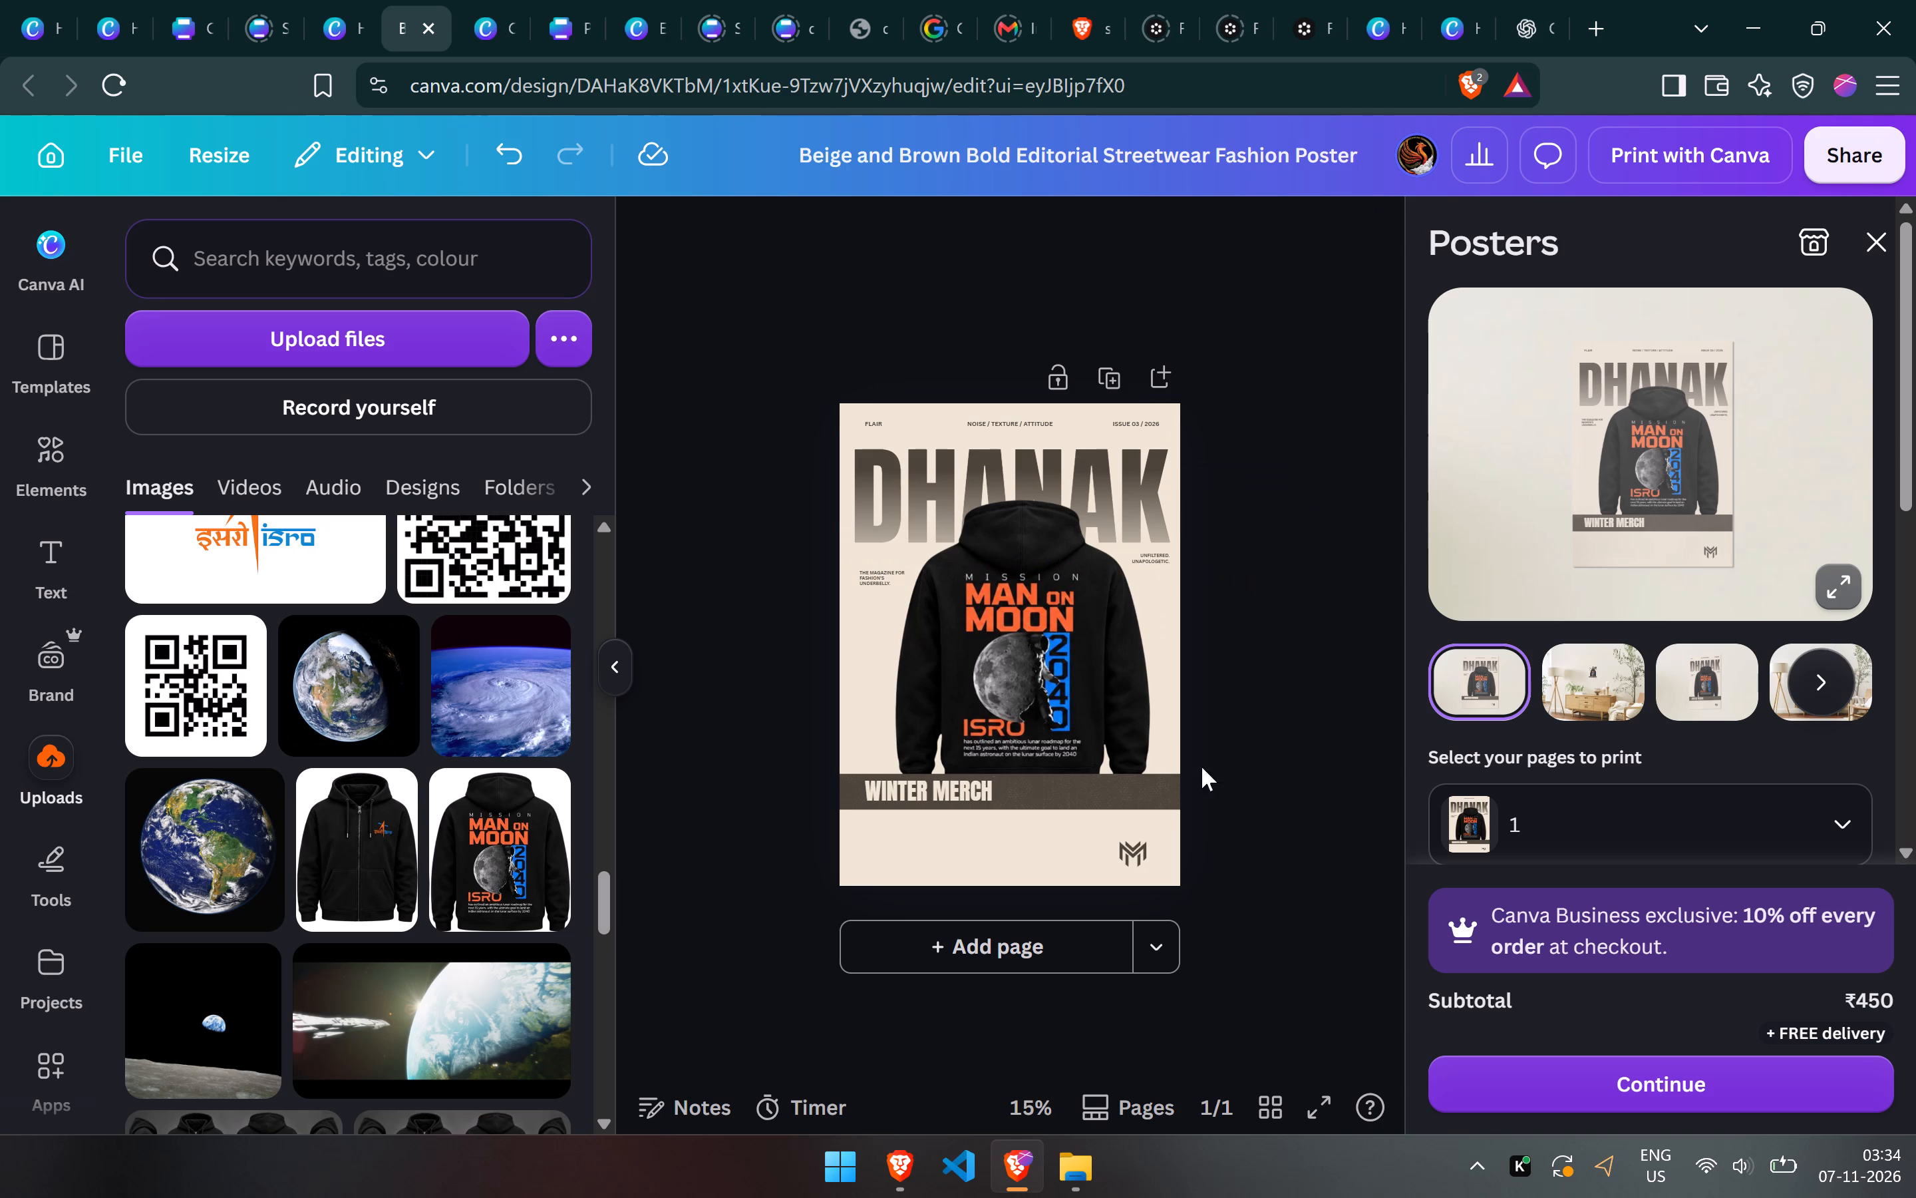
Delete the monogram logo from the poster's lower right corner.
left_click(1138, 850)
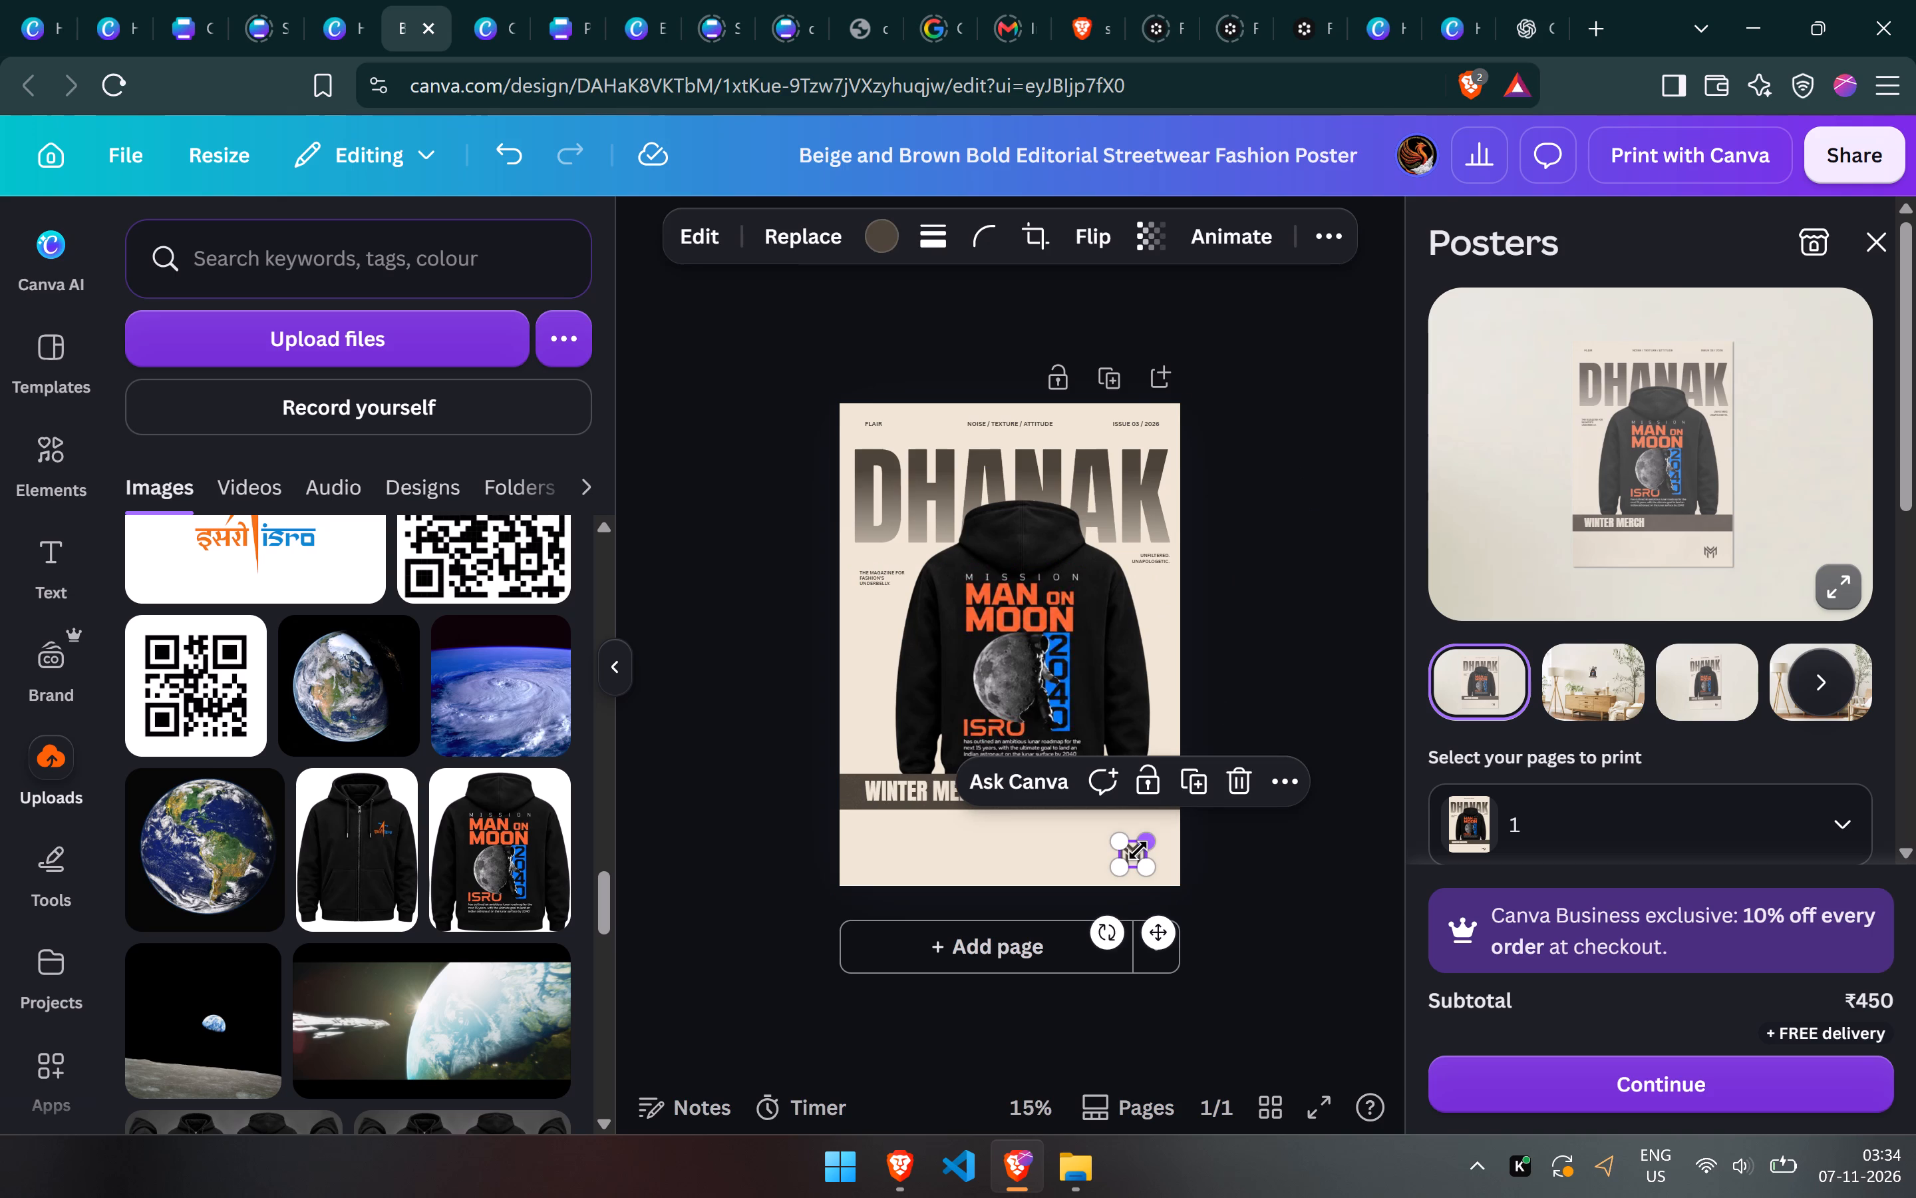
key("BackSpace")
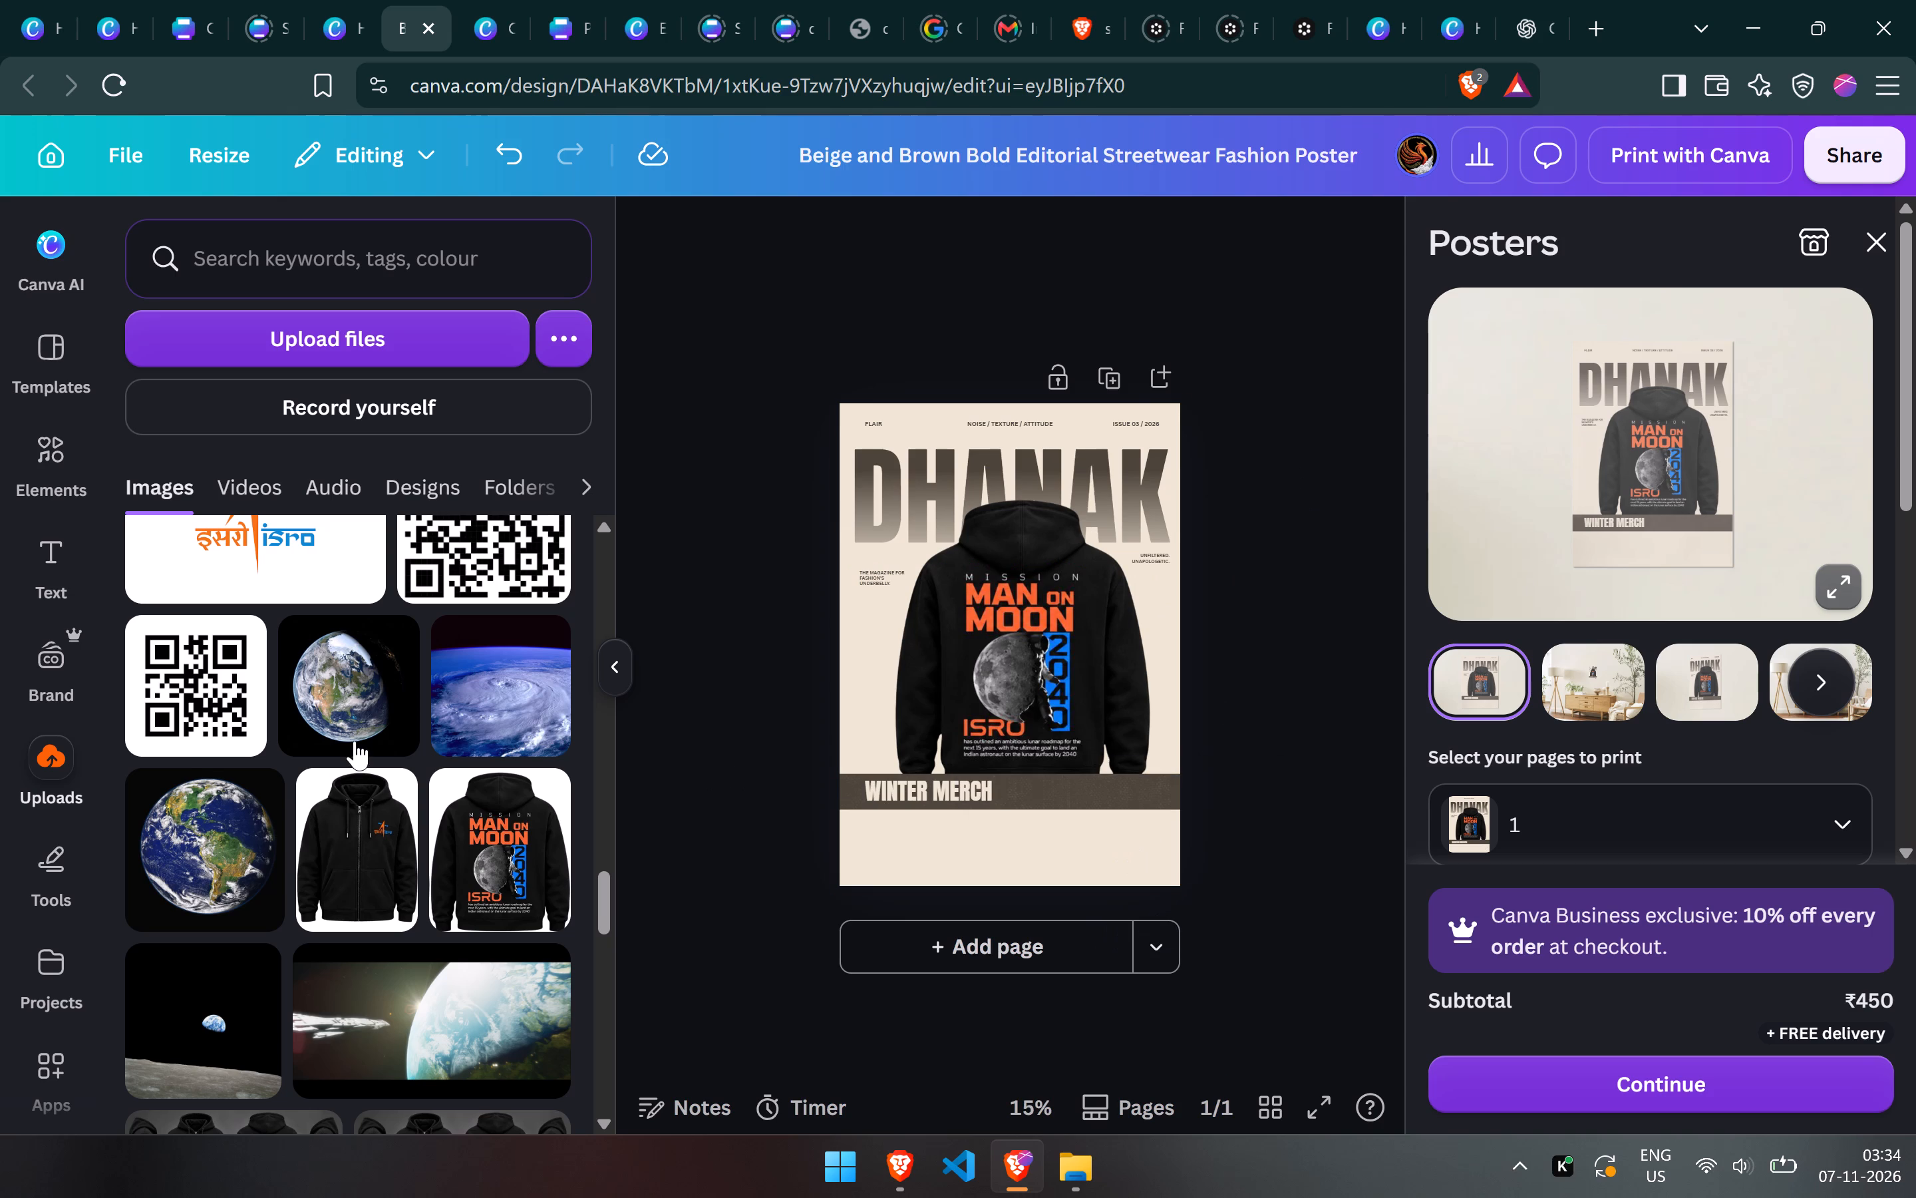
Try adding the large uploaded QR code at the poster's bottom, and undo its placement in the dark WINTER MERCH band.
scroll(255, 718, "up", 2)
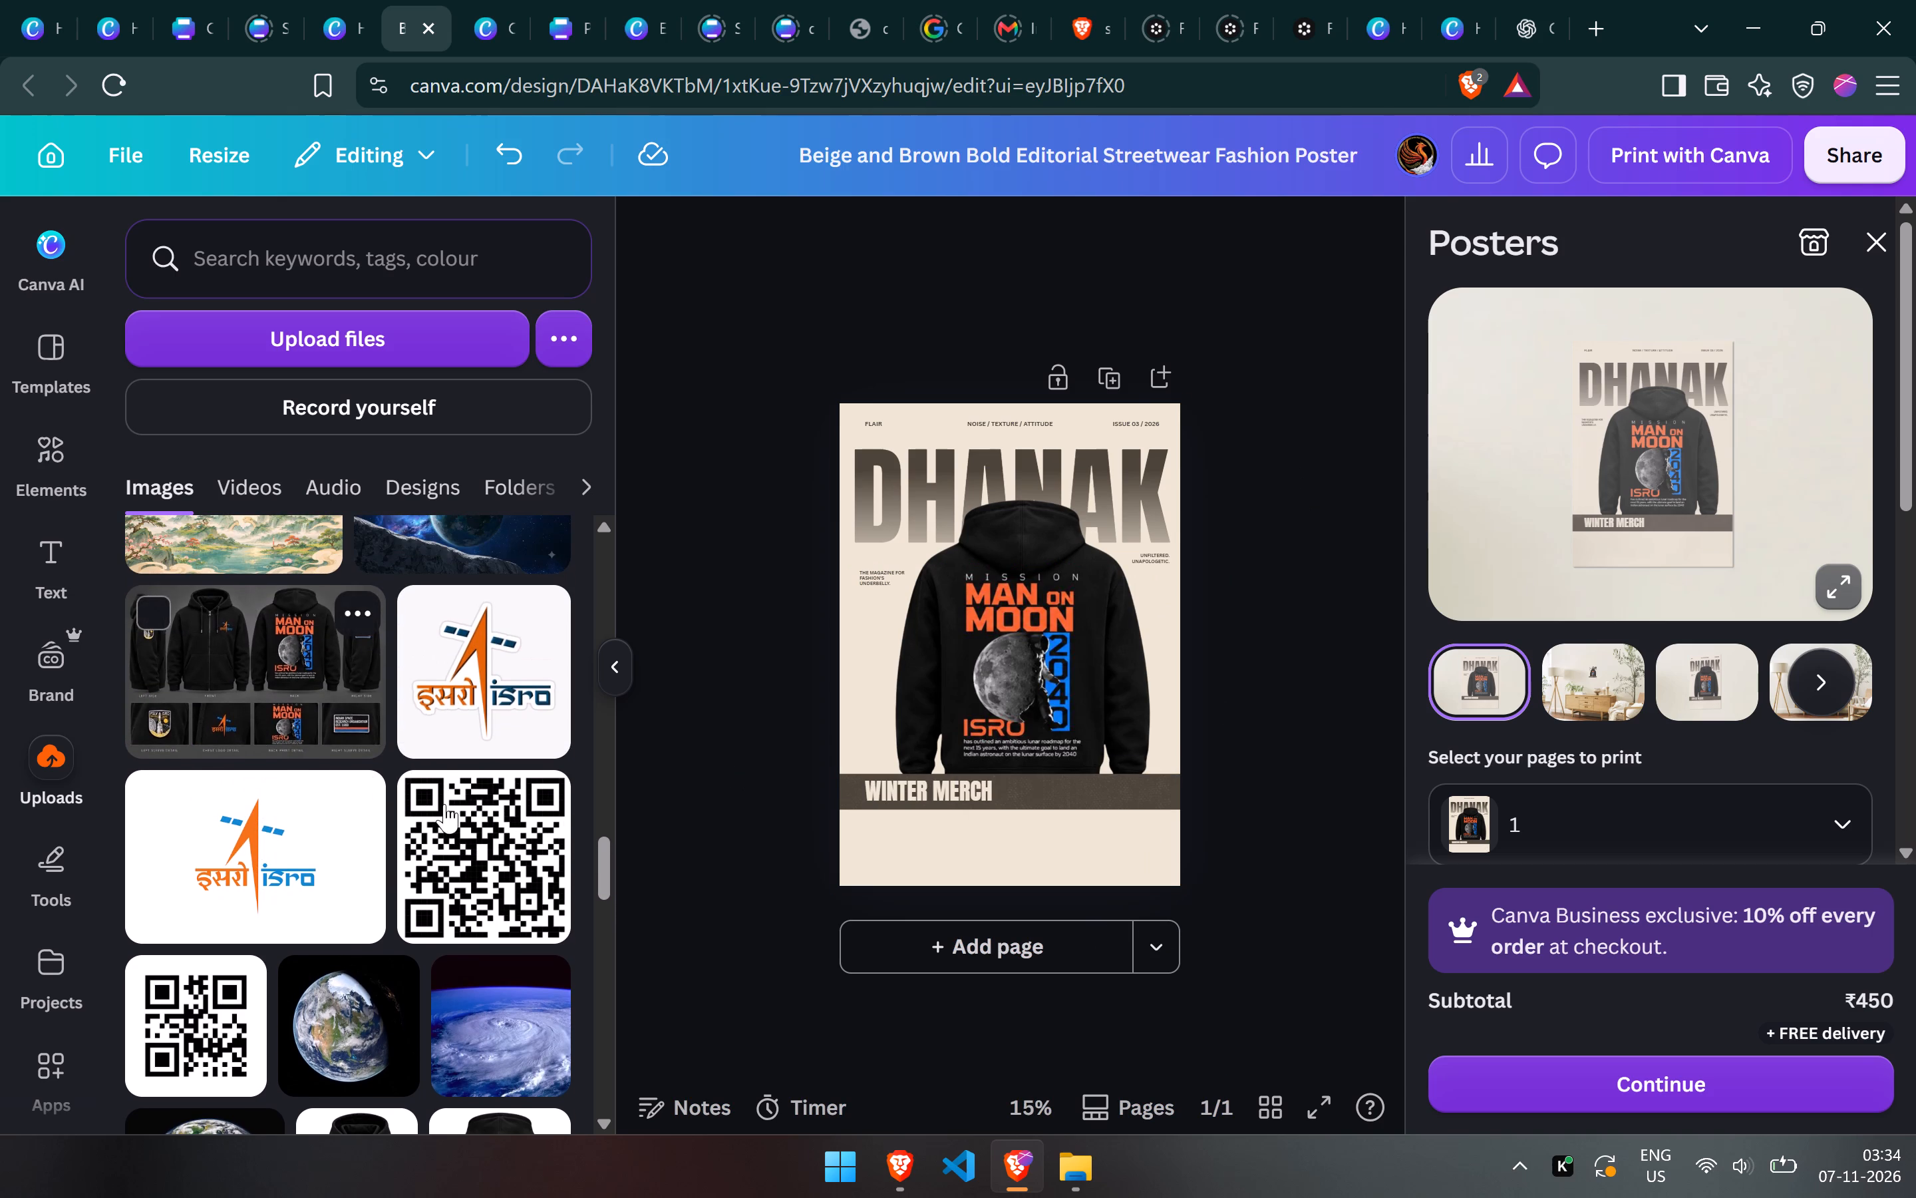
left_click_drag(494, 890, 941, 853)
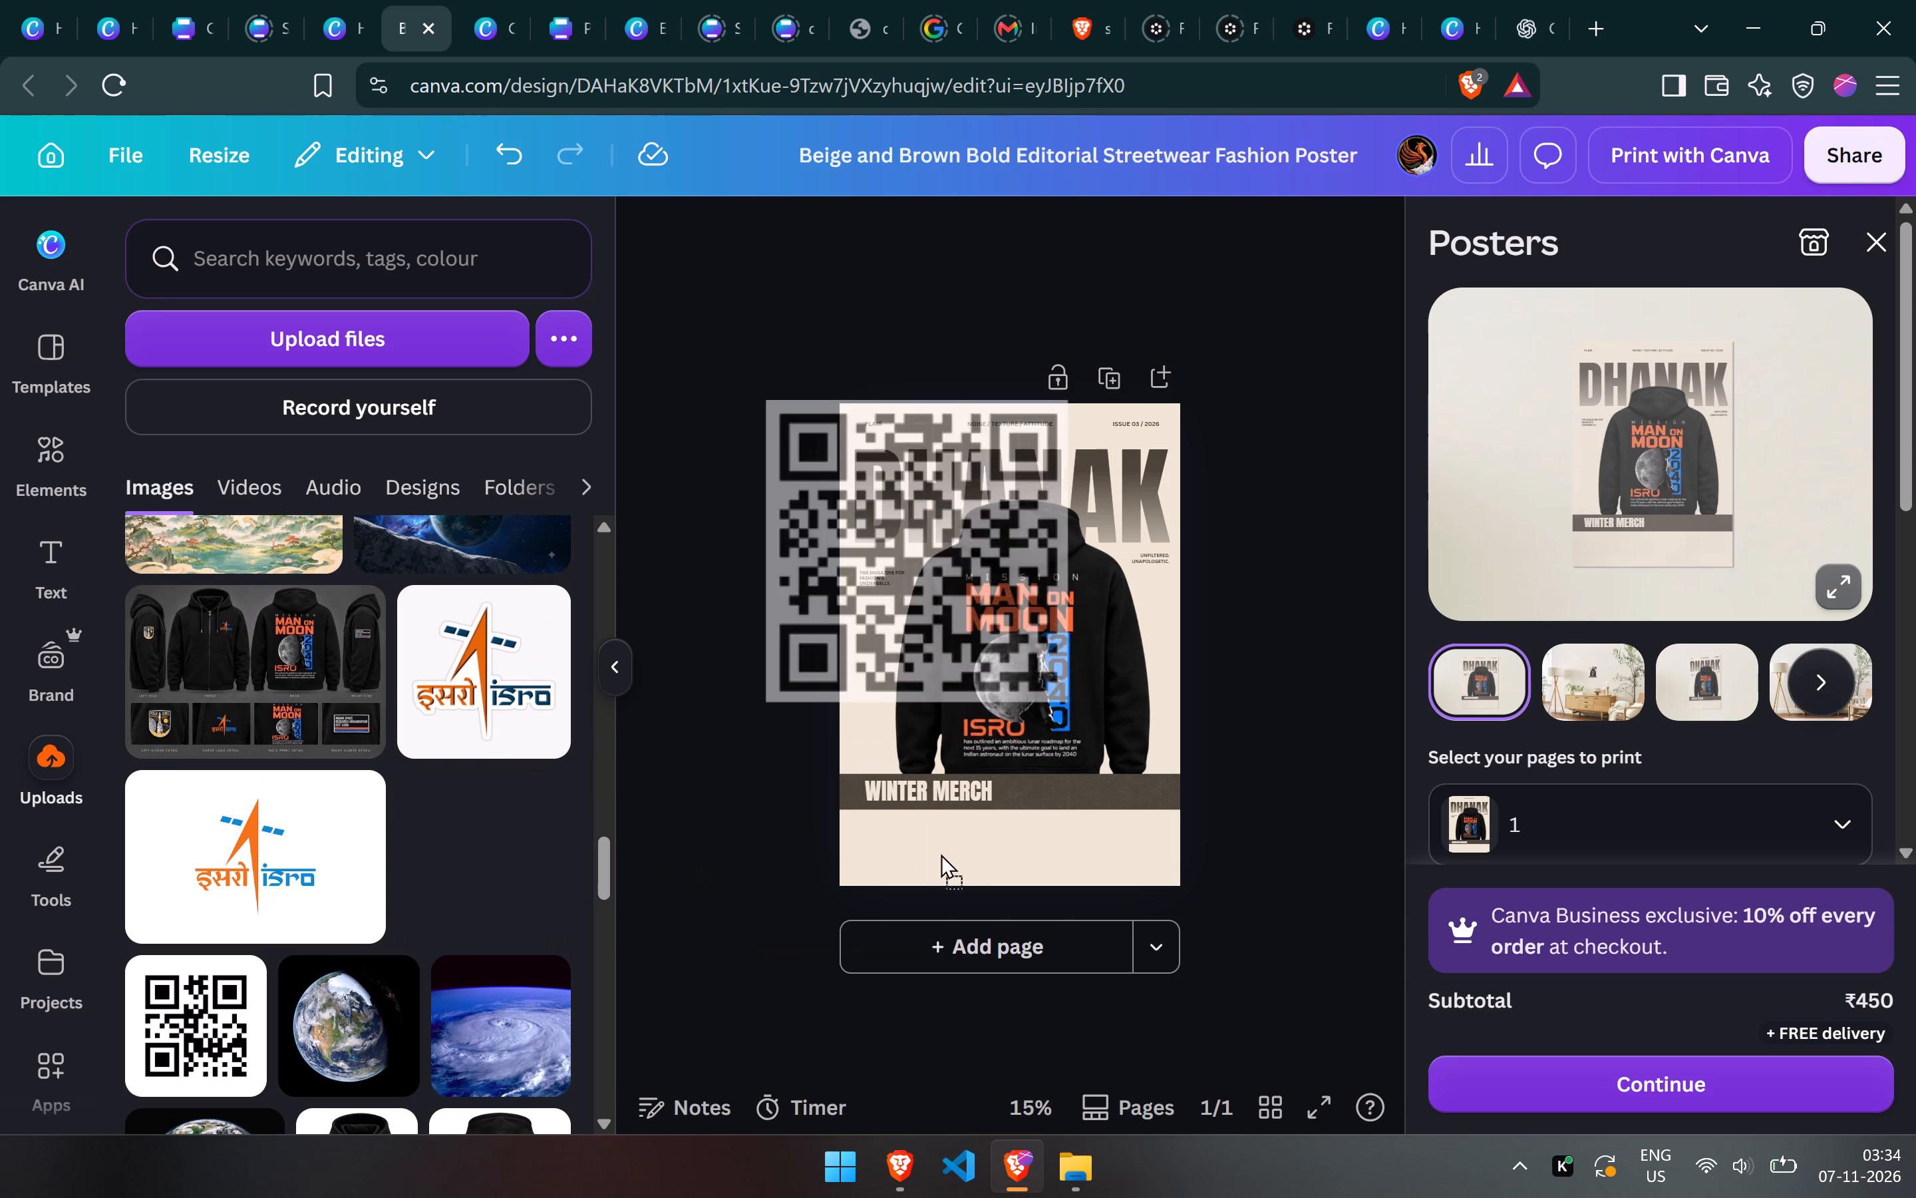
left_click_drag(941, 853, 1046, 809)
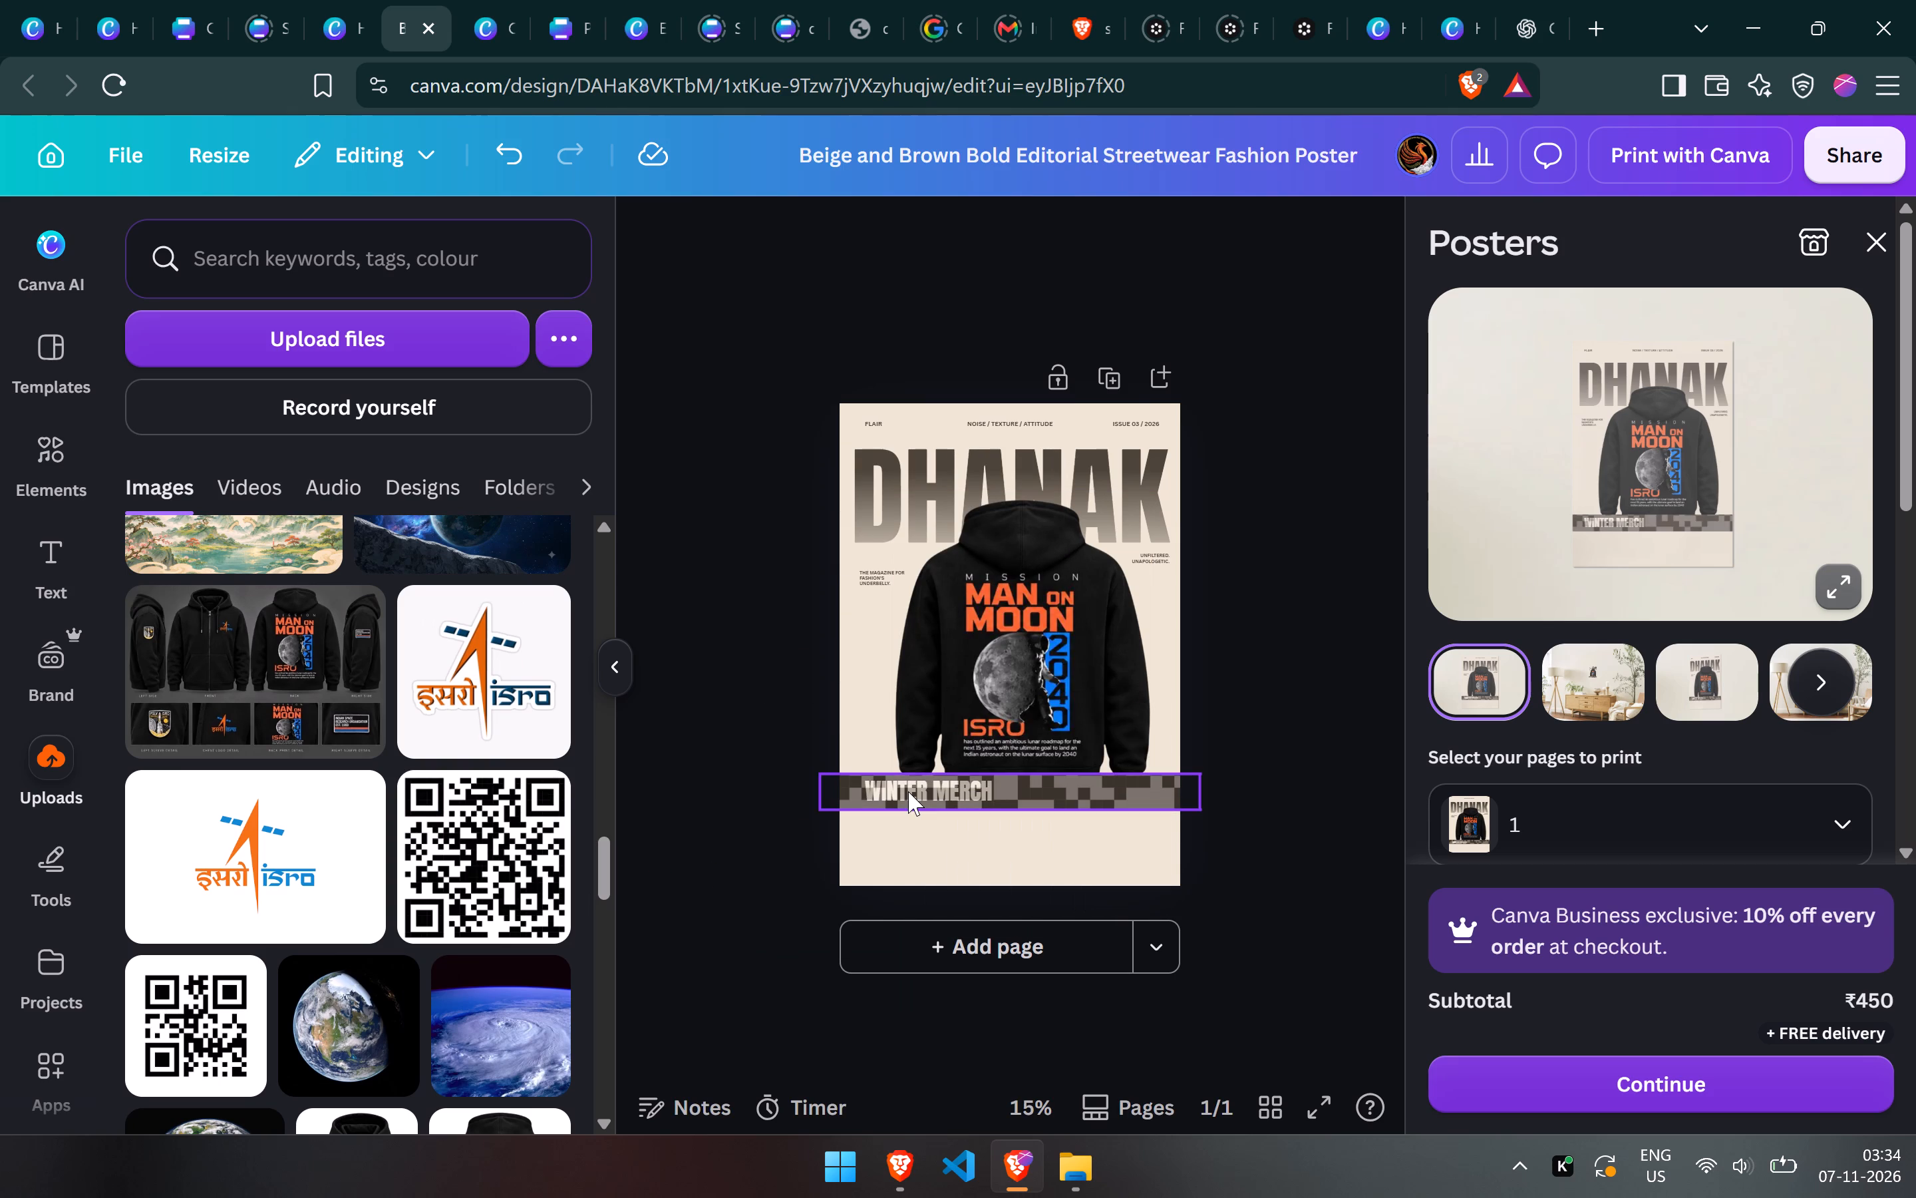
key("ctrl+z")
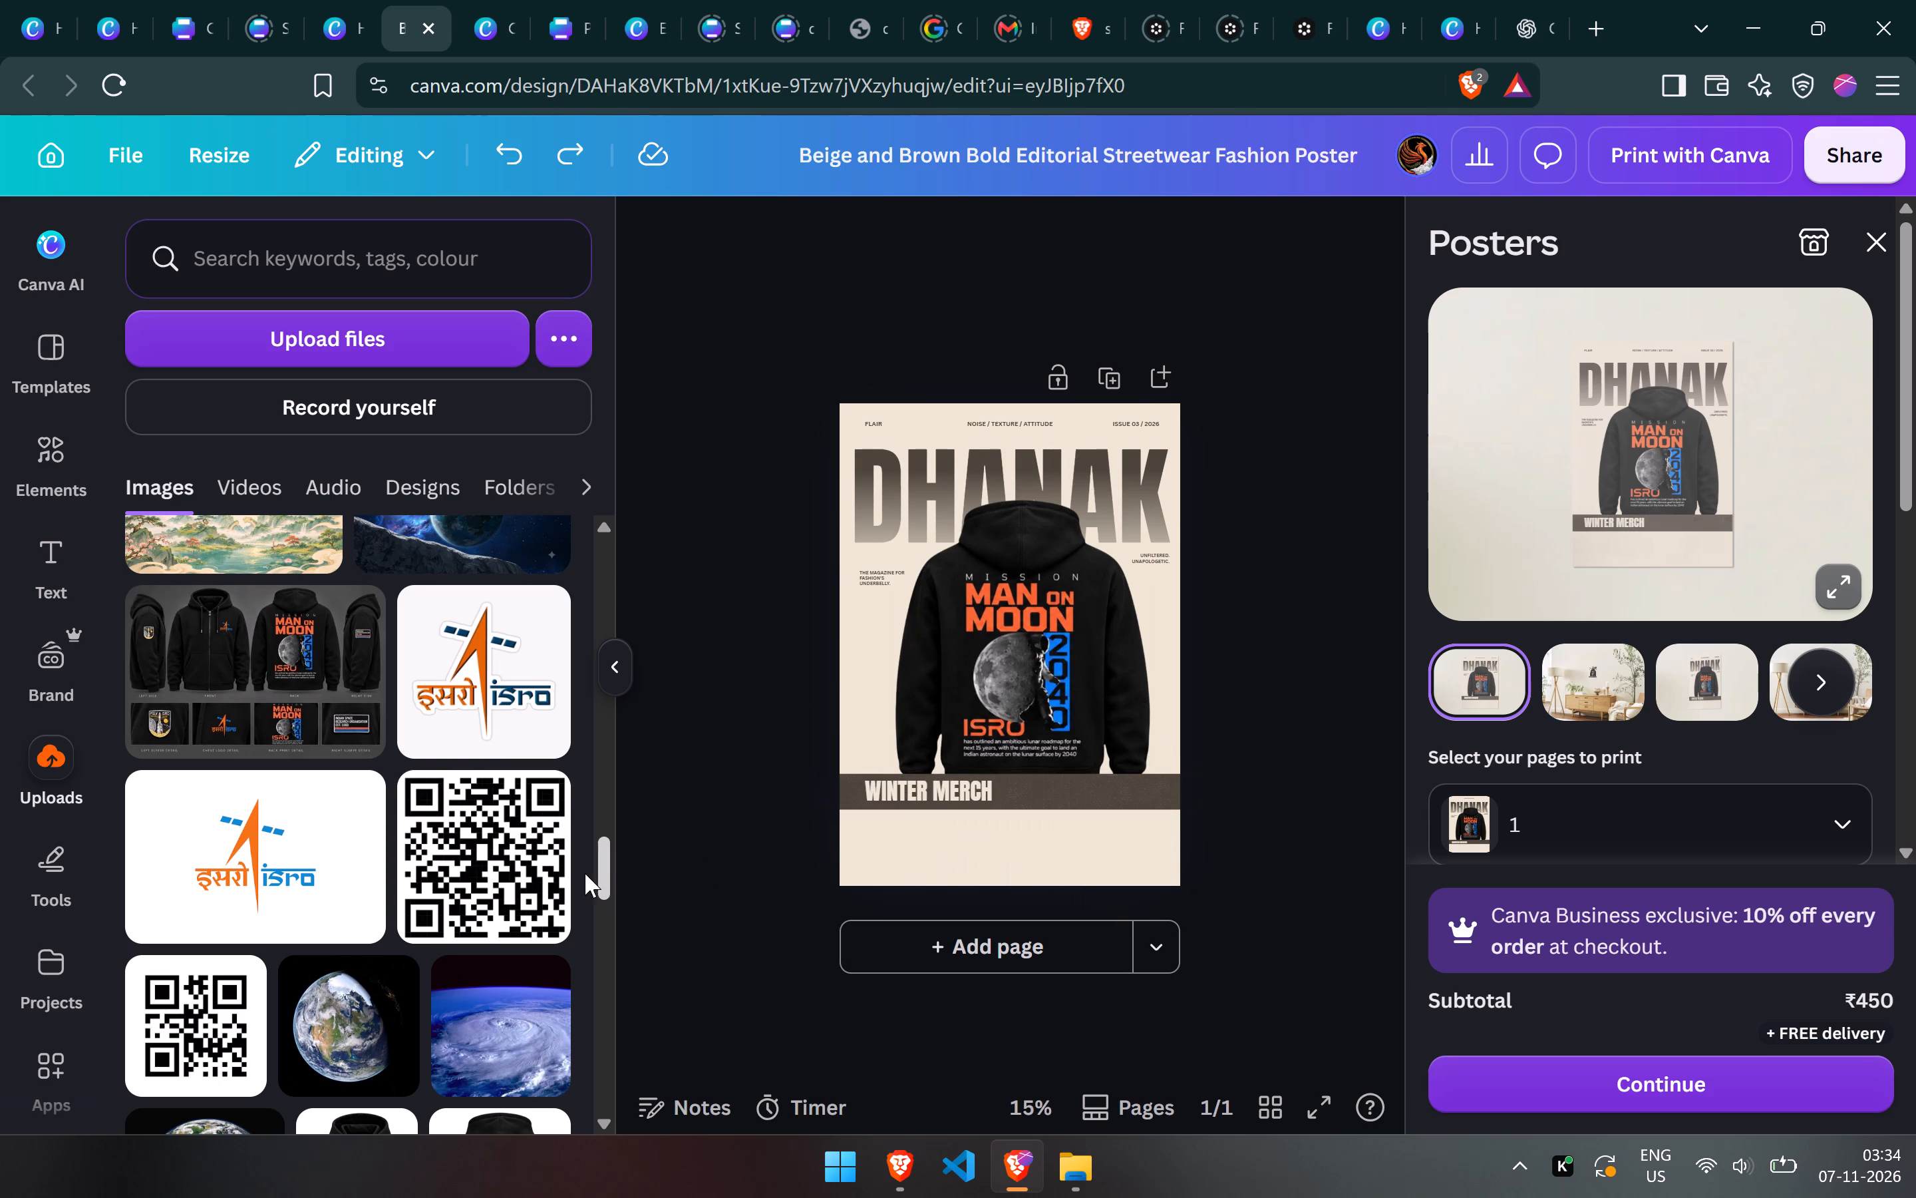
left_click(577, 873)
Add the large uploaded QR code to the poster, shrink it, and place it in the lower right corner below the dark band.
left_click_drag(469, 876, 880, 849)
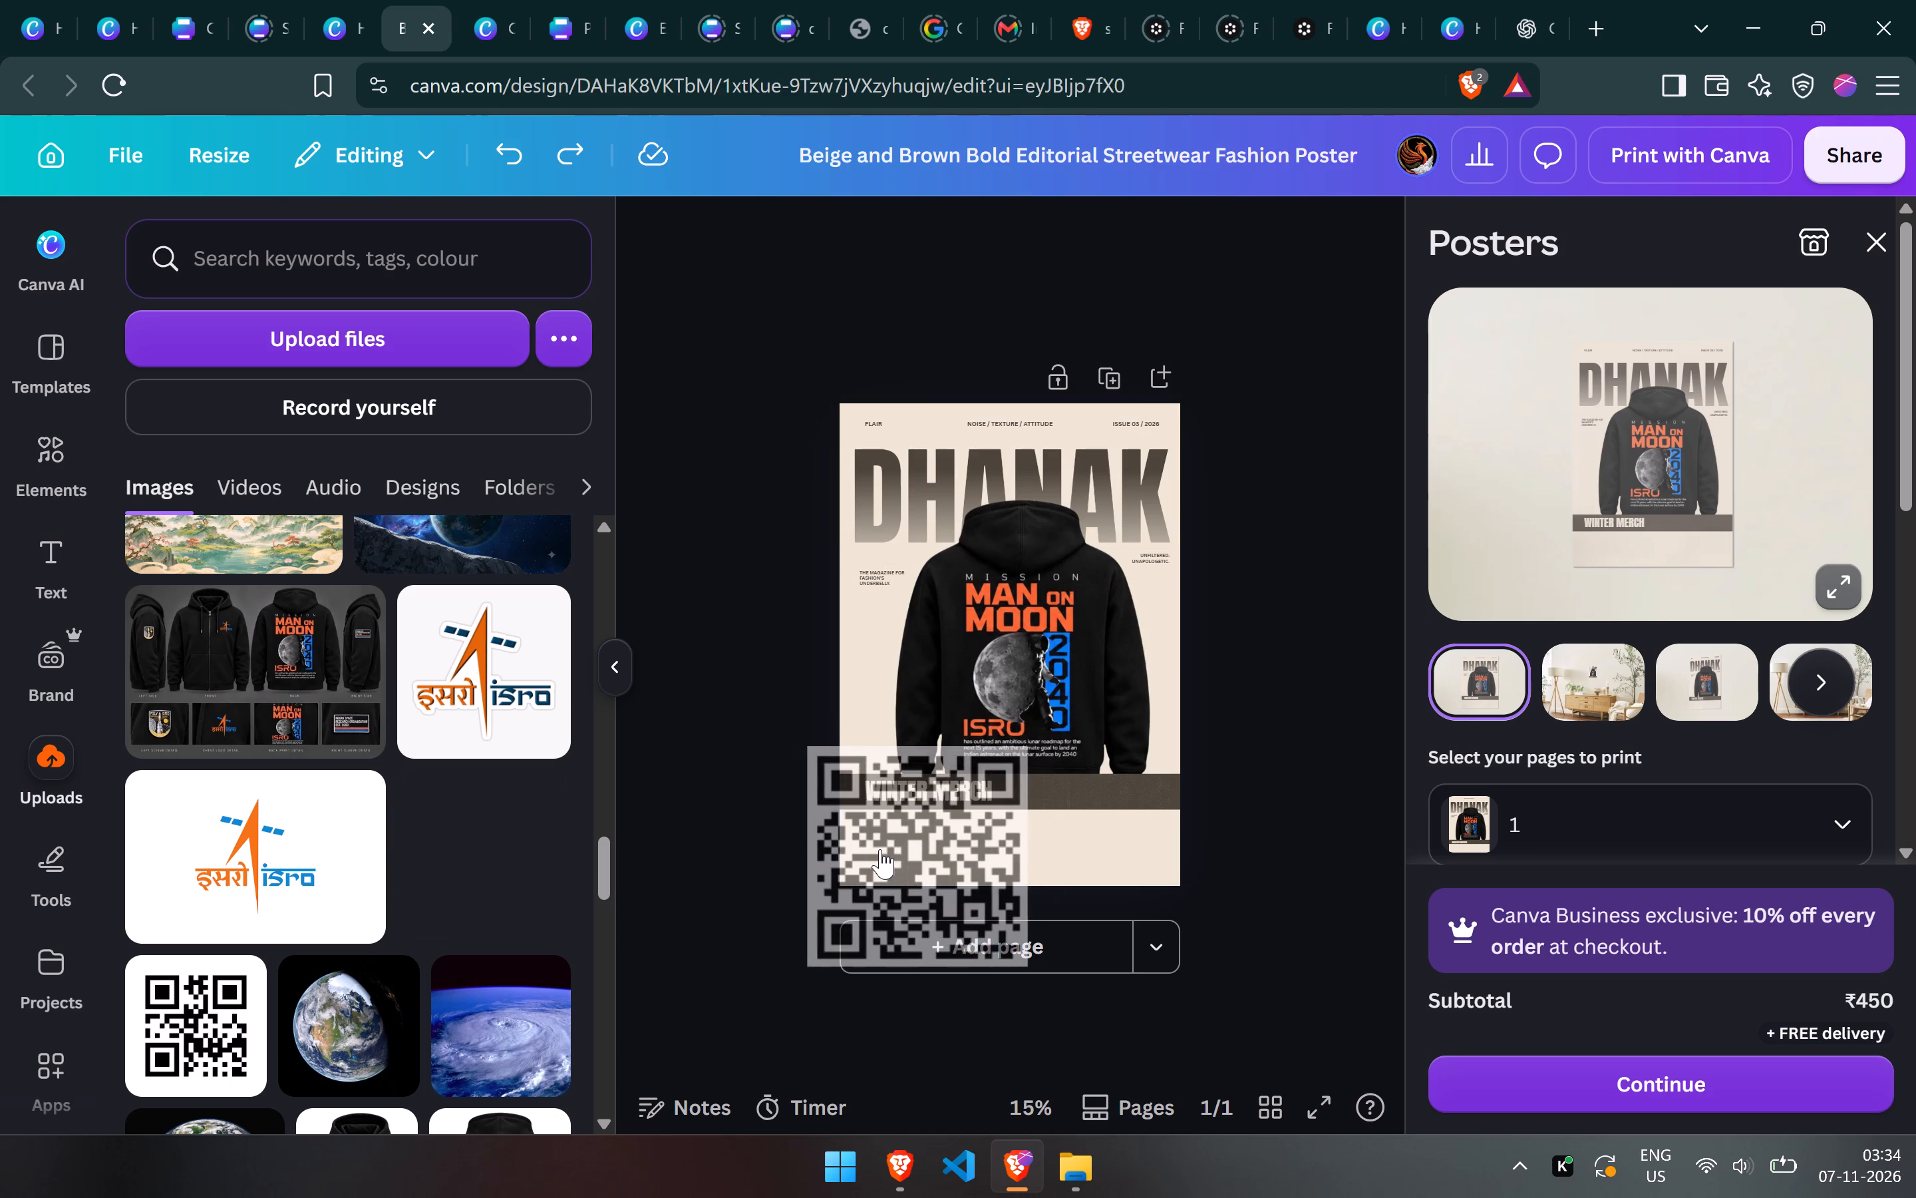
left_click_drag(1015, 741, 1027, 742)
left_click_drag(1027, 742, 928, 820)
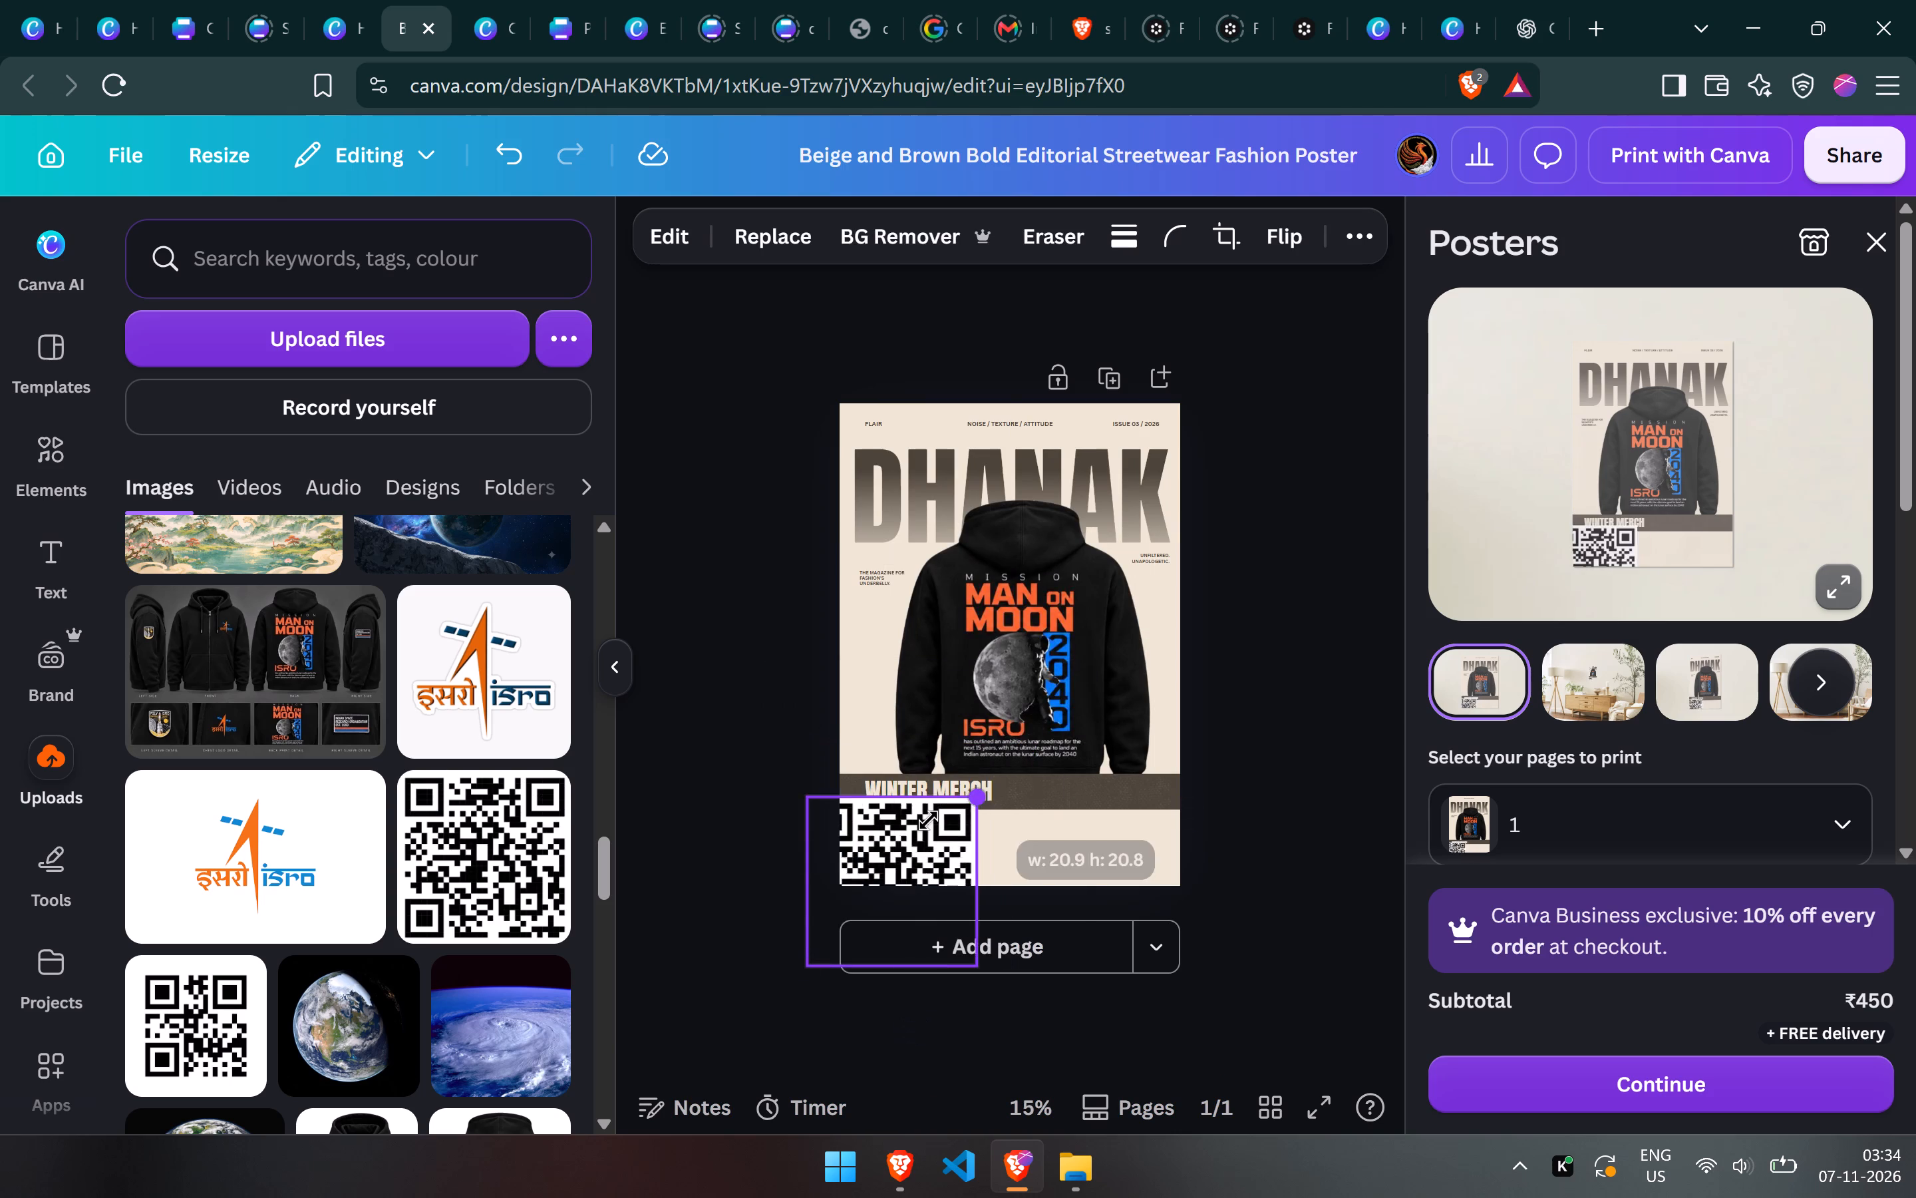
left_click_drag(928, 820, 919, 827)
left_click_drag(883, 870, 925, 850)
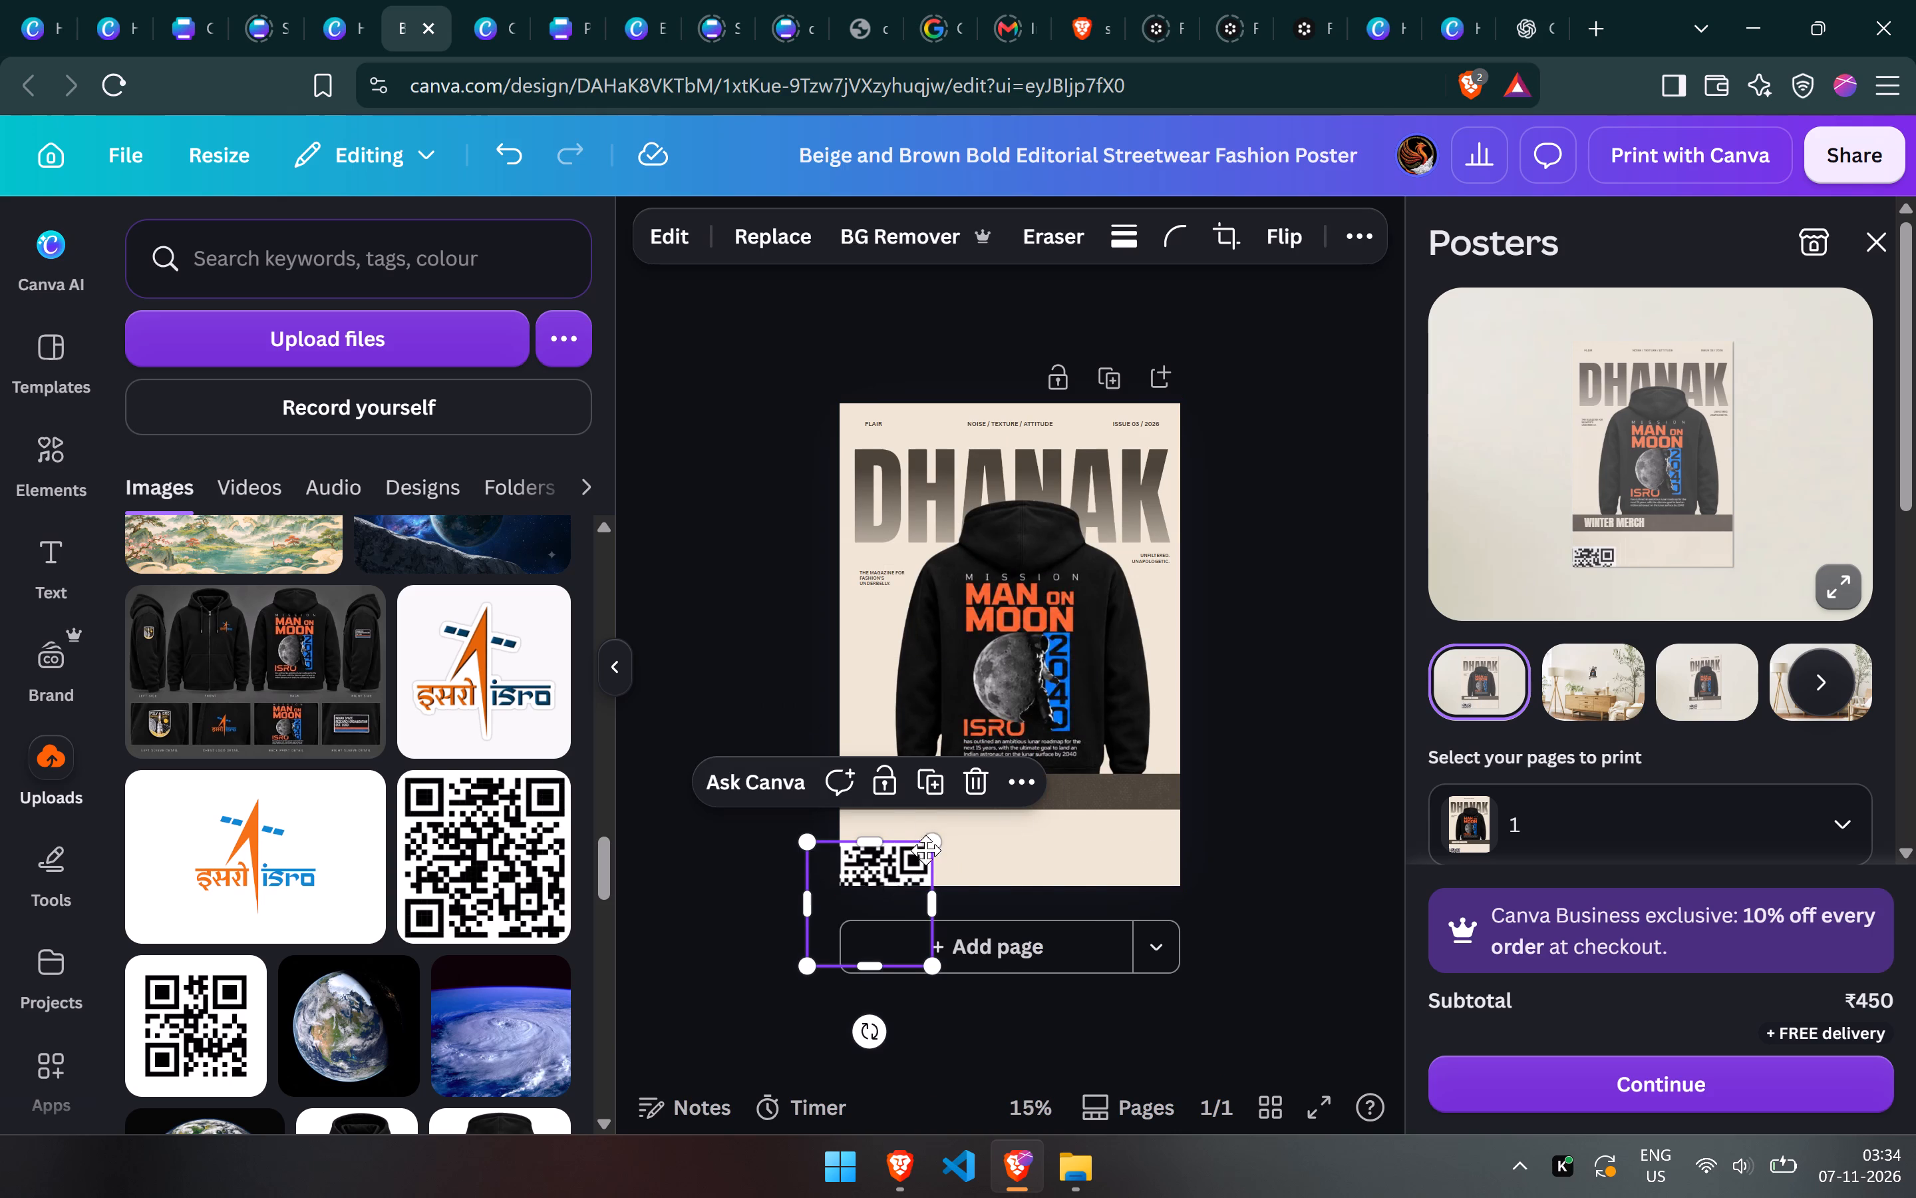
left_click_drag(925, 850, 1130, 834)
left_click_drag(1186, 809, 1098, 865)
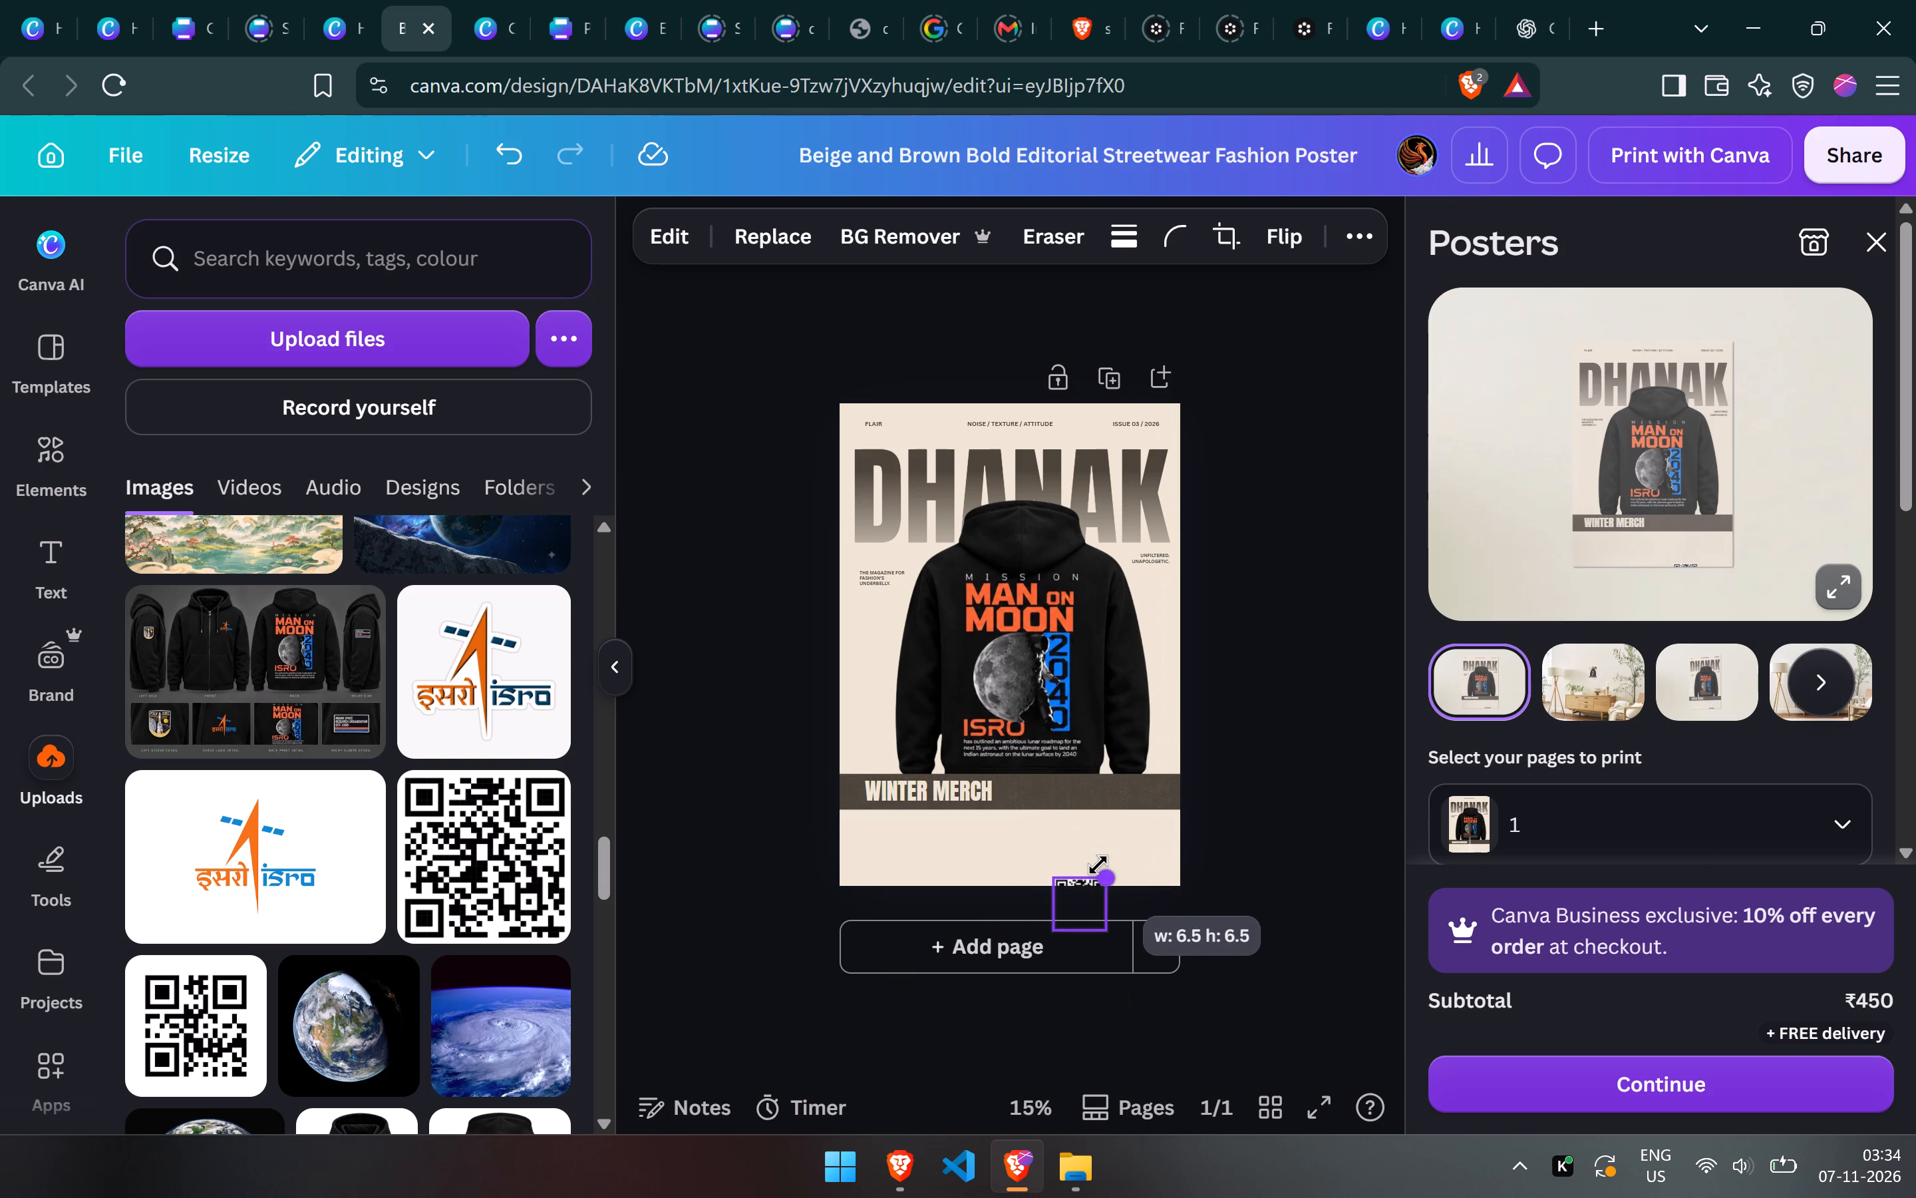
left_click_drag(1098, 865, 1108, 856)
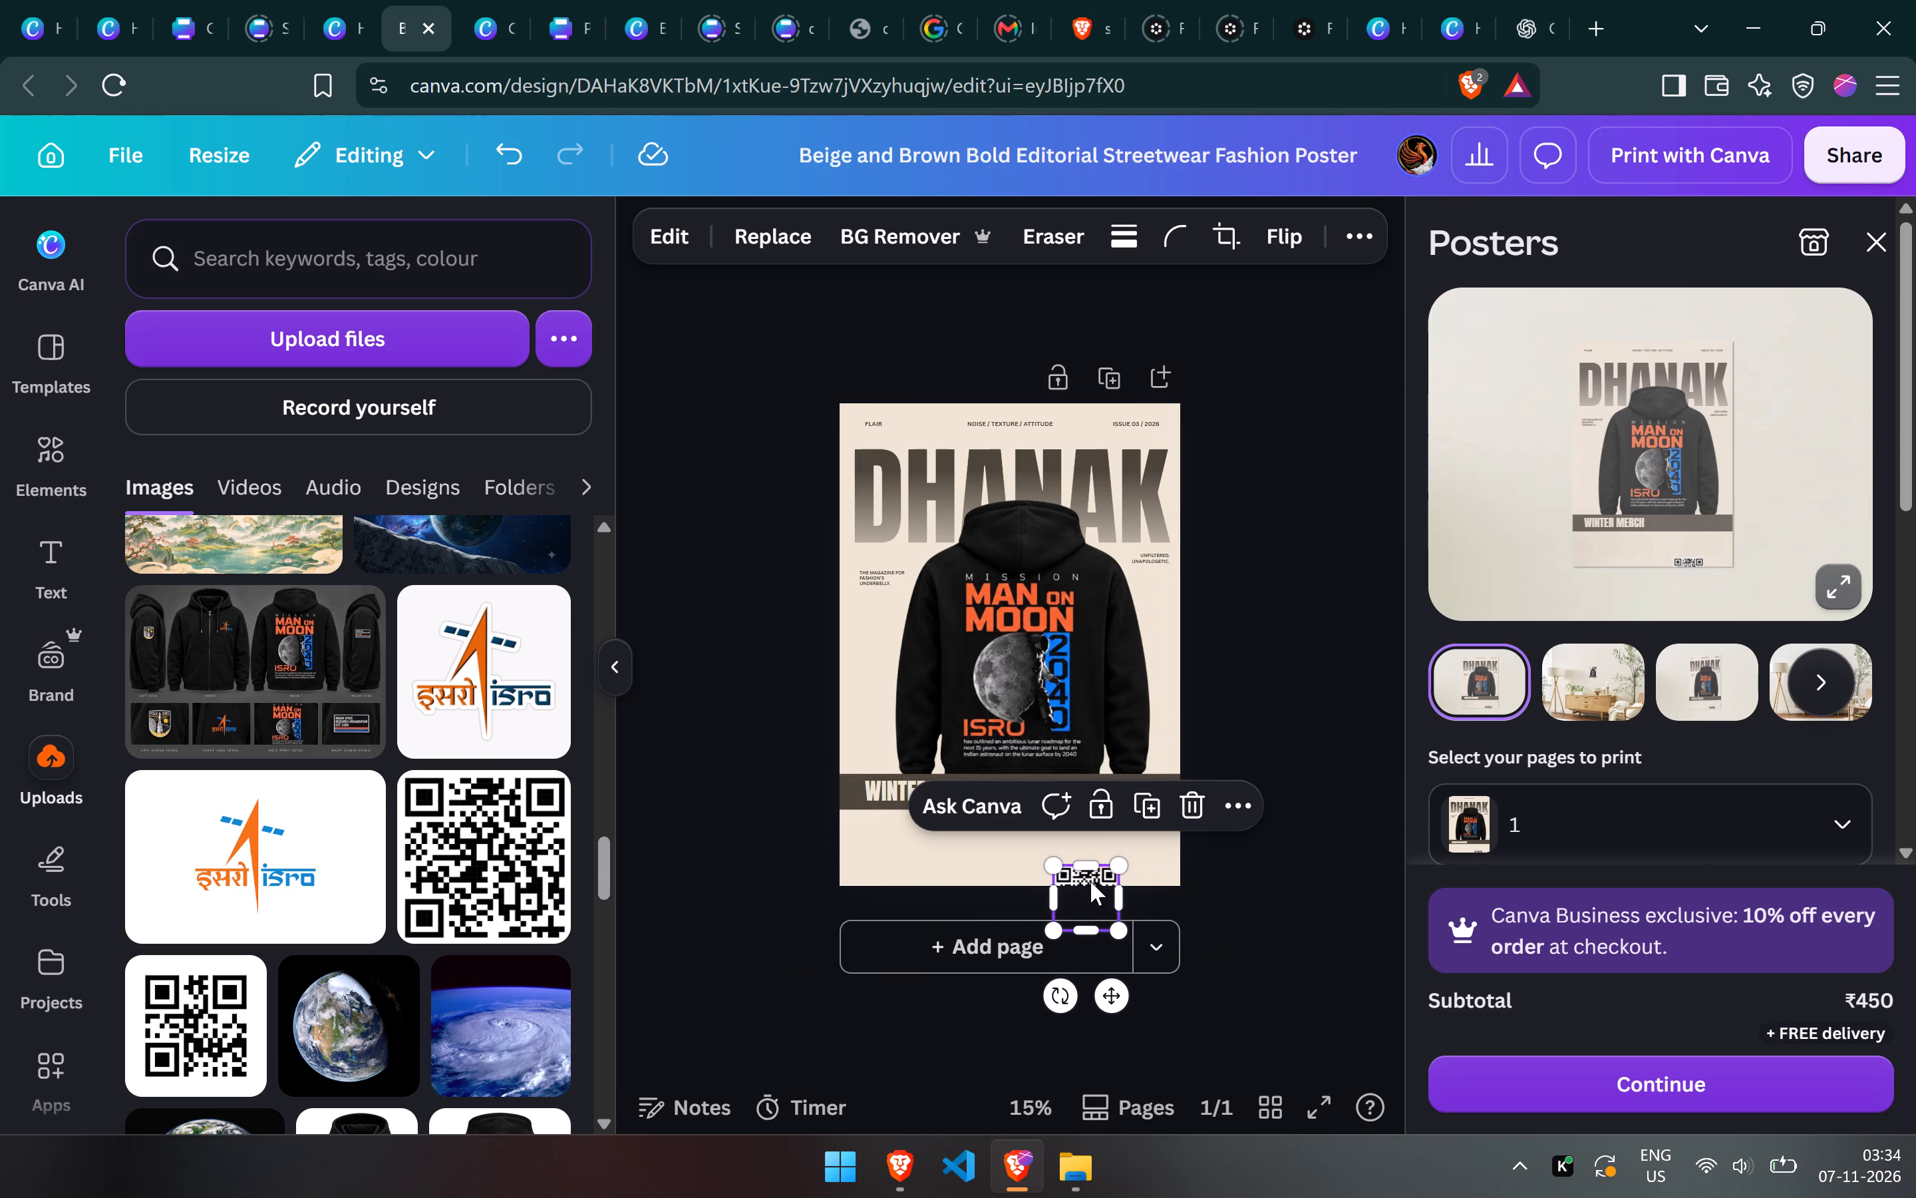
left_click_drag(1090, 881, 1140, 822)
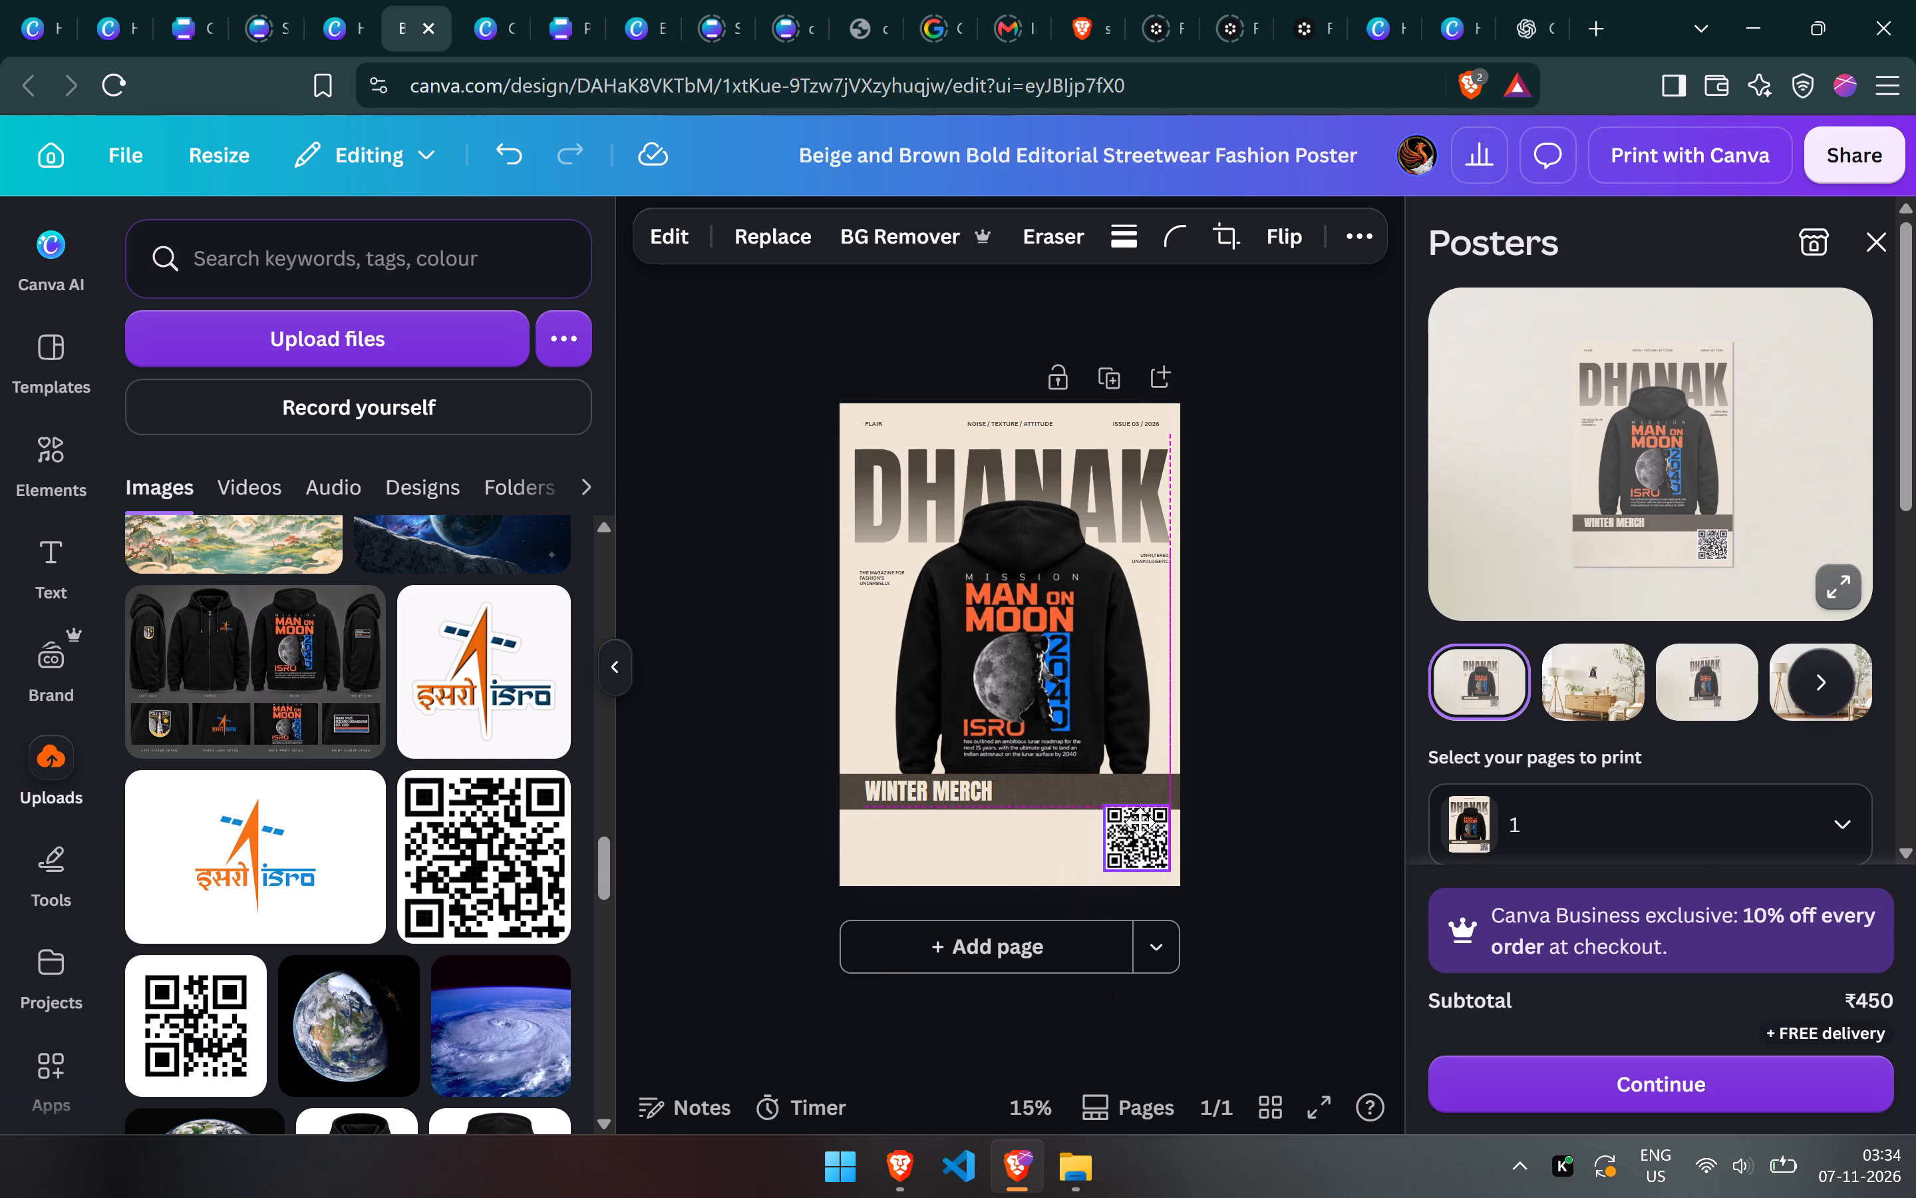
left_click_drag(1140, 822, 1138, 825)
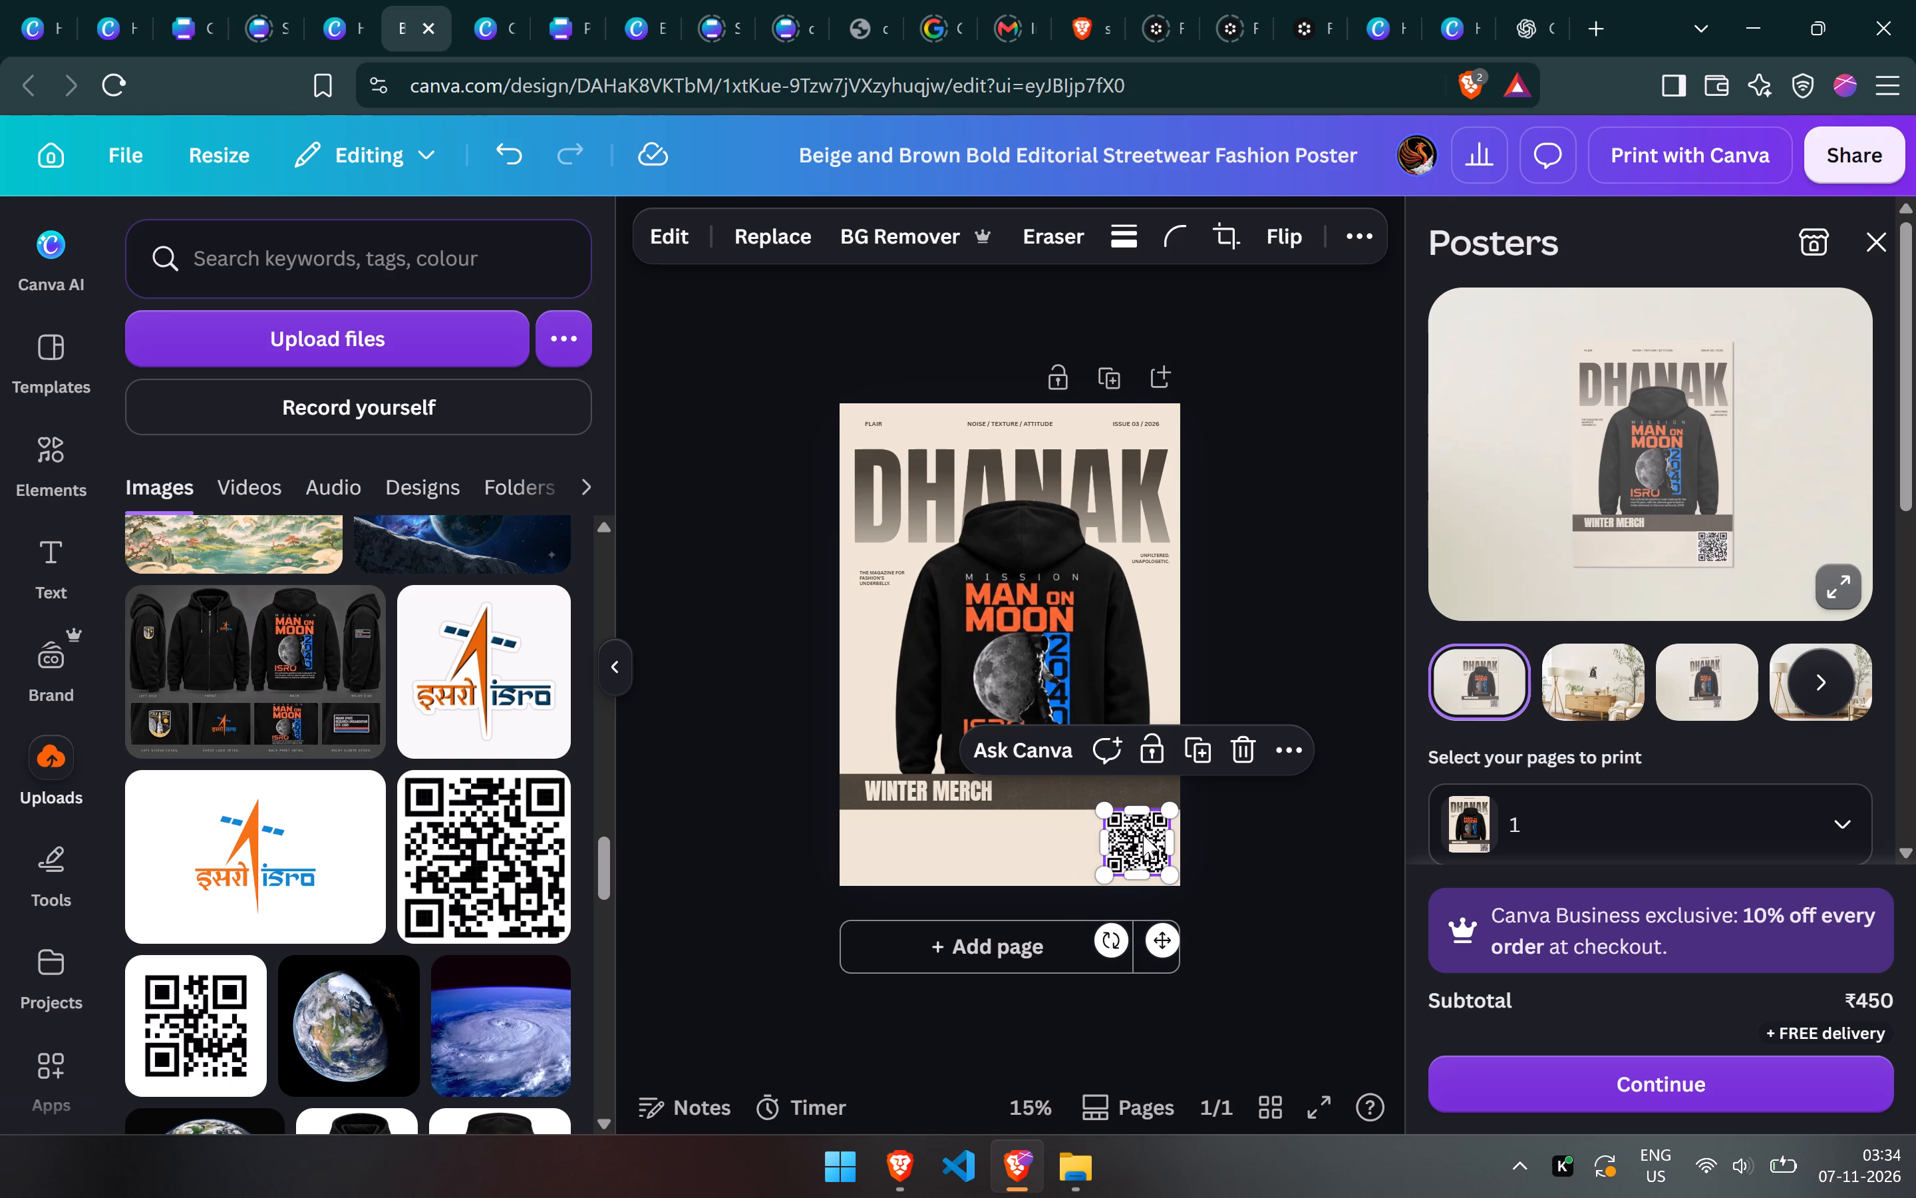
left_click_drag(1143, 835, 1143, 841)
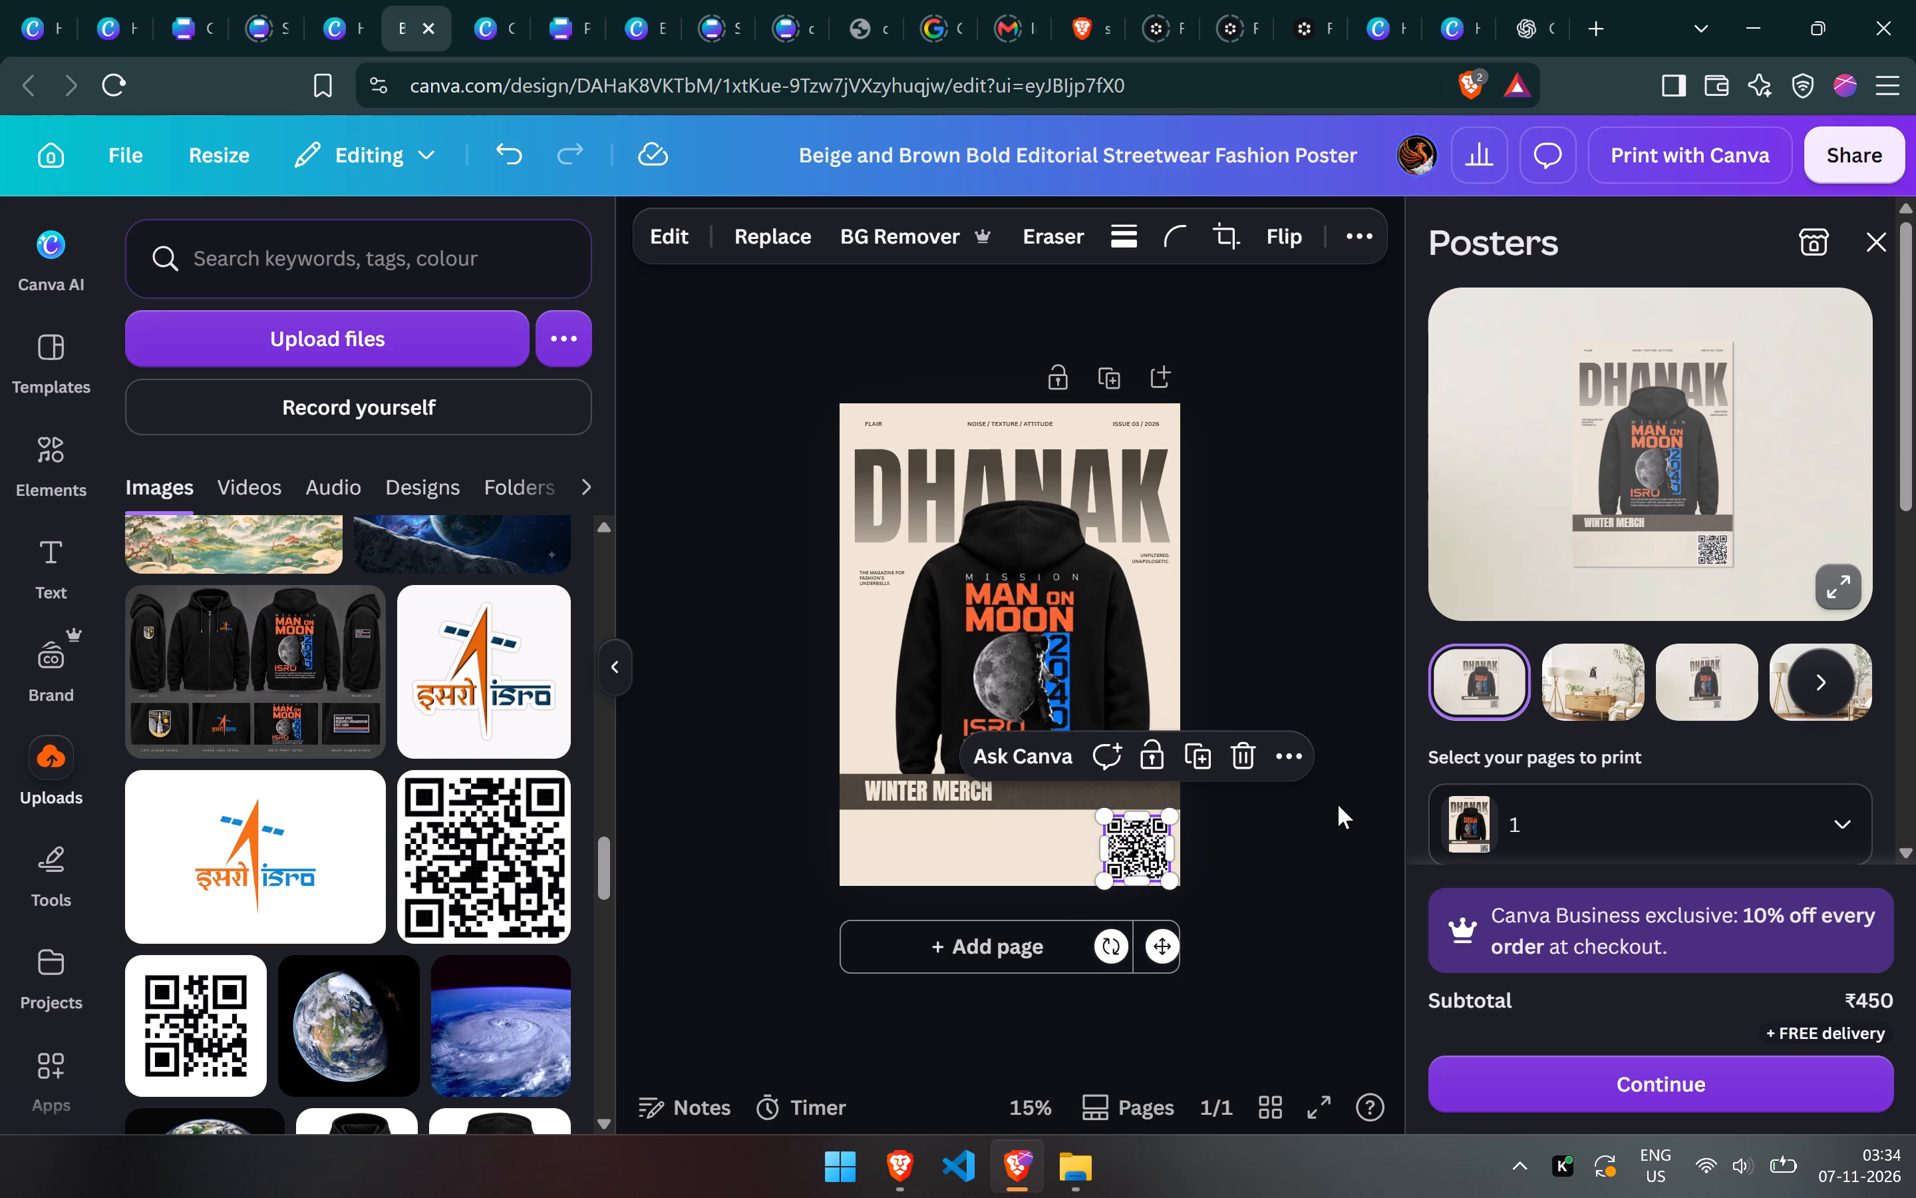
left_click(1338, 805)
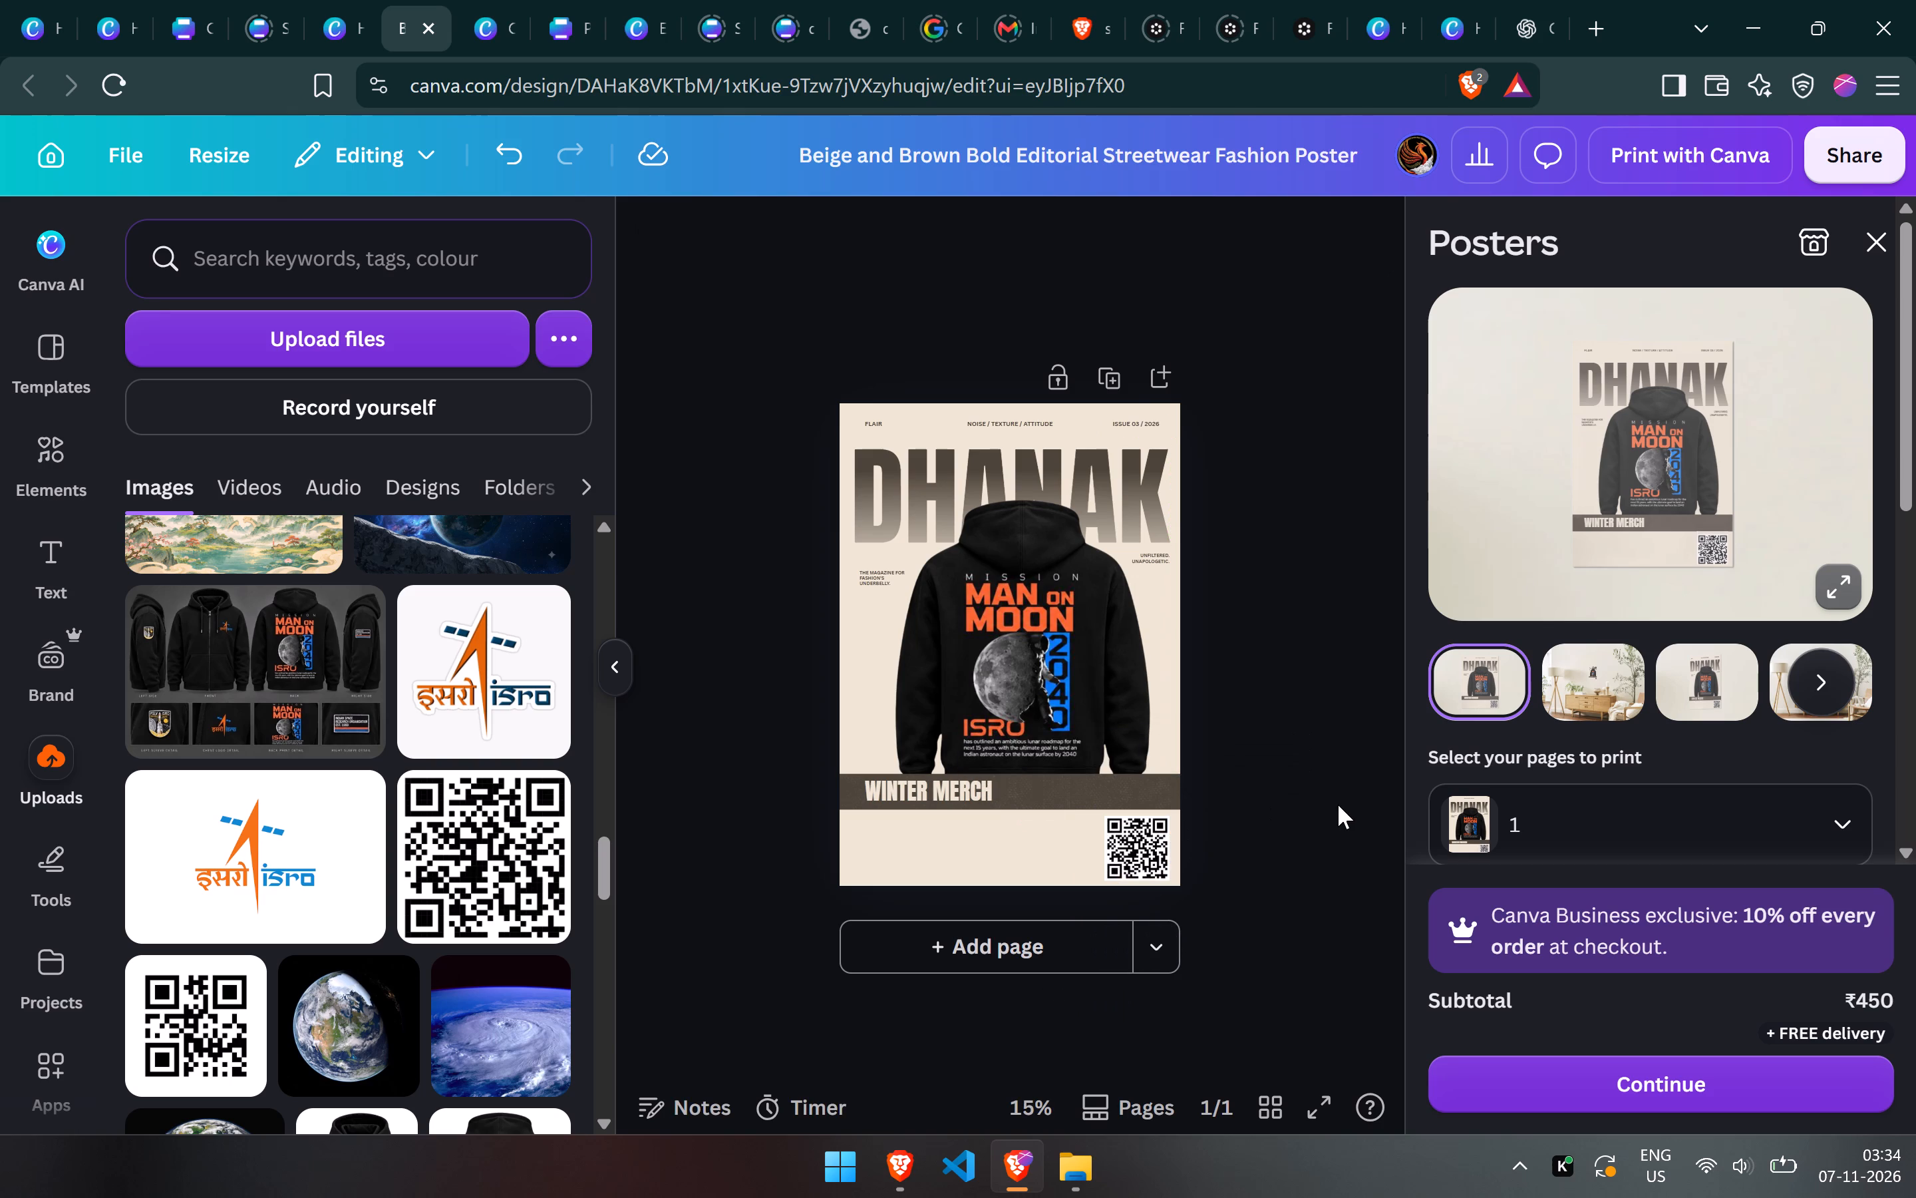
Remove the background from the QR code in the poster's lower right corner.
left_click(1152, 837)
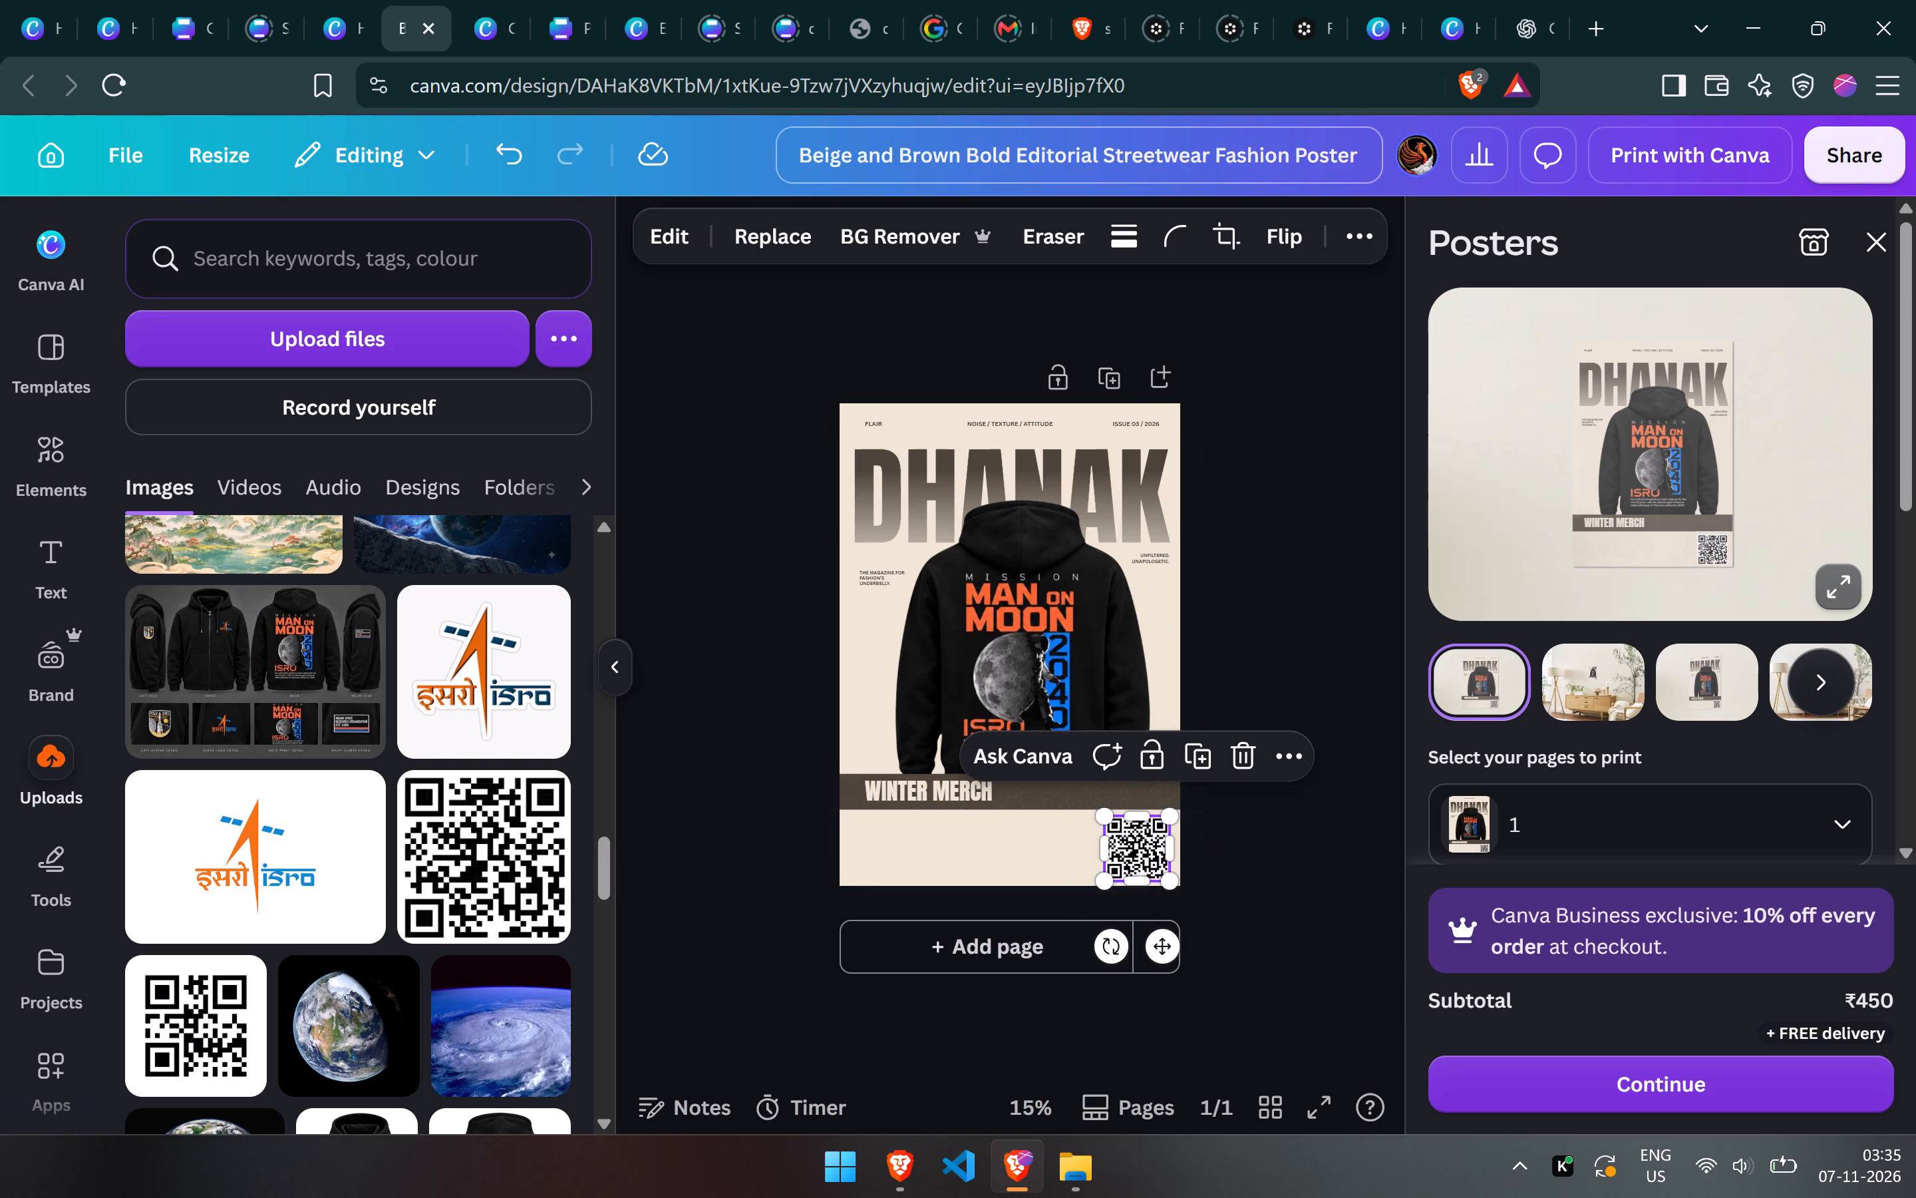
left_click(960, 237)
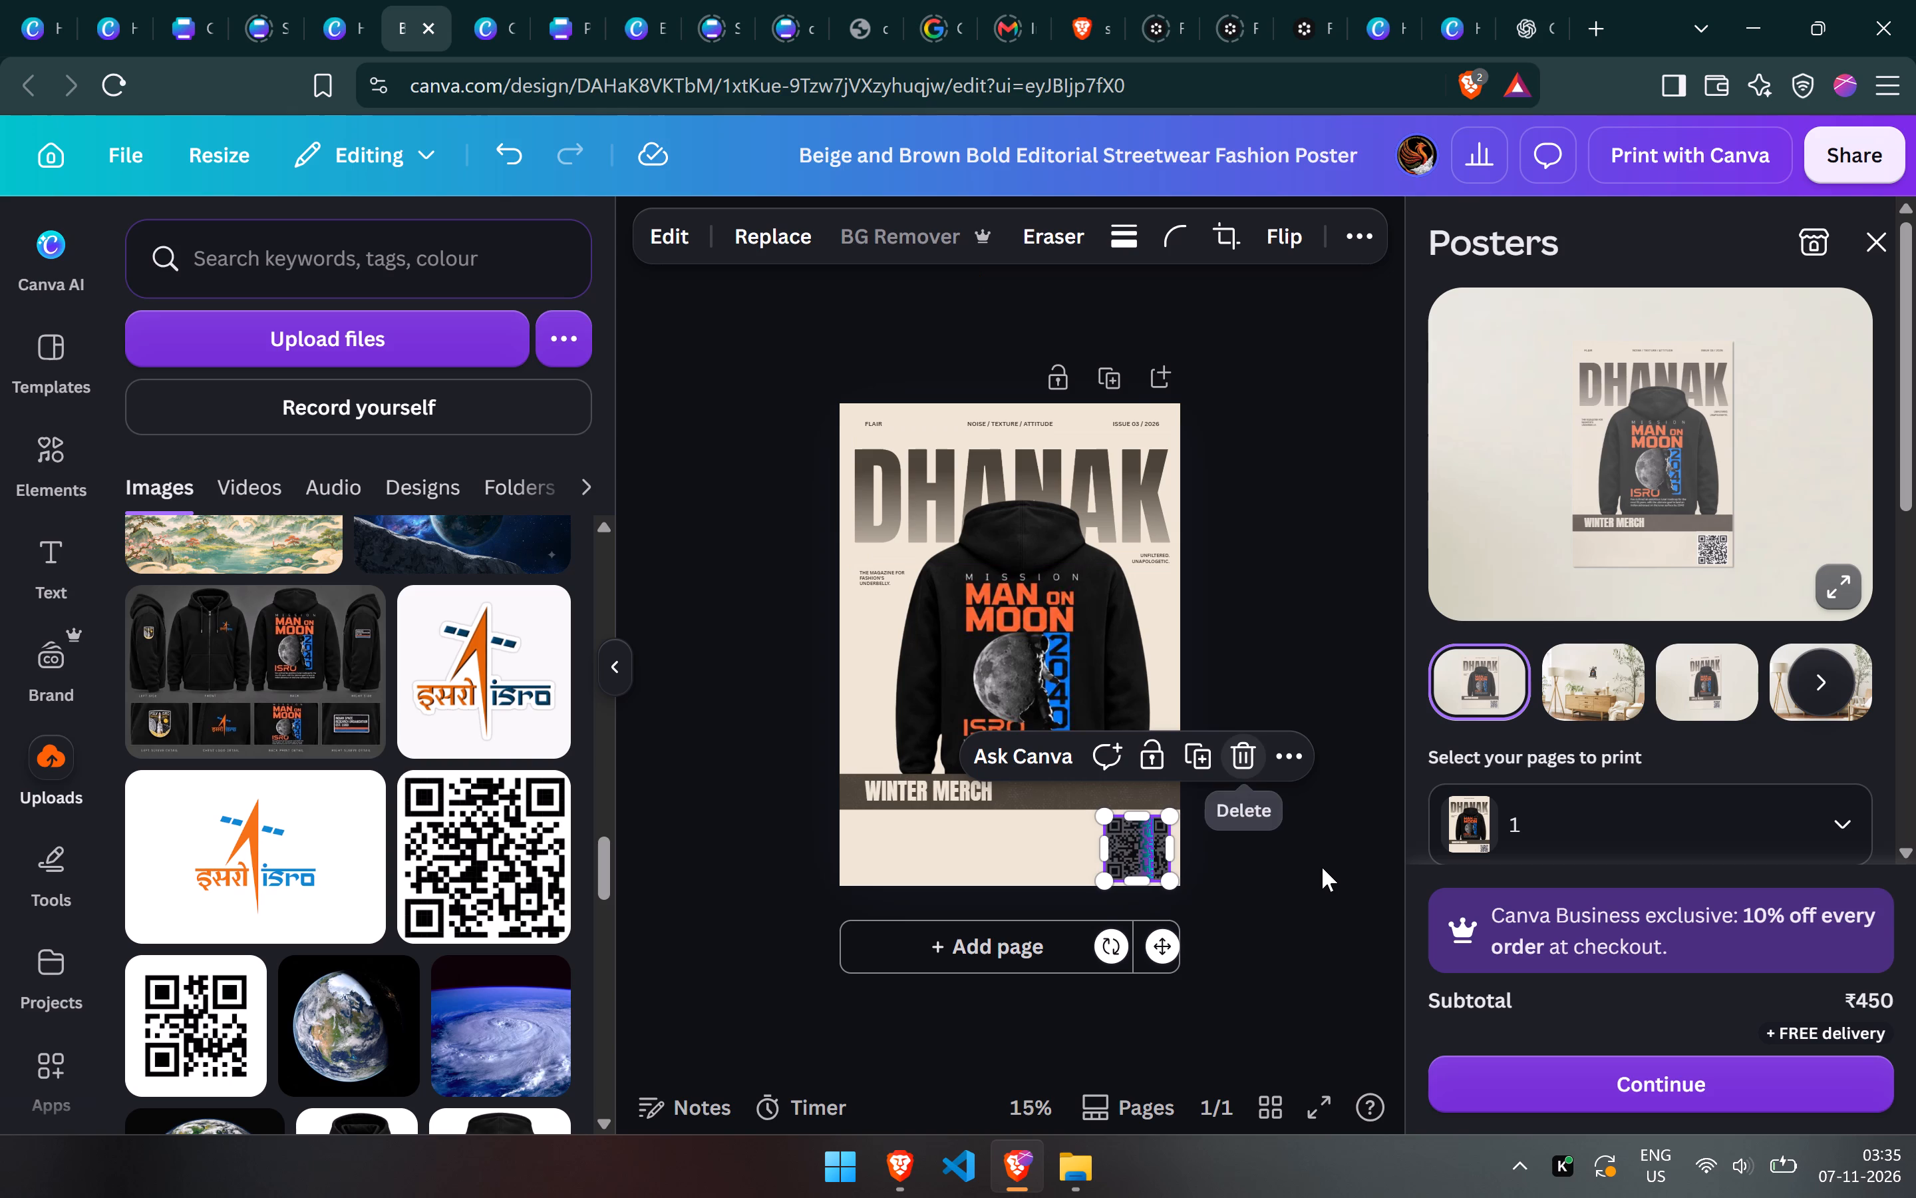
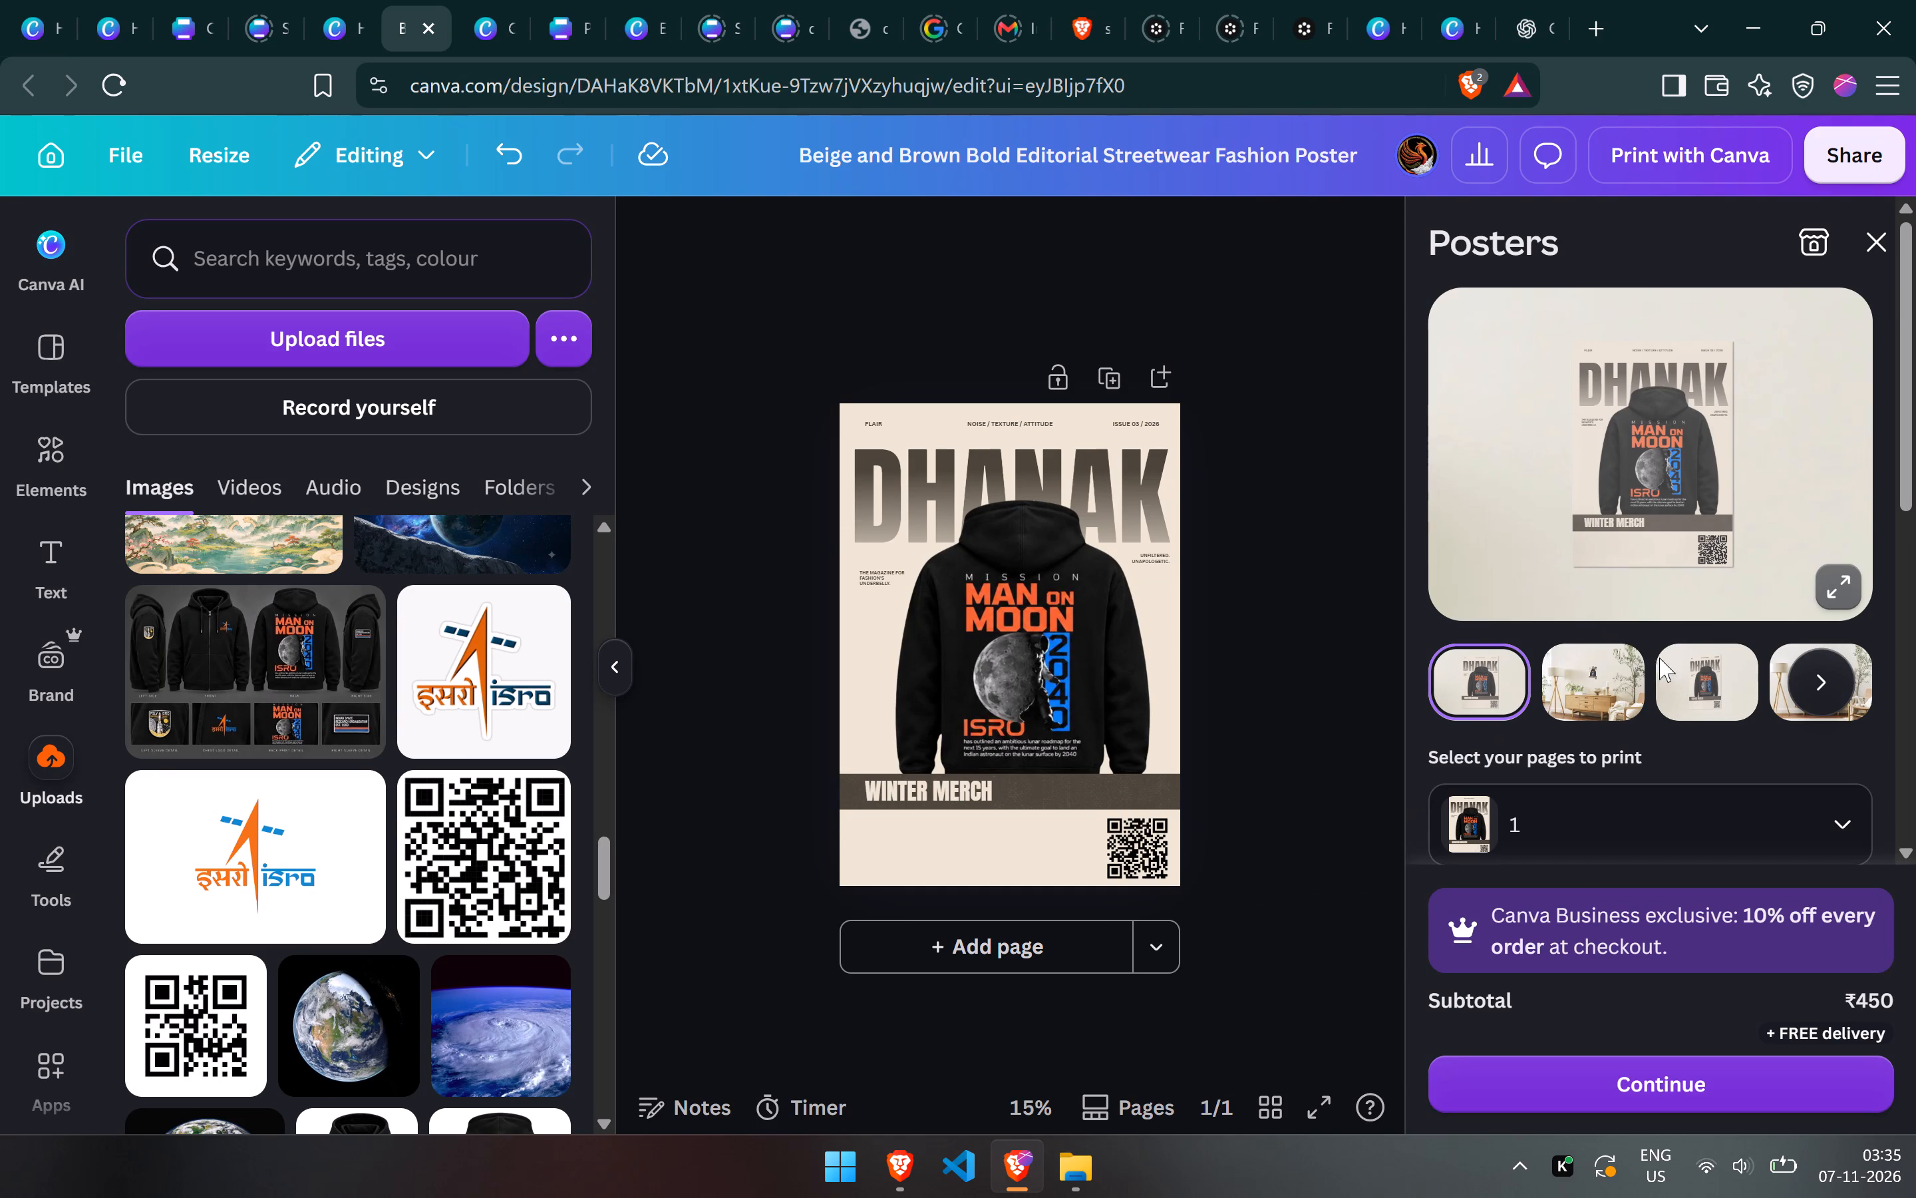
Preview the DHANAK poster in the angled wall mockup, and return to the front-facing wall mockup.
left_click(1714, 683)
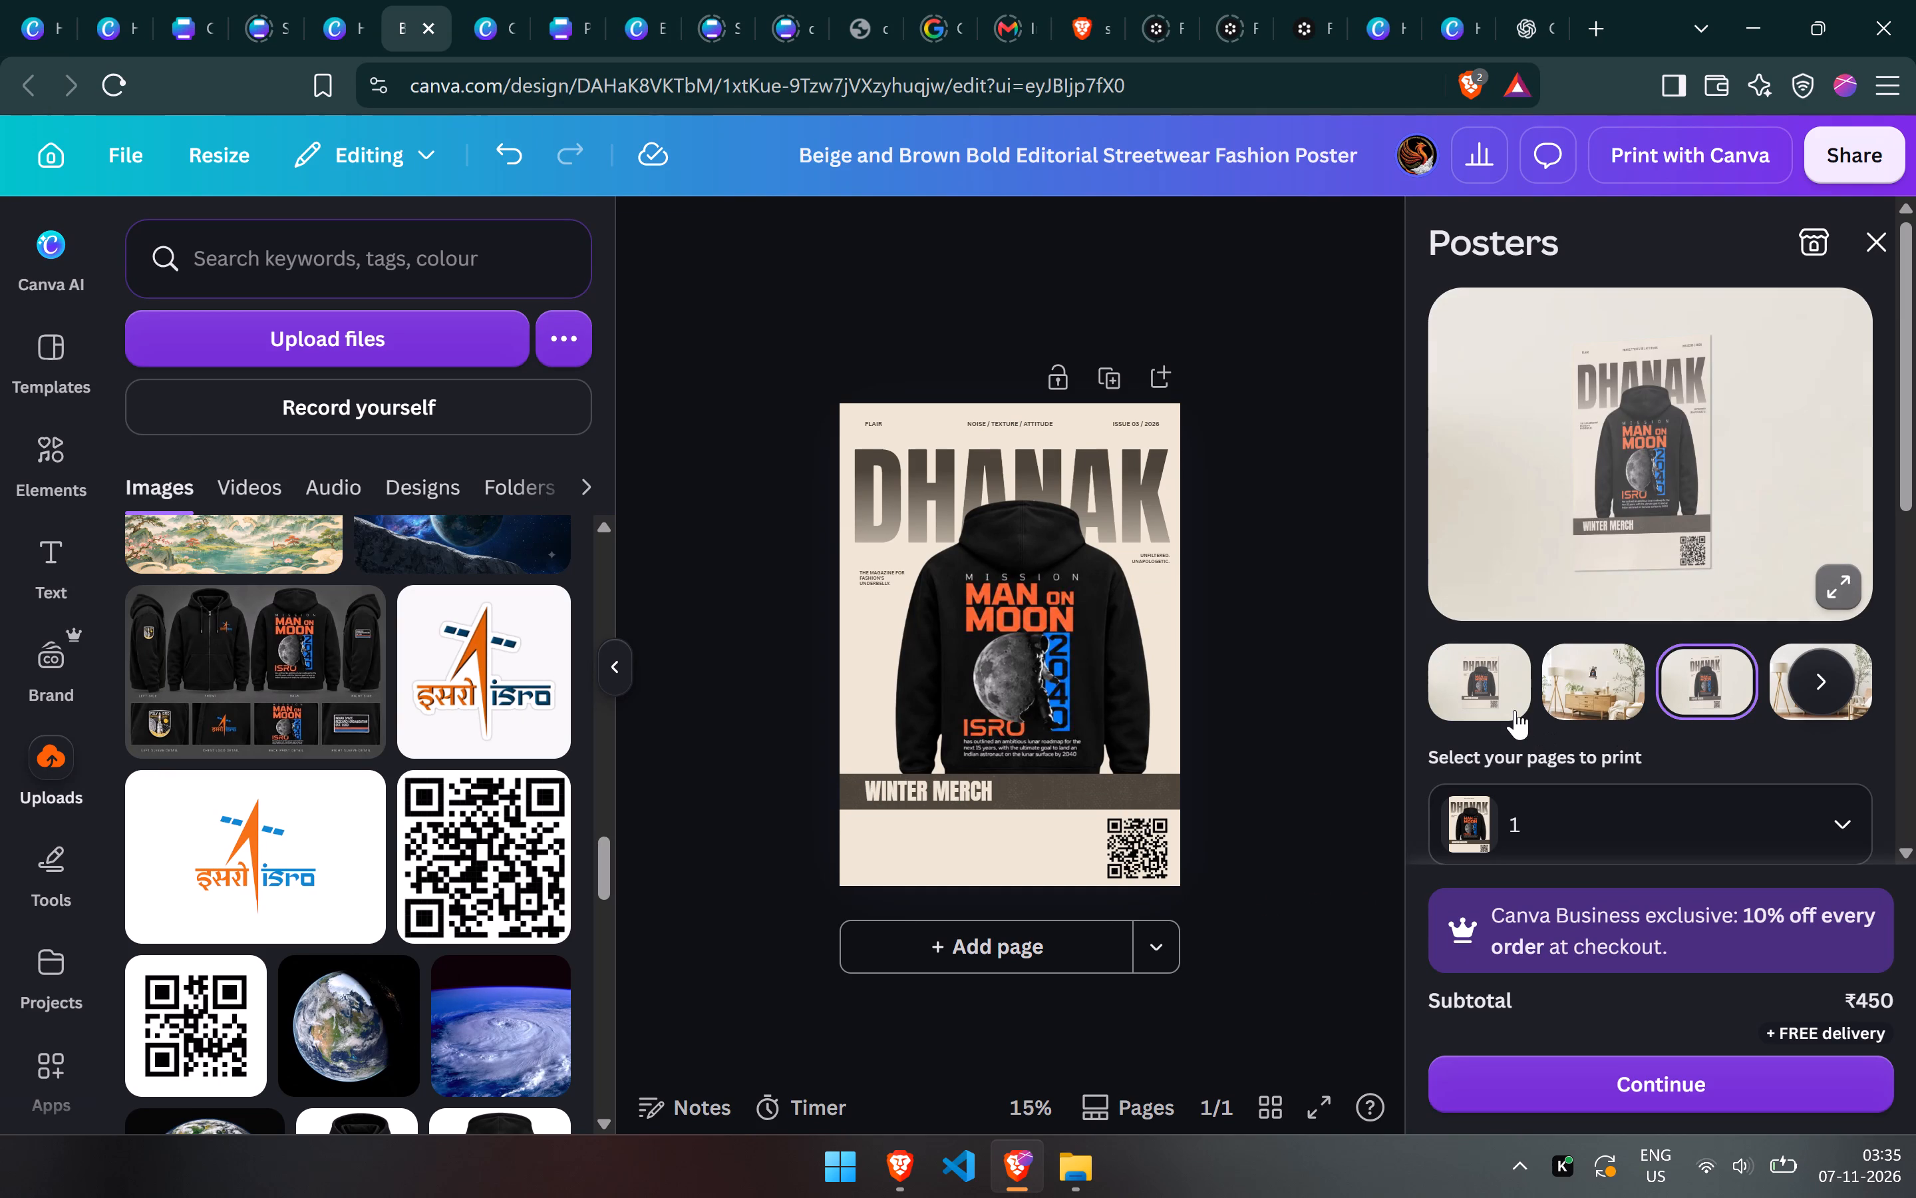
left_click(1512, 706)
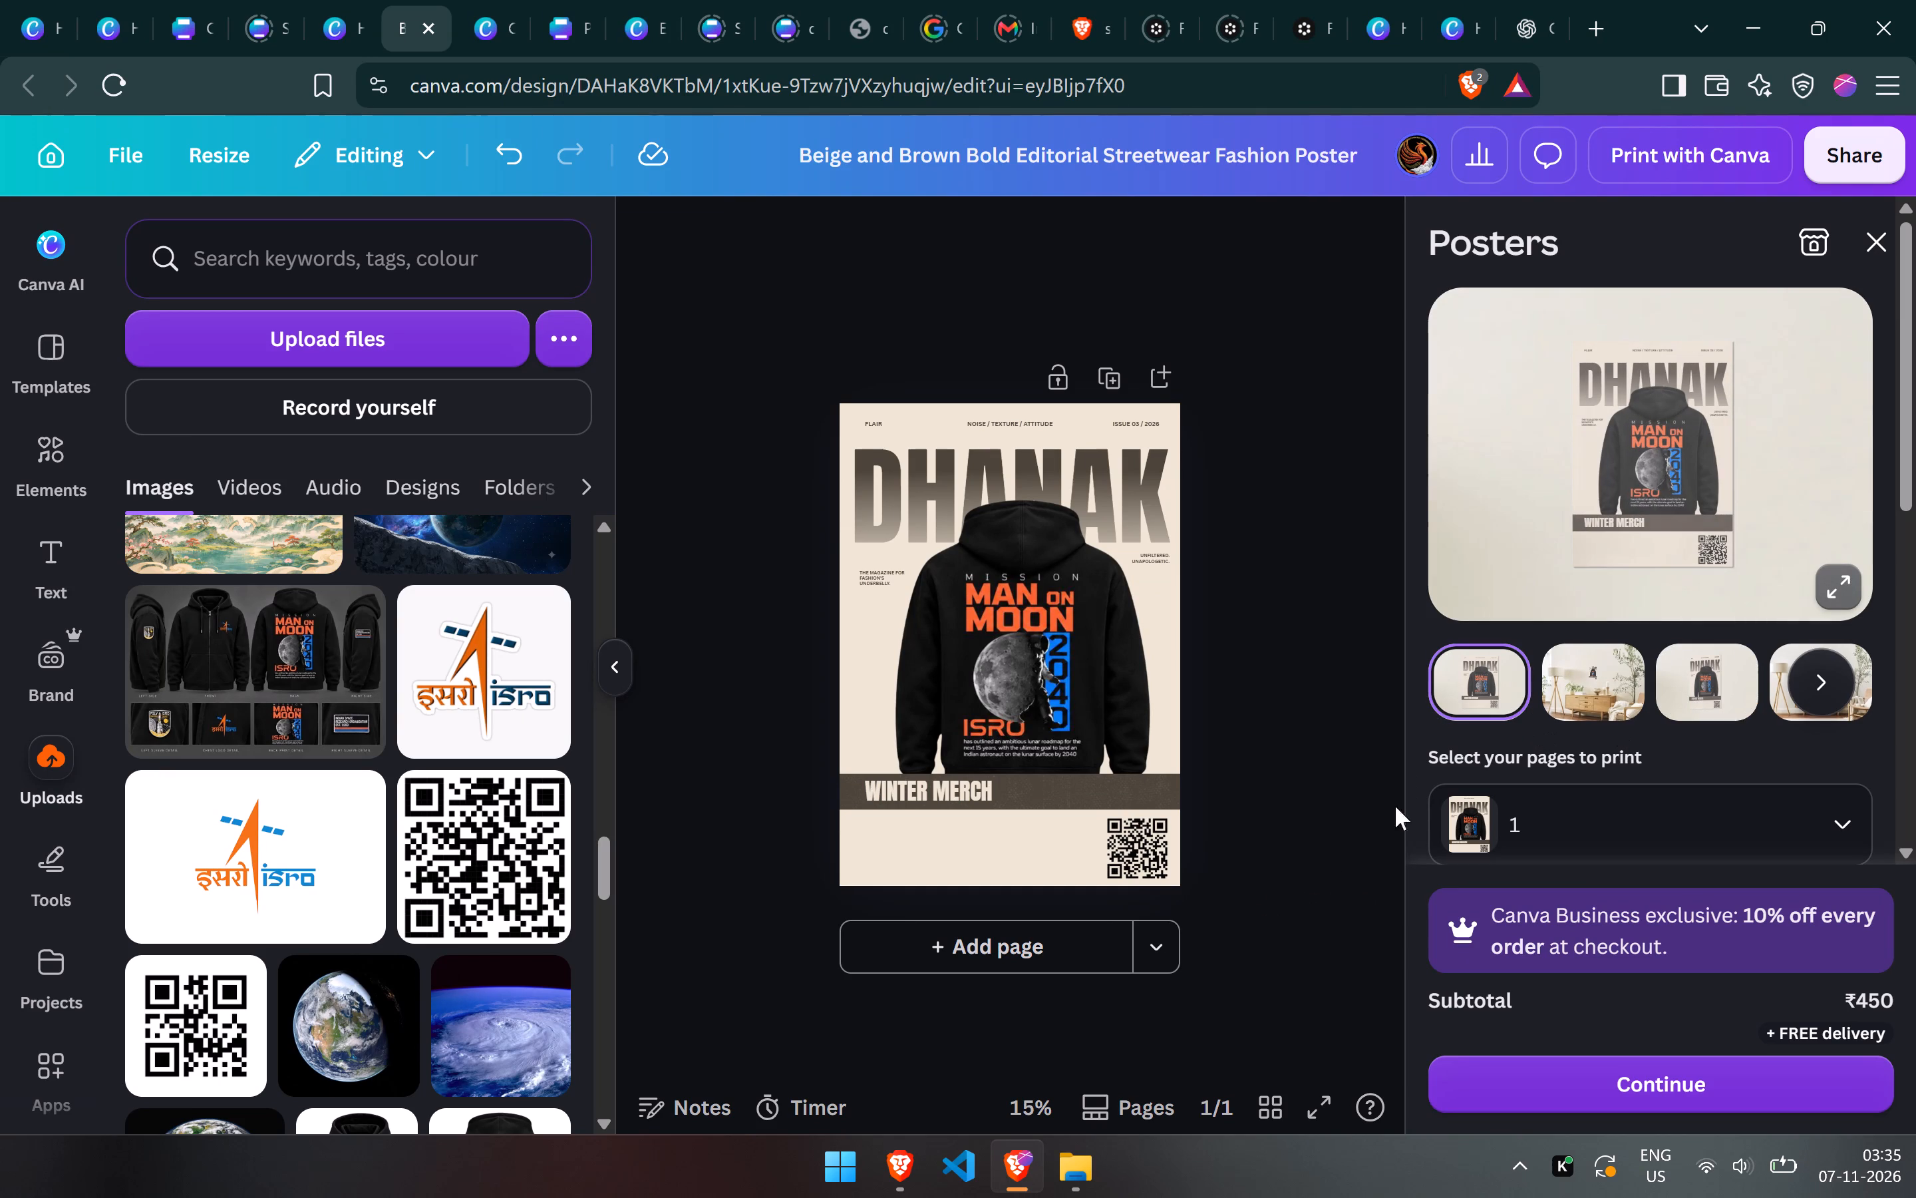
left_click(1317, 915)
Switch to the original FLAIR template's preview page to compare it with the edited poster.
left_click(343, 0)
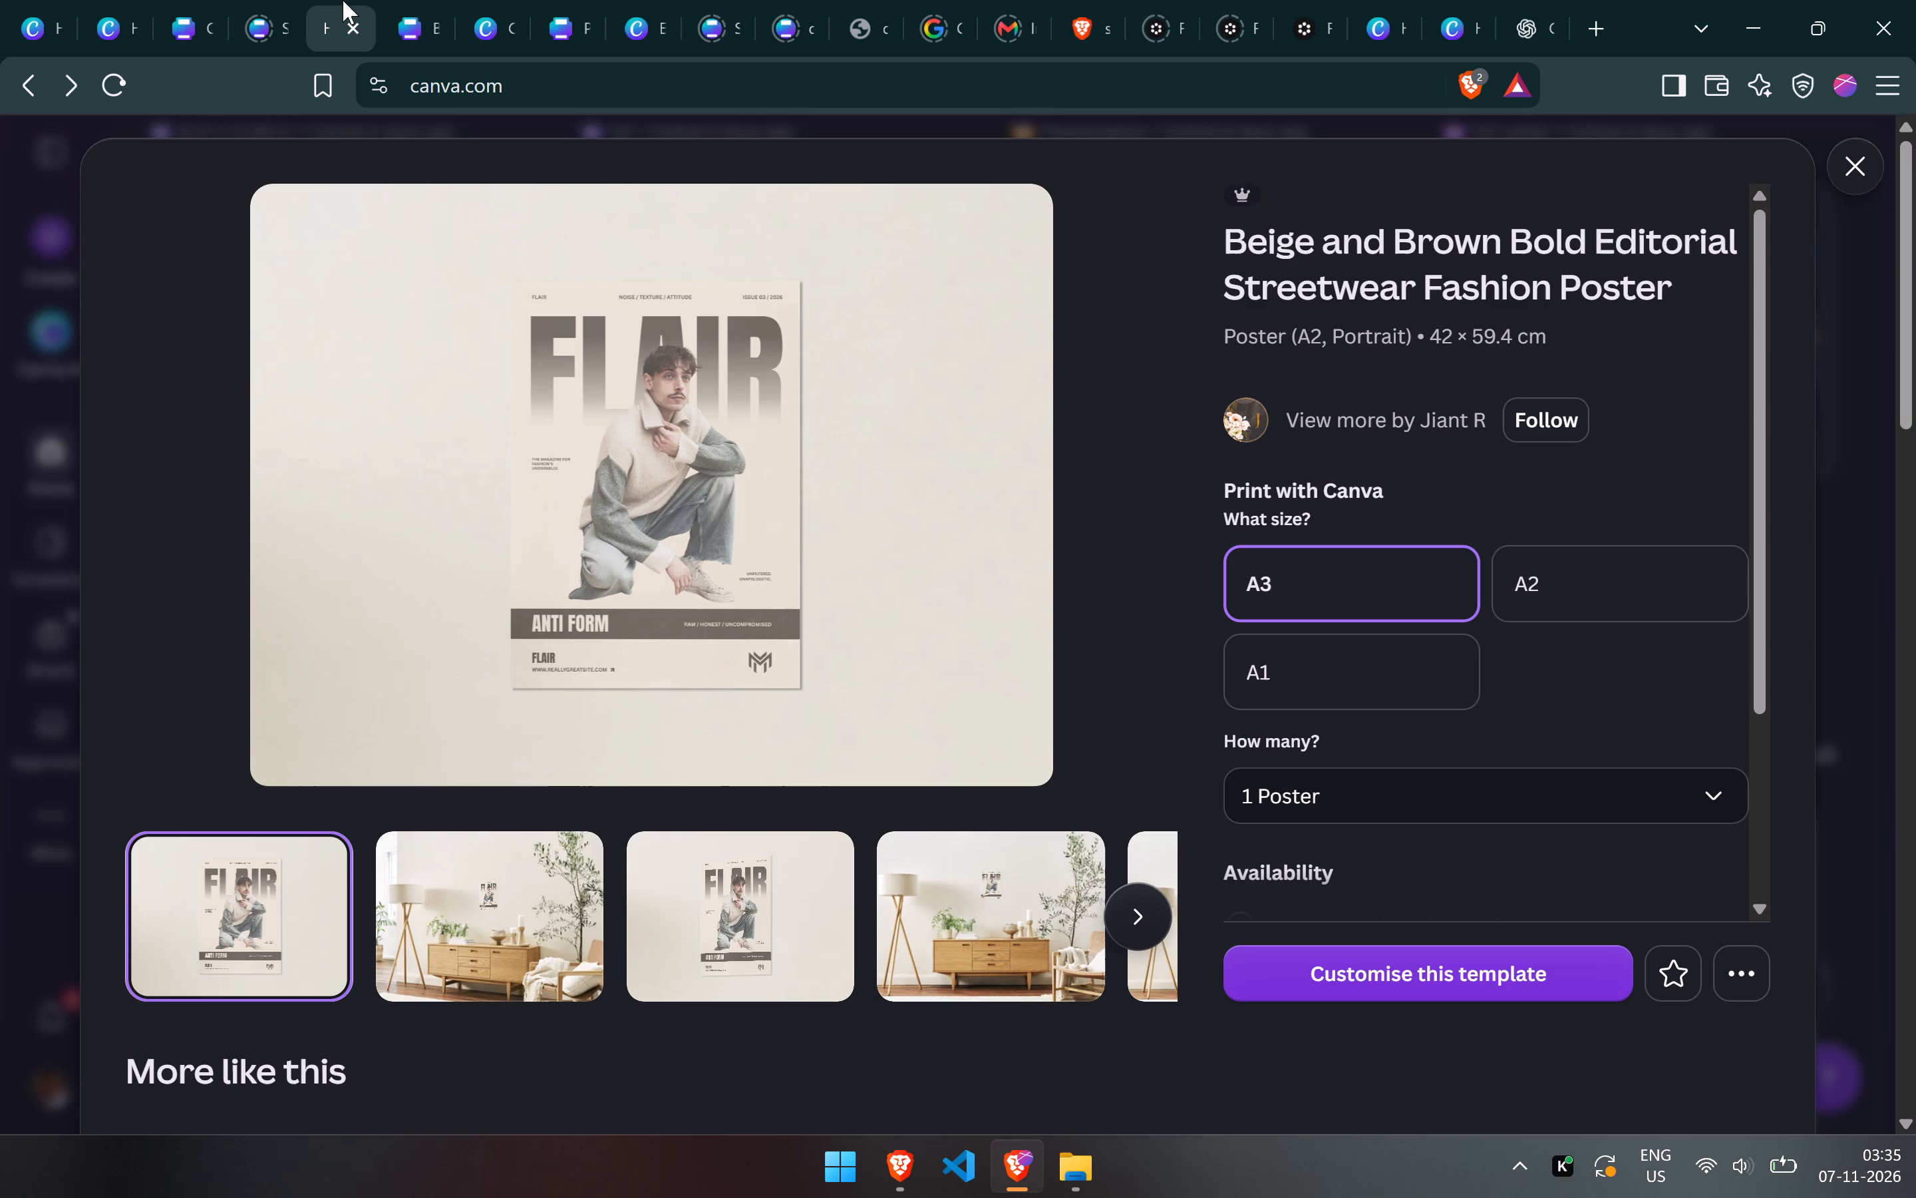
Switch back from the FLAIR template preview to the DHANAK poster design in the editor.
left_click(415, 0)
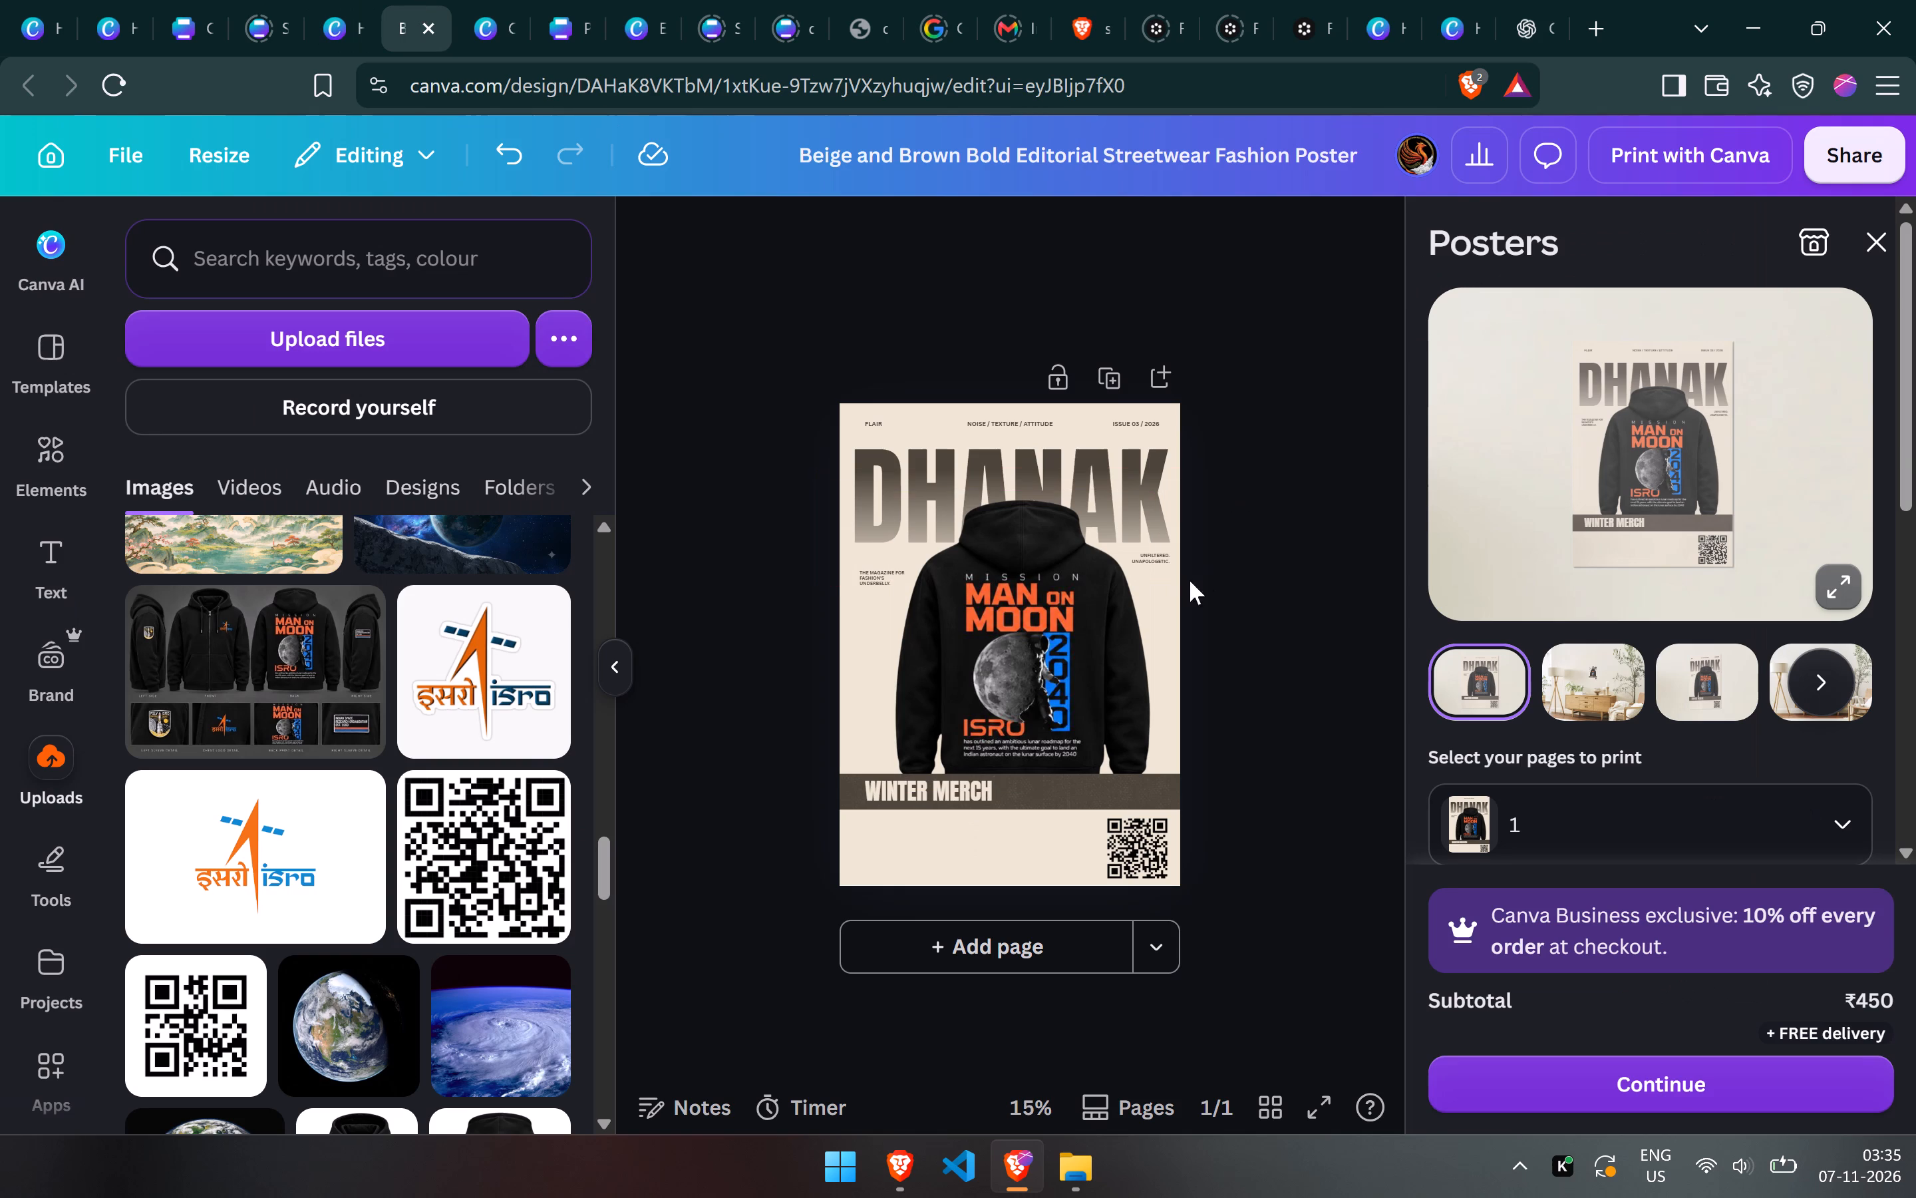
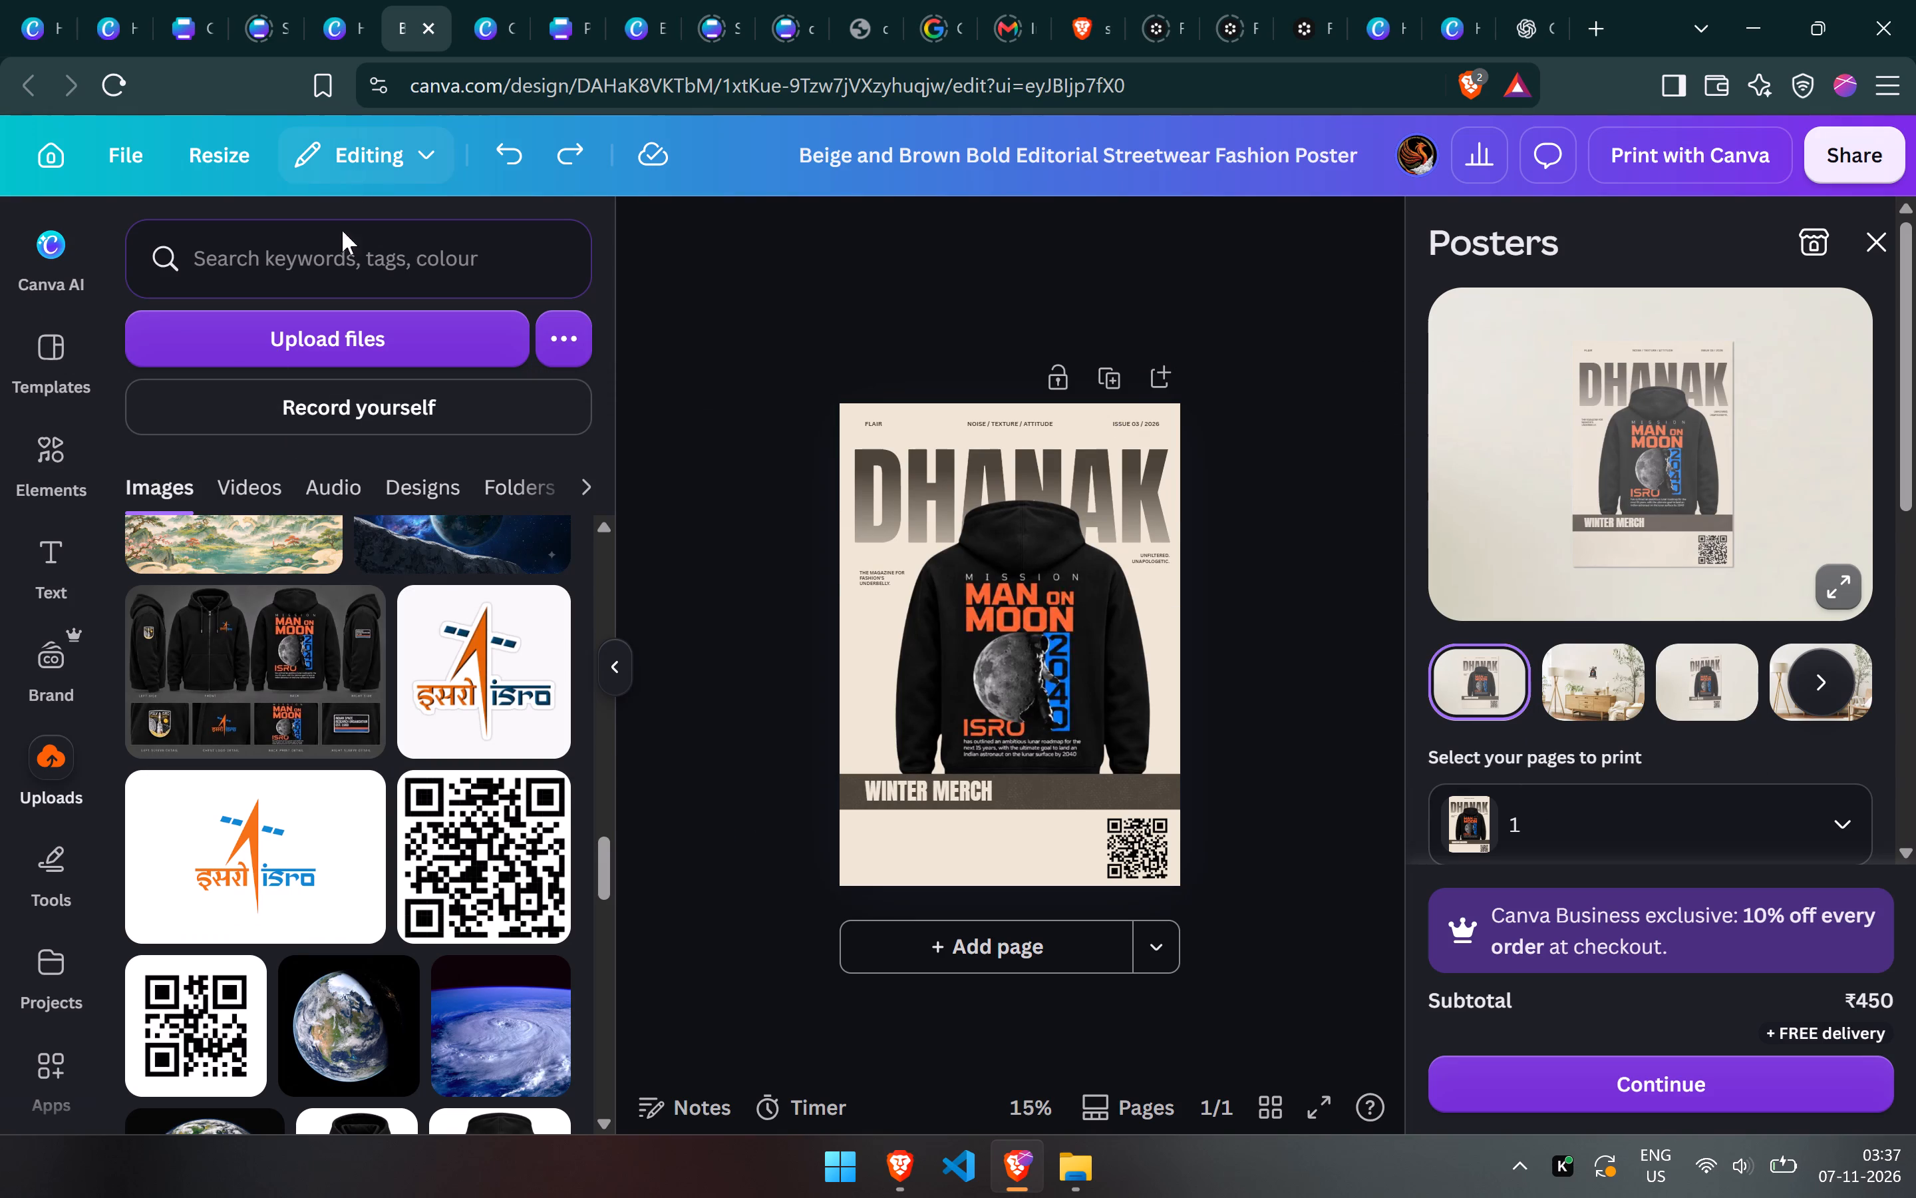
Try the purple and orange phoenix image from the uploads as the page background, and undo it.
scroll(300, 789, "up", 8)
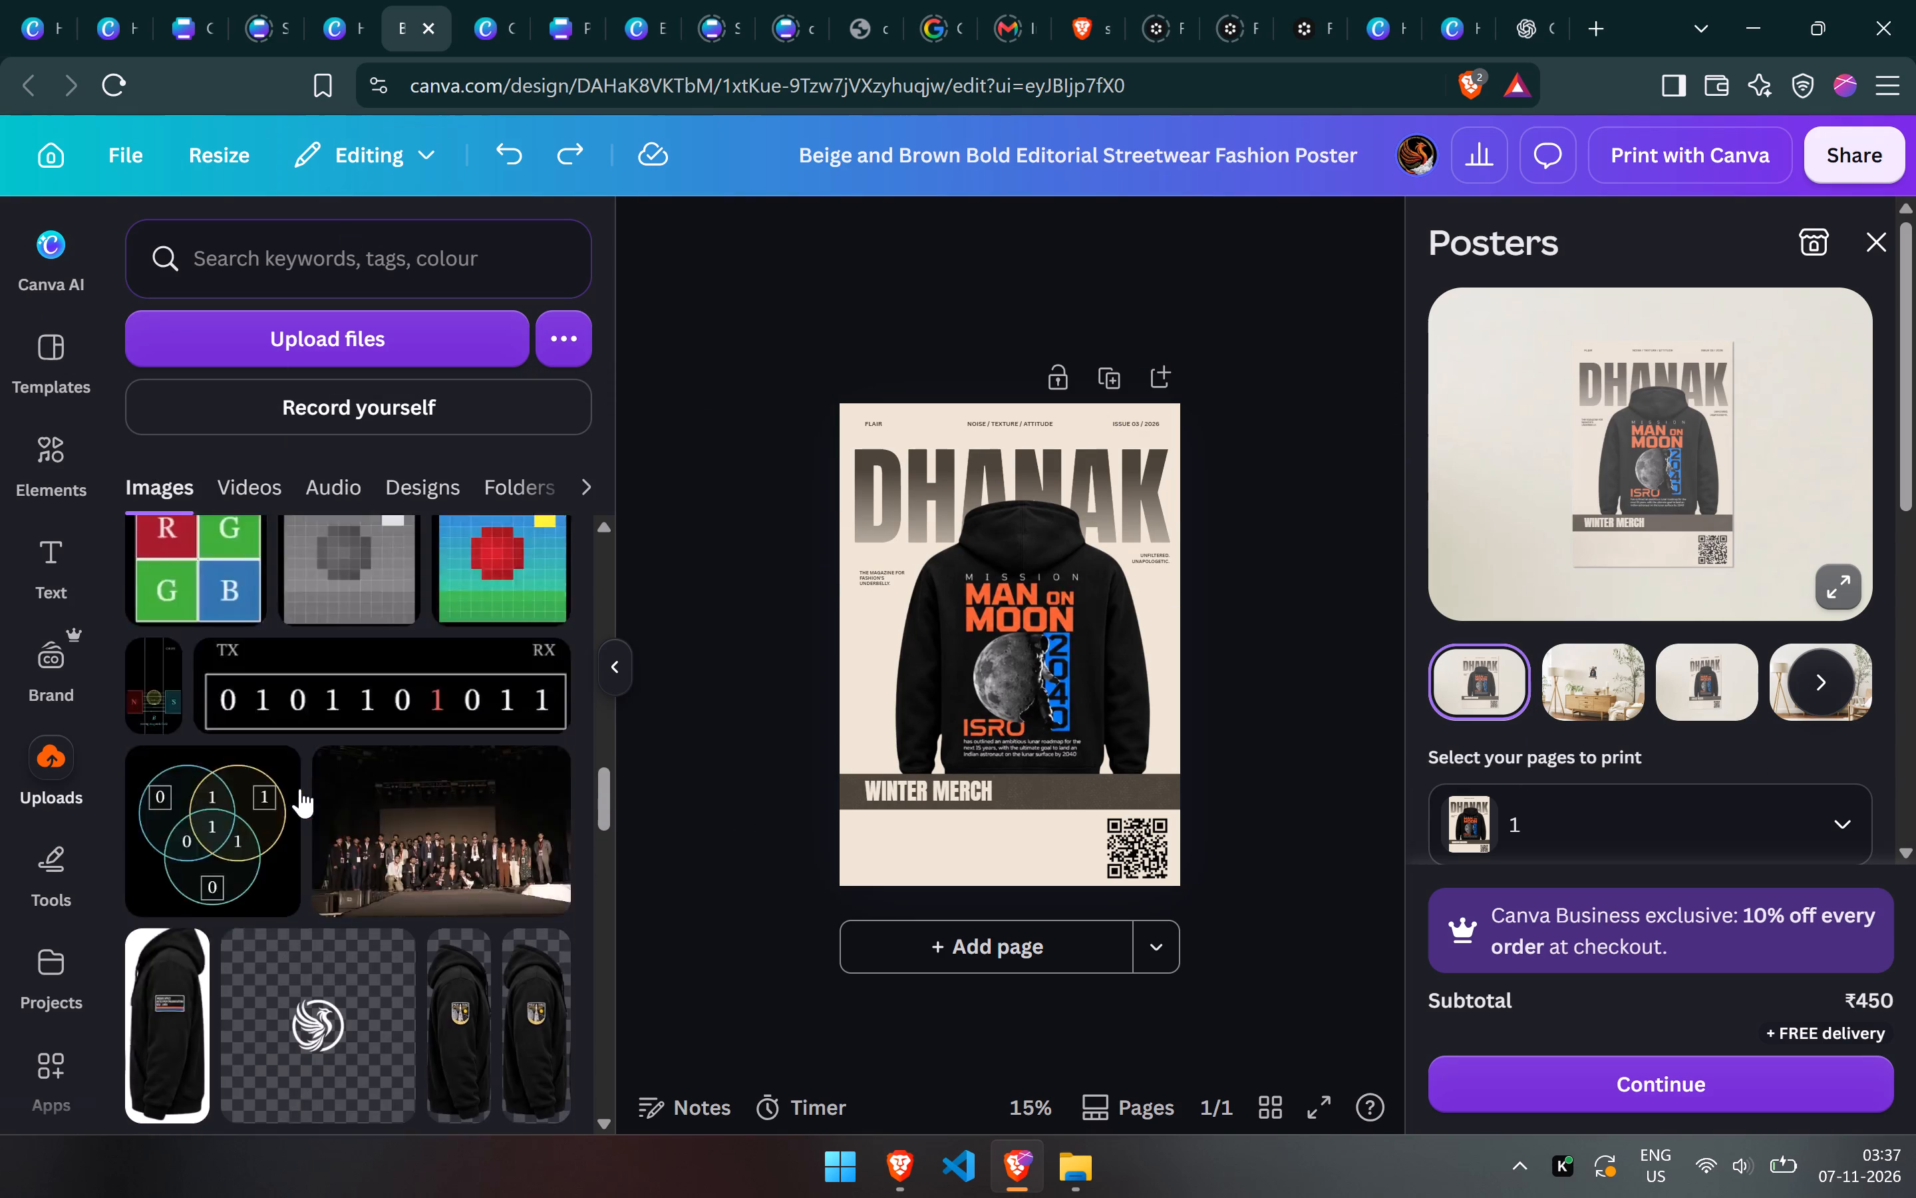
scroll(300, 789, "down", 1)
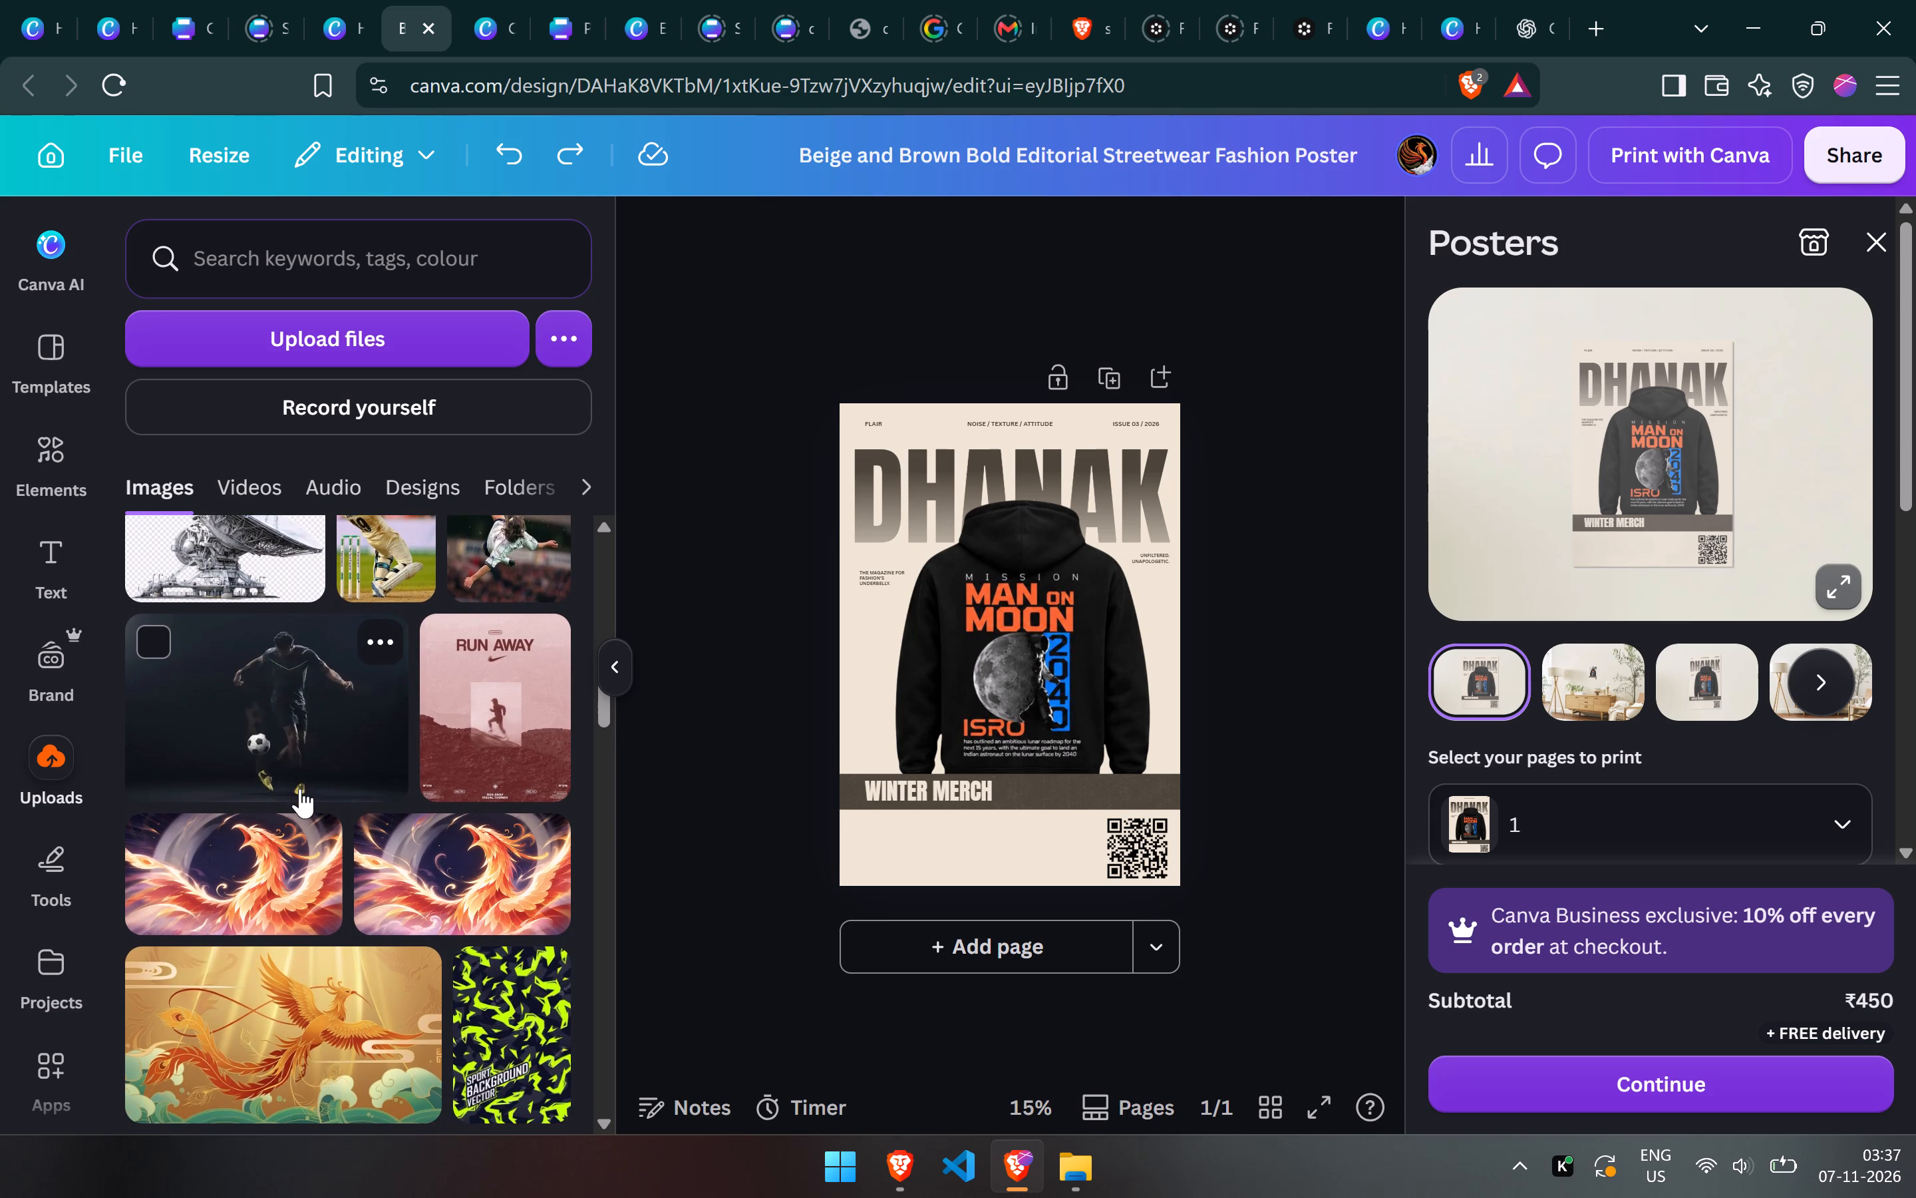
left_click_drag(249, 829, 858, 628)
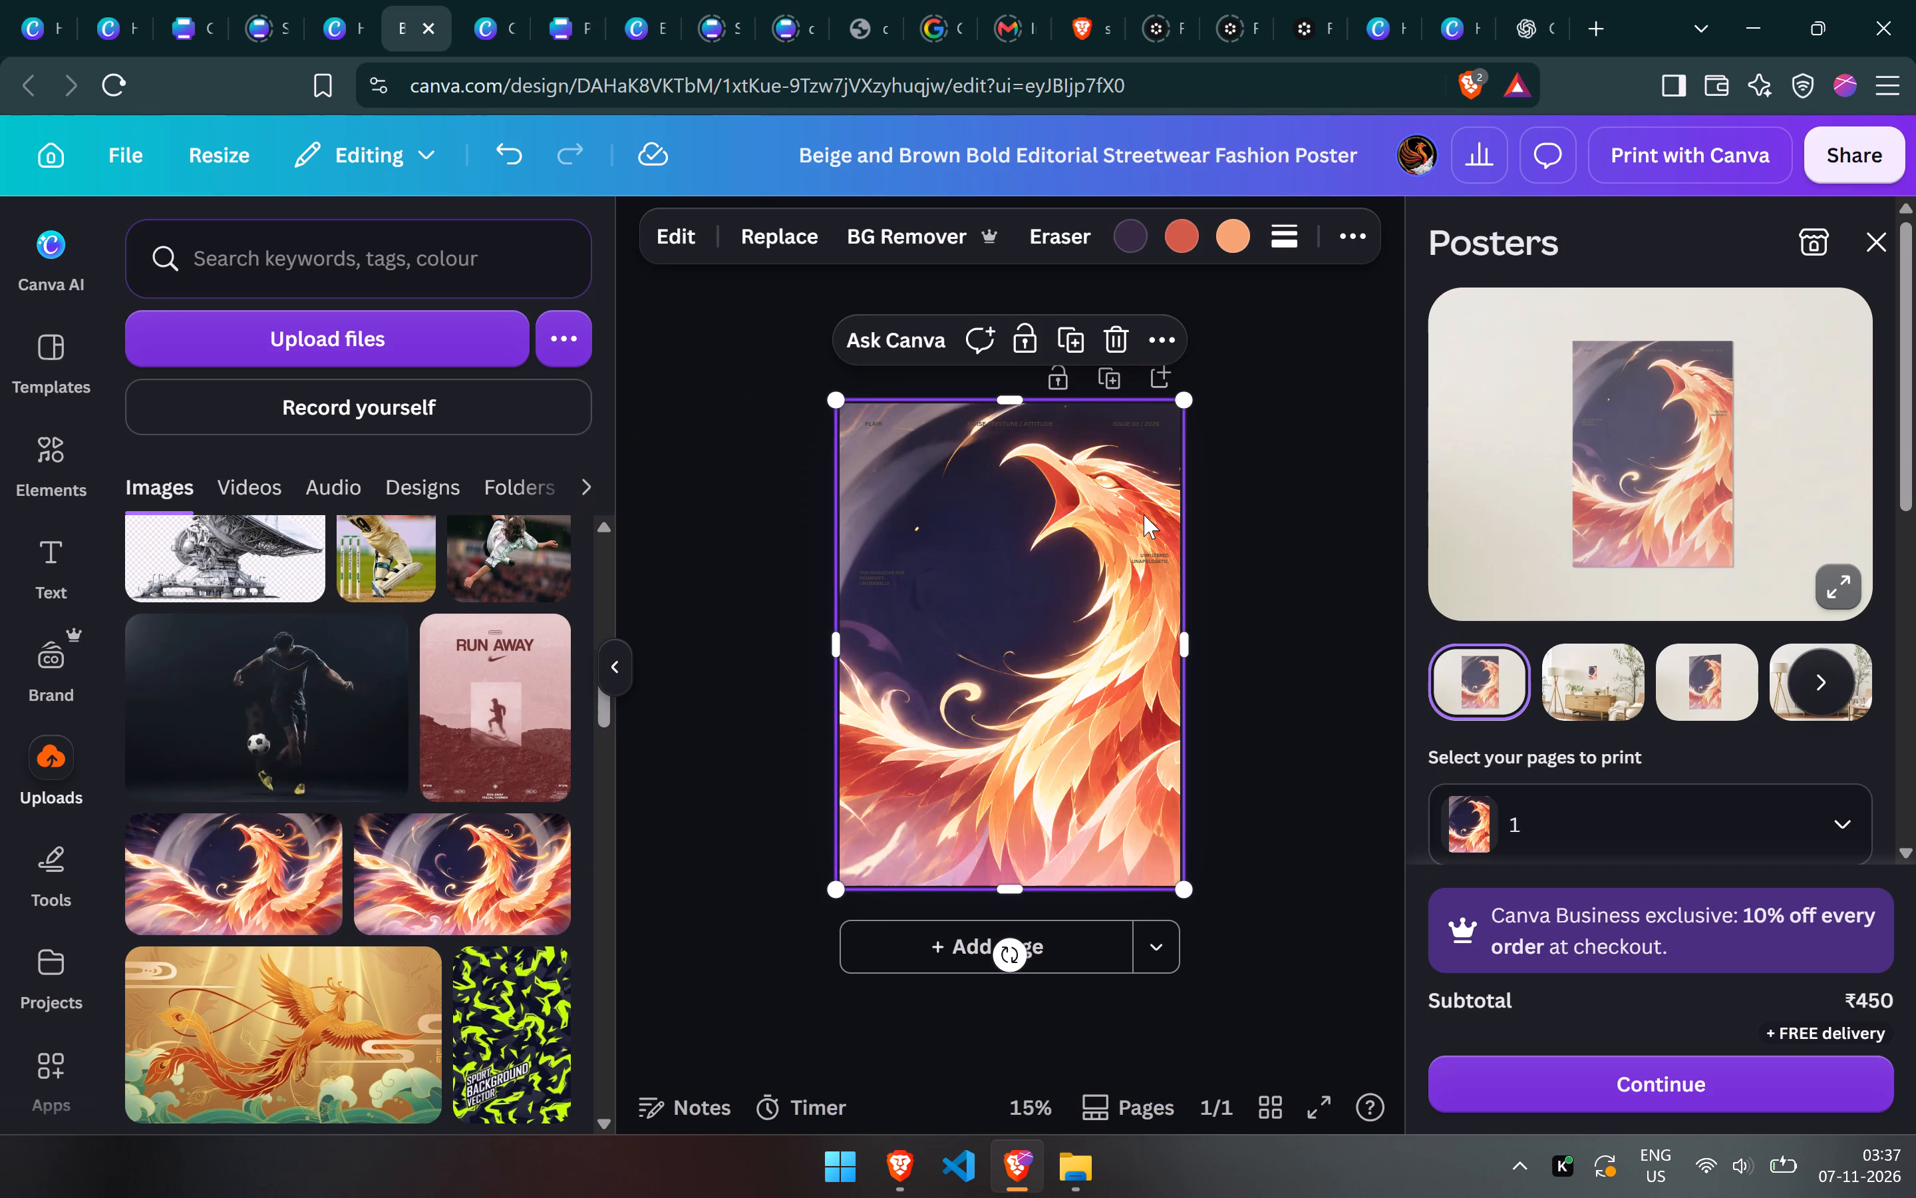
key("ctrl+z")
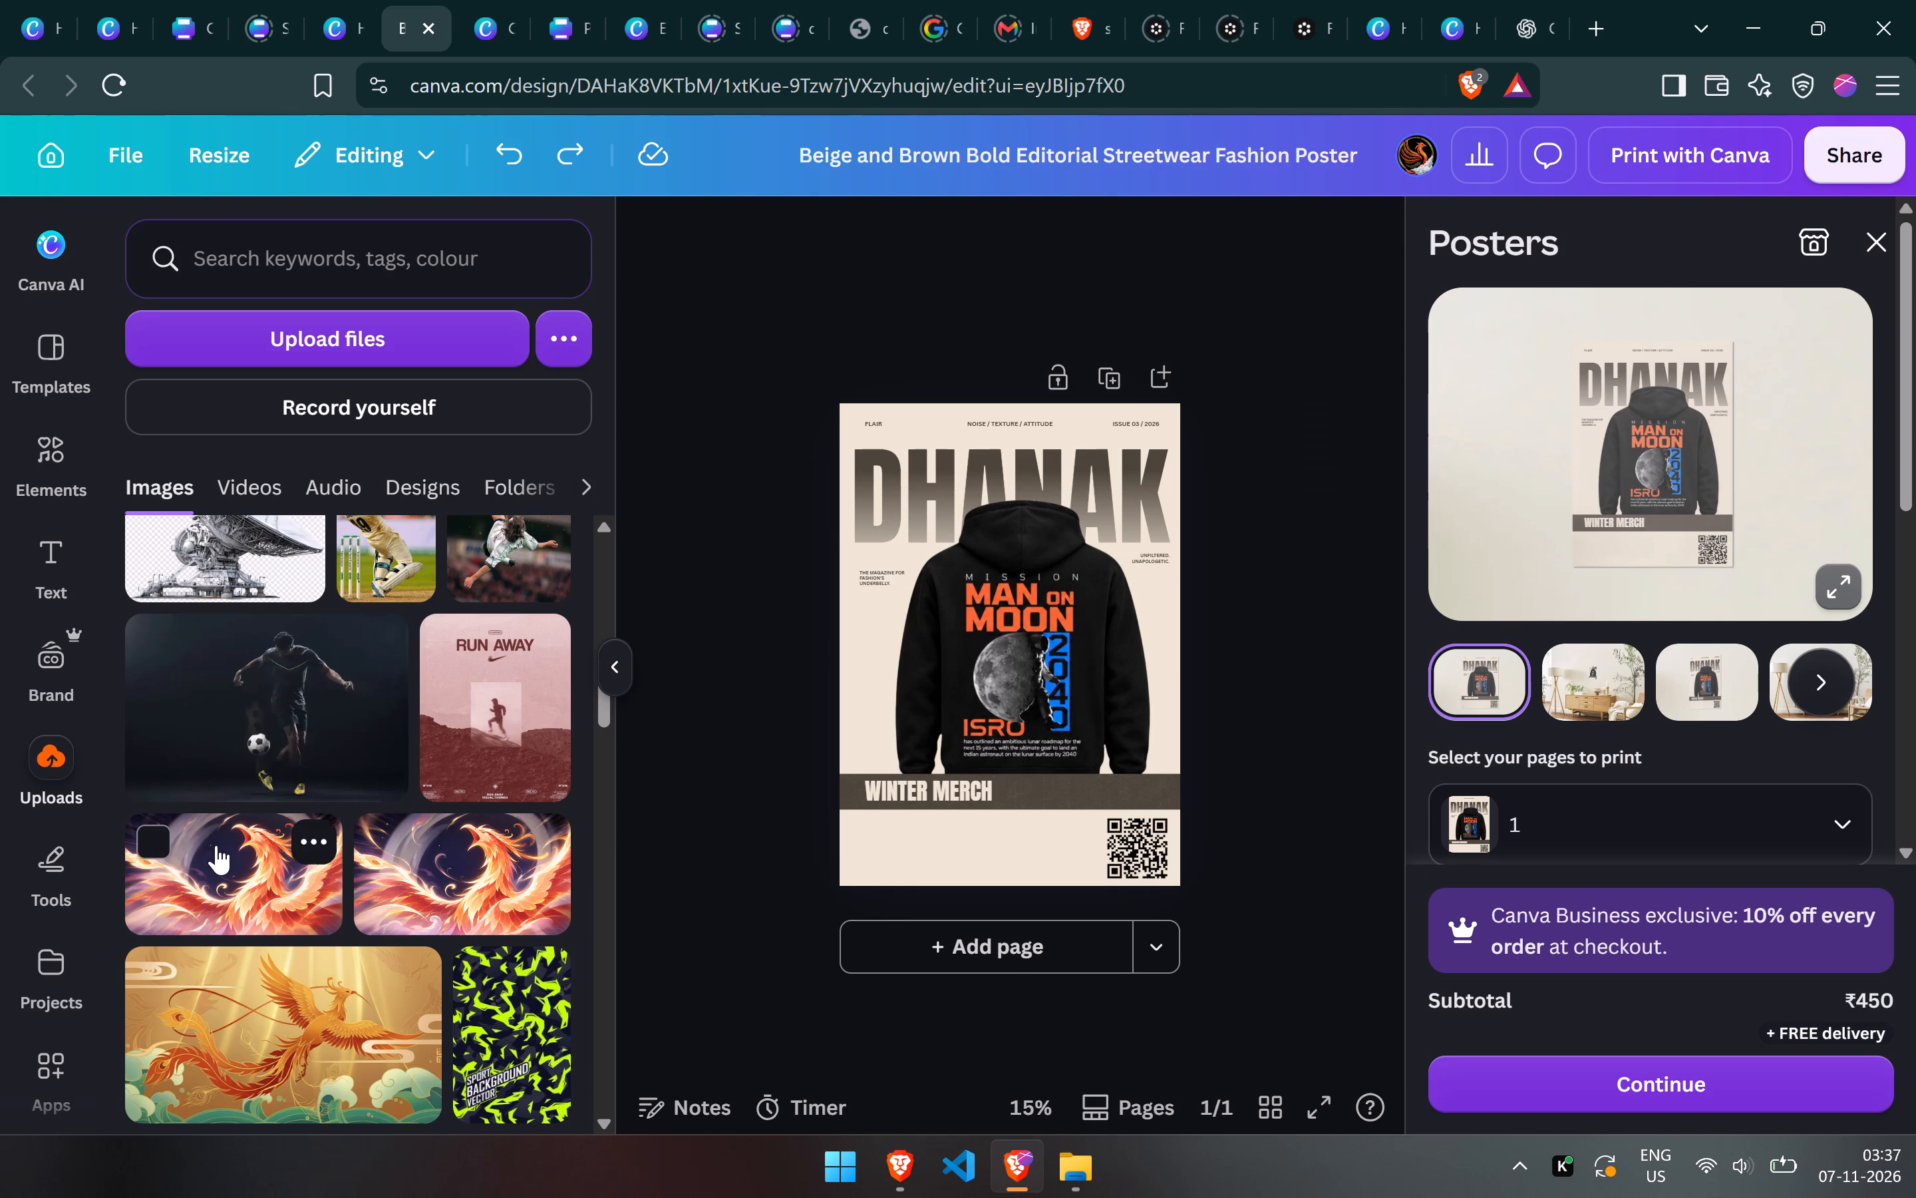
Add the phoenix image from the uploads, enlarge it past the poster's side edges, and position the bird across the page.
left_click_drag(216, 845, 268, 872)
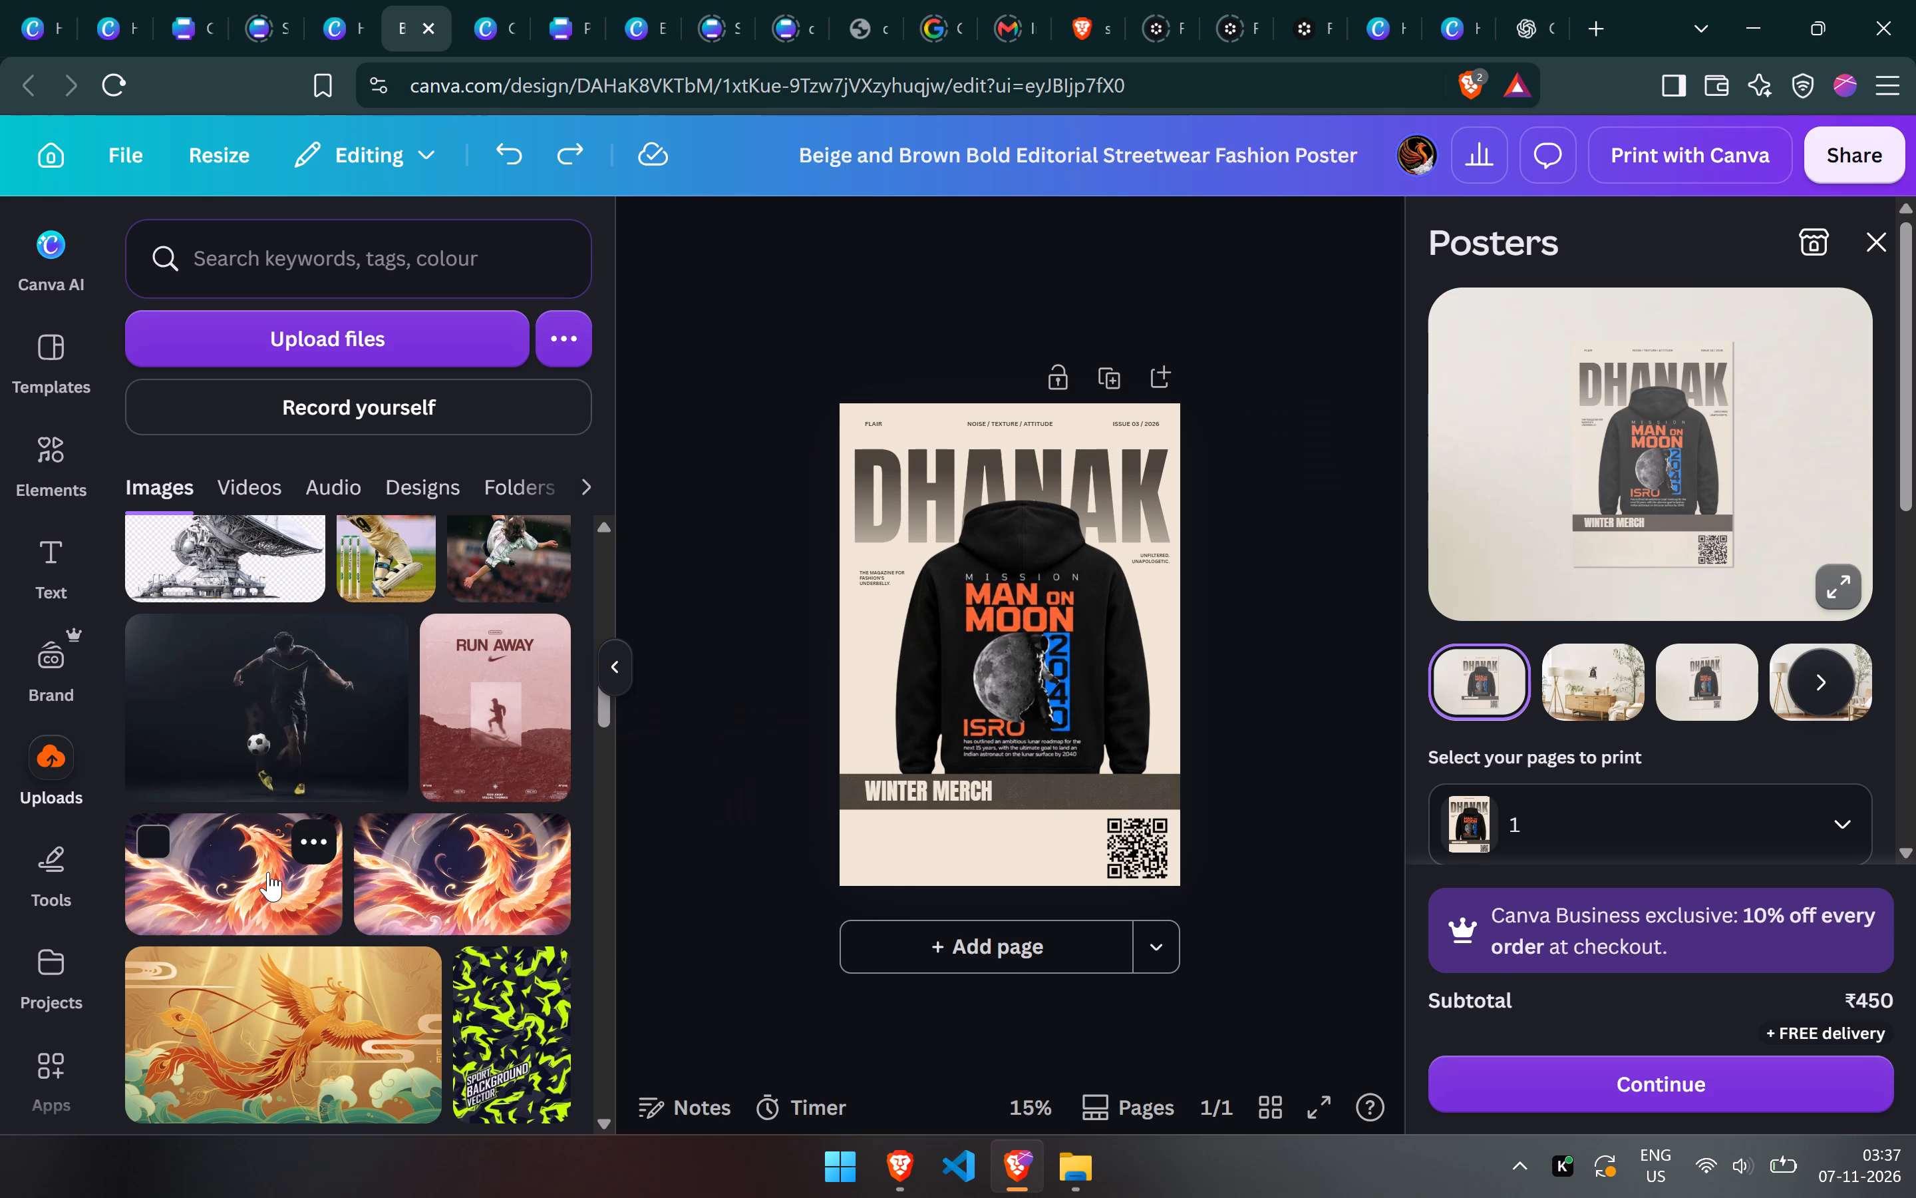
double_click(268, 872)
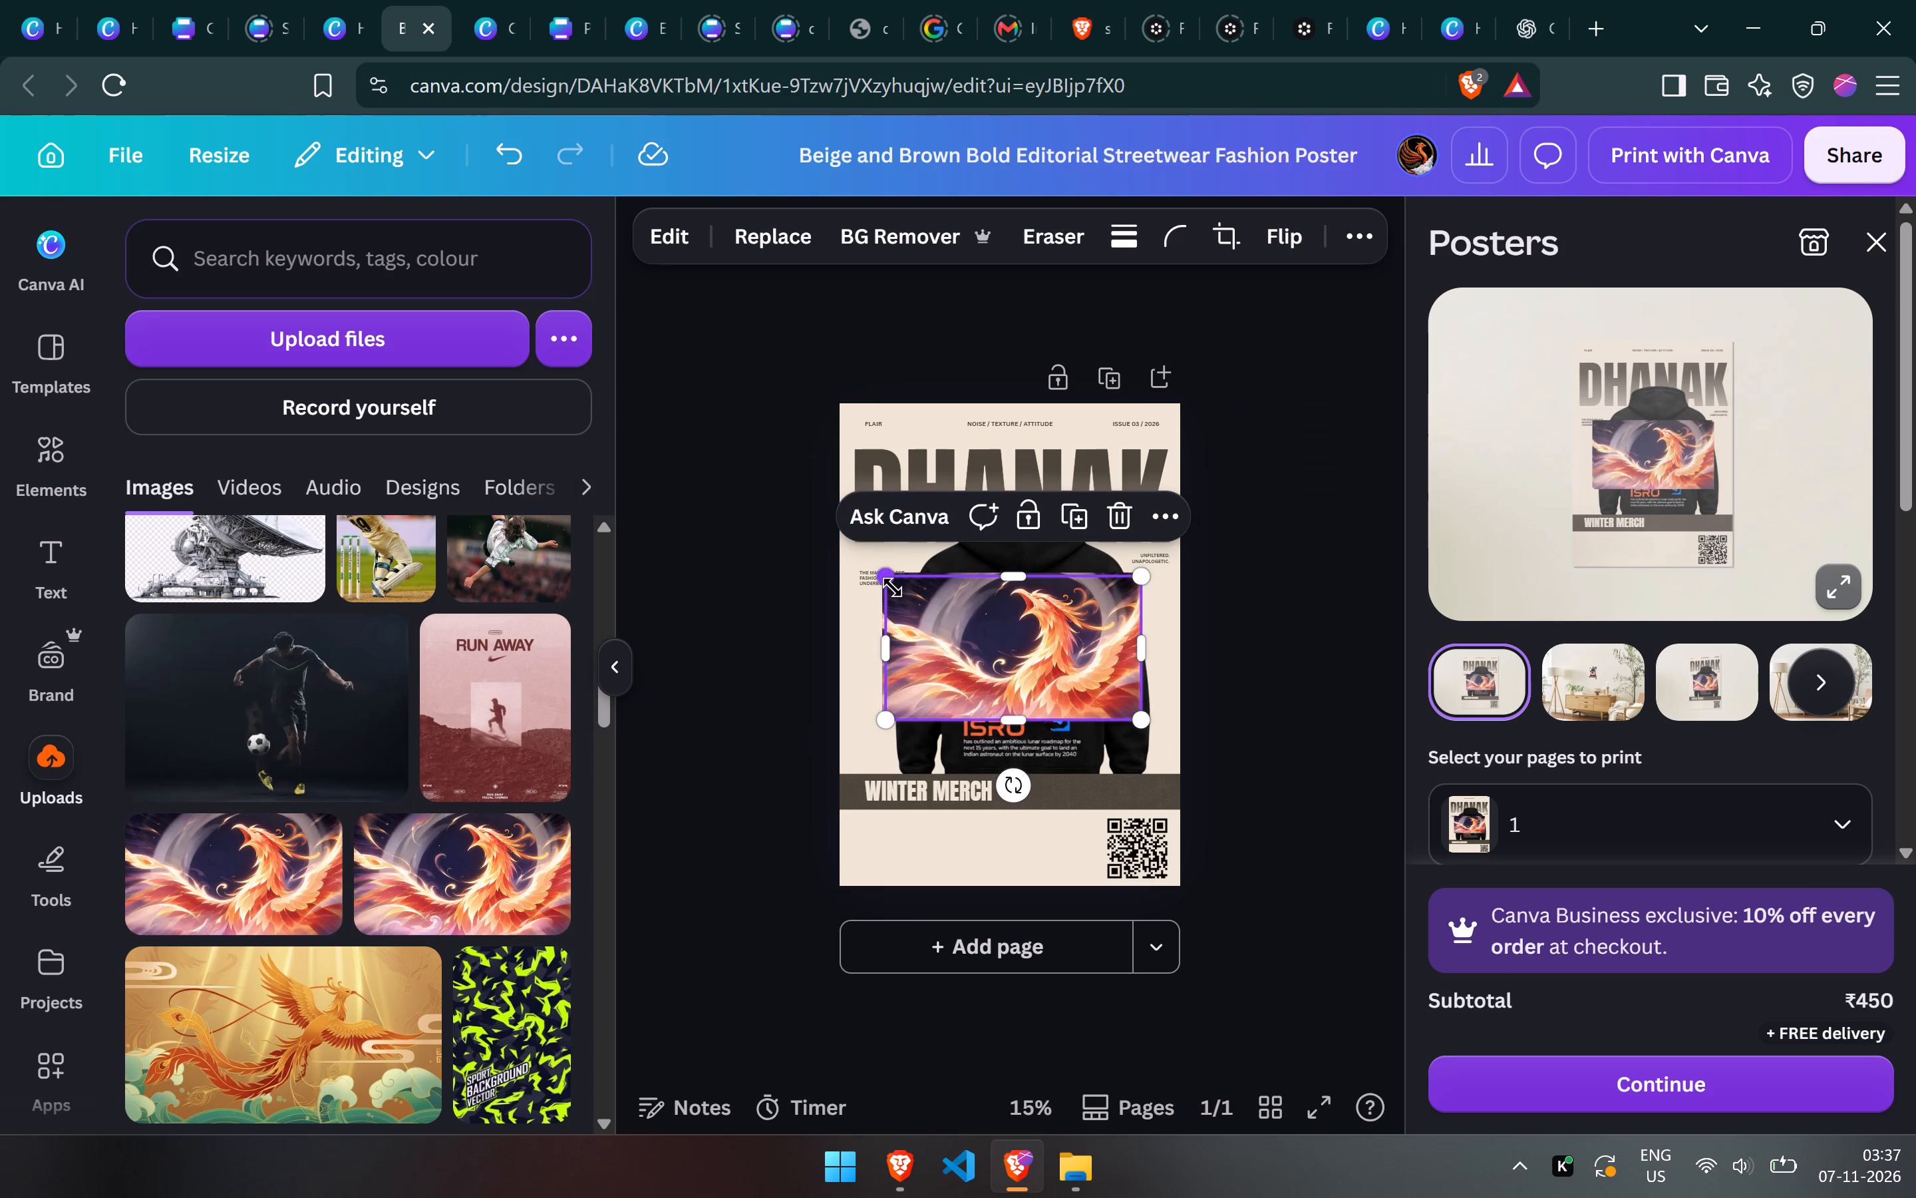
left_click_drag(892, 587, 633, 453)
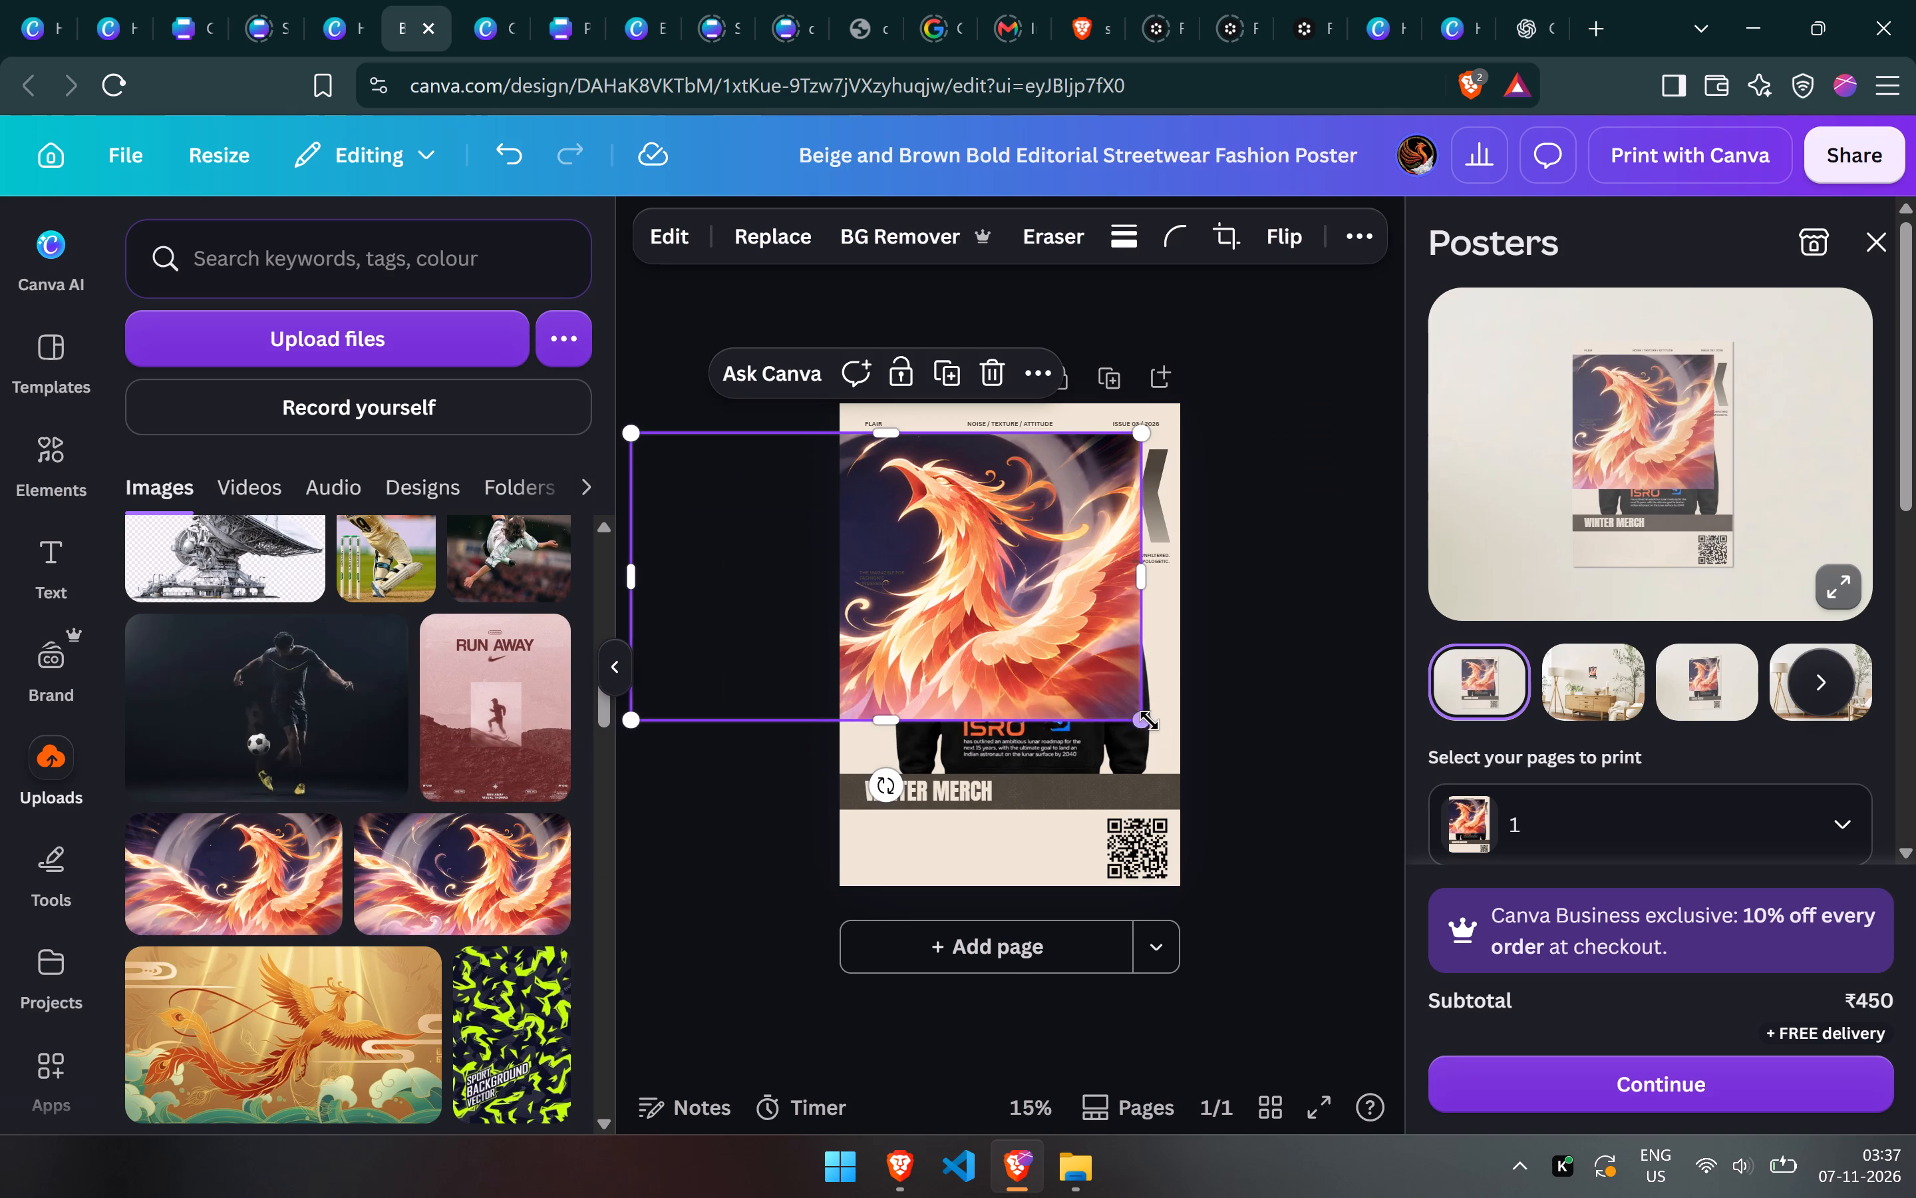
left_click_drag(1149, 720, 1377, 868)
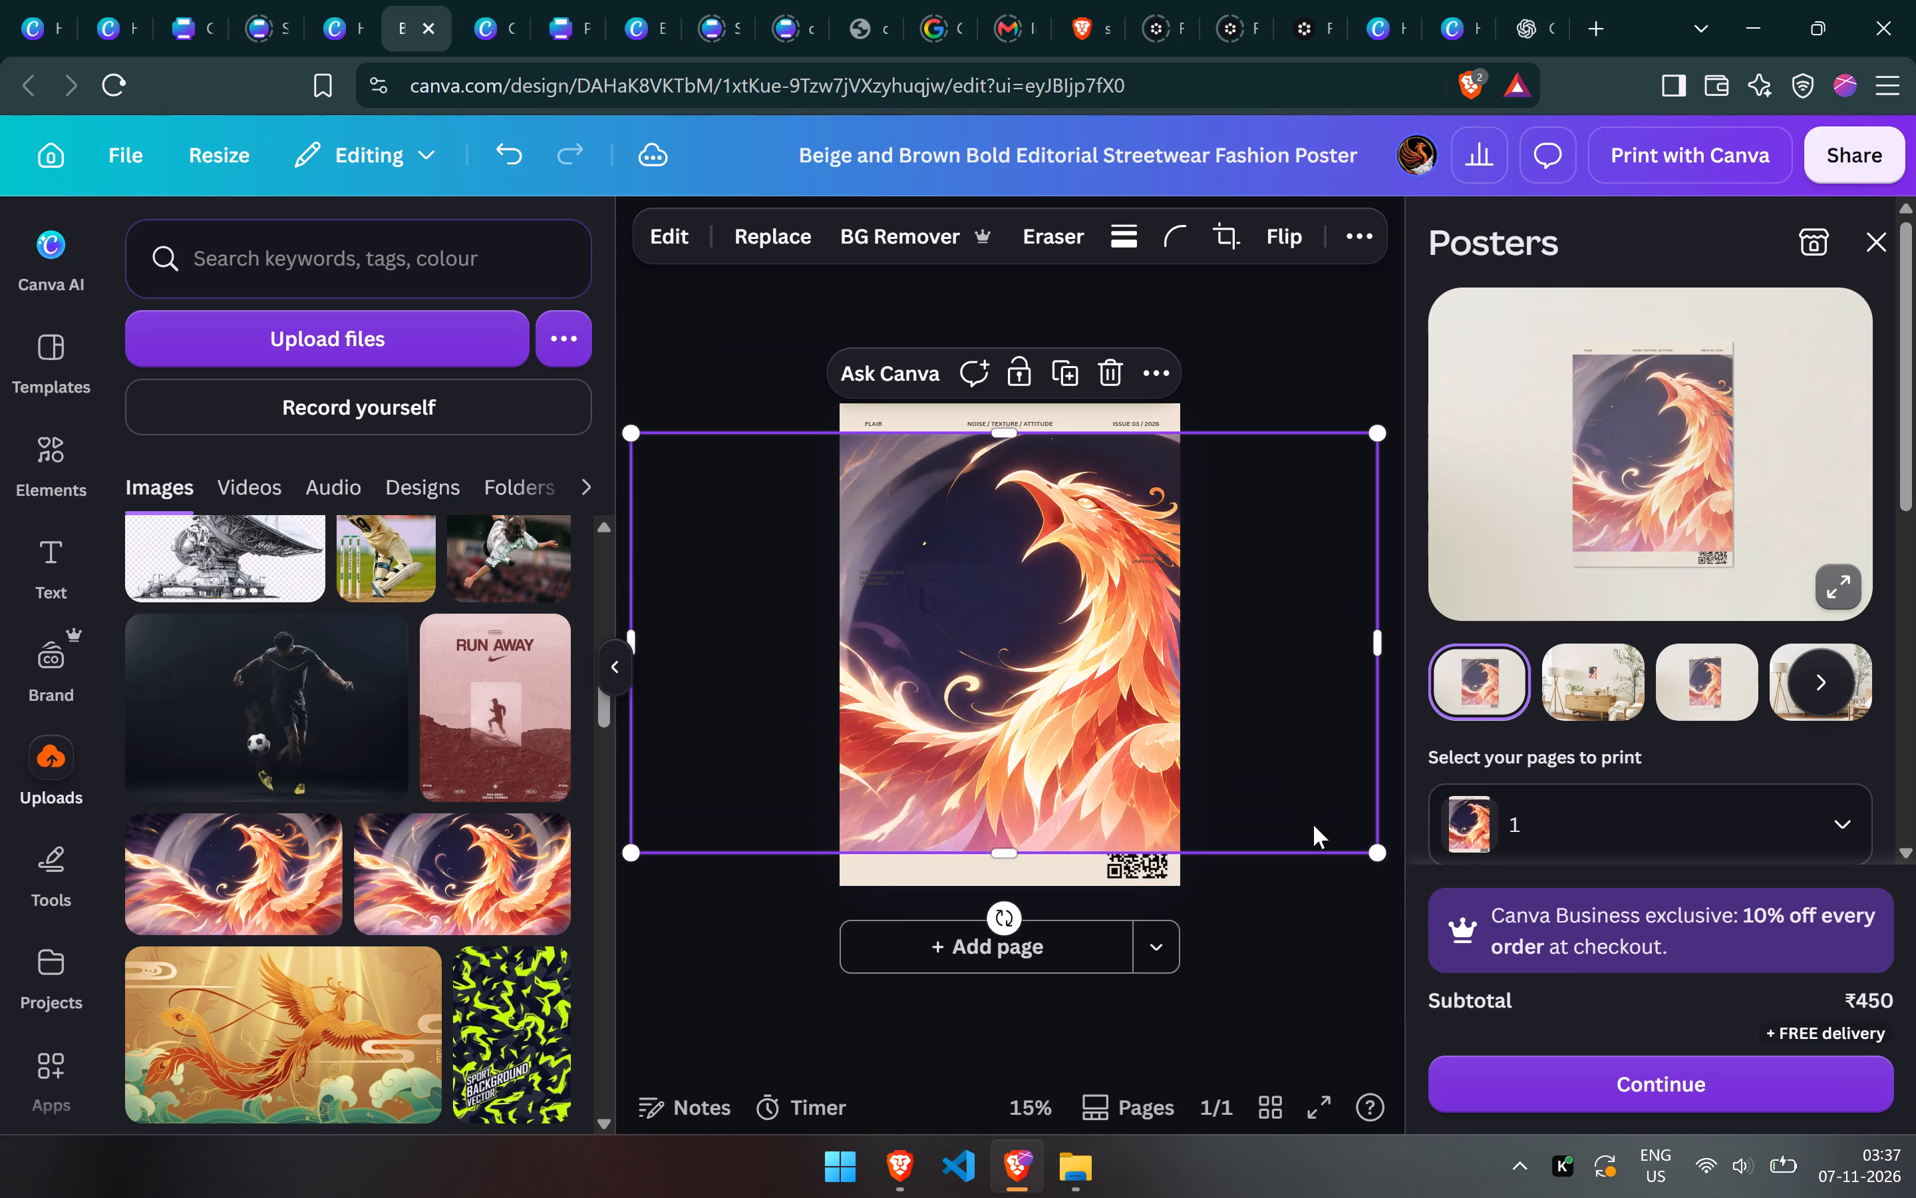
left_click_drag(1080, 639, 1015, 635)
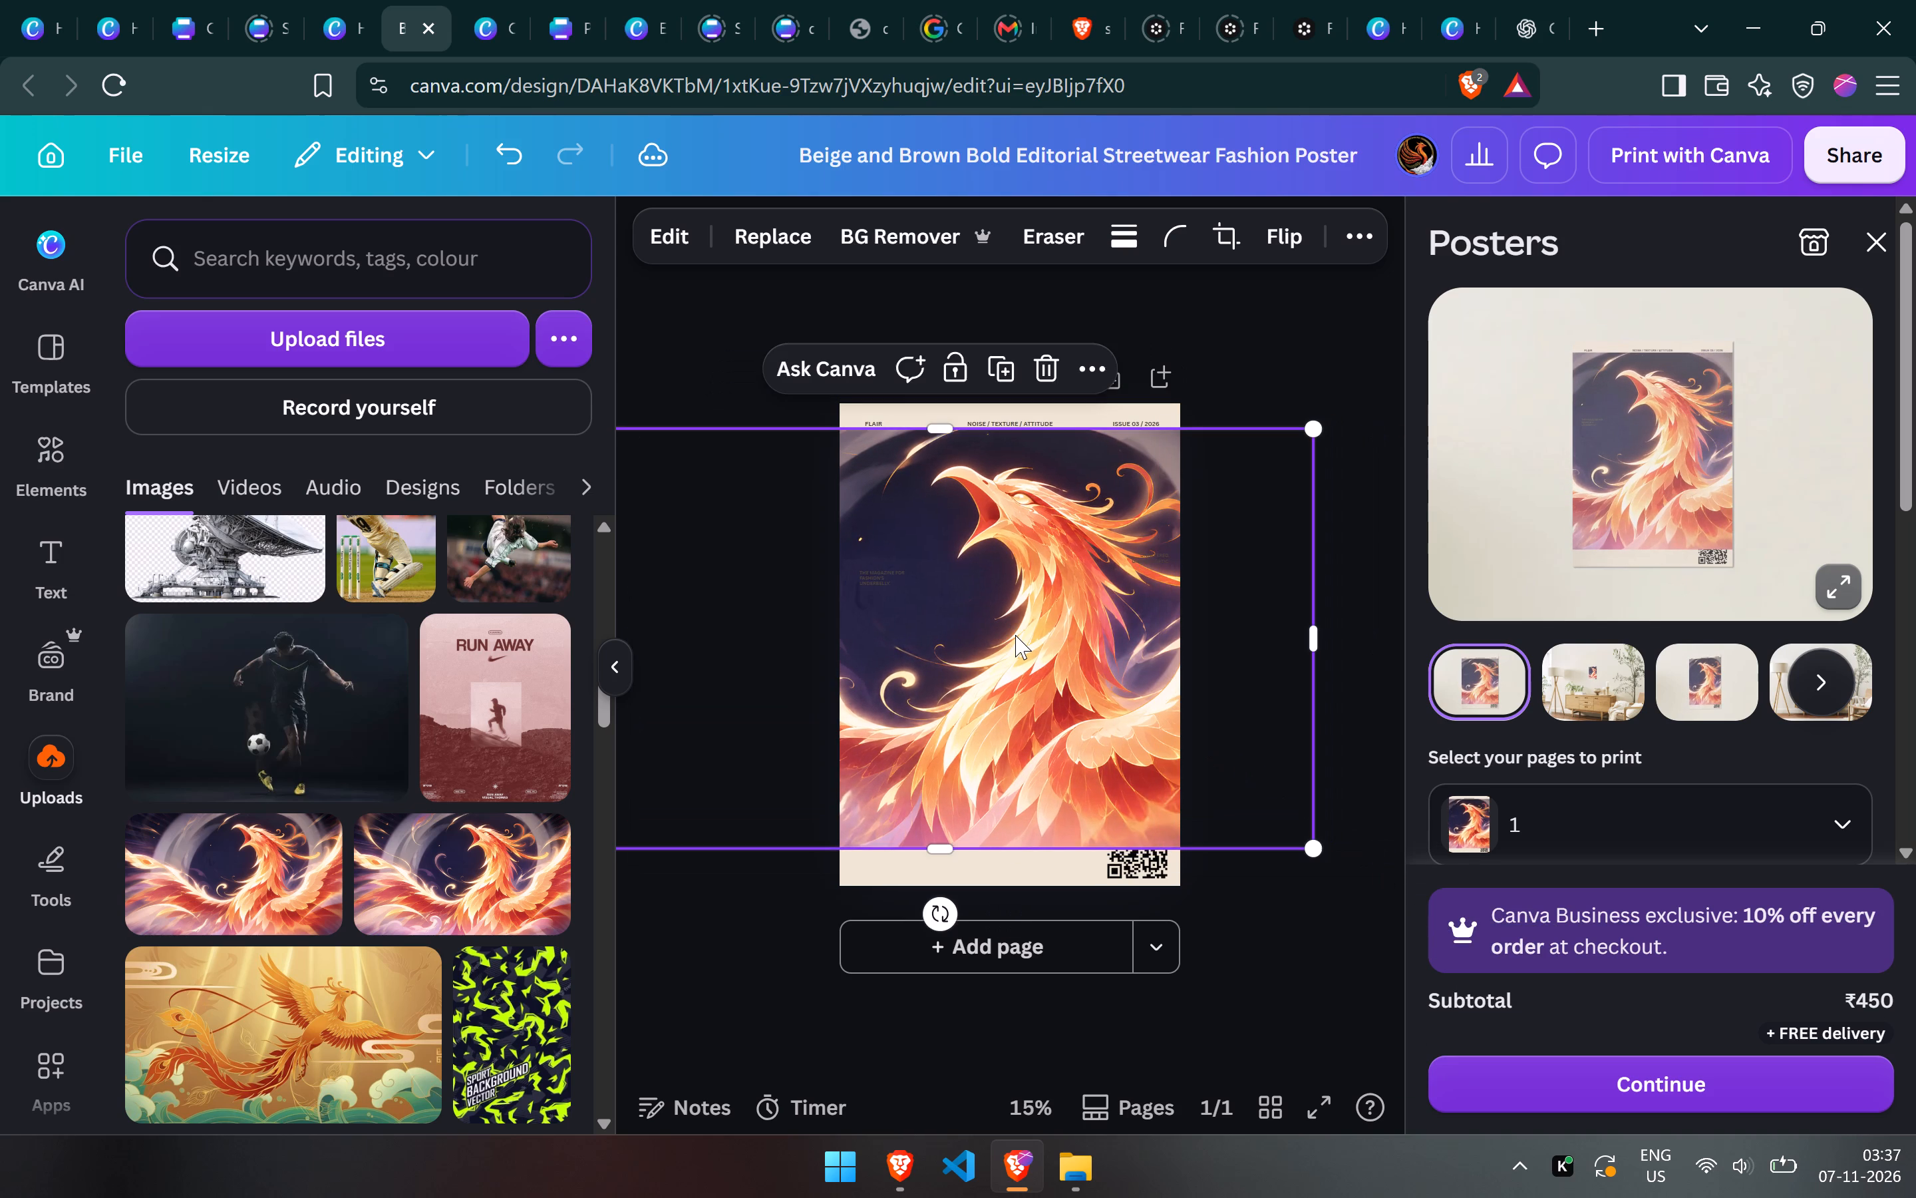
left_click_drag(1015, 635, 974, 626)
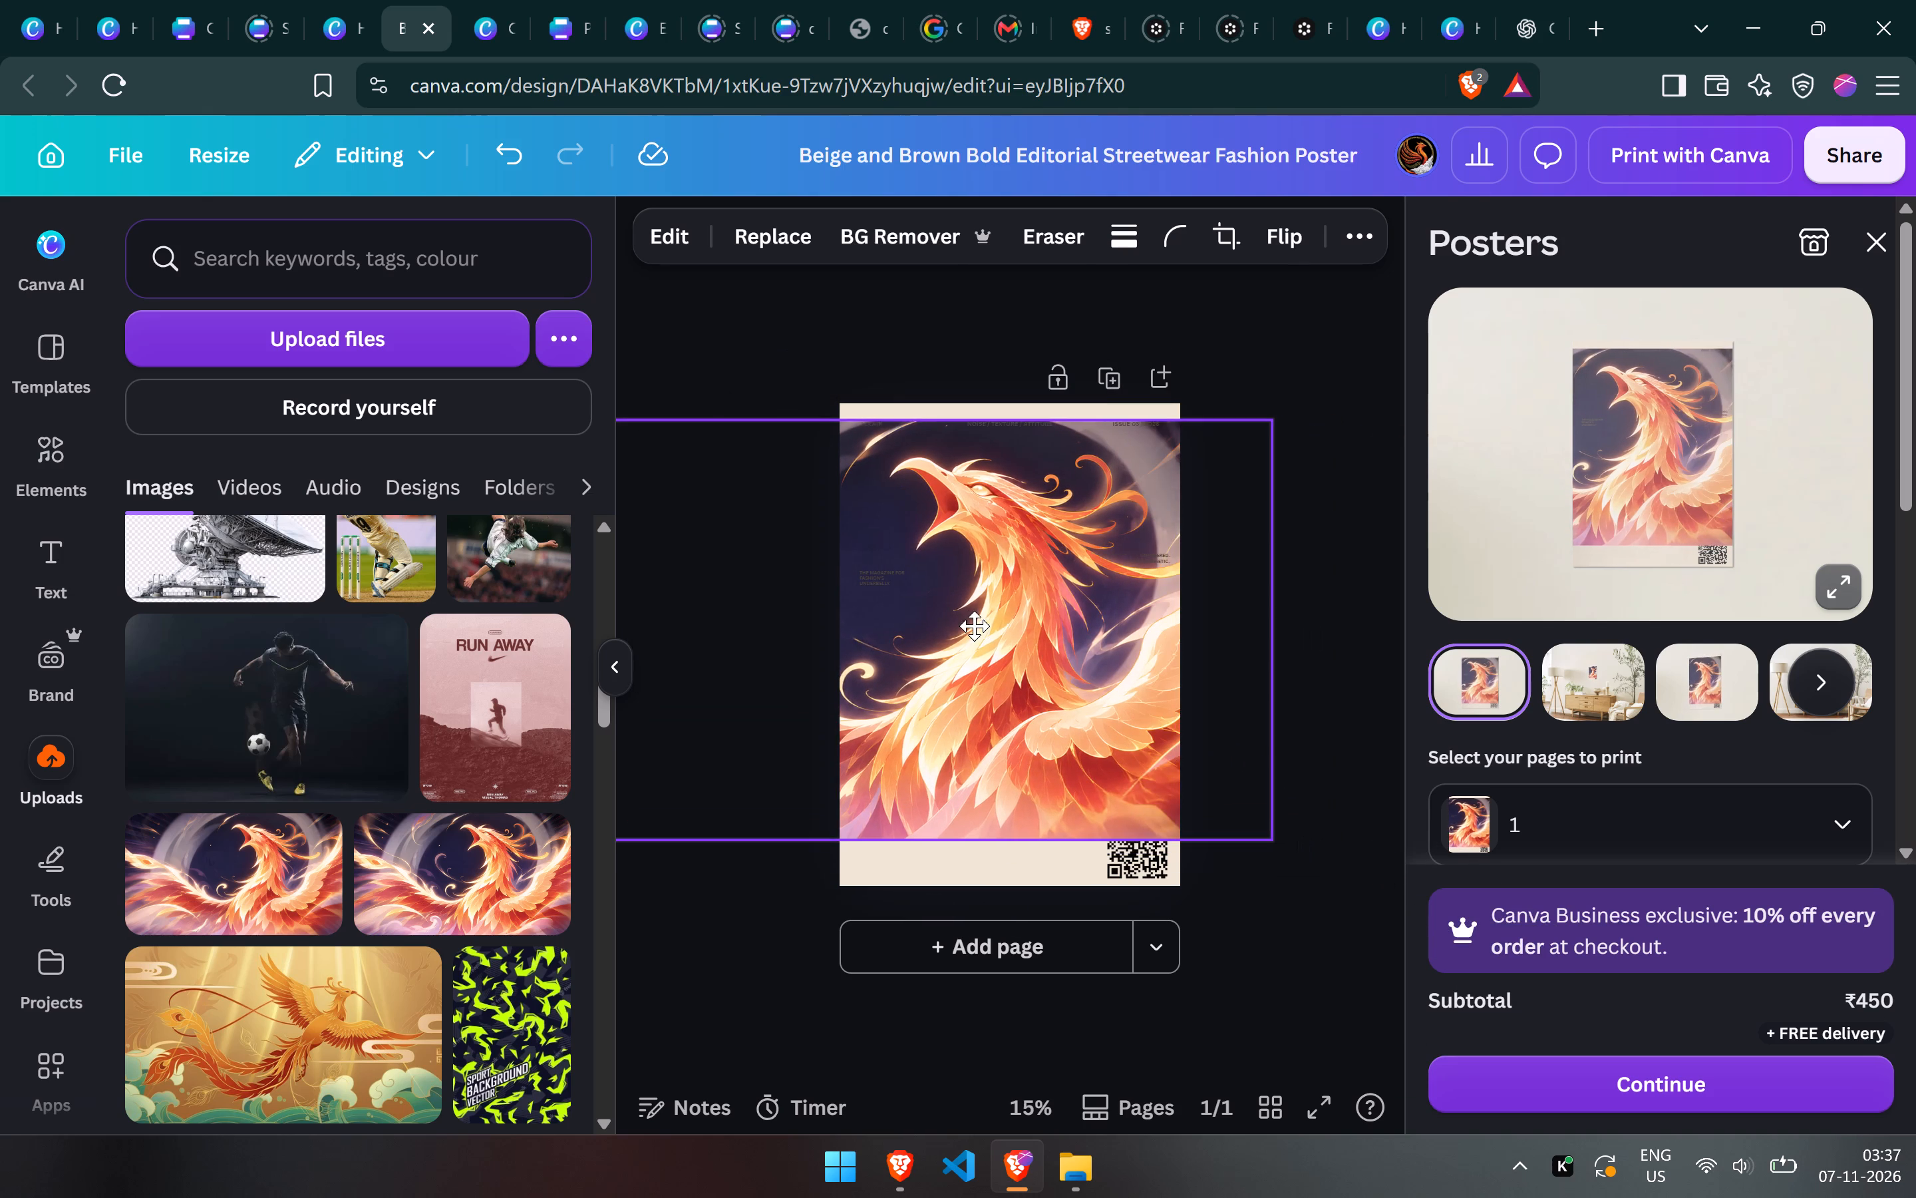
left_click_drag(974, 626, 983, 626)
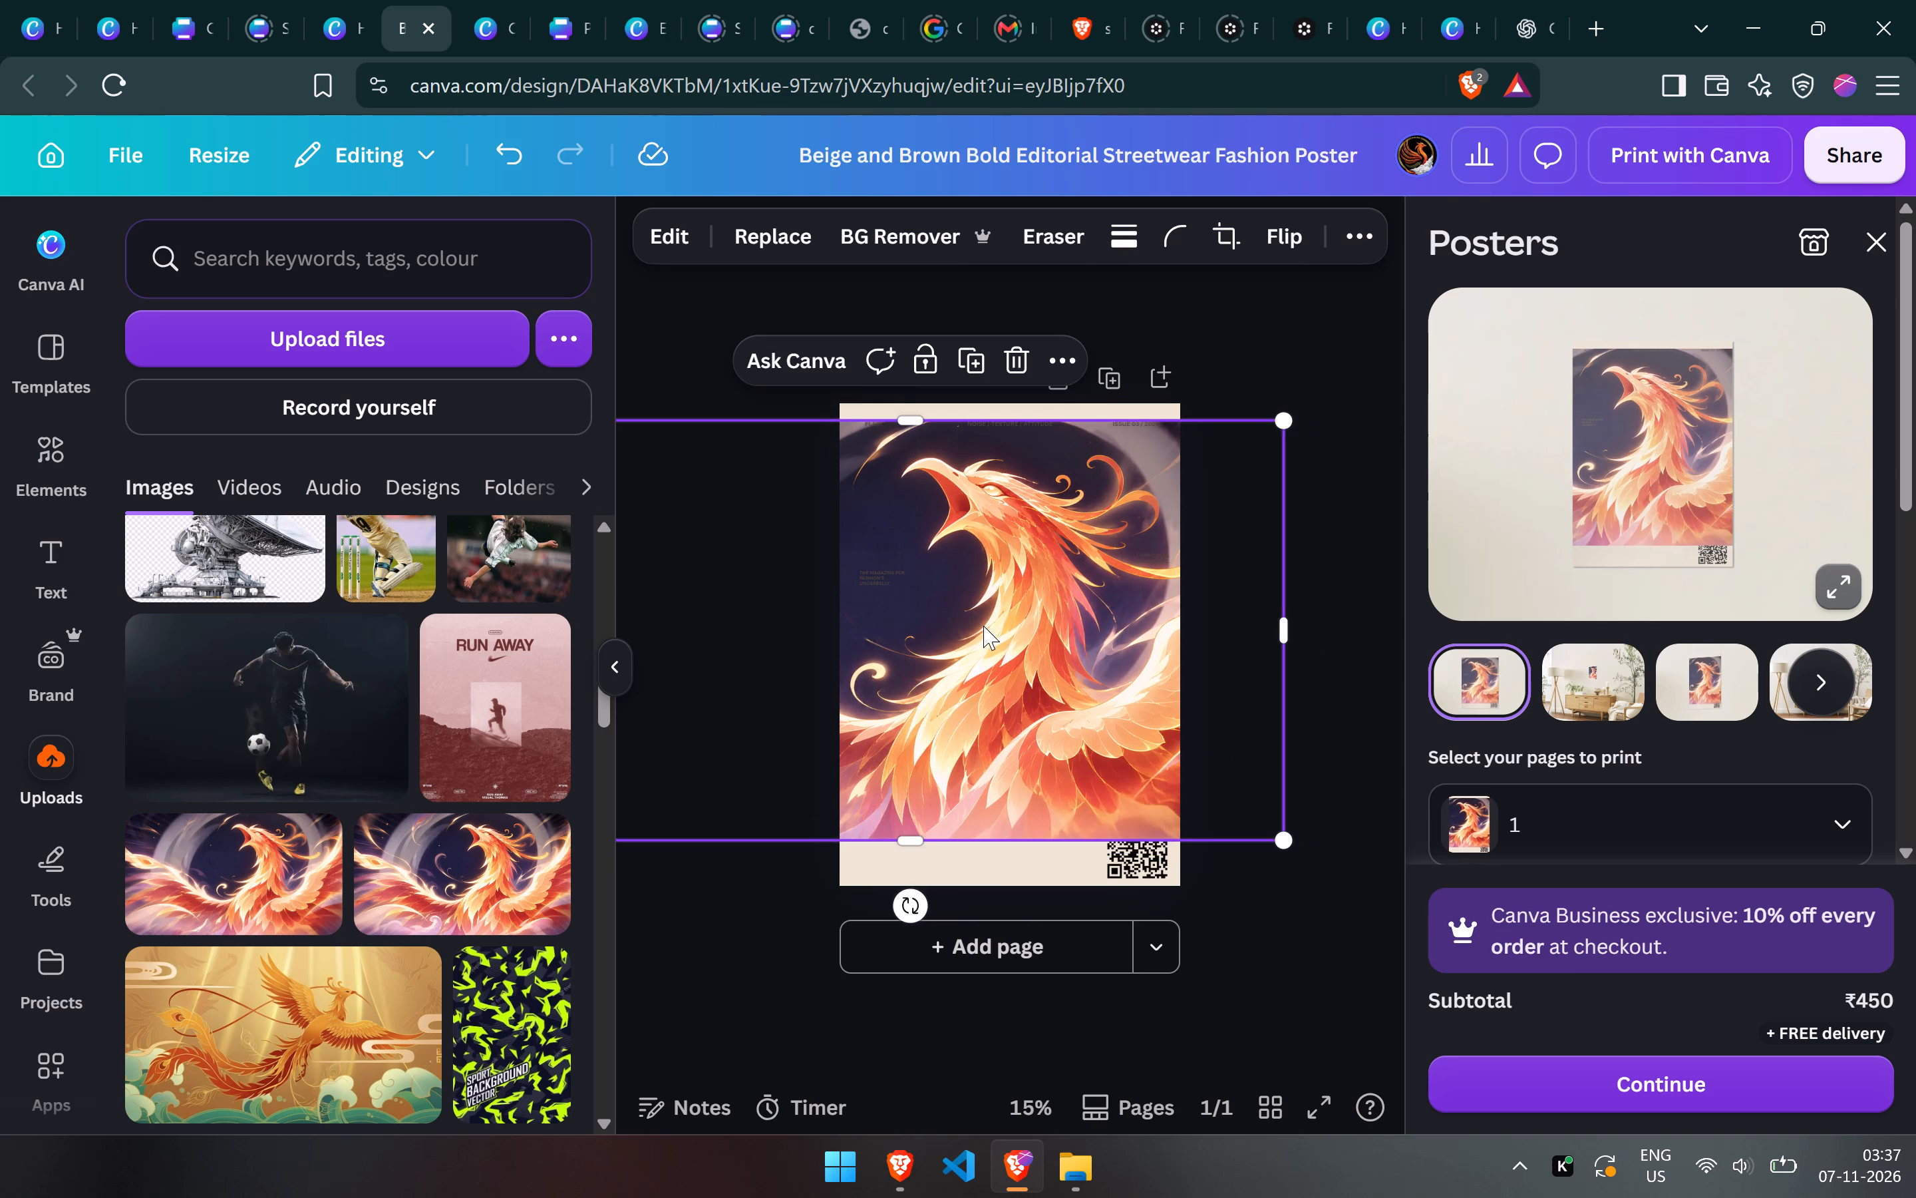
Send the enlarged phoenix image backward behind the DHANAK title, hoodie, WINTER MERCH band and QR code.
key("ctrl+bracketleft")
key("ctrl+bracketleft")
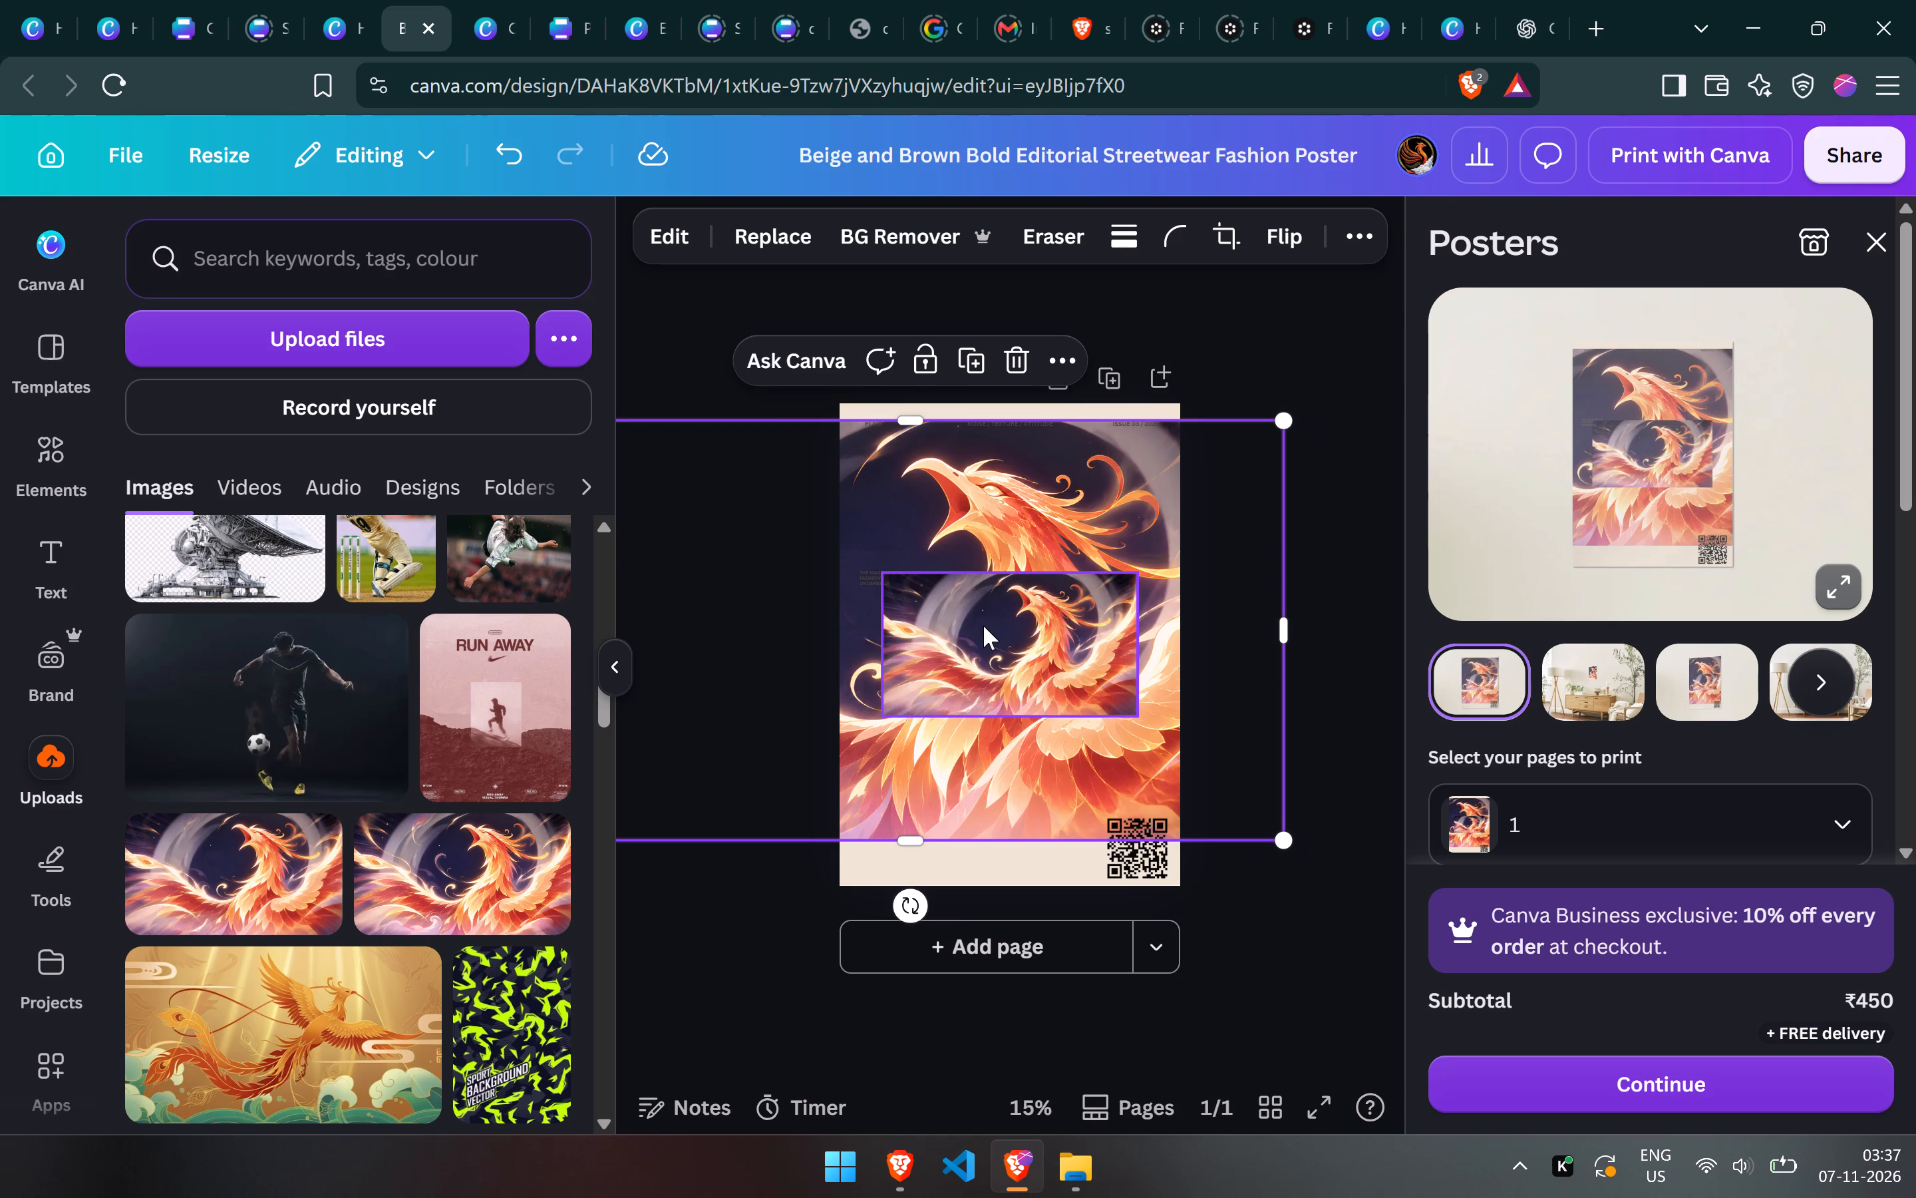
key("ctrl+bracketleft")
key("ctrl+bracketleft")
key("ctrl+bracketleft")
key("ctrl+bracketleft")
key("ctrl+bracketleft")
key("ctrl+bracketleft")
key("ctrl+bracketleft")
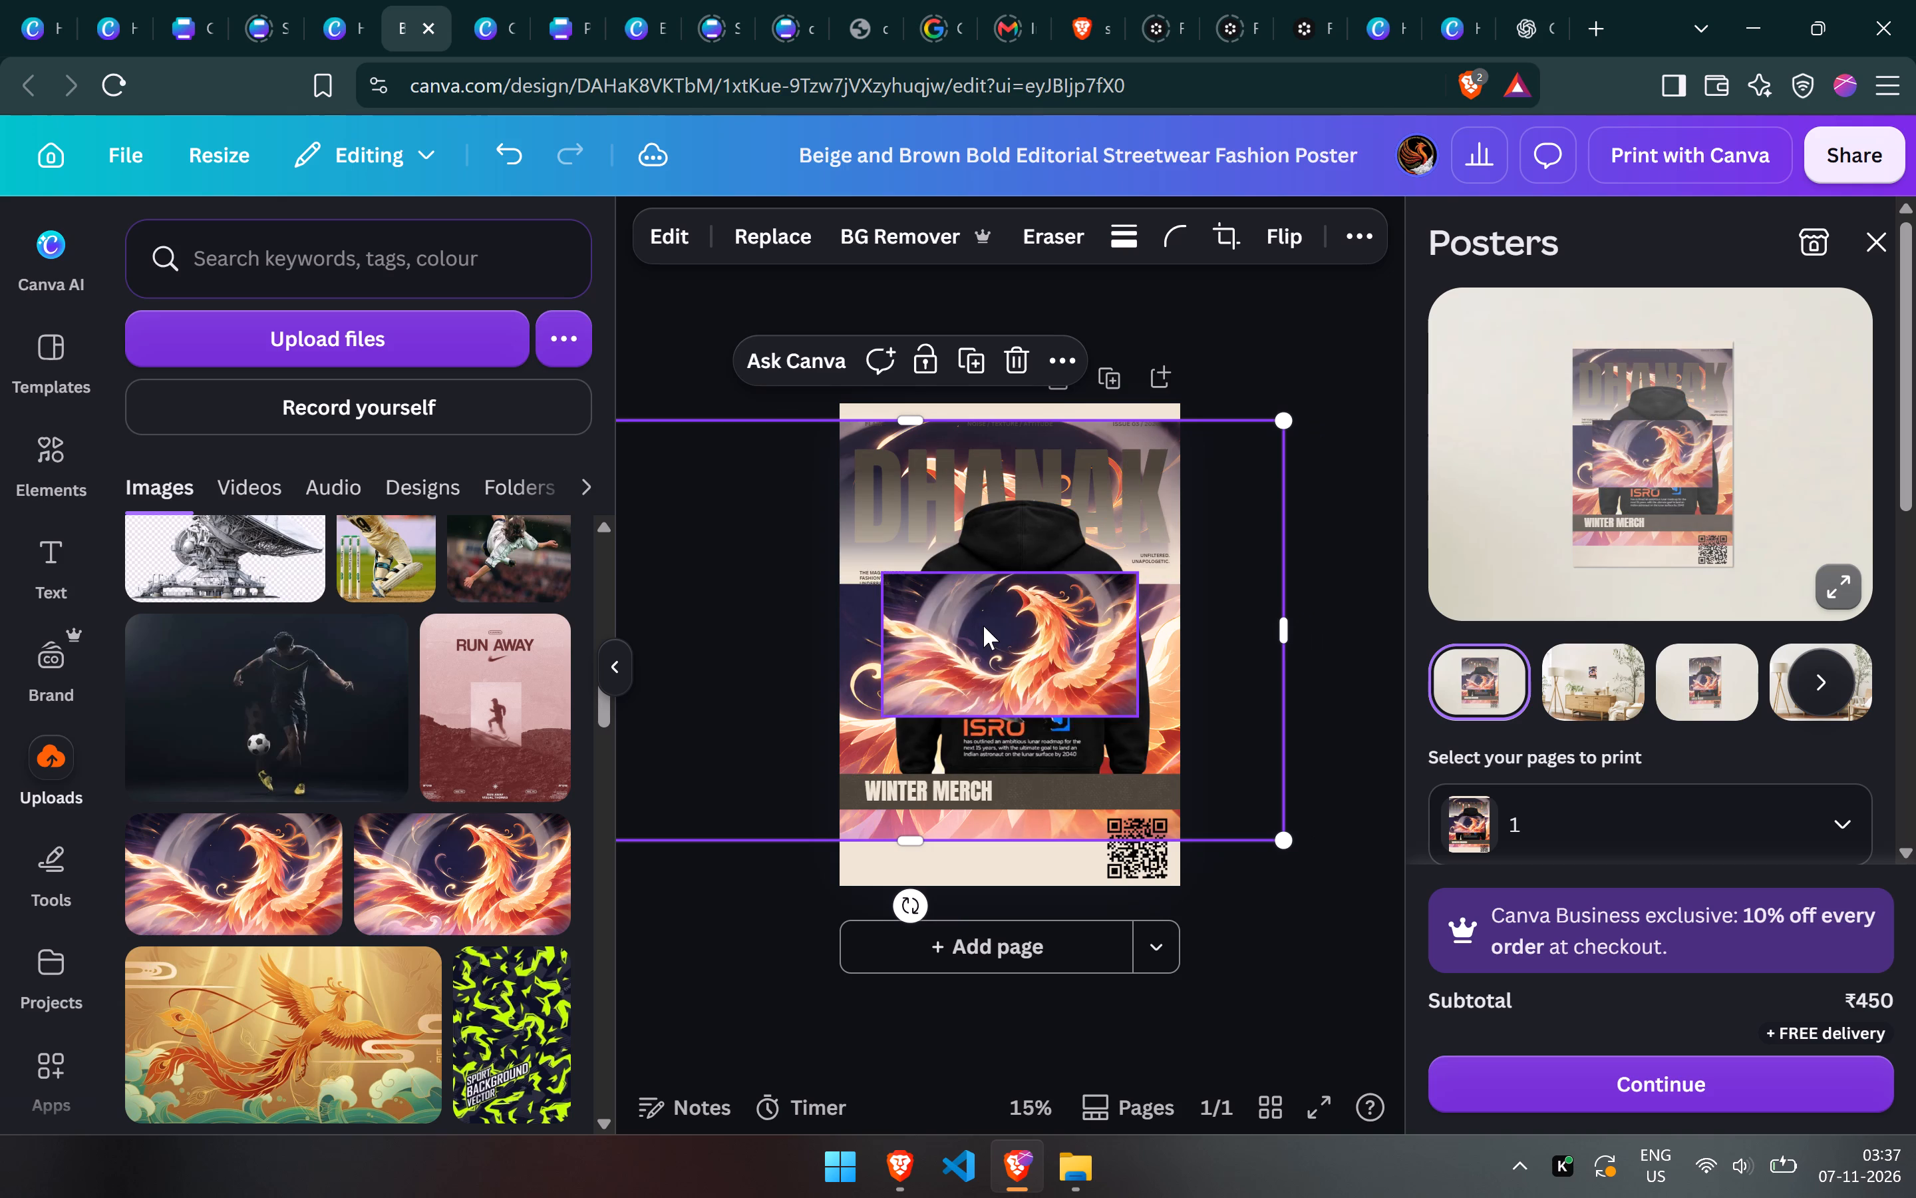
key("ctrl+bracketleft")
key("ctrl+bracketleft")
key("ctrl+bracketleft")
key("ctrl+bracketleft")
key("ctrl+bracketleft")
key("ctrl+bracketleft")
Shift the enlarged phoenix image slightly lower on the poster.
left_click_drag(1255, 684, 1263, 710)
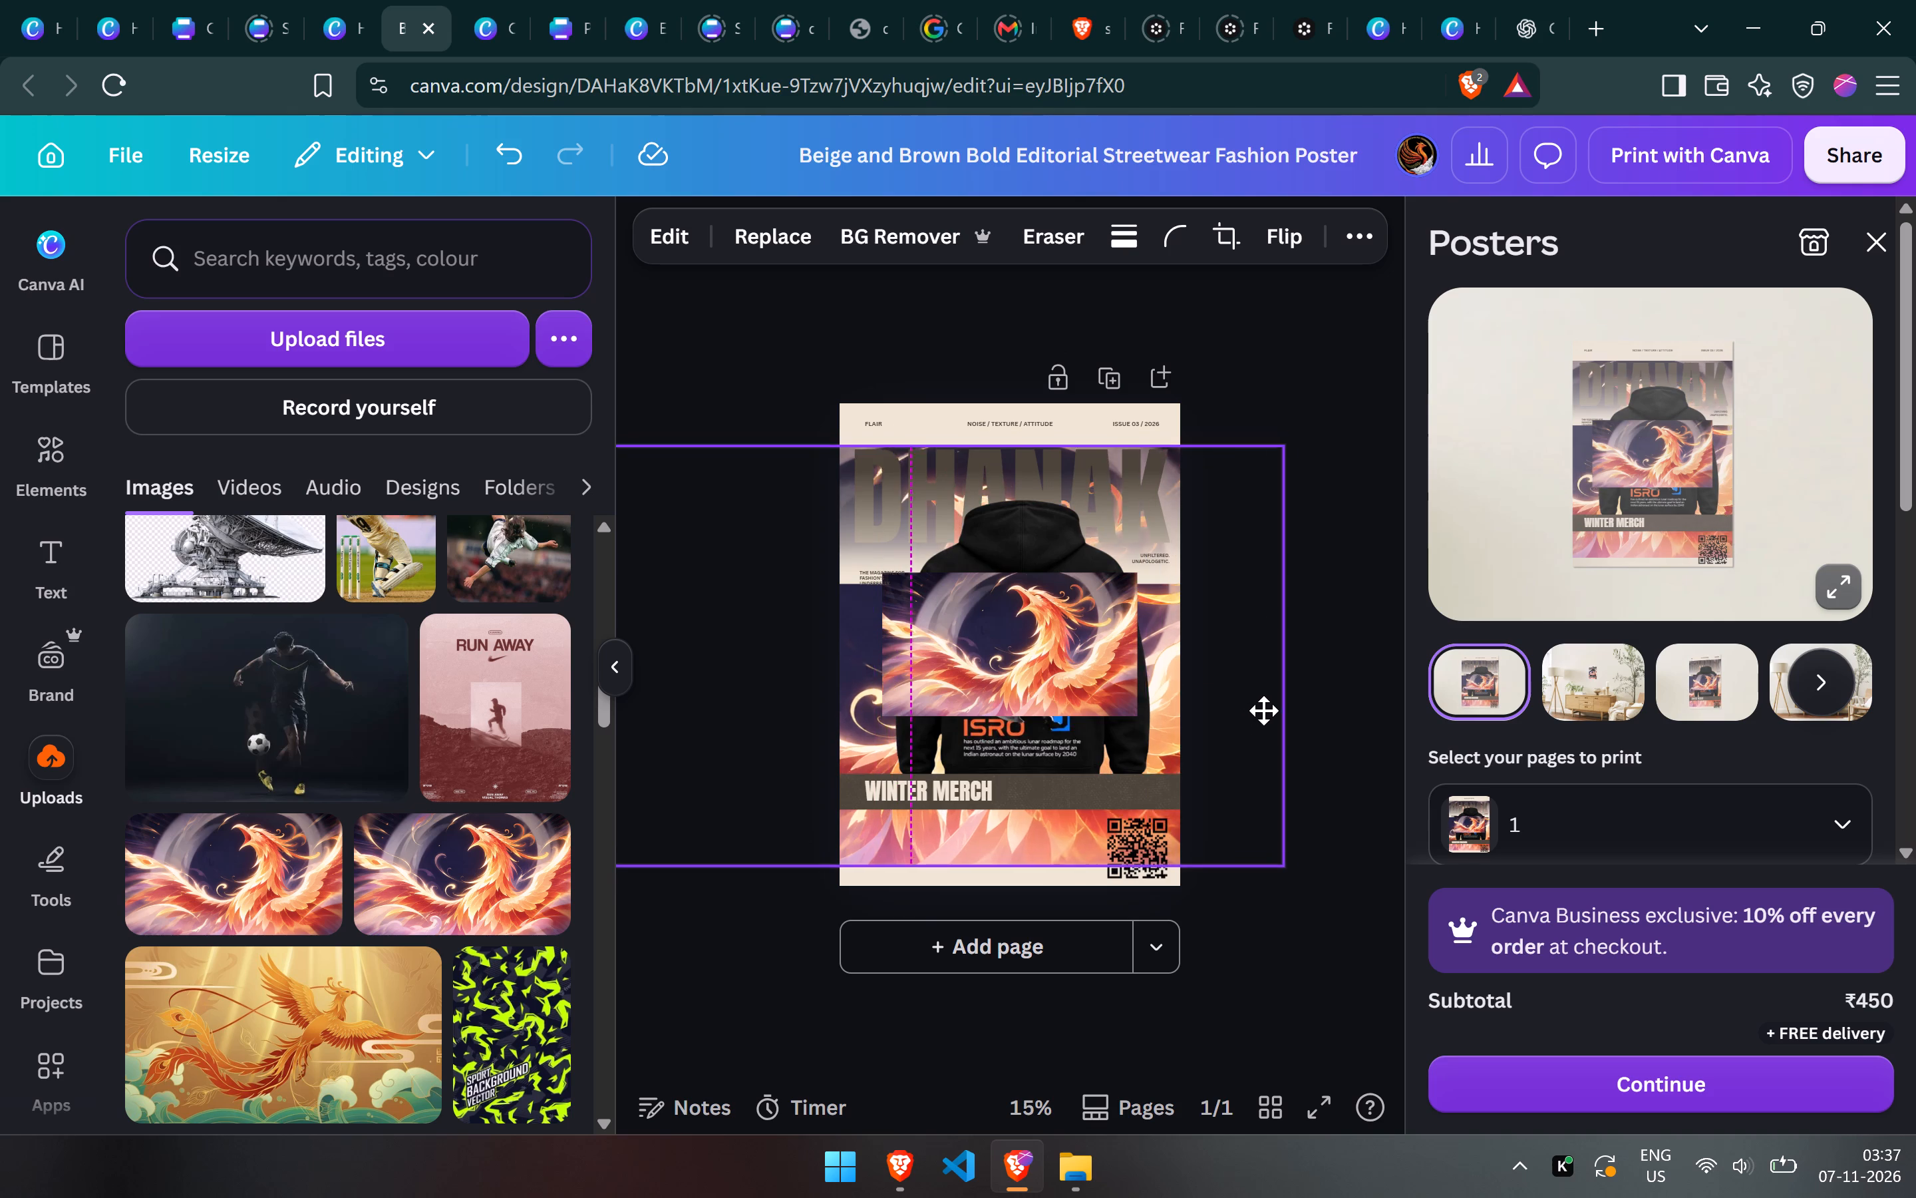
left_click_drag(1263, 710, 1273, 700)
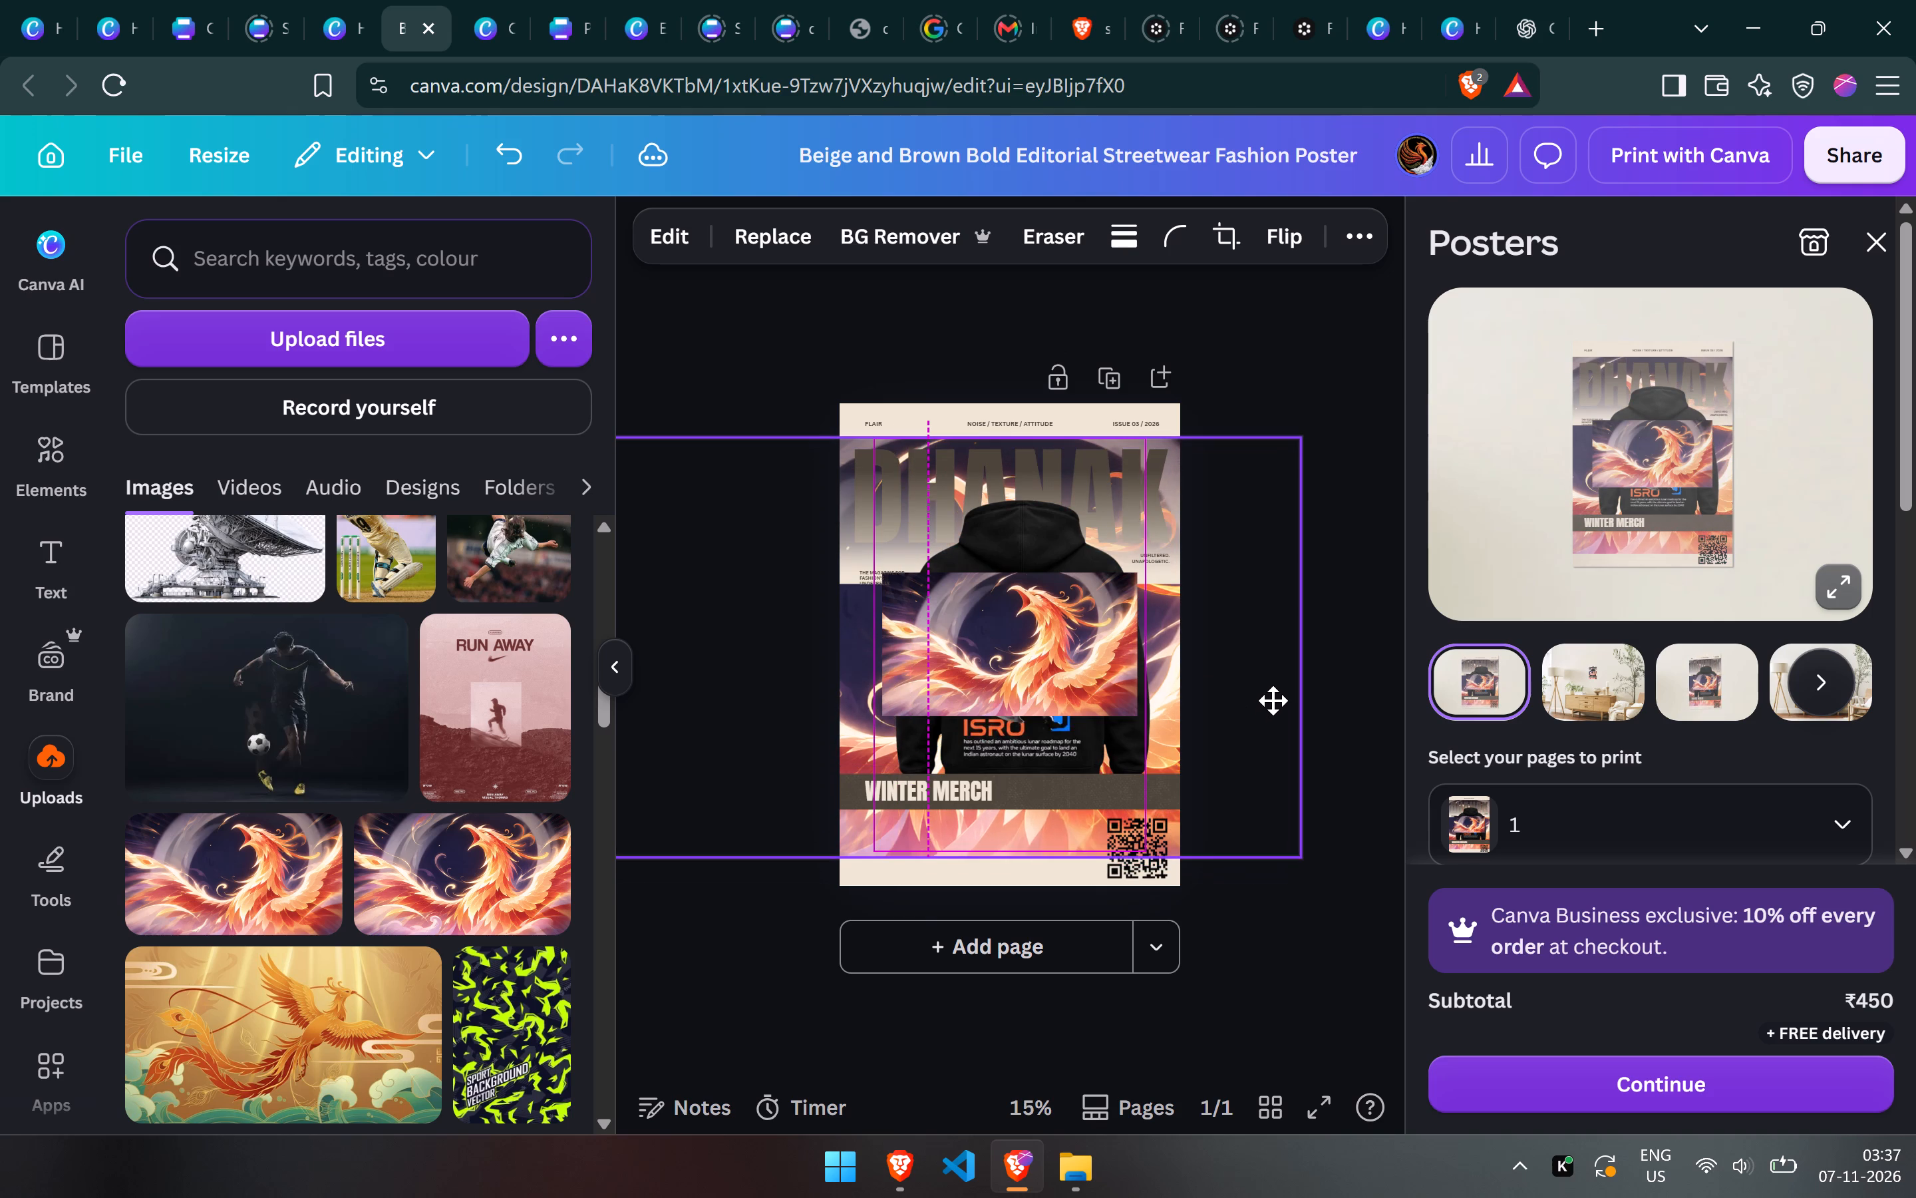
left_click_drag(1273, 700, 1263, 713)
Delete the small duplicate phoenix image covering the hoodie.
left_click(1086, 668)
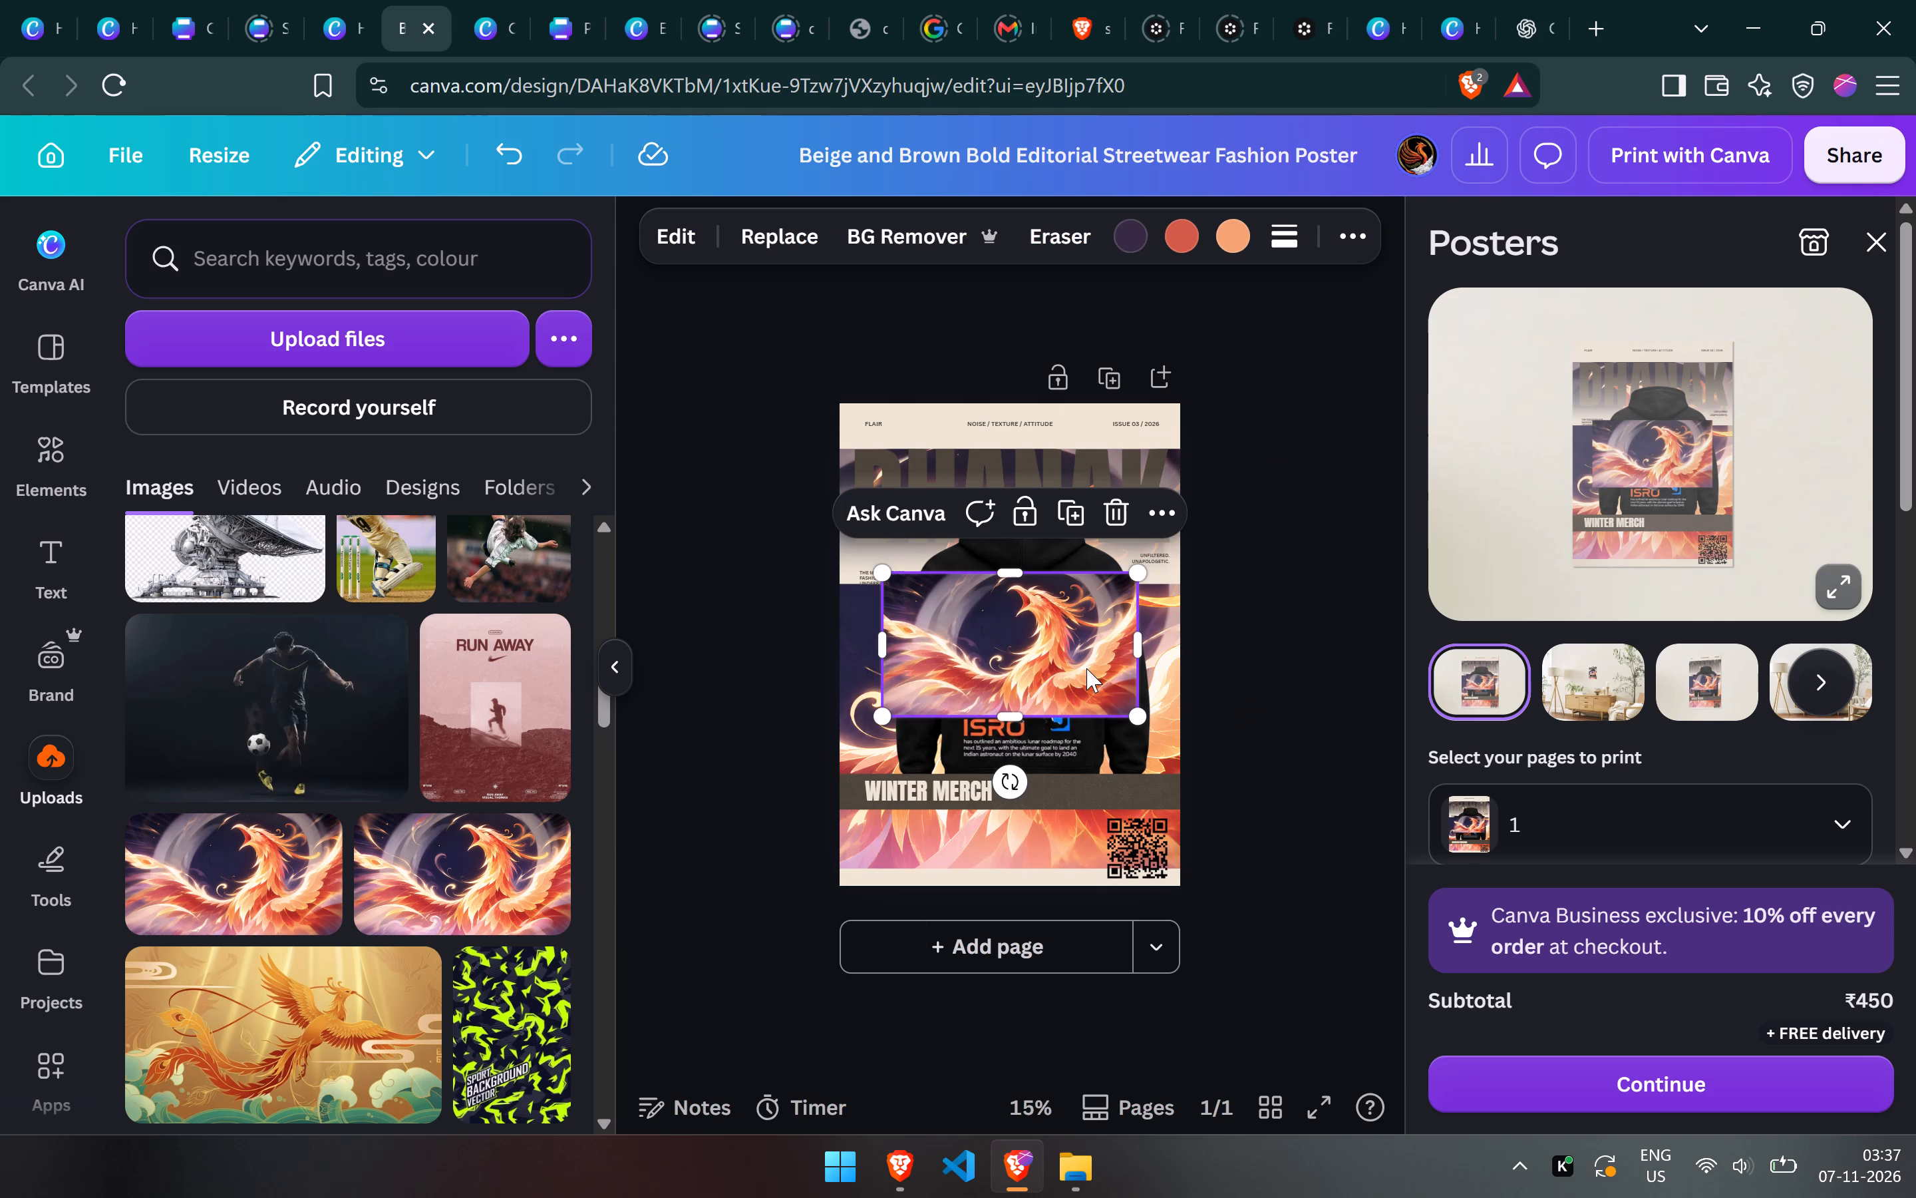
key("BackSpace")
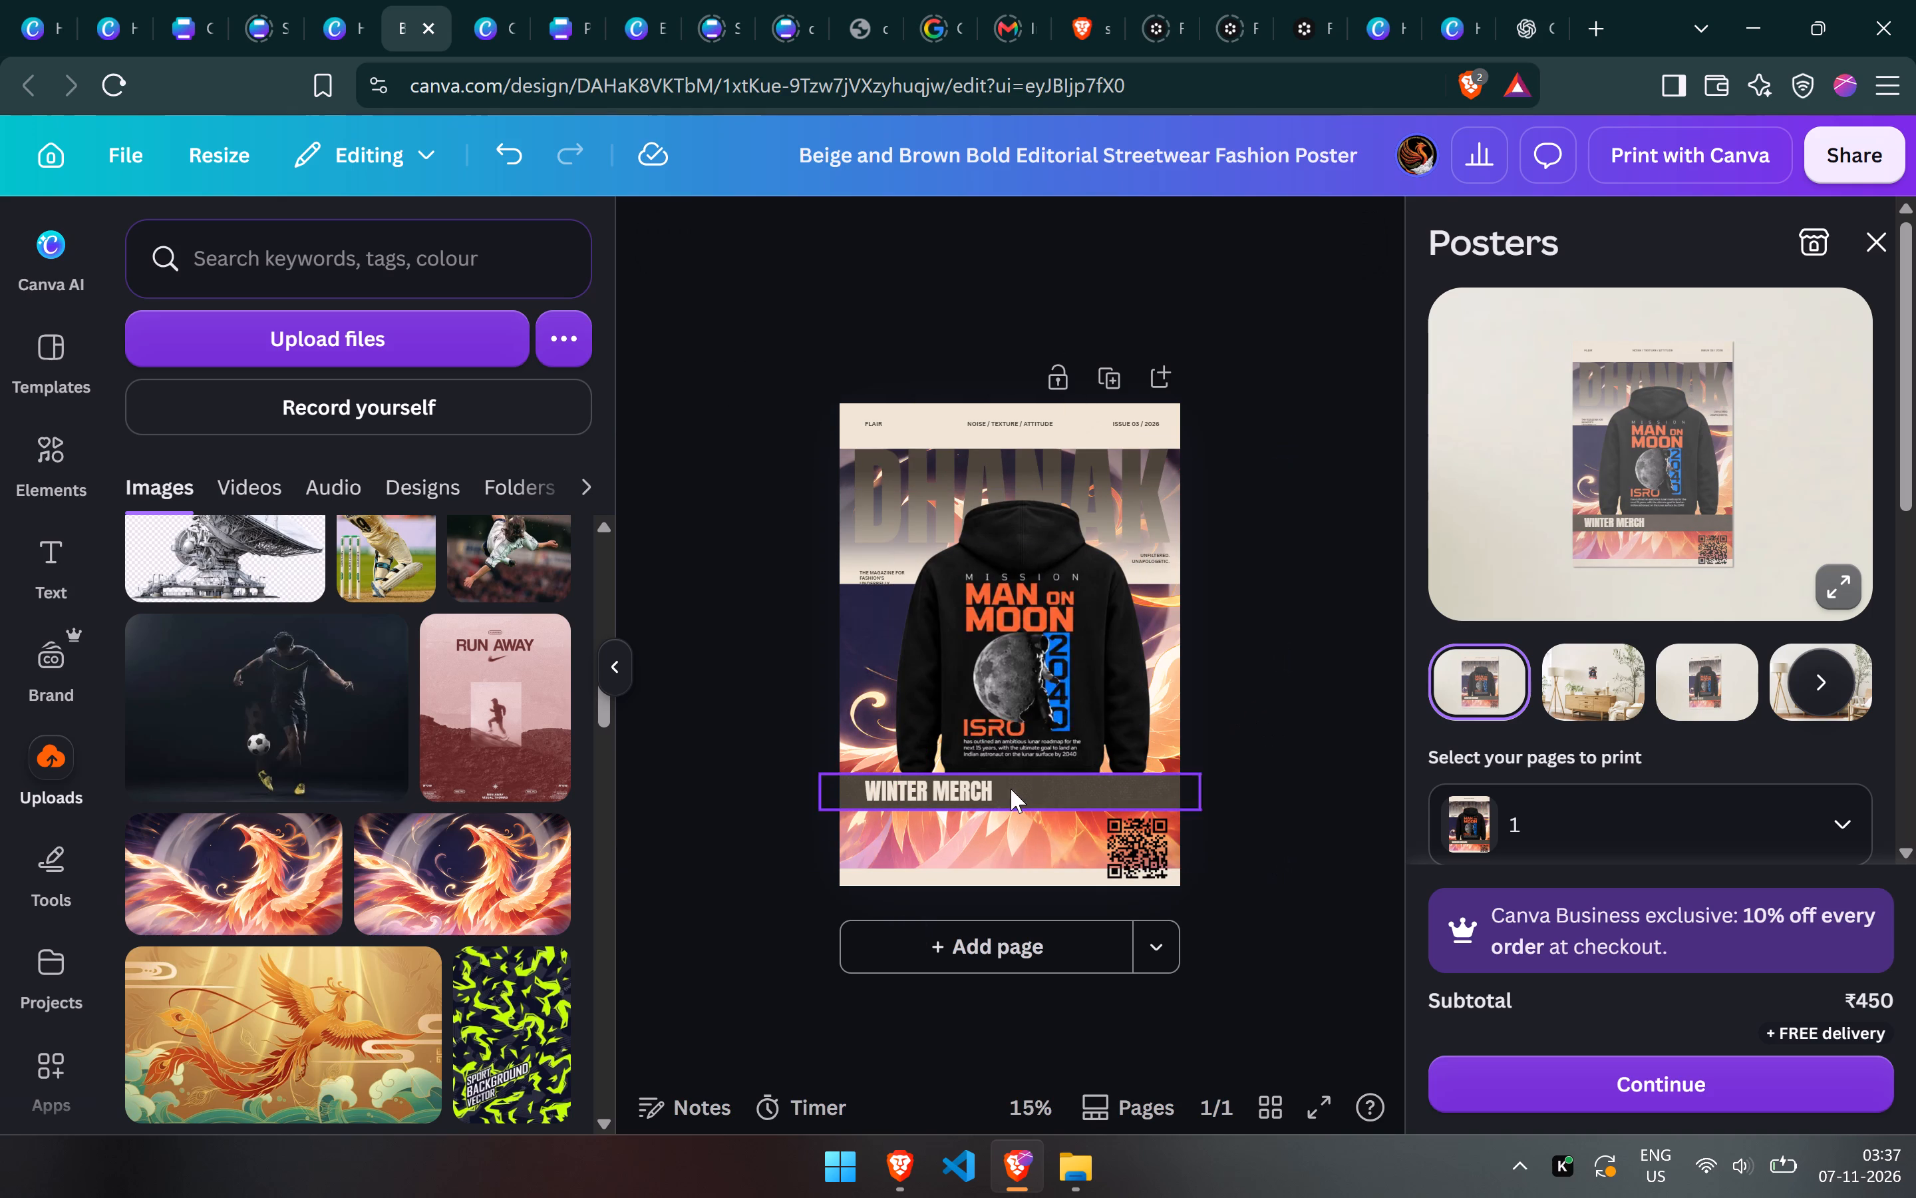
Move the large phoenix image down to about the poster's bottom edge and bring it forward one layer.
left_click_drag(999, 839, 1003, 849)
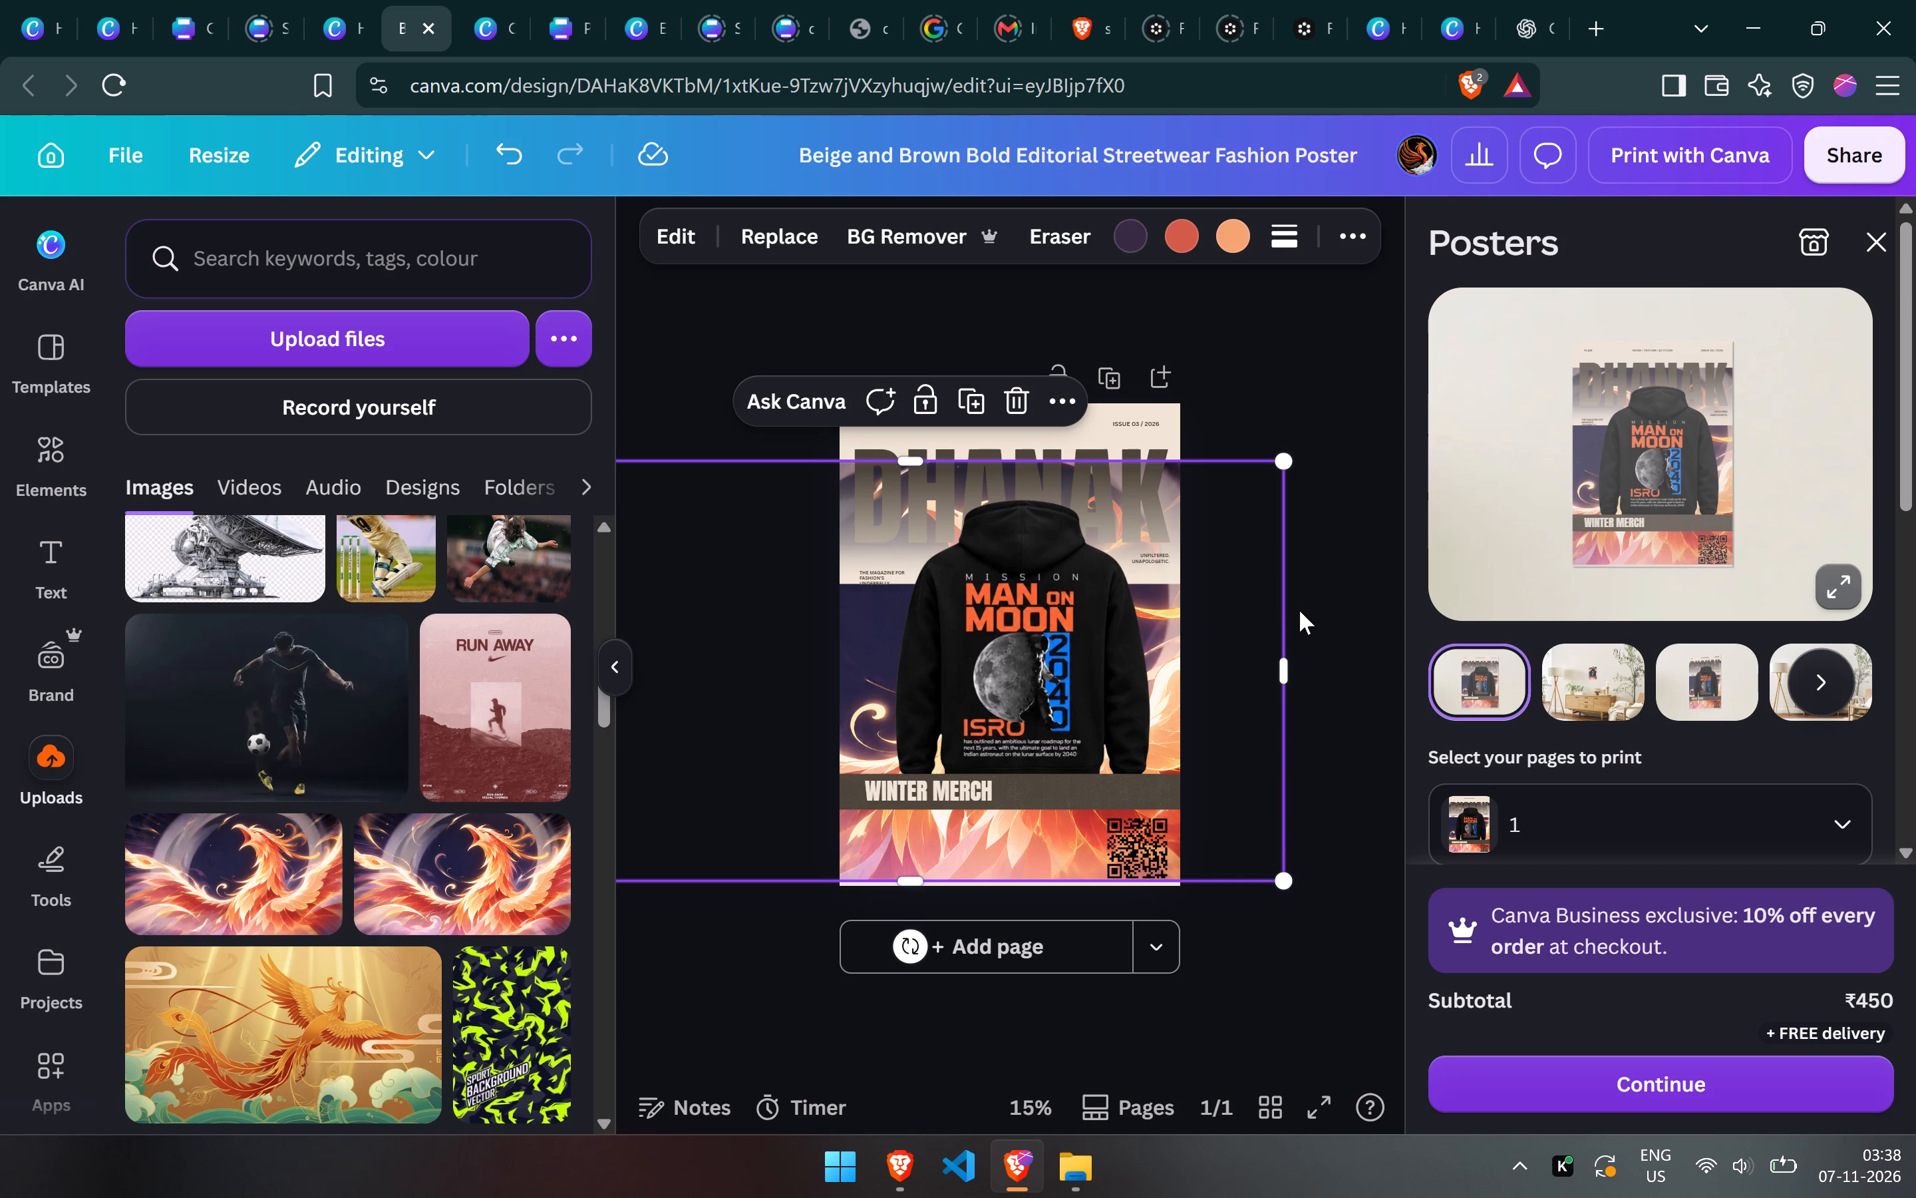
key("ctrl+bracketright")
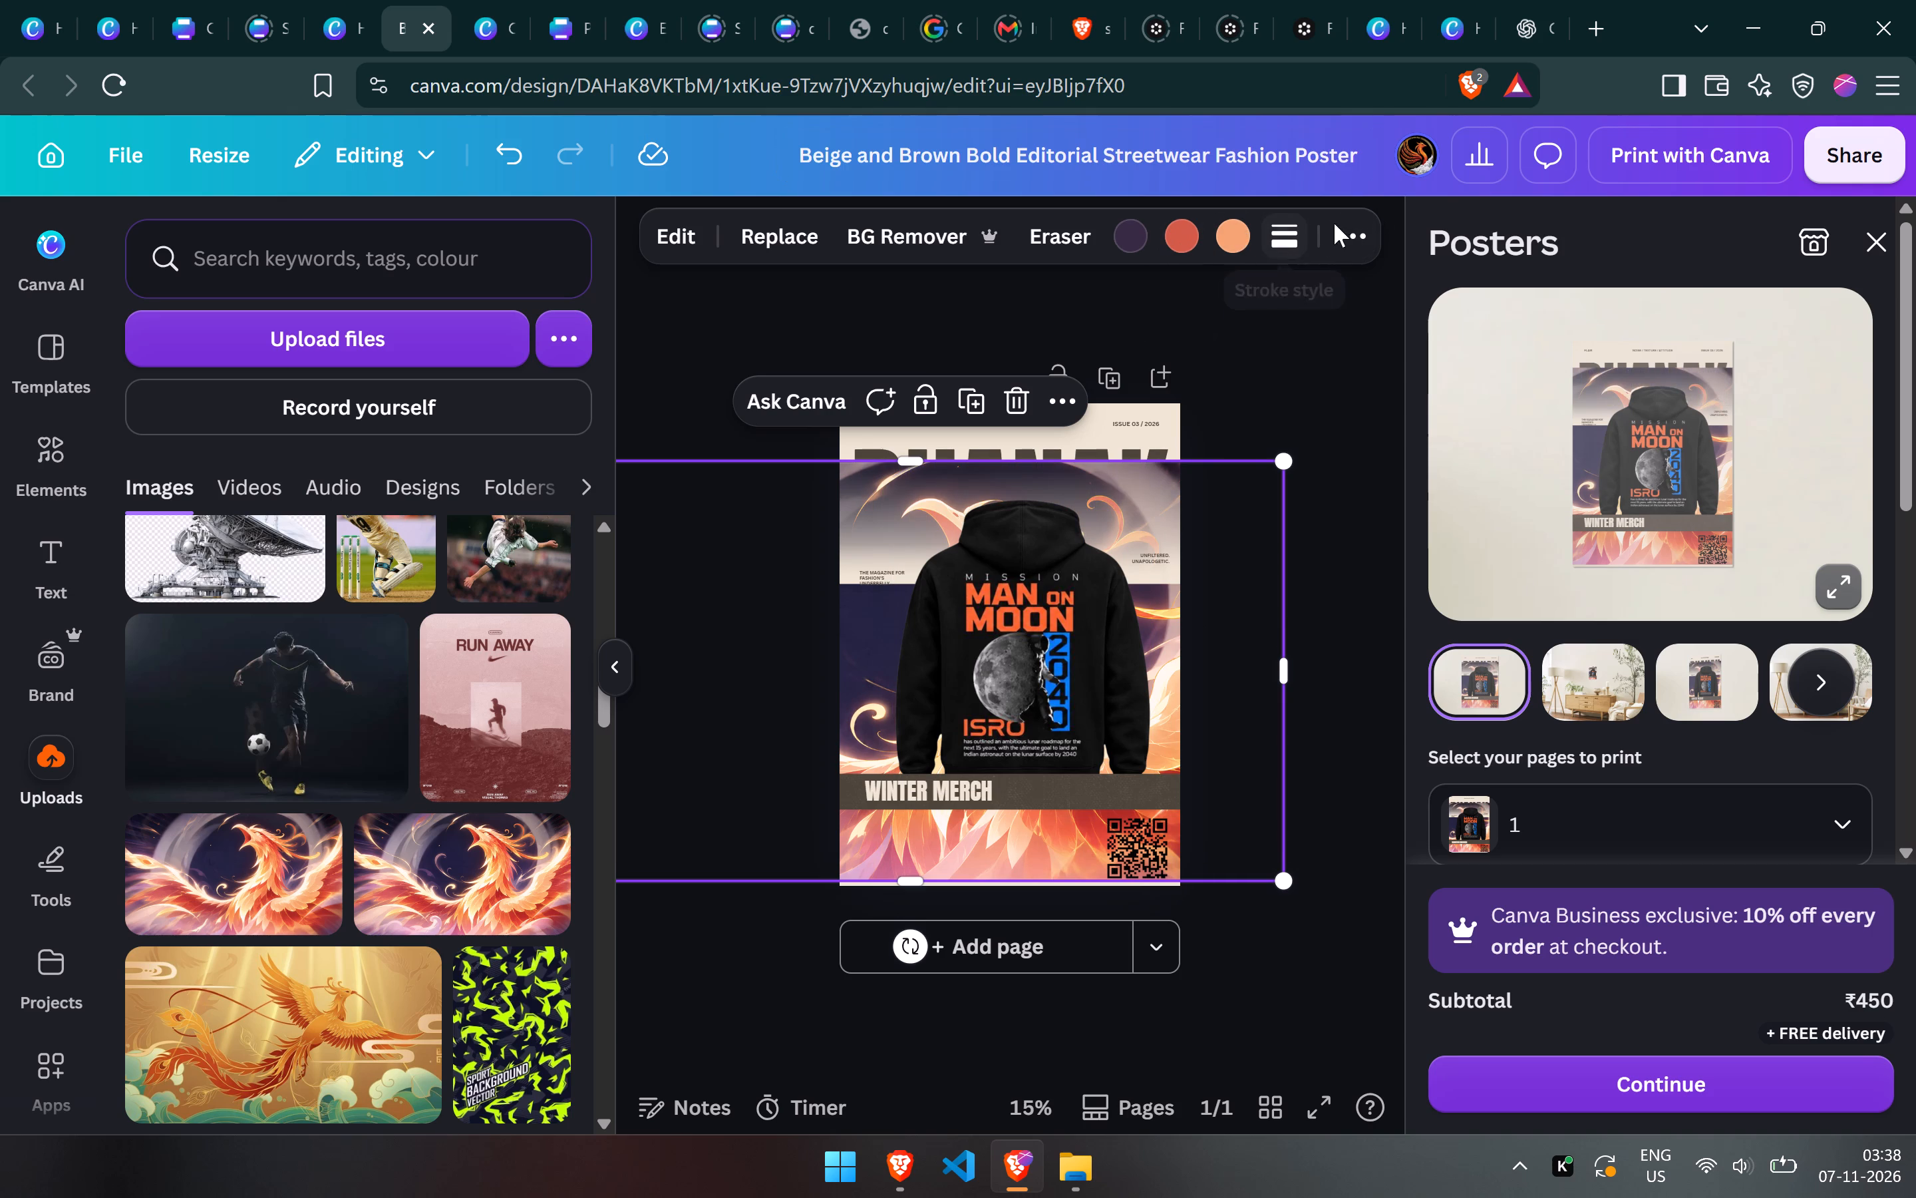
Set the phoenix image's transparency to 37.
left_click(1360, 222)
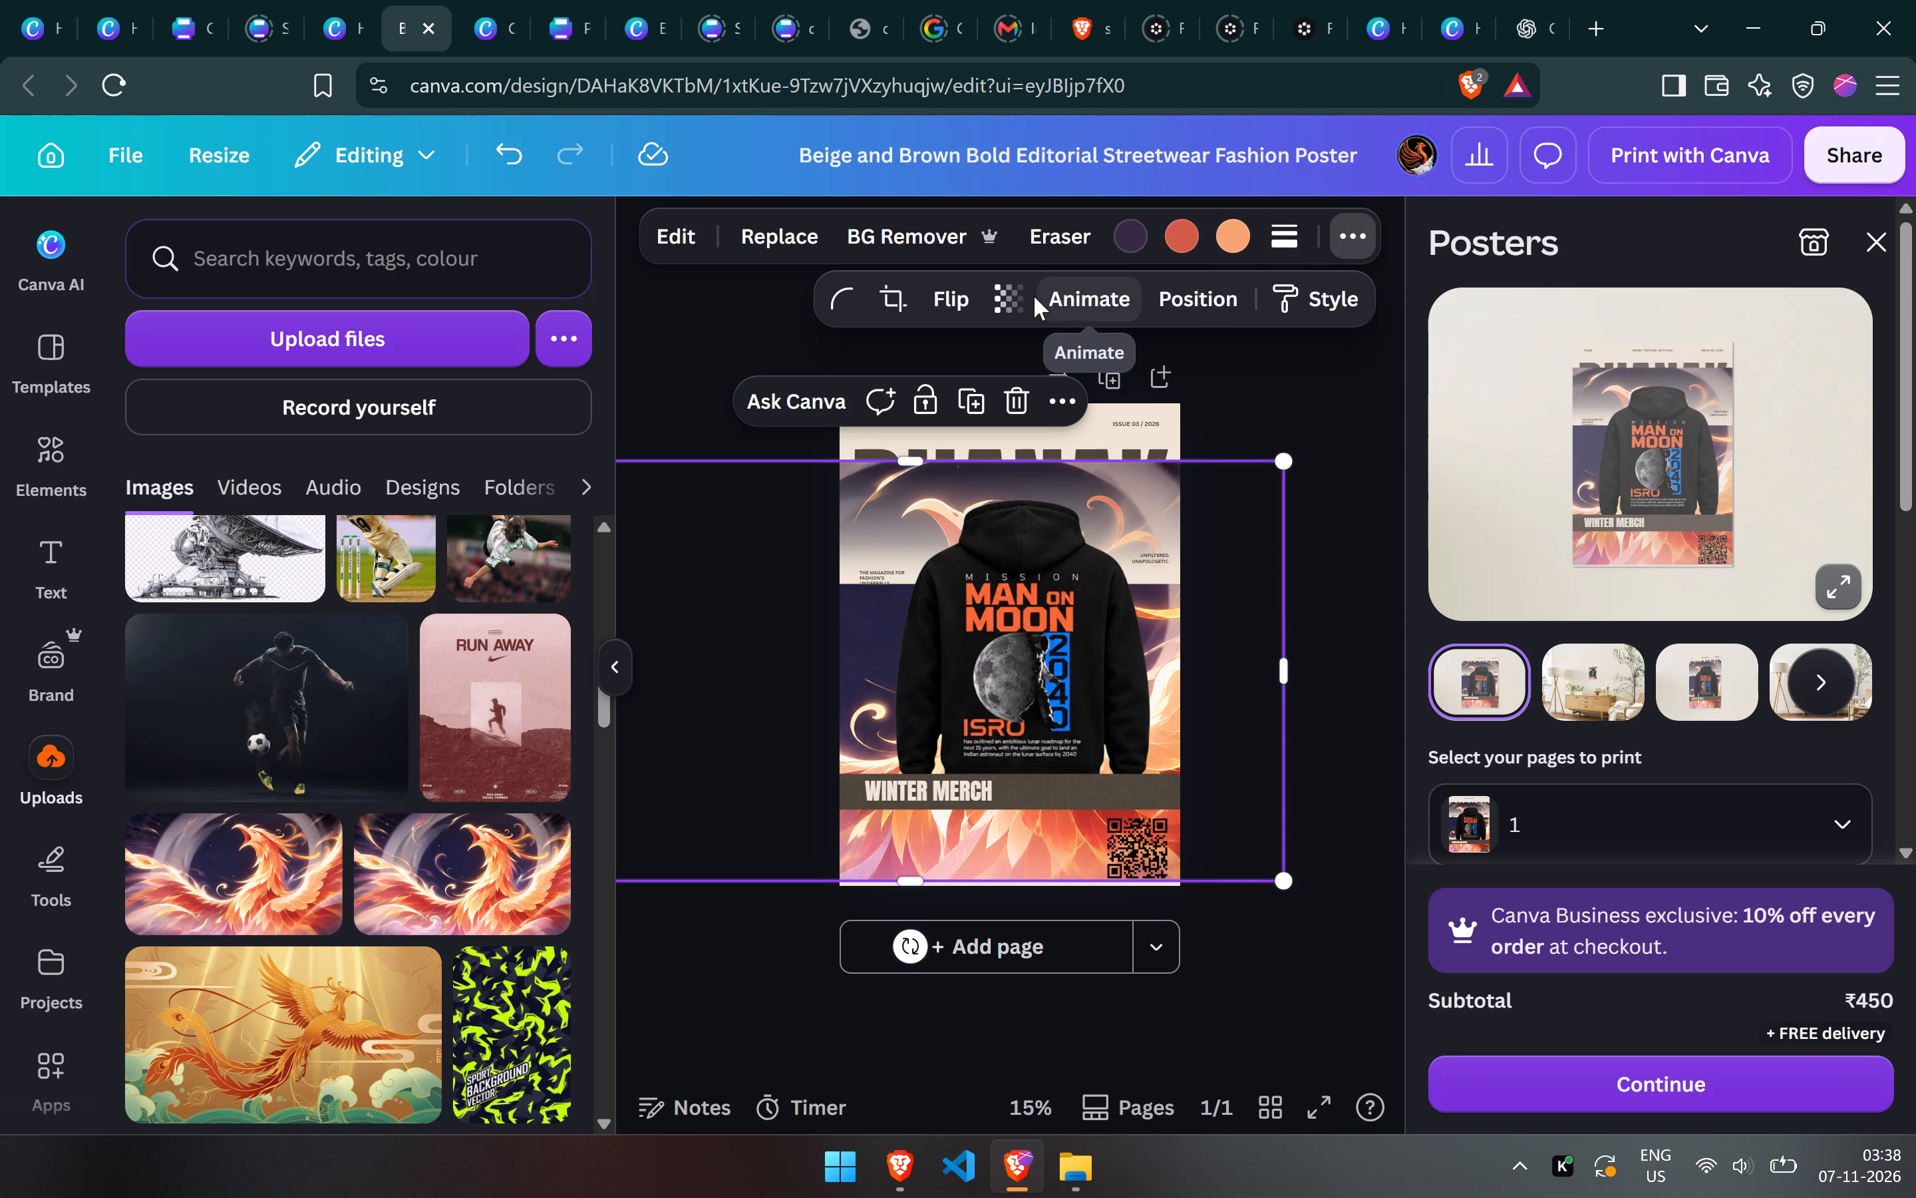
left_click(1015, 299)
left_click_drag(1046, 414, 941, 419)
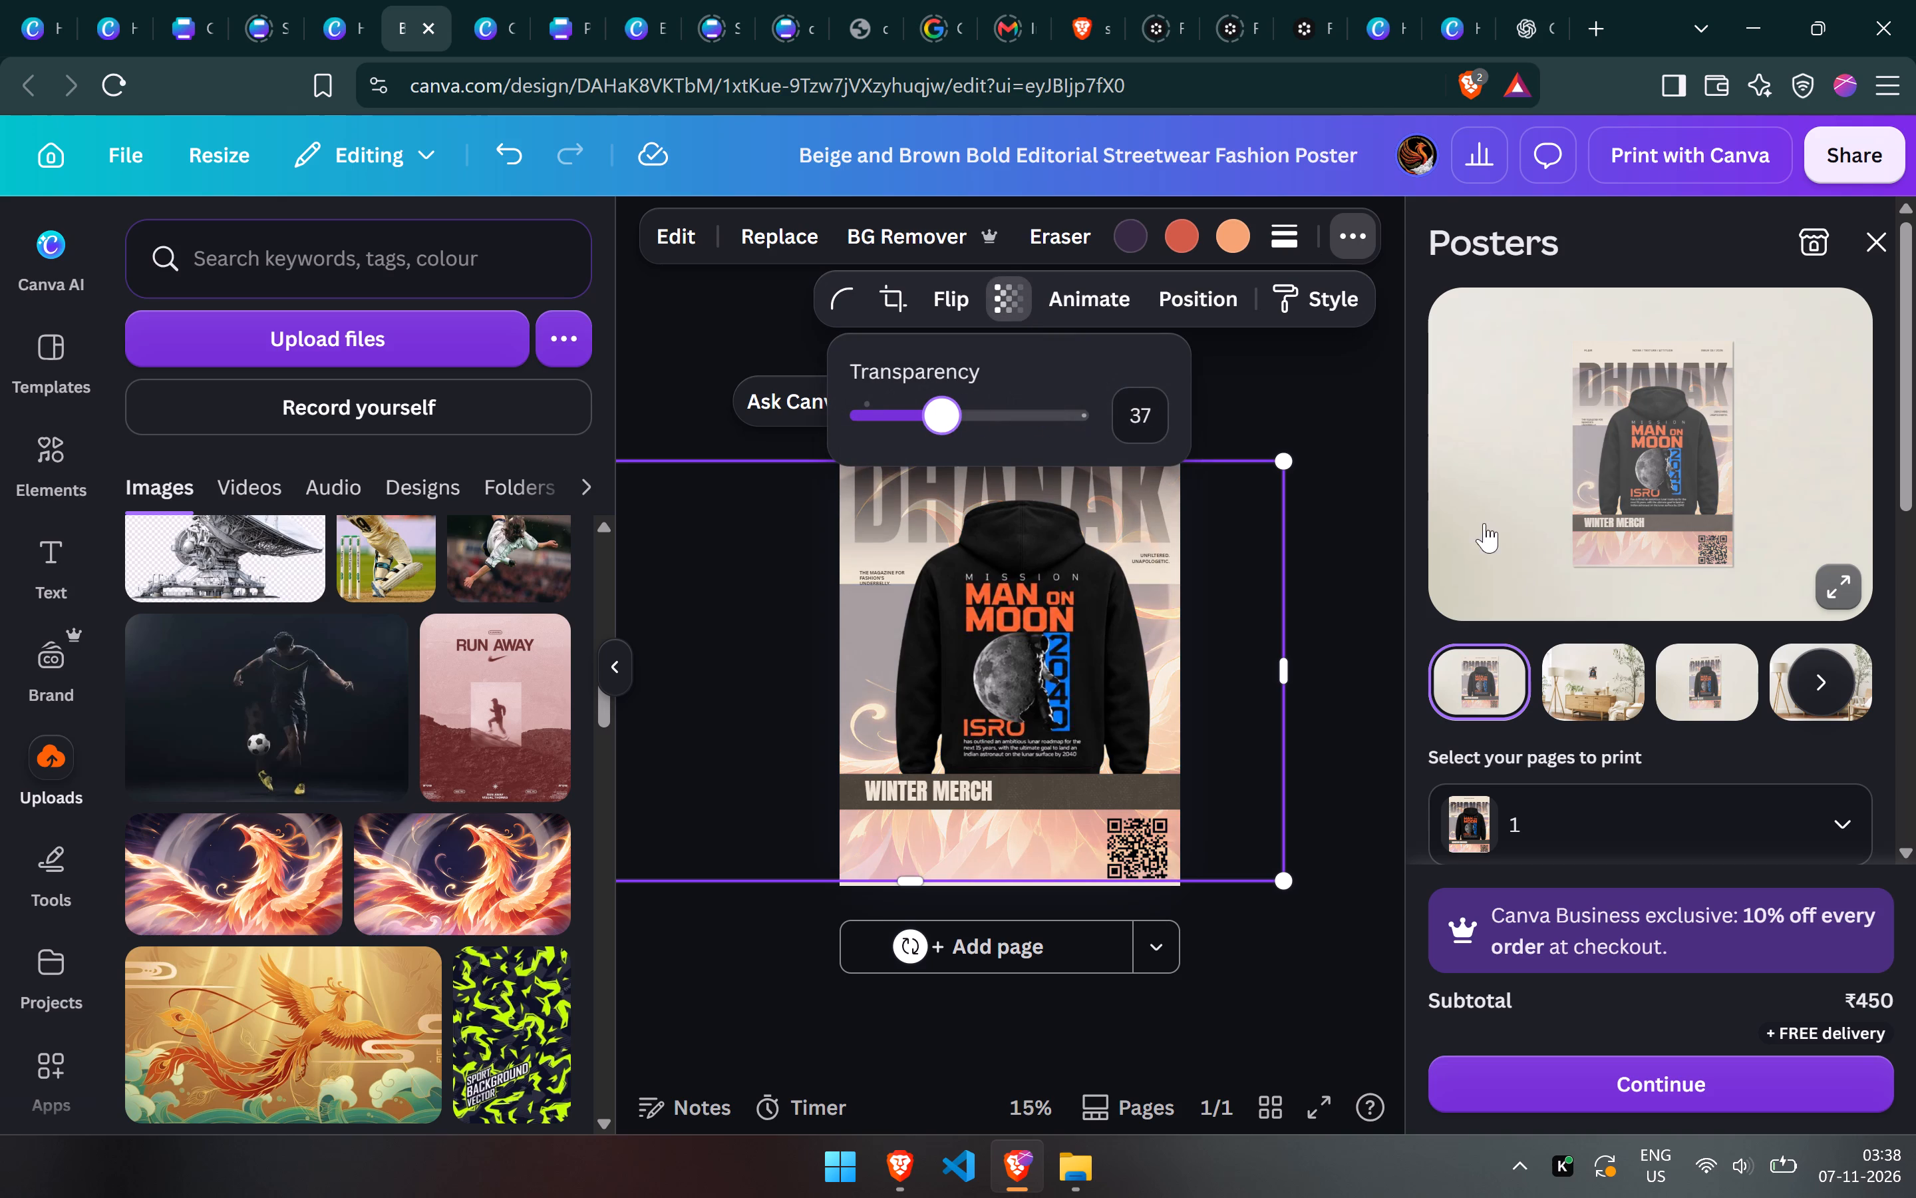
Preview the poster in the enlarged wall mockup, and close the poster printing view.
left_click(1507, 538)
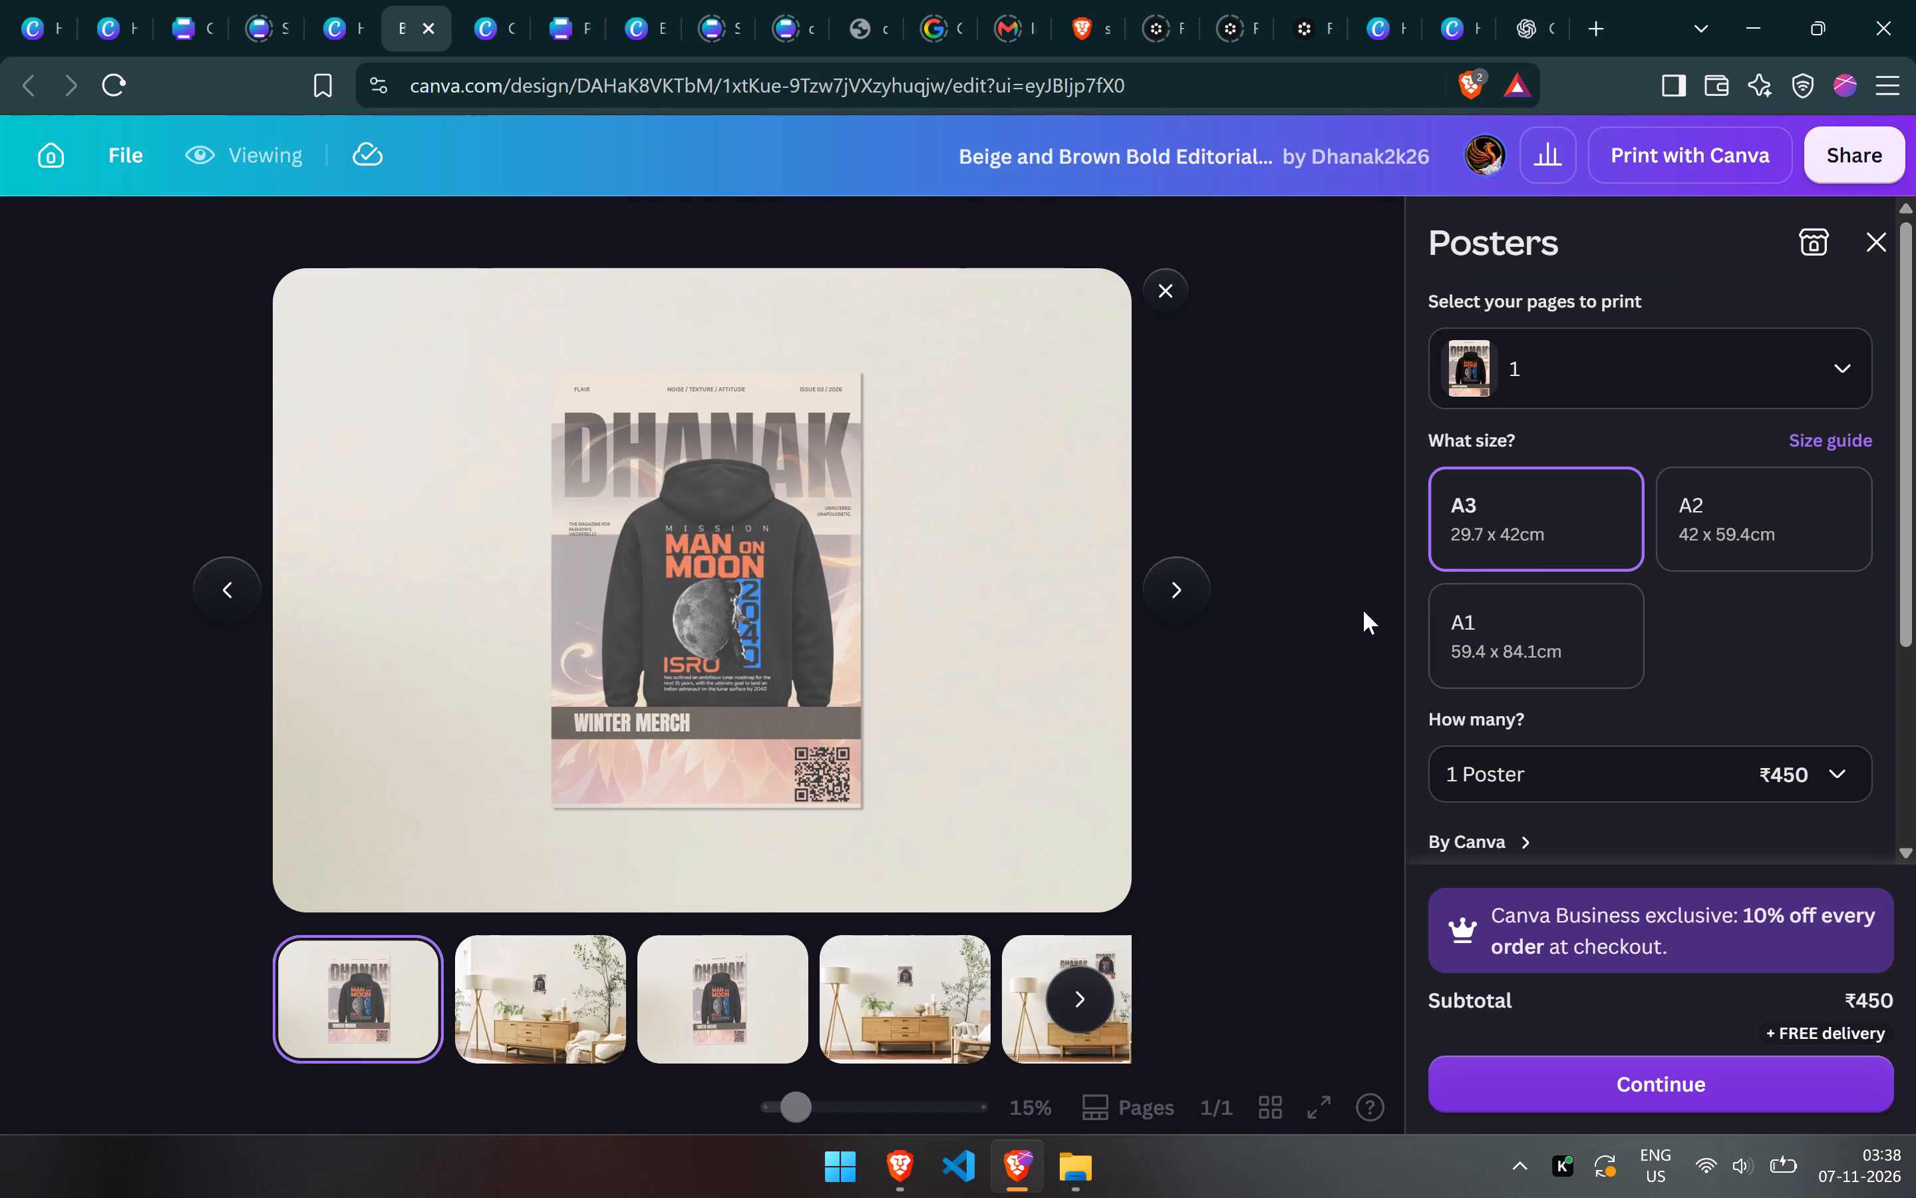
left_click(1867, 235)
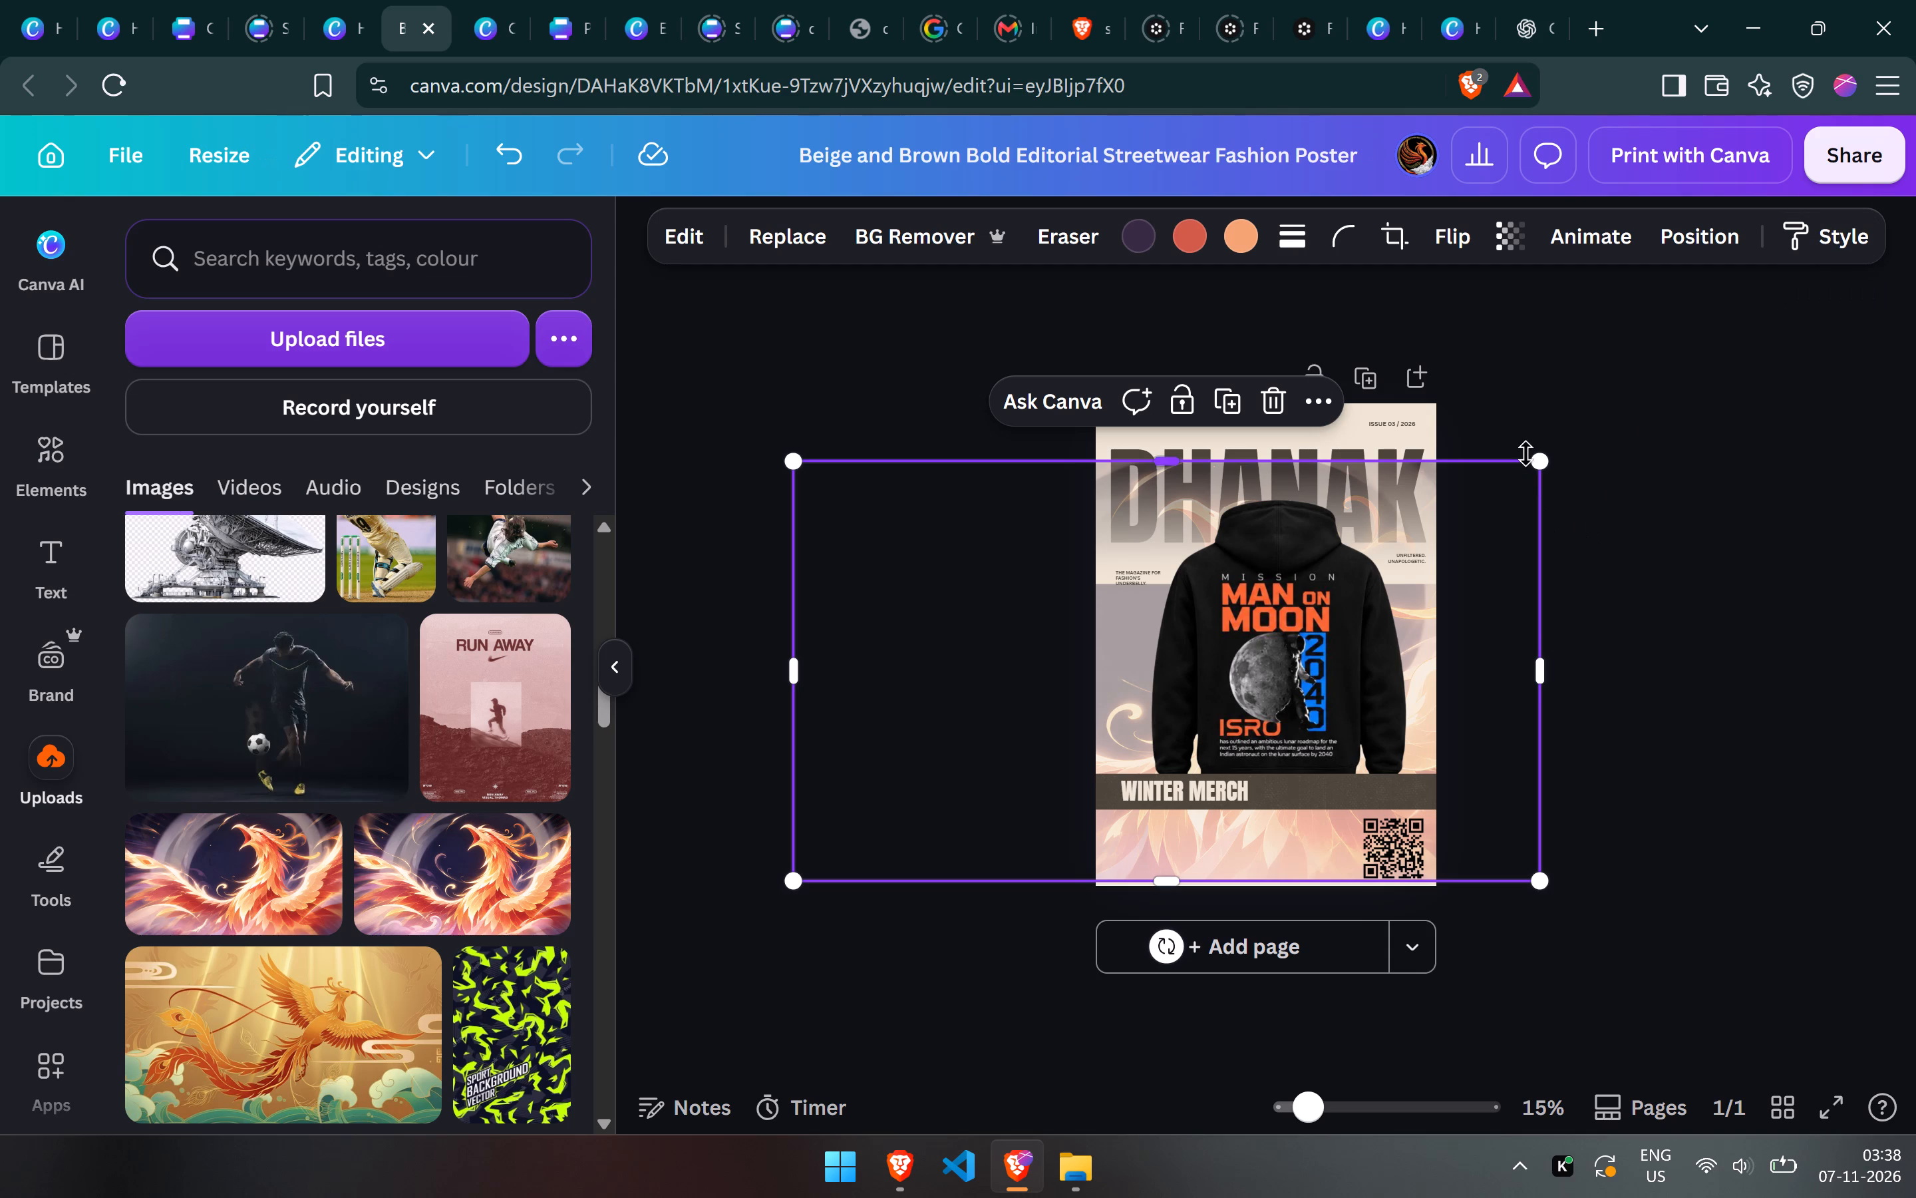
Enlarge the phoenix image beyond the poster's top and extend its bottom edge so it covers the whole page.
left_click_drag(1536, 456, 1682, 241)
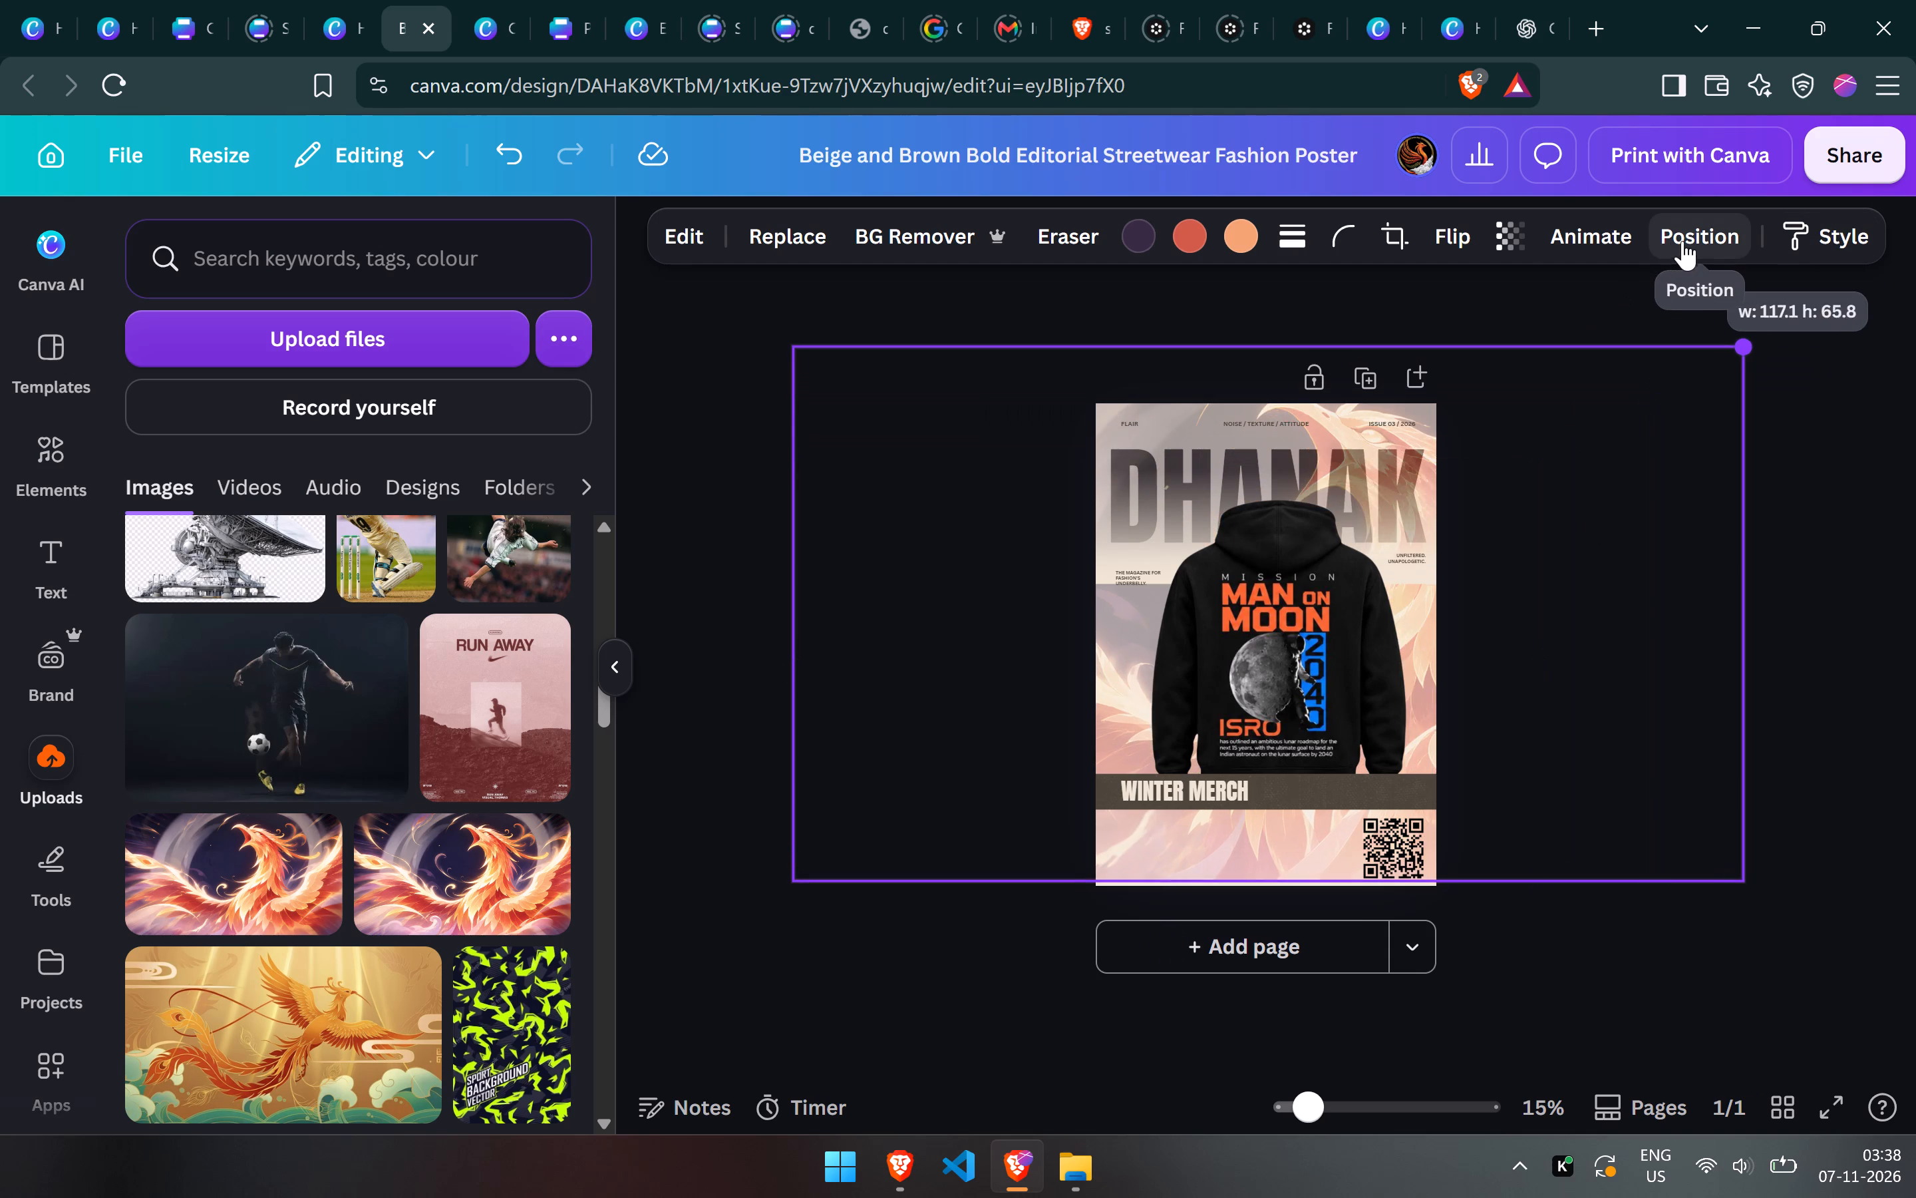
left_click_drag(1682, 241, 1650, 274)
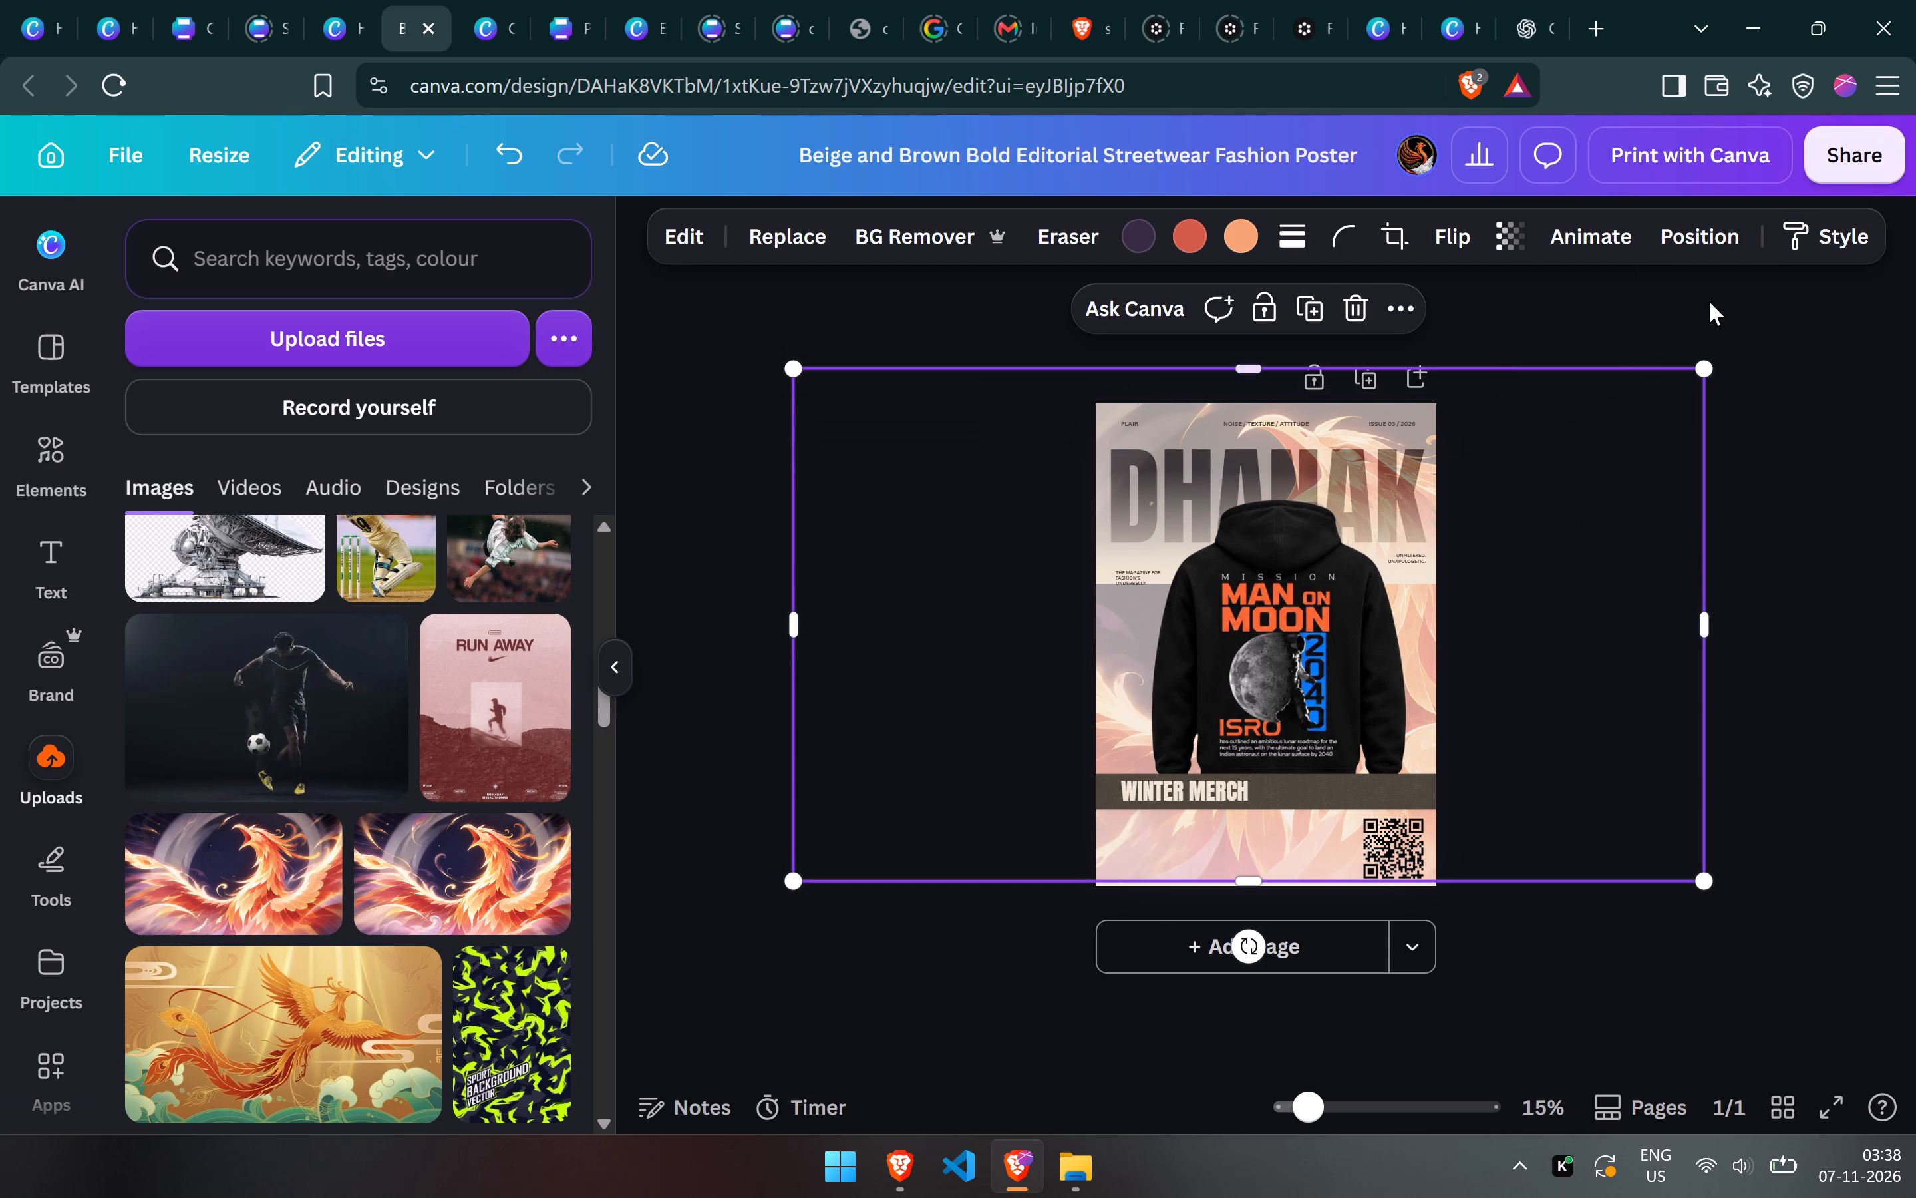
left_click(1713, 297)
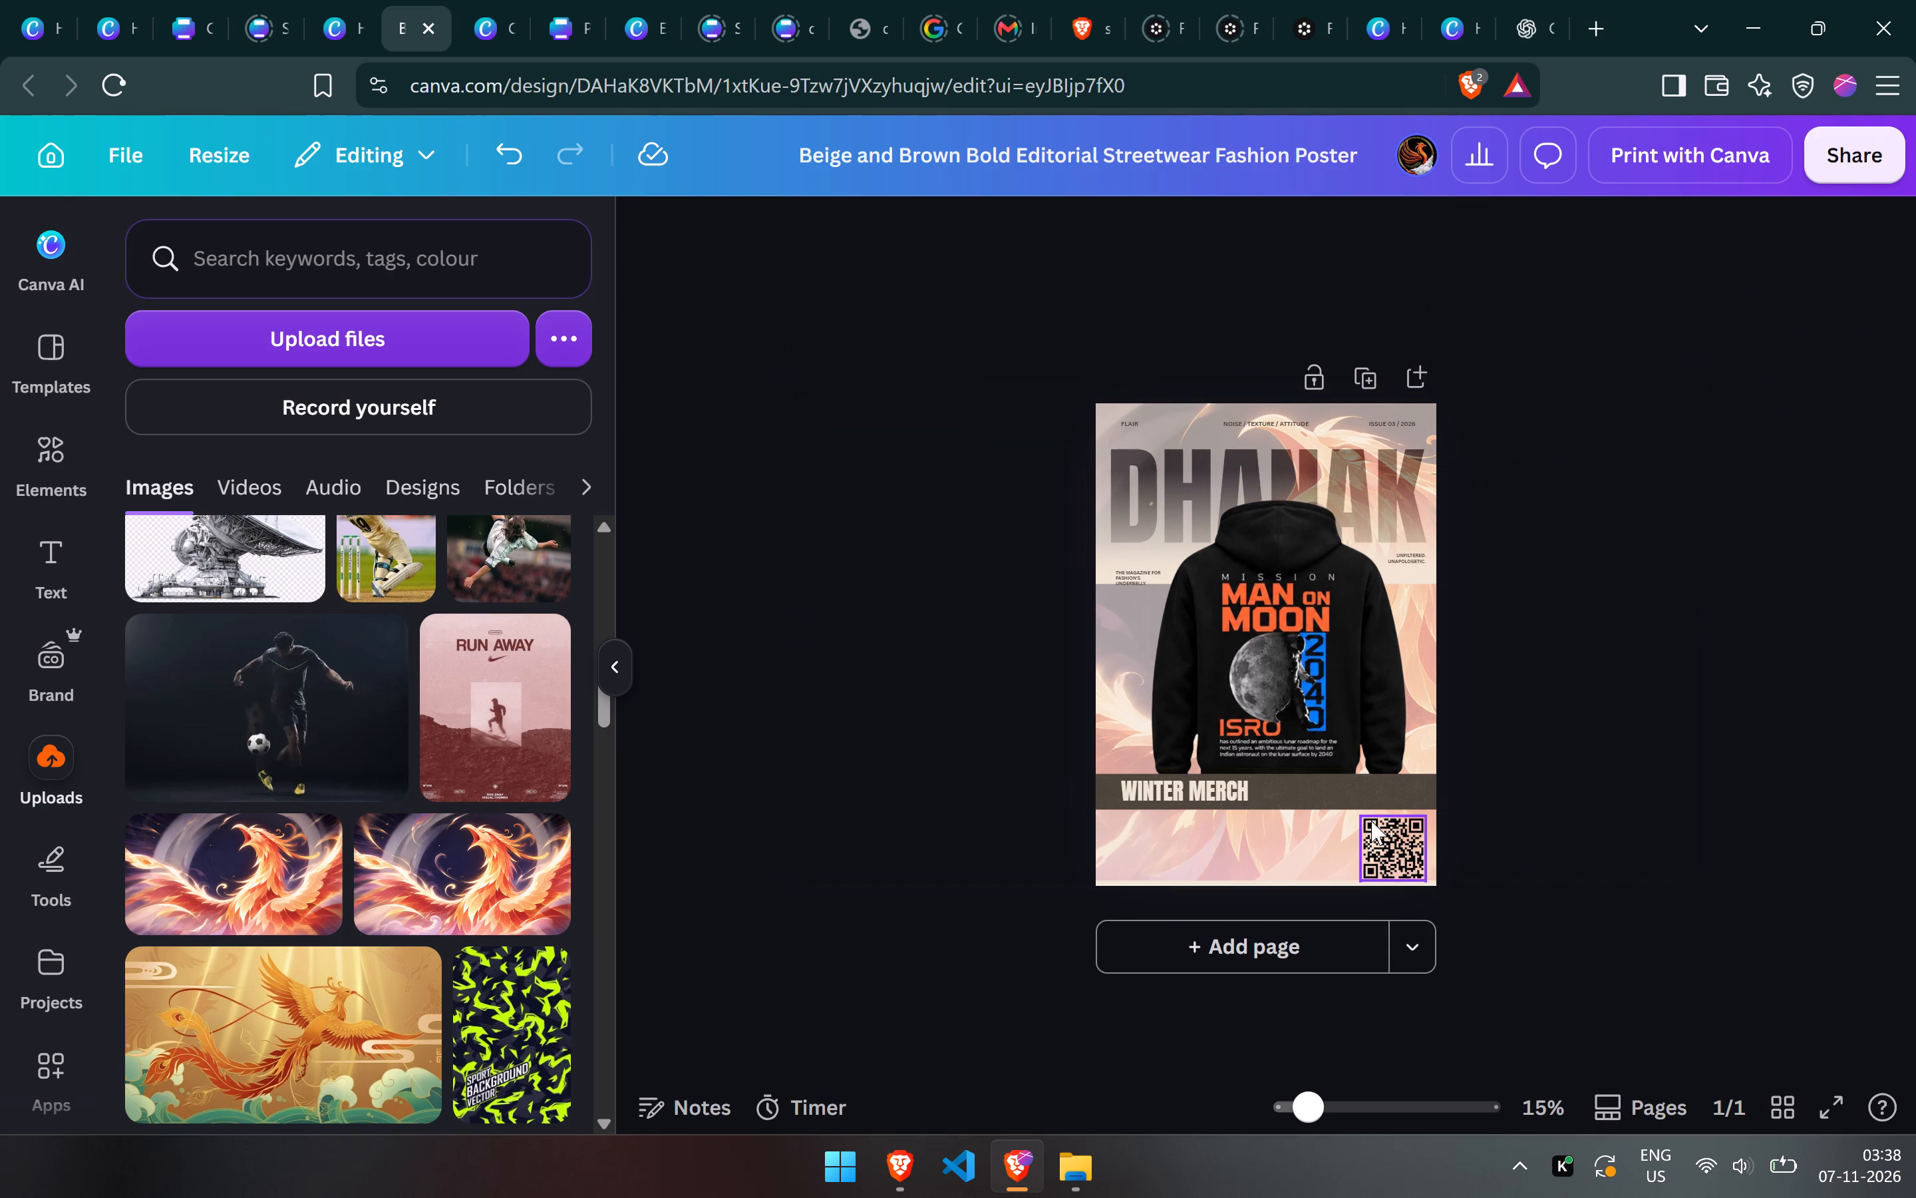
left_click(1272, 854)
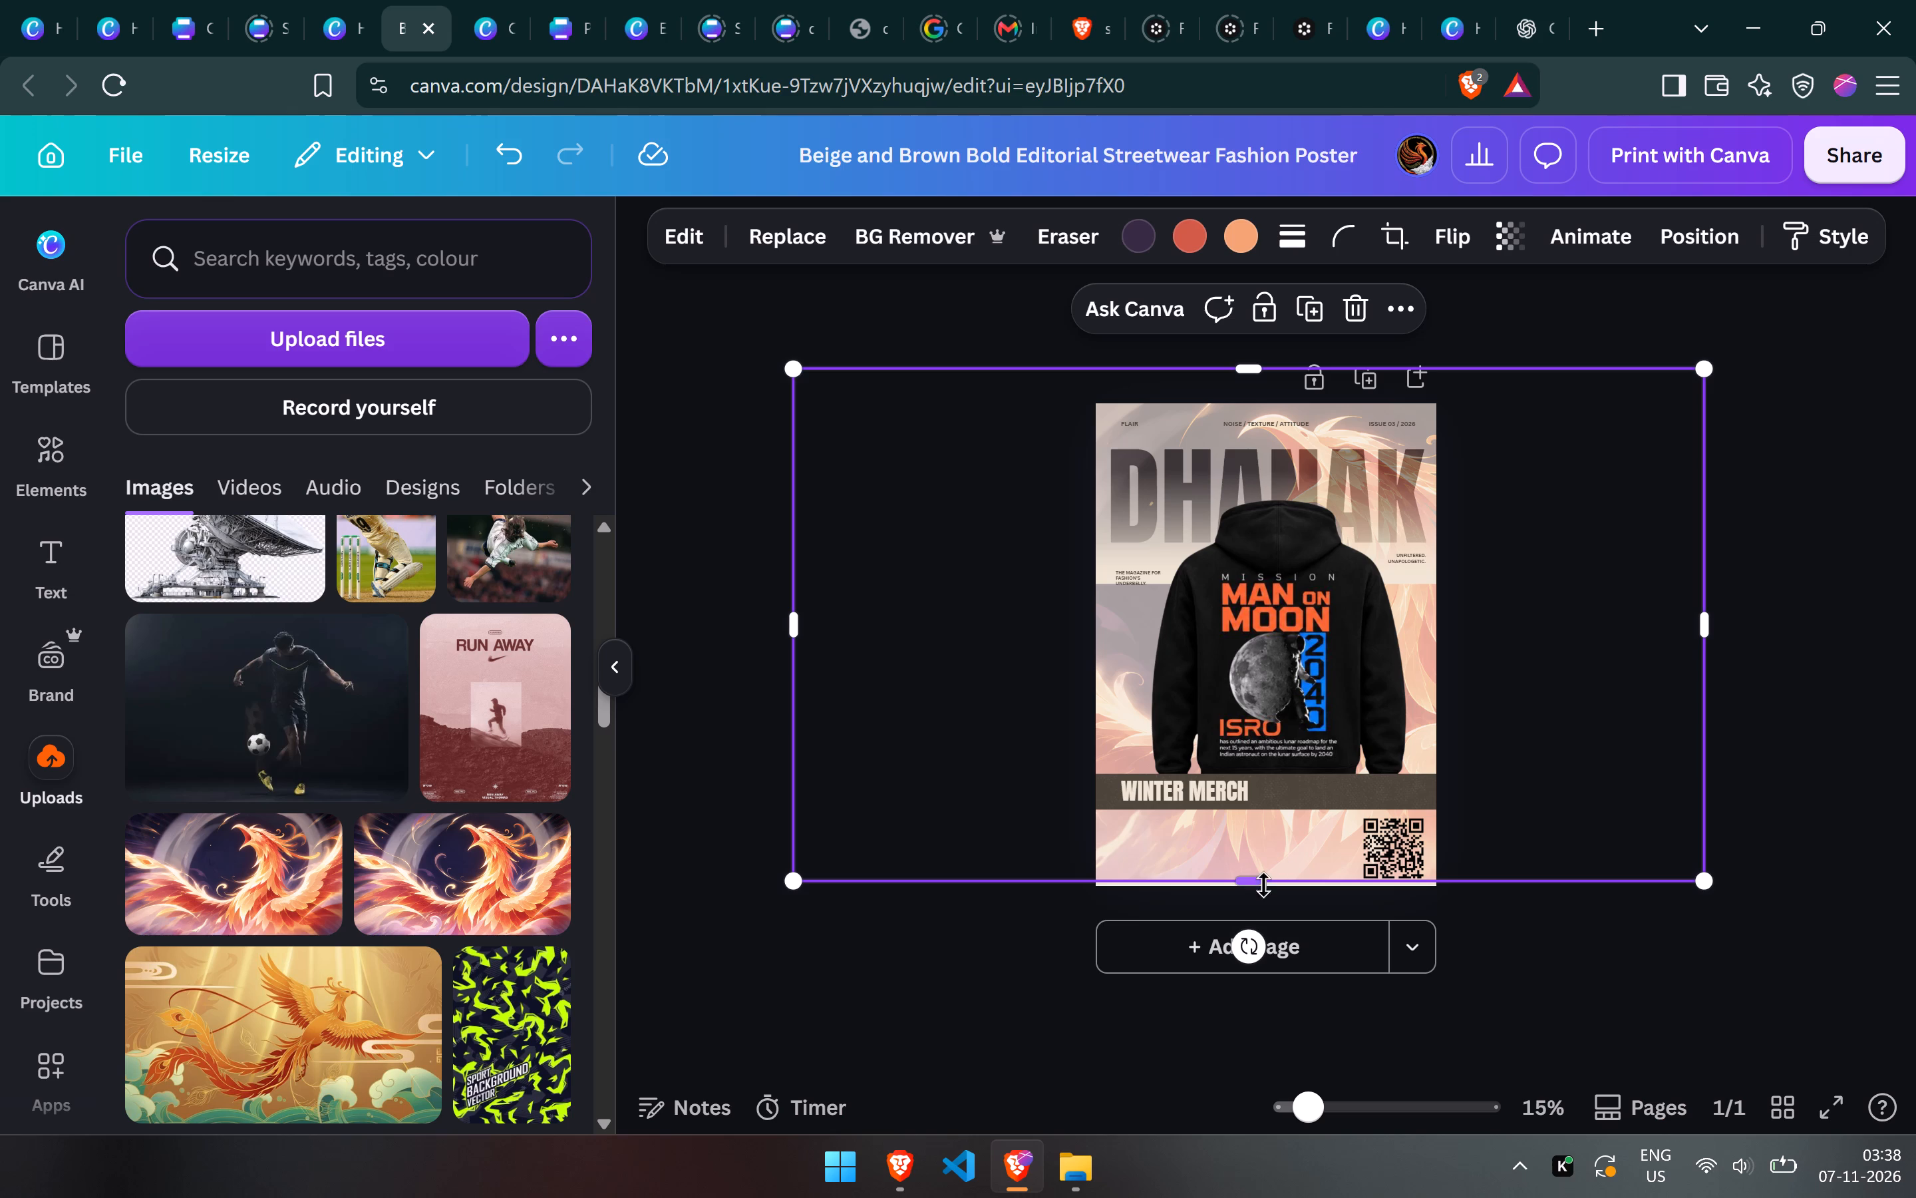
left_click_drag(1256, 889, 1243, 918)
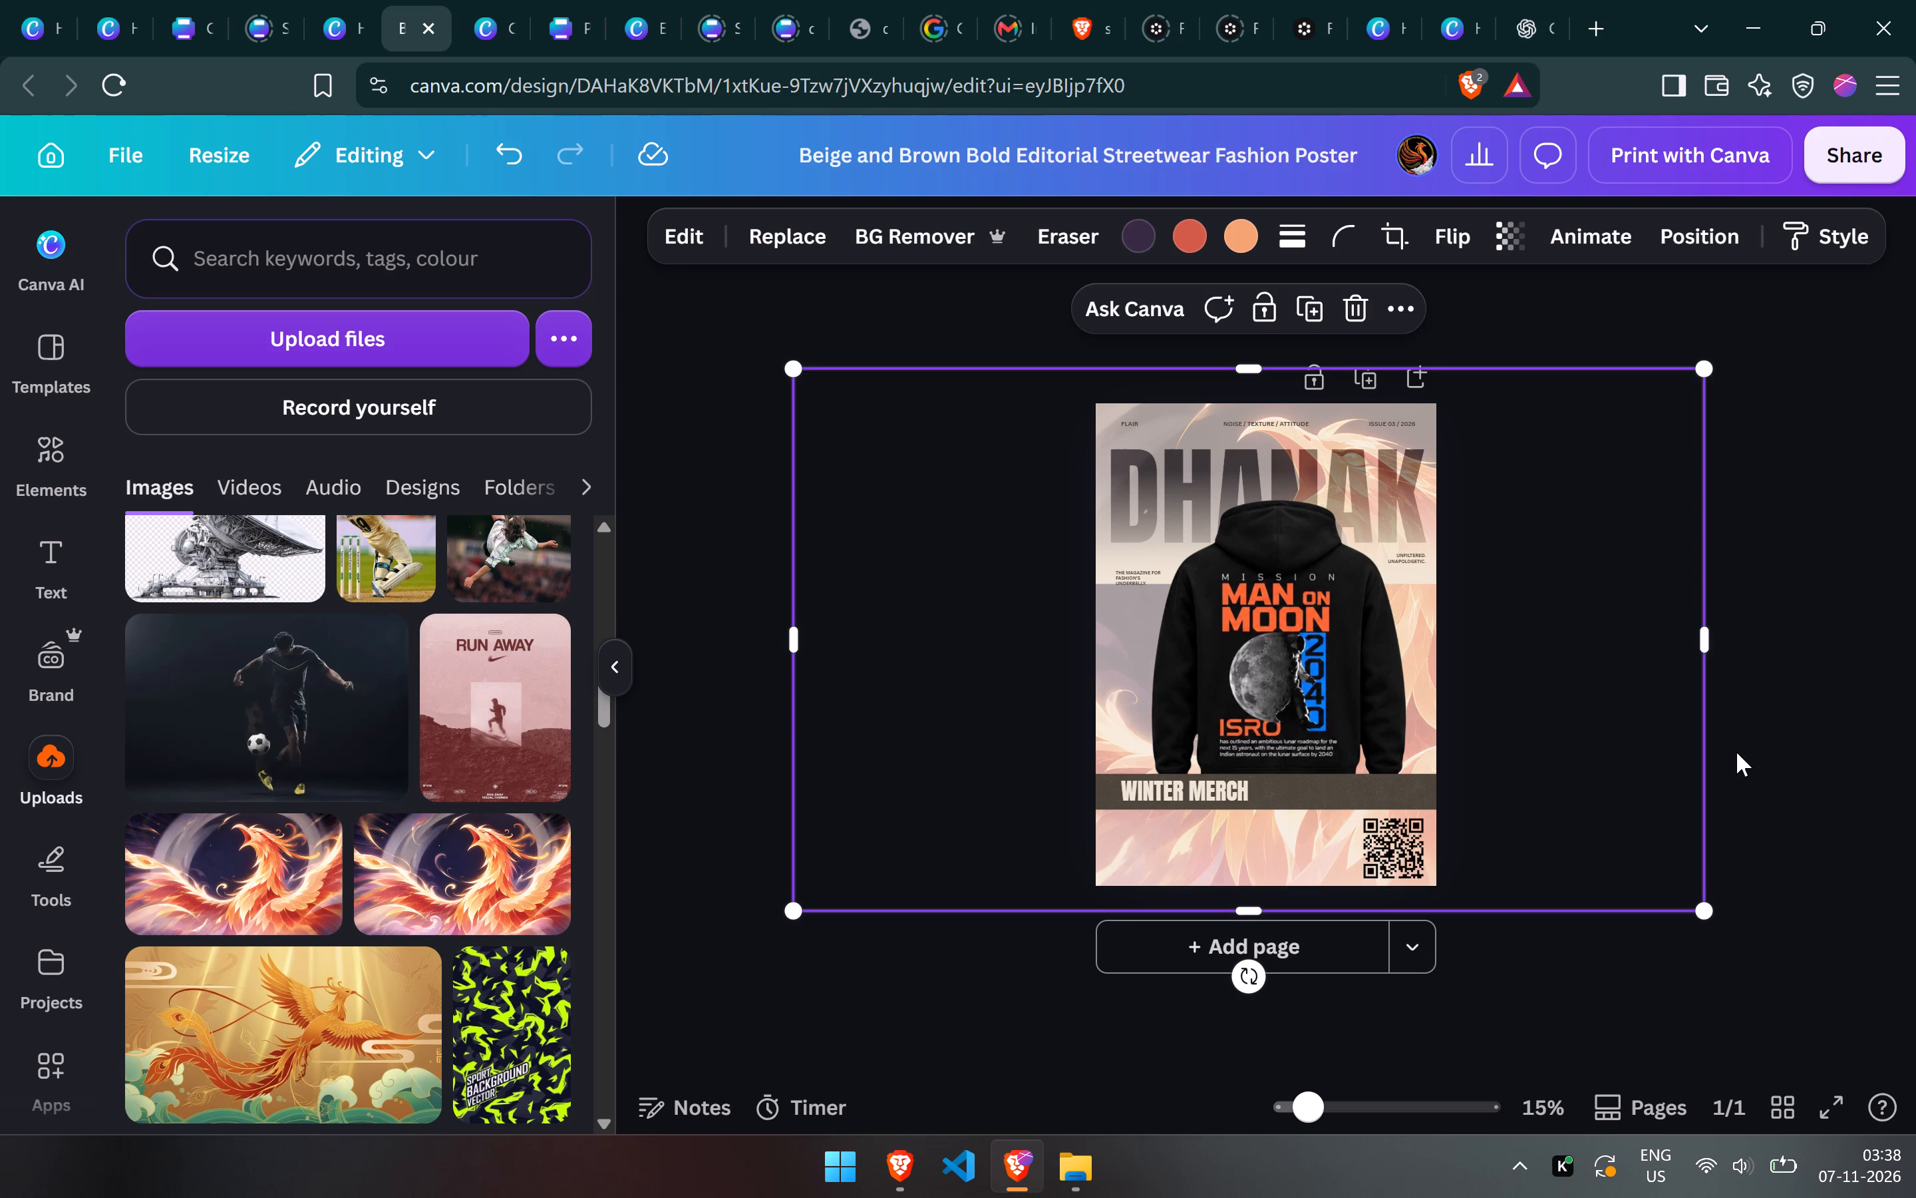
Adjust the phoenix image's layer order, leaving it behind the DHANAK title, hoodie and small texts, and deselect it.
key("ctrl+bracketleft")
key("ctrl+bracketleft")
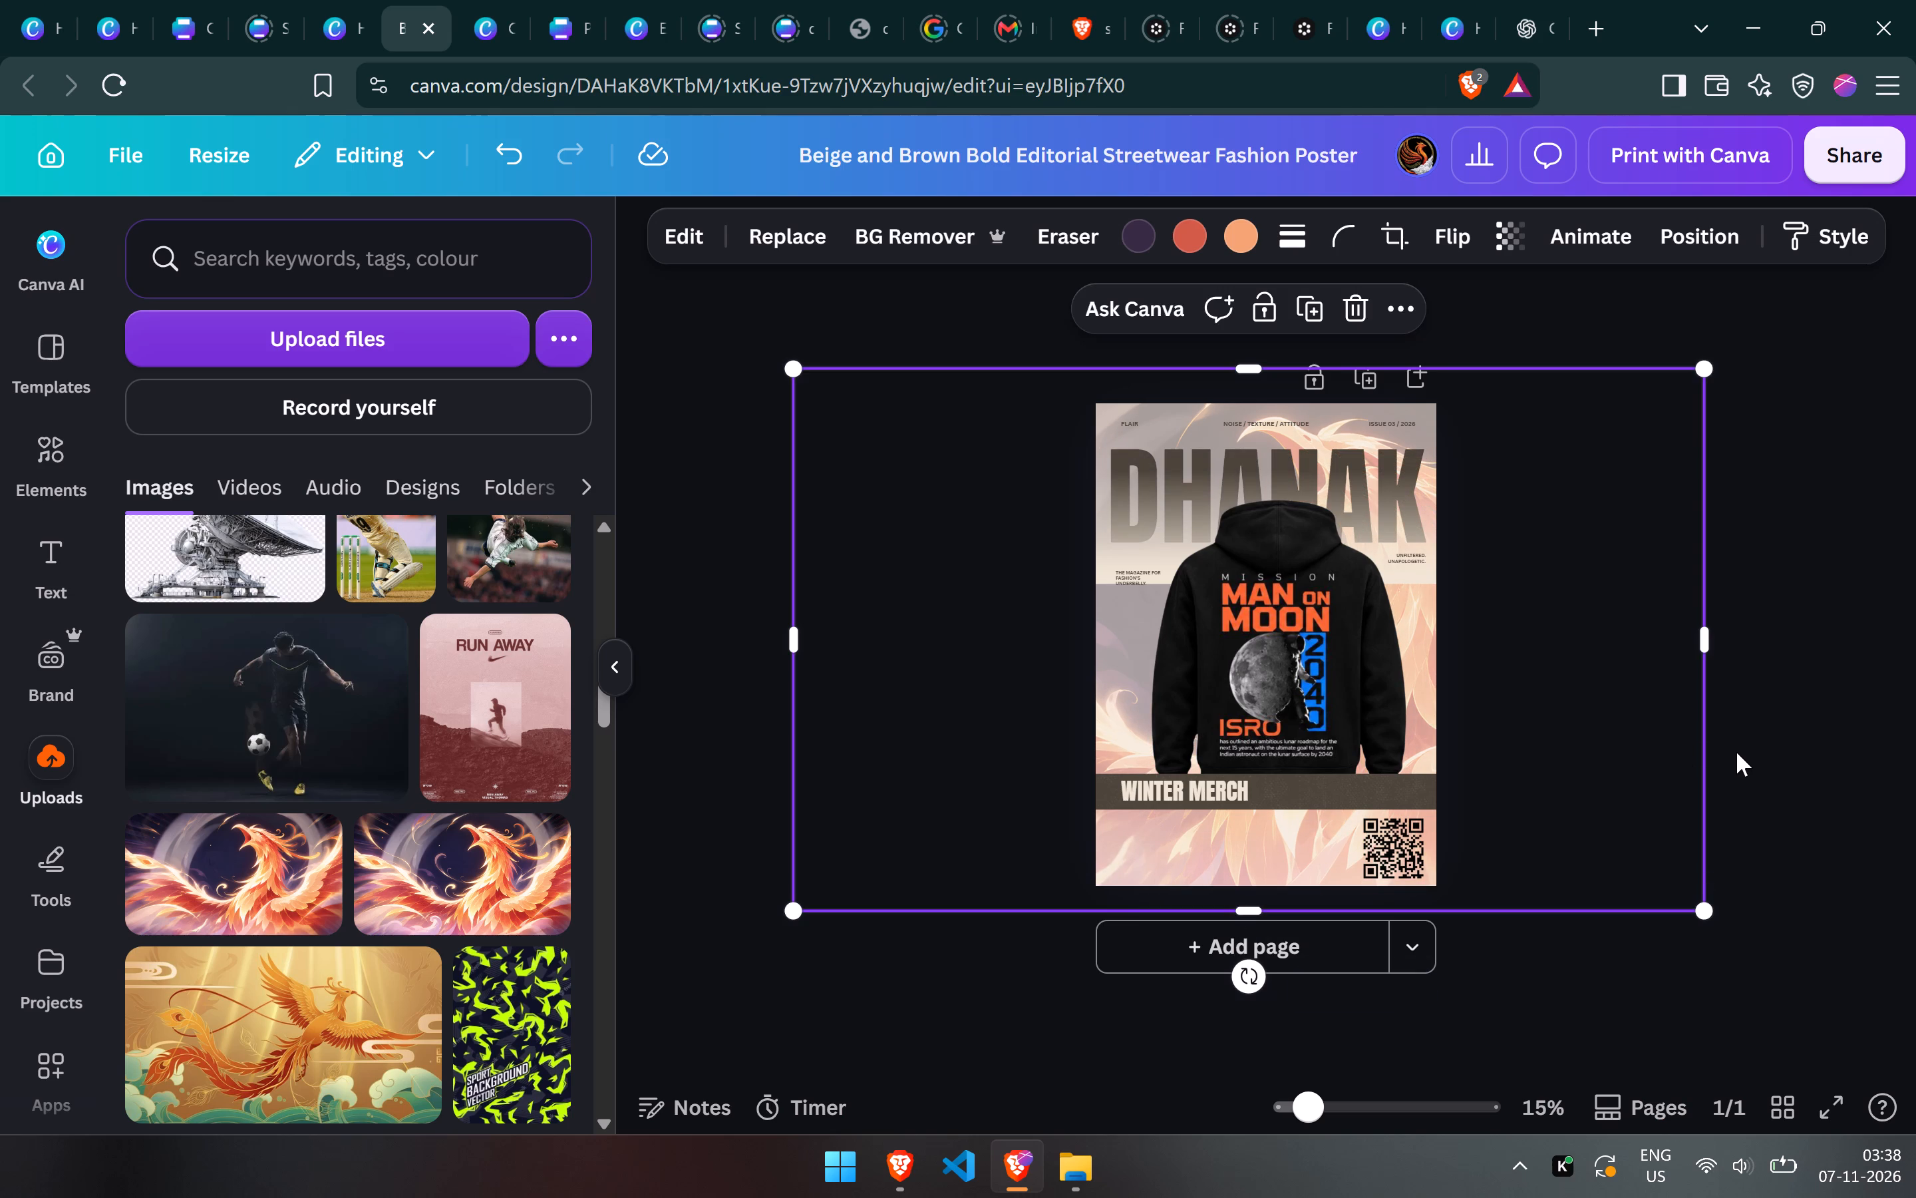
key("ctrl+bracketleft")
key("ctrl+bracketleft")
key("ctrl+bracketright")
key("ctrl+bracketright")
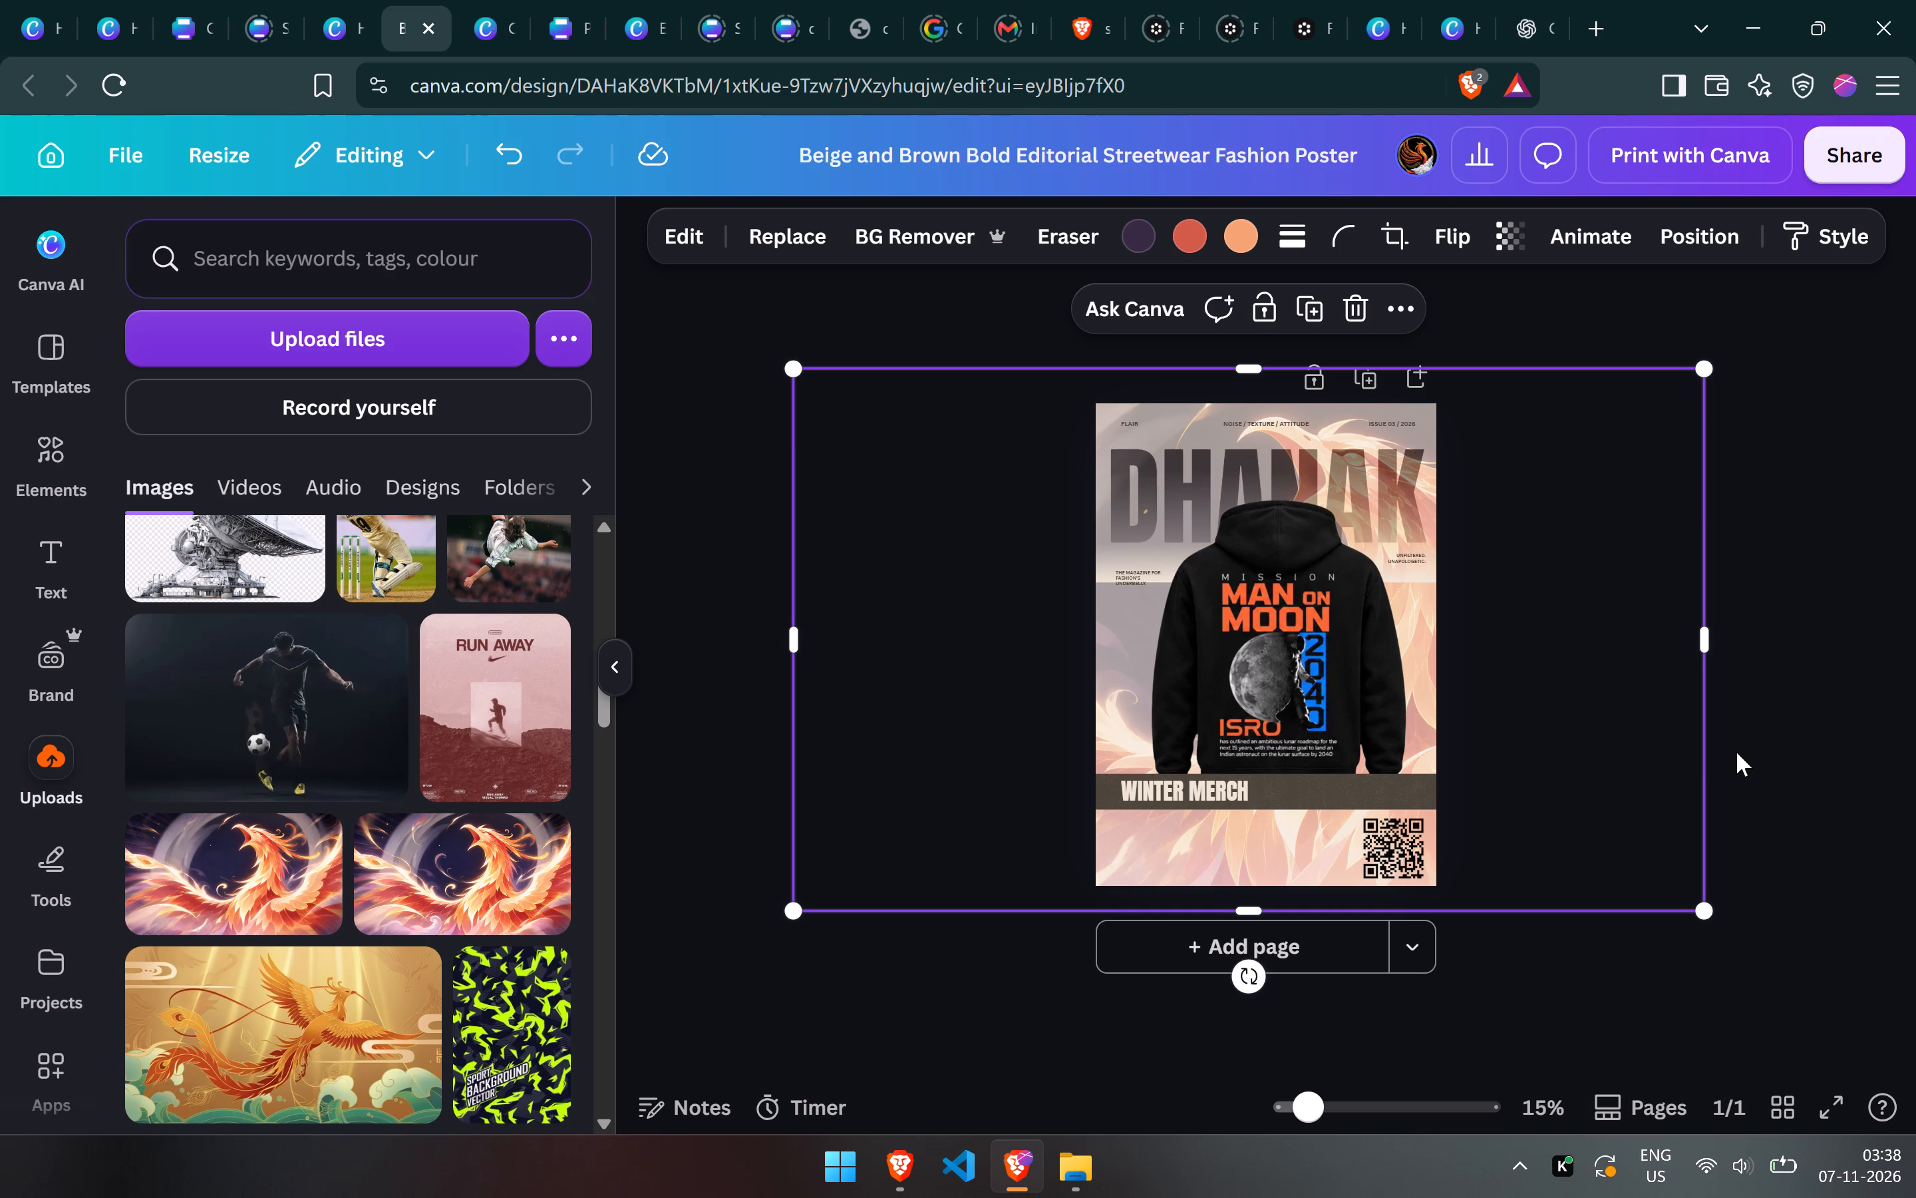
key("ctrl+bracketright")
key("ctrl+bracketright")
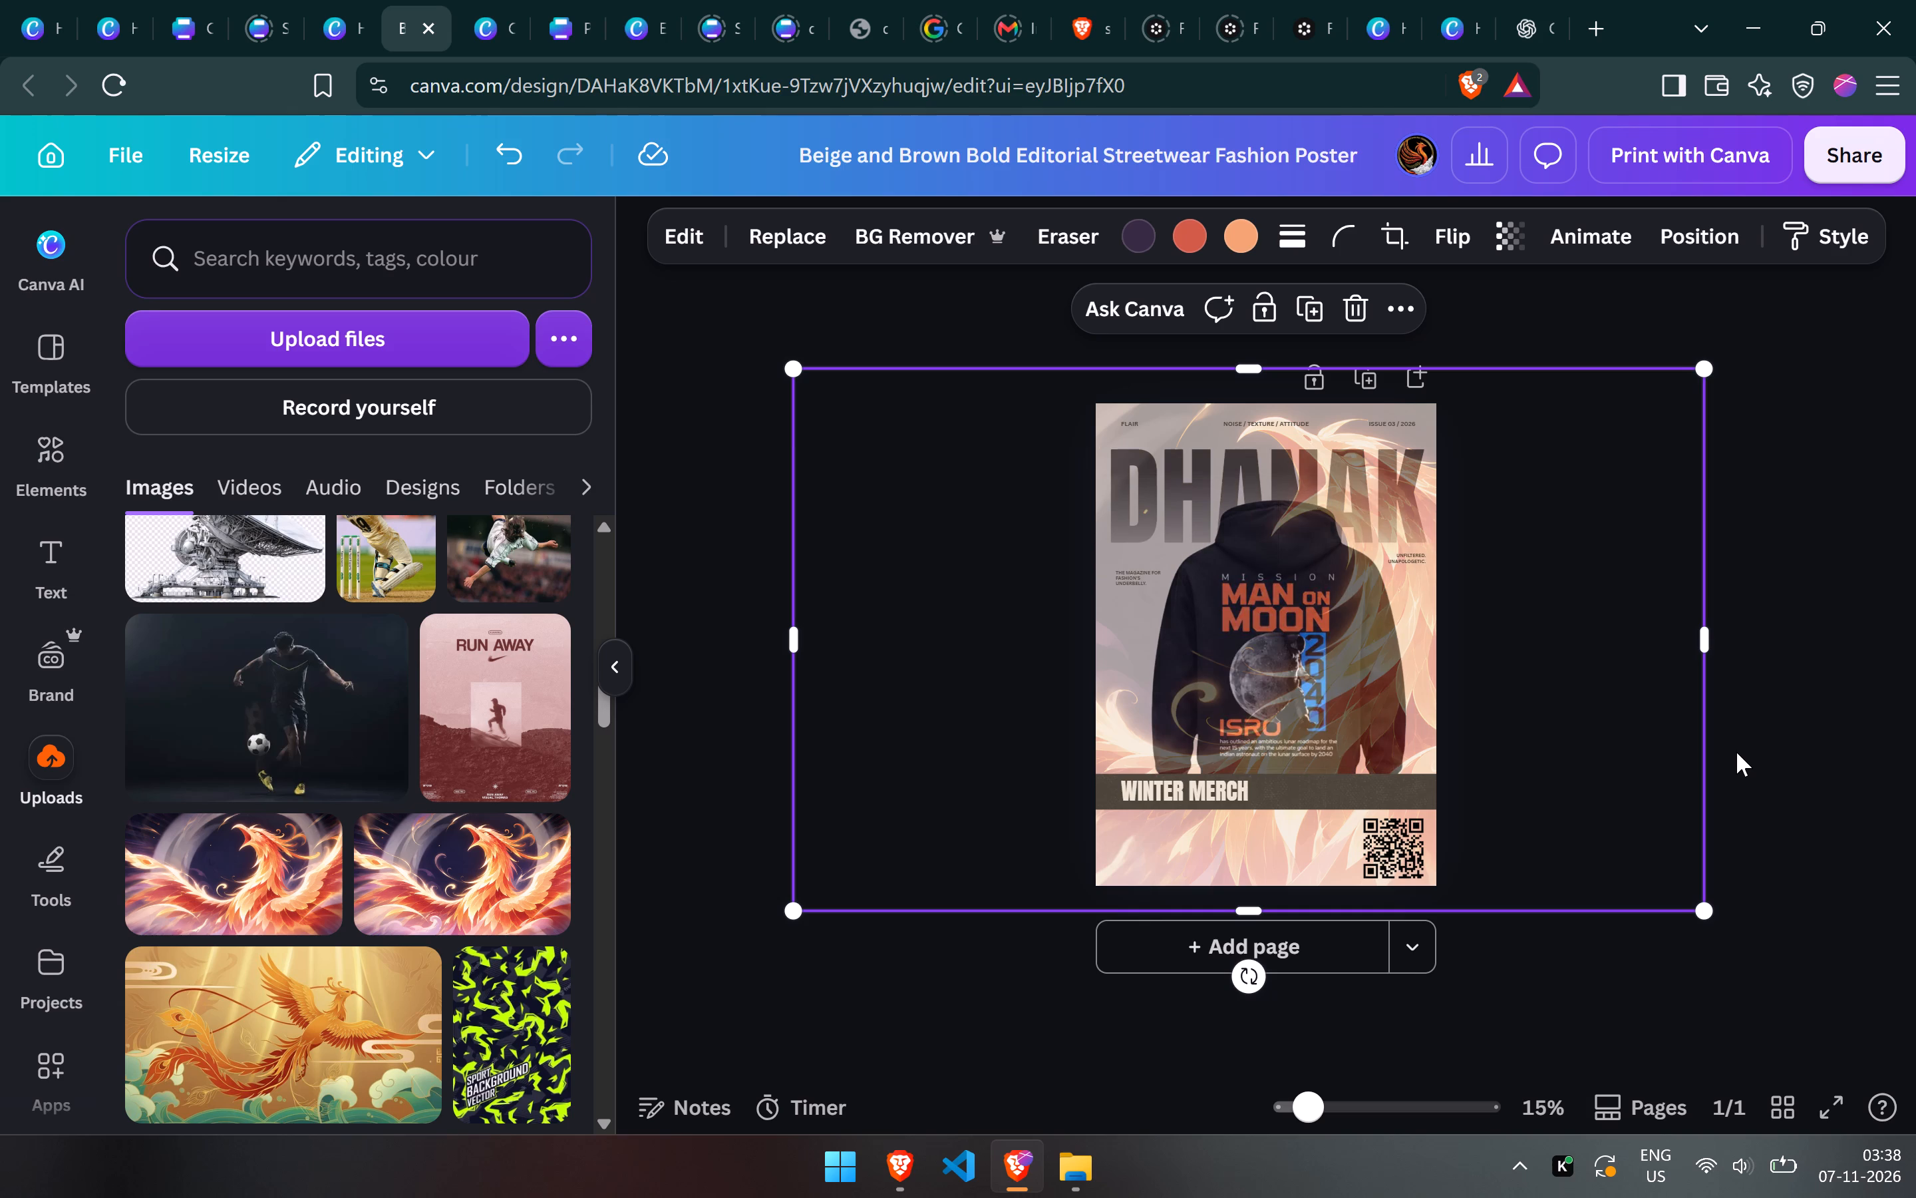
key("ctrl+bracketleft")
key("ctrl+bracketleft")
key("ctrl+bracketleft")
key("ctrl+bracketleft")
key("ctrl+bracketleft")
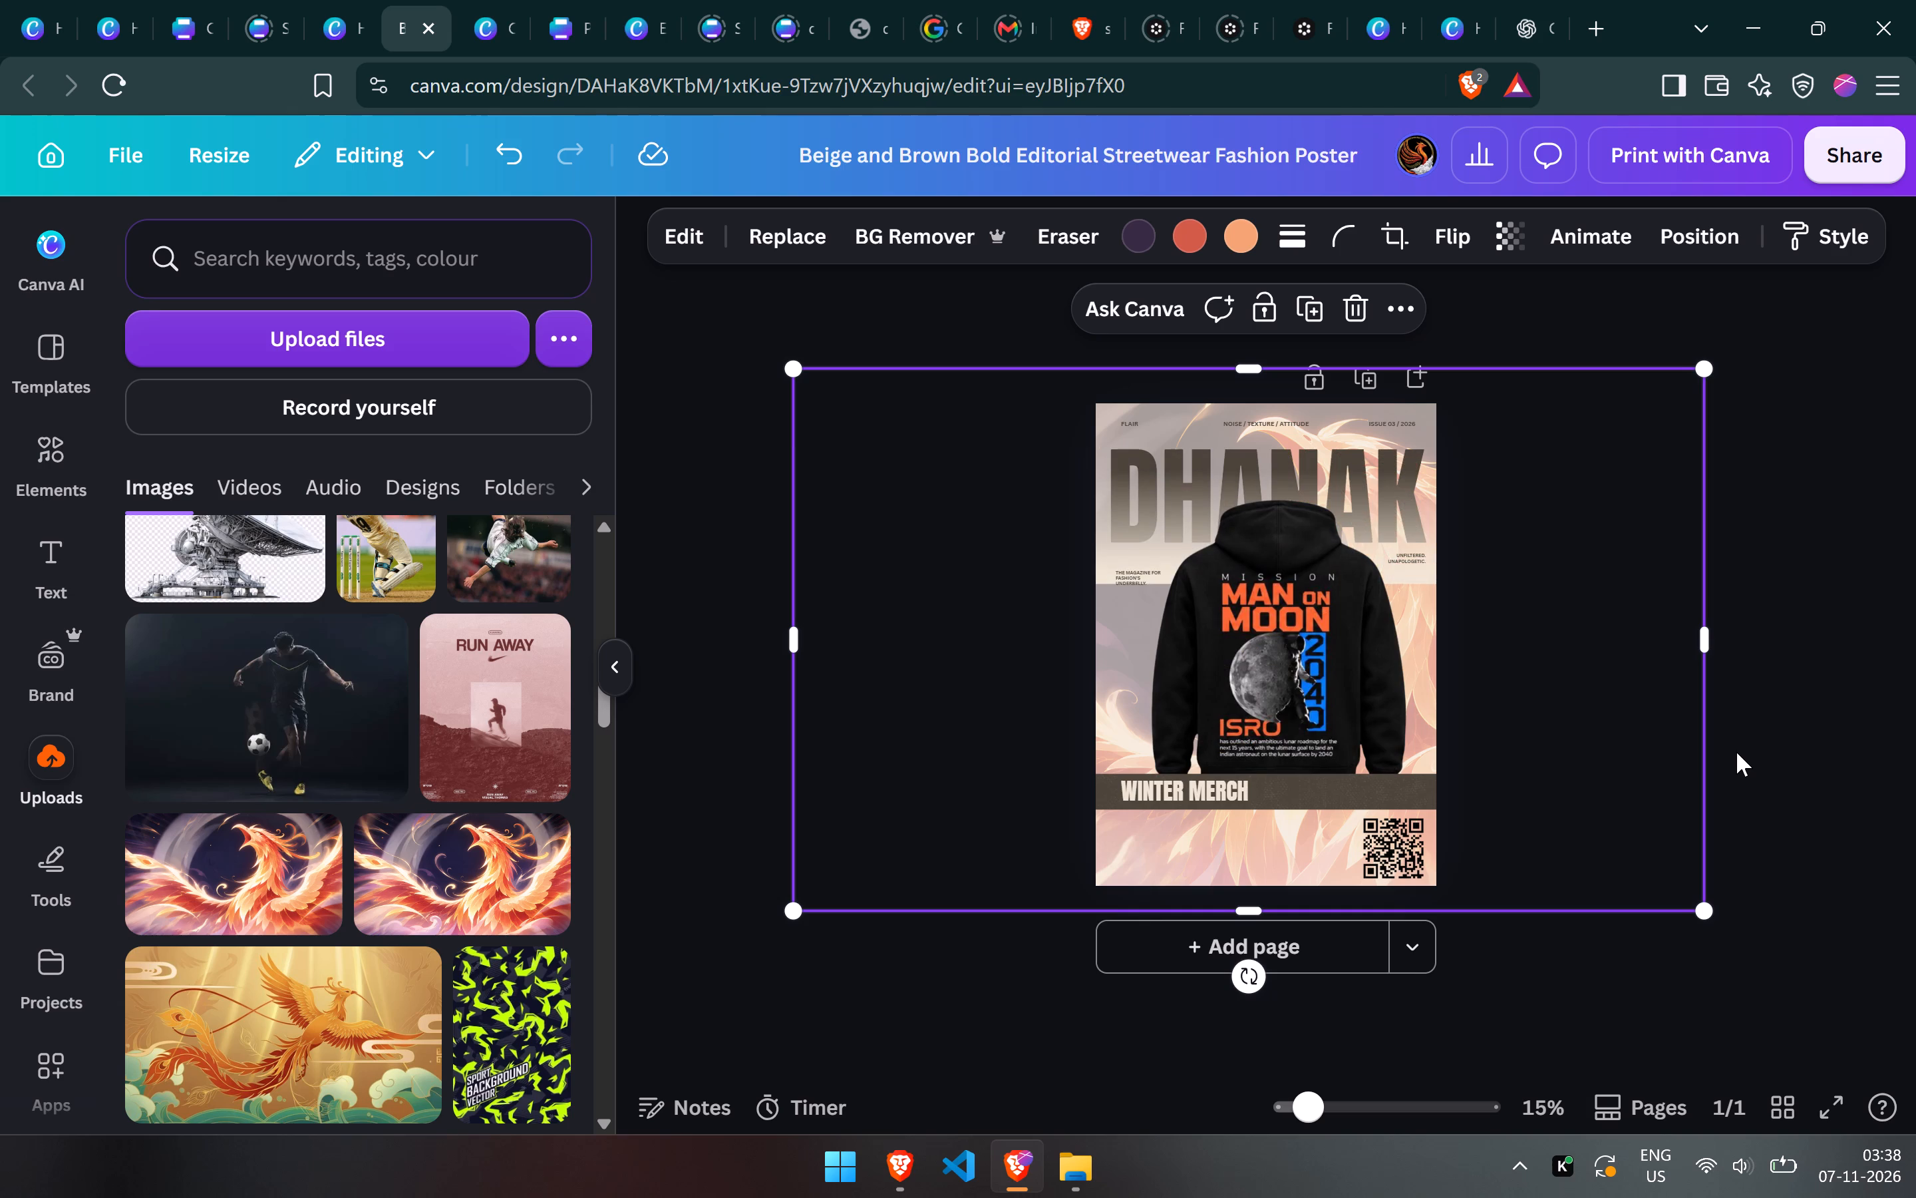
left_click(1260, 860)
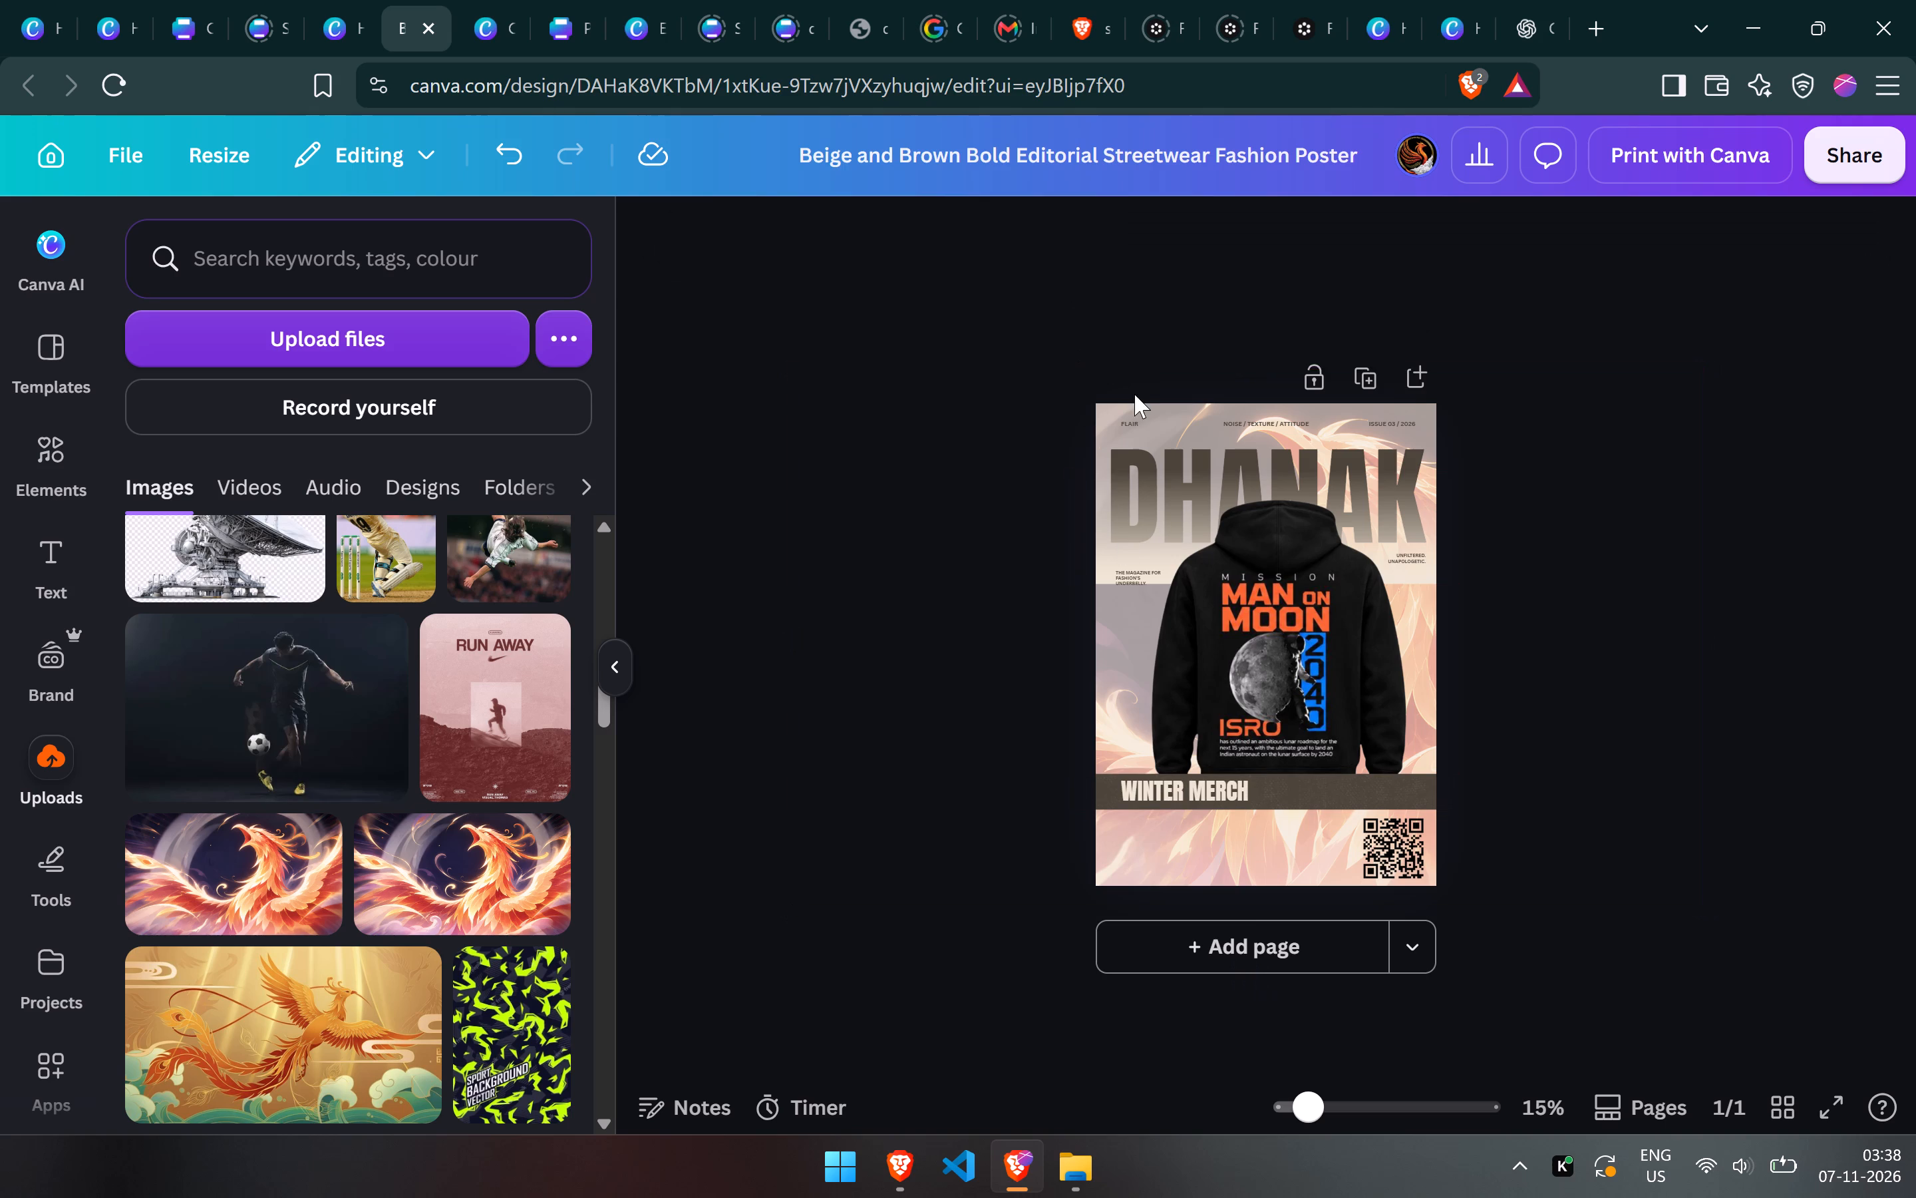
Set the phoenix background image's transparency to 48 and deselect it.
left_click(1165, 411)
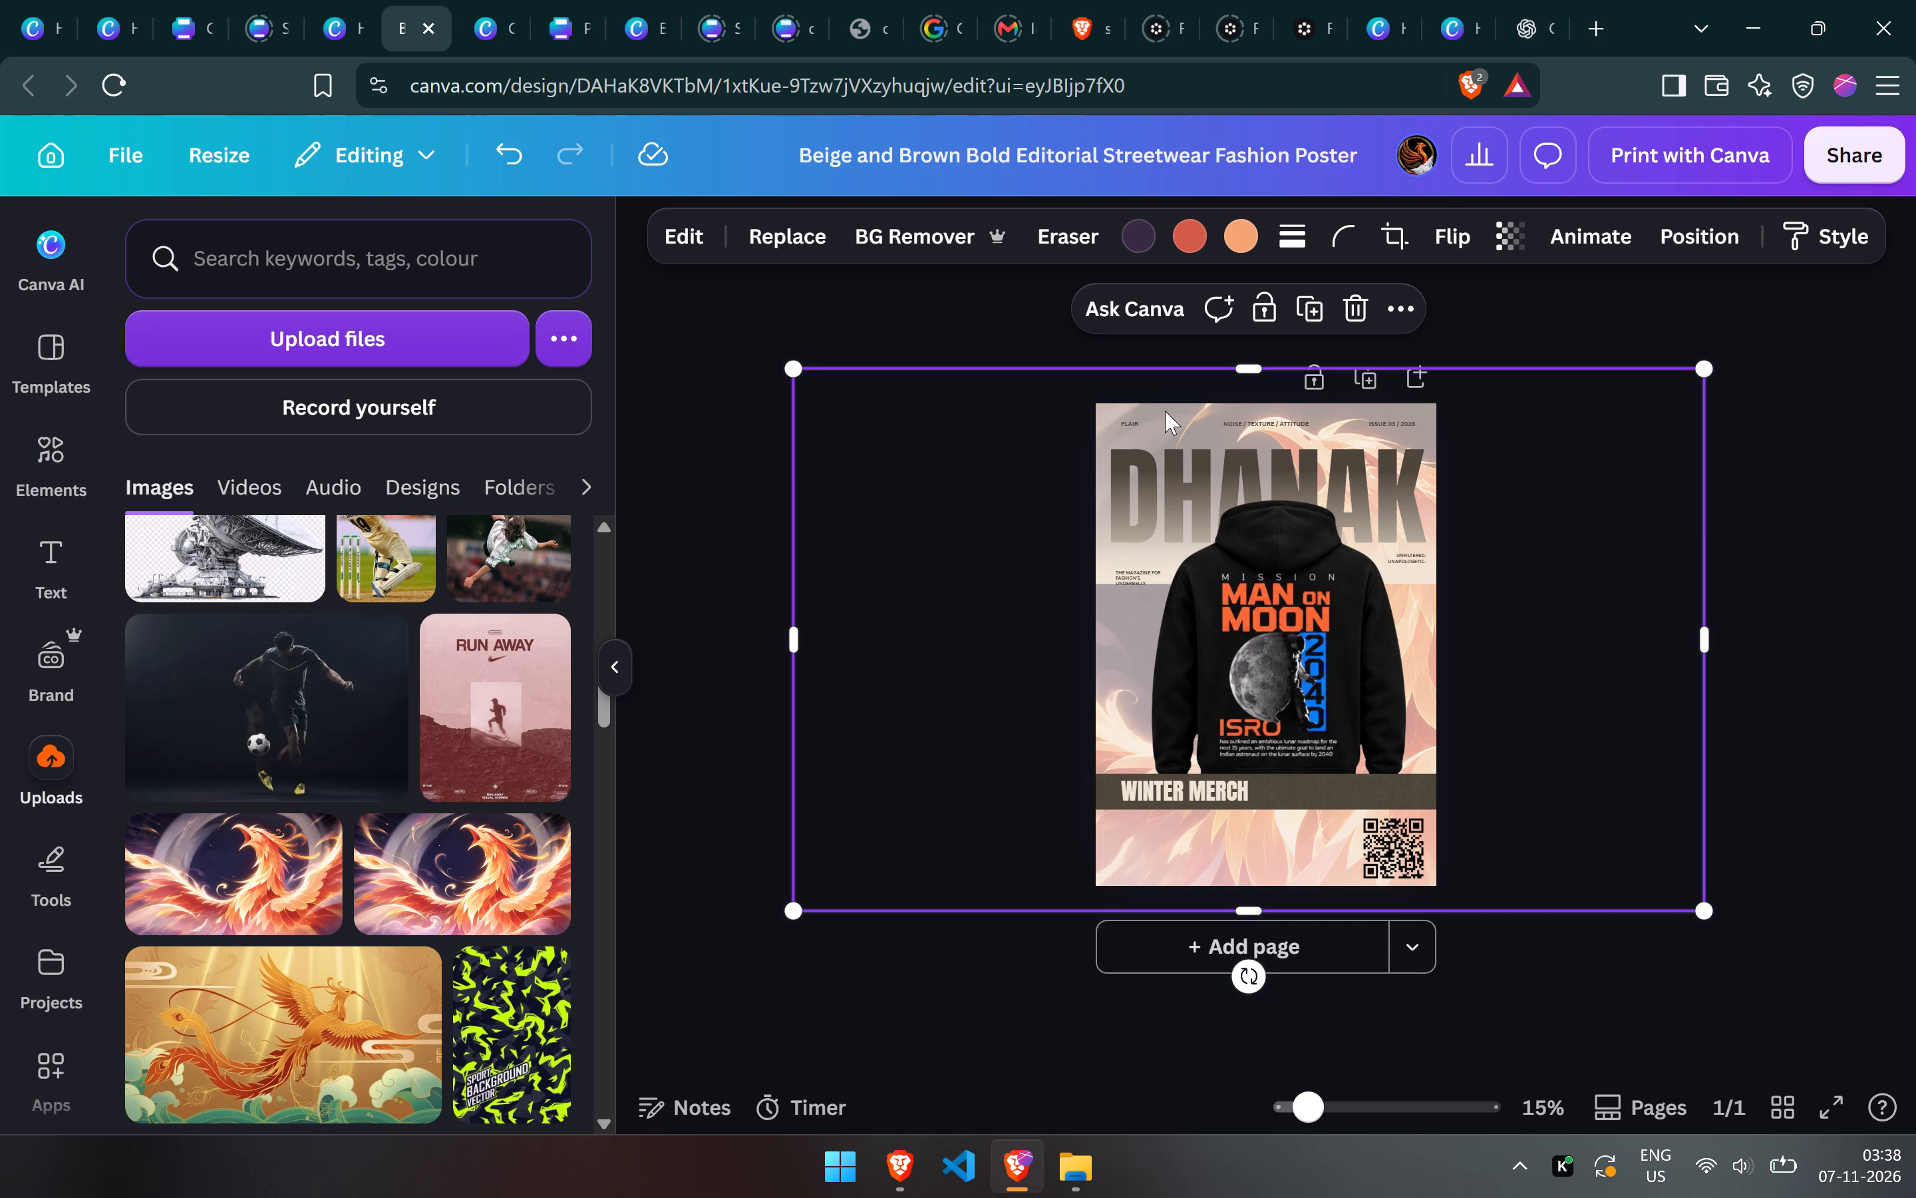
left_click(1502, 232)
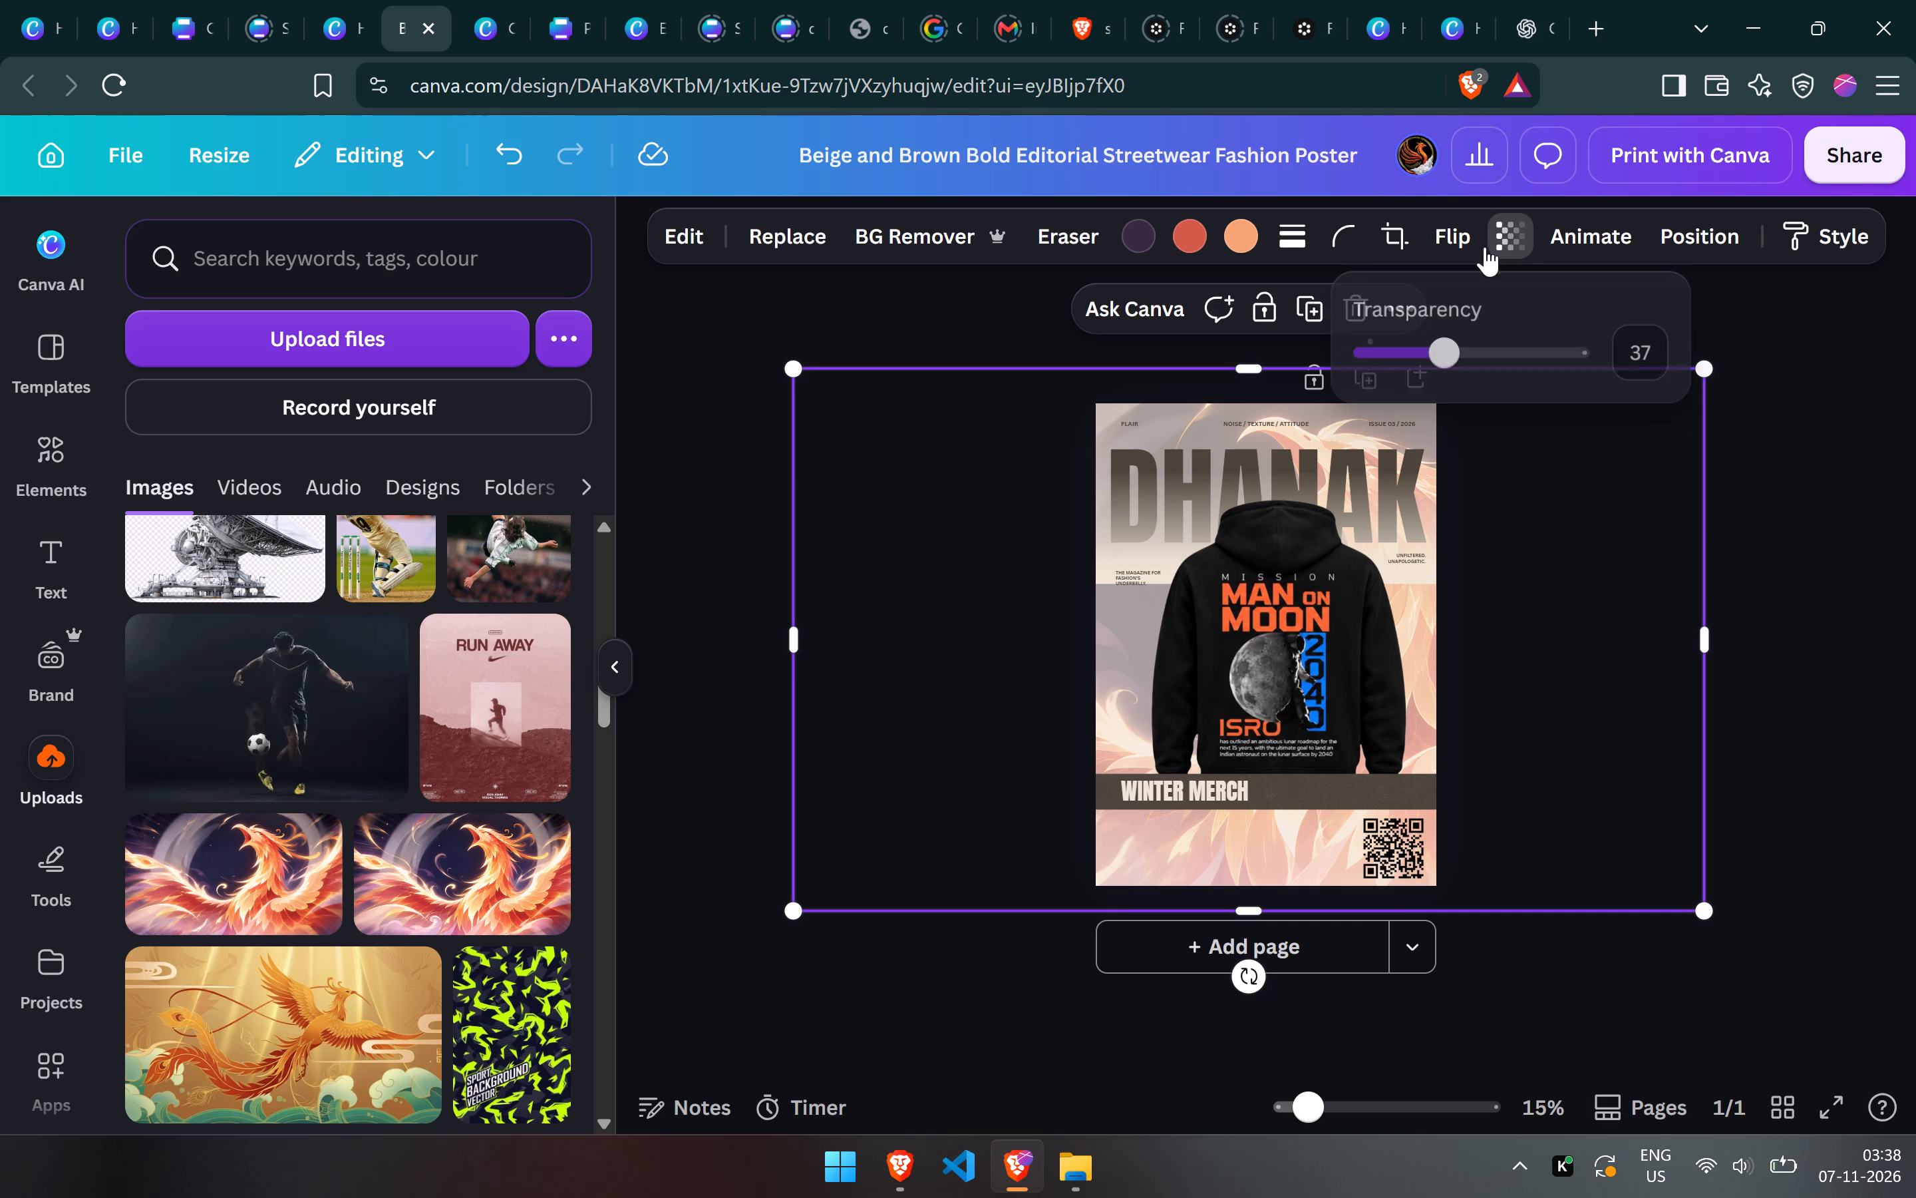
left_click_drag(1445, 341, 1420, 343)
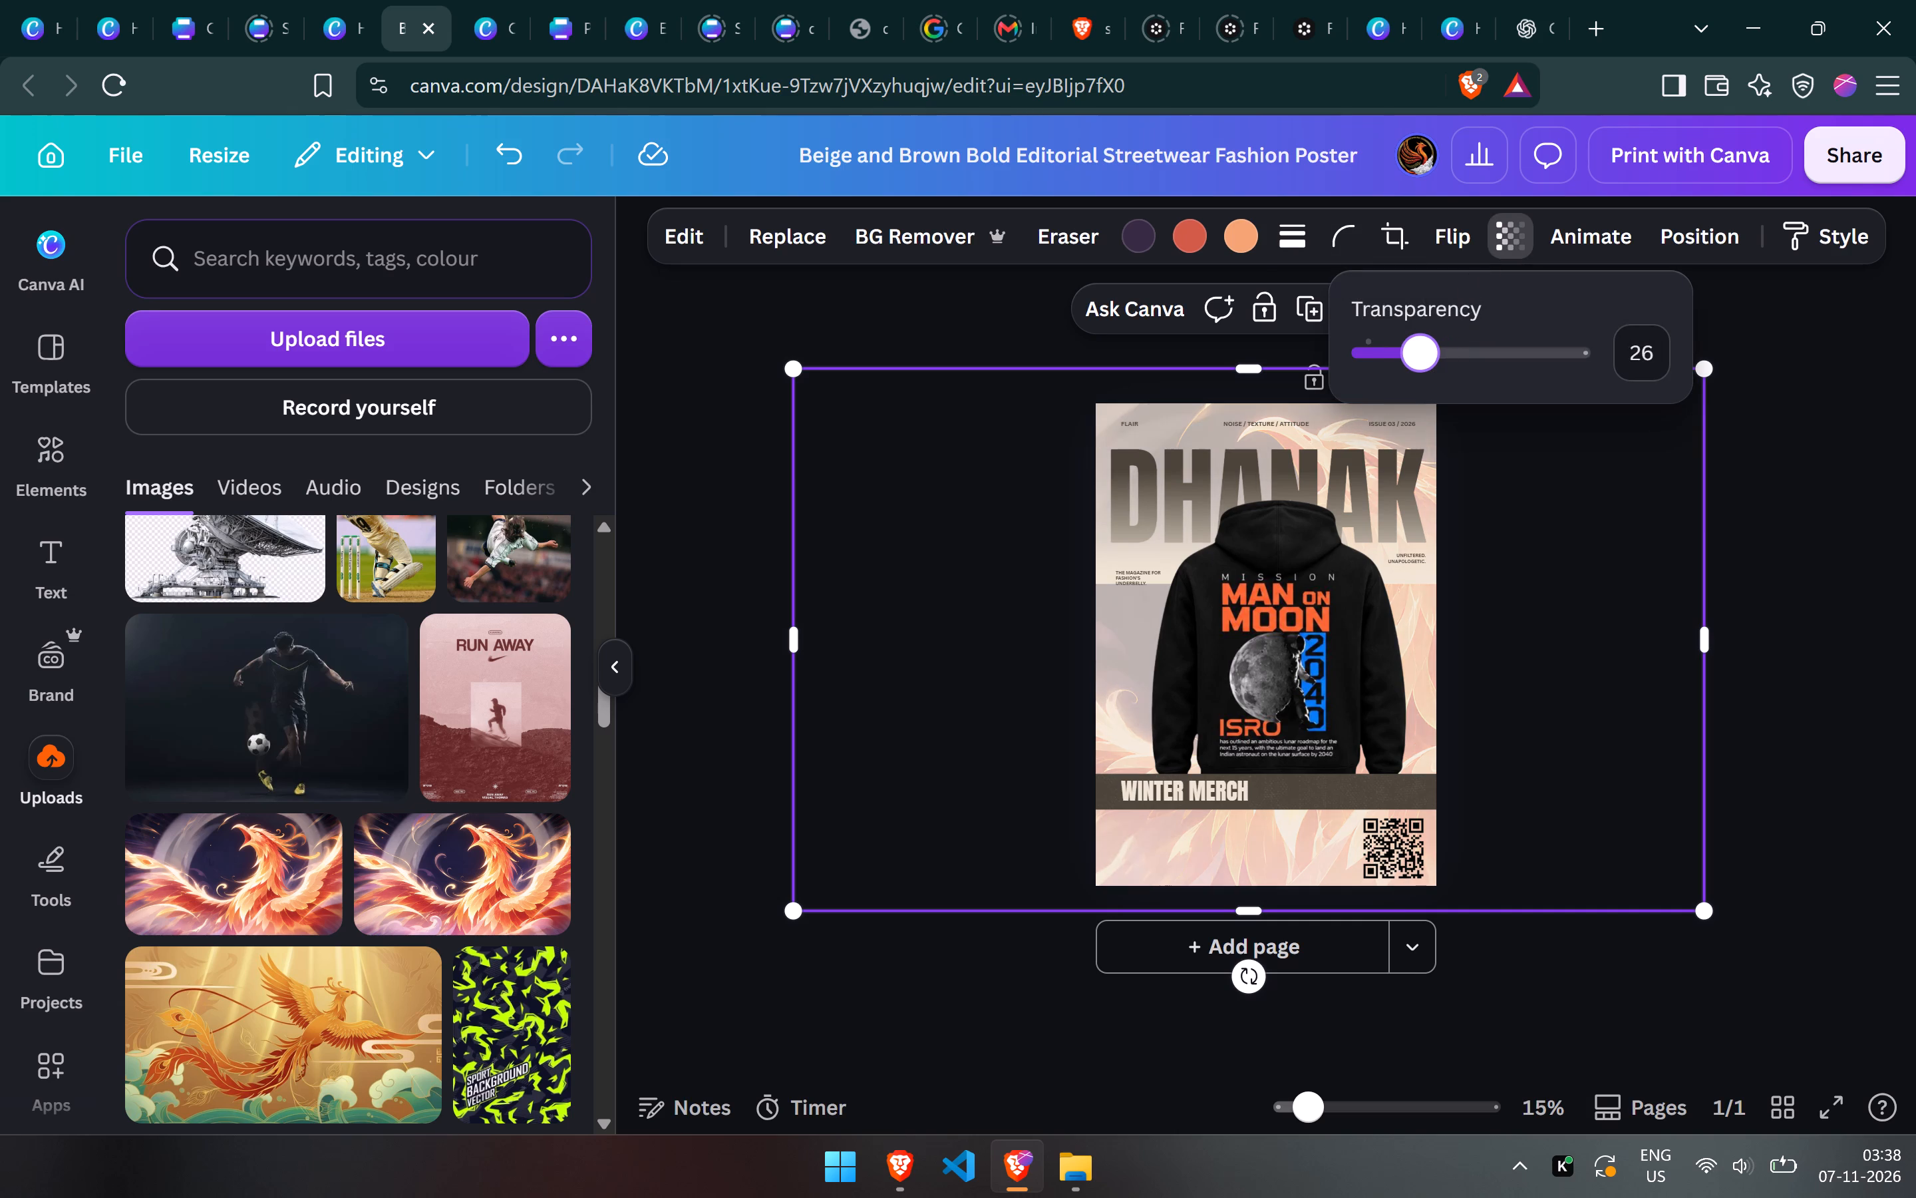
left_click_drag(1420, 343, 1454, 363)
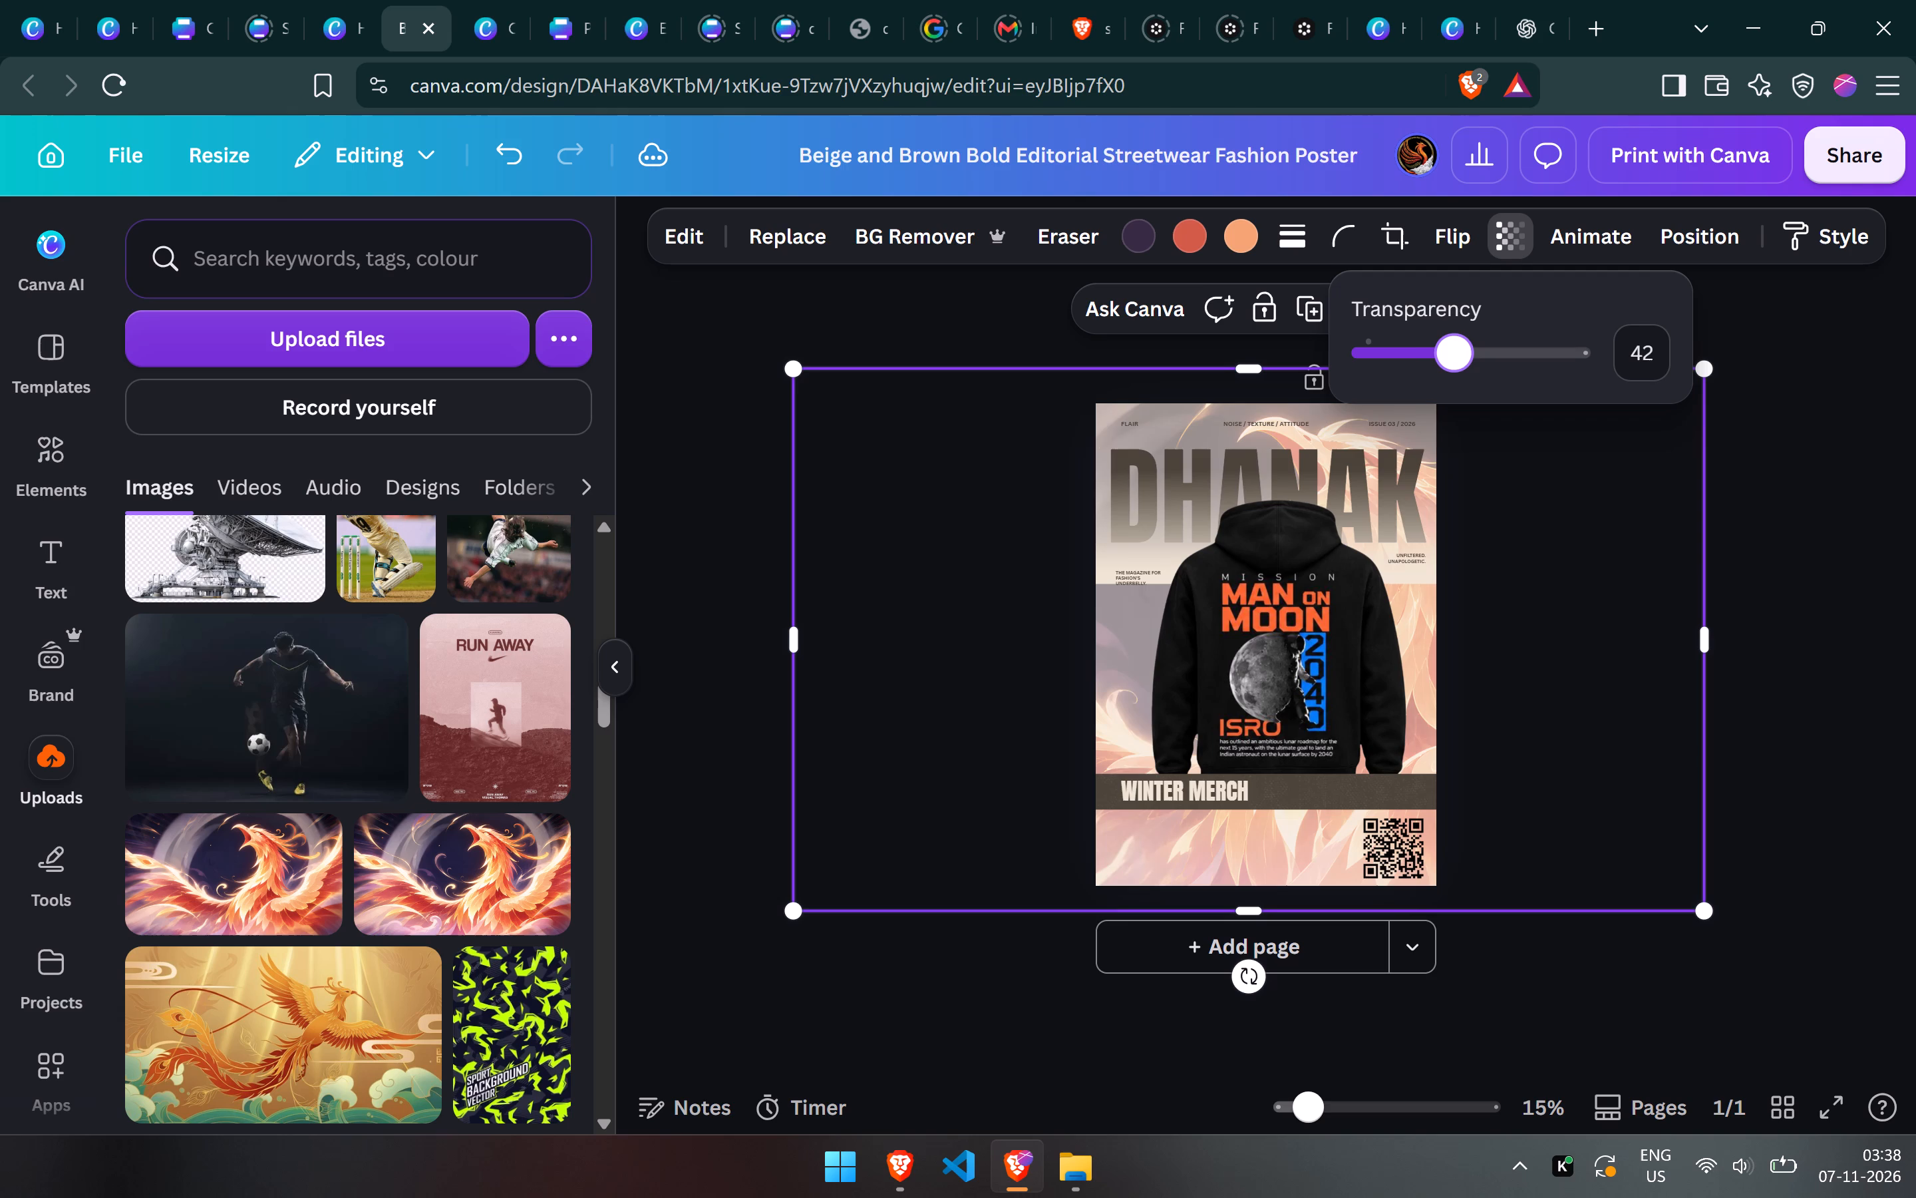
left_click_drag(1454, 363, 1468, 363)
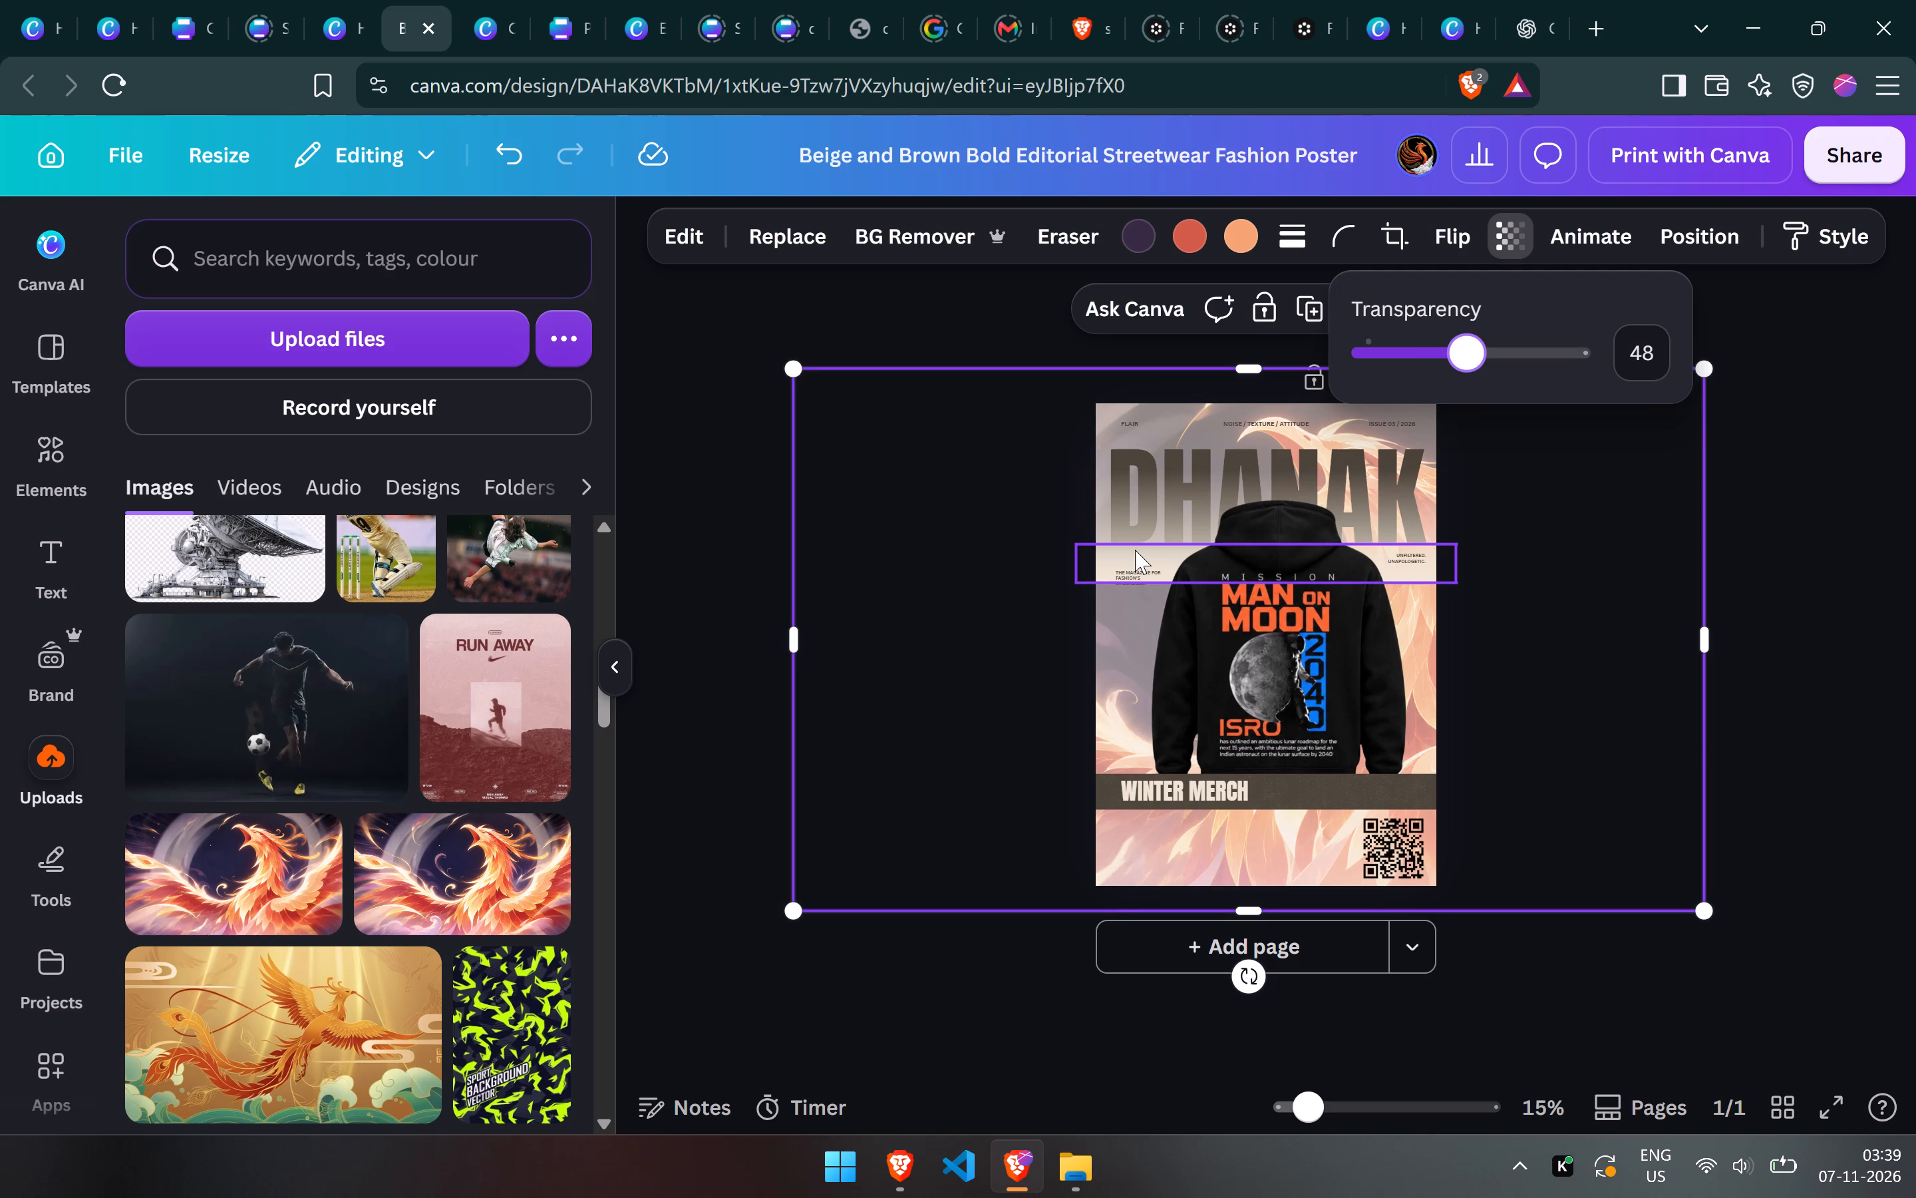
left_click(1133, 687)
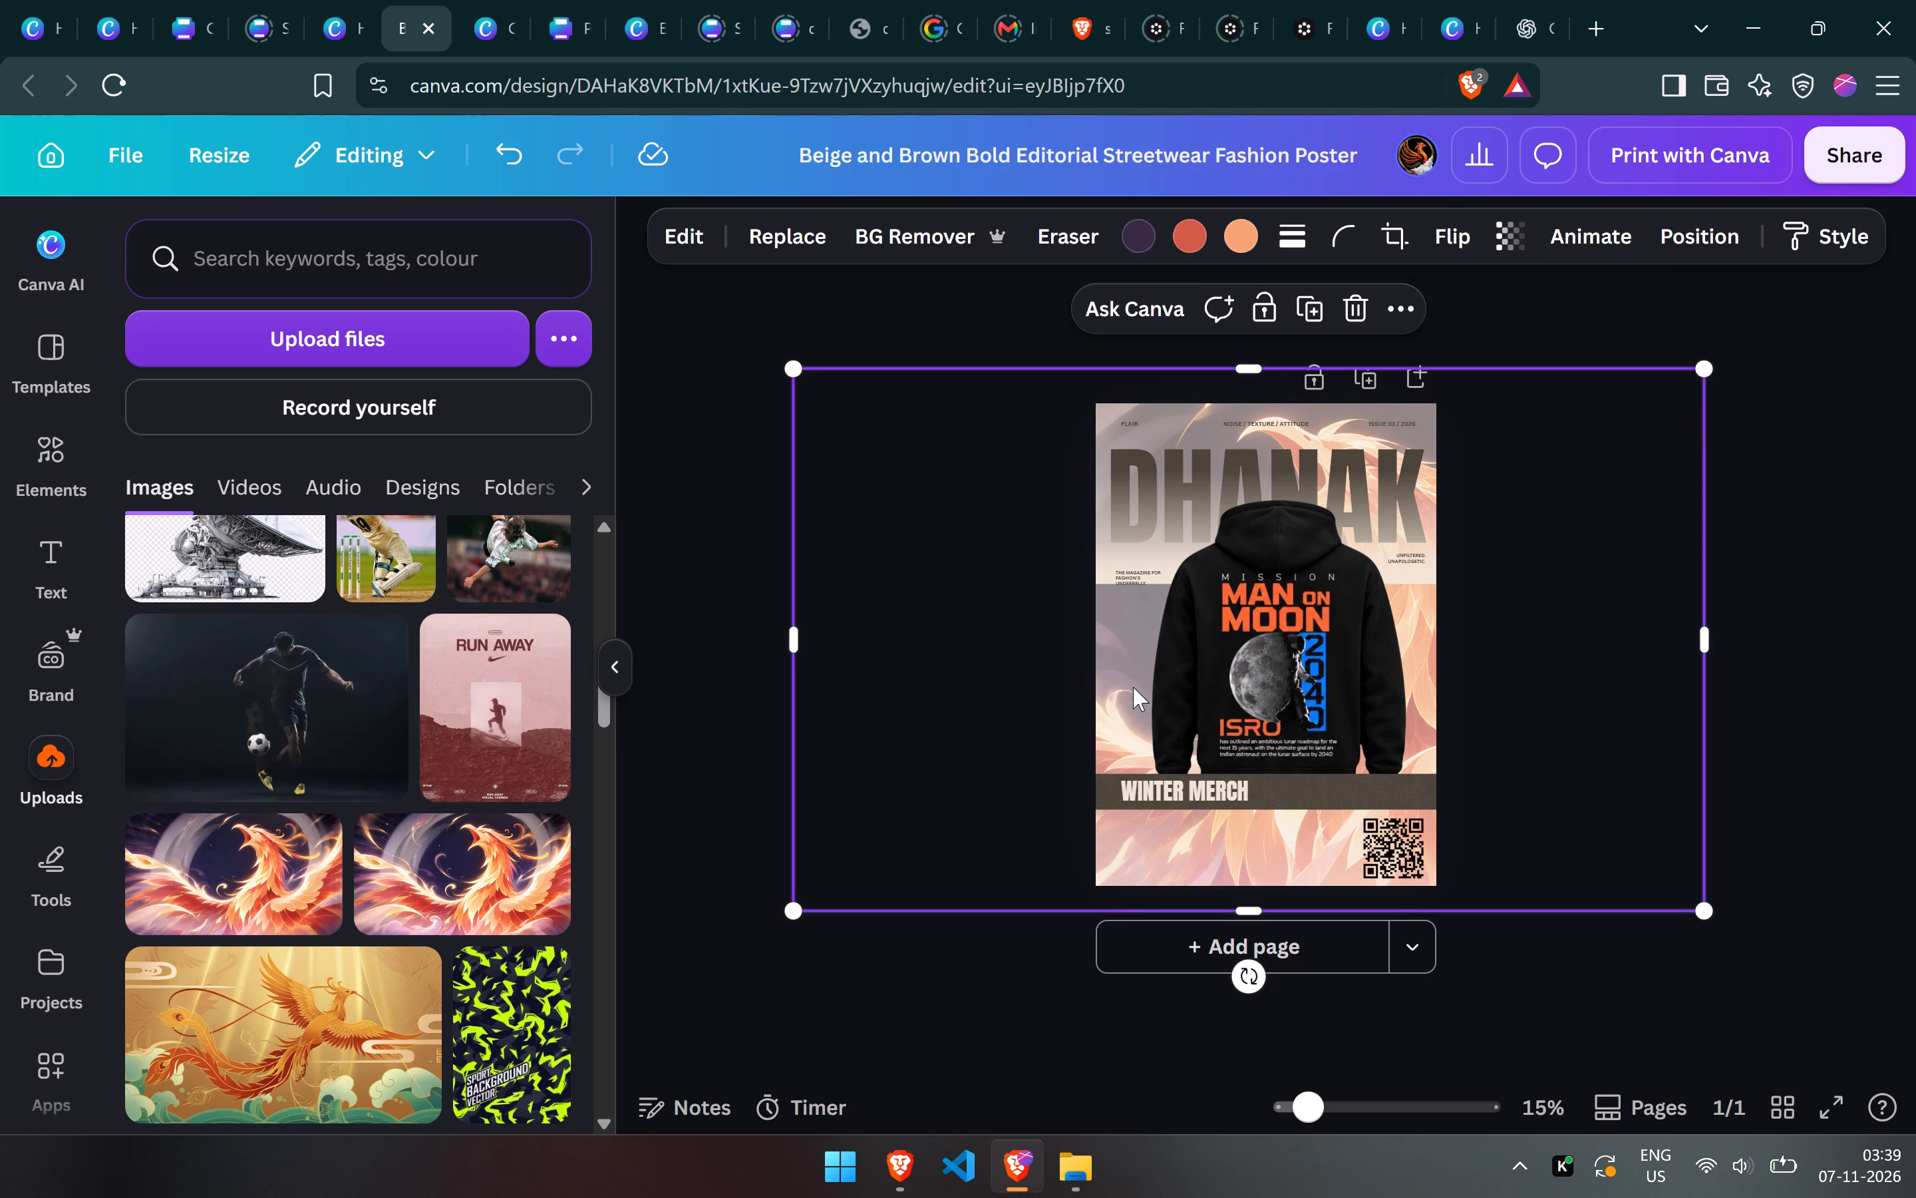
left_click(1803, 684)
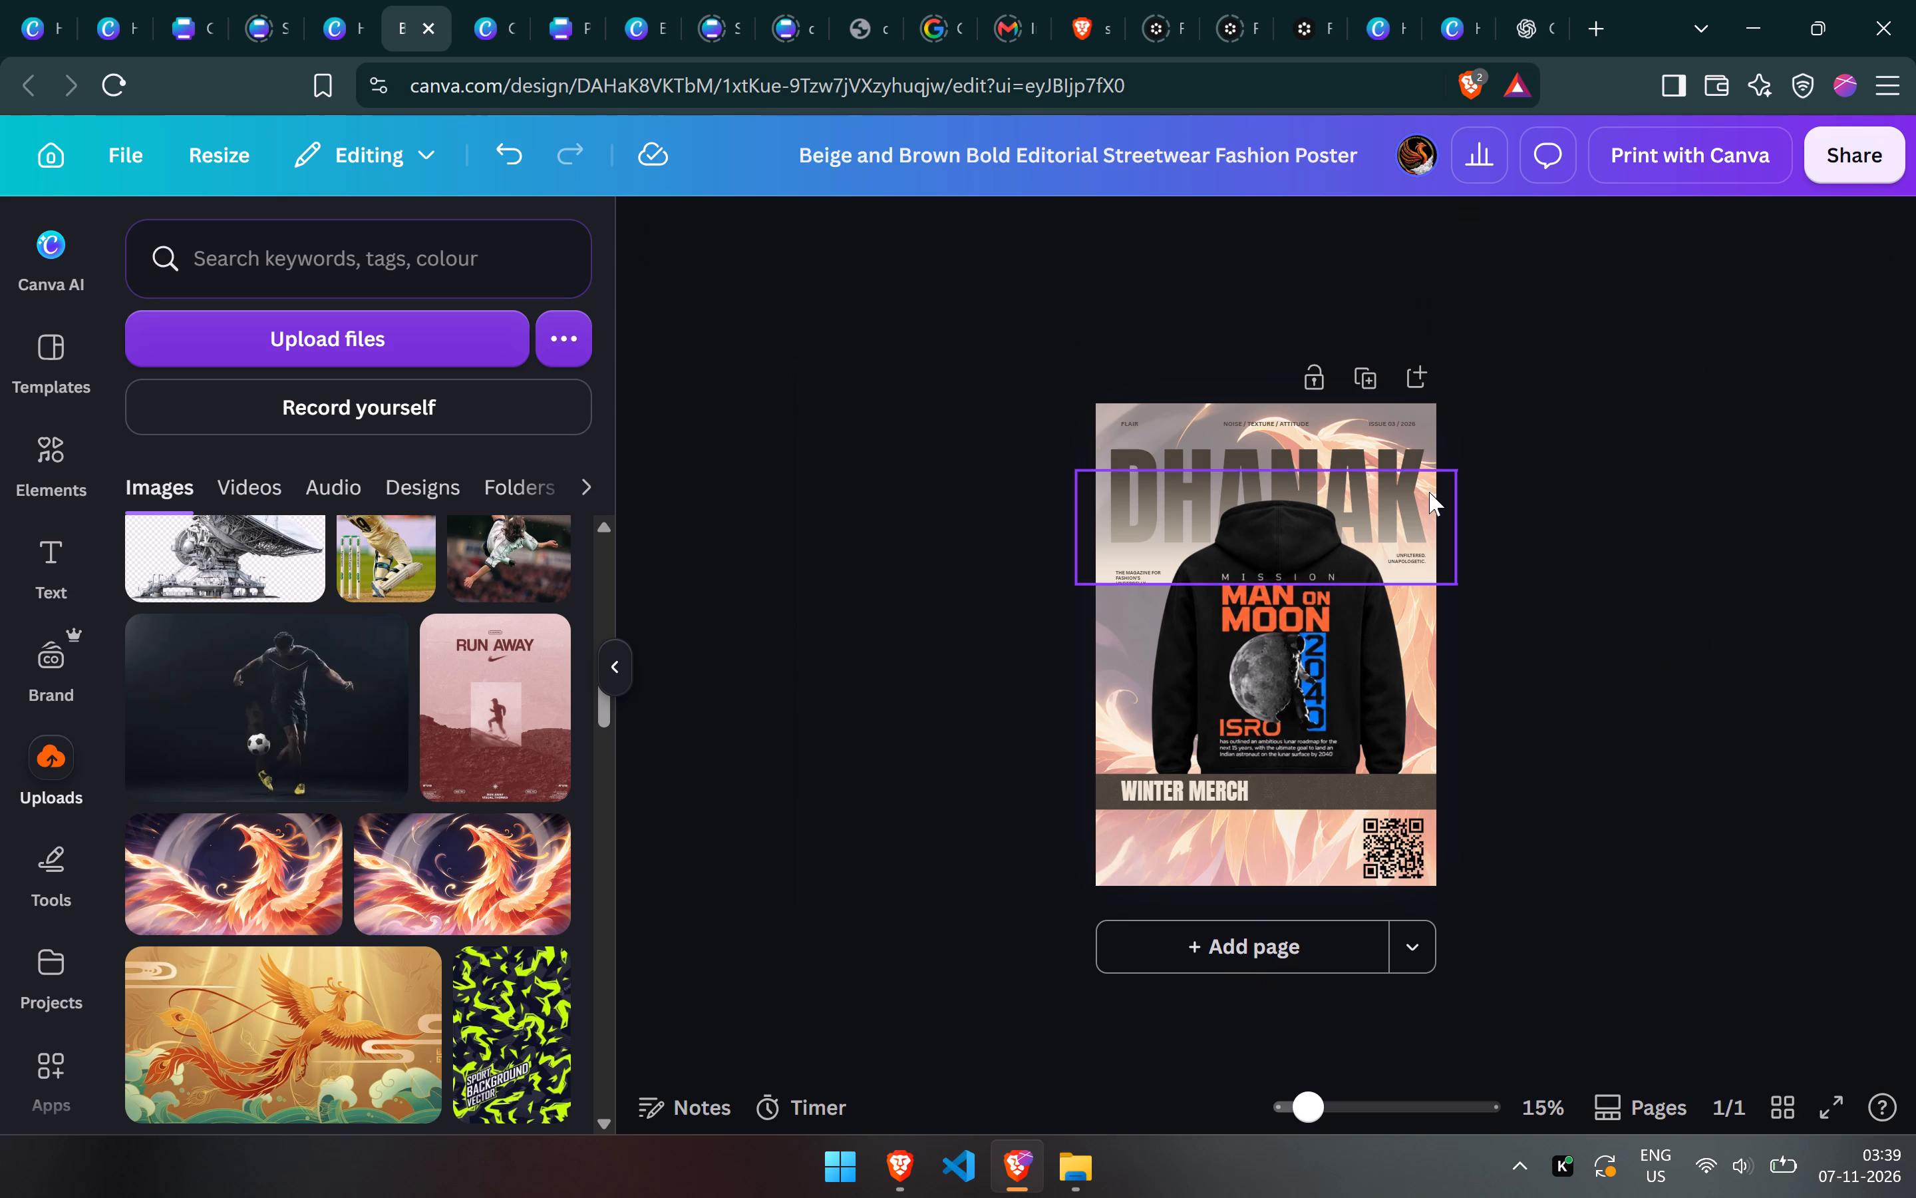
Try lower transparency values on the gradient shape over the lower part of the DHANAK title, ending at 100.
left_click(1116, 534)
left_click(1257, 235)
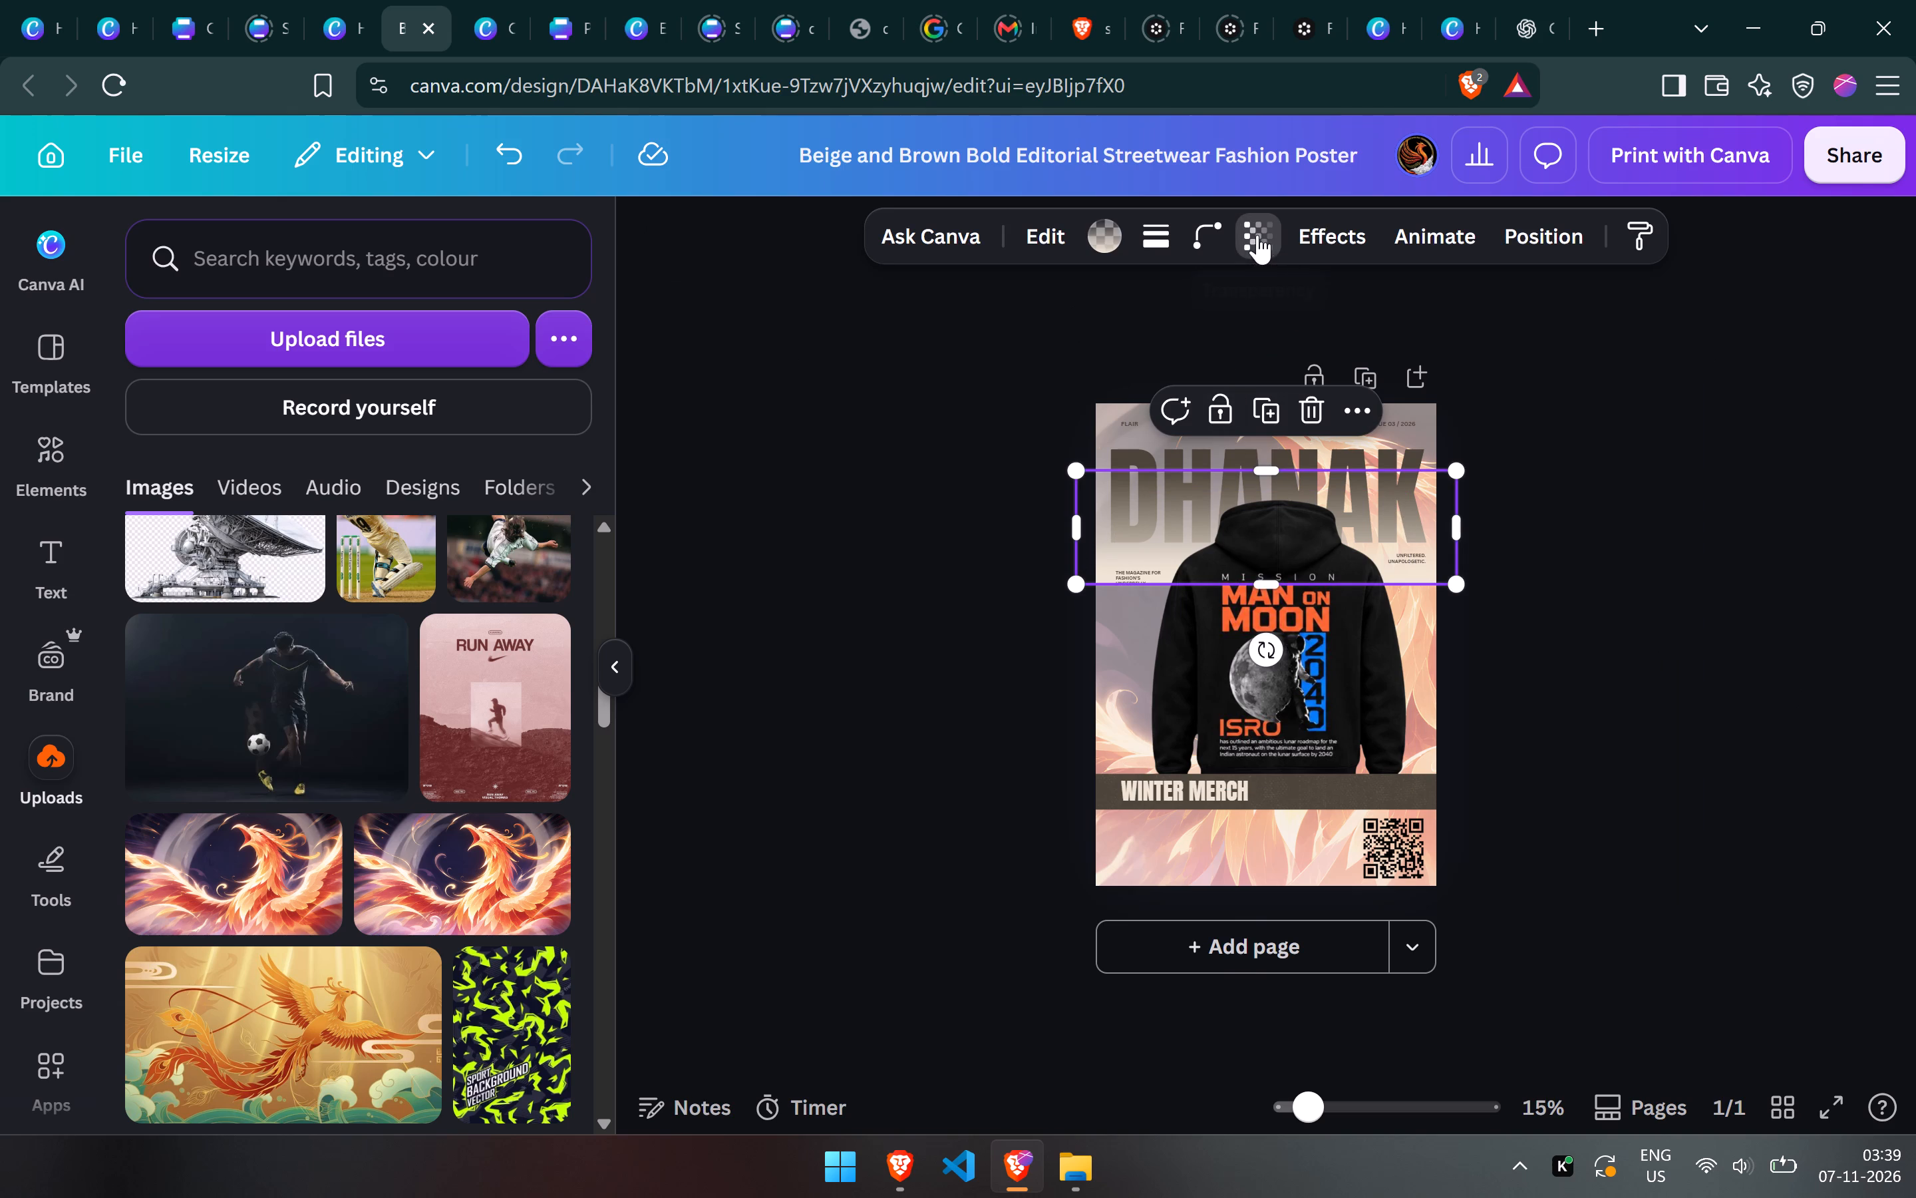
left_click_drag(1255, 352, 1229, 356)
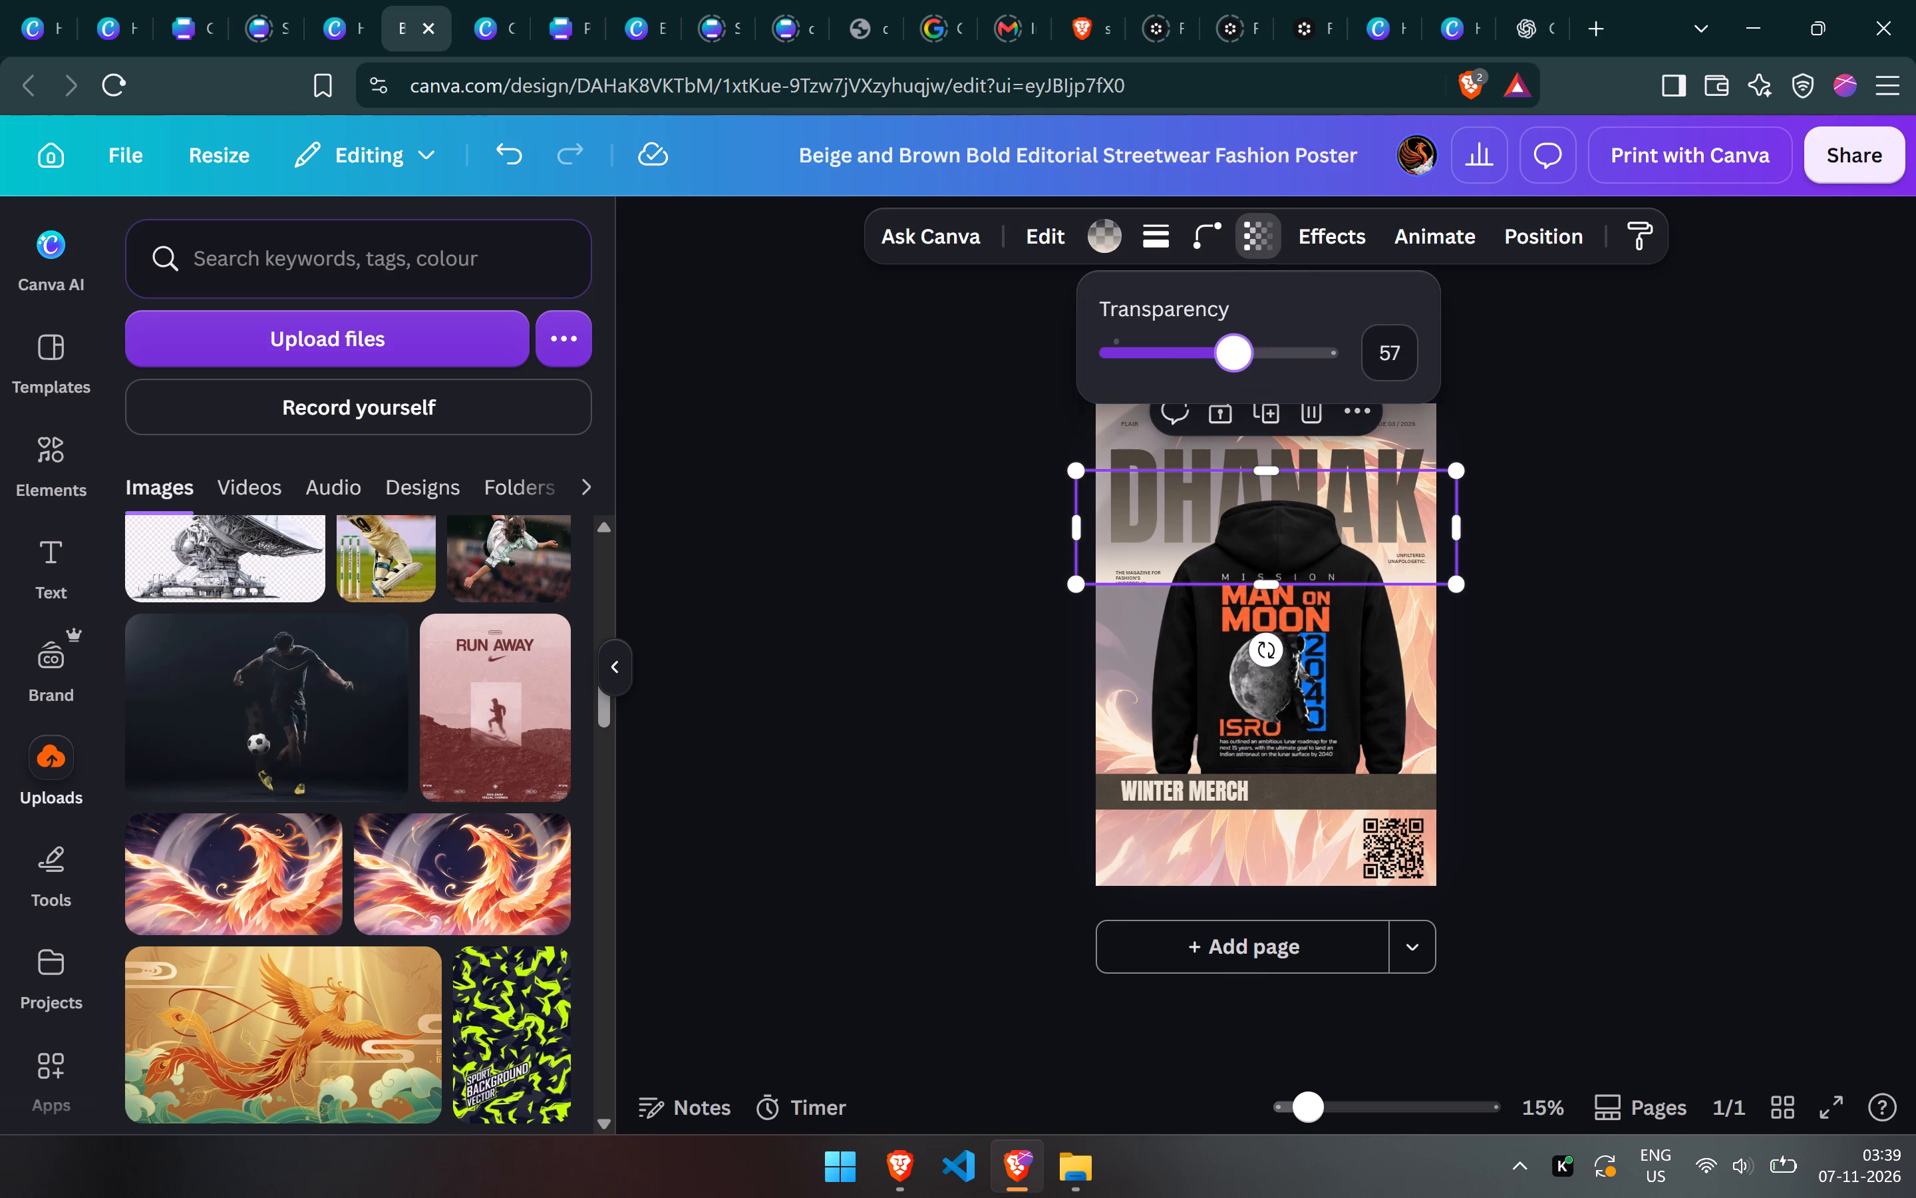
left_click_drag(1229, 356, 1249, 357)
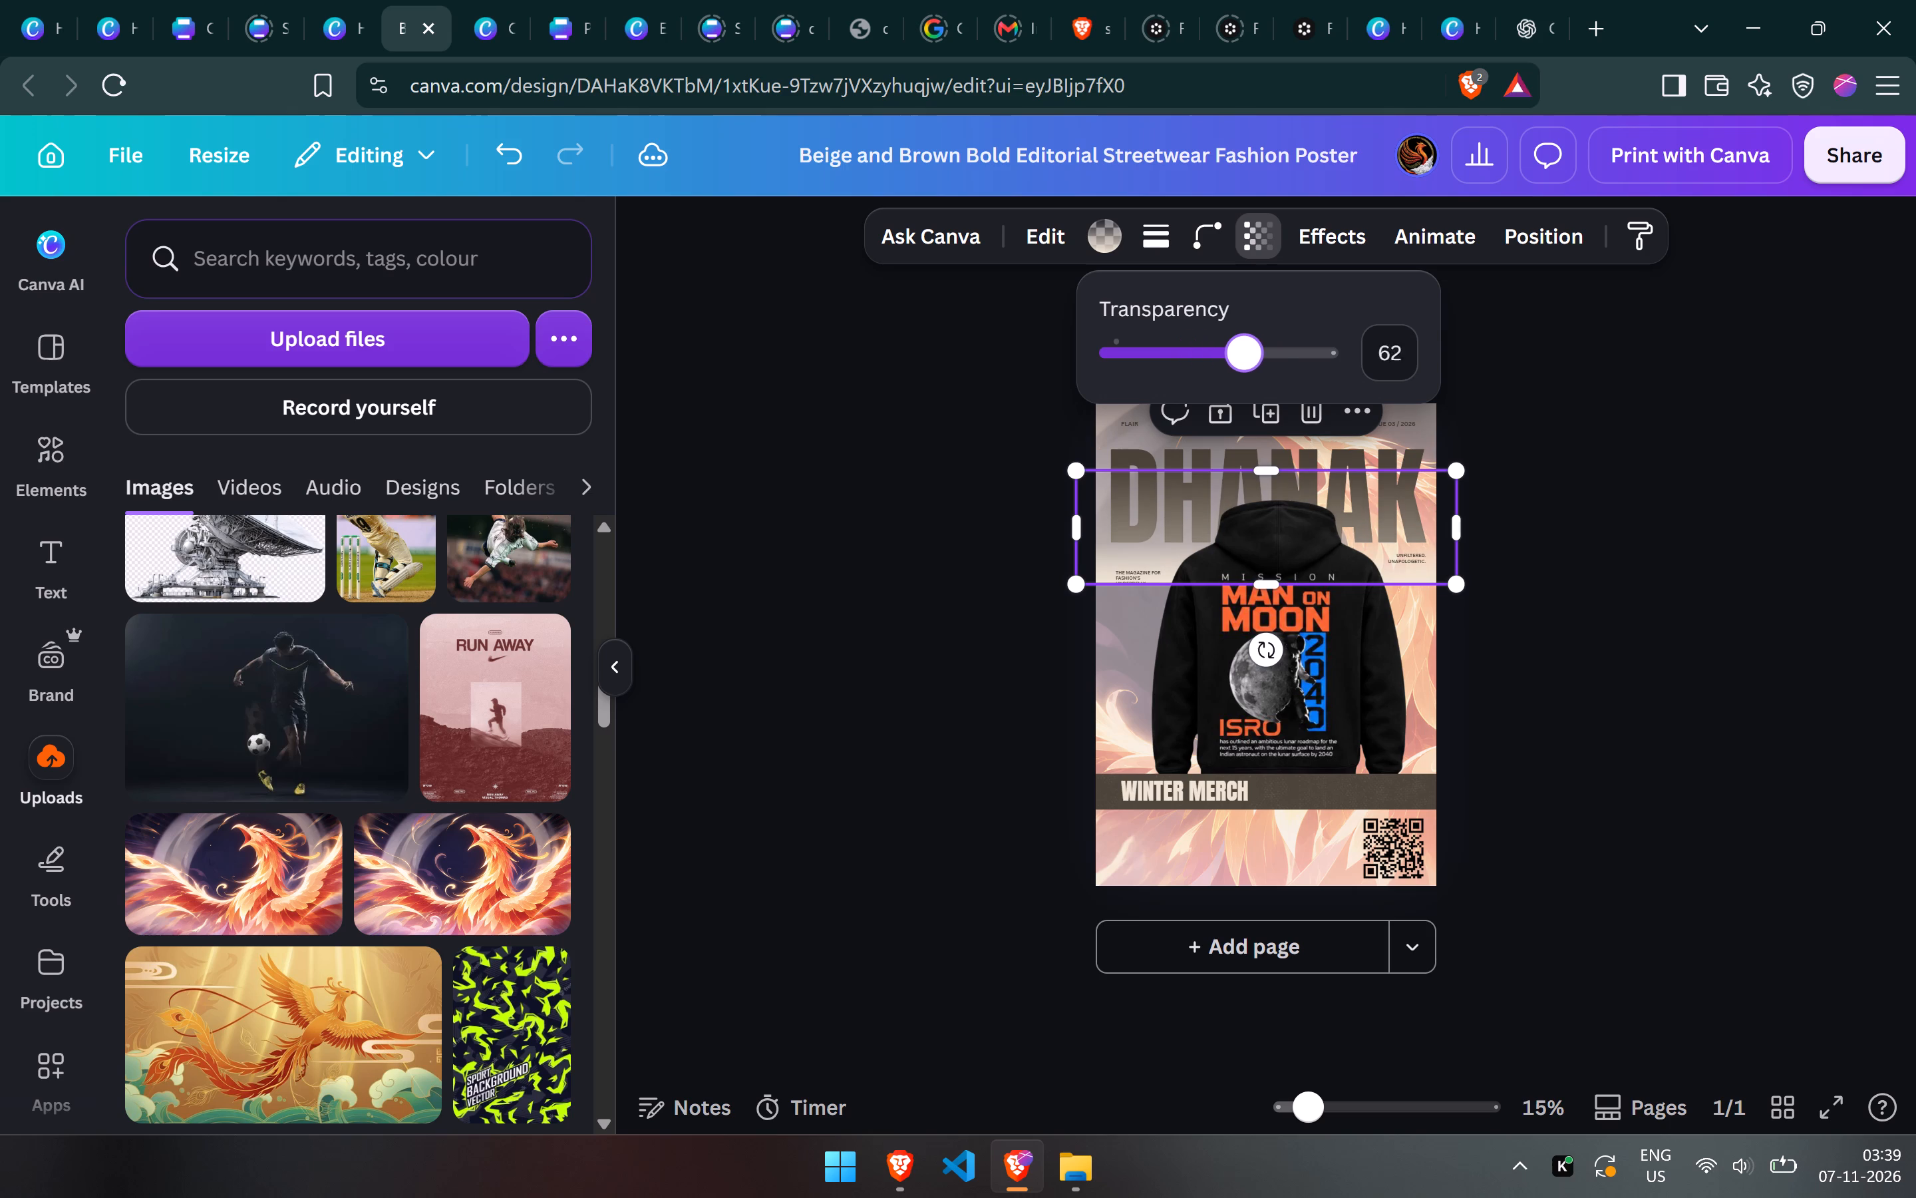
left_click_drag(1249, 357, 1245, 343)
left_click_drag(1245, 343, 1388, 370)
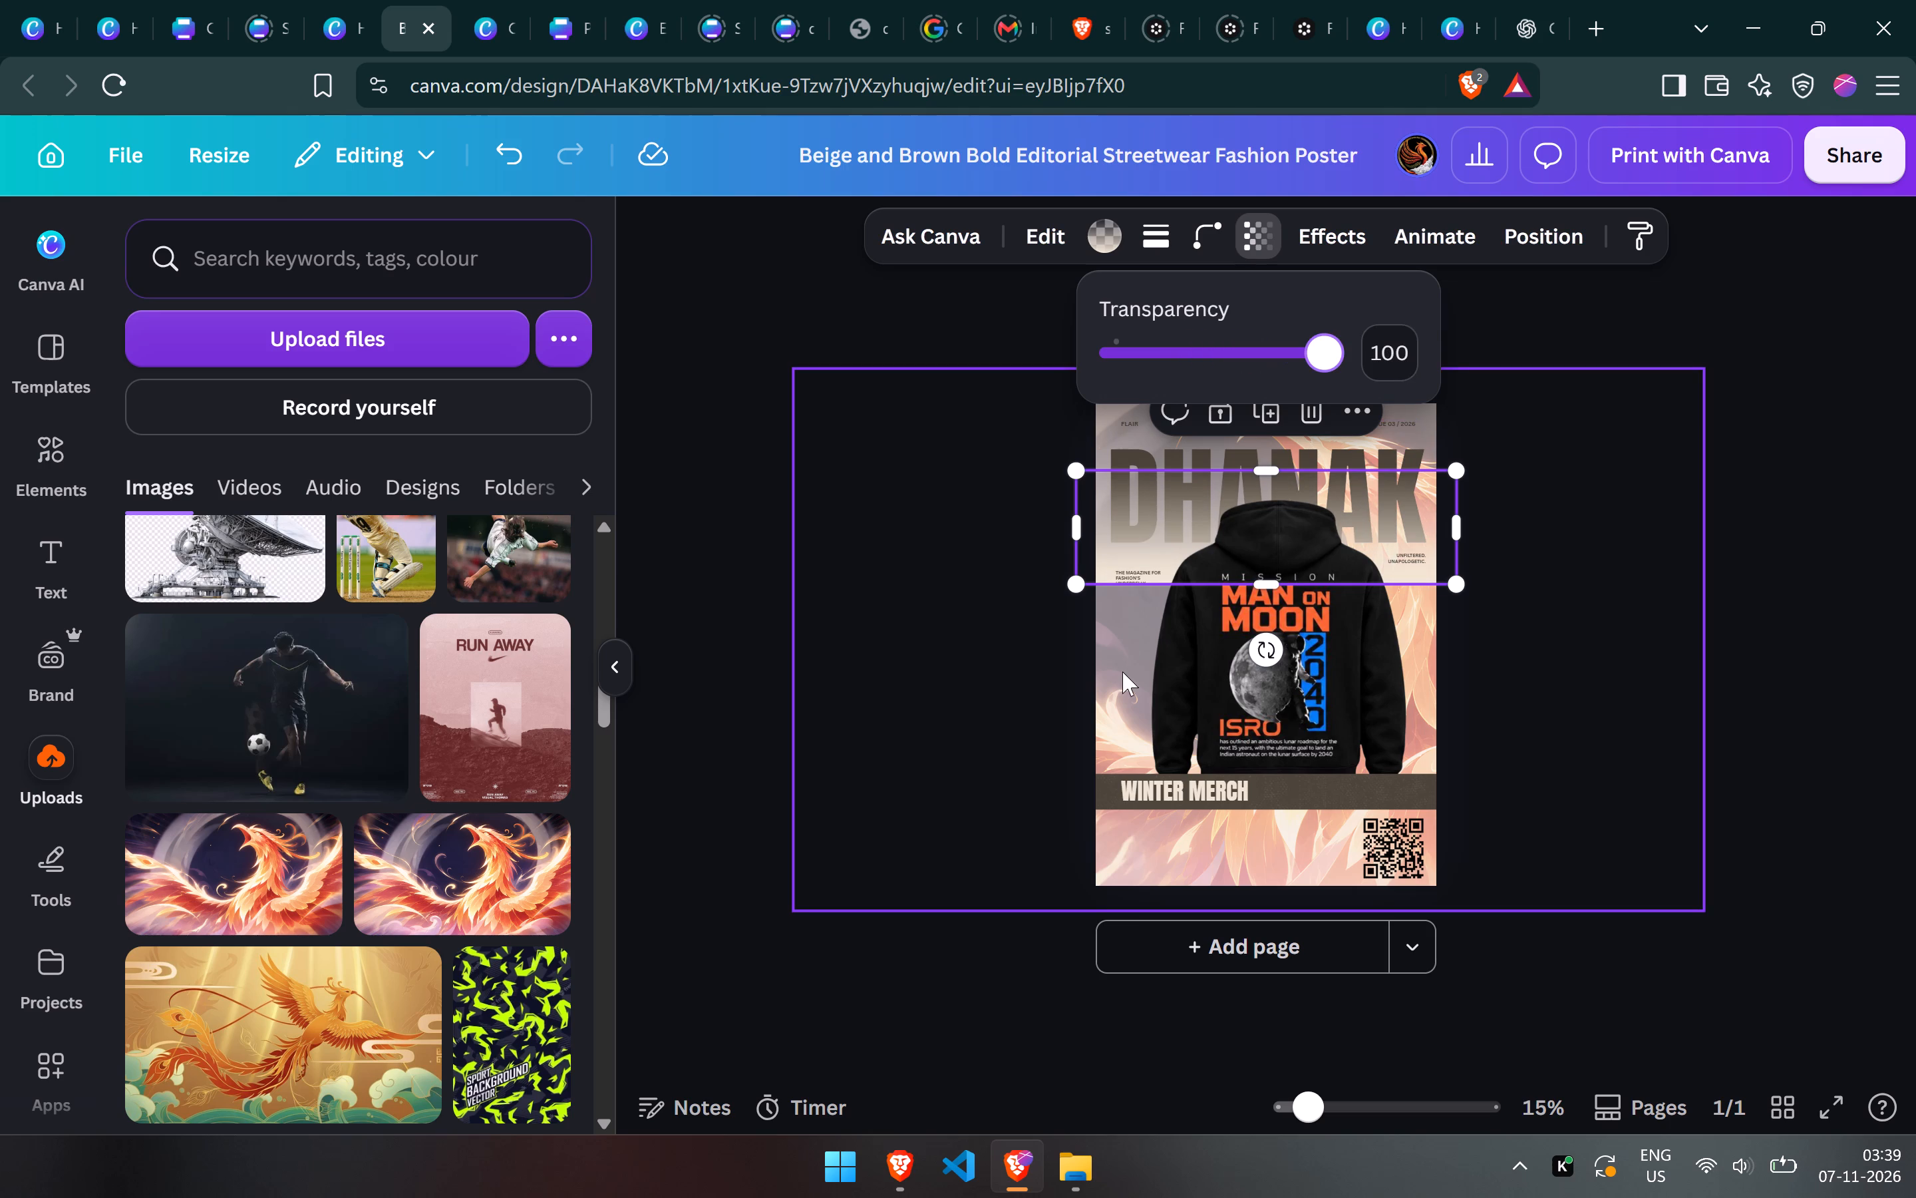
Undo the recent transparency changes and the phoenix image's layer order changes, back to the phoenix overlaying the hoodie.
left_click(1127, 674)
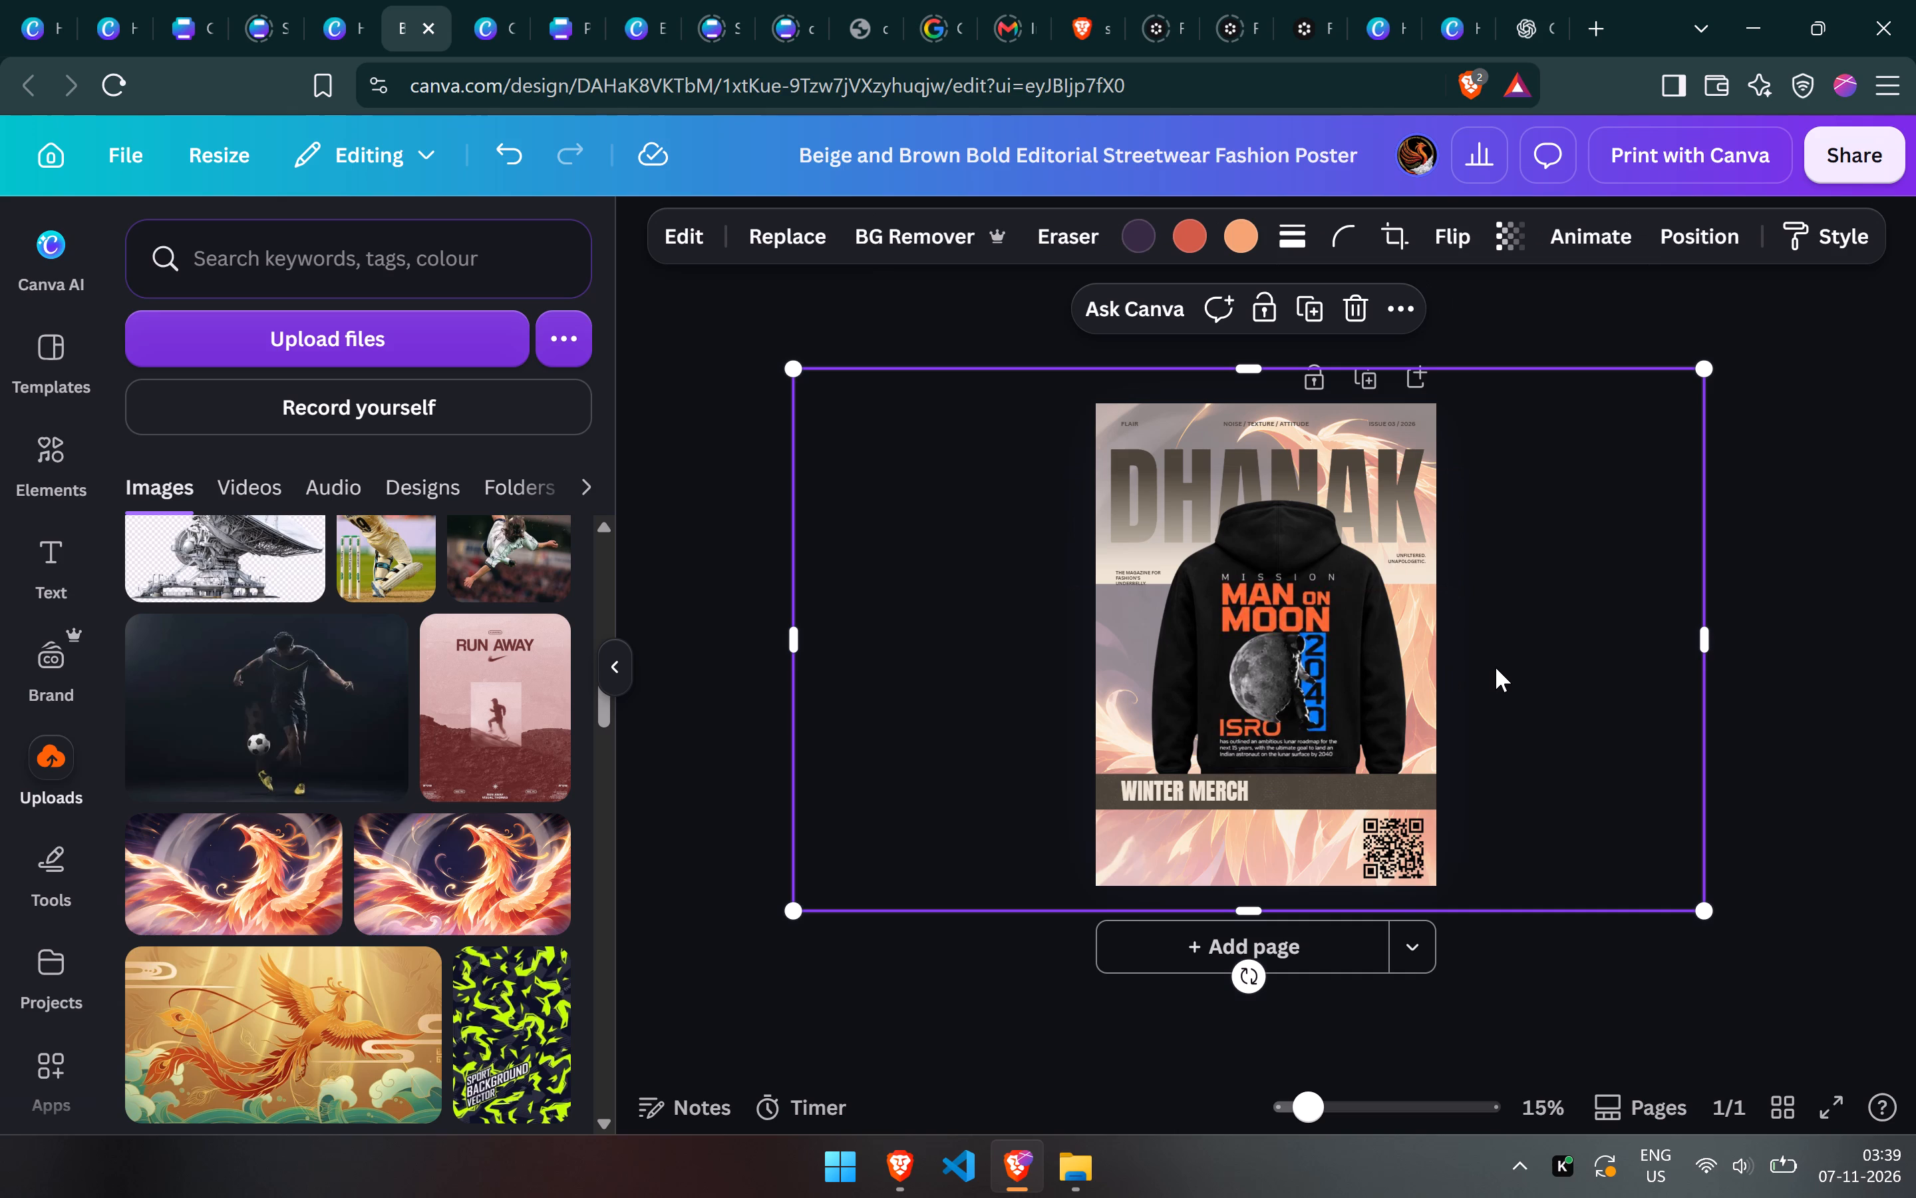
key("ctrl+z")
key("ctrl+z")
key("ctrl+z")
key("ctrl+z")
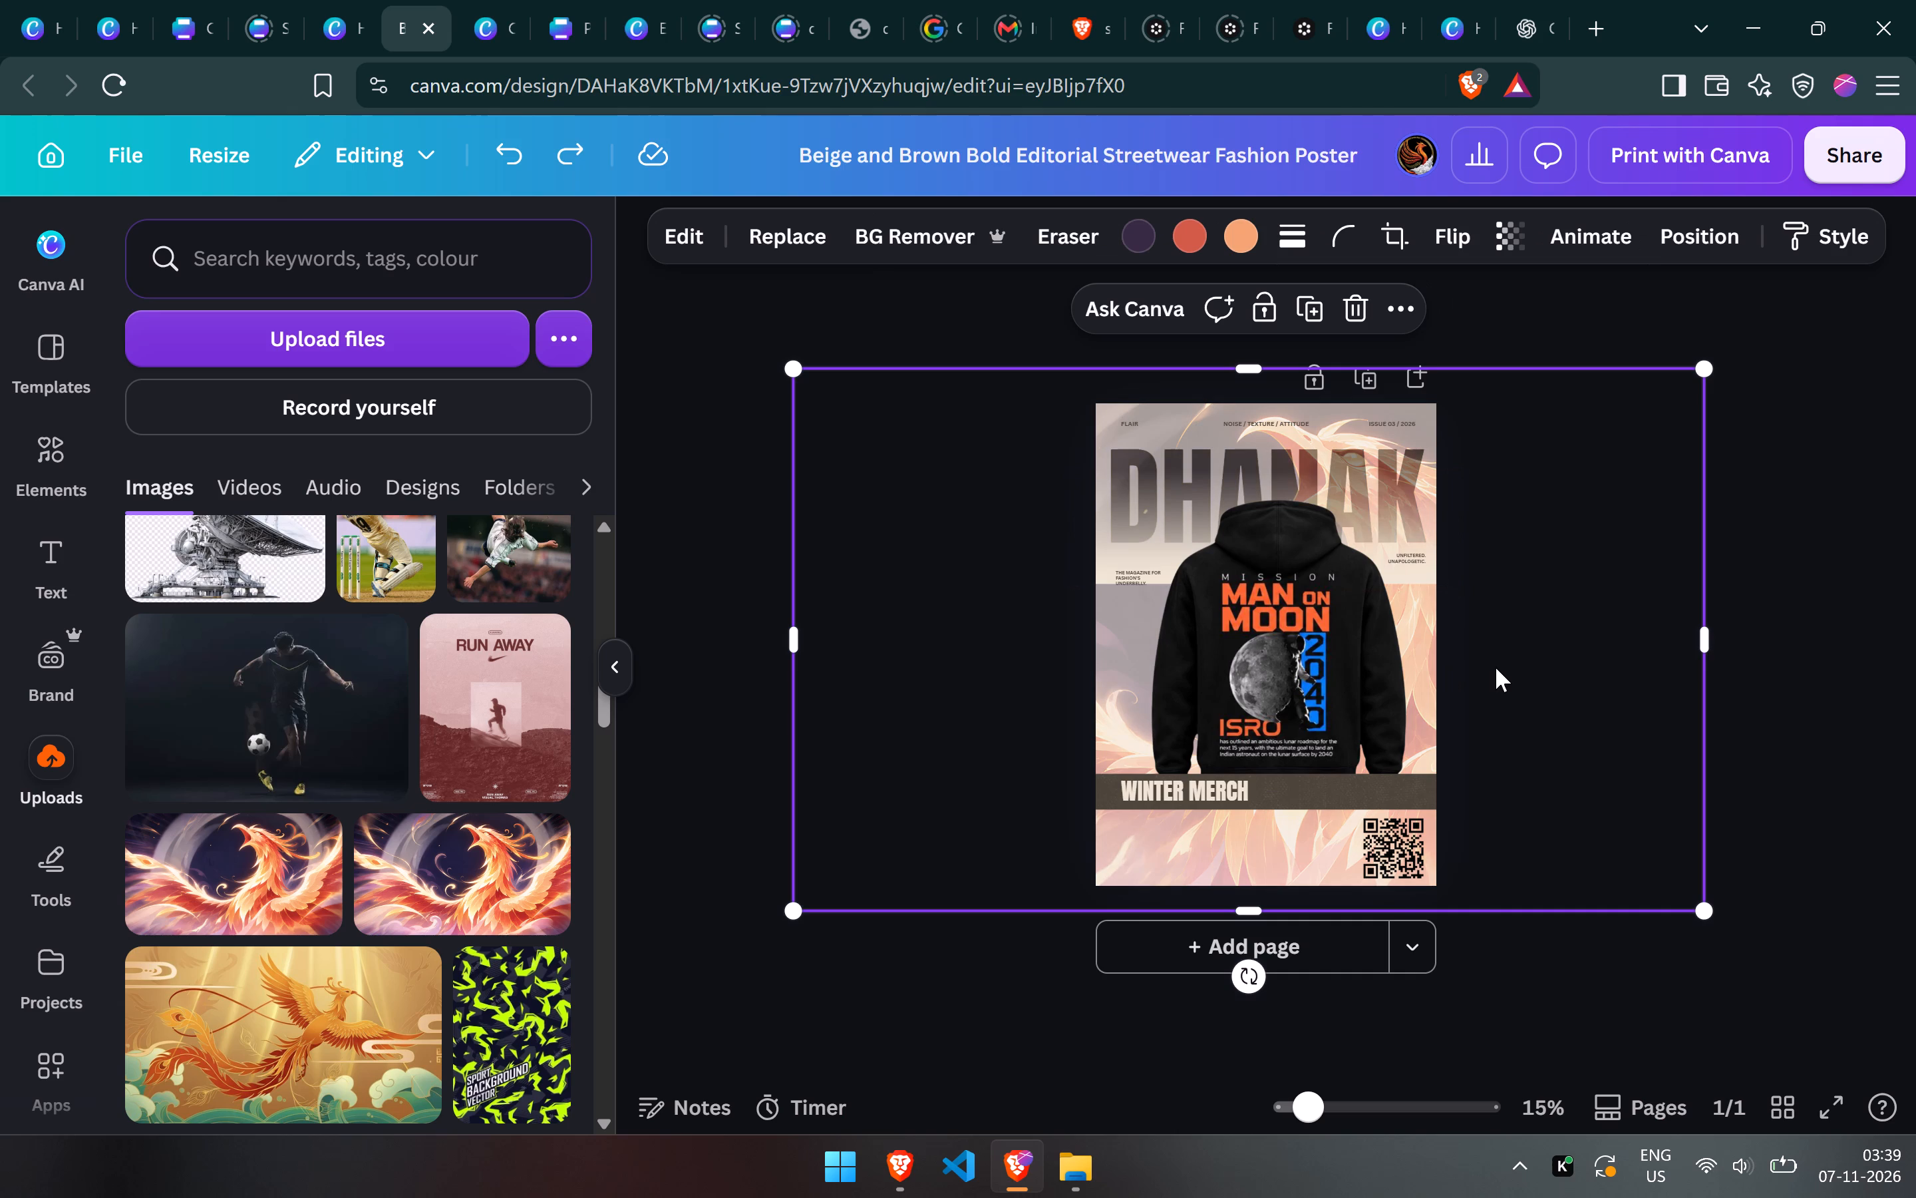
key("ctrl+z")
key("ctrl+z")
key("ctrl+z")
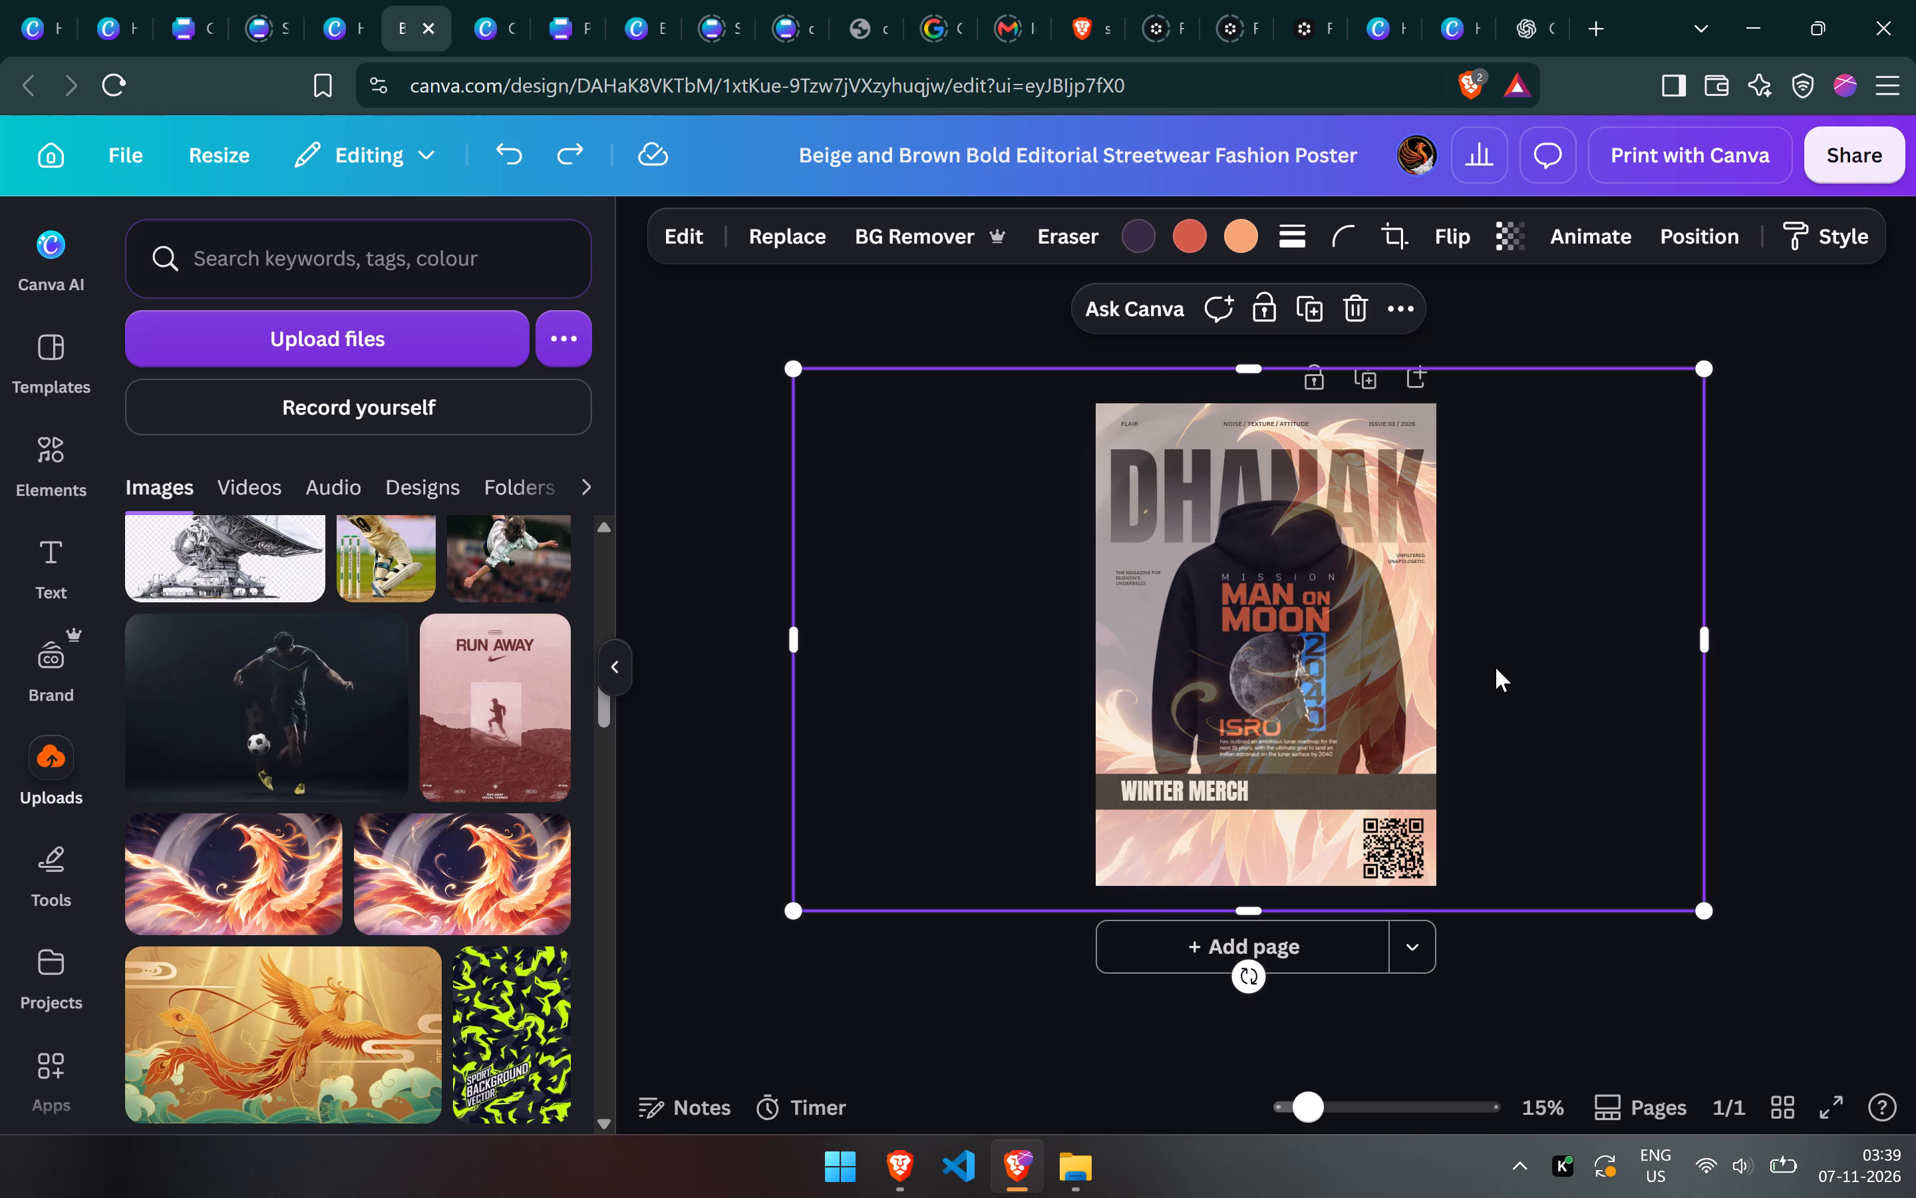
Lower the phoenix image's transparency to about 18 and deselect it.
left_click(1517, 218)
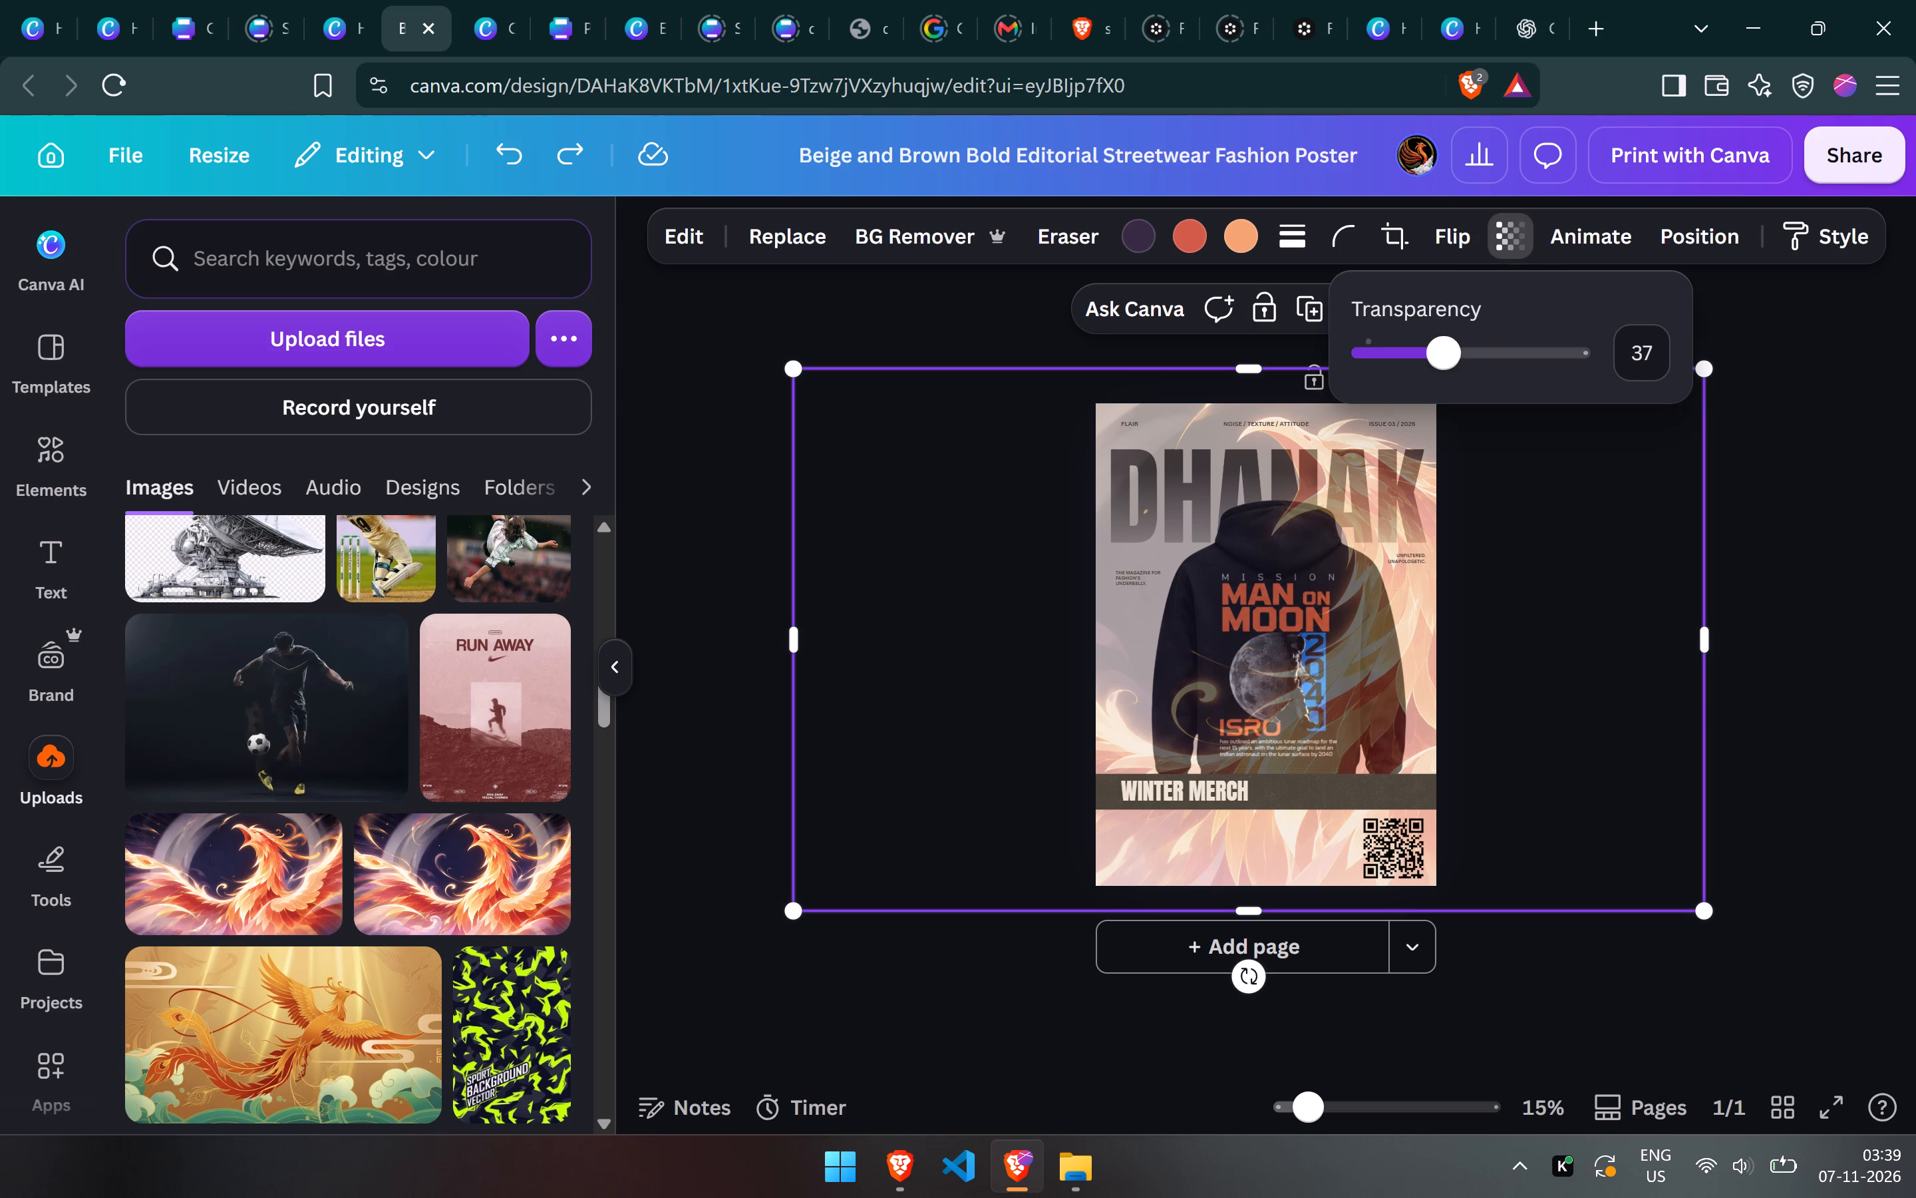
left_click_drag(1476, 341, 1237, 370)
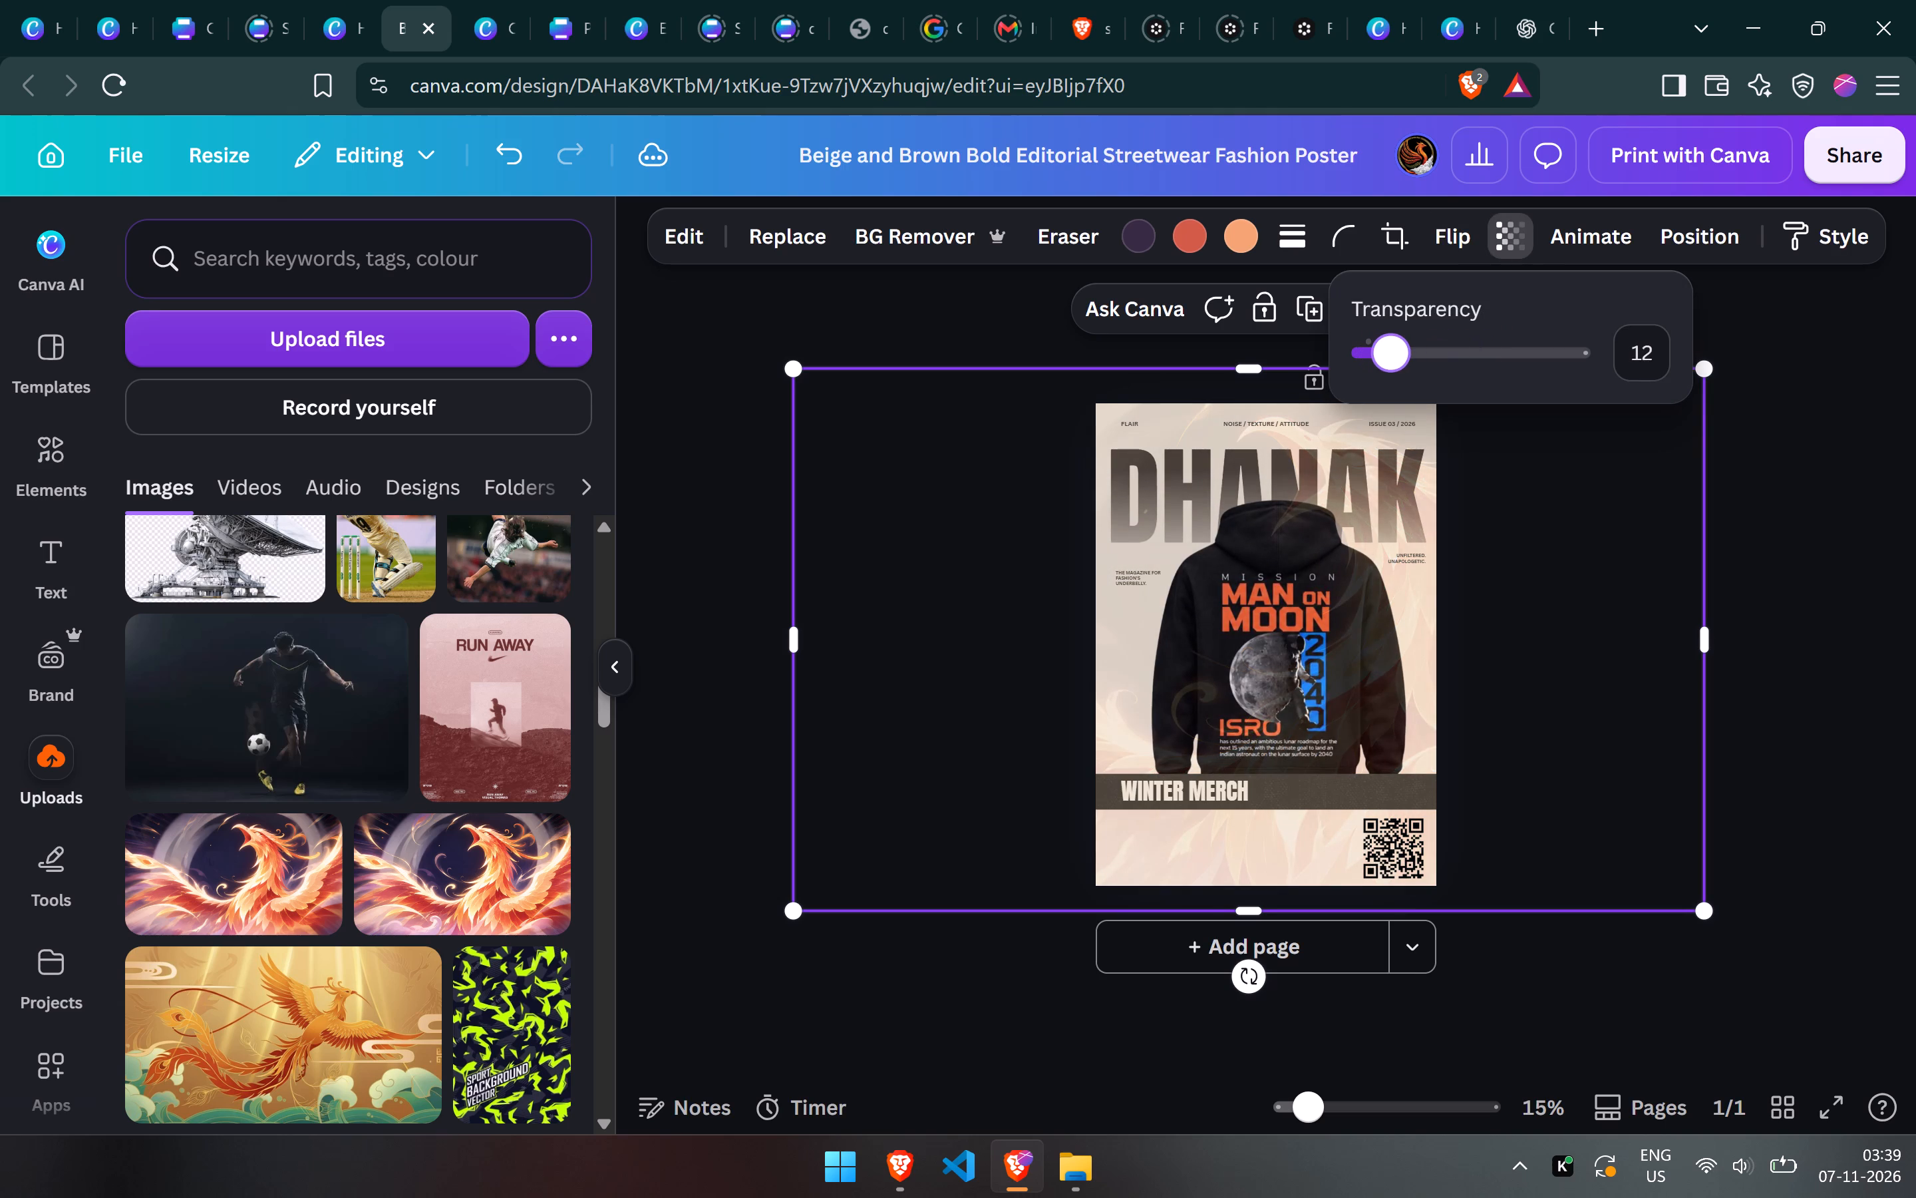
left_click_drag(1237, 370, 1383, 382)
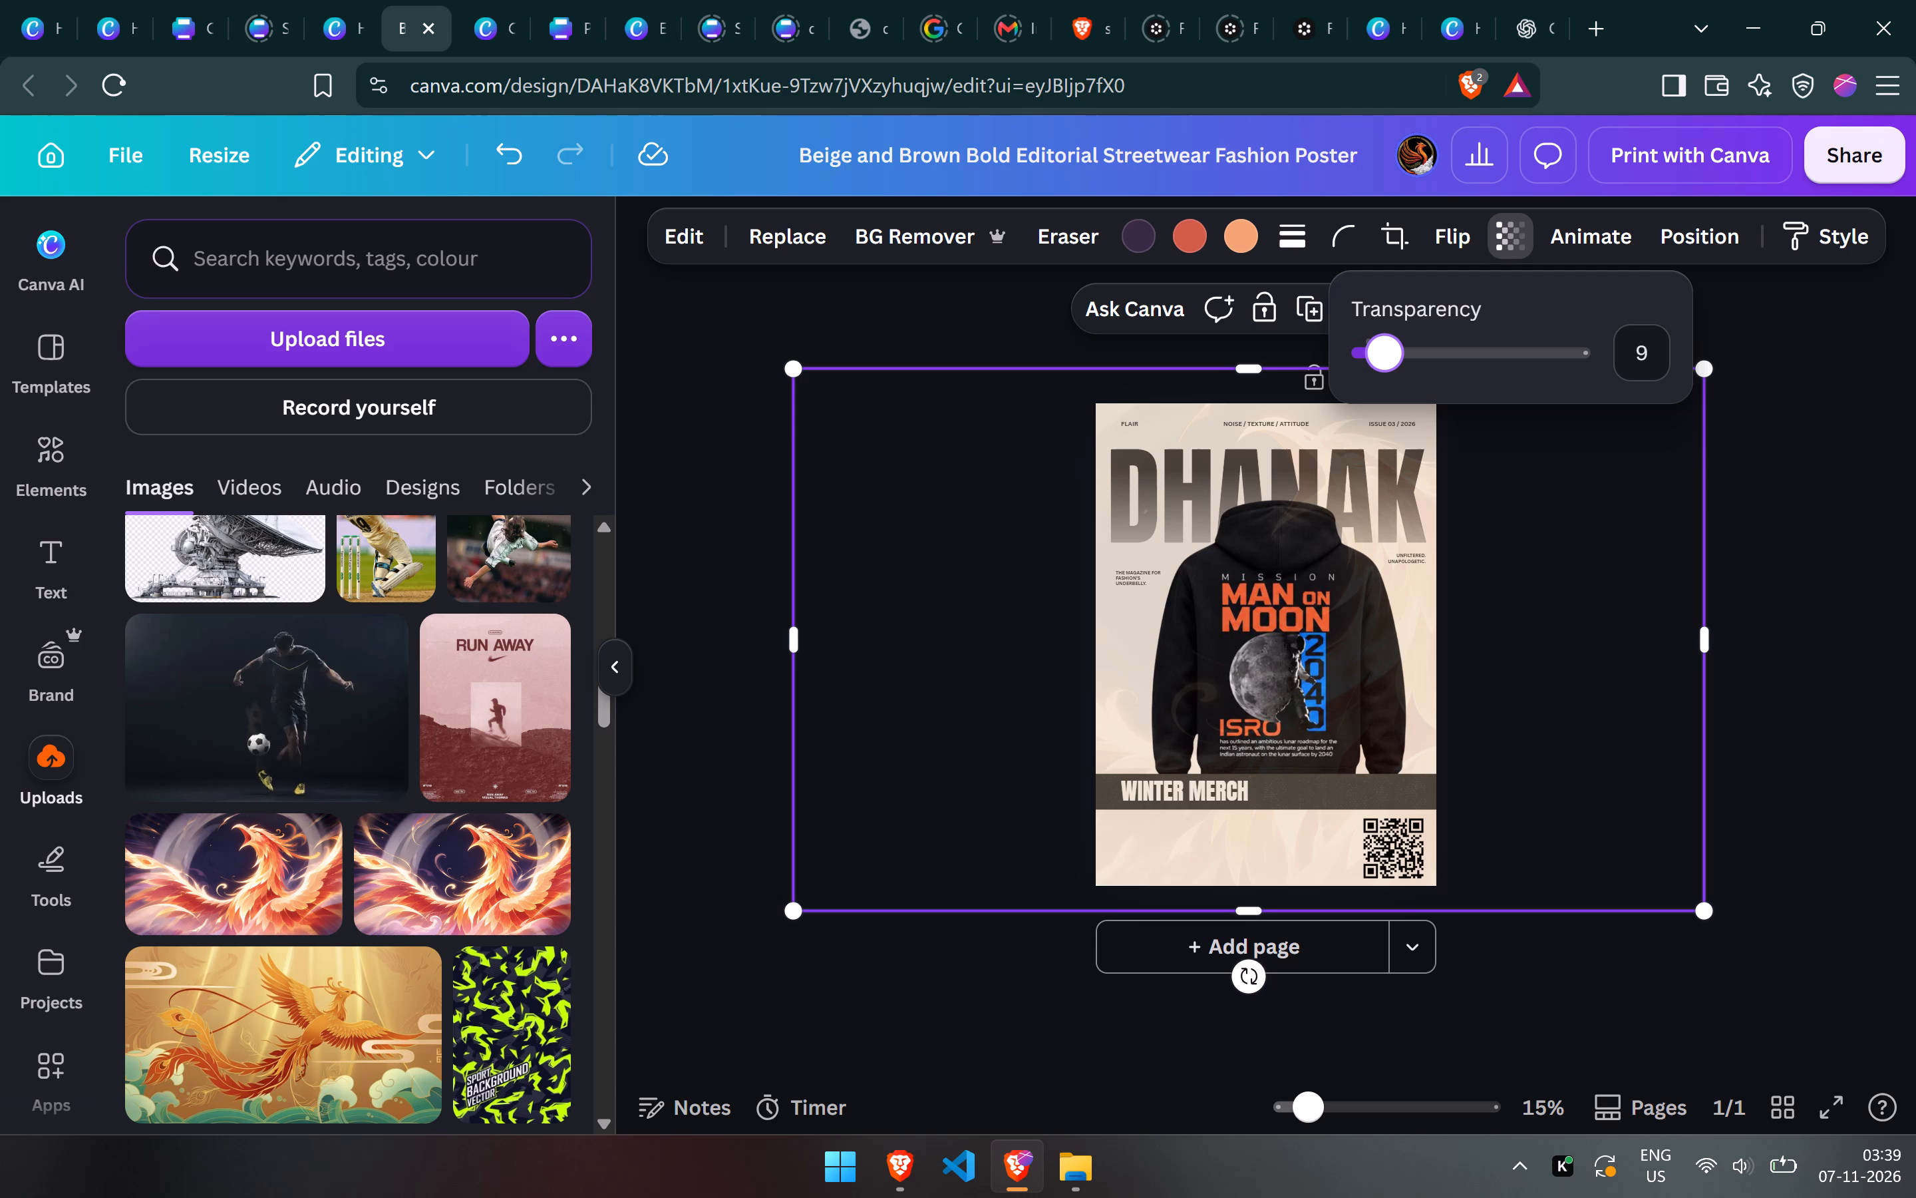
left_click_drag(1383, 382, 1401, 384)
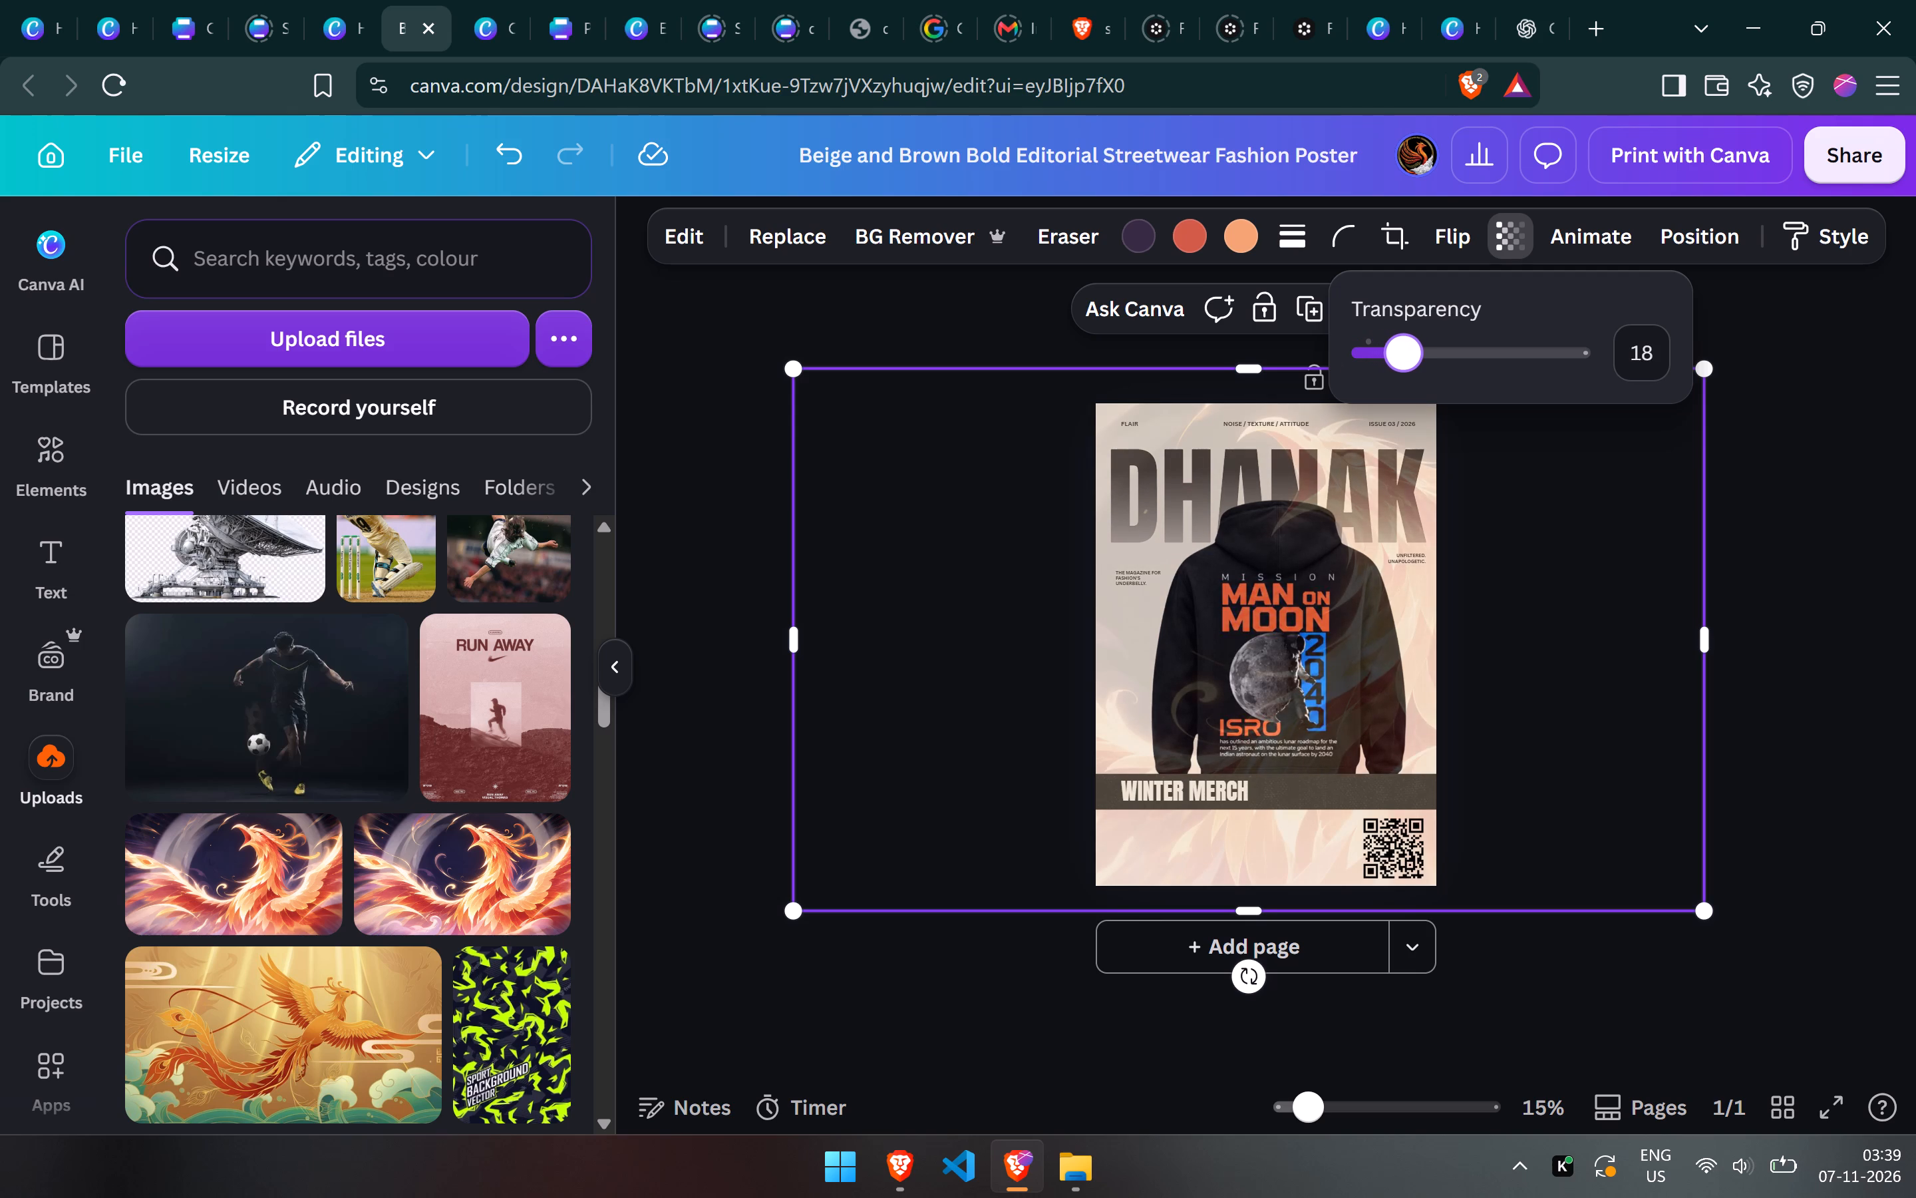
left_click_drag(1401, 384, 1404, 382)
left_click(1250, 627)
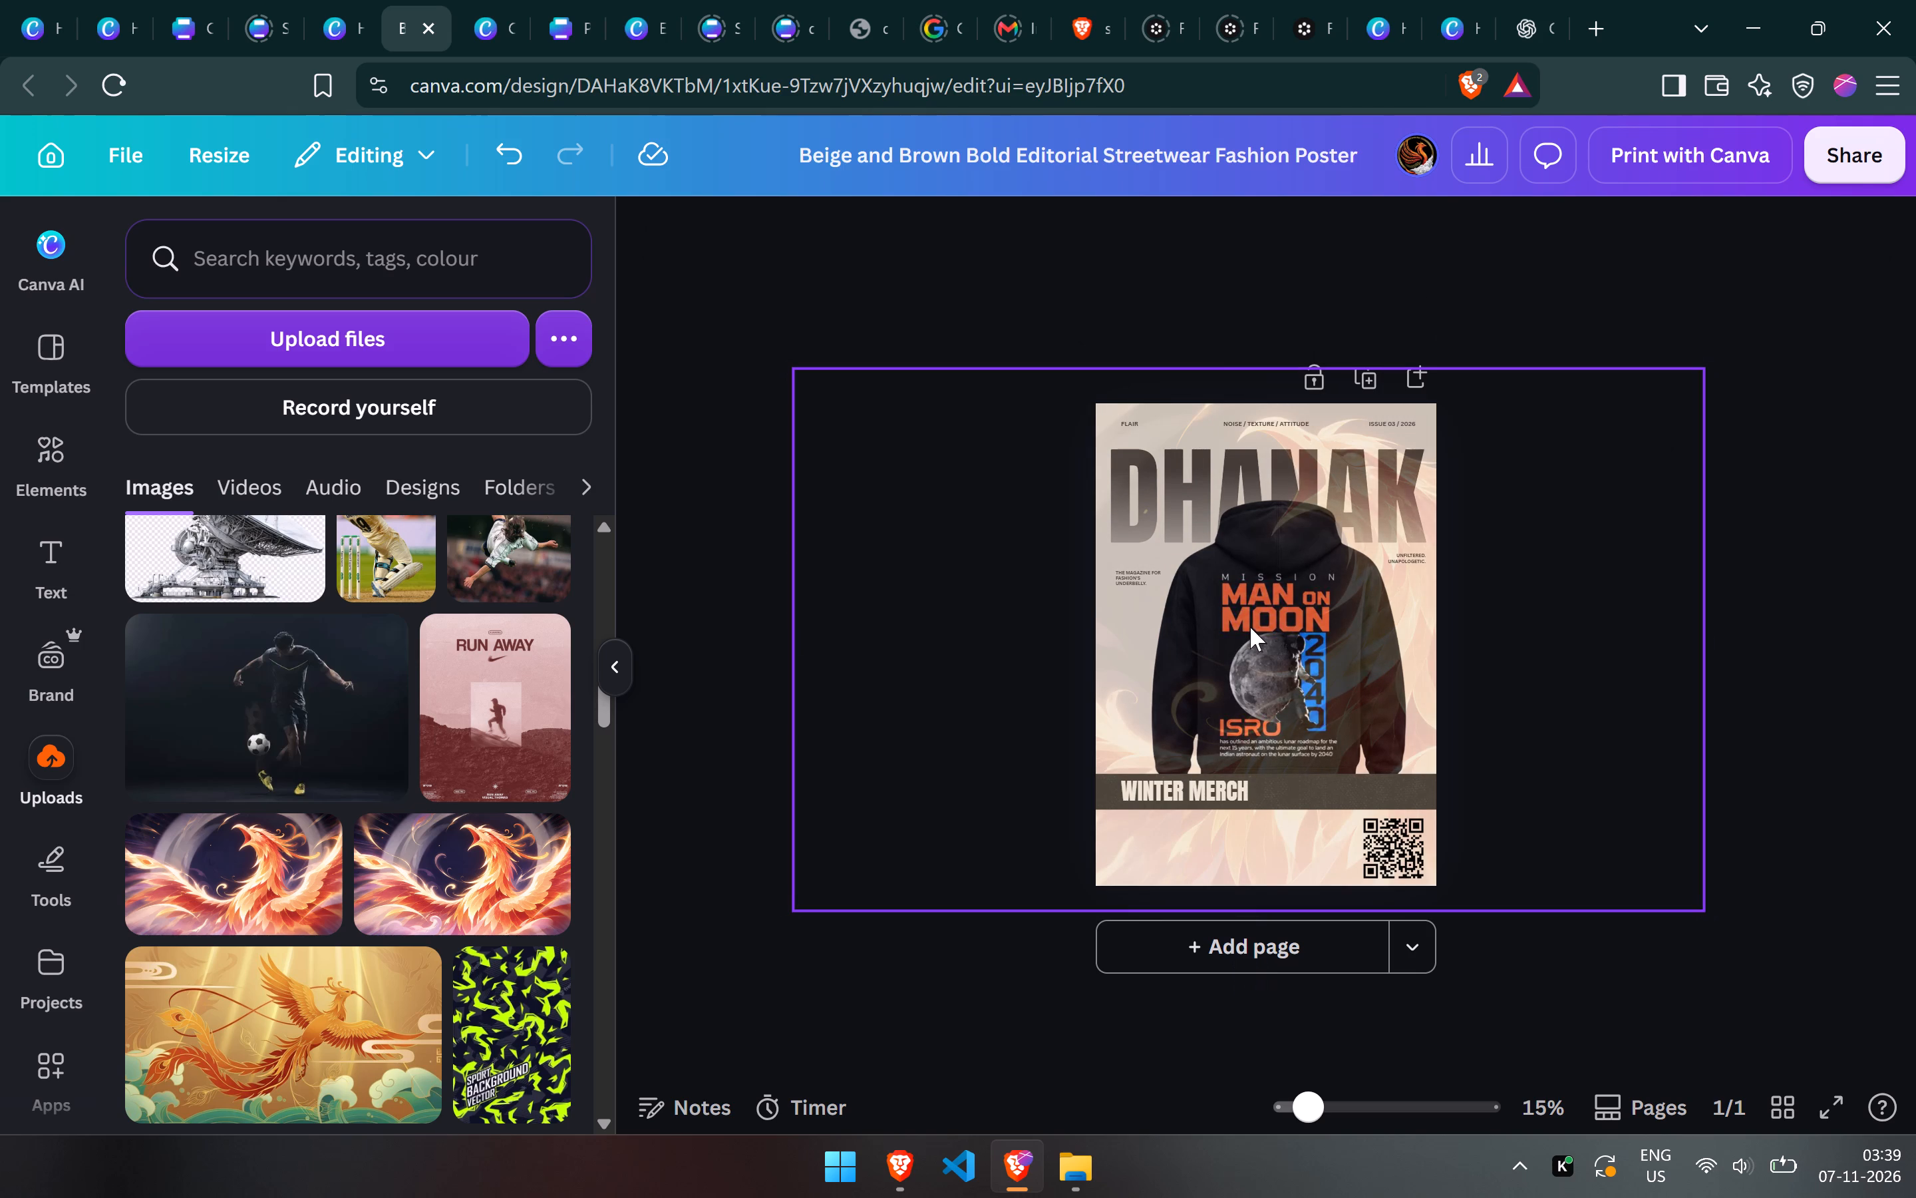
Send the phoenix image backward so it sits behind the Man on Moon hoodie, and deselect it.
key("ctrl+bracketleft")
key("ctrl+bracketleft")
left_click(1402, 578)
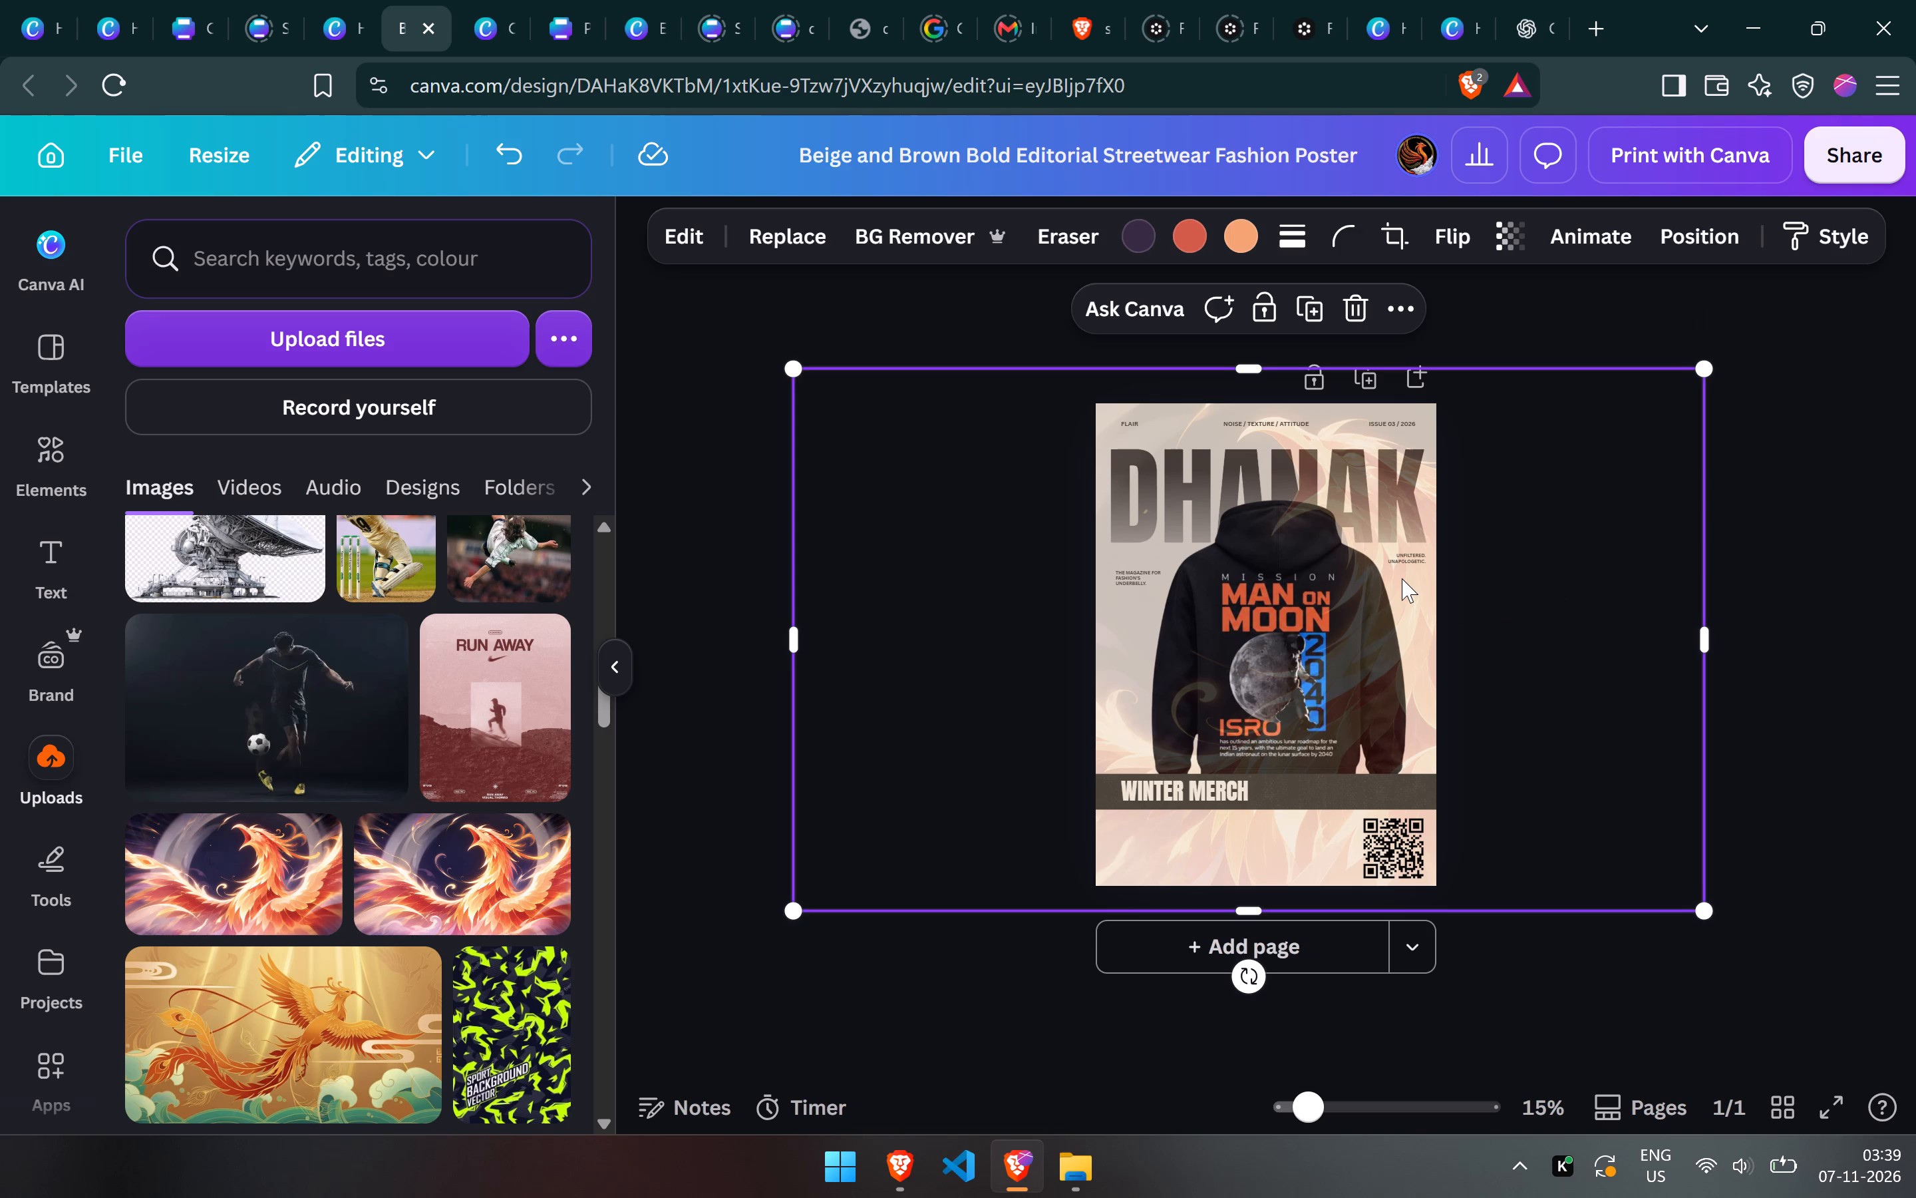
key("ctrl+bracketleft")
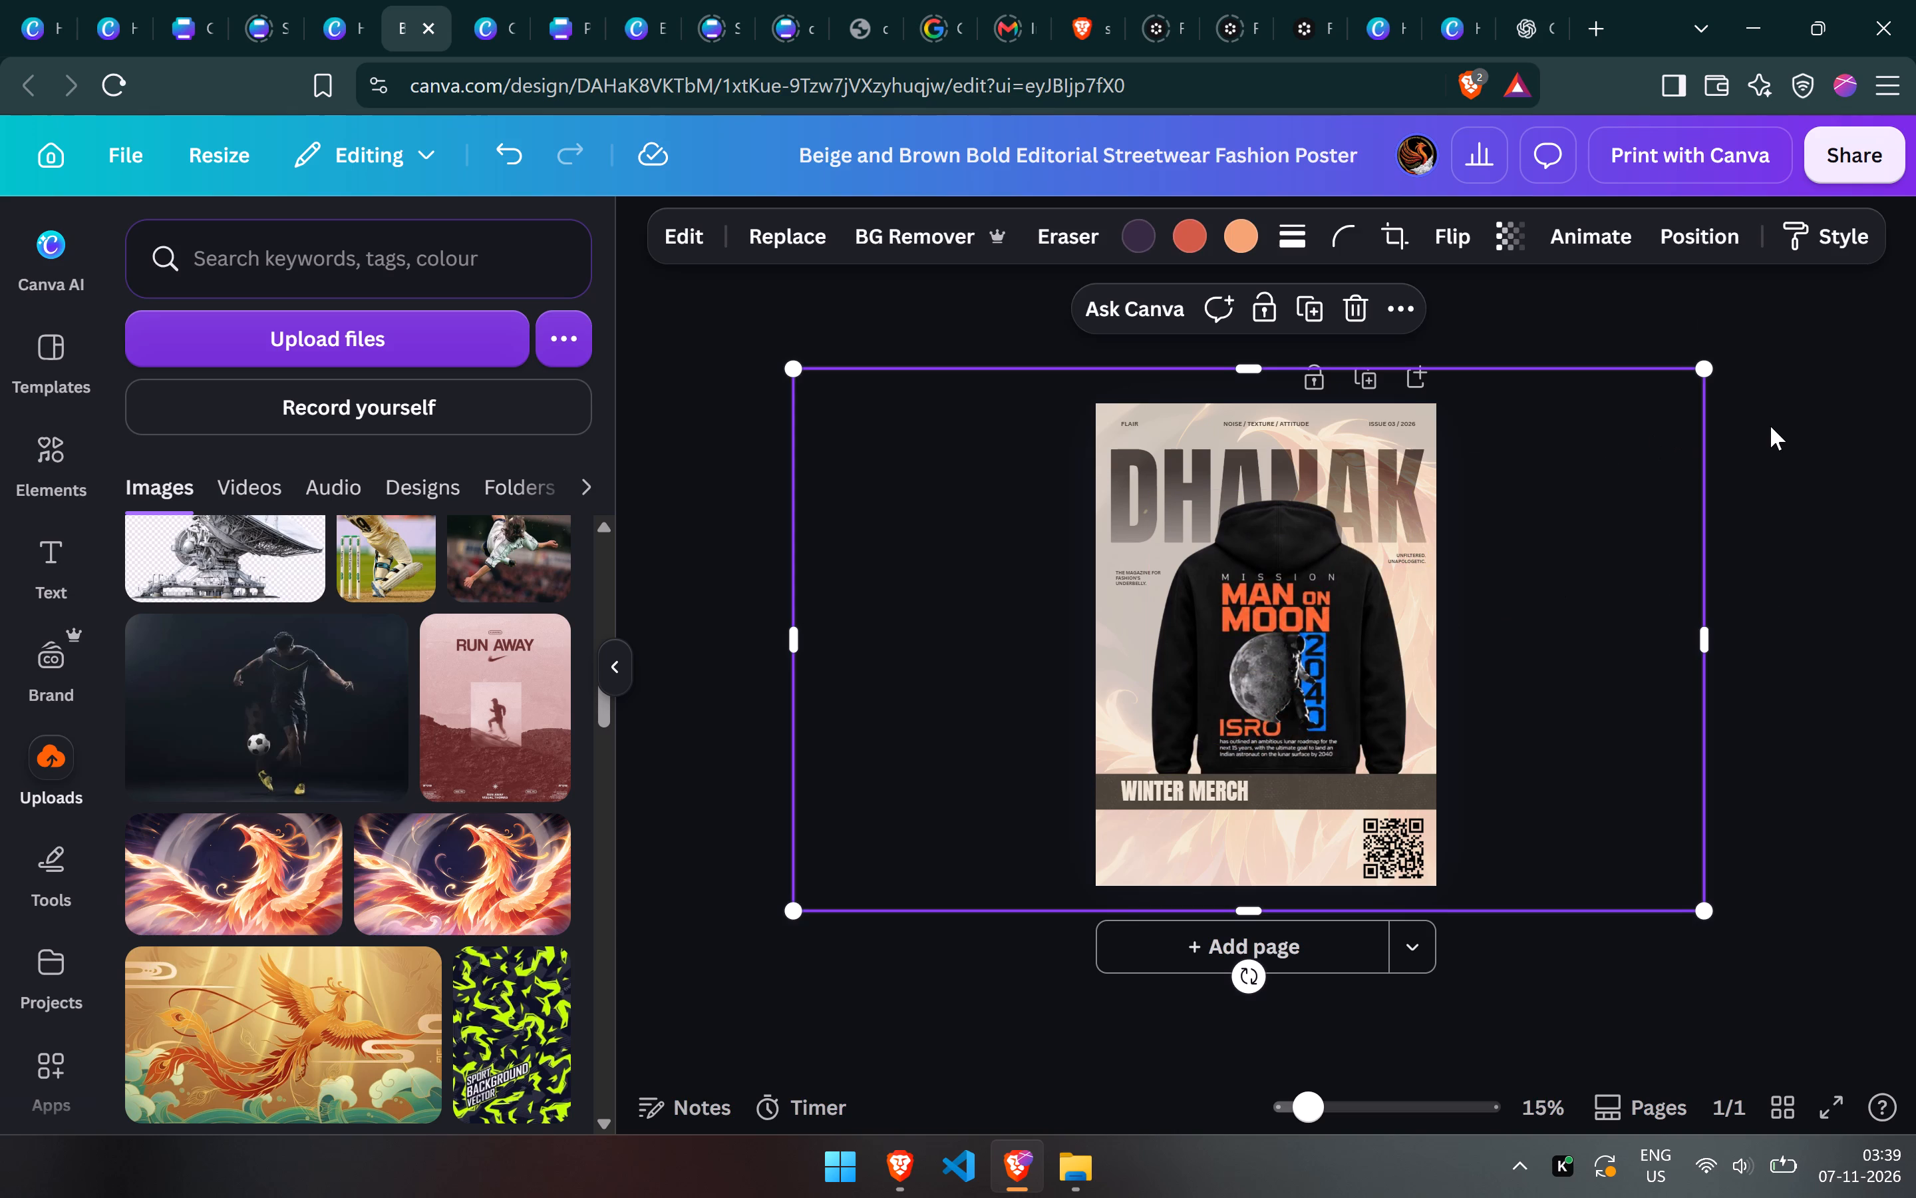
left_click(1851, 407)
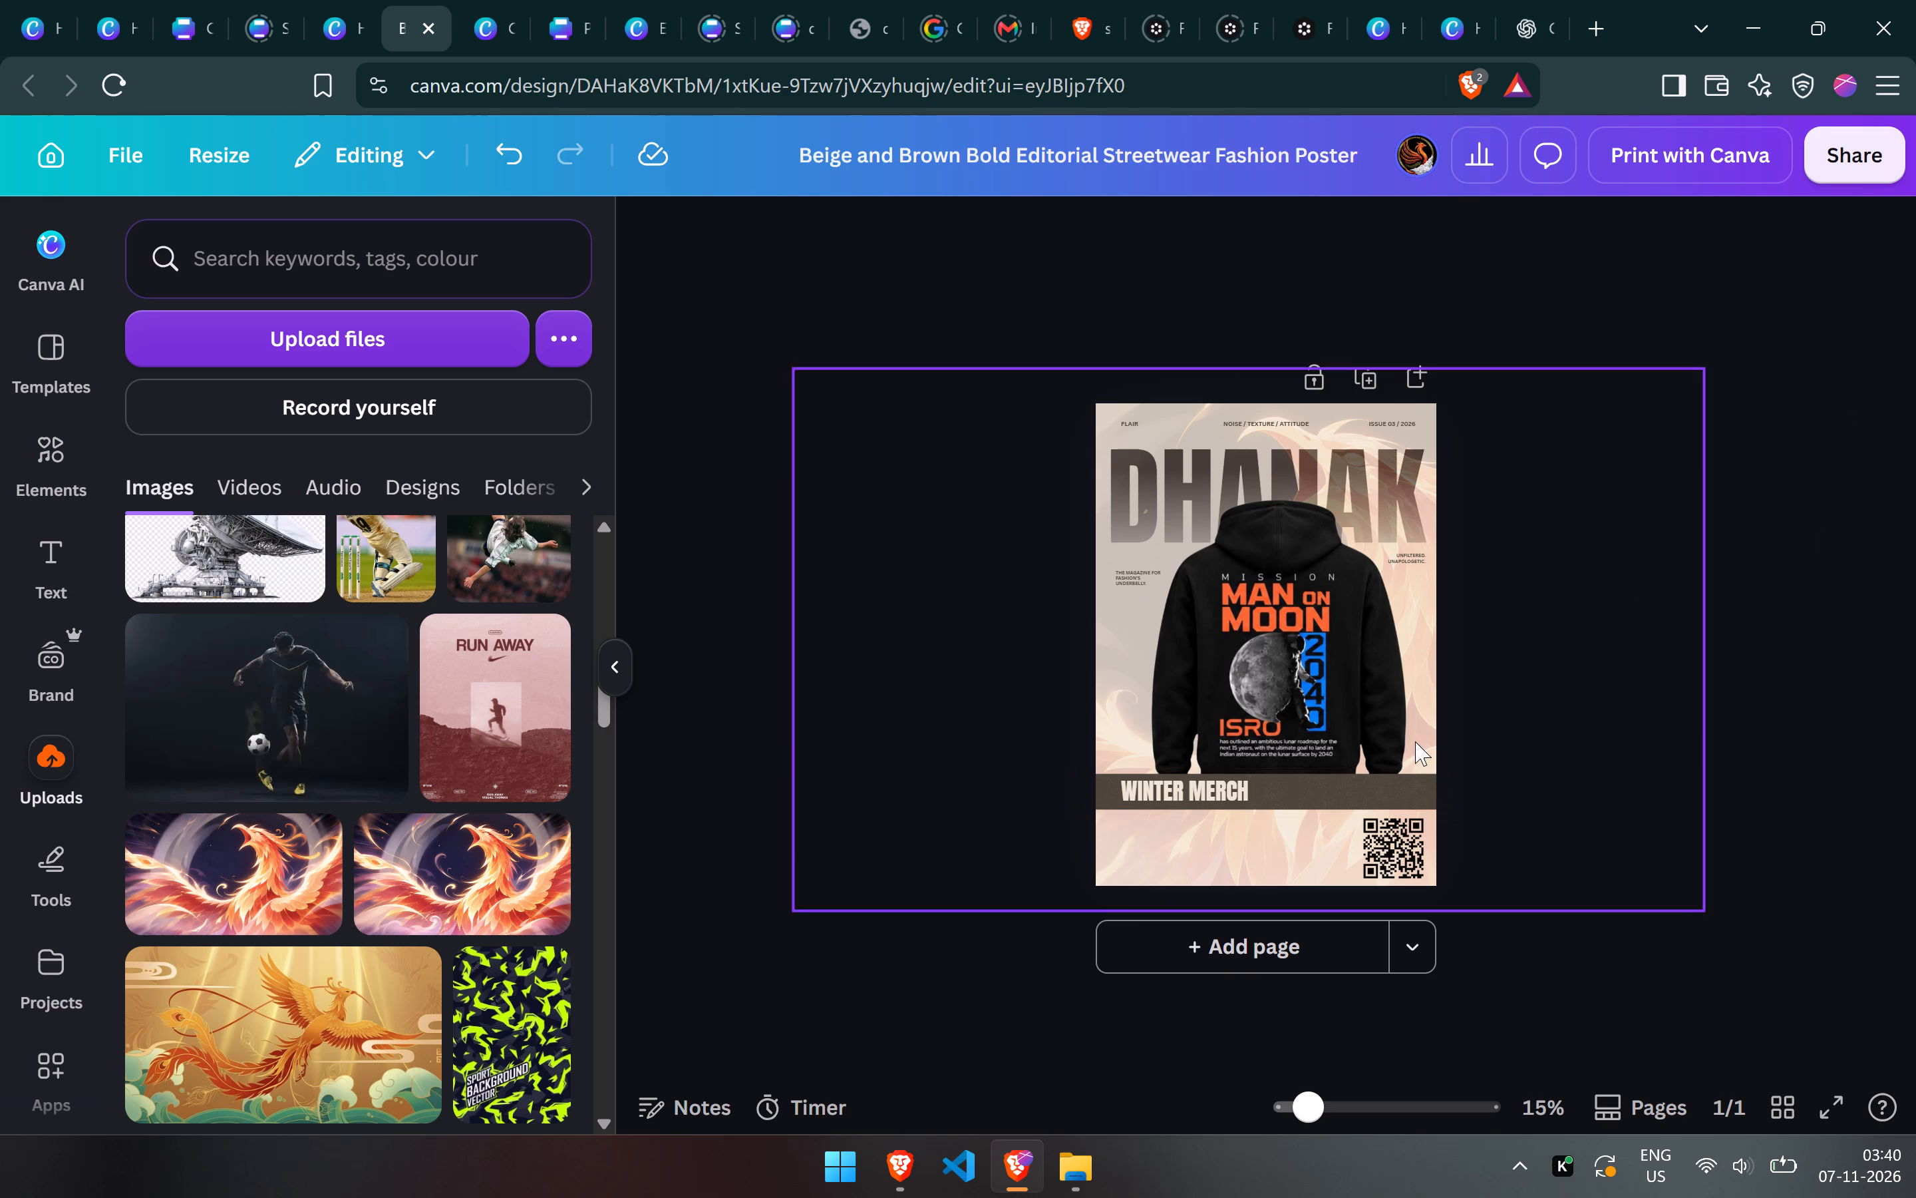
Set the phoenix image's transparency to 29 and deselect it.
left_click(1285, 862)
left_click(1504, 224)
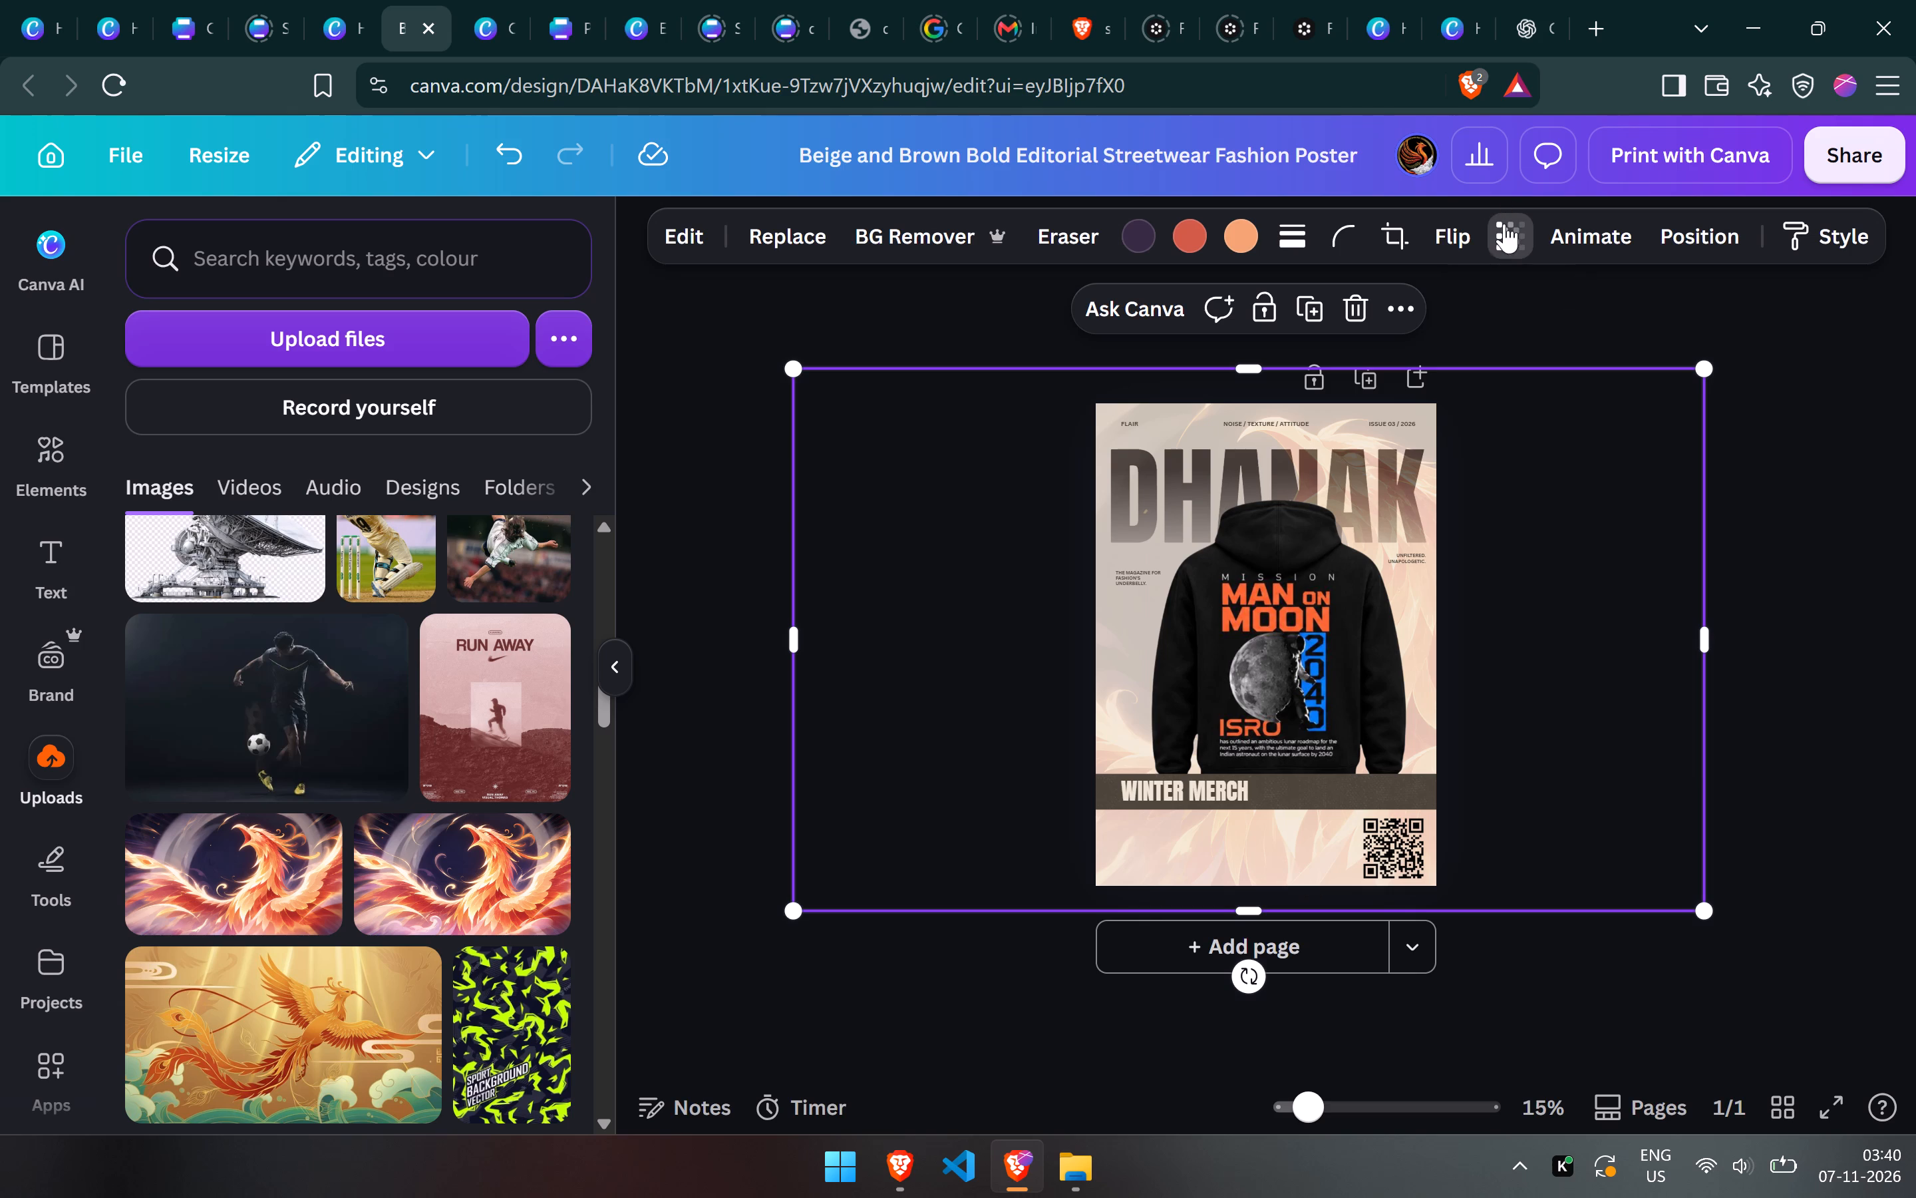
left_click_drag(1410, 340, 1418, 341)
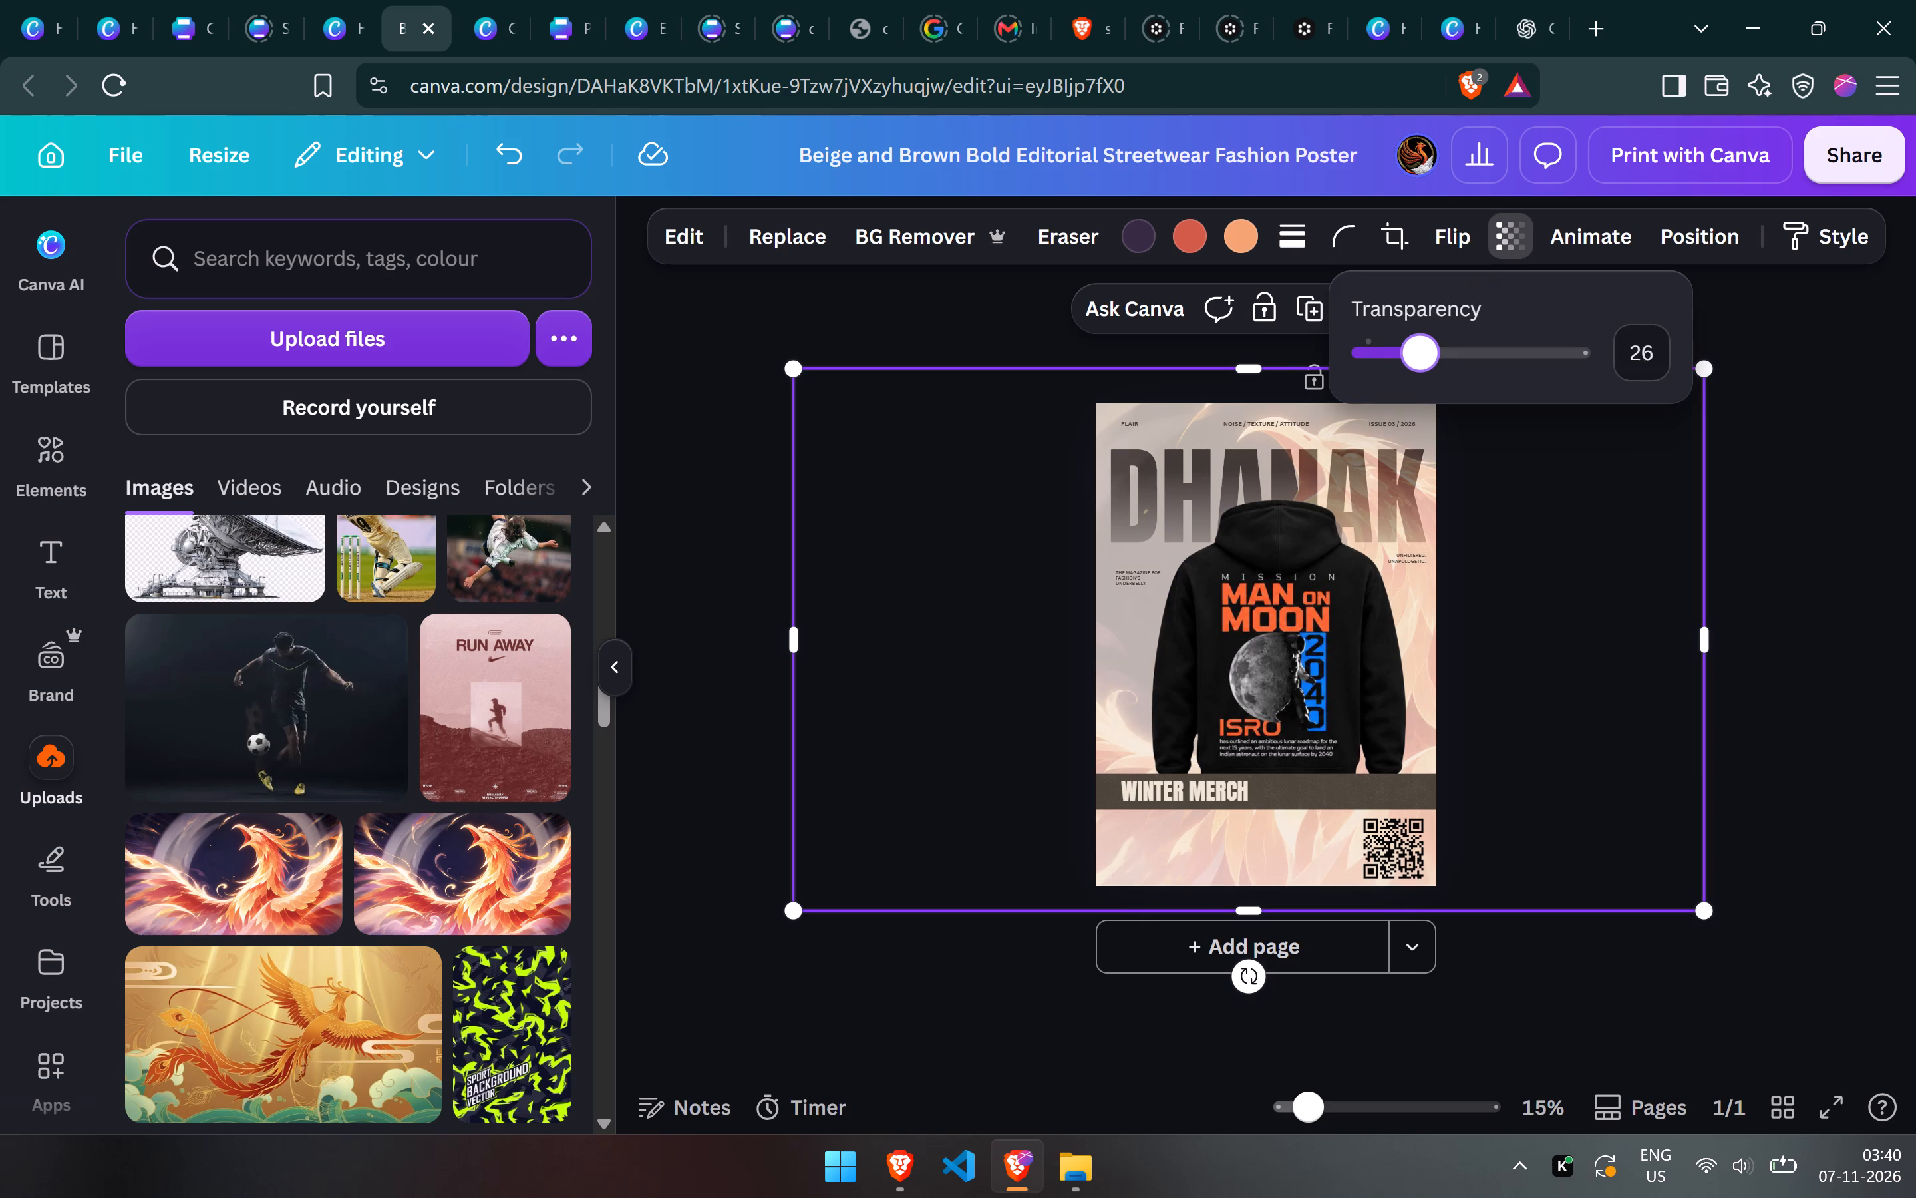
left_click_drag(1418, 341, 1426, 340)
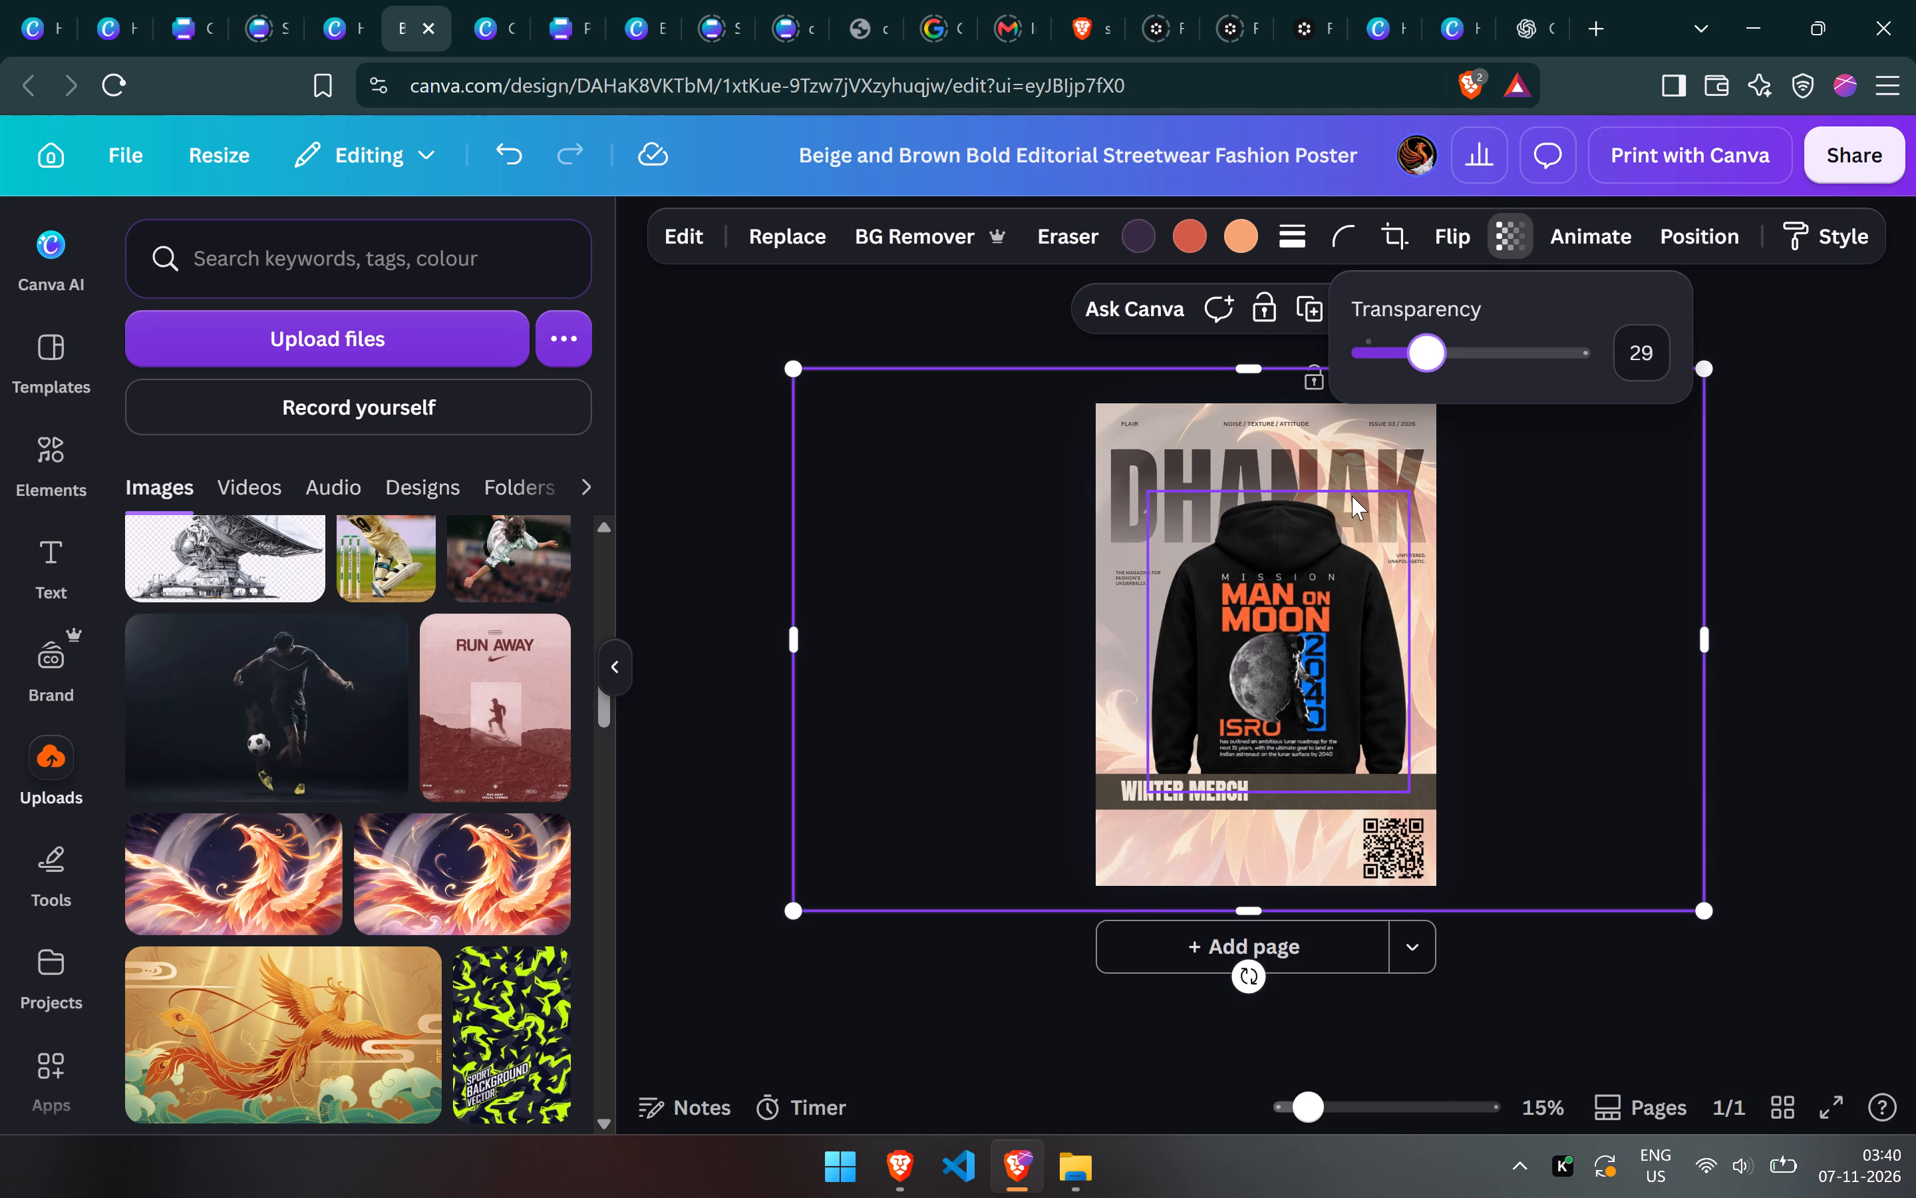
left_click(1390, 479)
left_click(1390, 479)
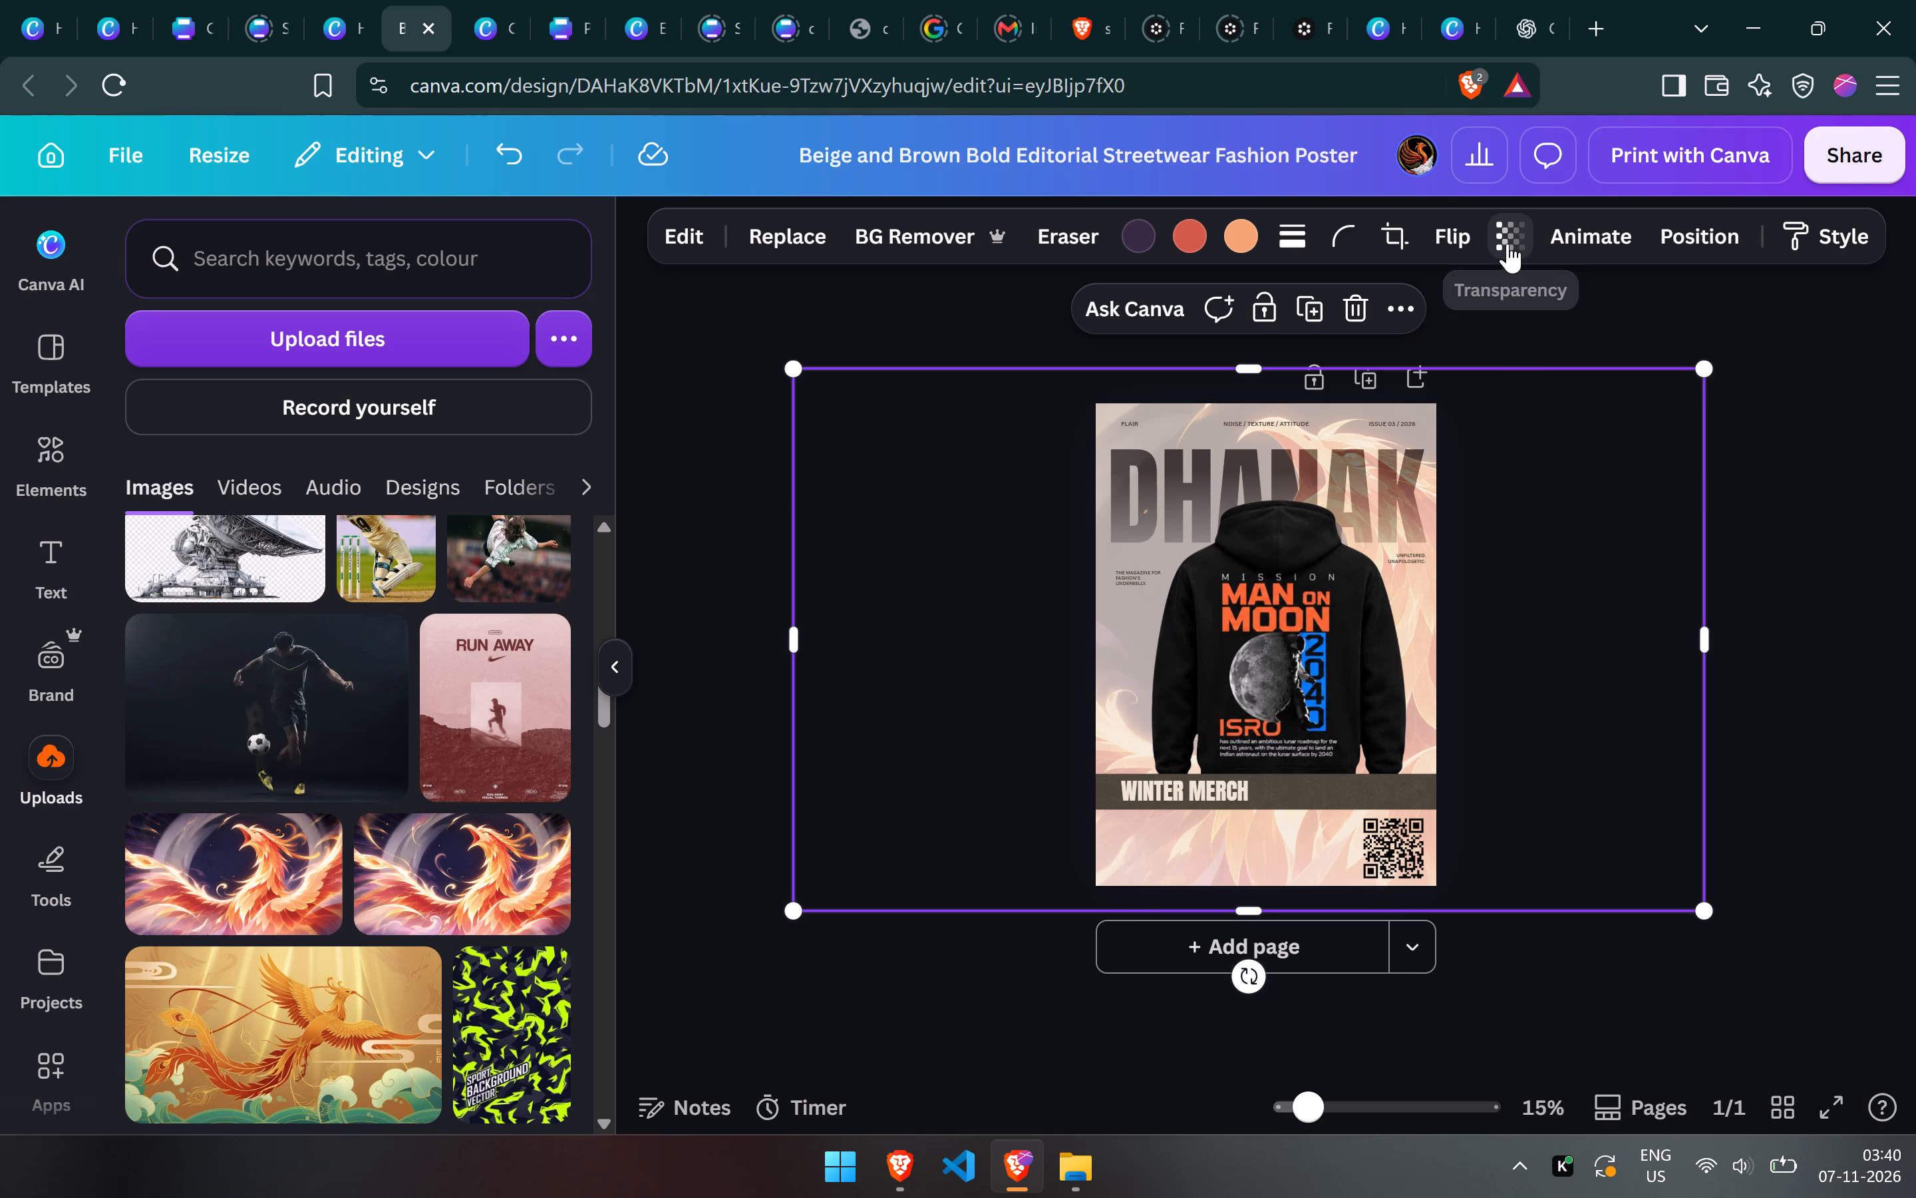
left_click(1661, 297)
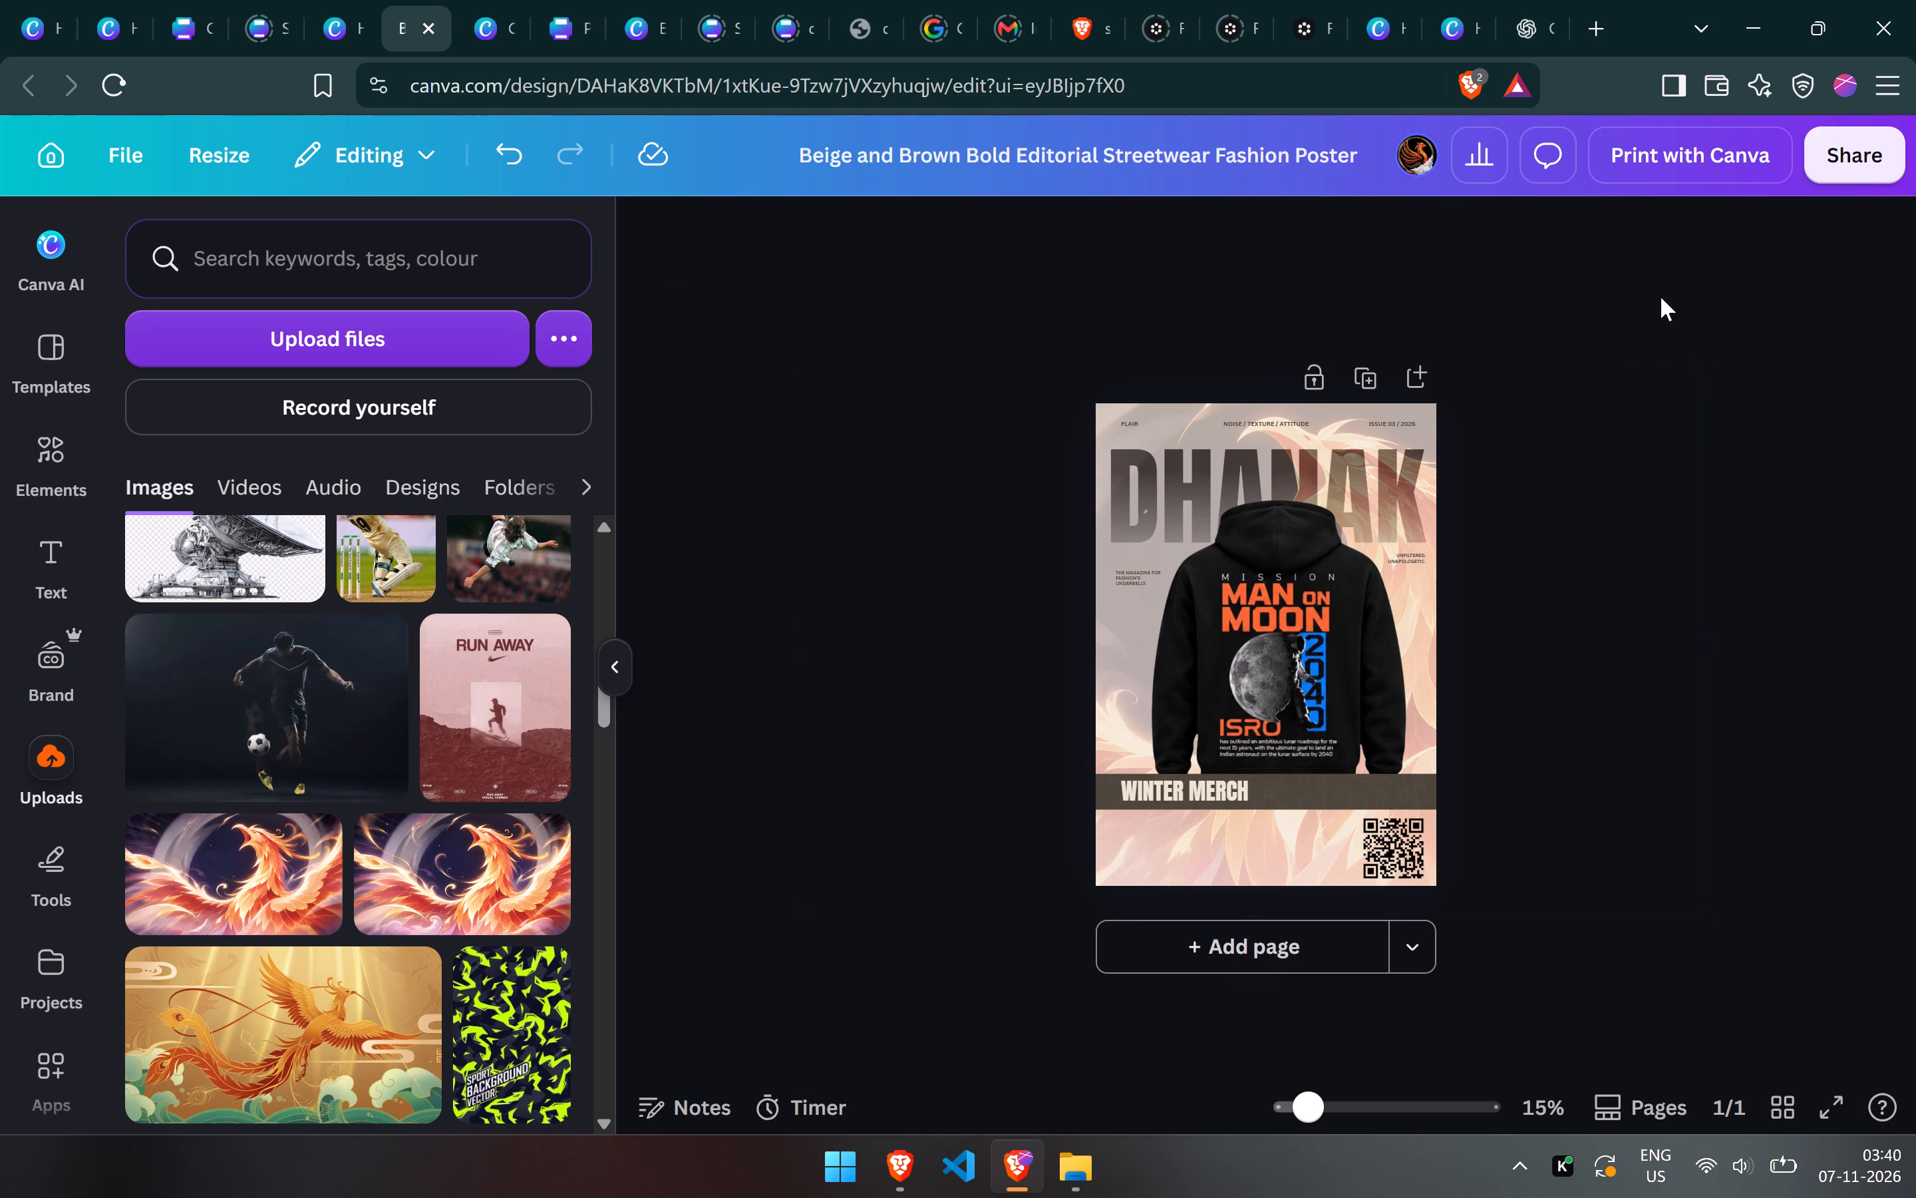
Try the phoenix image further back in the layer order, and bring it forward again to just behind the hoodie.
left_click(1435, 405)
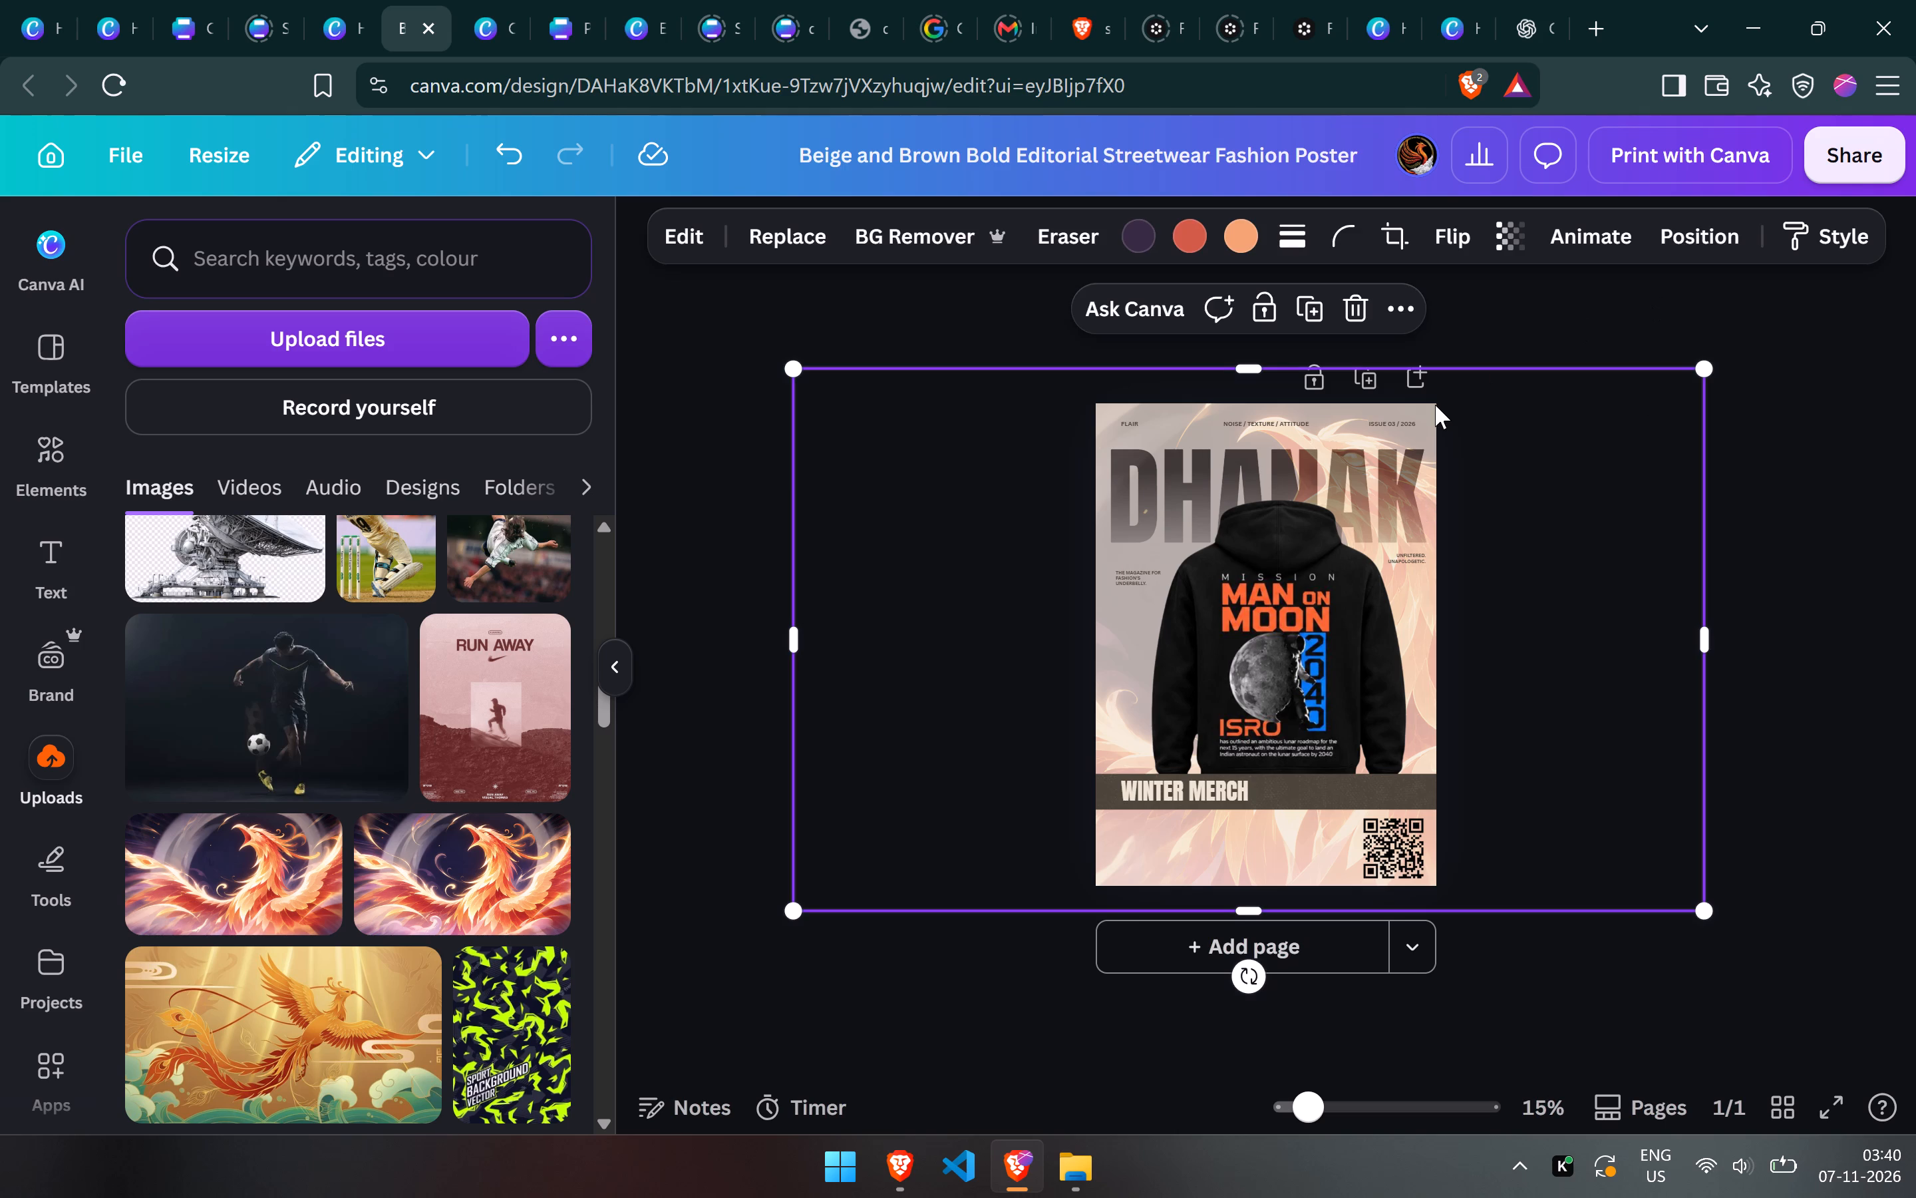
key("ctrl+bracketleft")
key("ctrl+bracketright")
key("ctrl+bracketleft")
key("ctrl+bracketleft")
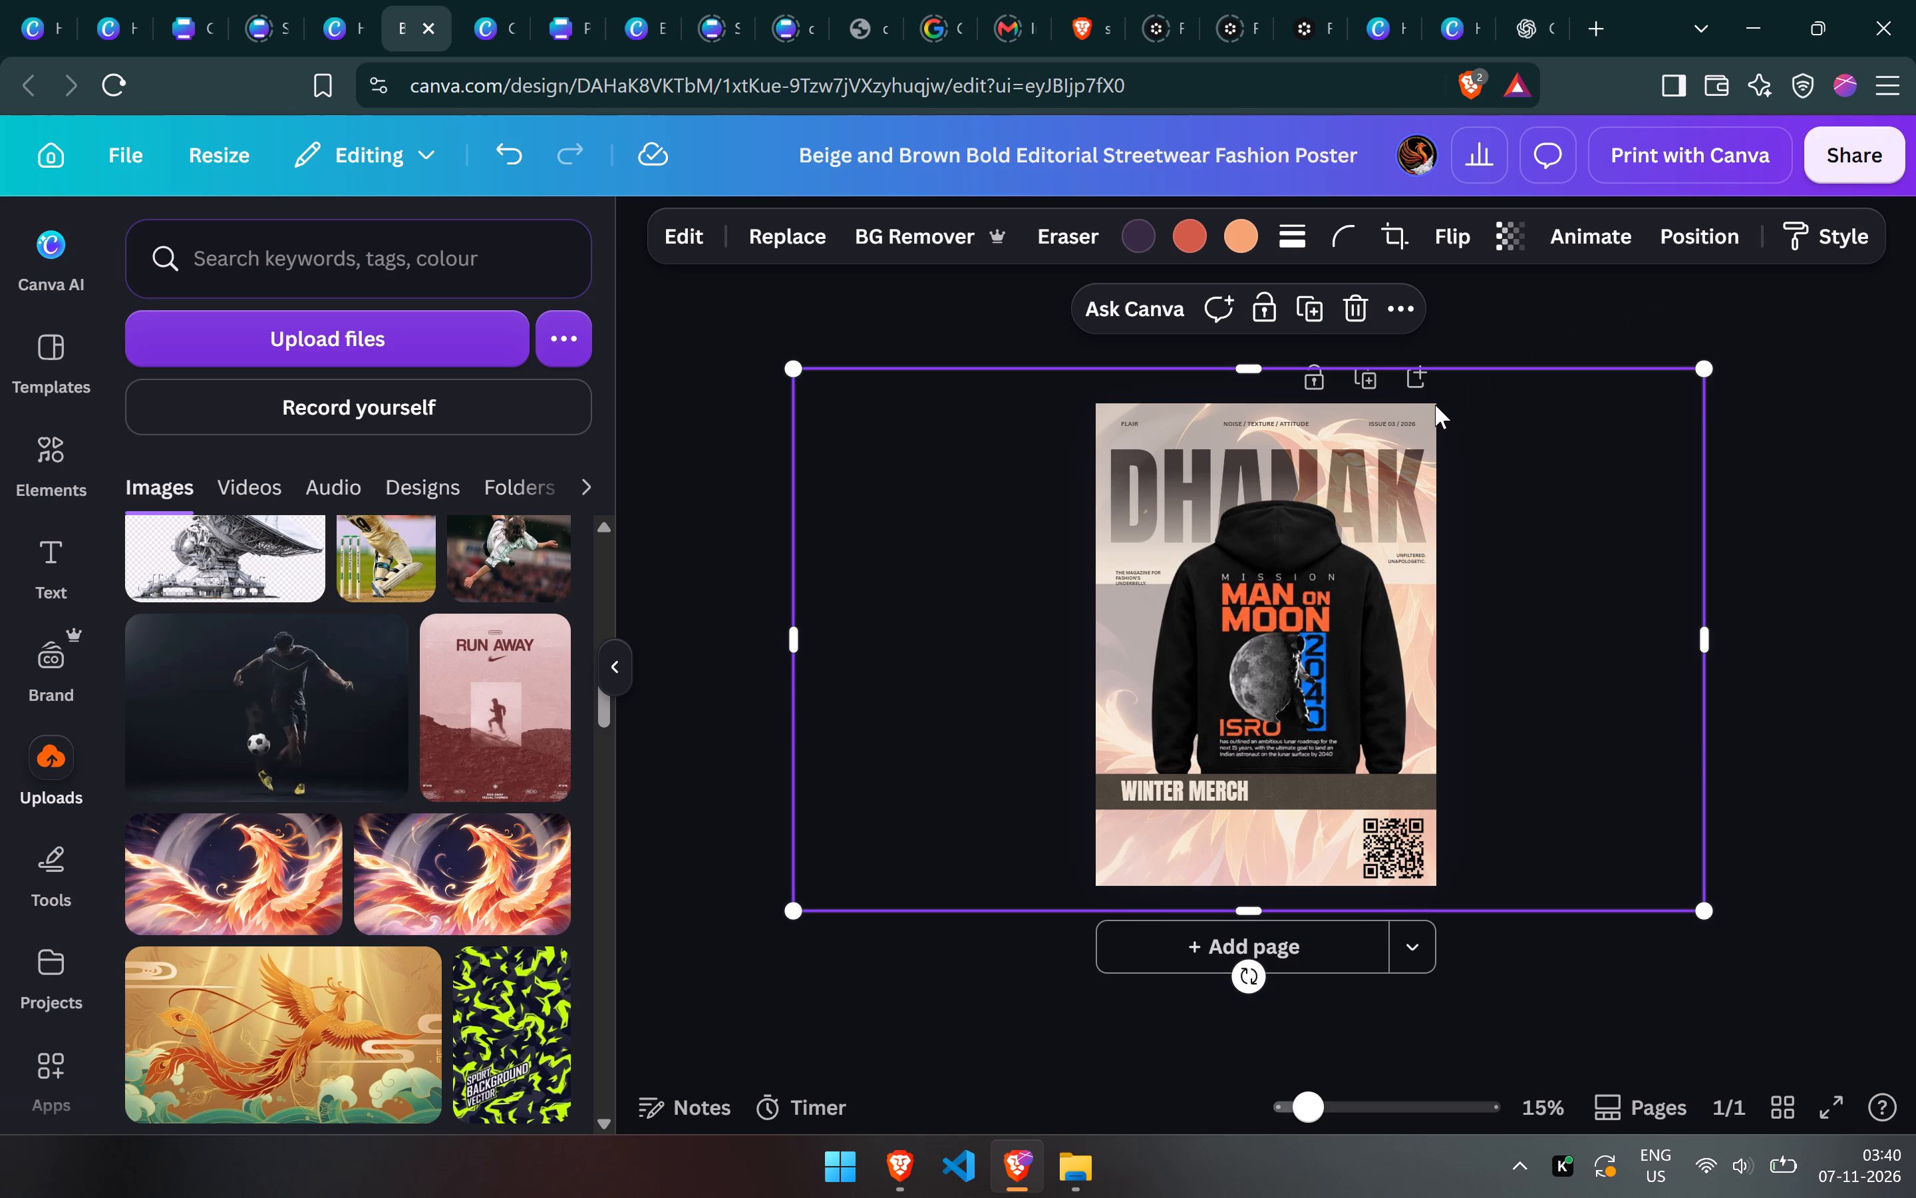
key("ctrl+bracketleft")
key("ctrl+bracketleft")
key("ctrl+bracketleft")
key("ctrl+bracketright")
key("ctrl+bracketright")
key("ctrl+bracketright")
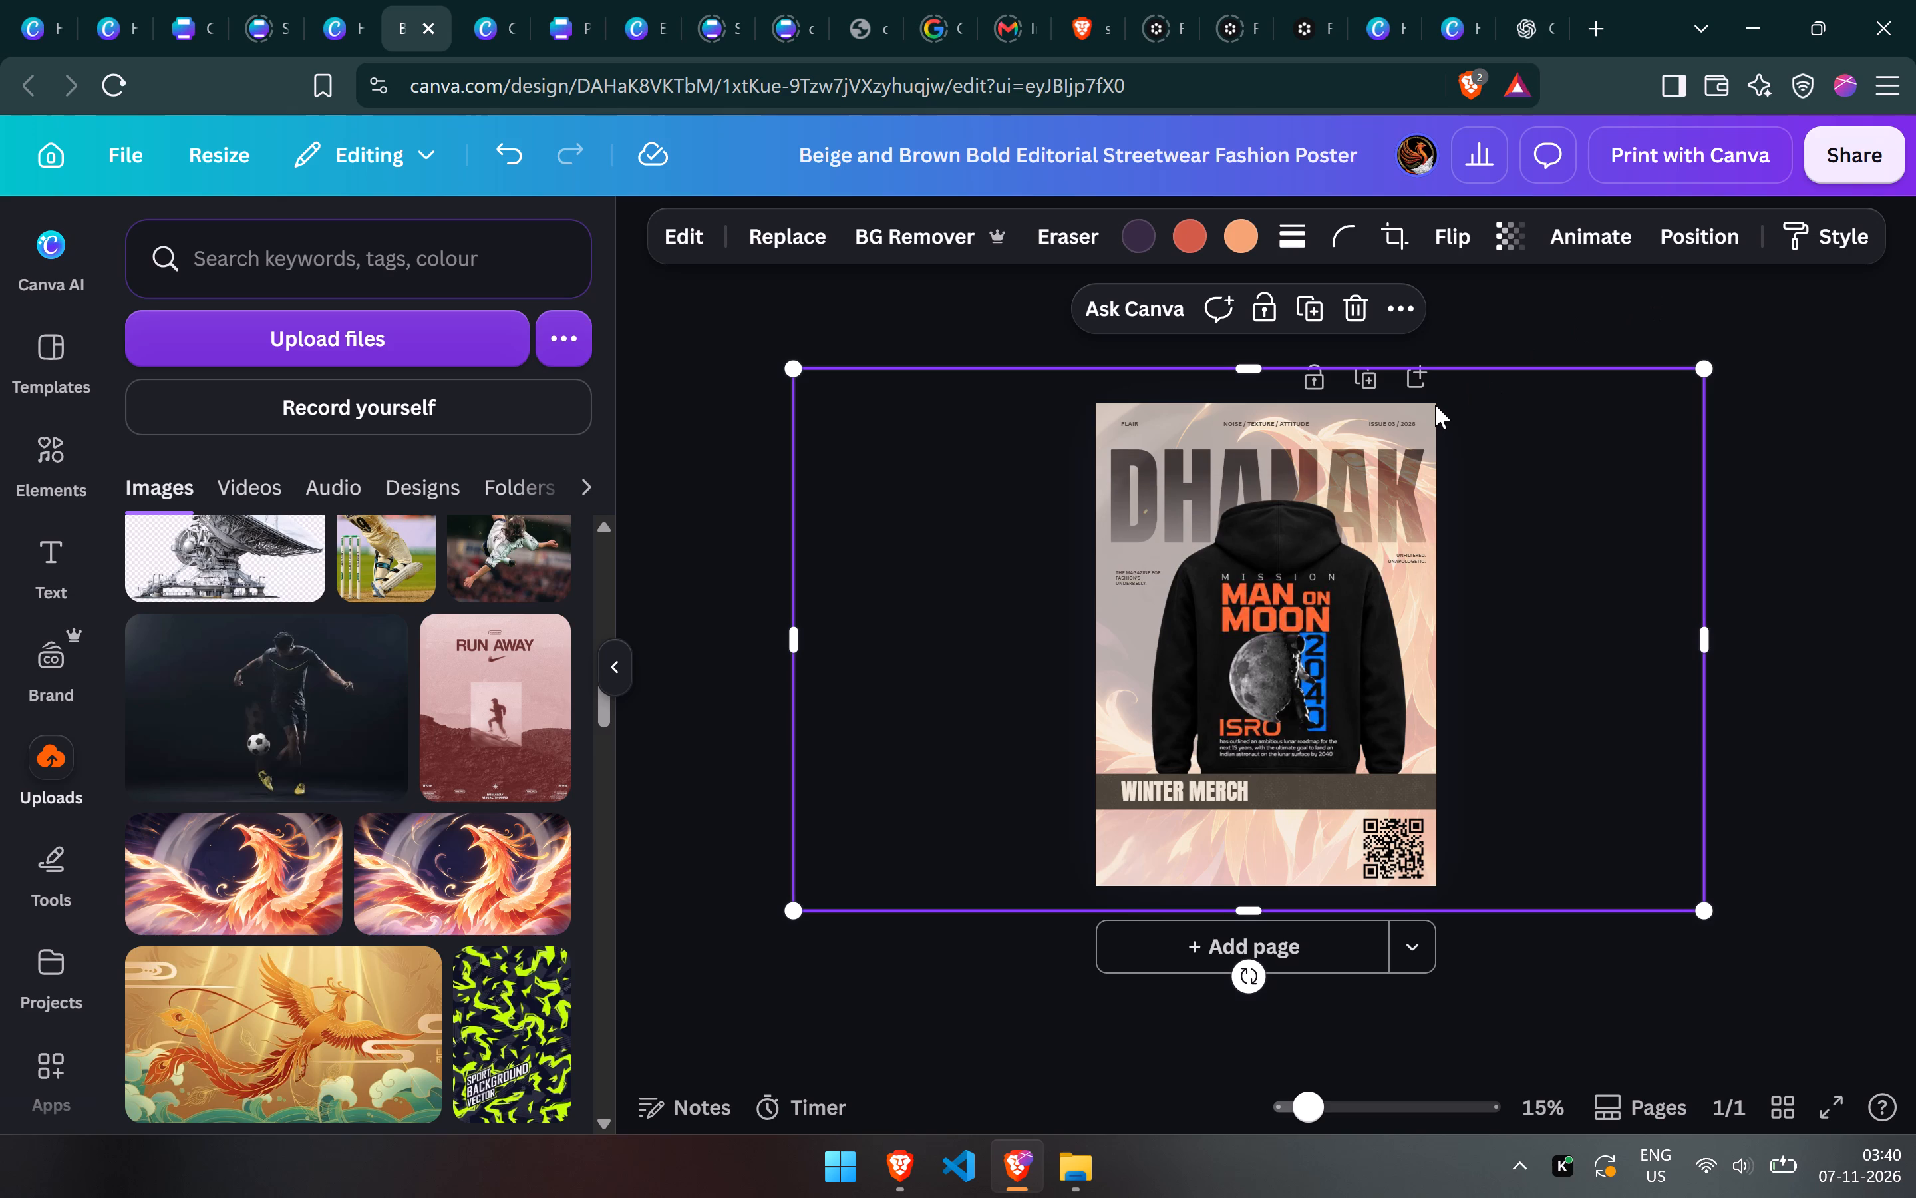
Send the phoenix image further back in the layer order, behind the DHANAK title and the gradient overlays.
key("ctrl+bracketleft")
key("ctrl+bracketleft")
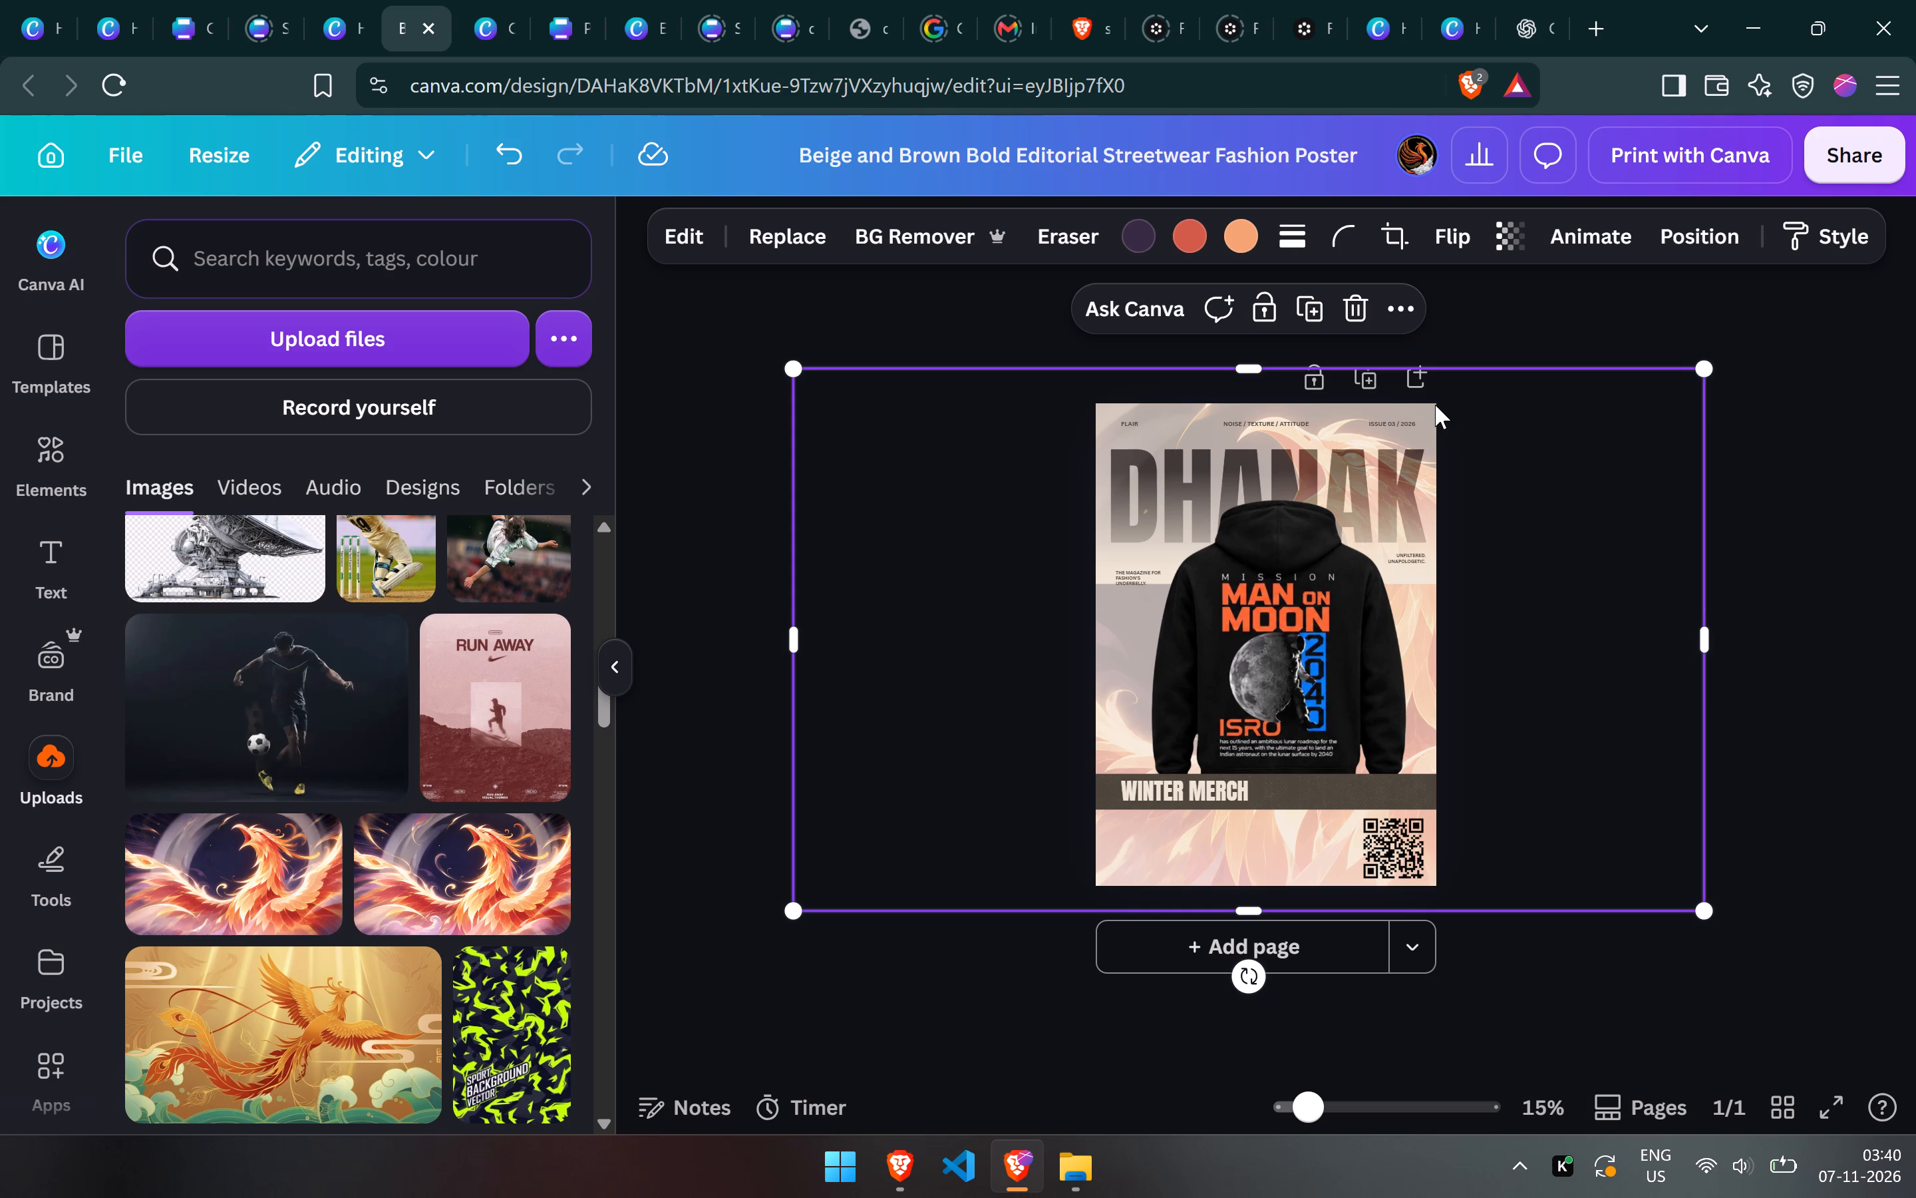
key("ctrl+bracketleft")
key("ctrl+bracketright")
key("ctrl+bracketleft")
key("ctrl+bracketleft")
key("ctrl+bracketleft")
key("ctrl+bracketleft")
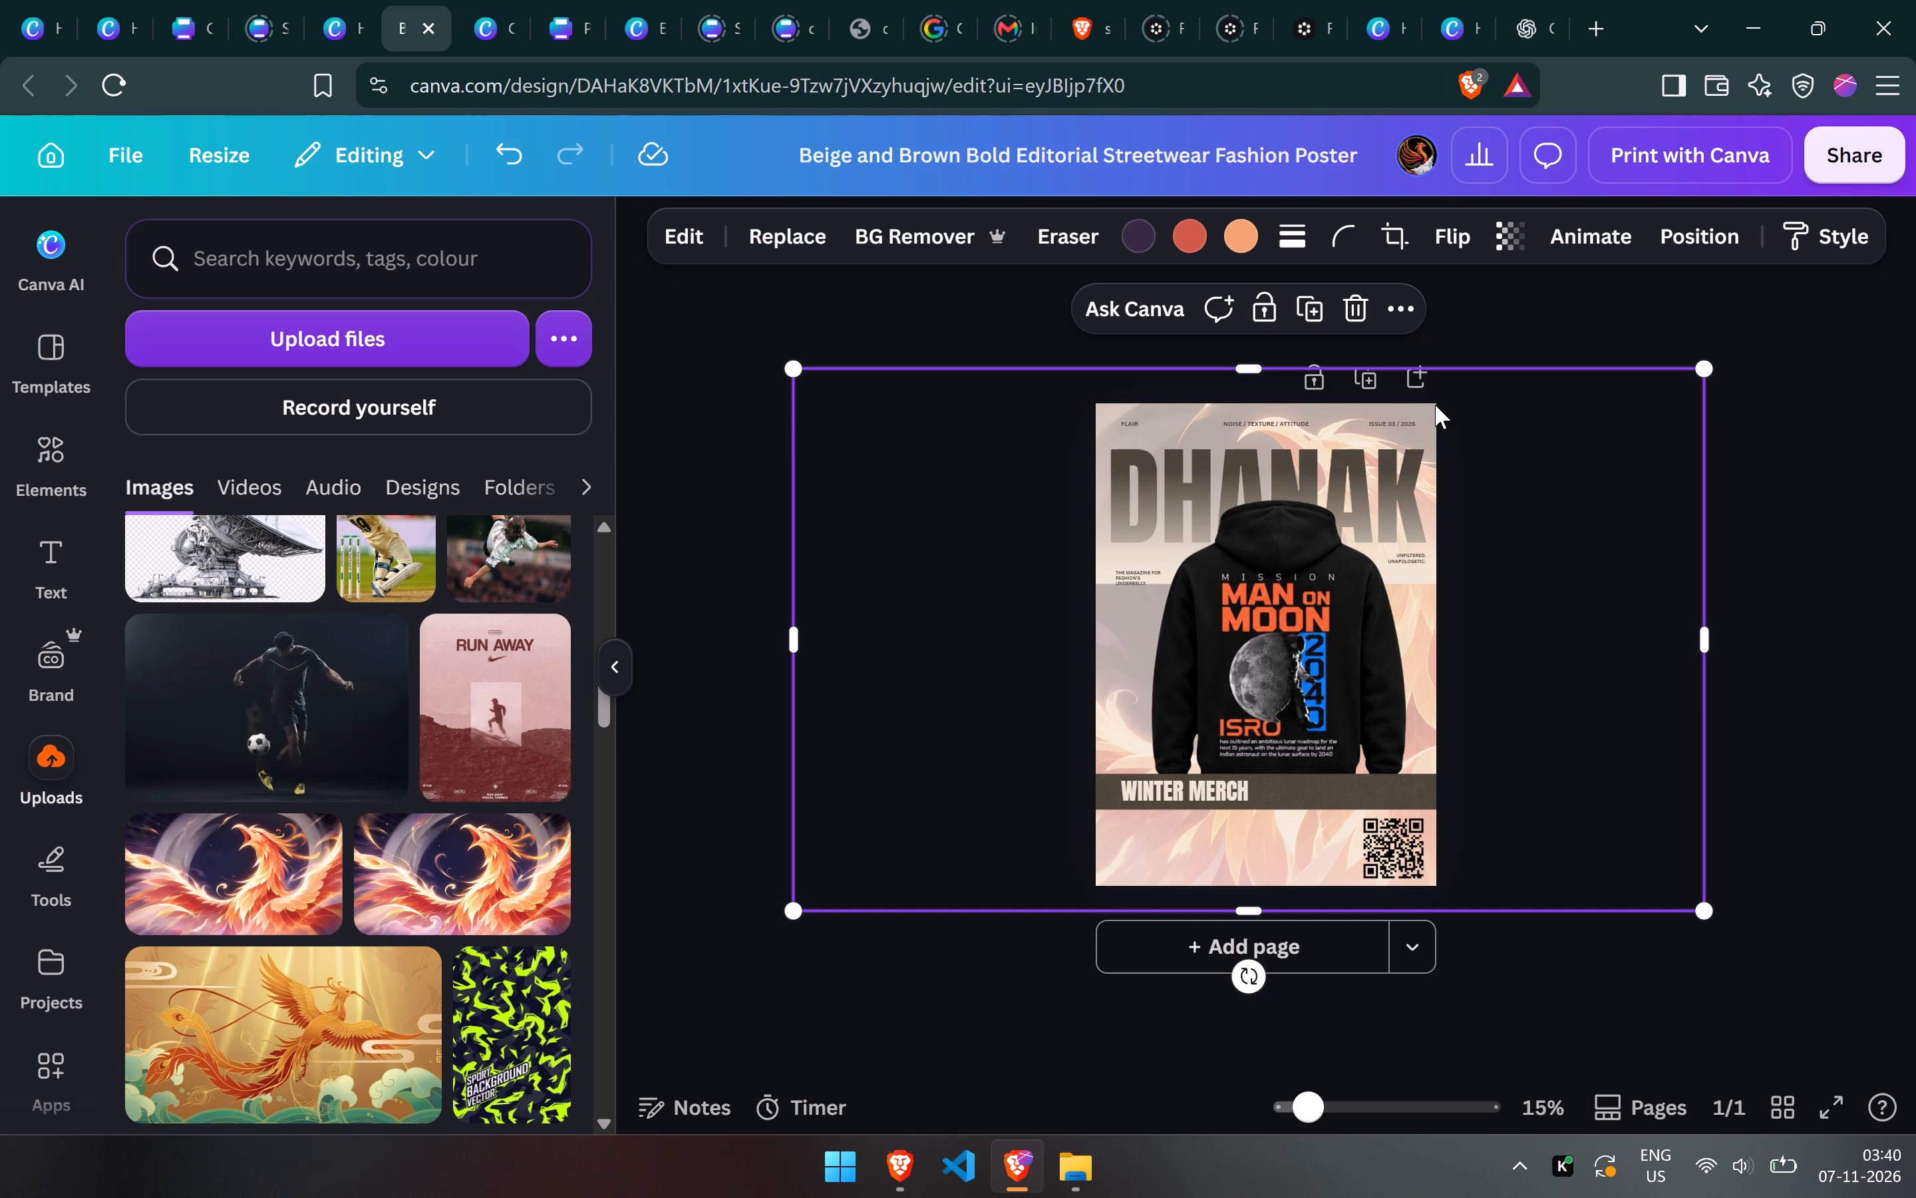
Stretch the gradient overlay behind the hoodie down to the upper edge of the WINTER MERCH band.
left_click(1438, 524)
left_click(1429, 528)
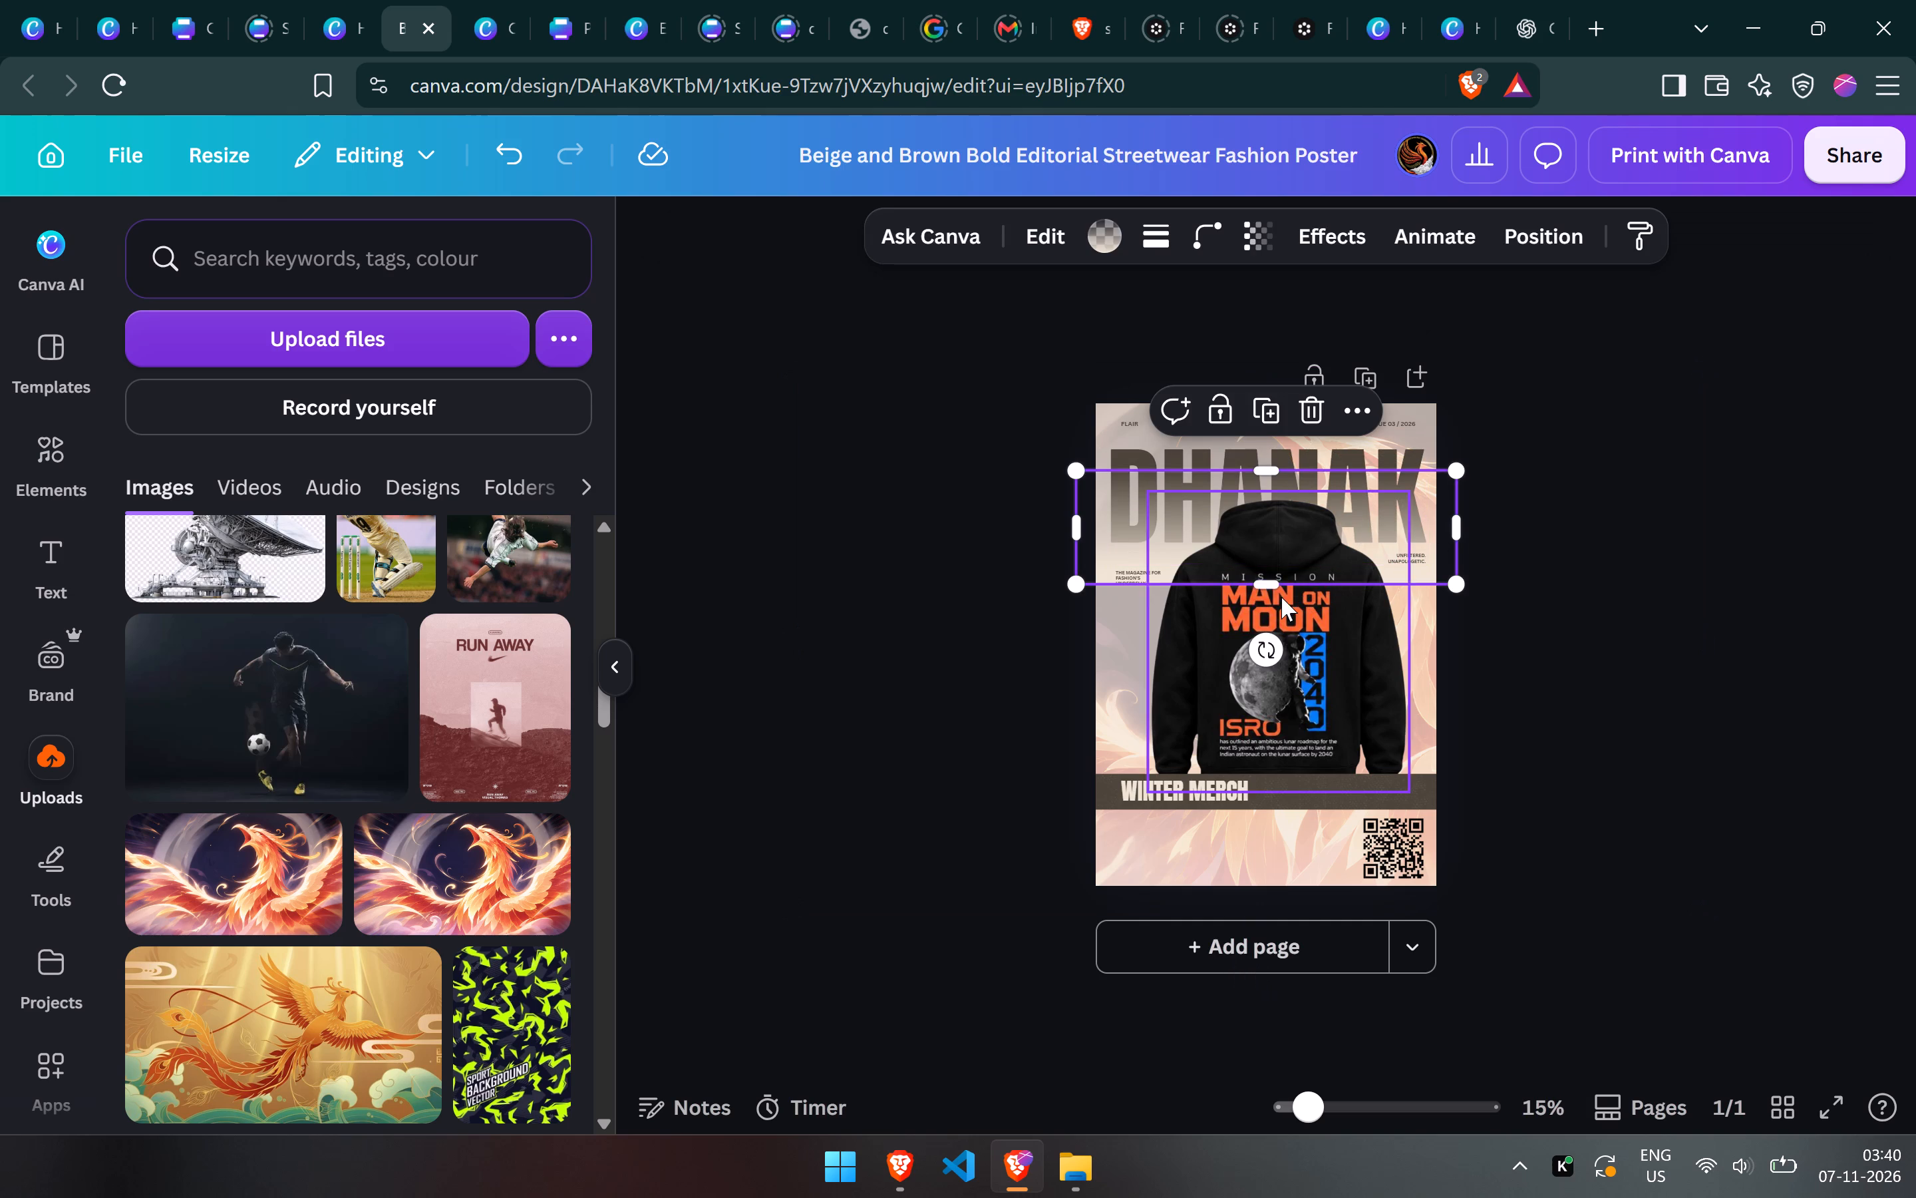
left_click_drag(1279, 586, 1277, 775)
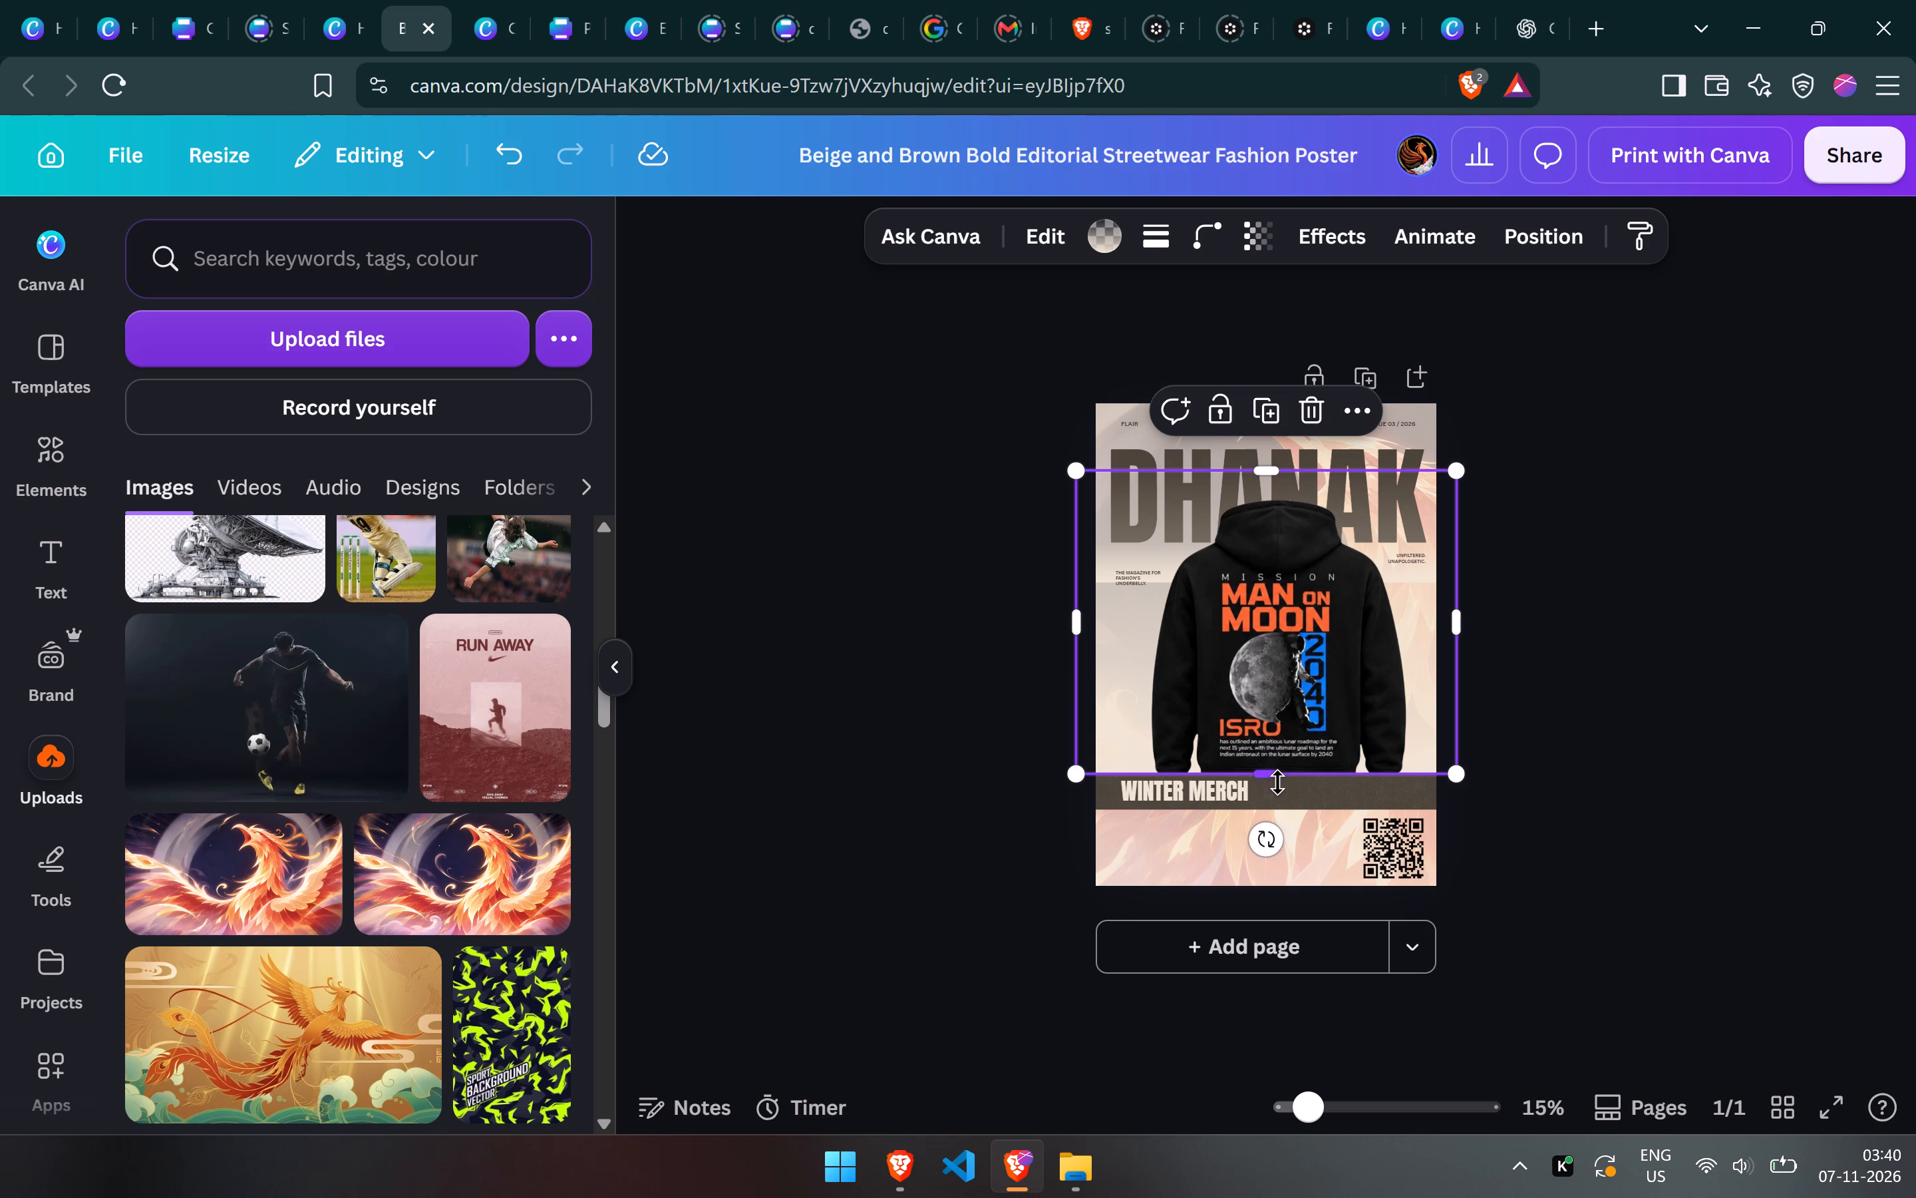
Delete the thin gradient strip just below the DHANAK title.
left_click(1124, 540)
left_click(1124, 551)
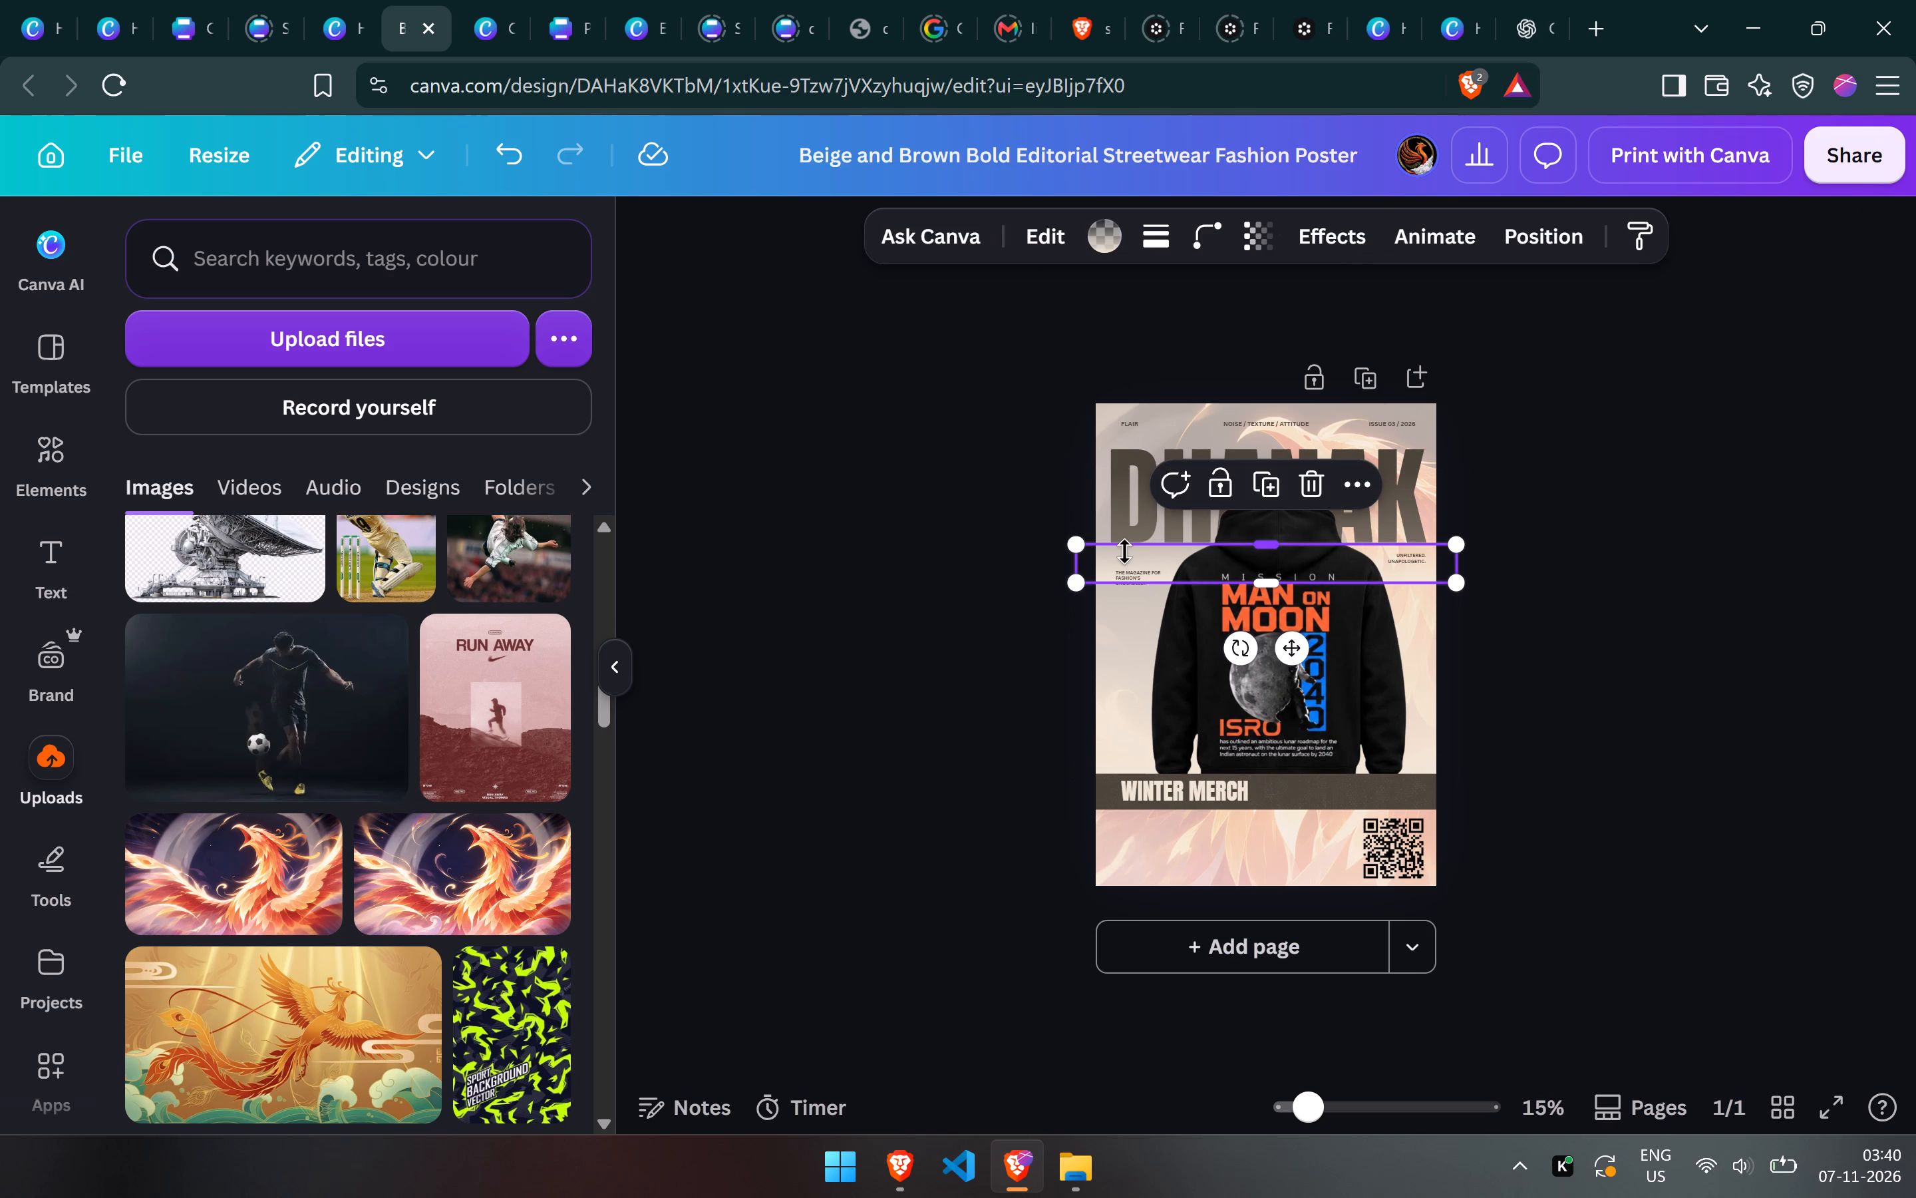
key("BackSpace")
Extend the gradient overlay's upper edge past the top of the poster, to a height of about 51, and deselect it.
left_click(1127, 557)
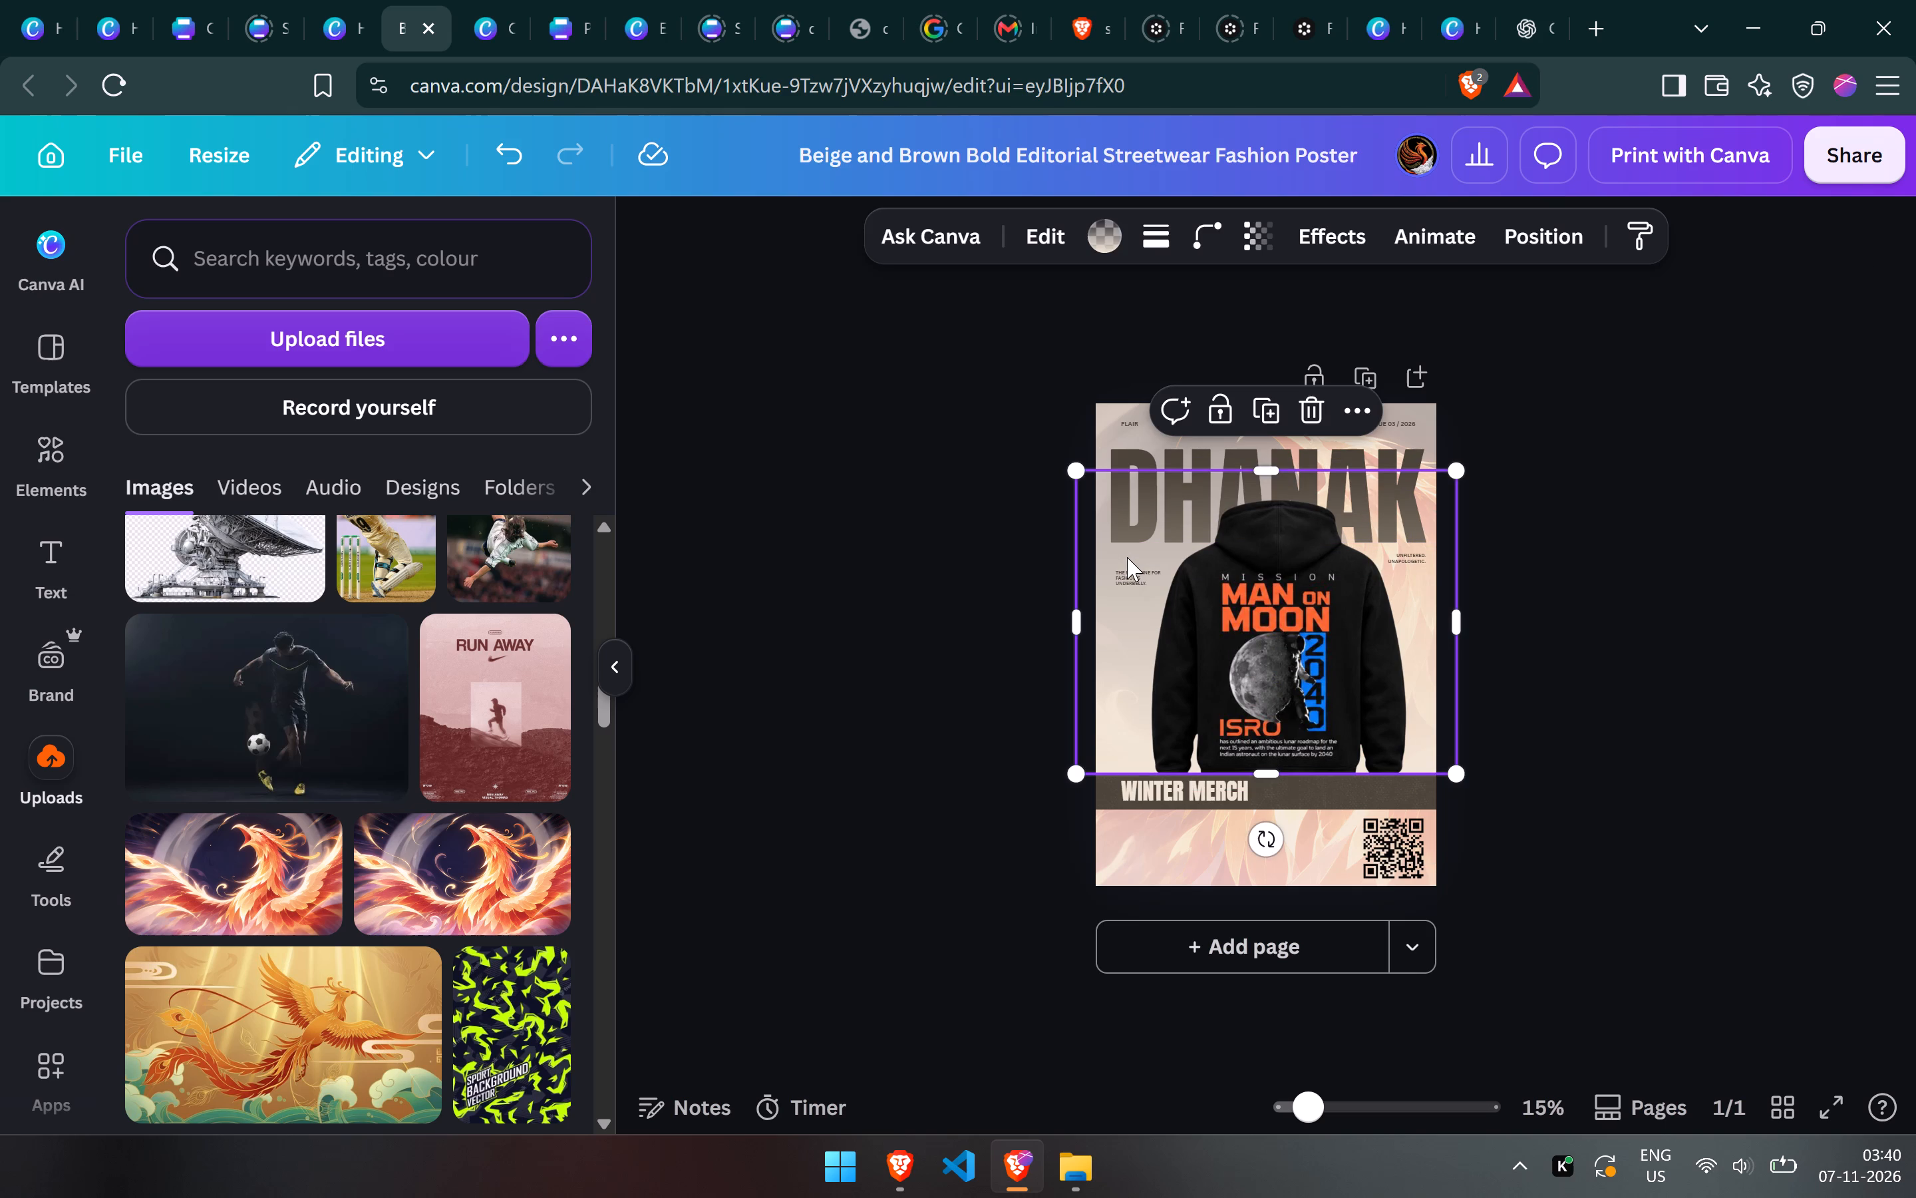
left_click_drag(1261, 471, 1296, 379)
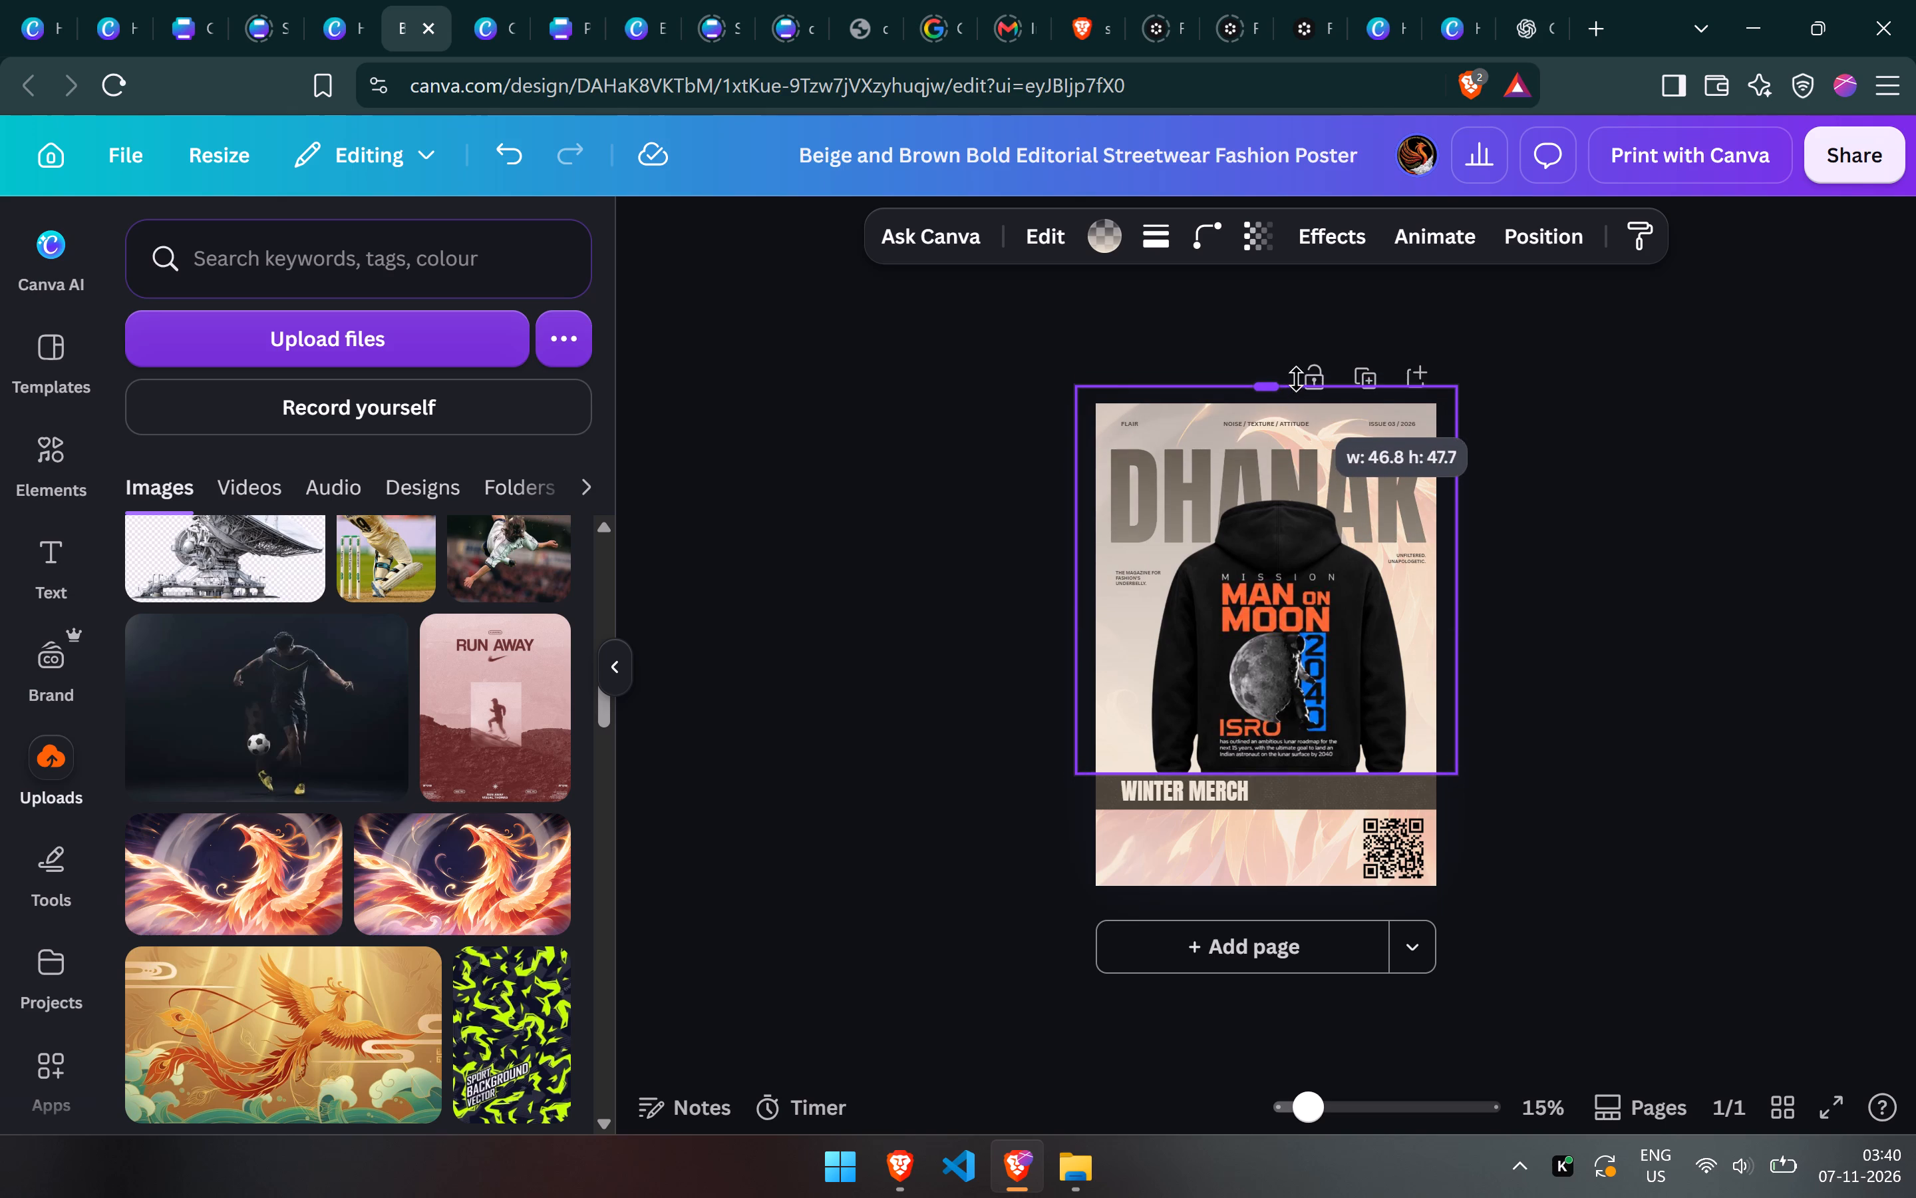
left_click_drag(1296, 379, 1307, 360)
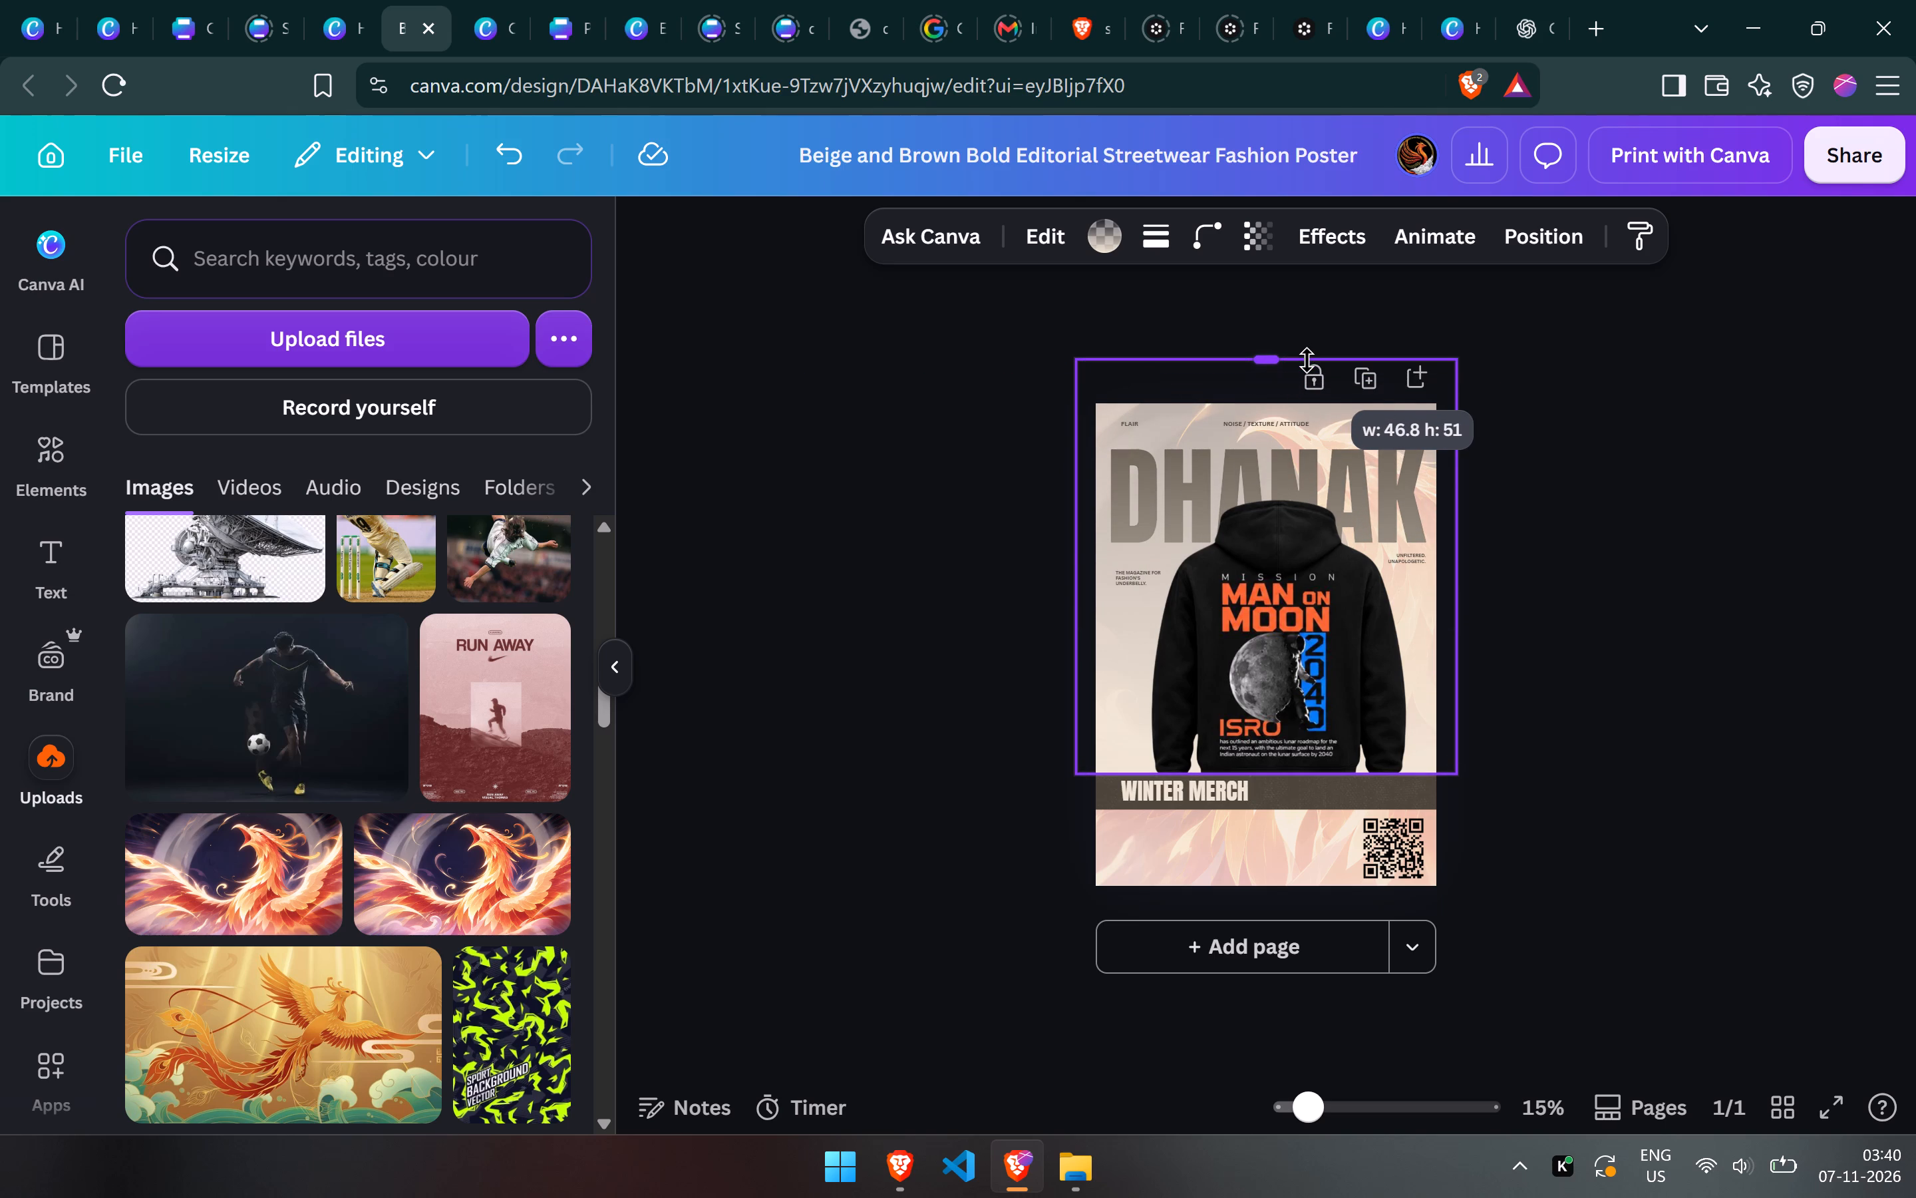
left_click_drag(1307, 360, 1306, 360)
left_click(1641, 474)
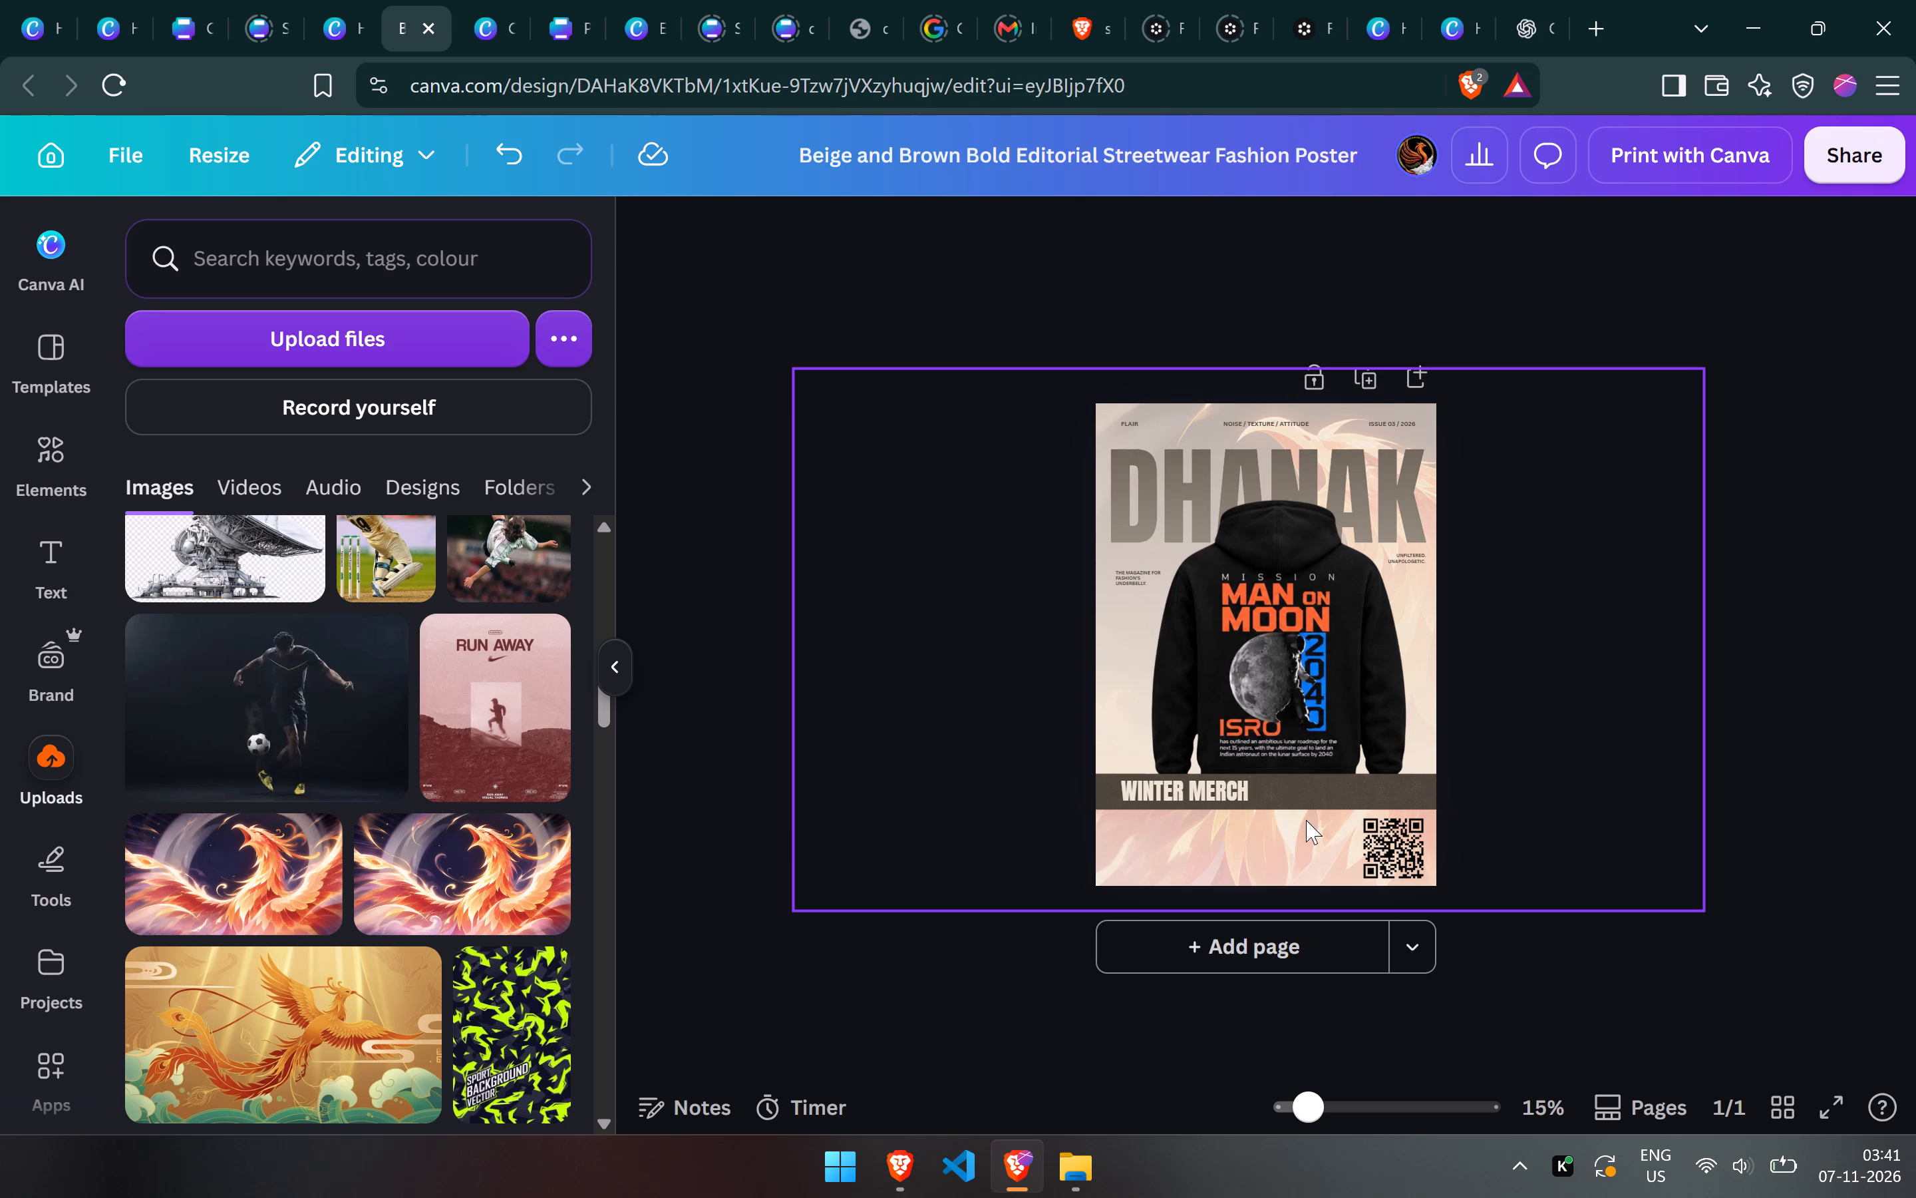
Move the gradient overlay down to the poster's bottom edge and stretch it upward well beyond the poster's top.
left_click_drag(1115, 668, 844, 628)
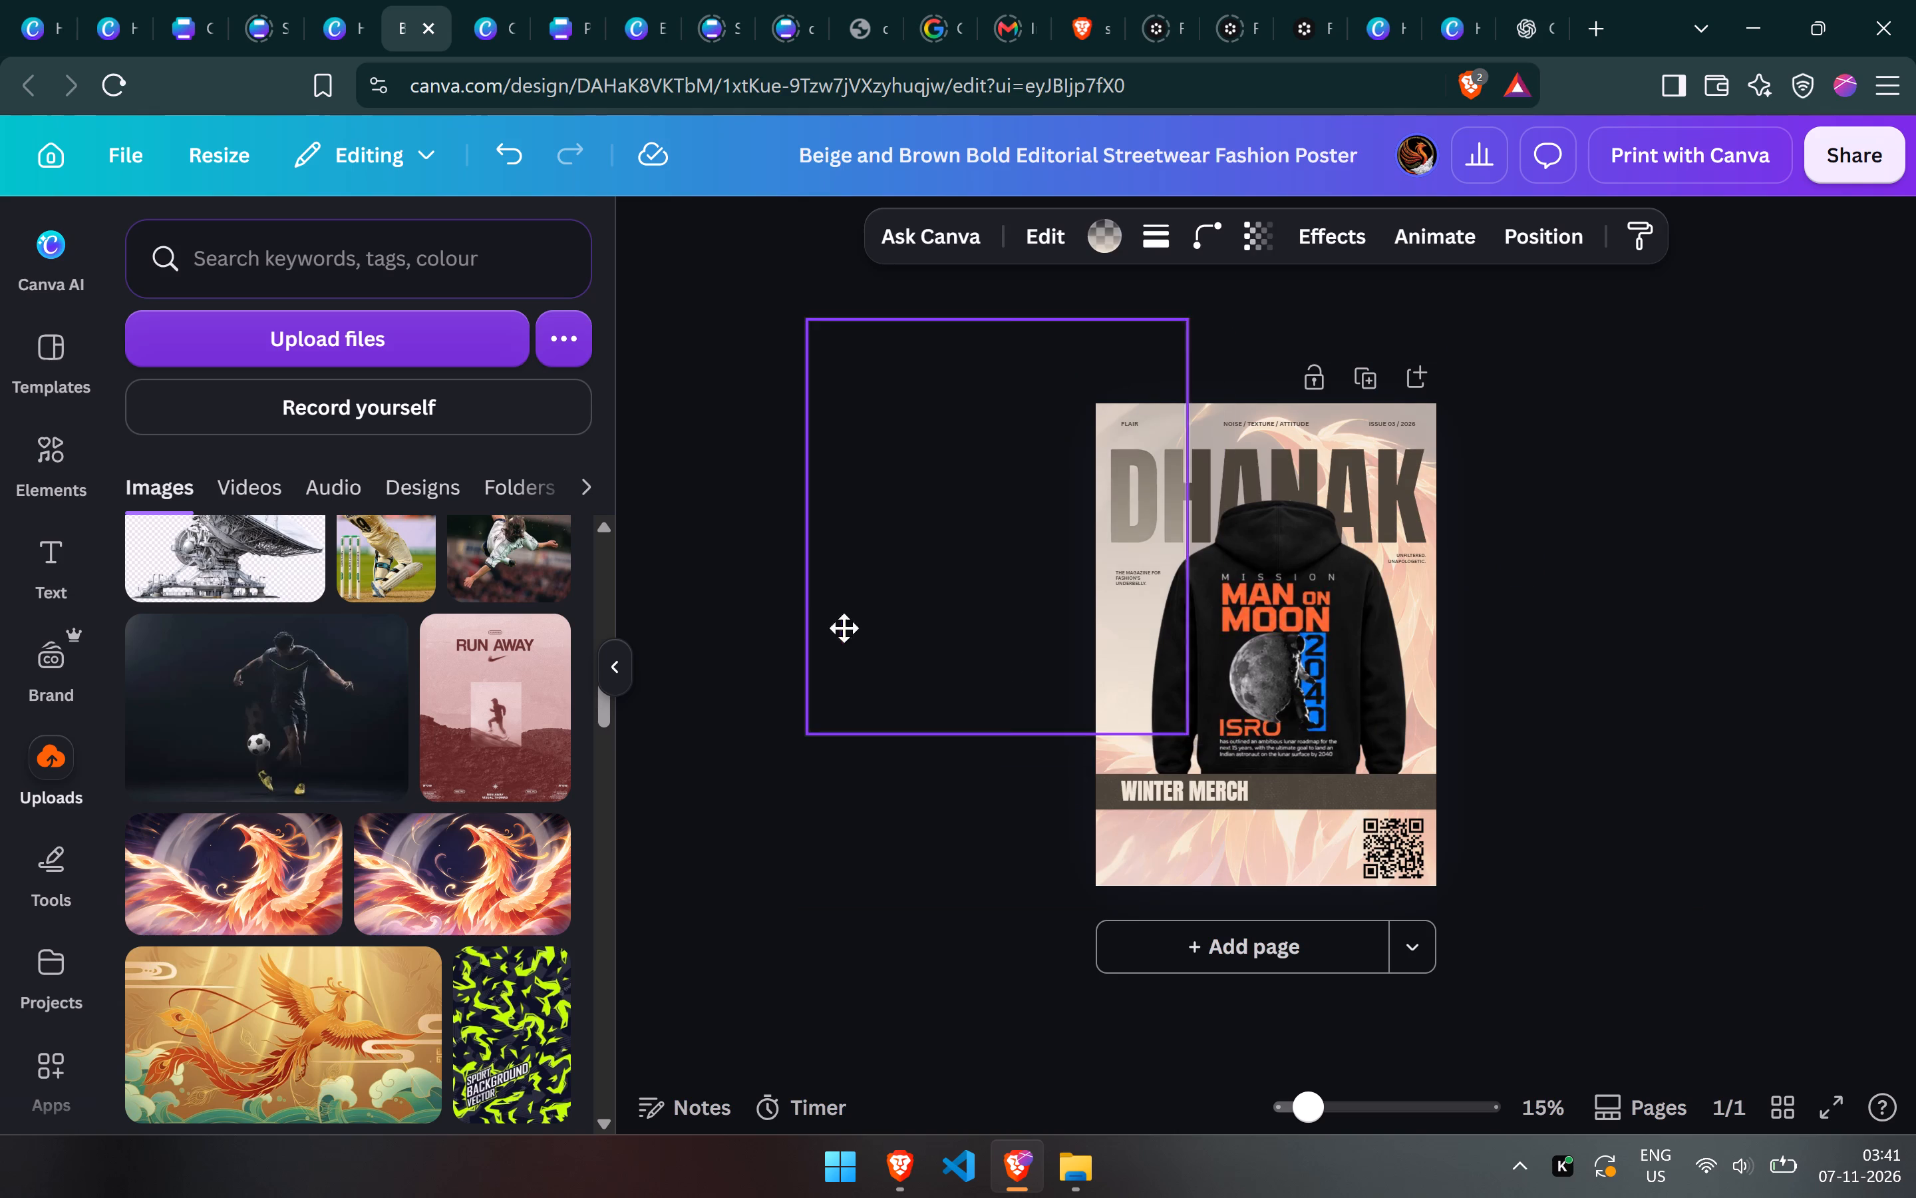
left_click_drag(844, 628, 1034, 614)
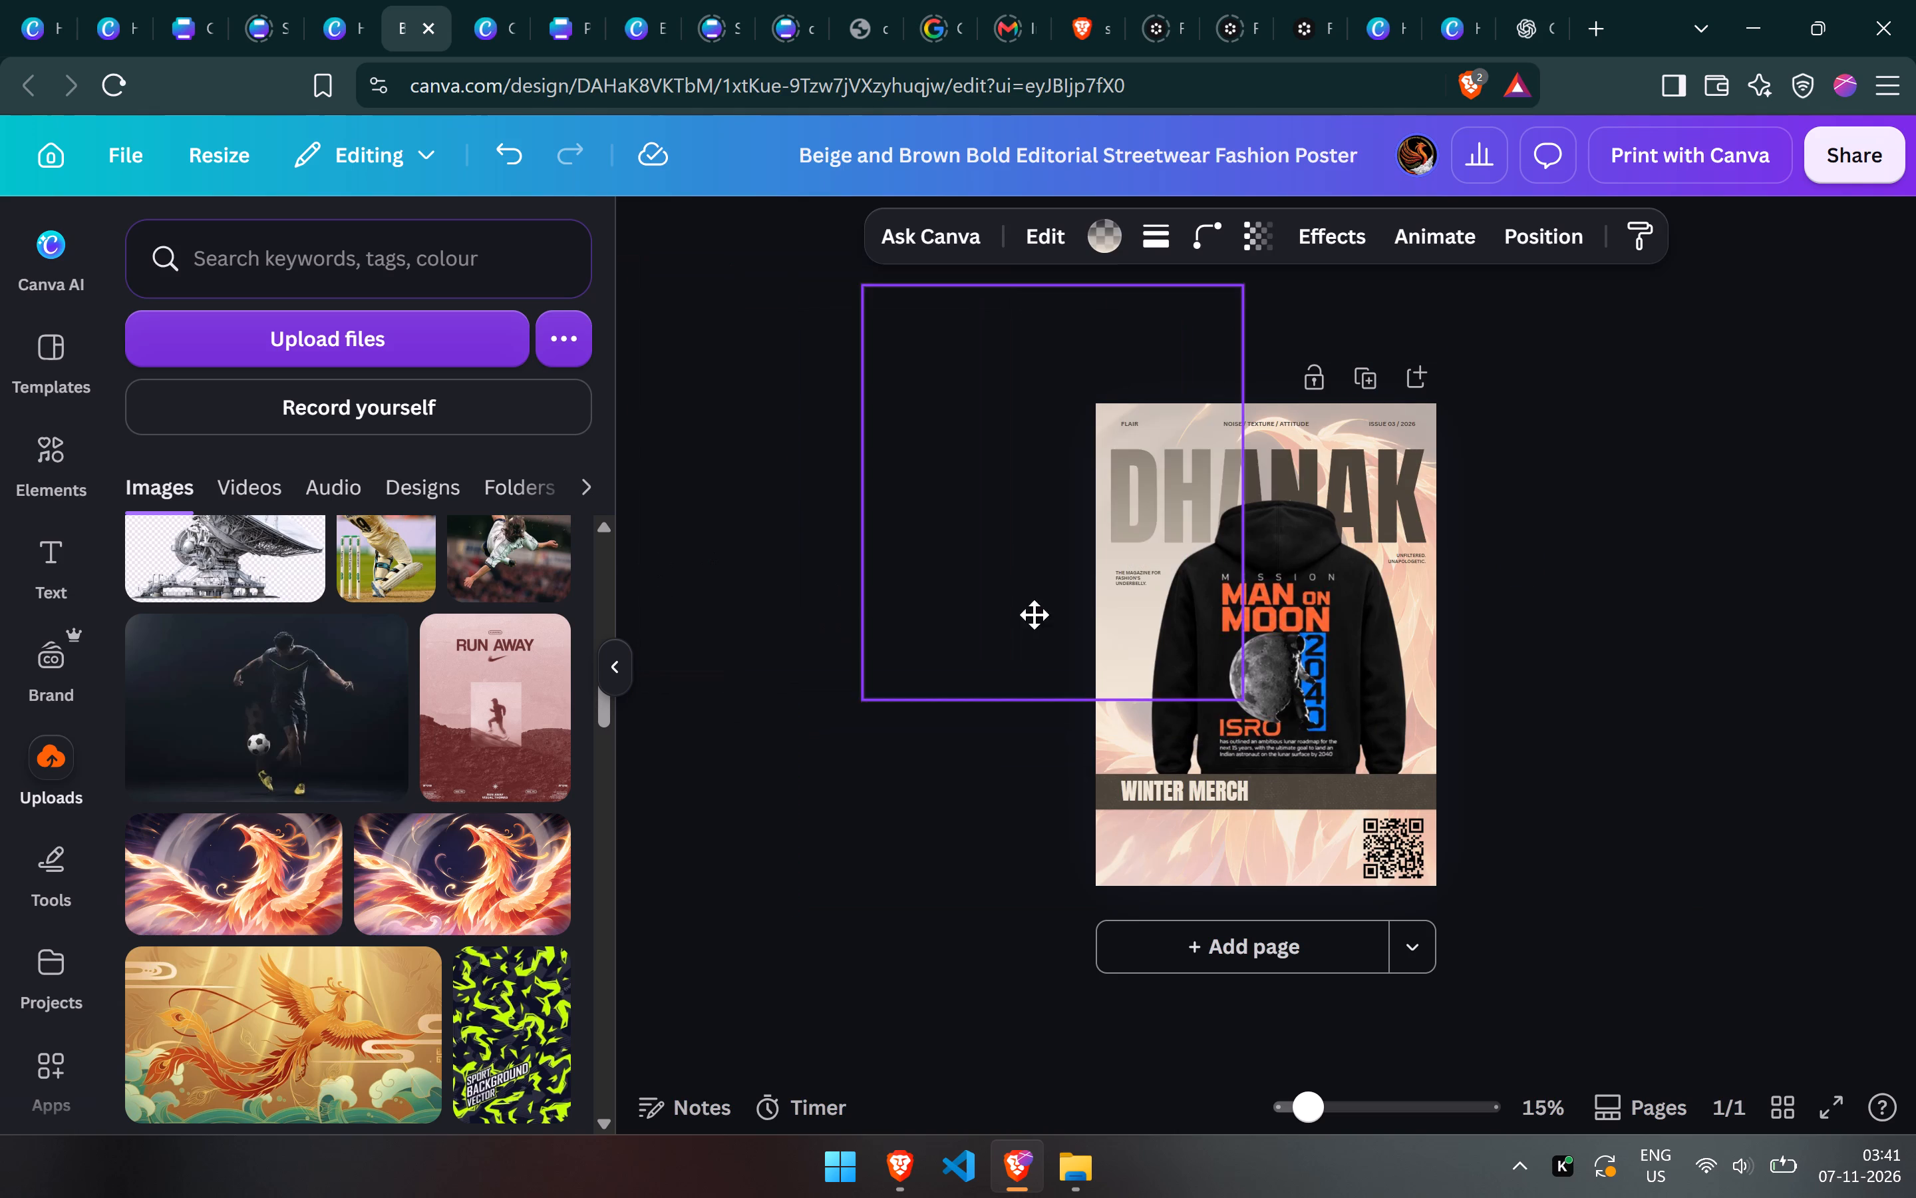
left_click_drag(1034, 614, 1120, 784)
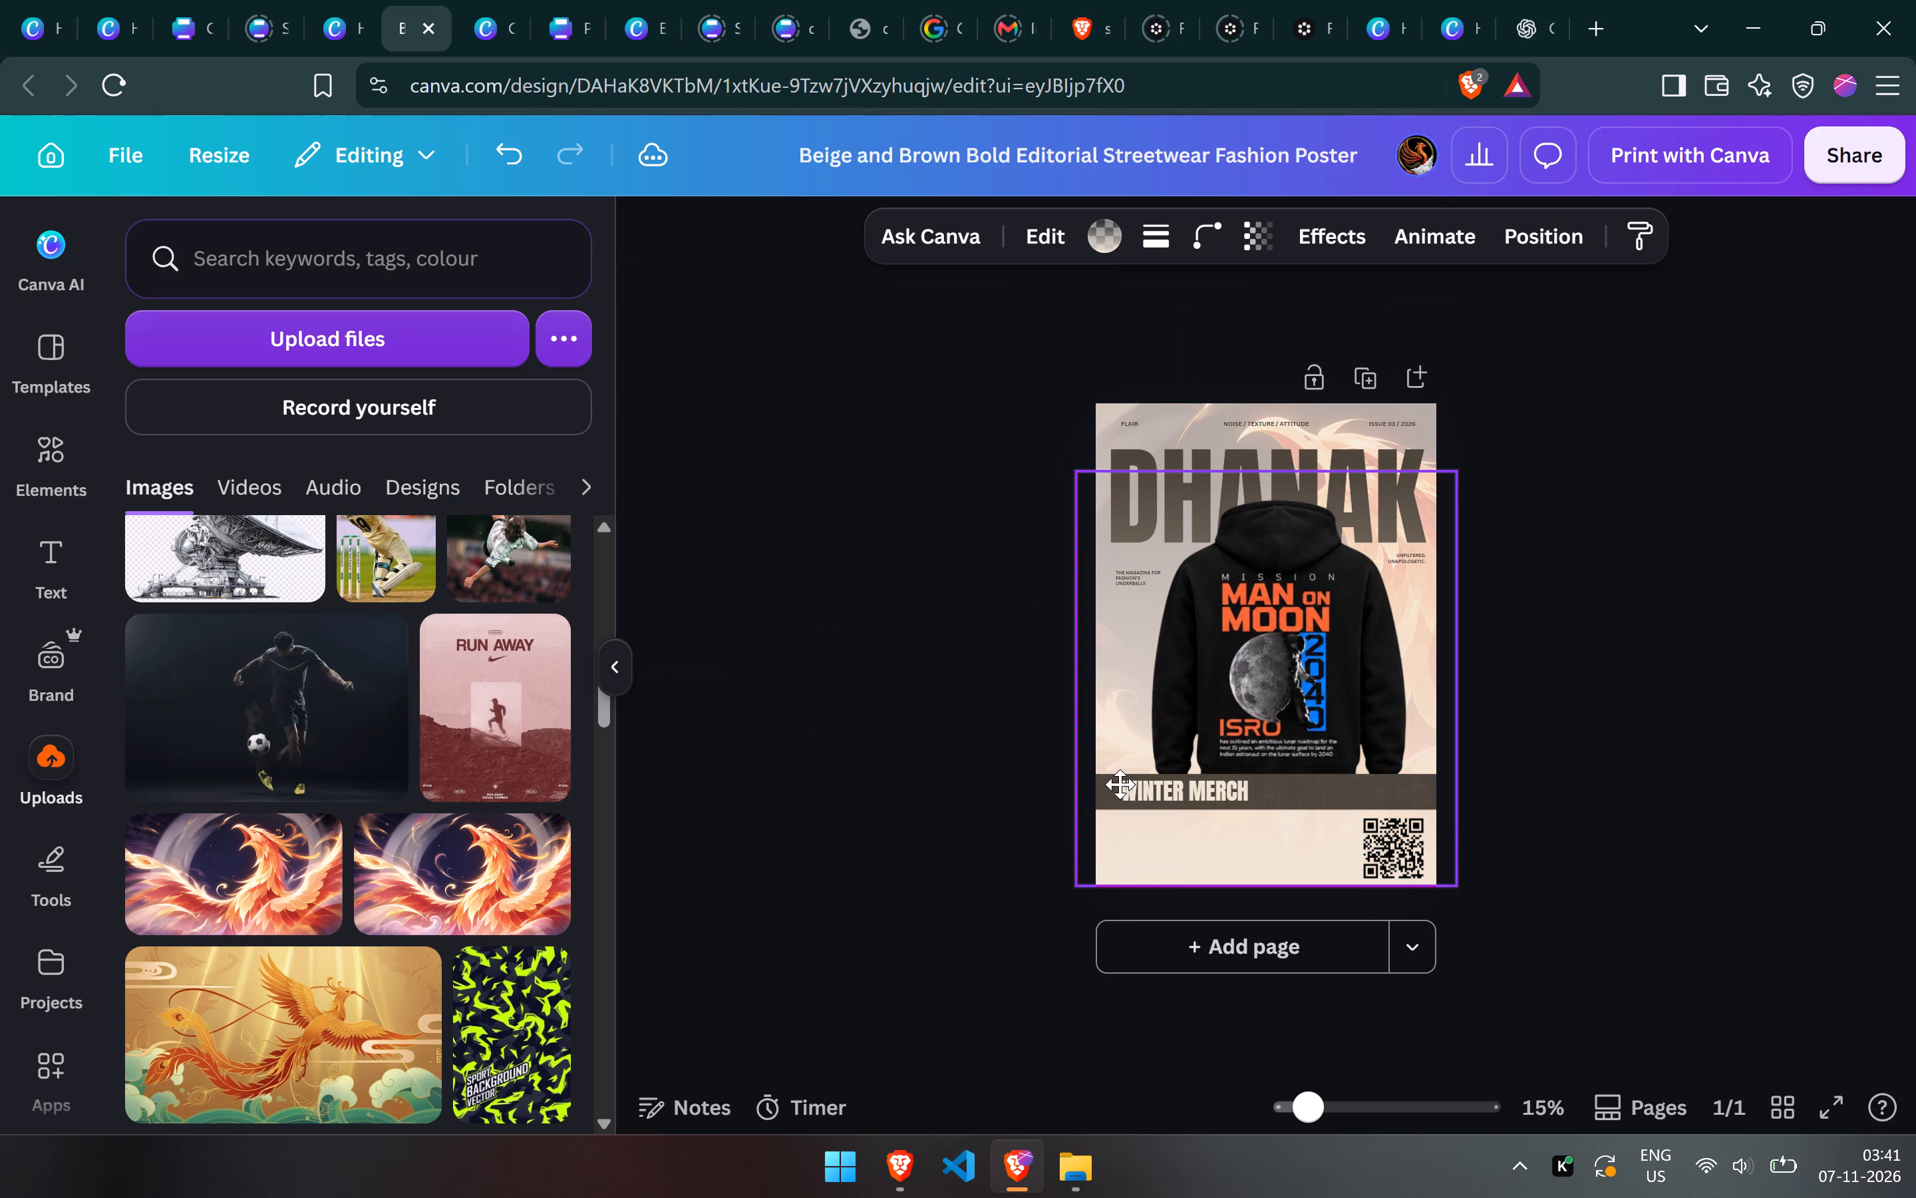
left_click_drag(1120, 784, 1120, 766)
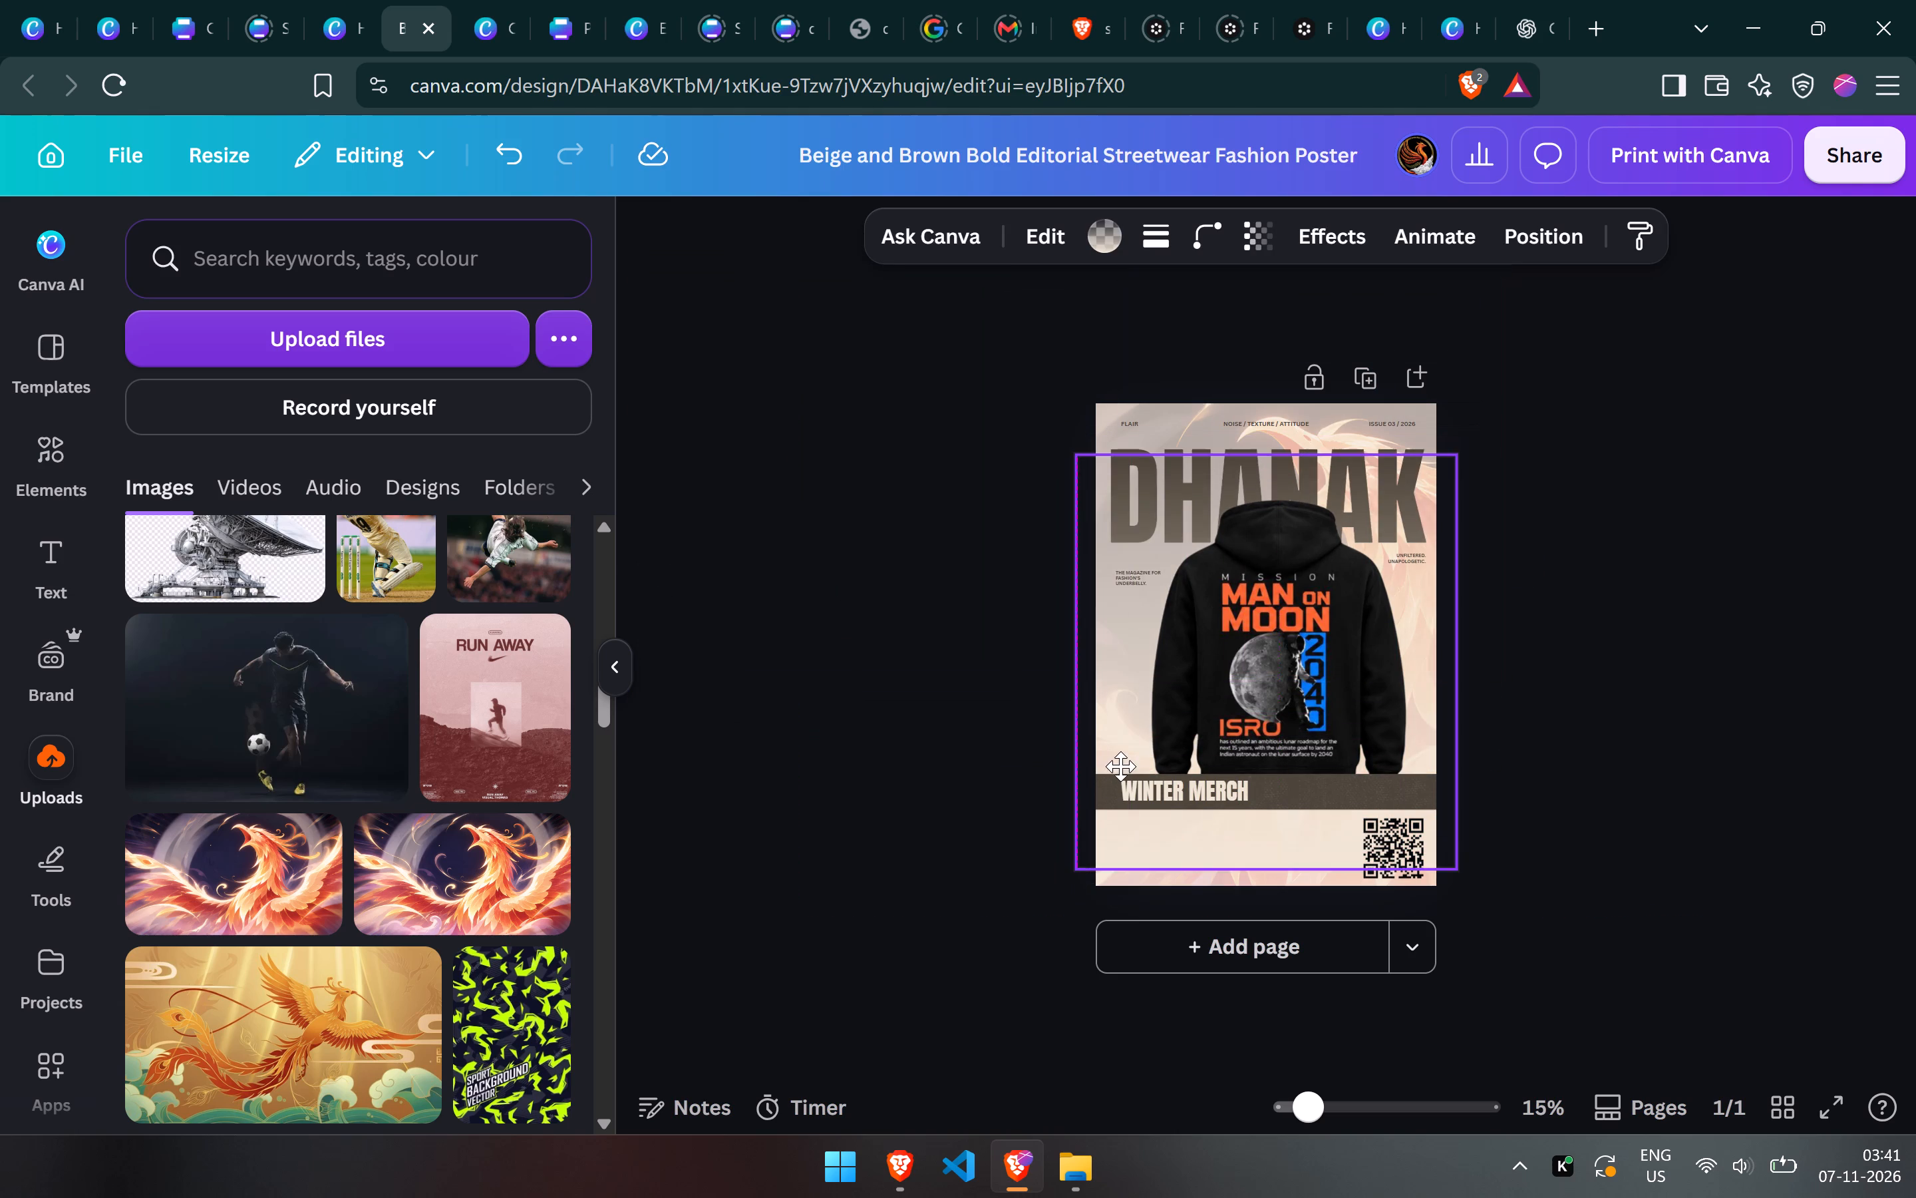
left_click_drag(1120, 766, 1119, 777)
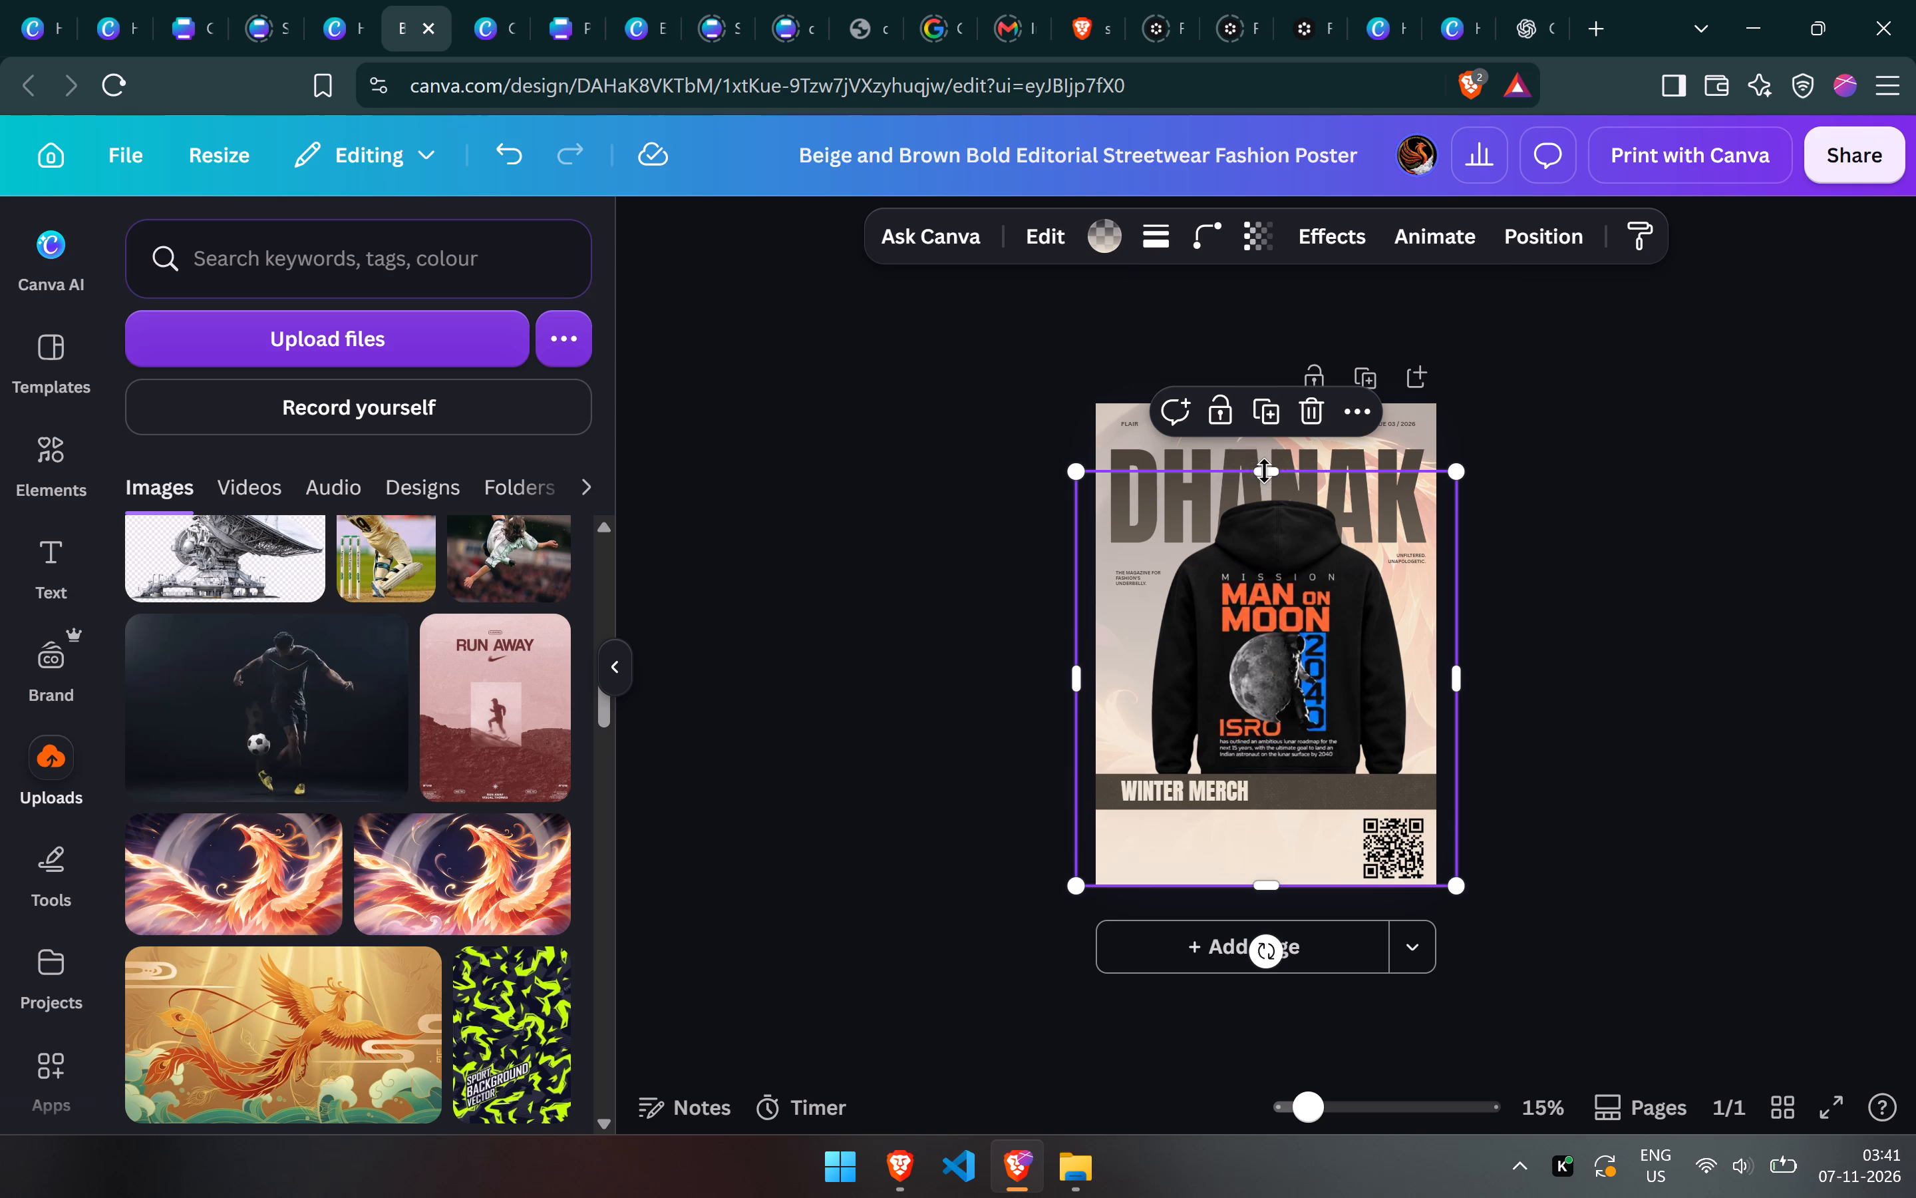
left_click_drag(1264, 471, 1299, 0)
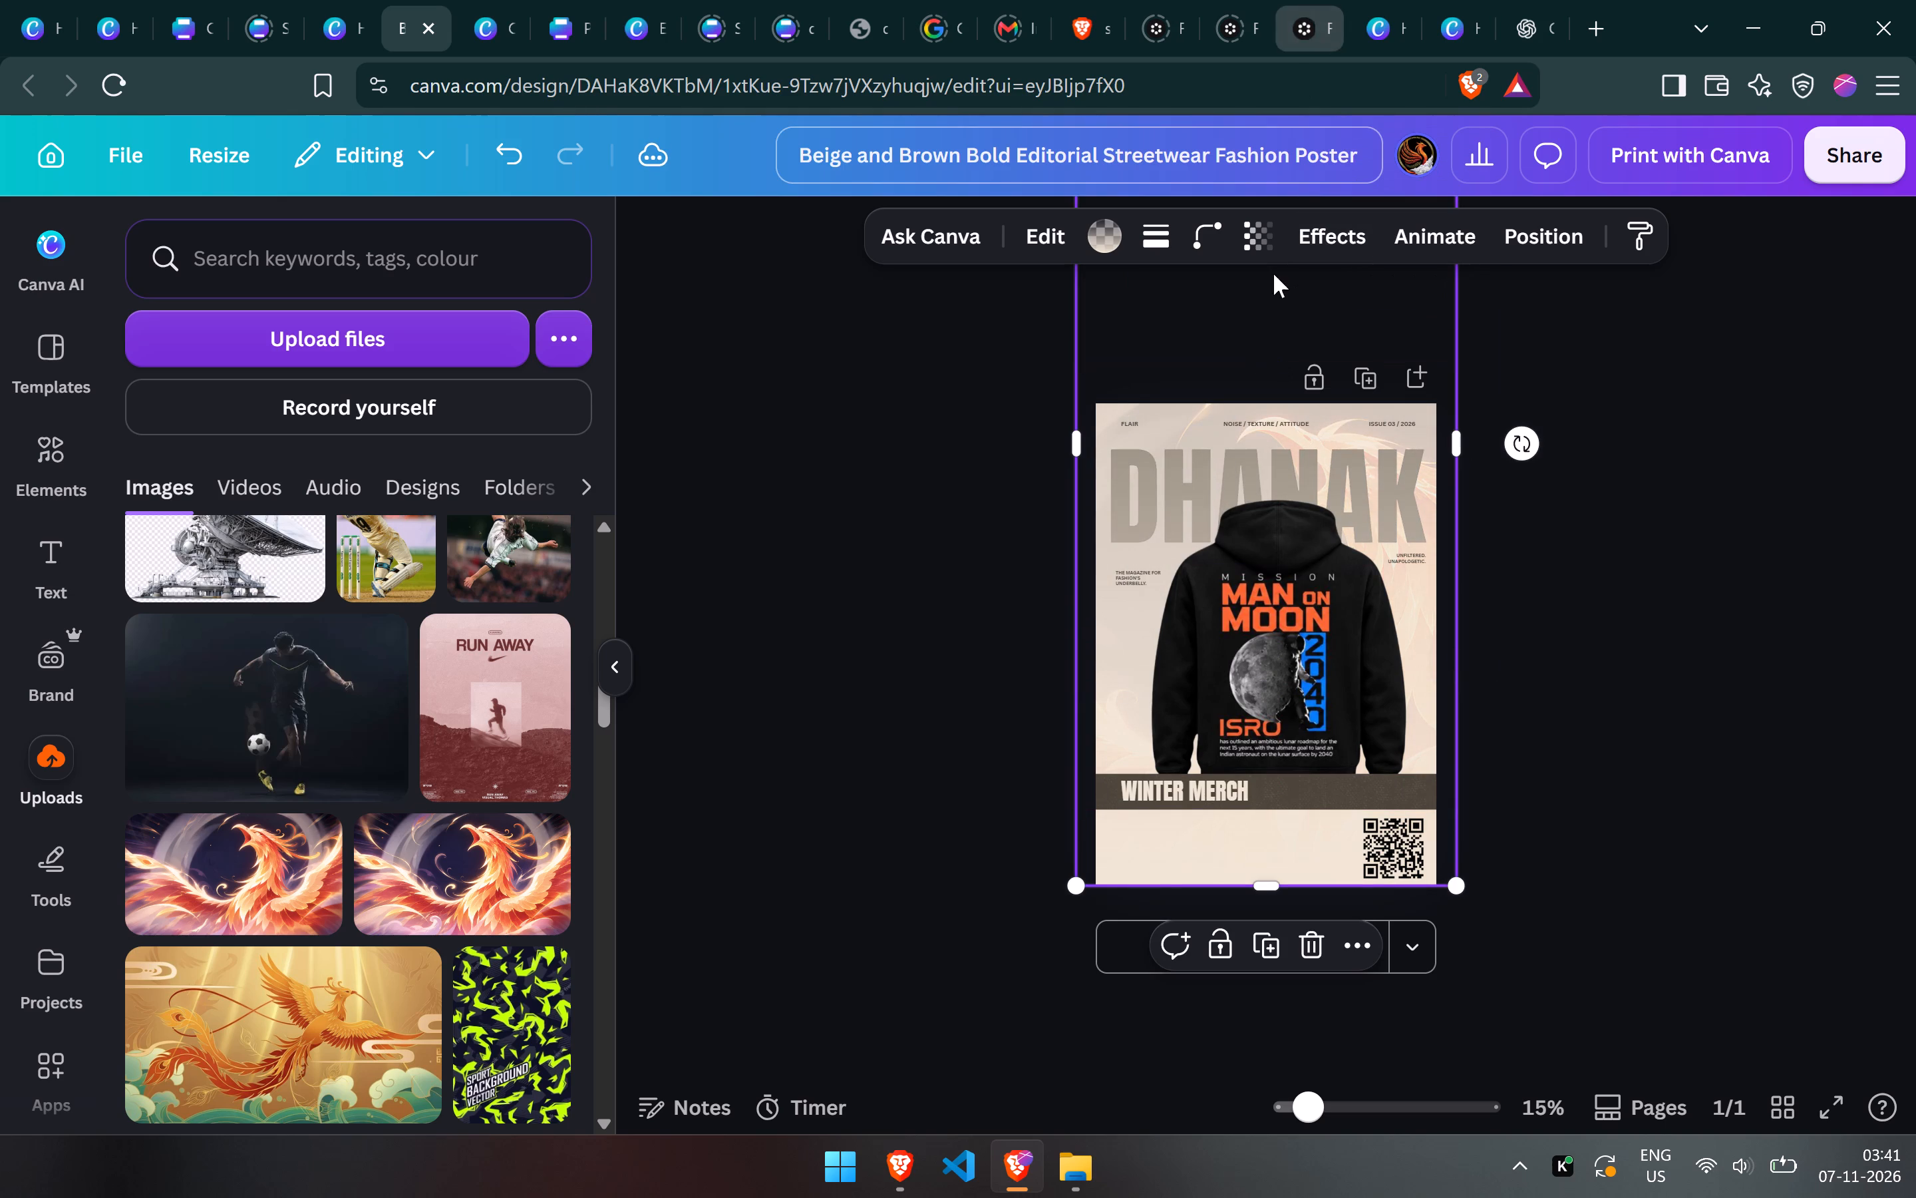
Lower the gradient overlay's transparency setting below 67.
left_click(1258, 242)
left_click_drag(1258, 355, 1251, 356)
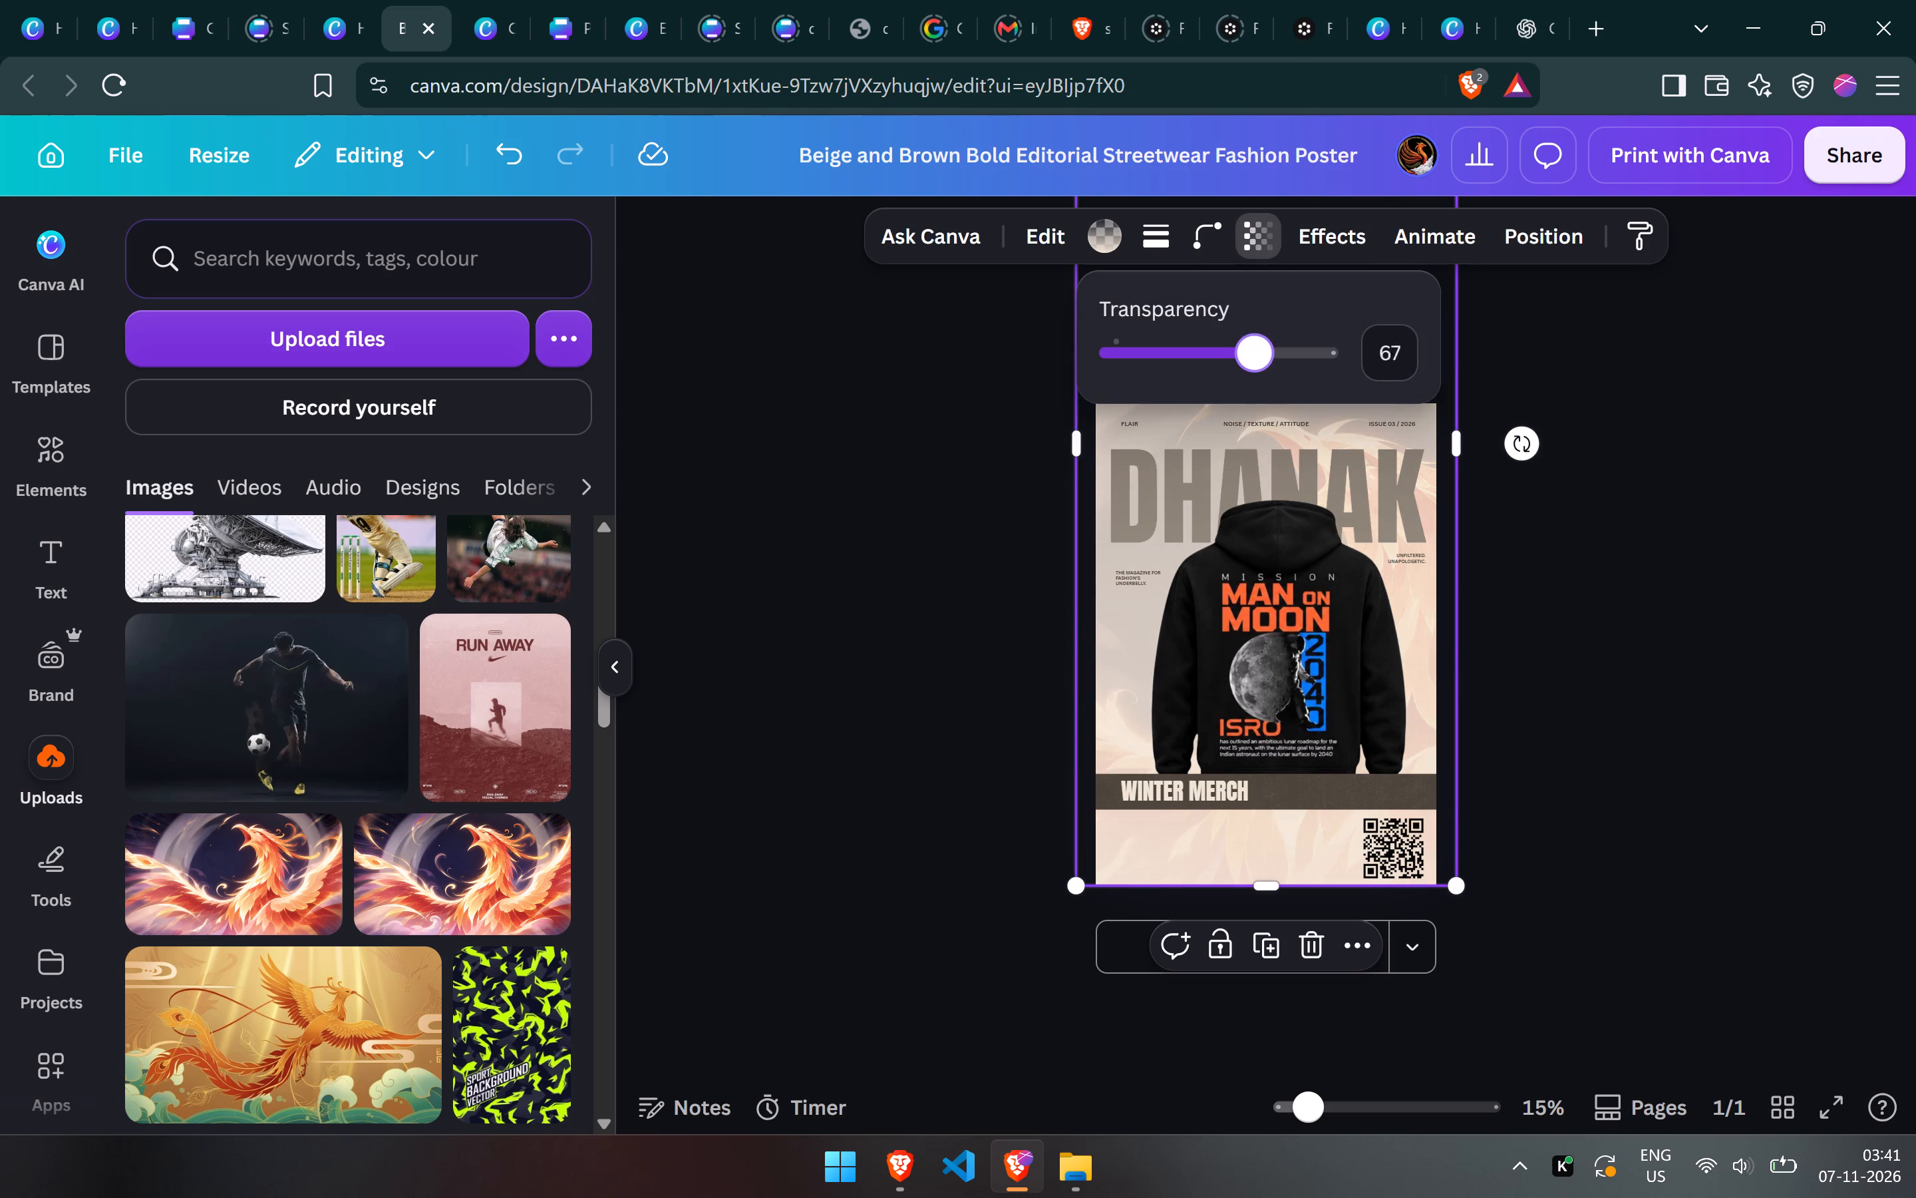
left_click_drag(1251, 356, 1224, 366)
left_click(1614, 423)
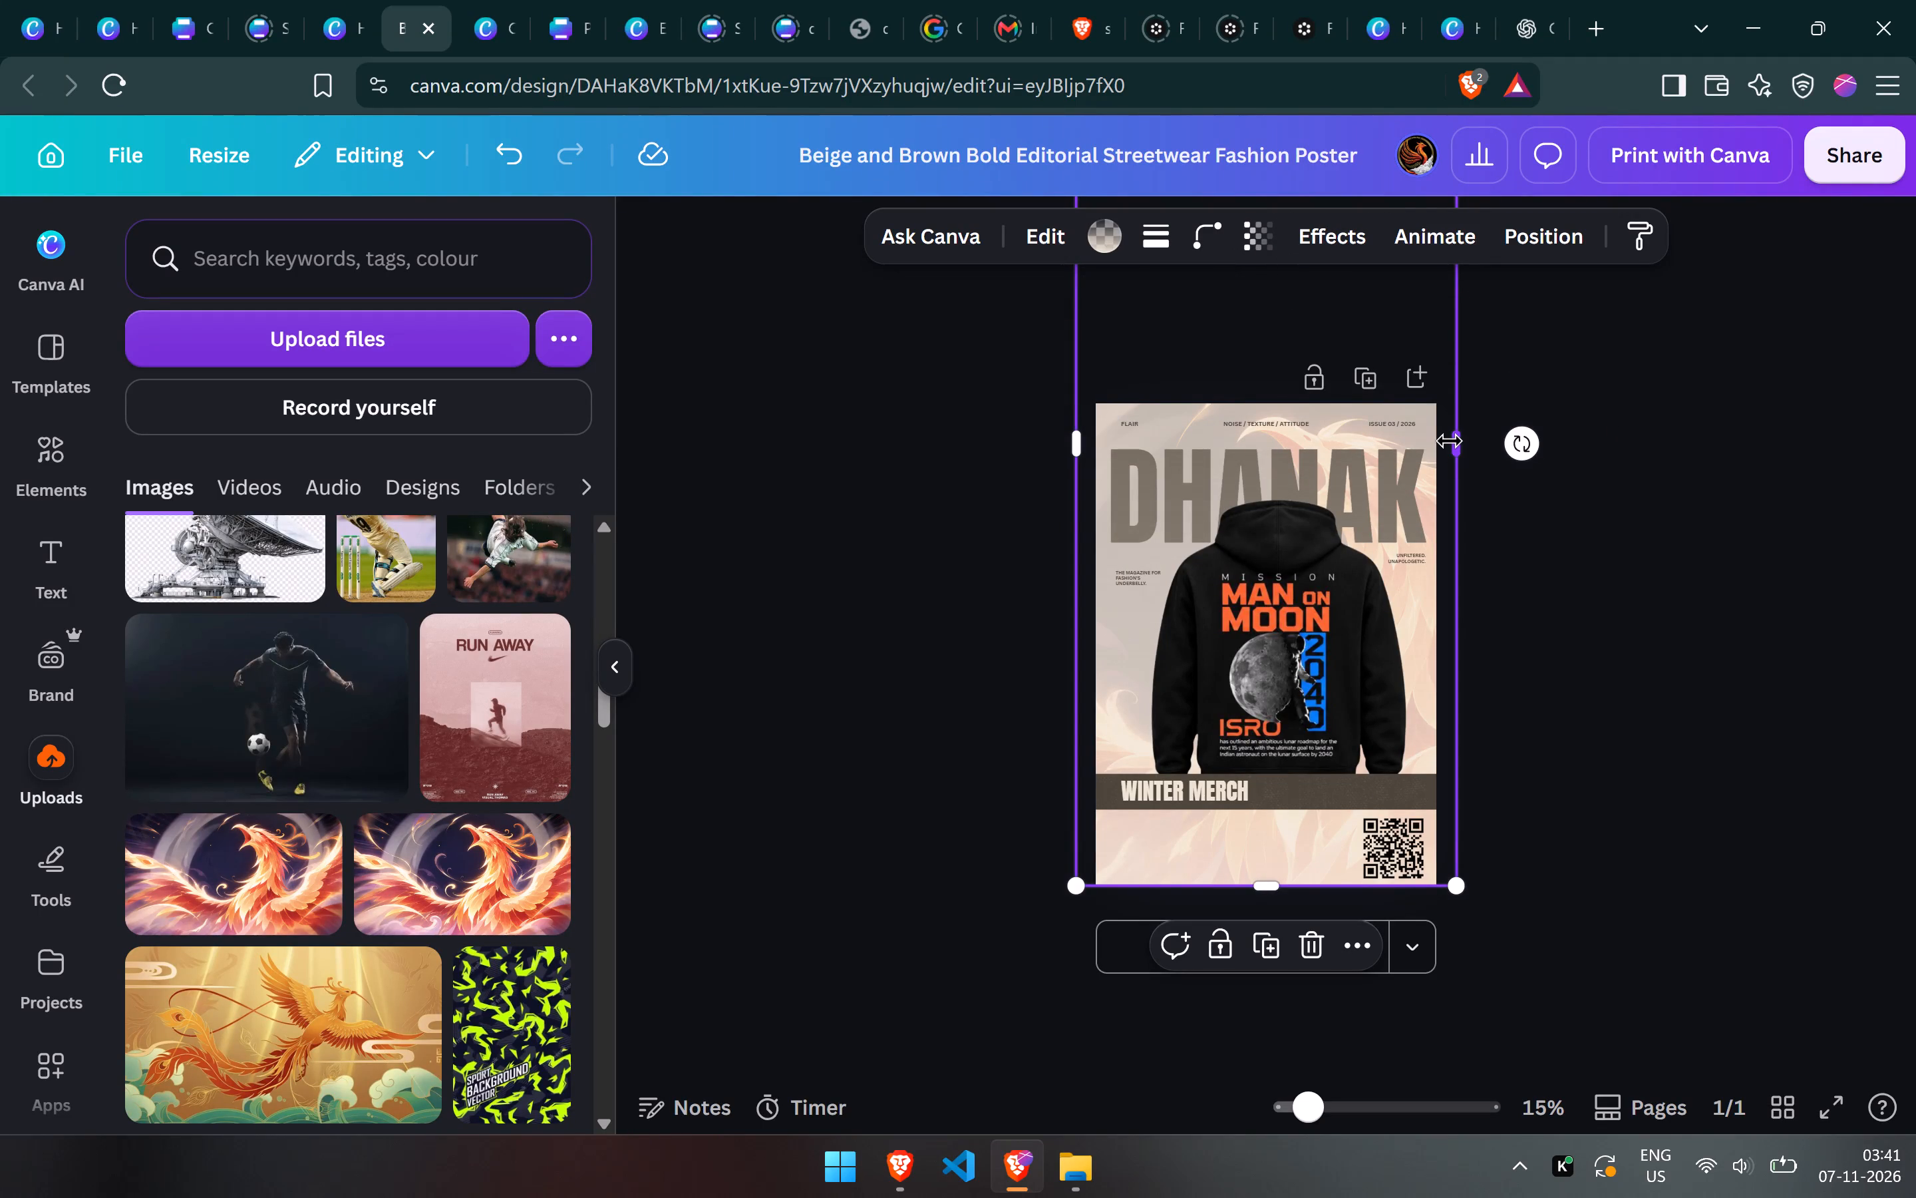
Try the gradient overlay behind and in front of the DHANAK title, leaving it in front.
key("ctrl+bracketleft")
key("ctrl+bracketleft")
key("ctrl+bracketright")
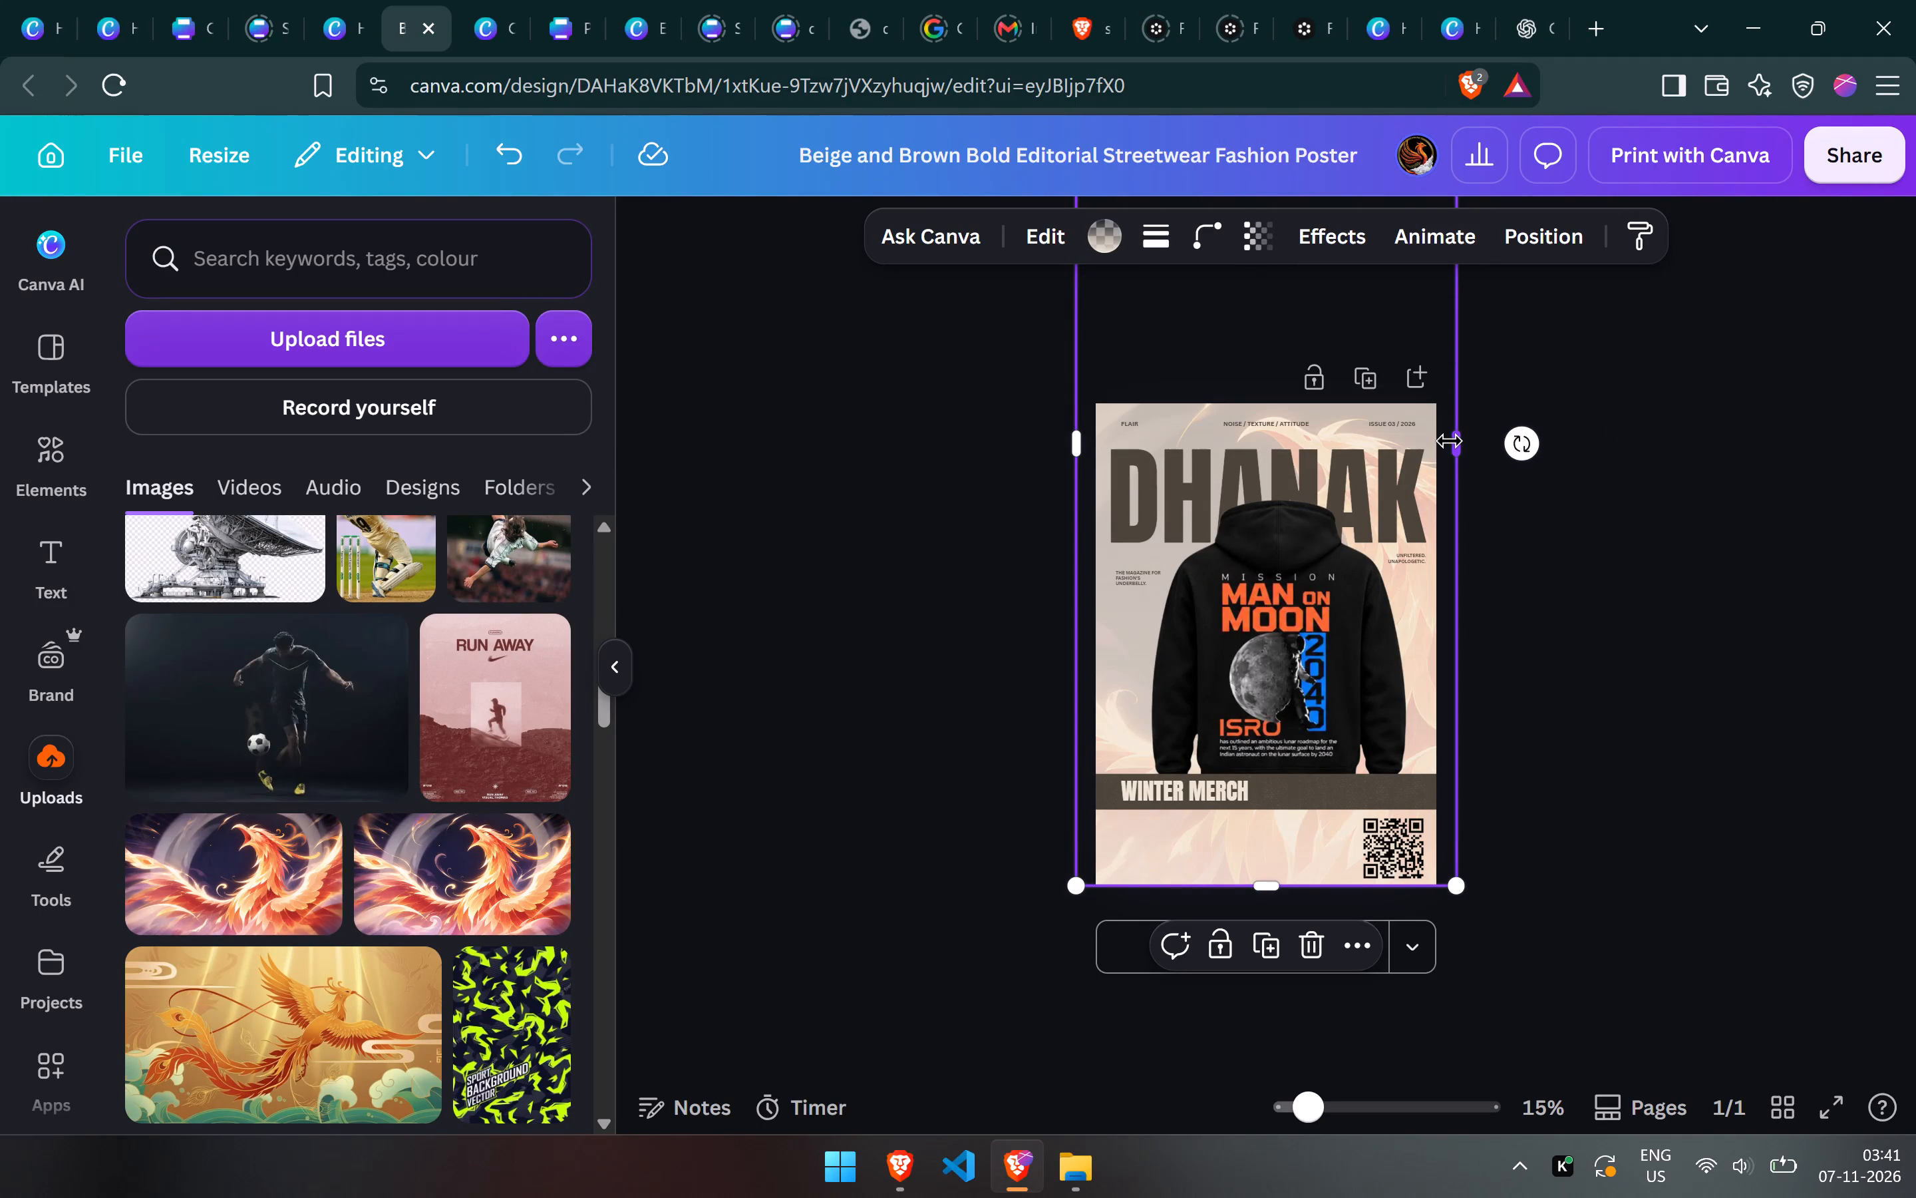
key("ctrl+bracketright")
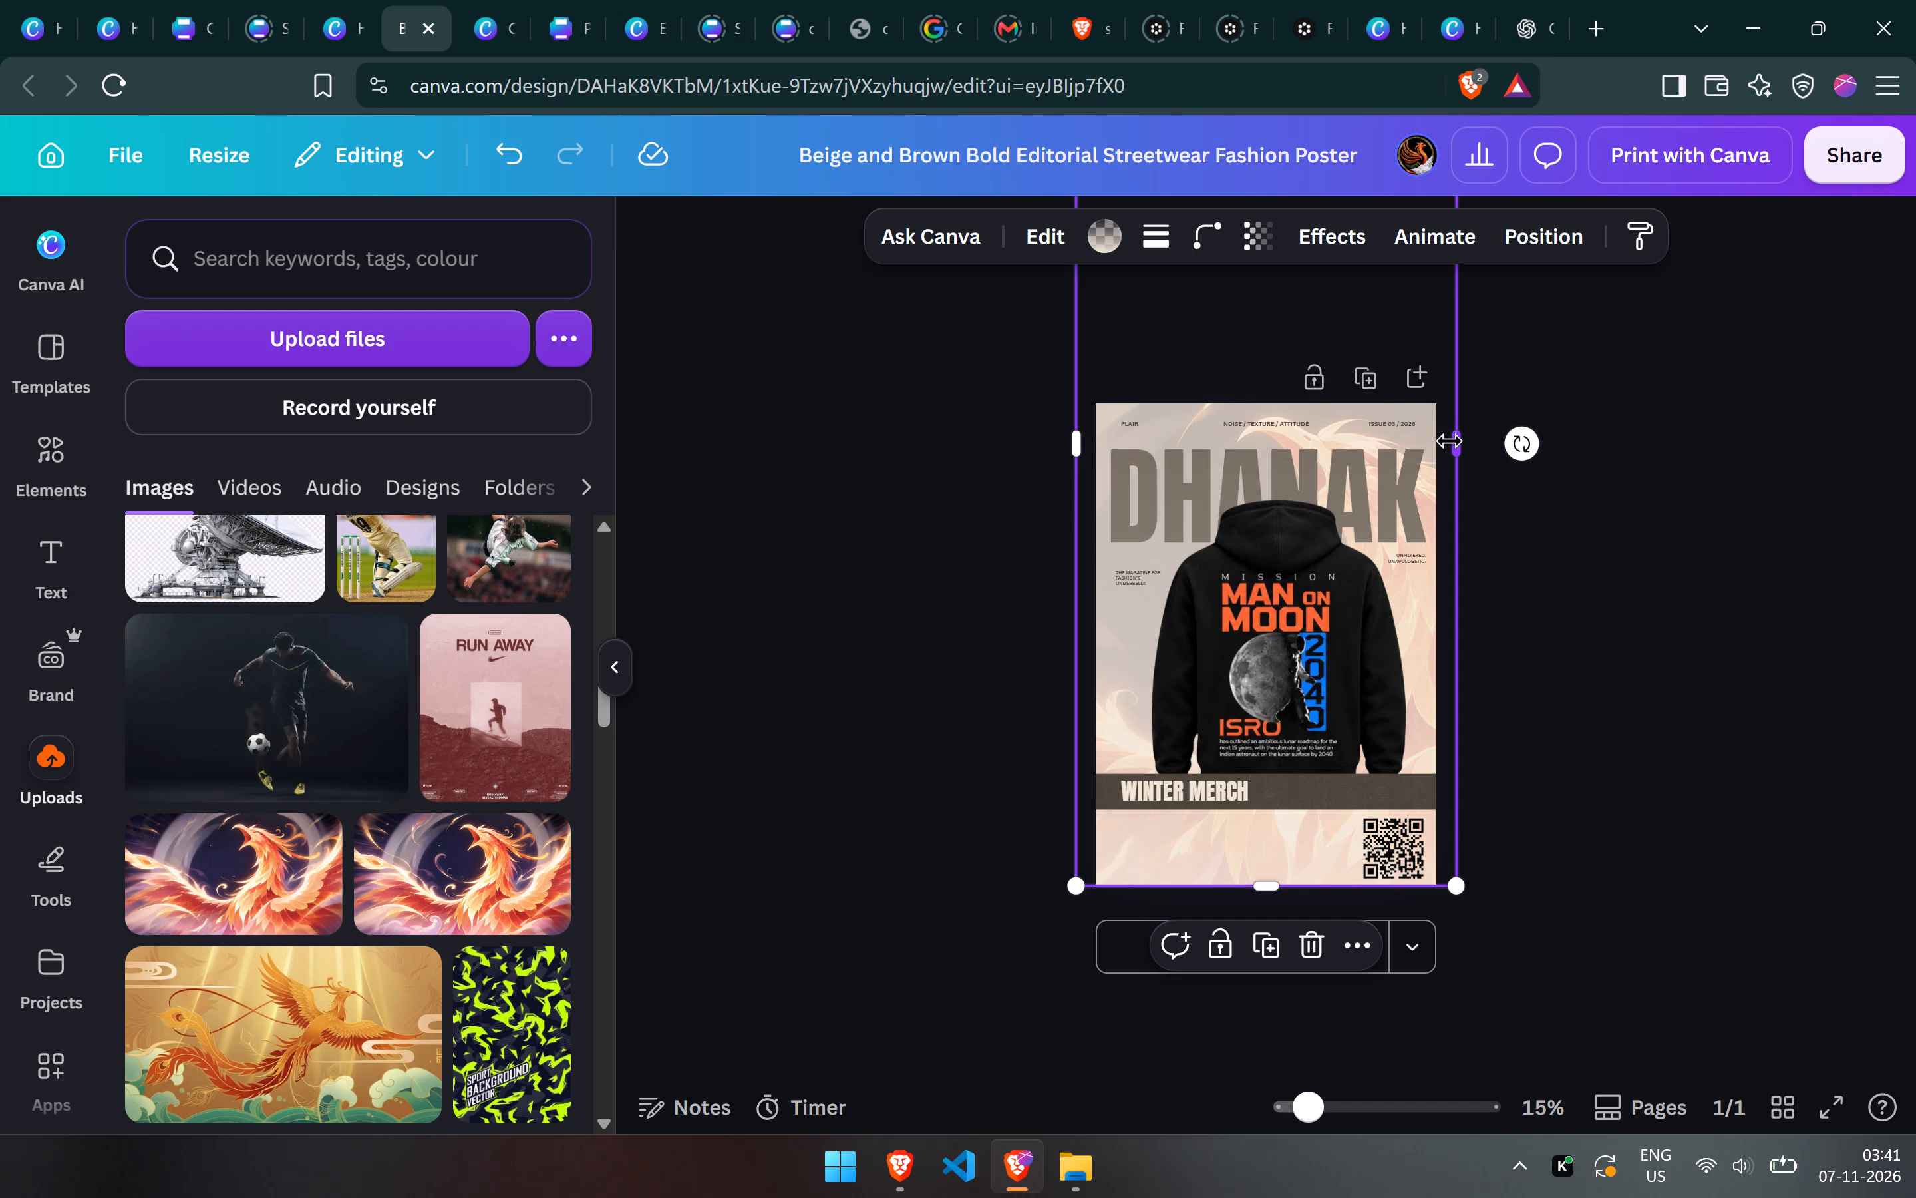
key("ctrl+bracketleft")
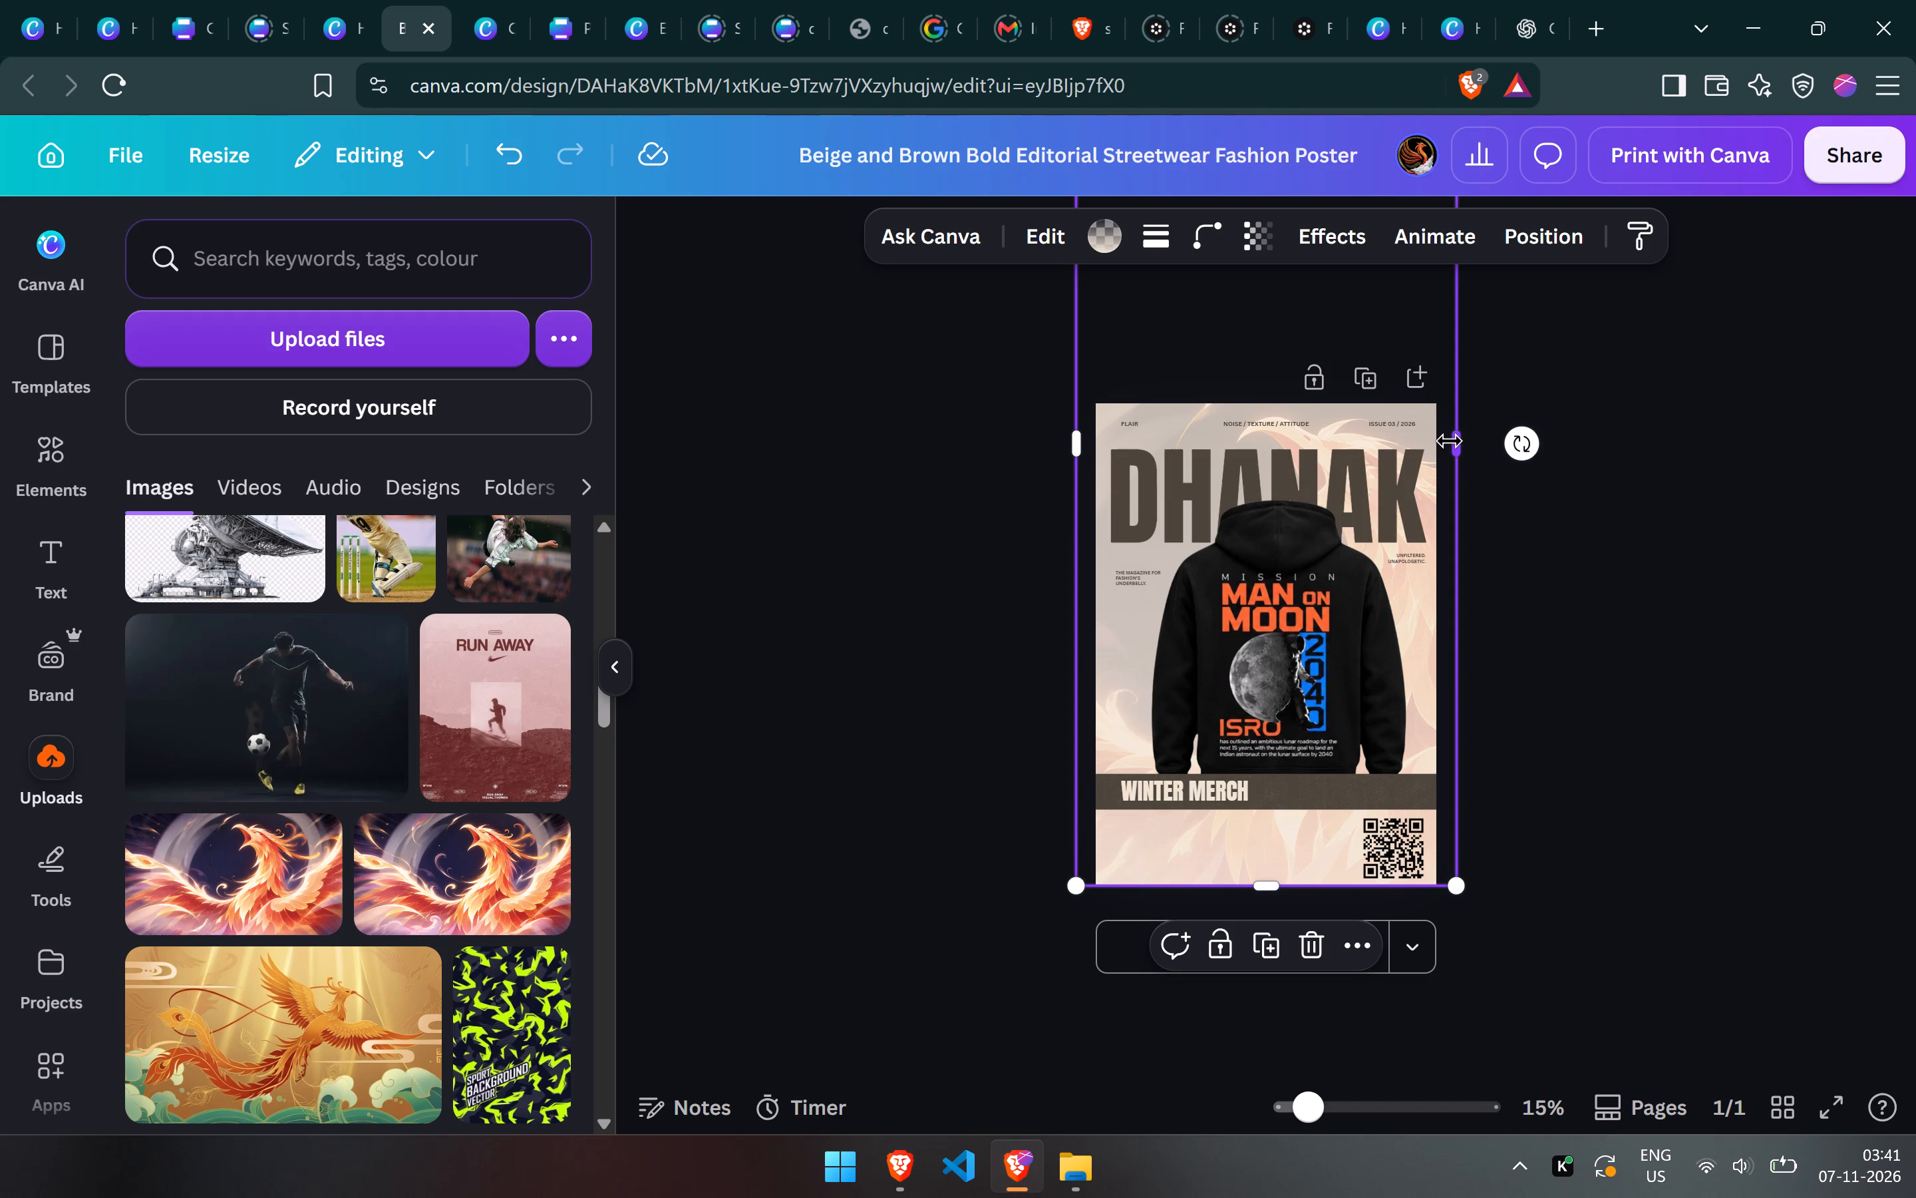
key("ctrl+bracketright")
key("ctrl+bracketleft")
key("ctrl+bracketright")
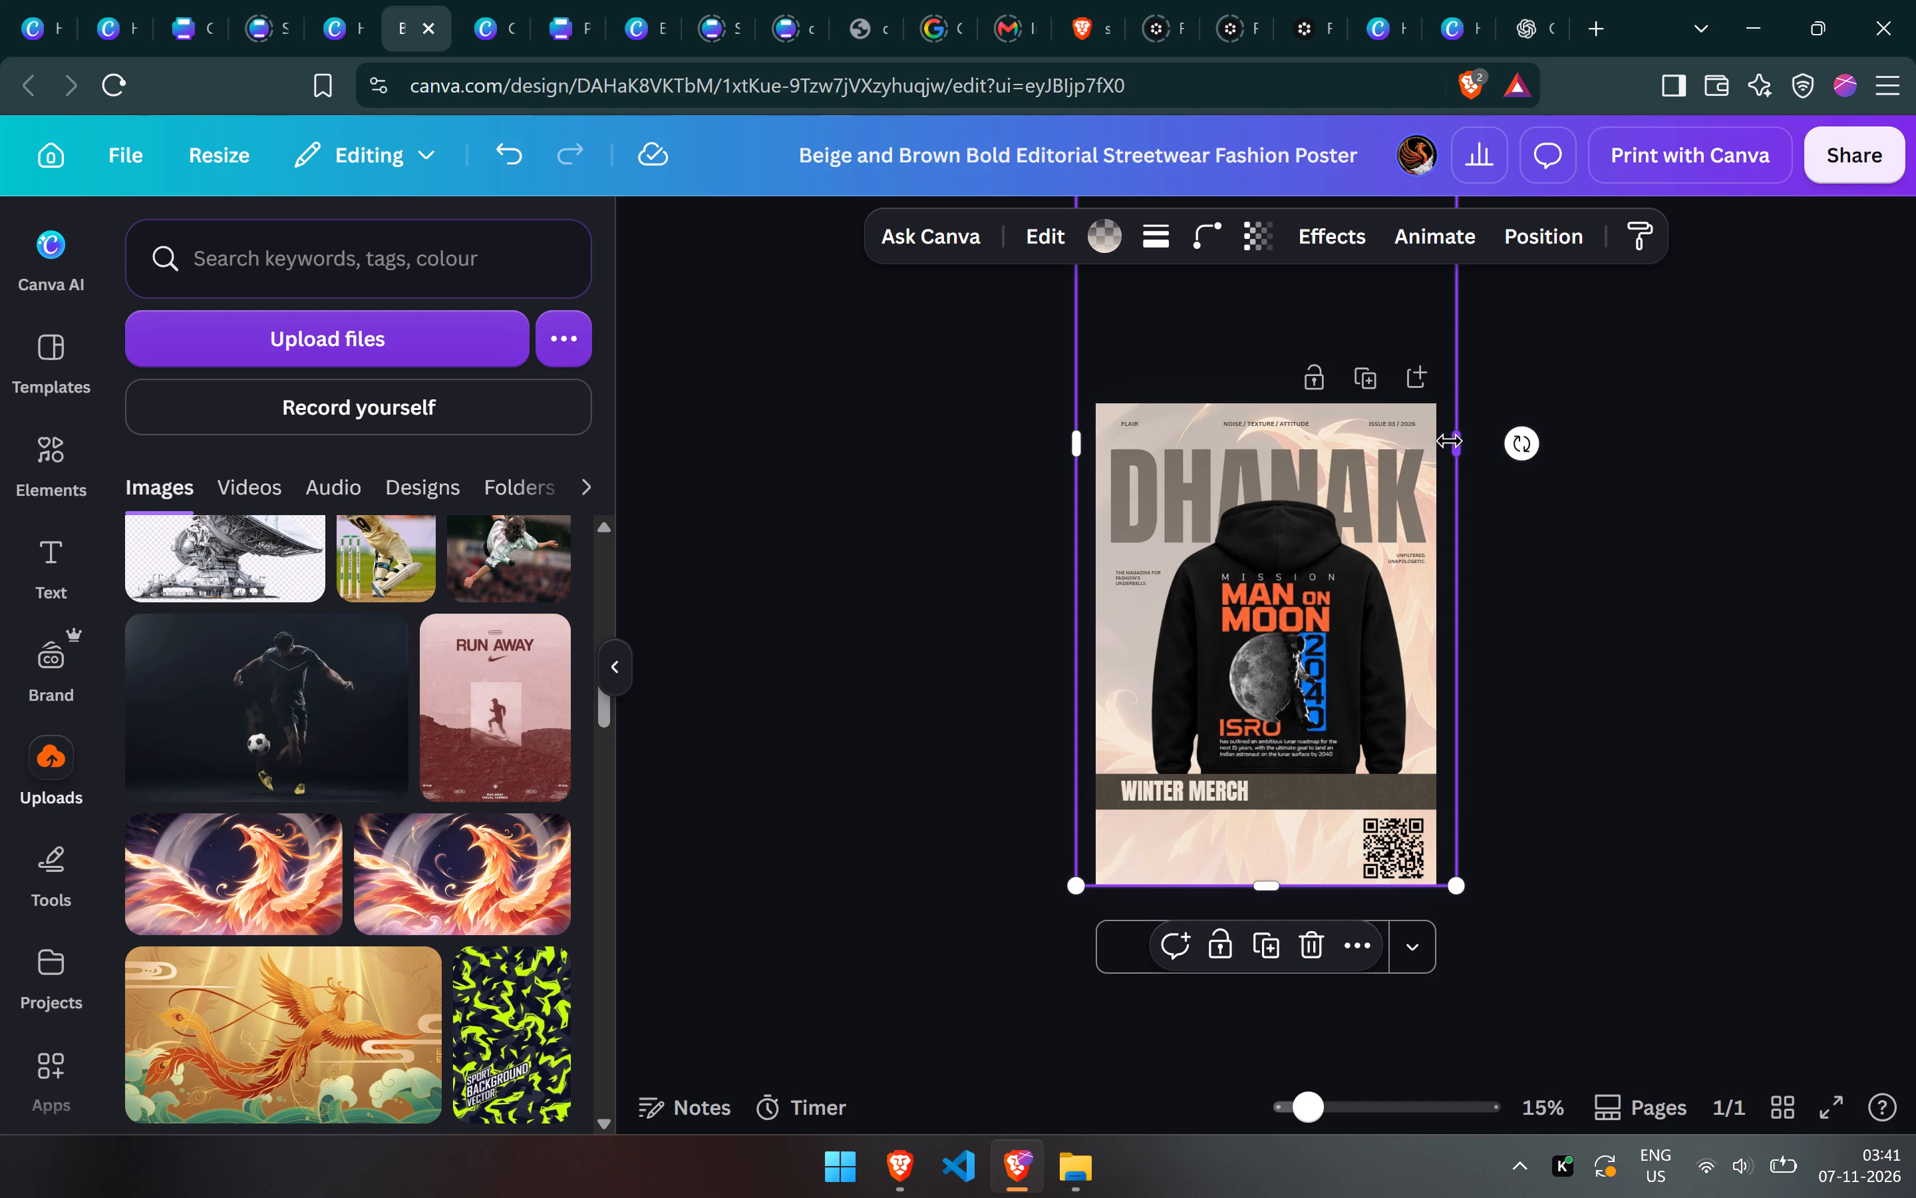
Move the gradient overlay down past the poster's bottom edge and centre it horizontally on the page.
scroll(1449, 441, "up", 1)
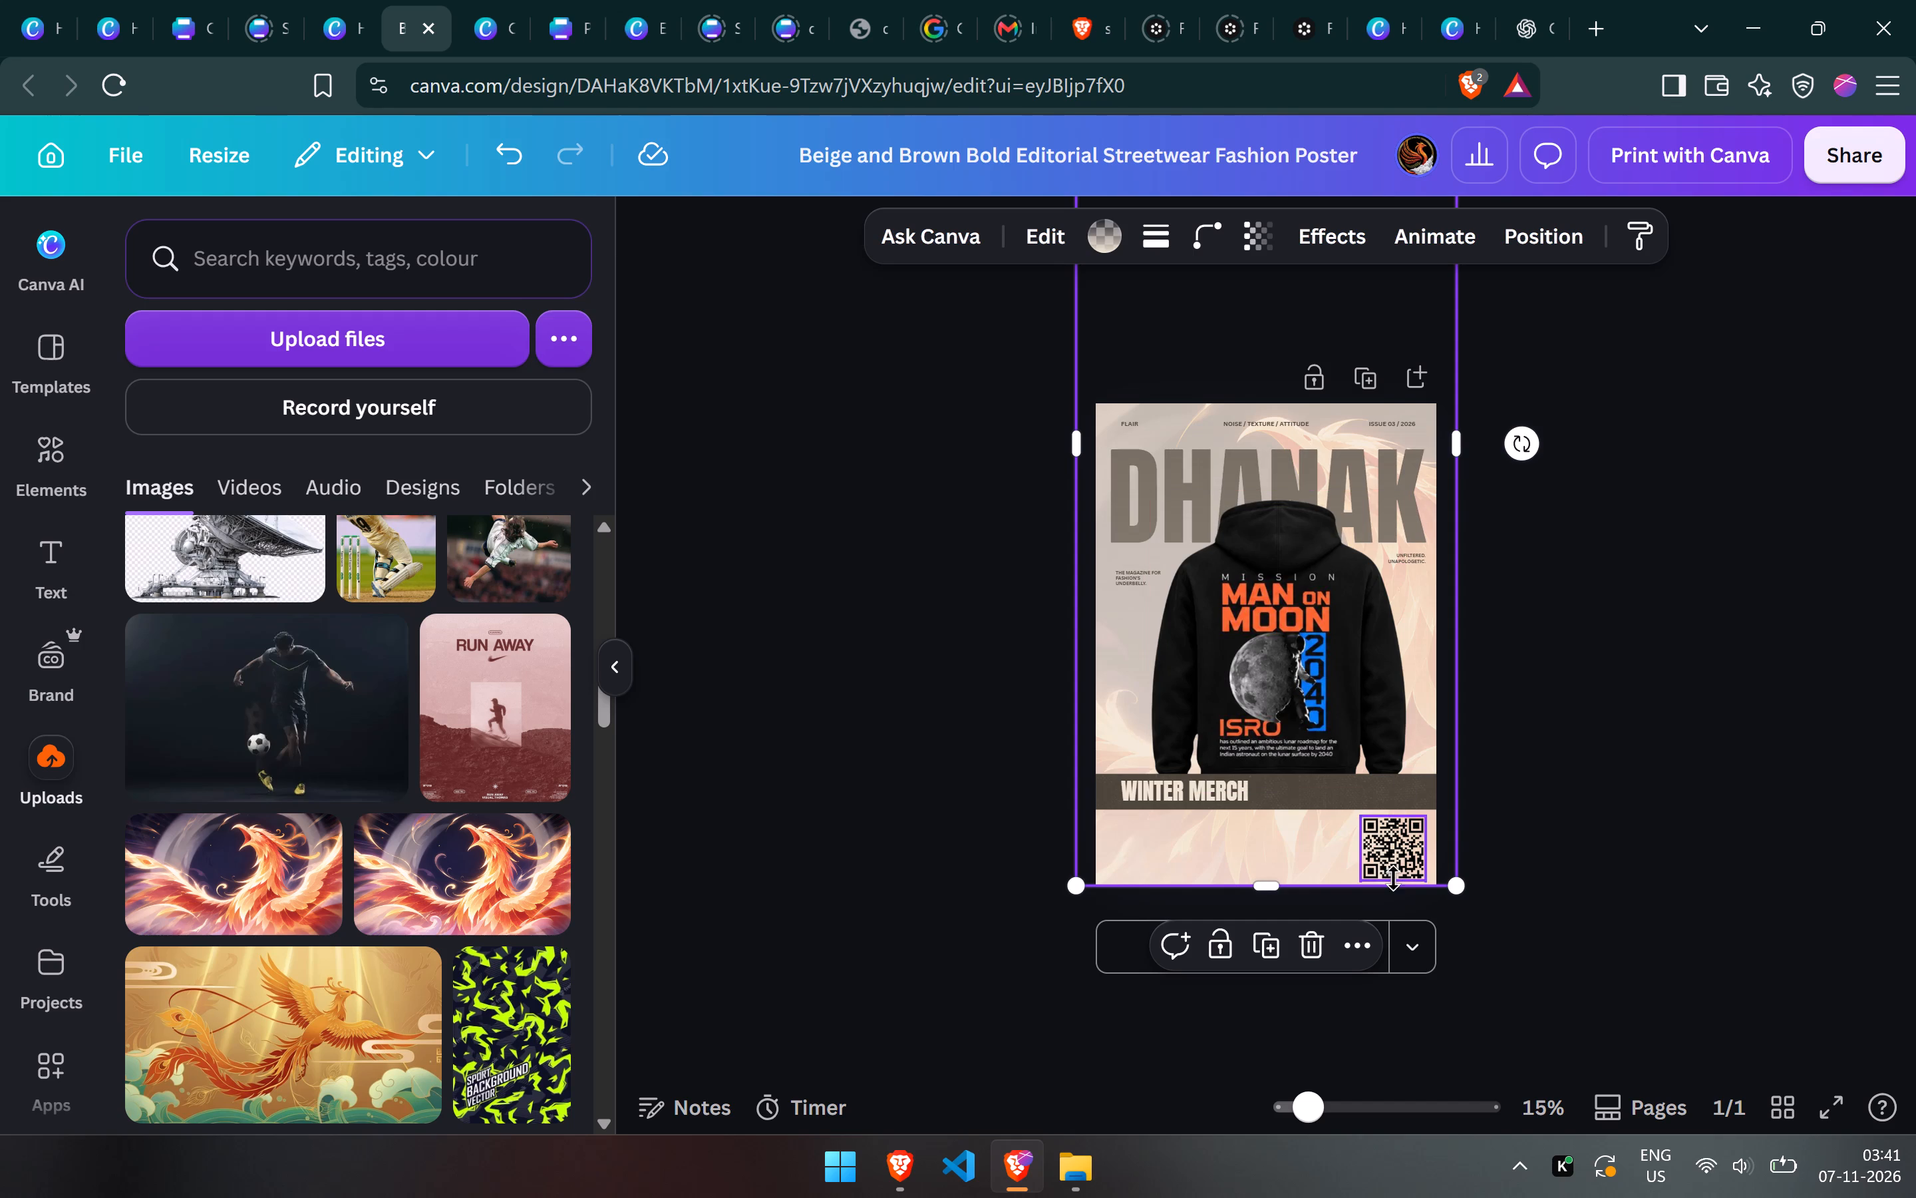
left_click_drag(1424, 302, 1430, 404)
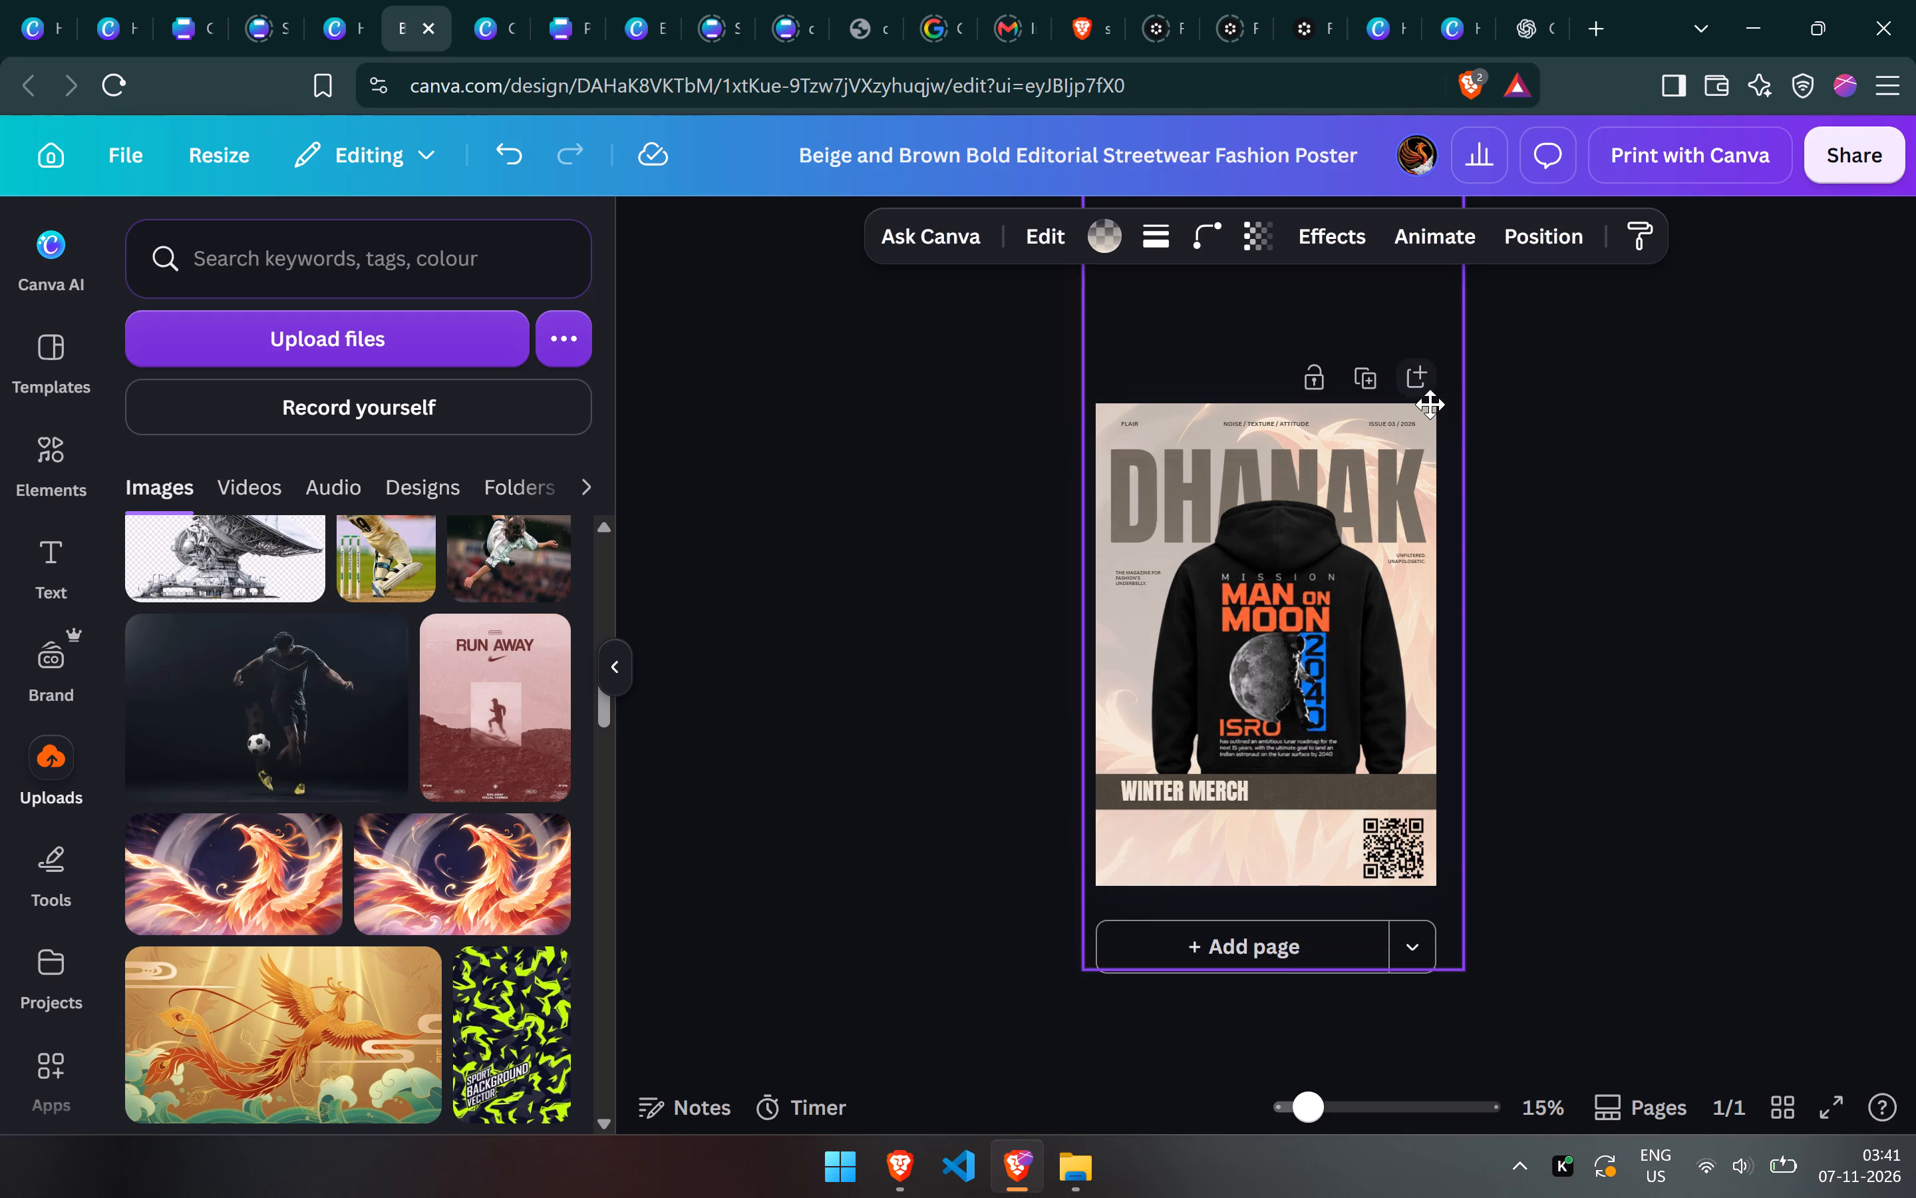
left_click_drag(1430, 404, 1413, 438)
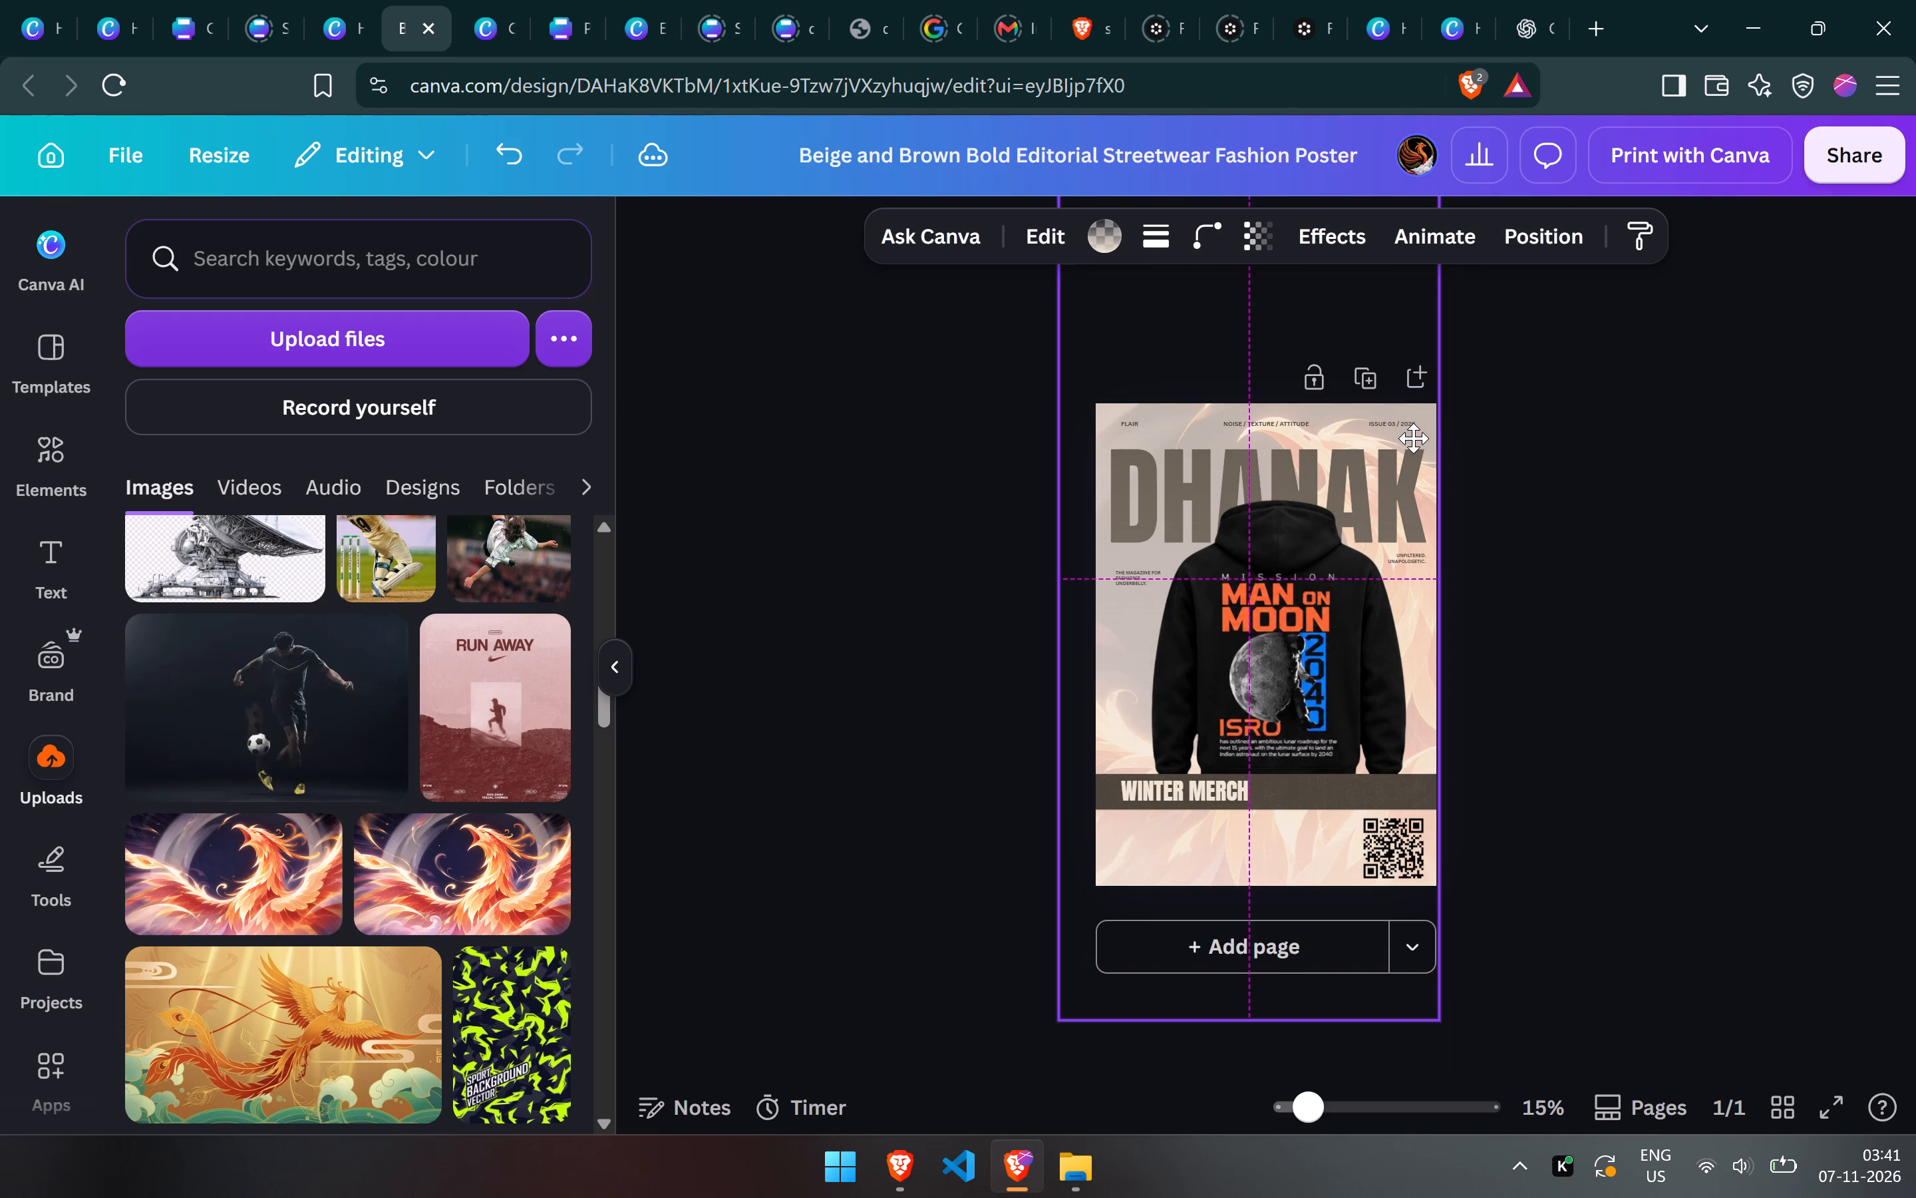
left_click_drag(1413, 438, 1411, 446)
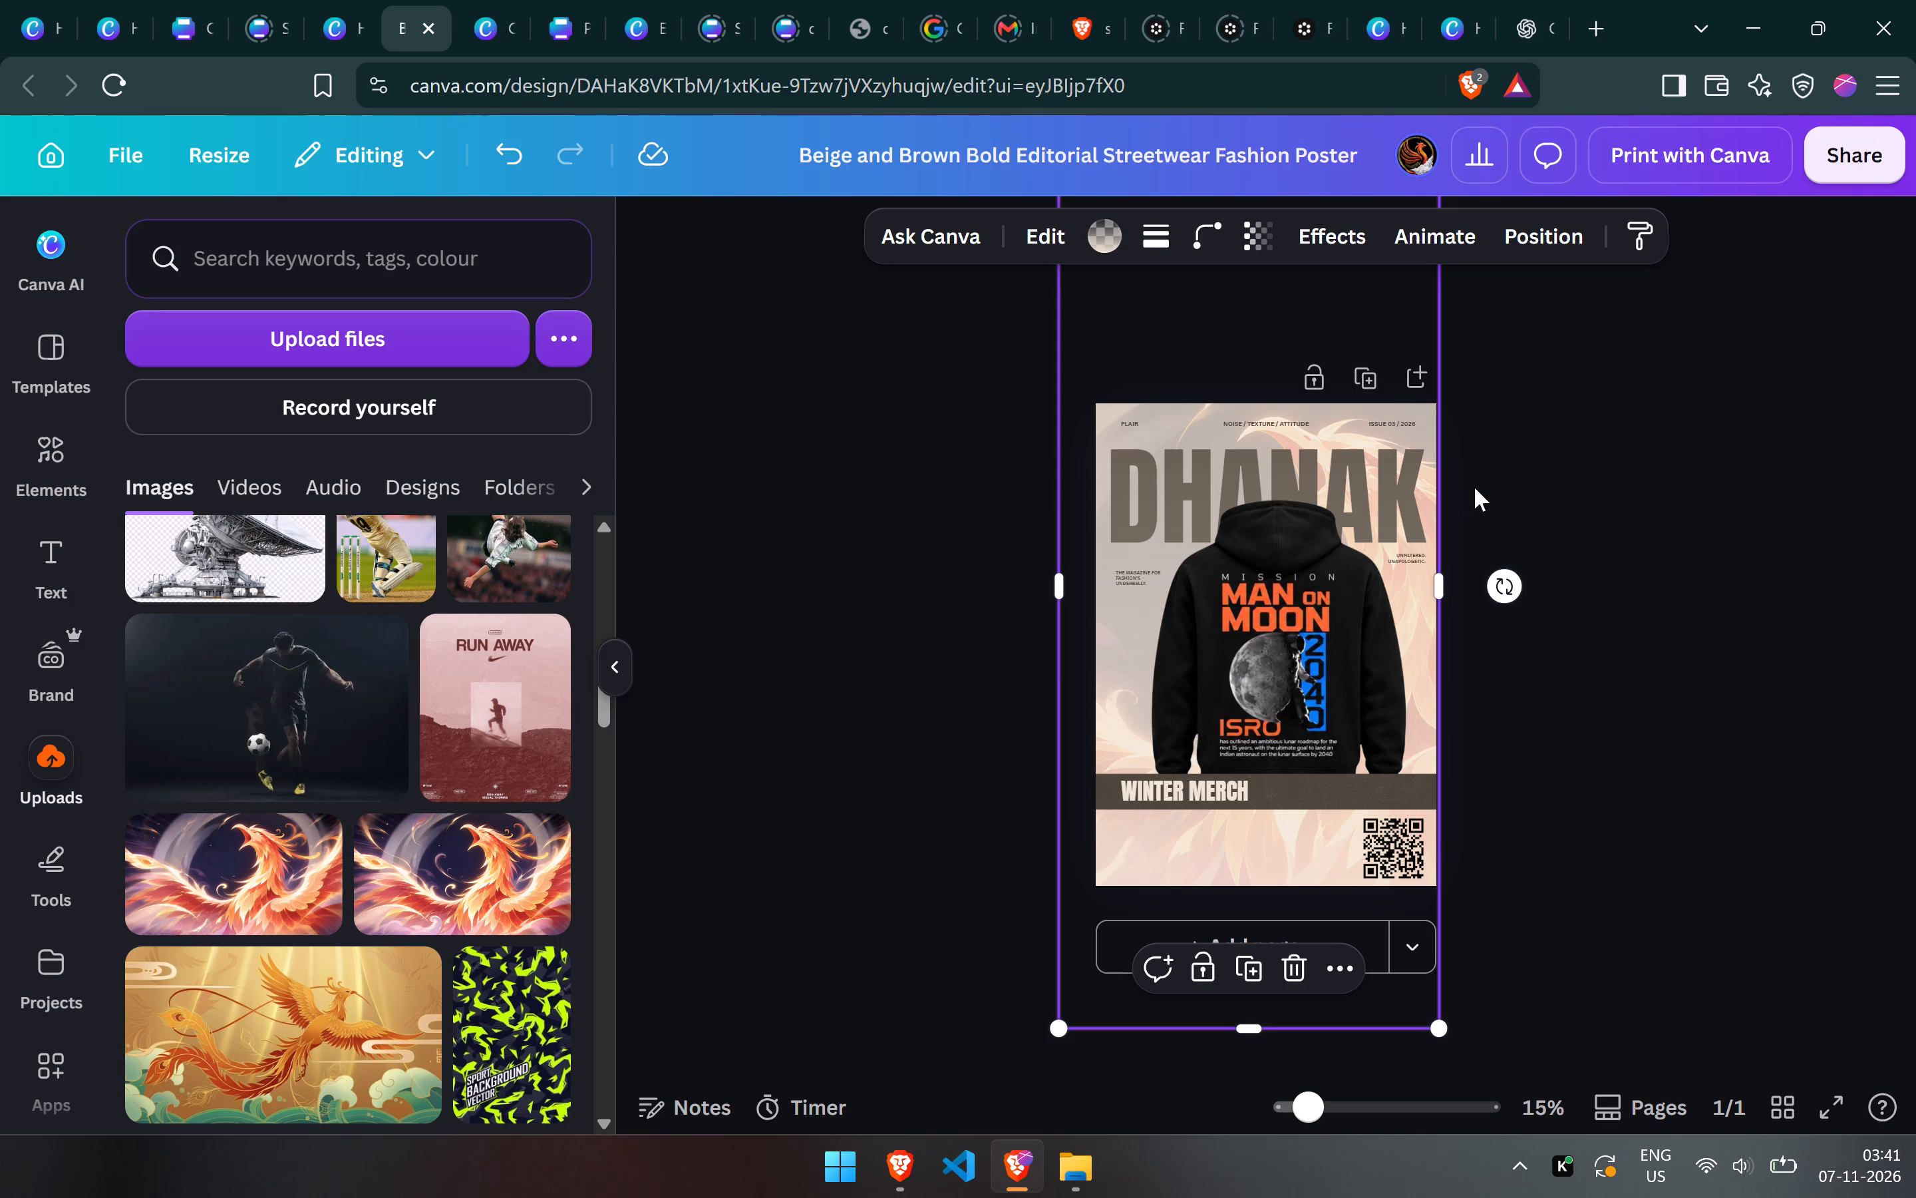
Delete the tall gradient overlay covering the poster.
key("BackSpace")
Select the DHANAK title and look through the available text effects.
left_click(1402, 493)
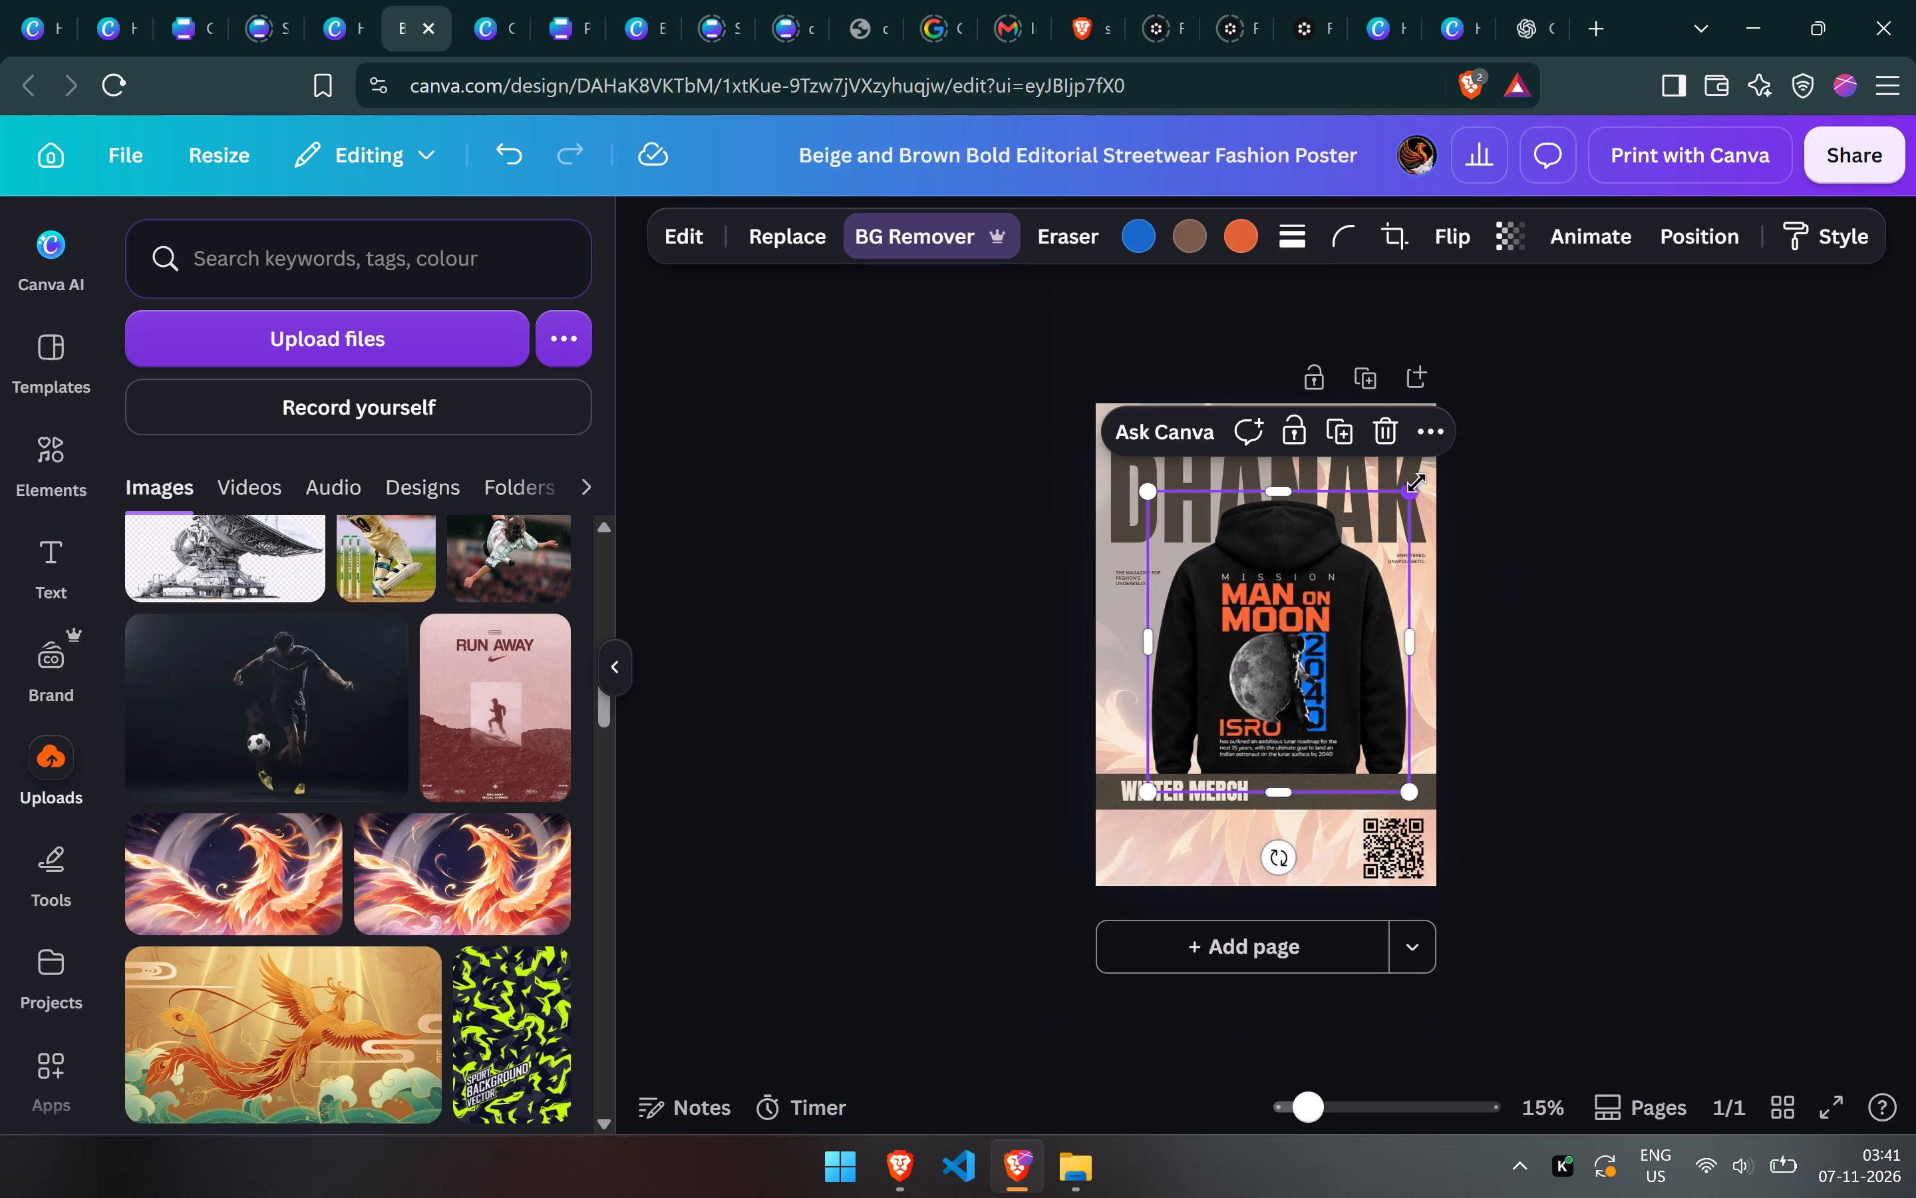
left_click(1388, 474)
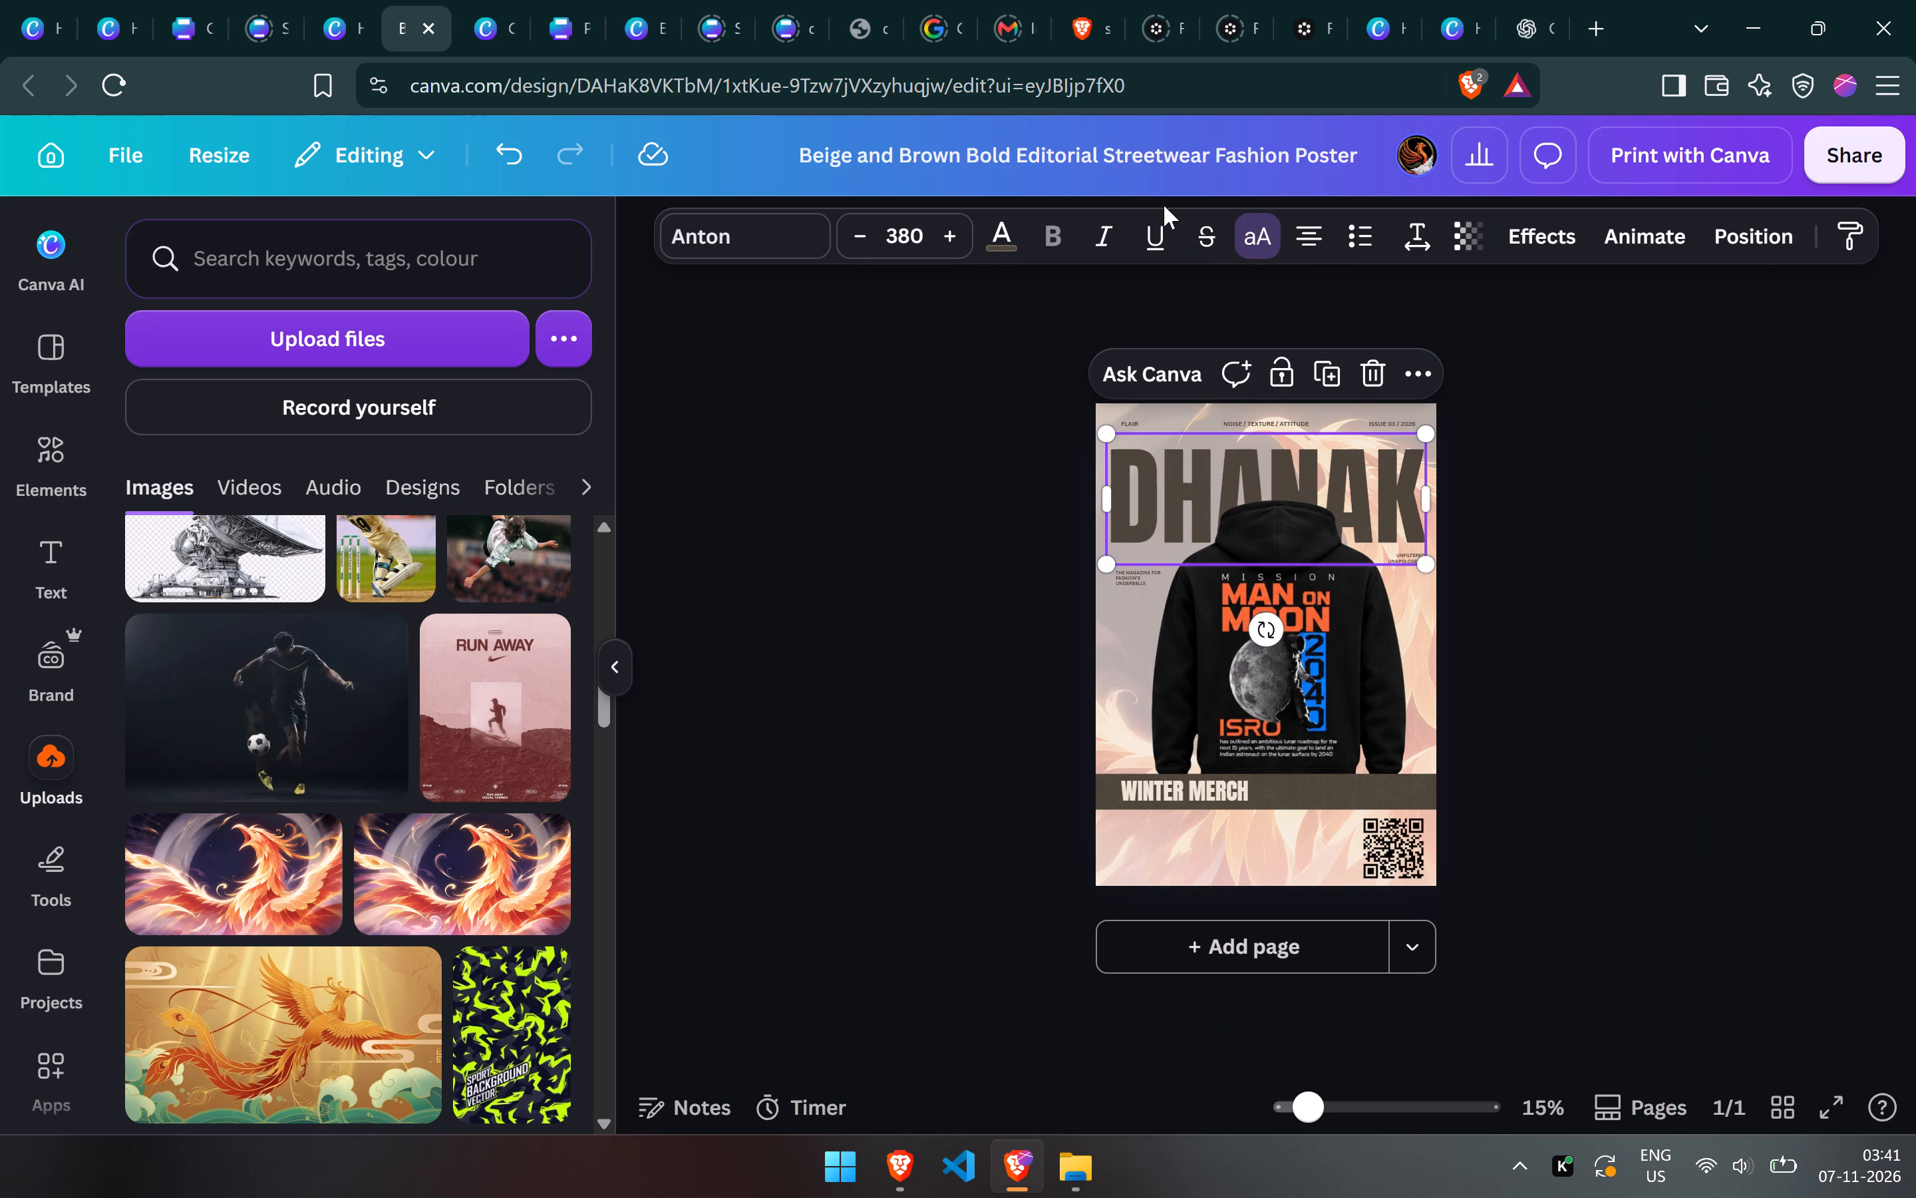
left_click(1541, 224)
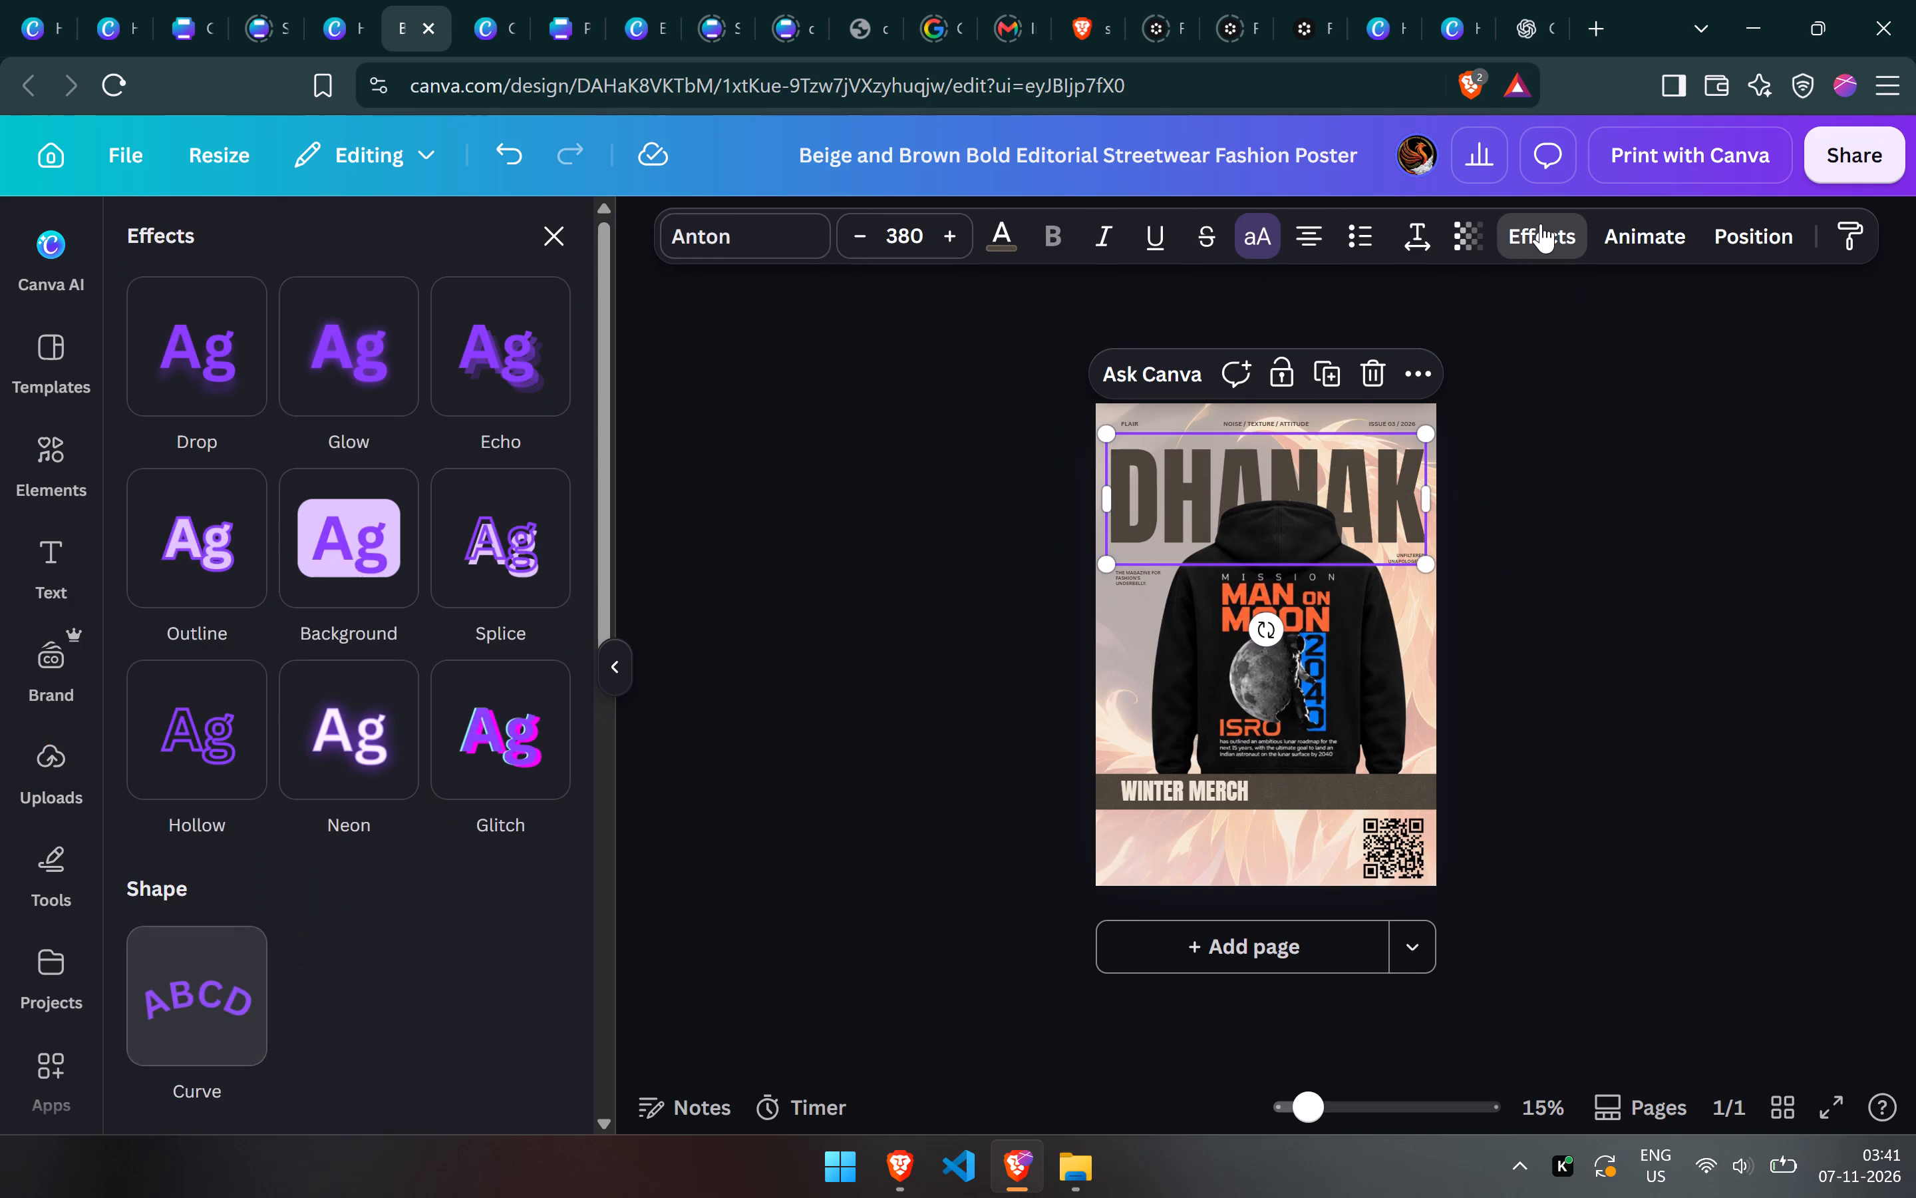
scroll(406, 845, "down", 3)
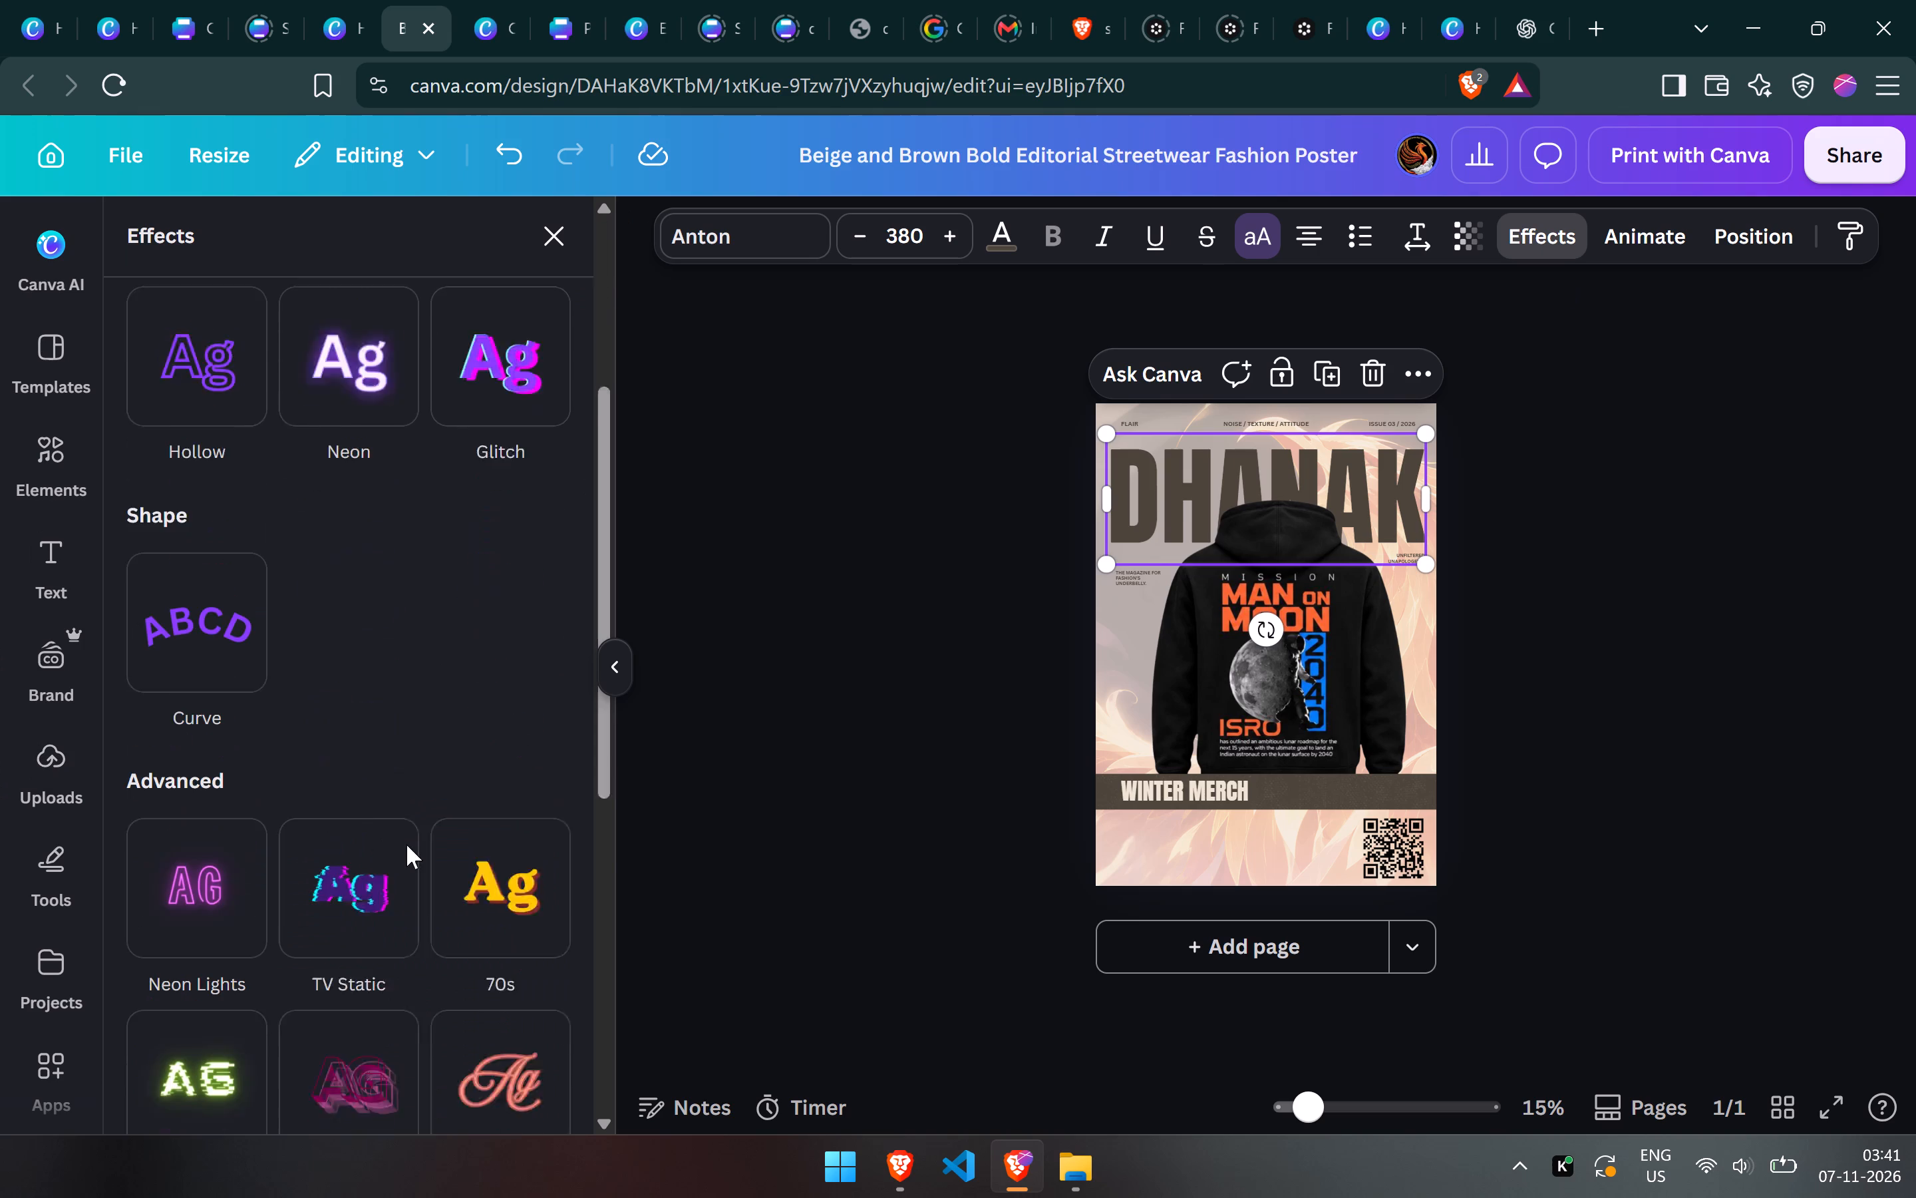
scroll(406, 845, "down", 2)
scroll(406, 845, "up", 6)
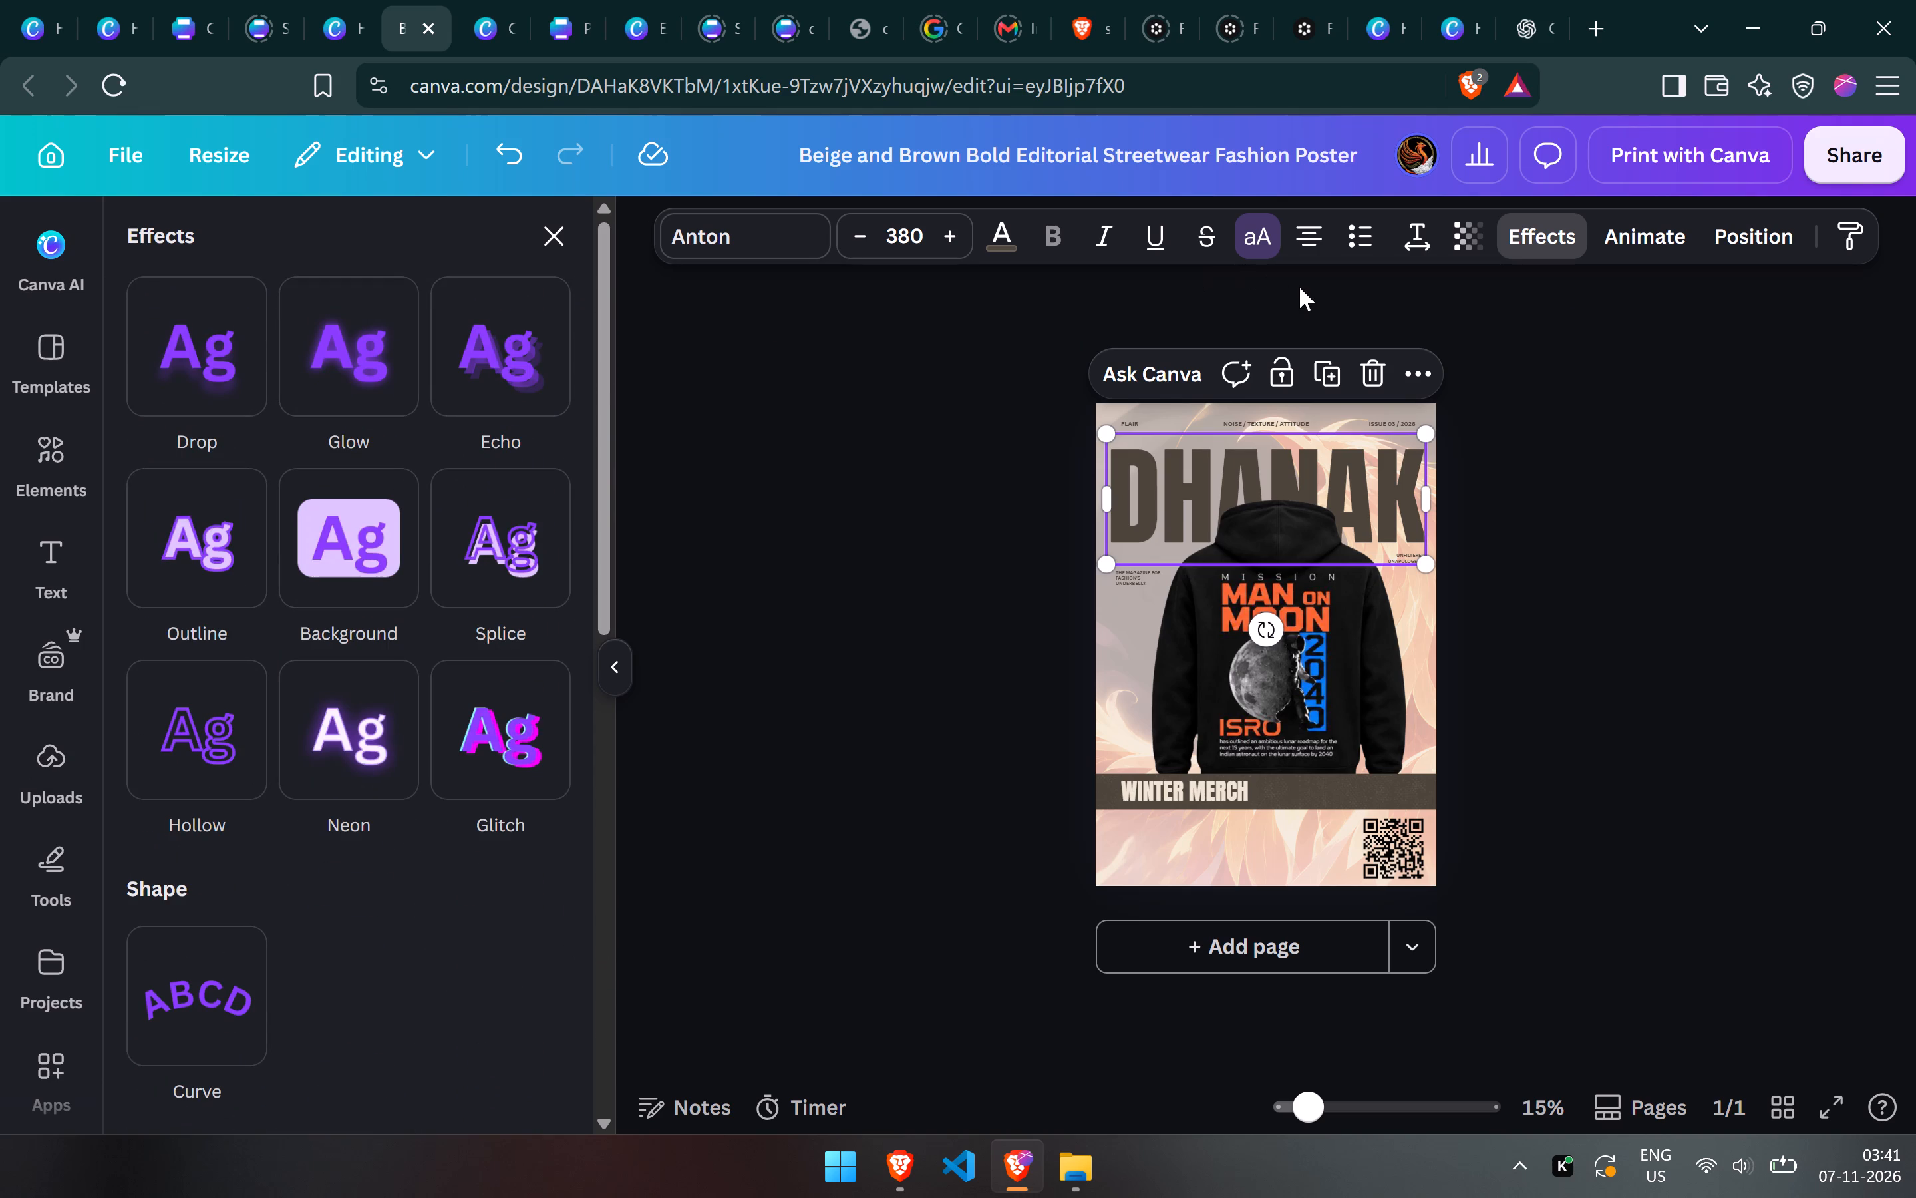
Give the DHANAK title a 180° linear gradient text colour from #4c4439 to #9ca191.
left_click(997, 233)
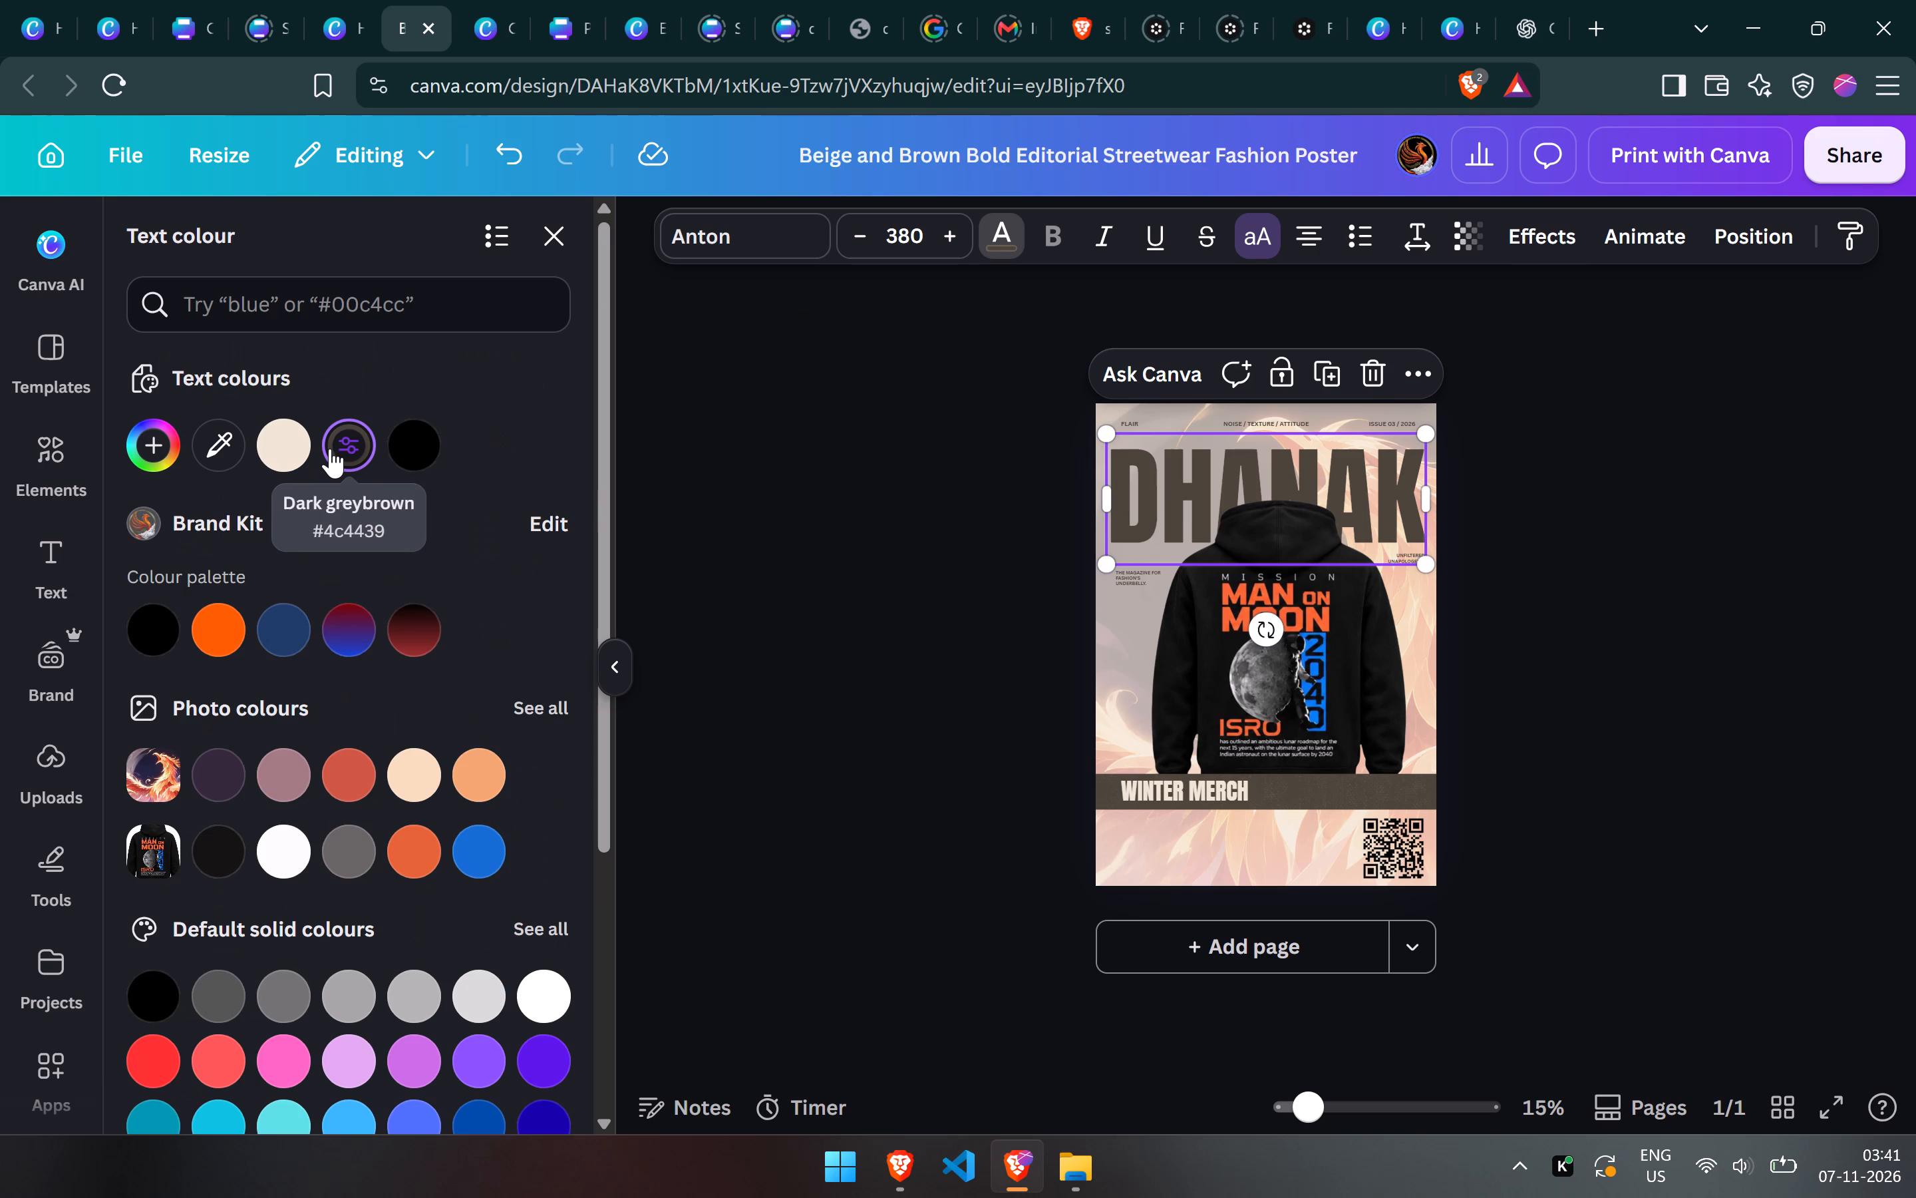
left_click(330, 449)
left_click(455, 521)
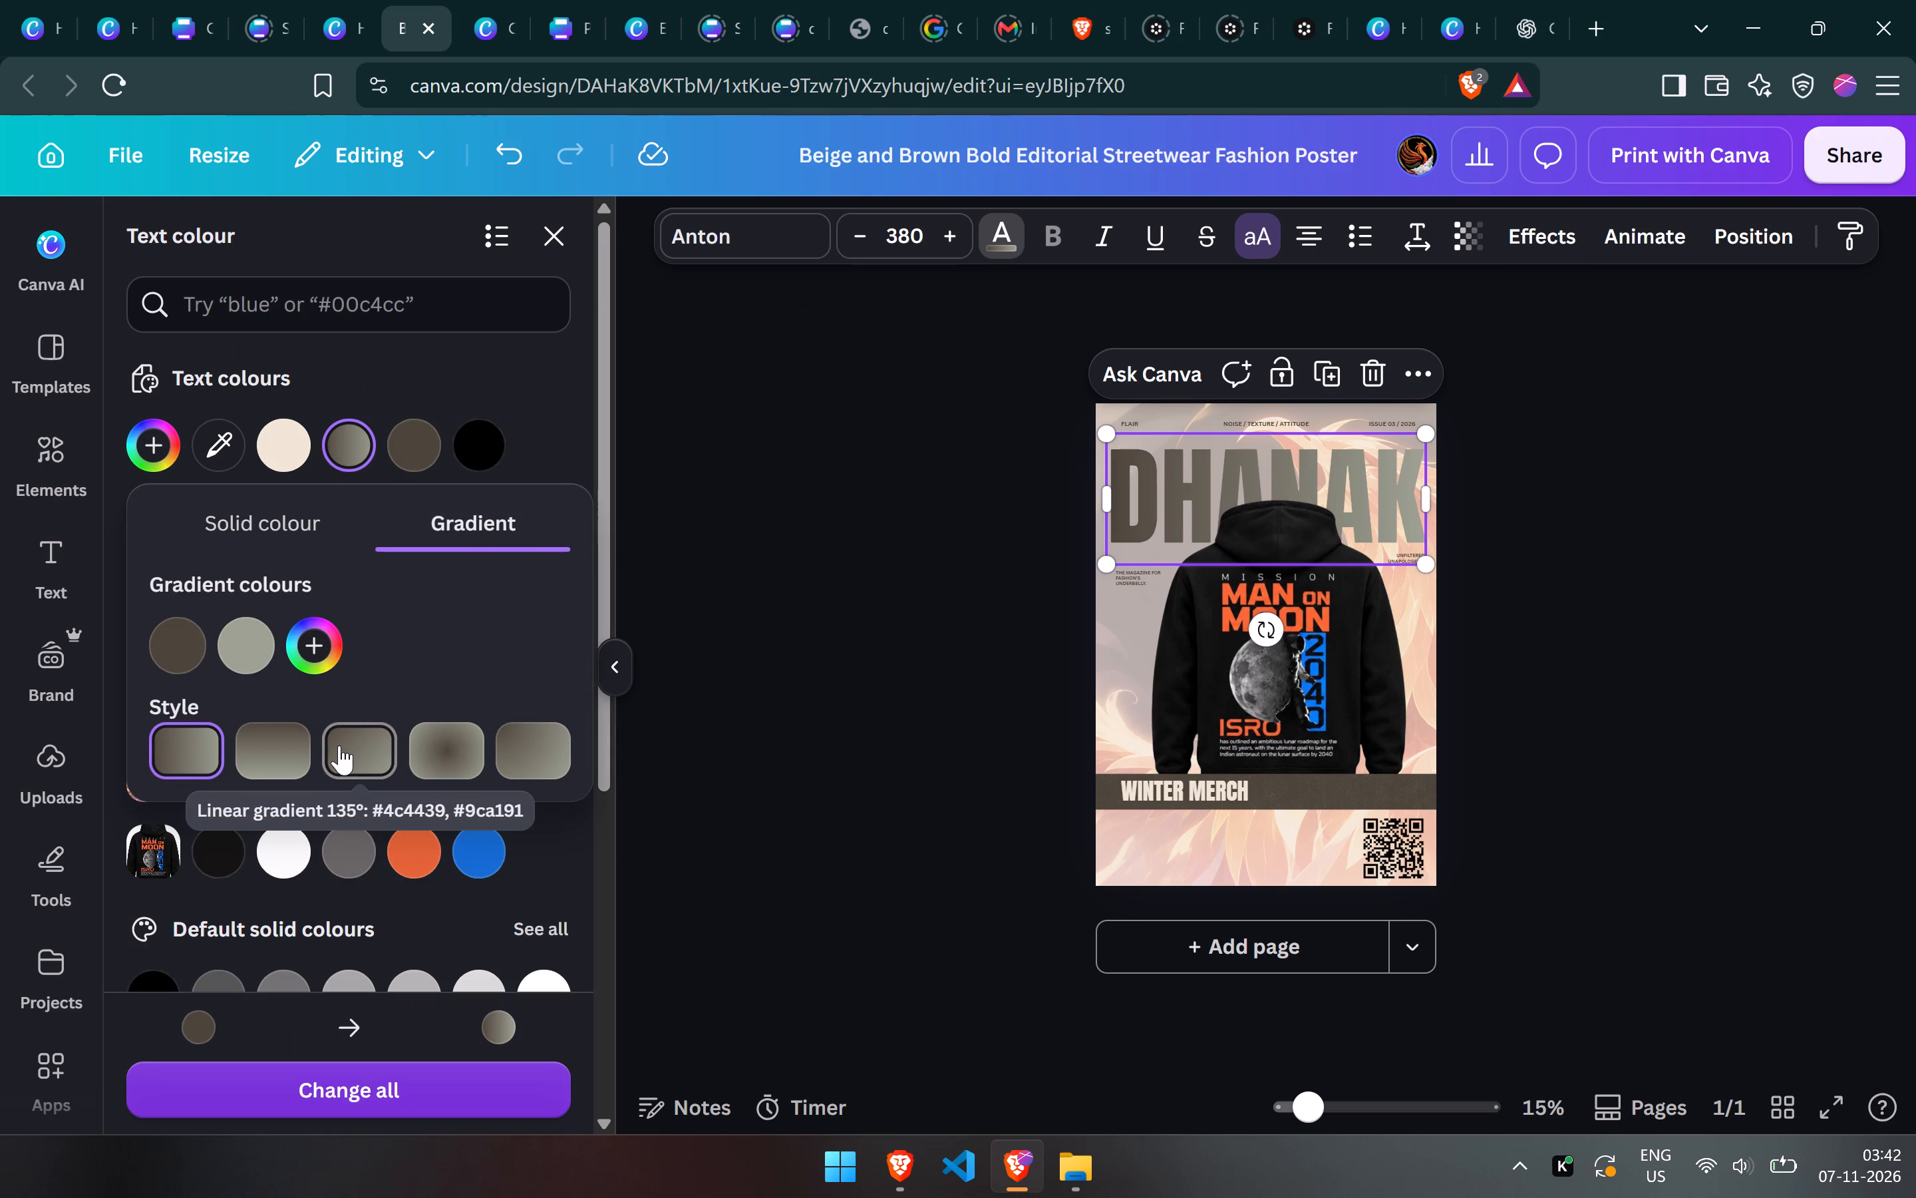
left_click(269, 734)
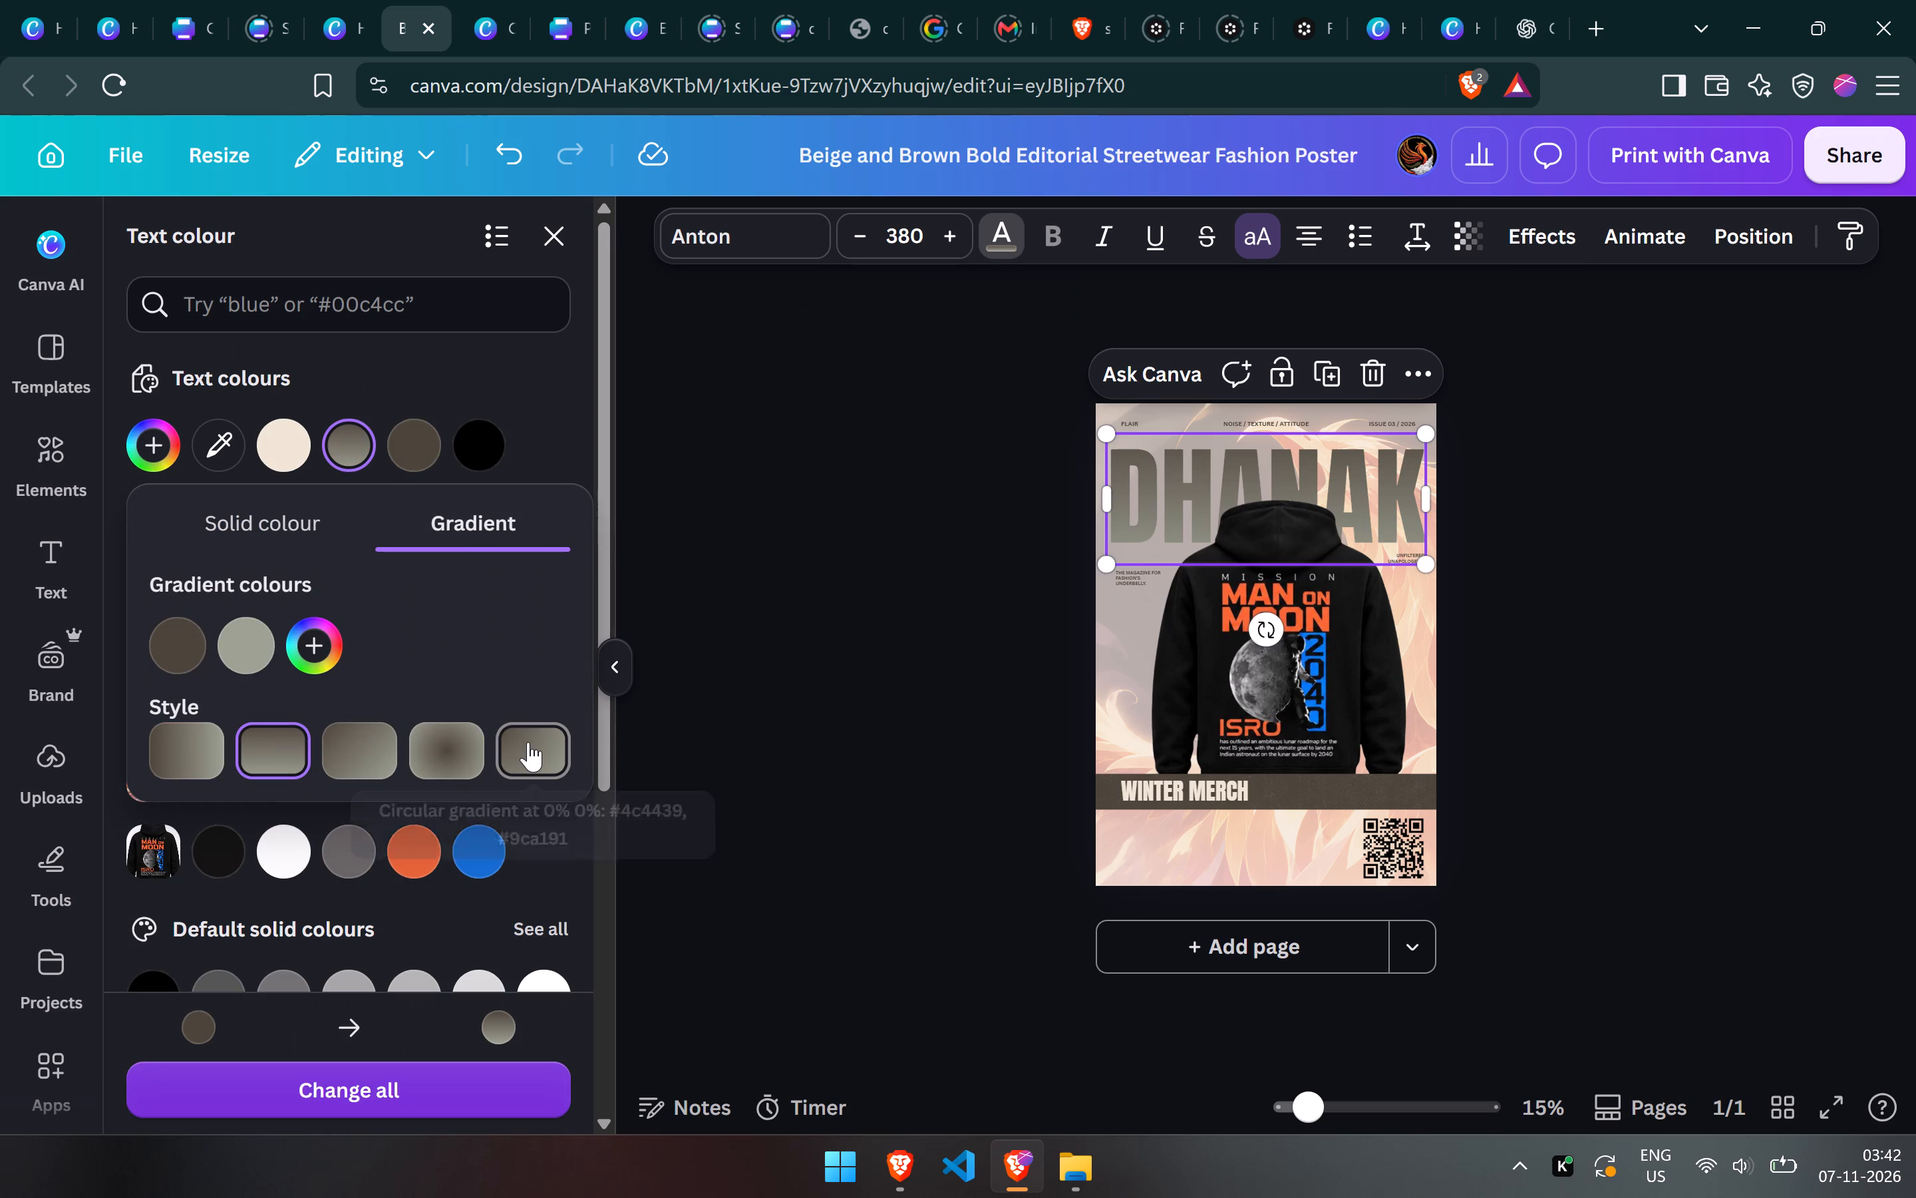
left_click(293, 759)
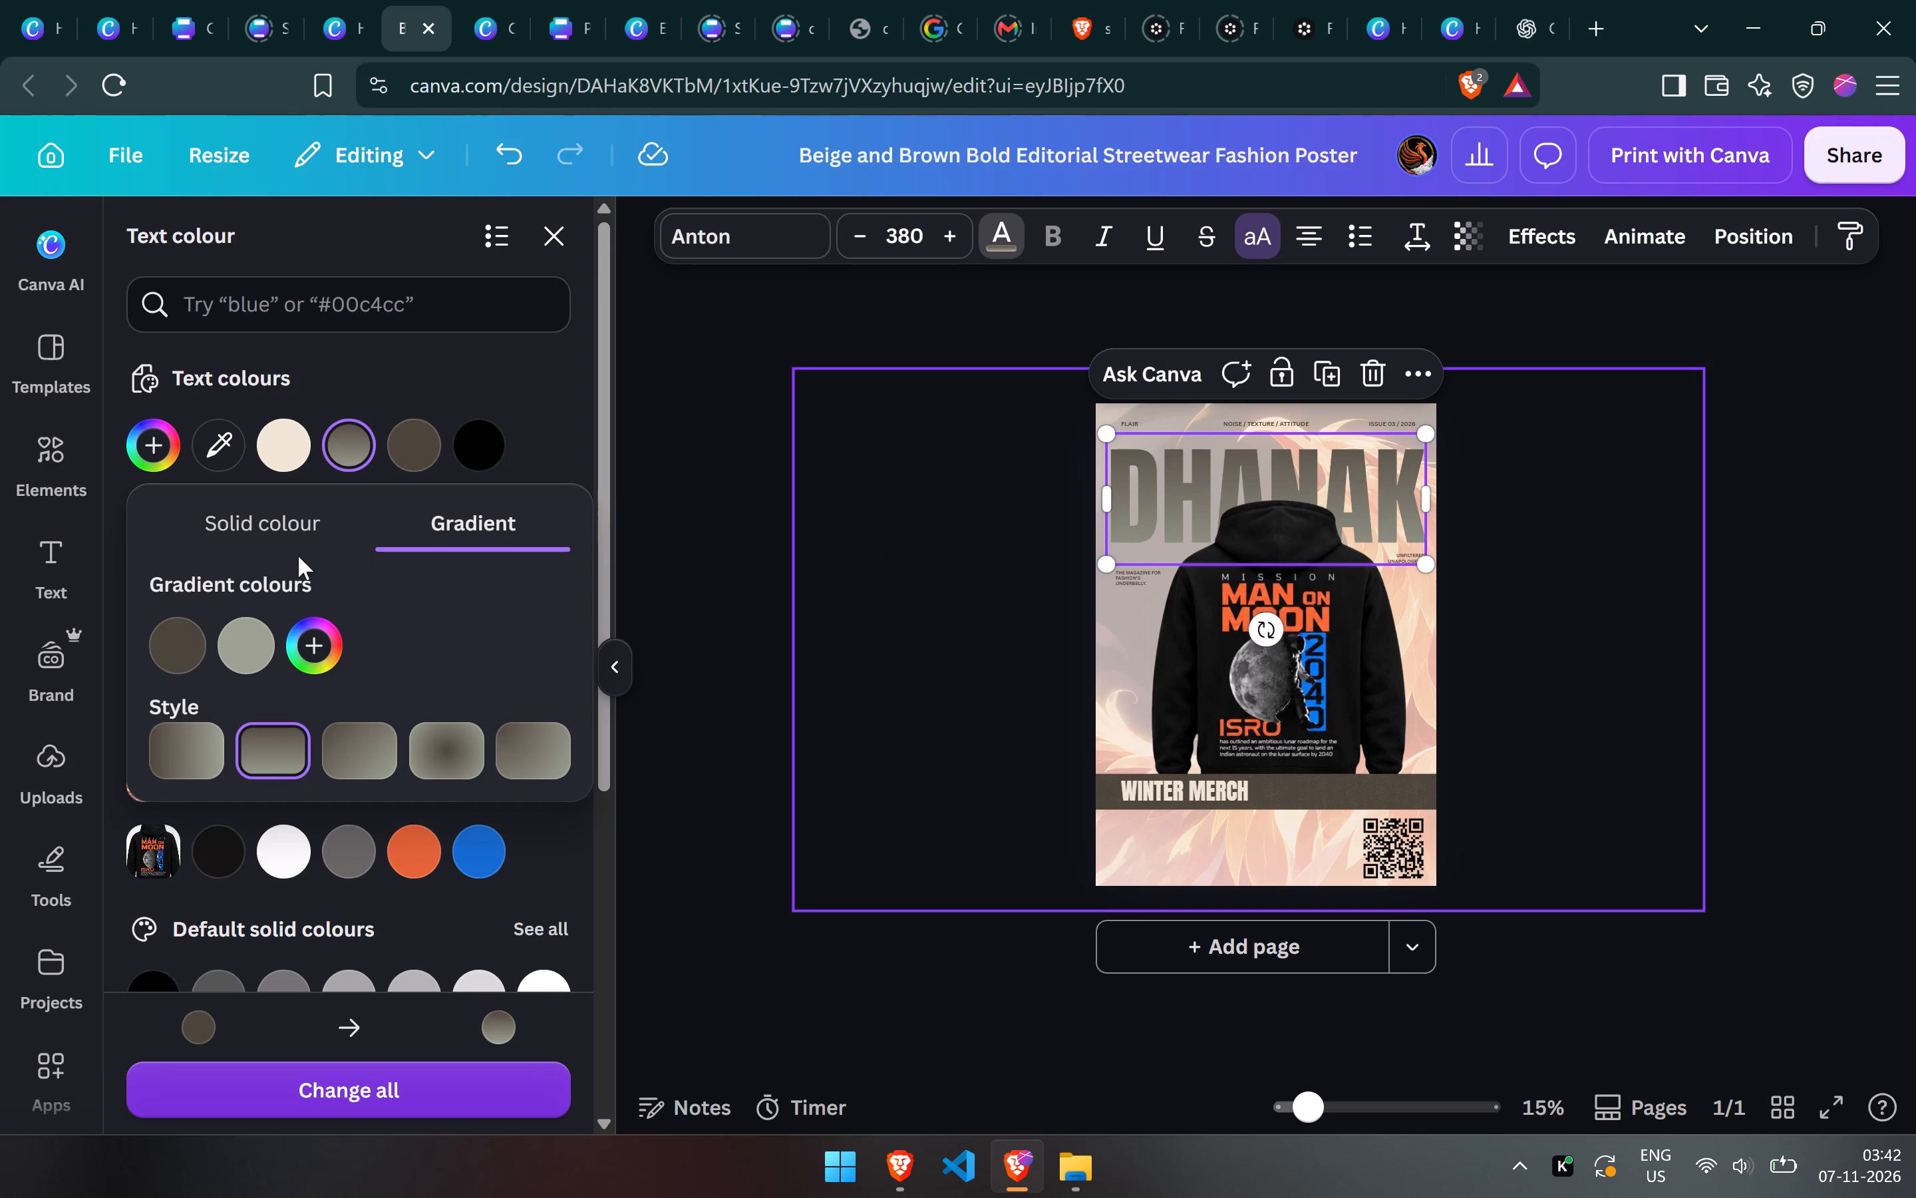
Change the dark colour stop of the DHANAK title's gradient to deep brown #332716.
left_click(192, 641)
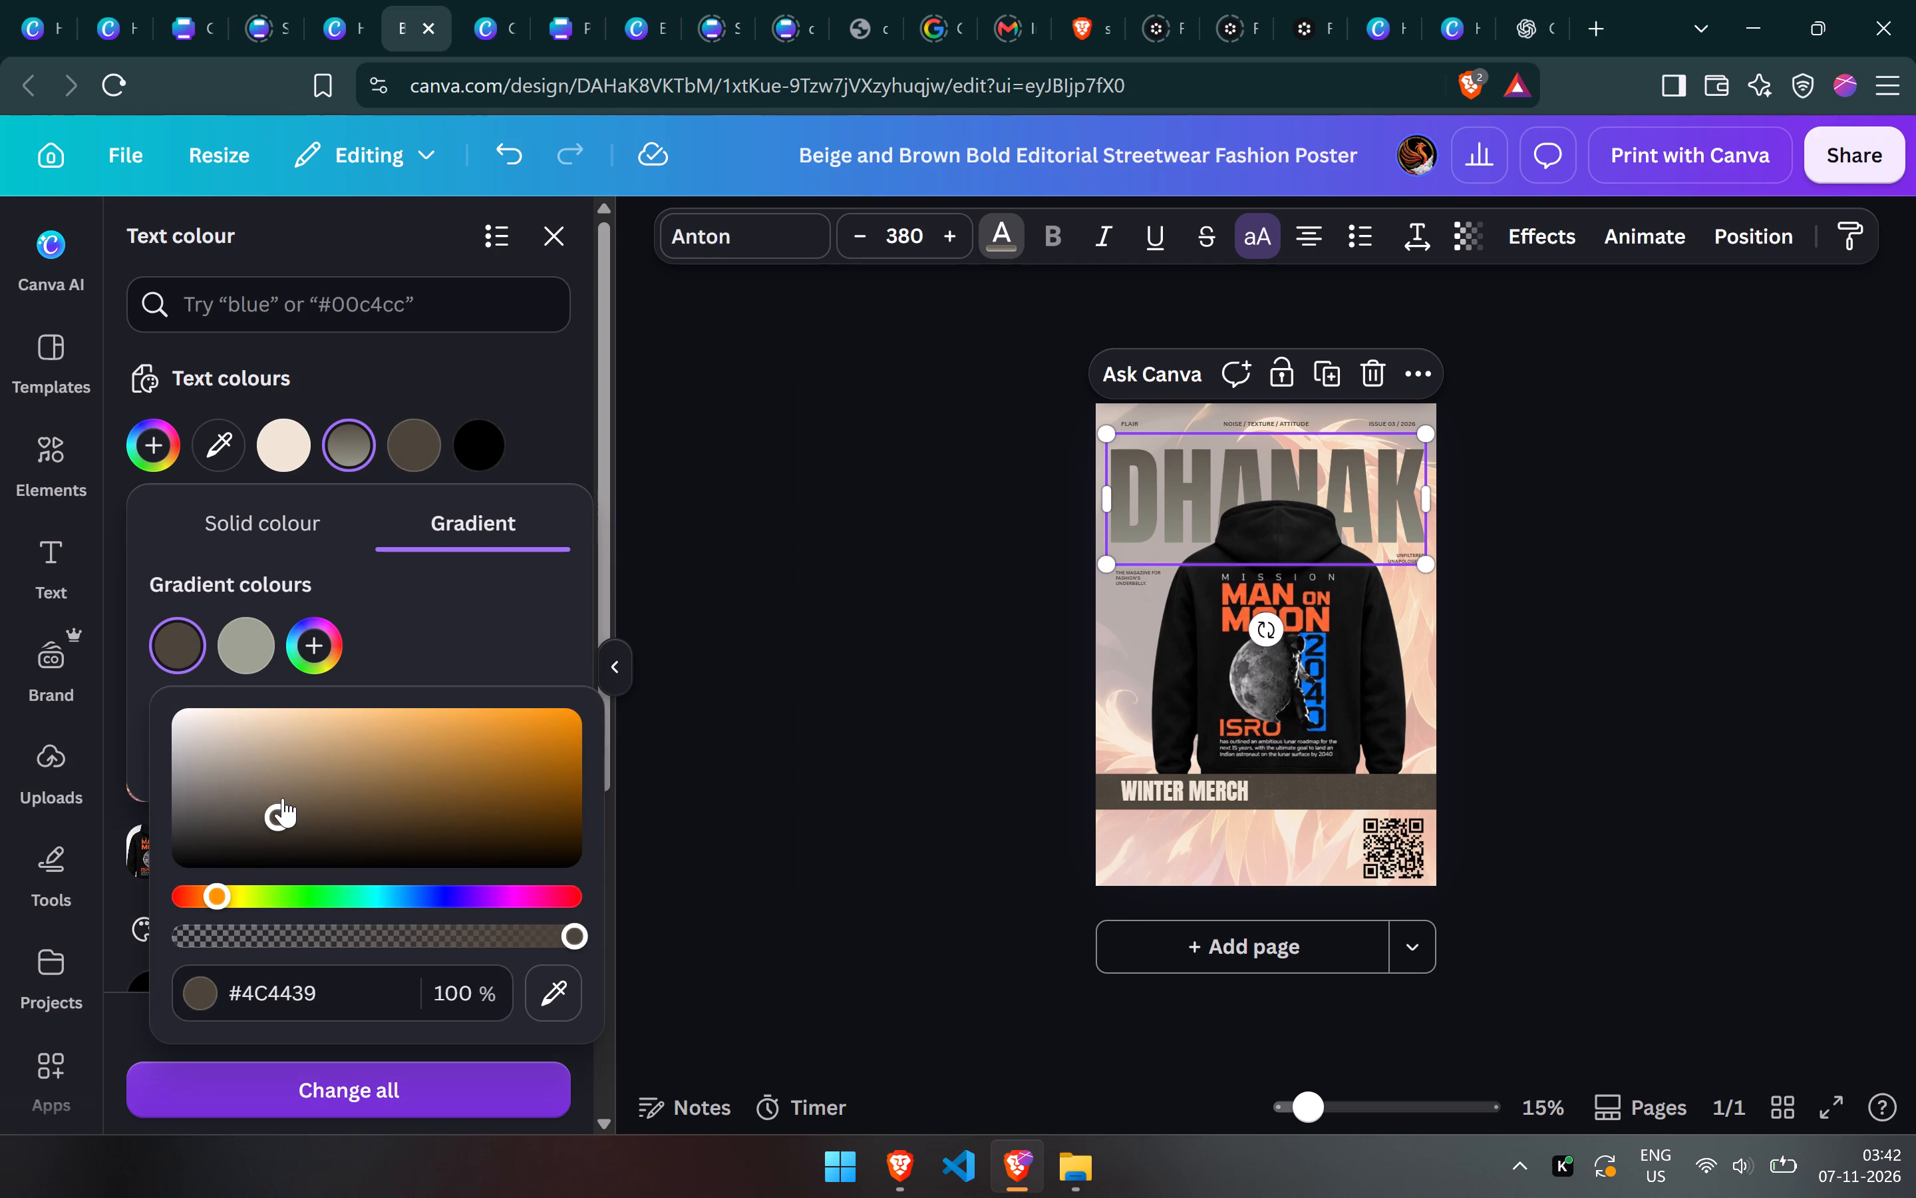
left_click_drag(283, 798, 291, 849)
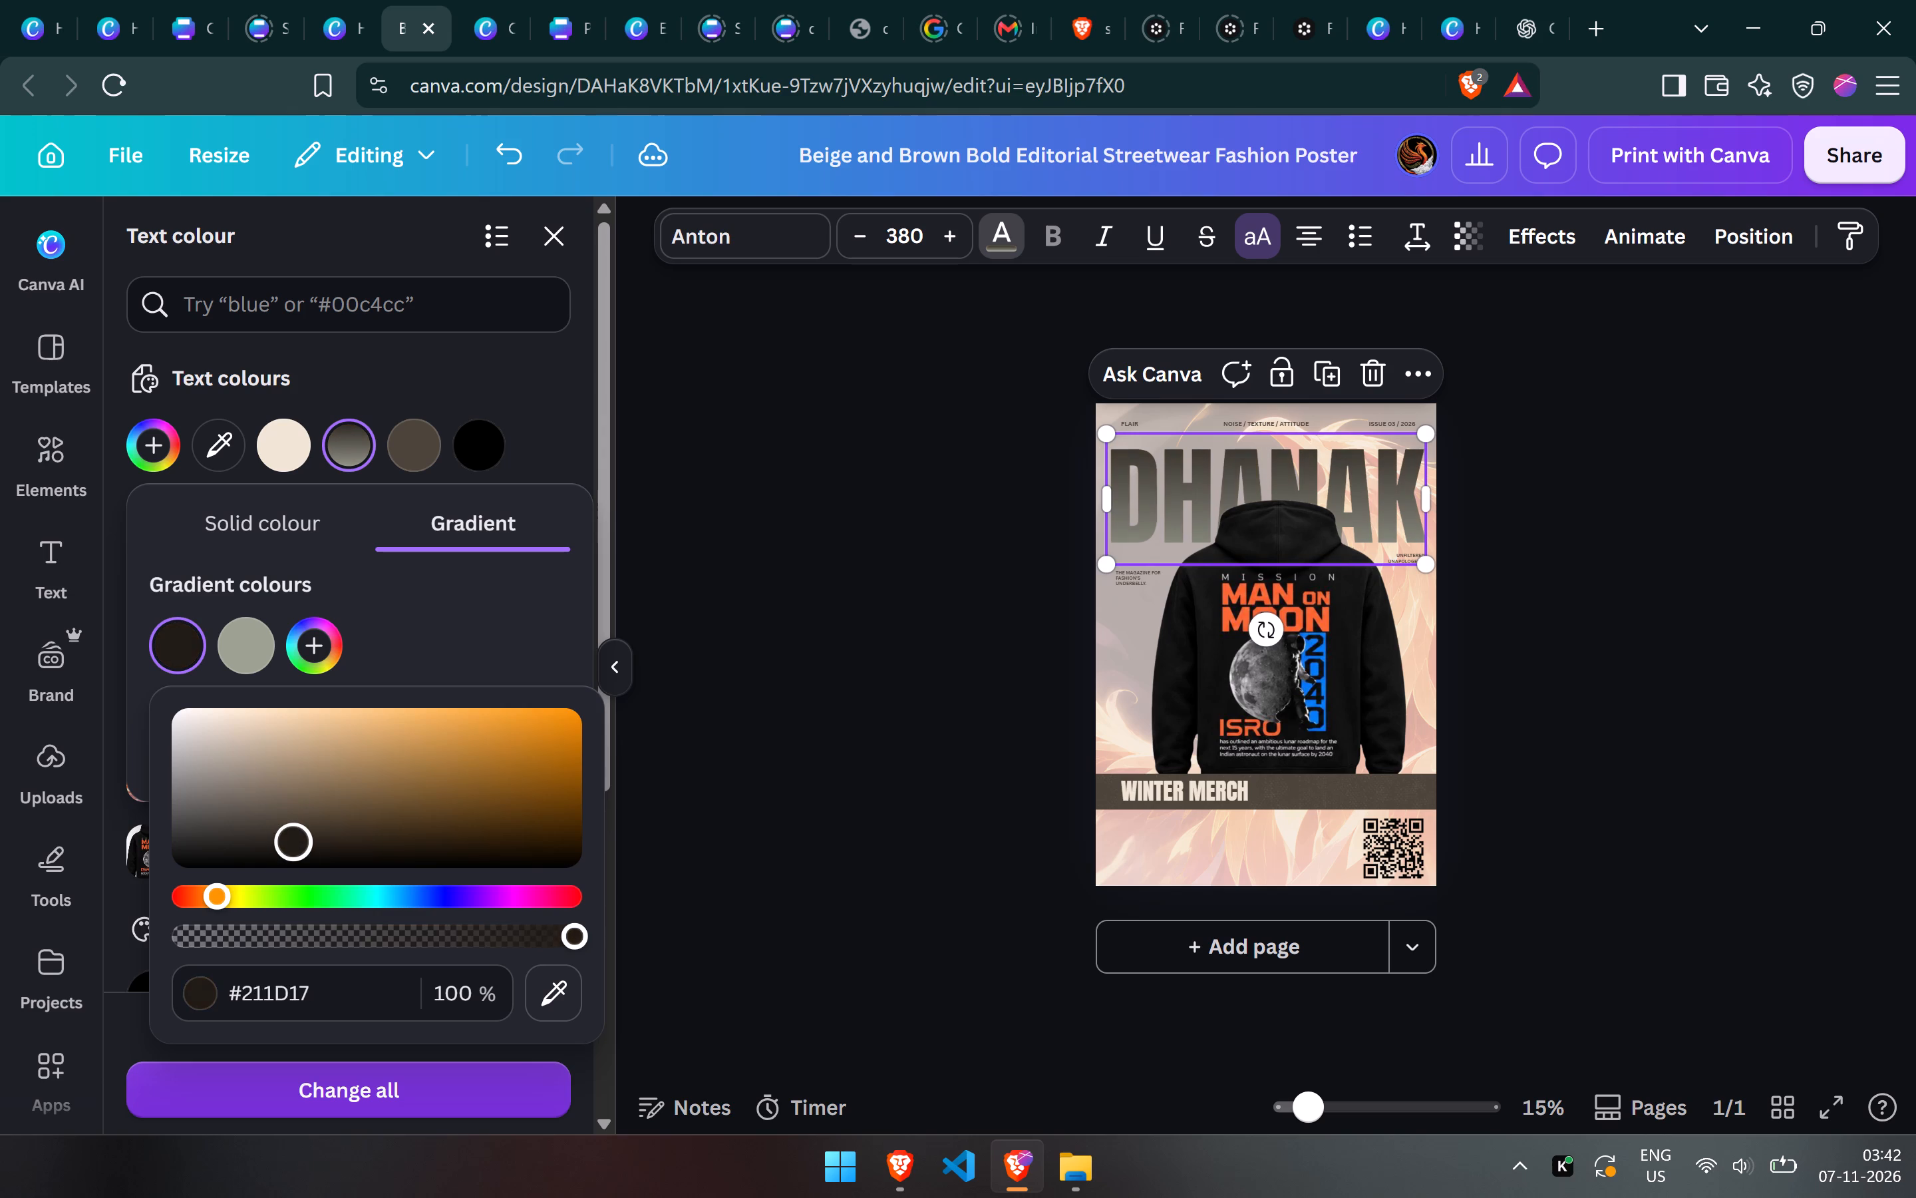
left_click_drag(291, 849, 295, 871)
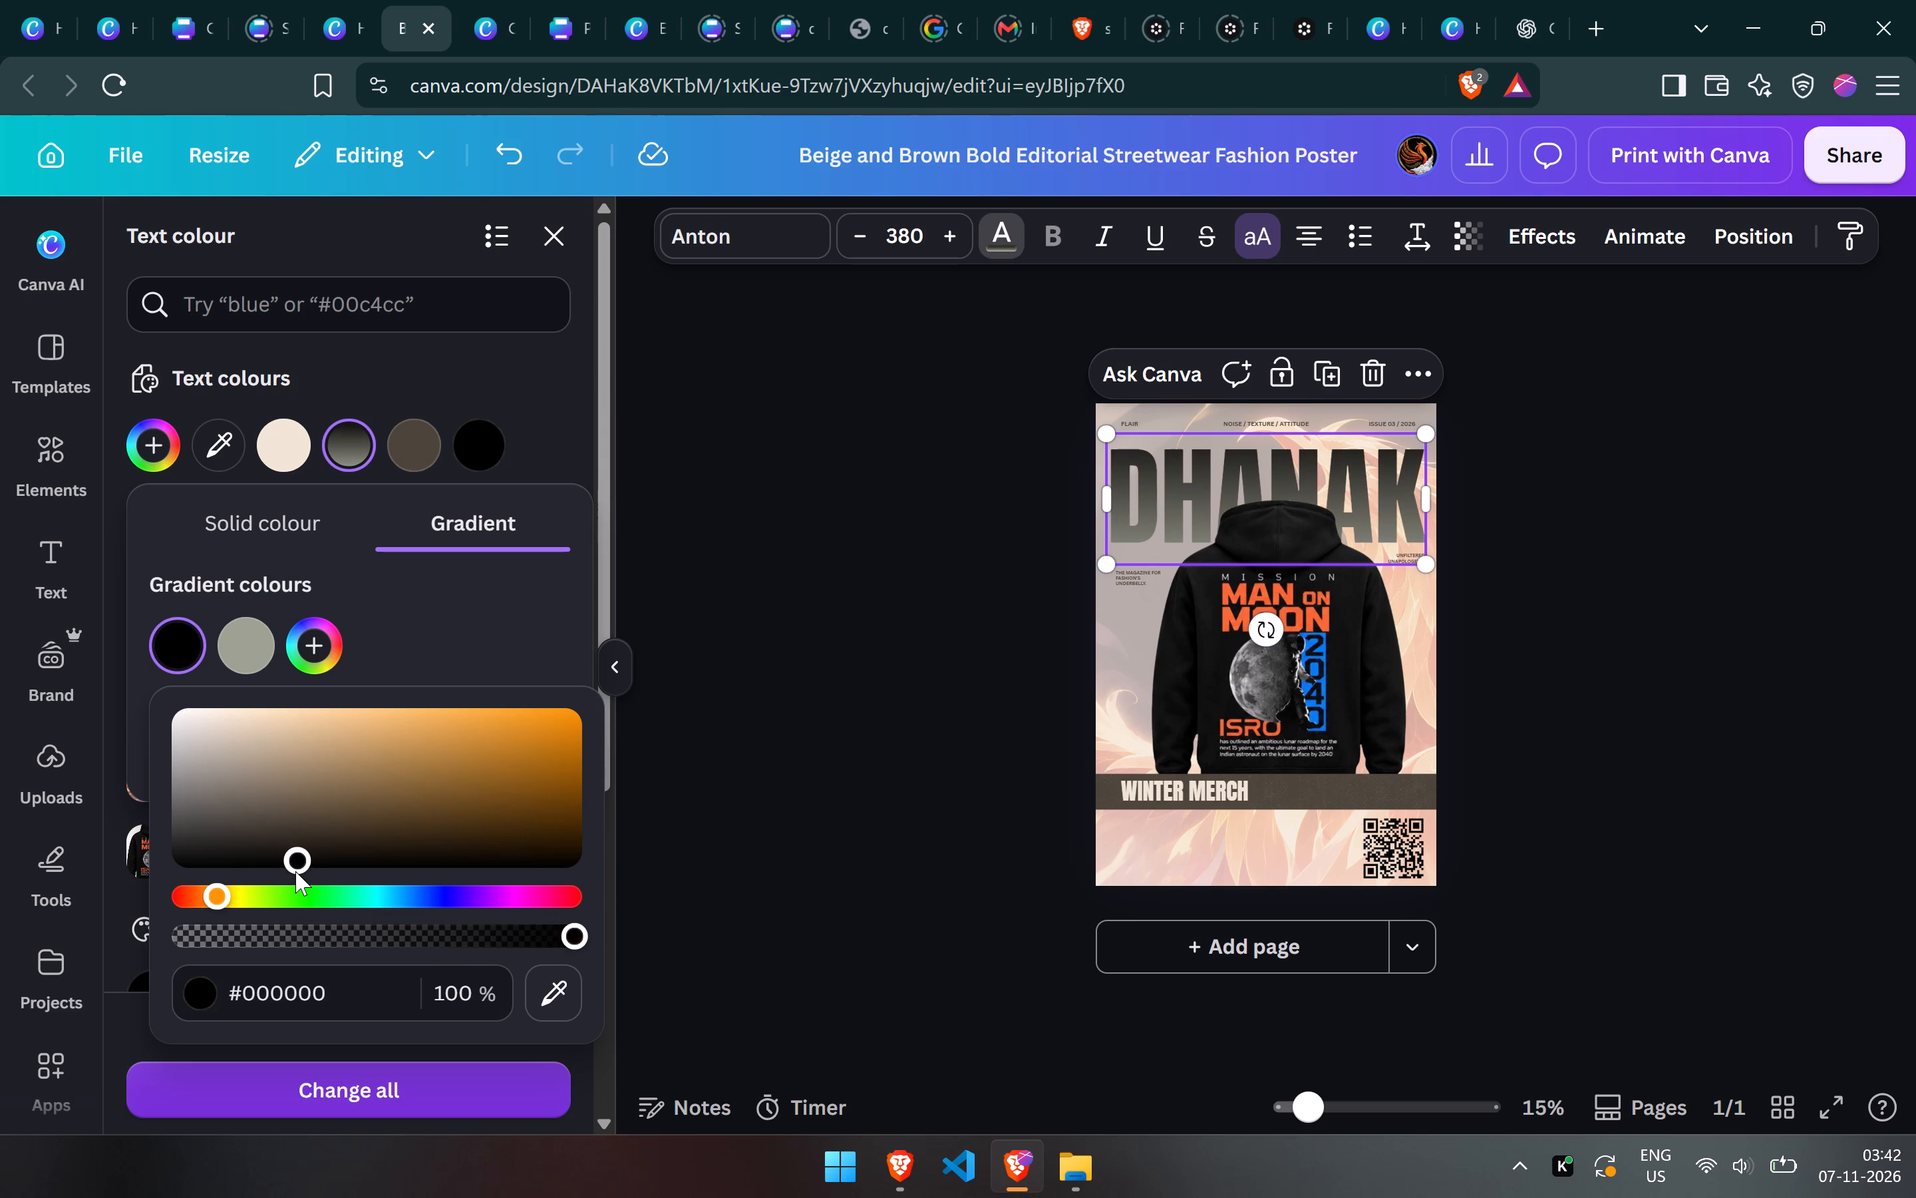
left_click_drag(309, 851, 301, 835)
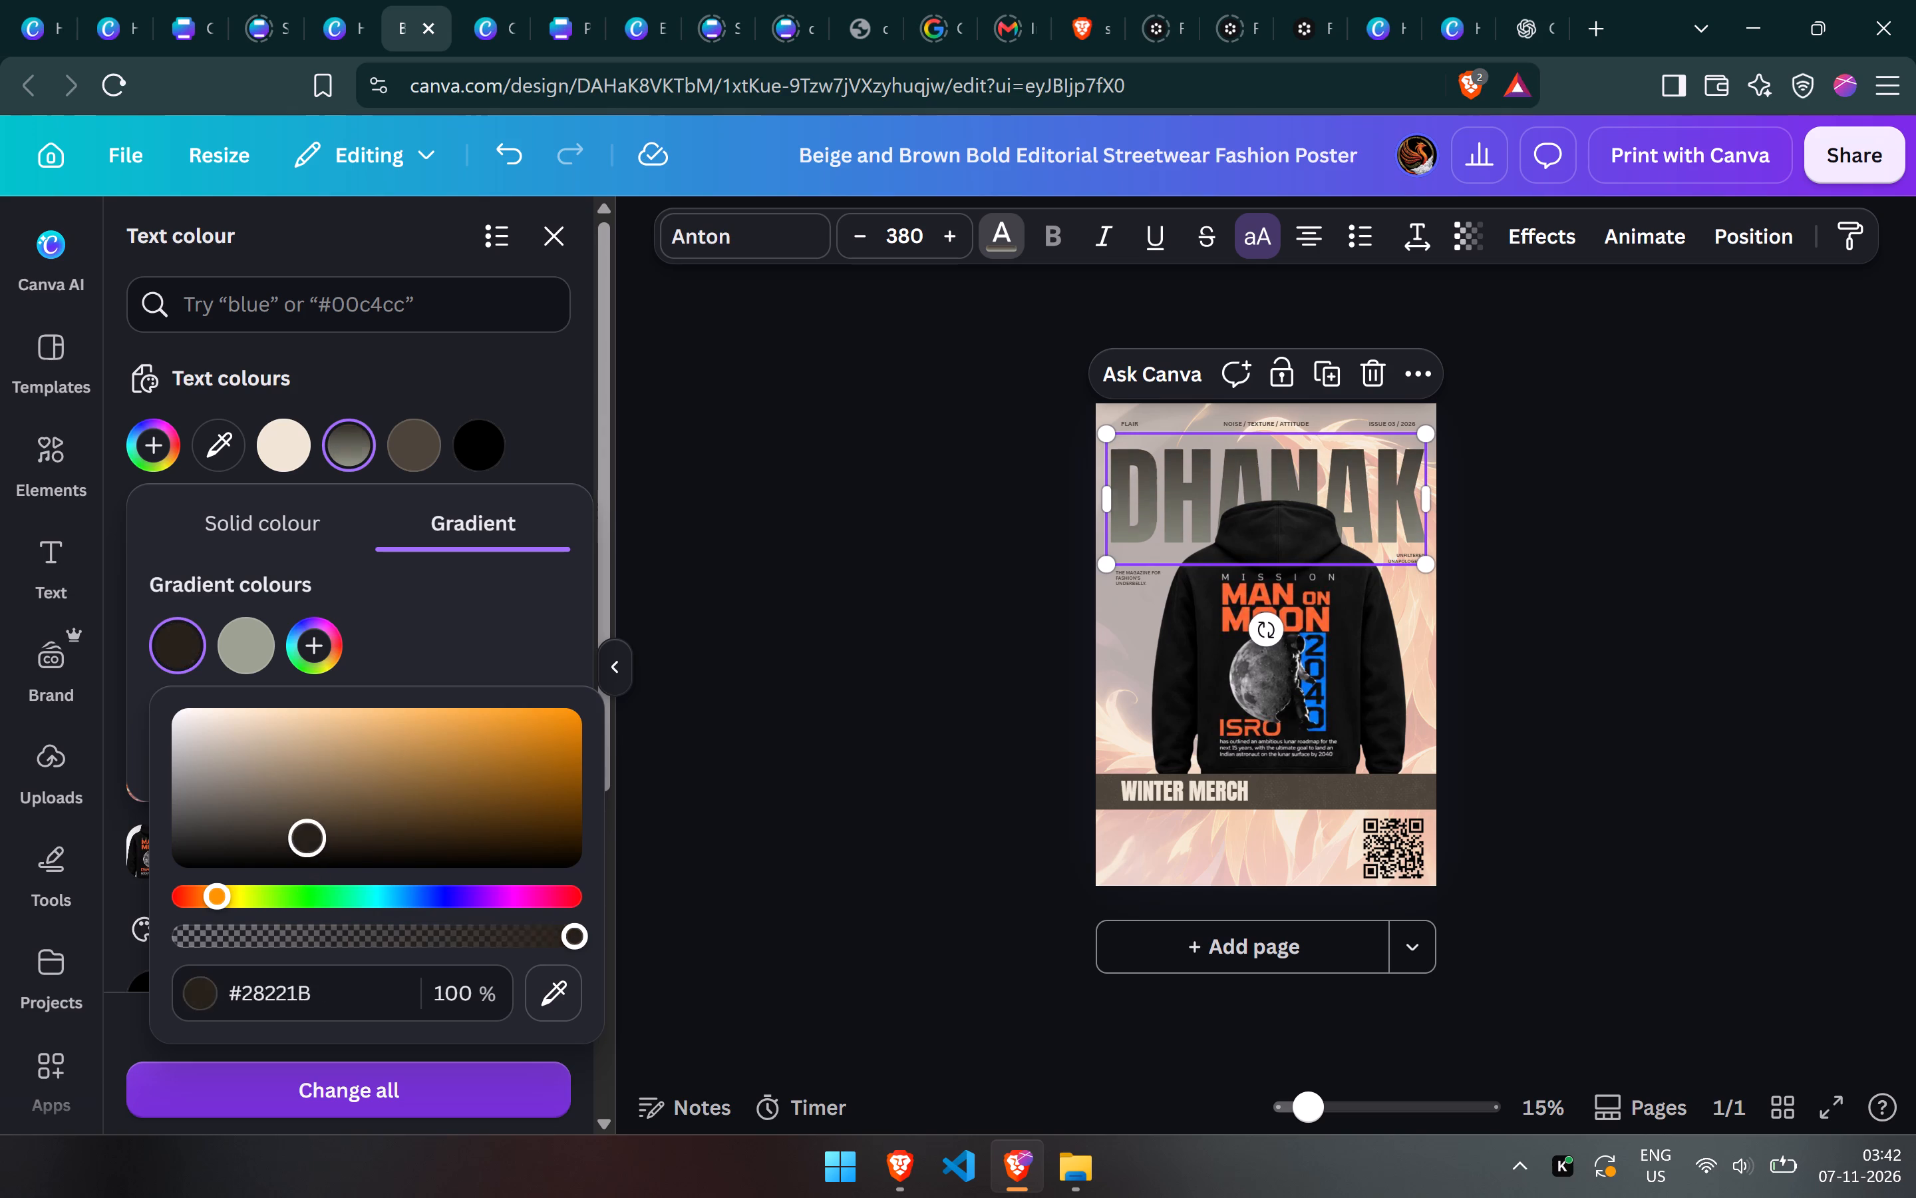
left_click_drag(301, 835, 220, 844)
left_click_drag(220, 844, 402, 837)
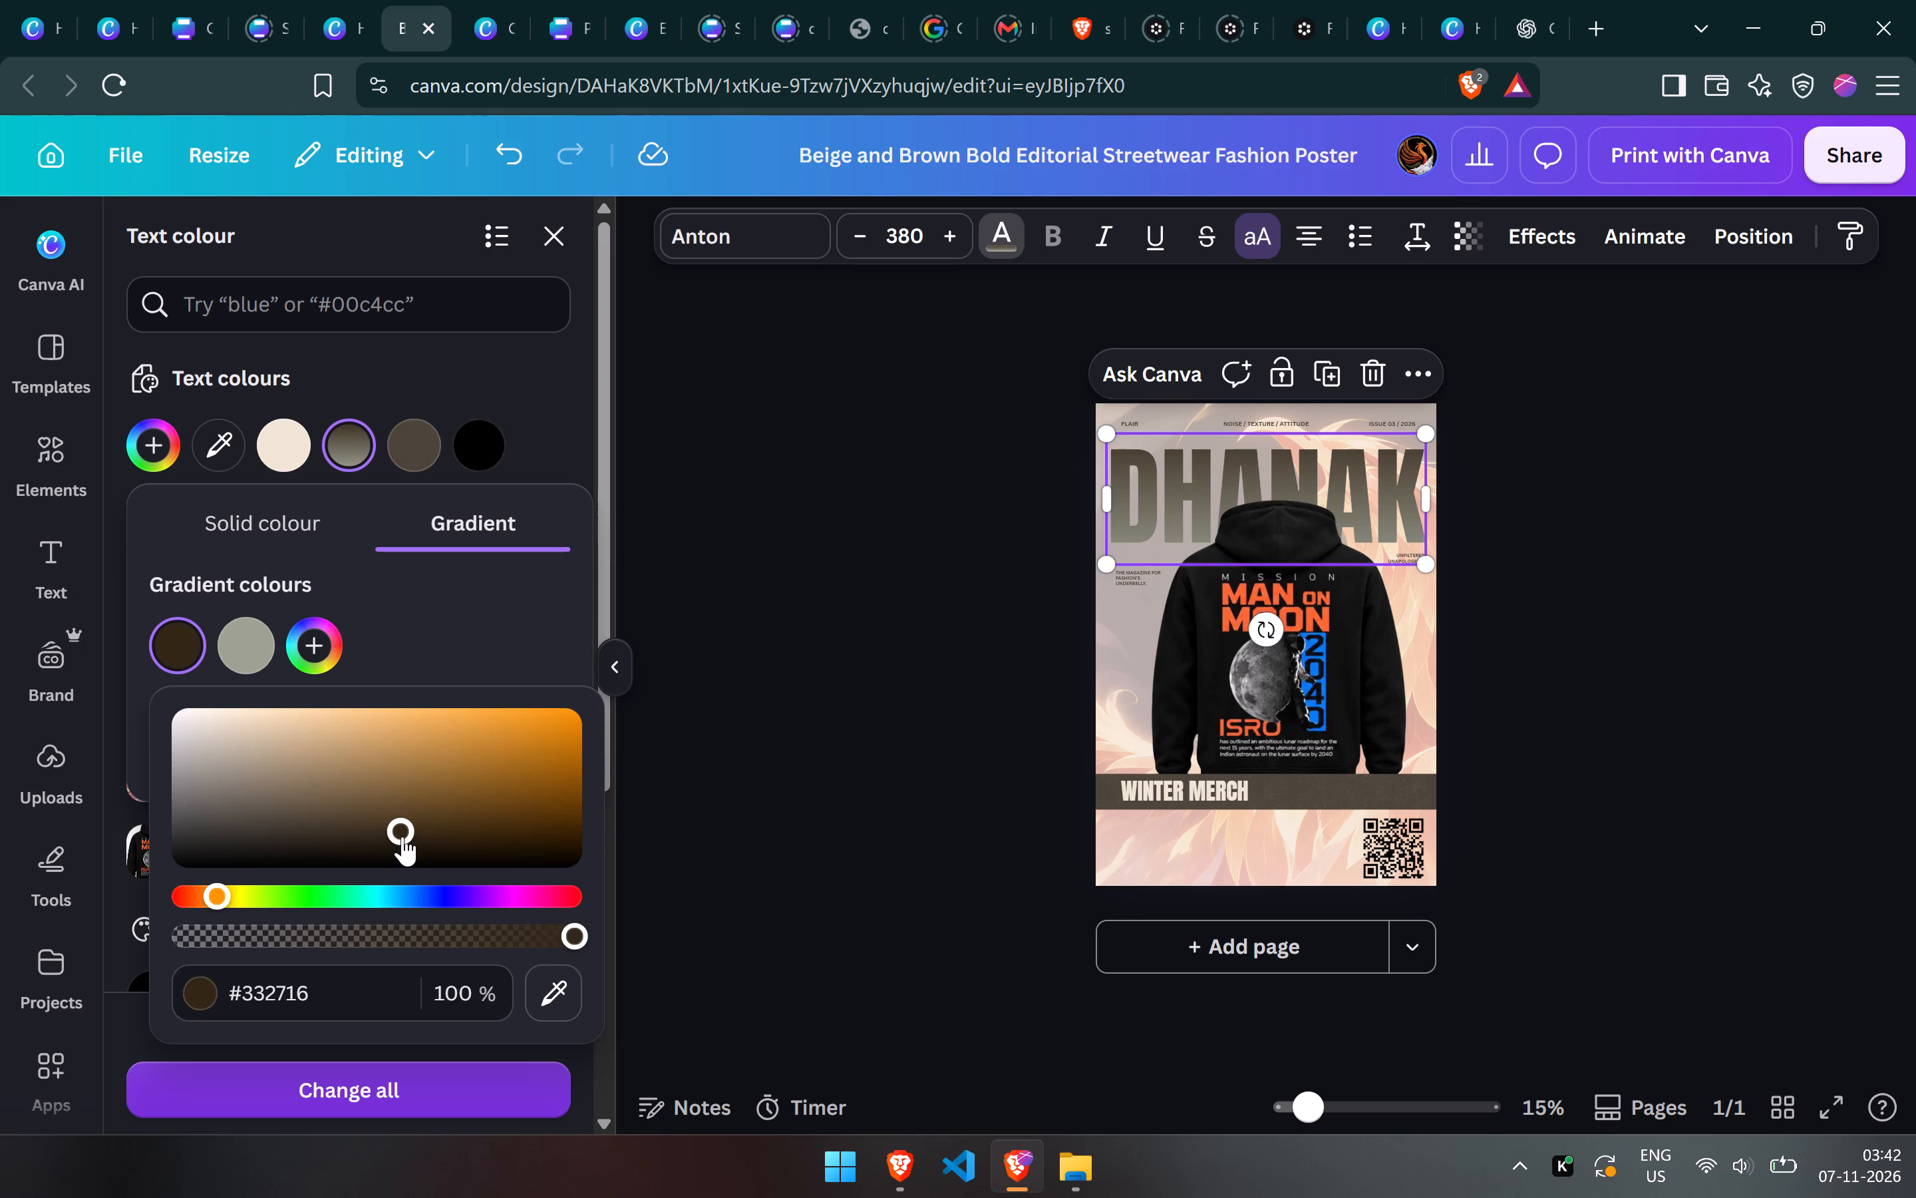
Change the light colour stop of the DHANAK title's gradient to grey-green #909586.
left_click(226, 652)
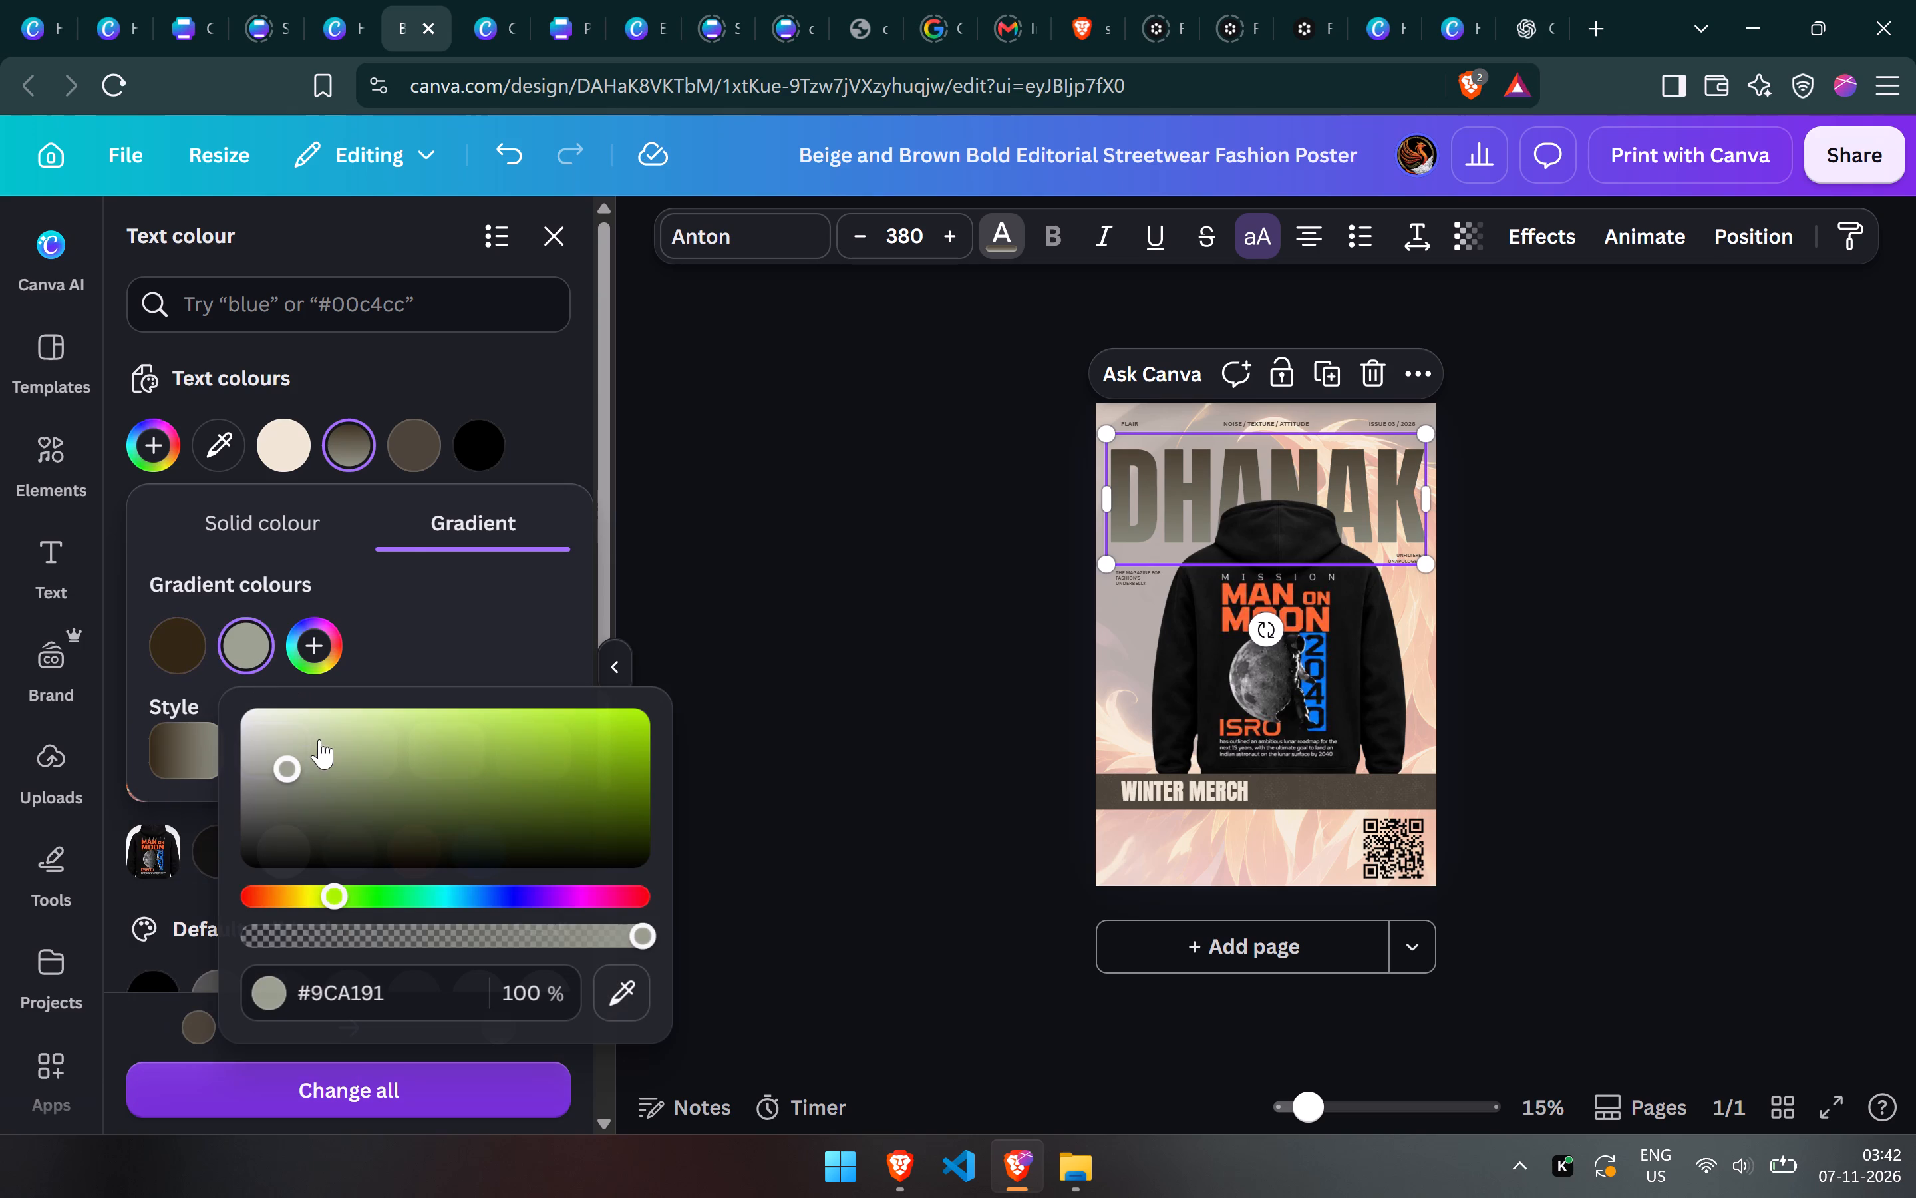
left_click_drag(305, 759, 280, 804)
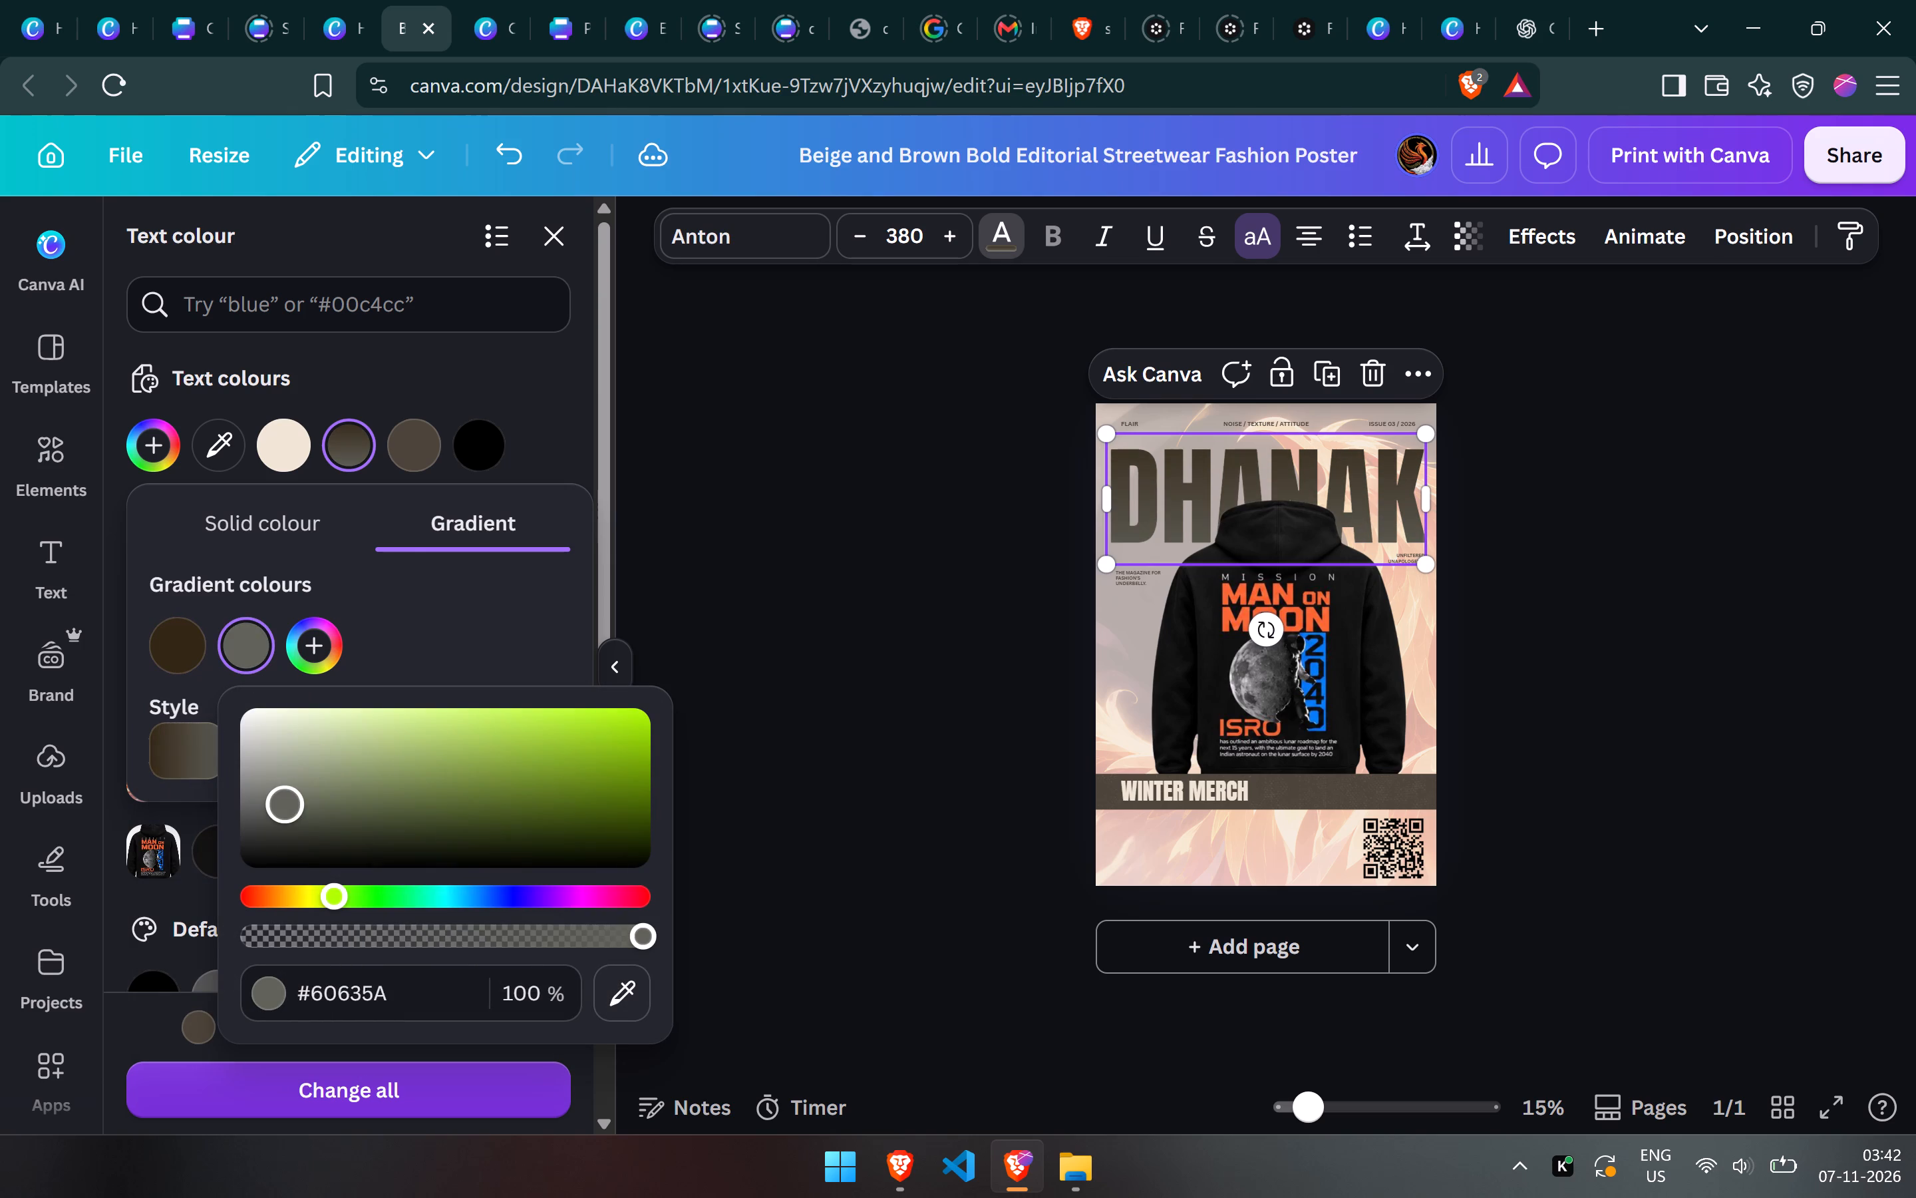
left_click_drag(280, 804, 282, 776)
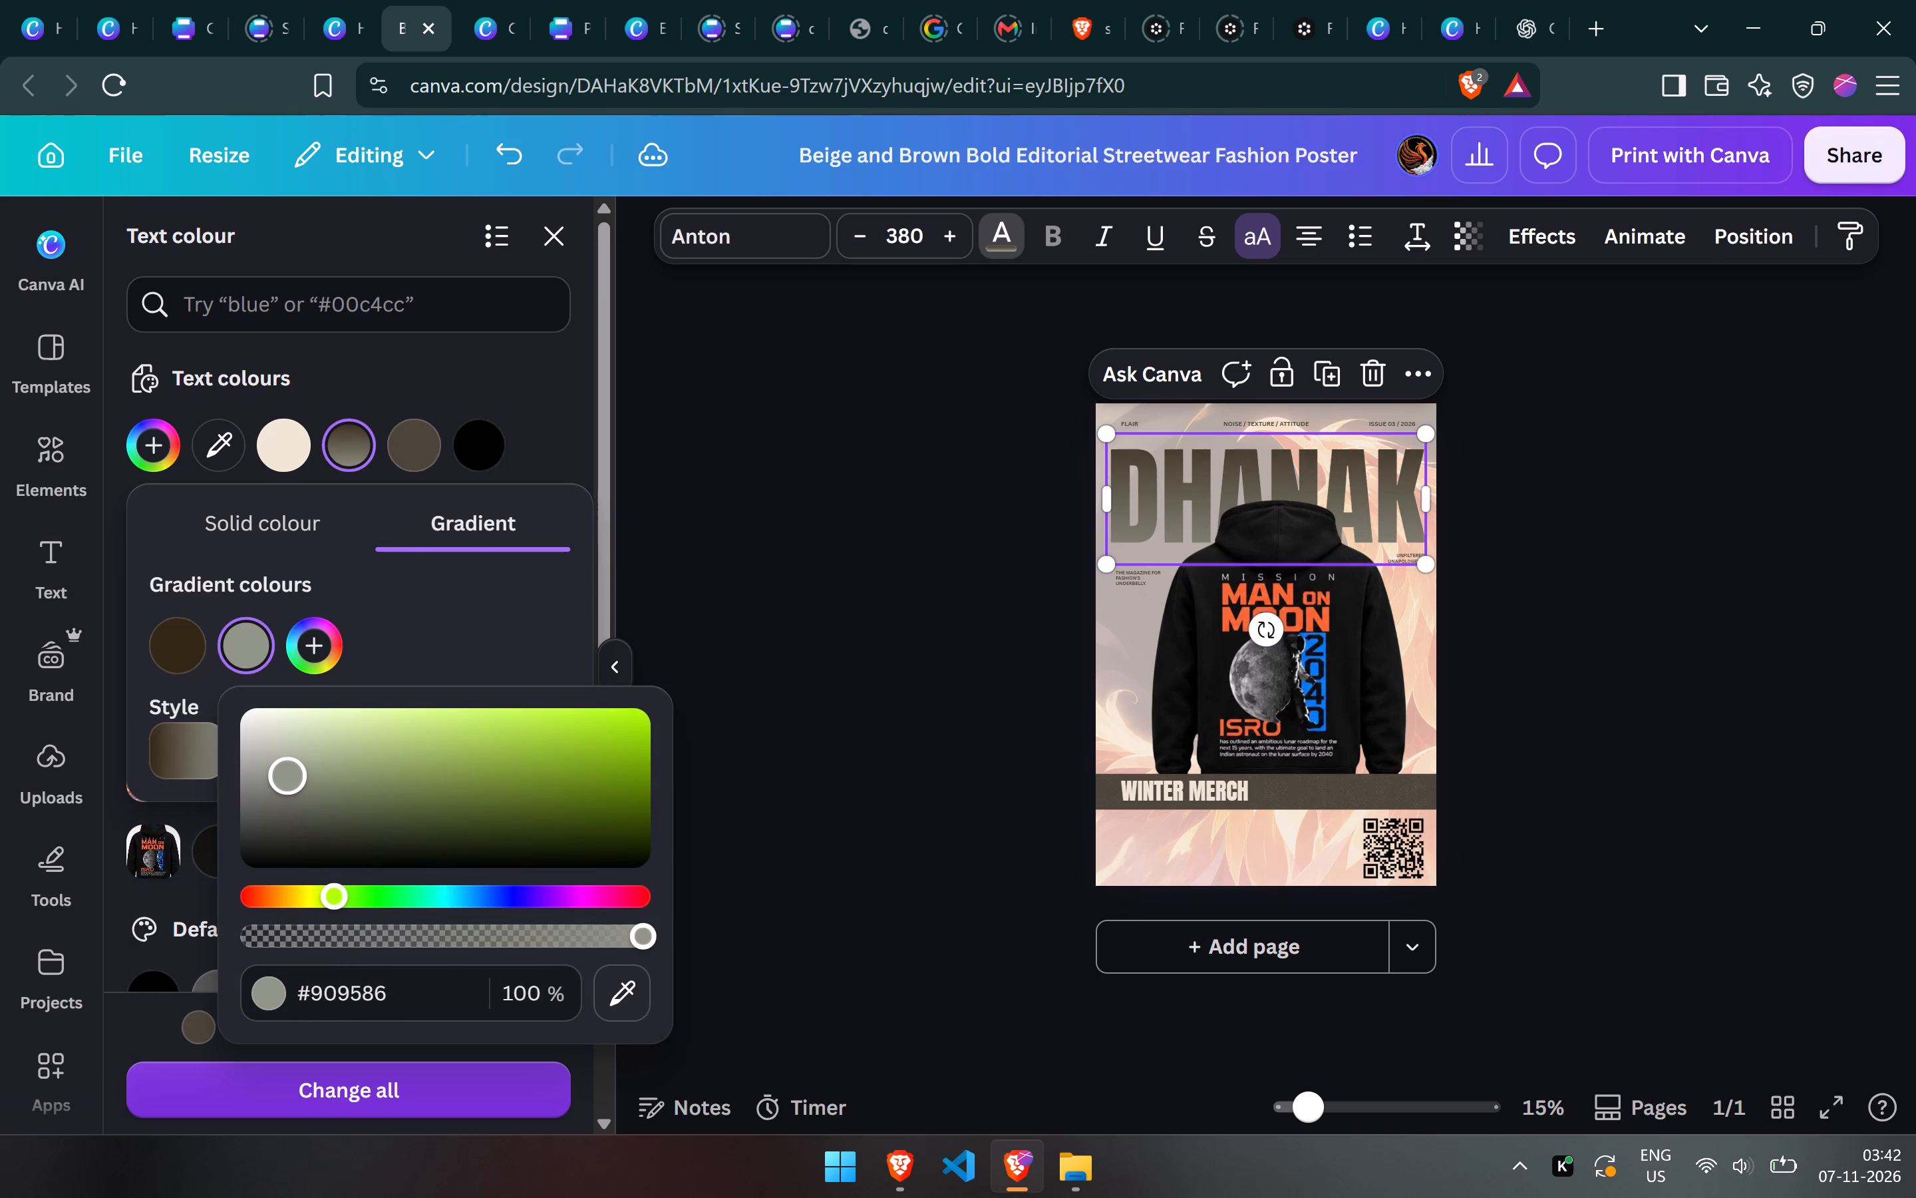
left_click_drag(282, 776, 283, 776)
left_click(1517, 740)
left_click(1517, 740)
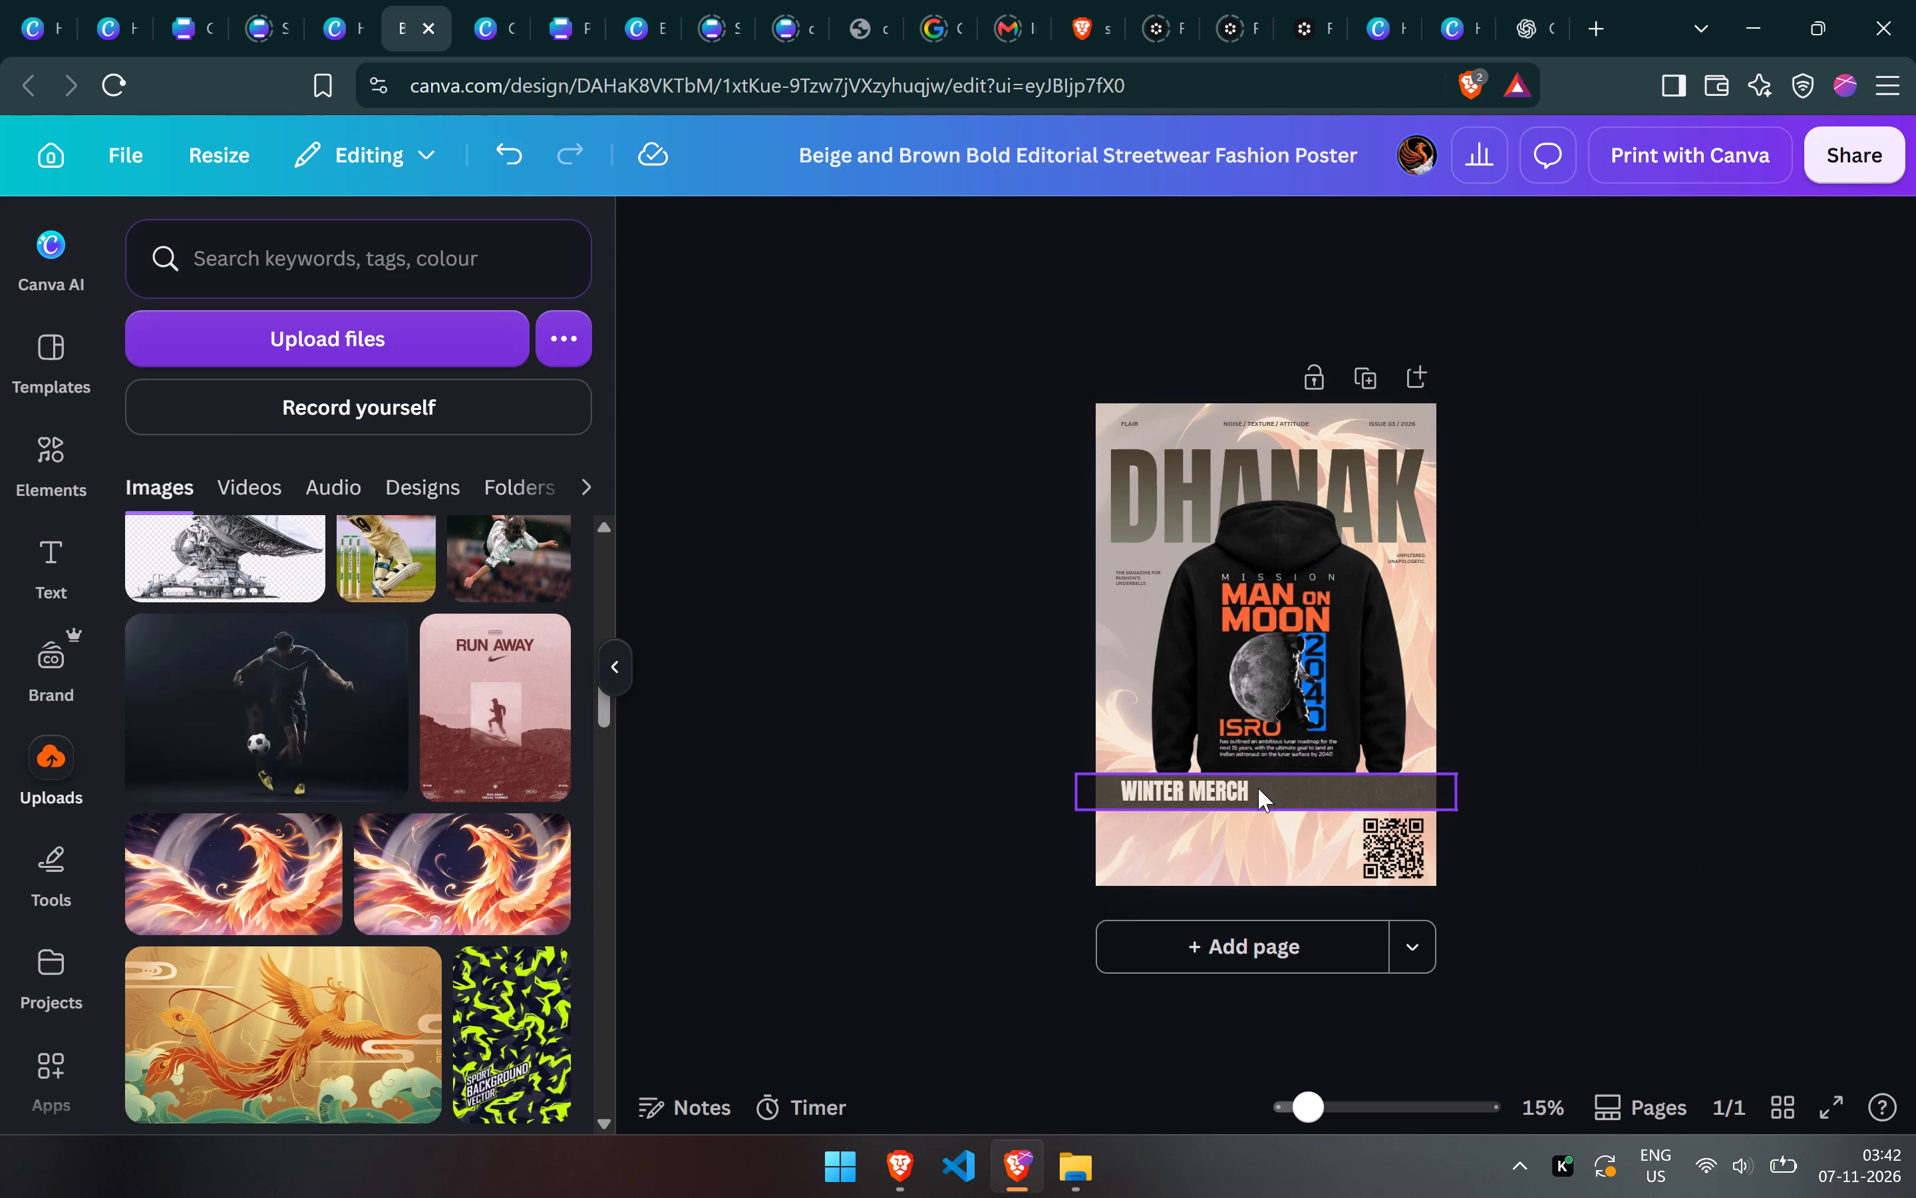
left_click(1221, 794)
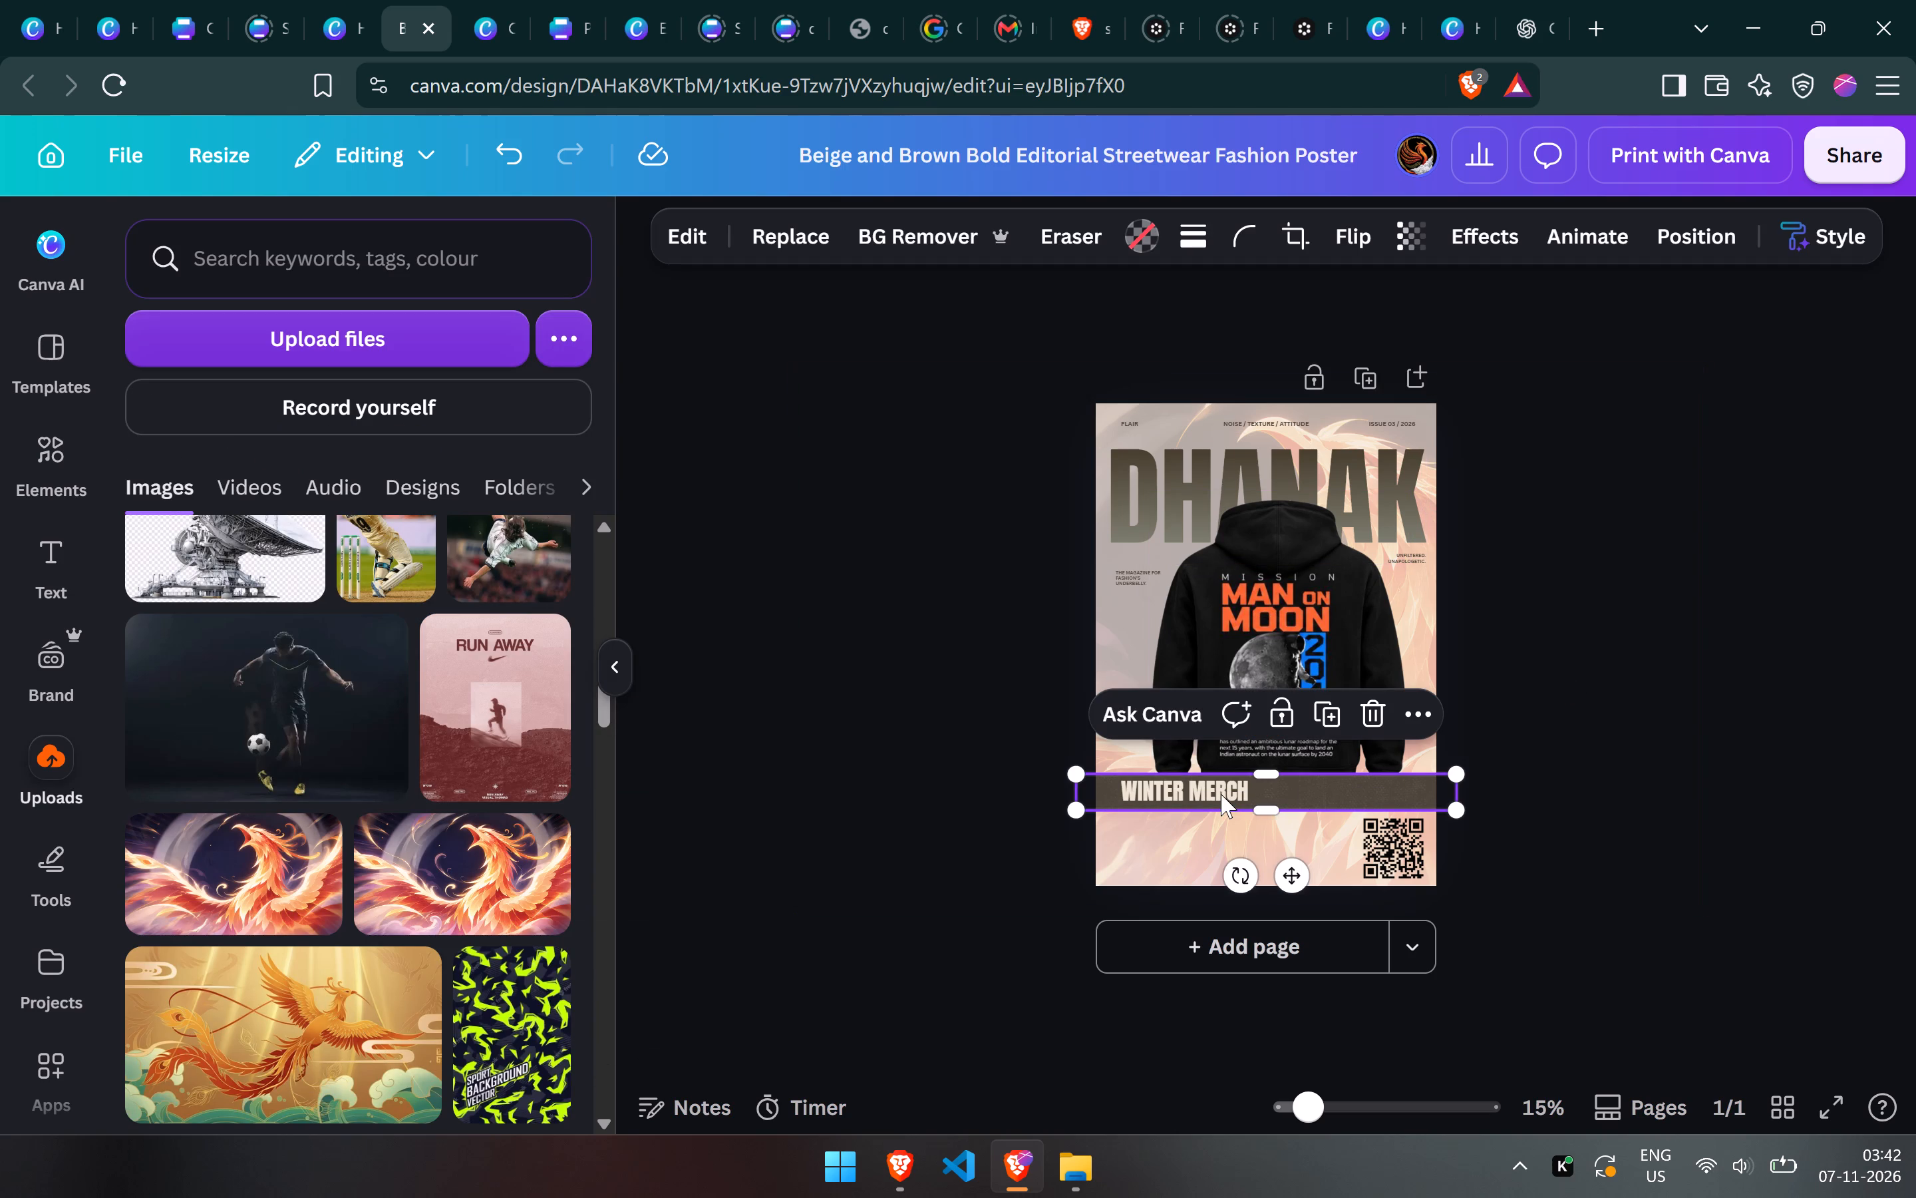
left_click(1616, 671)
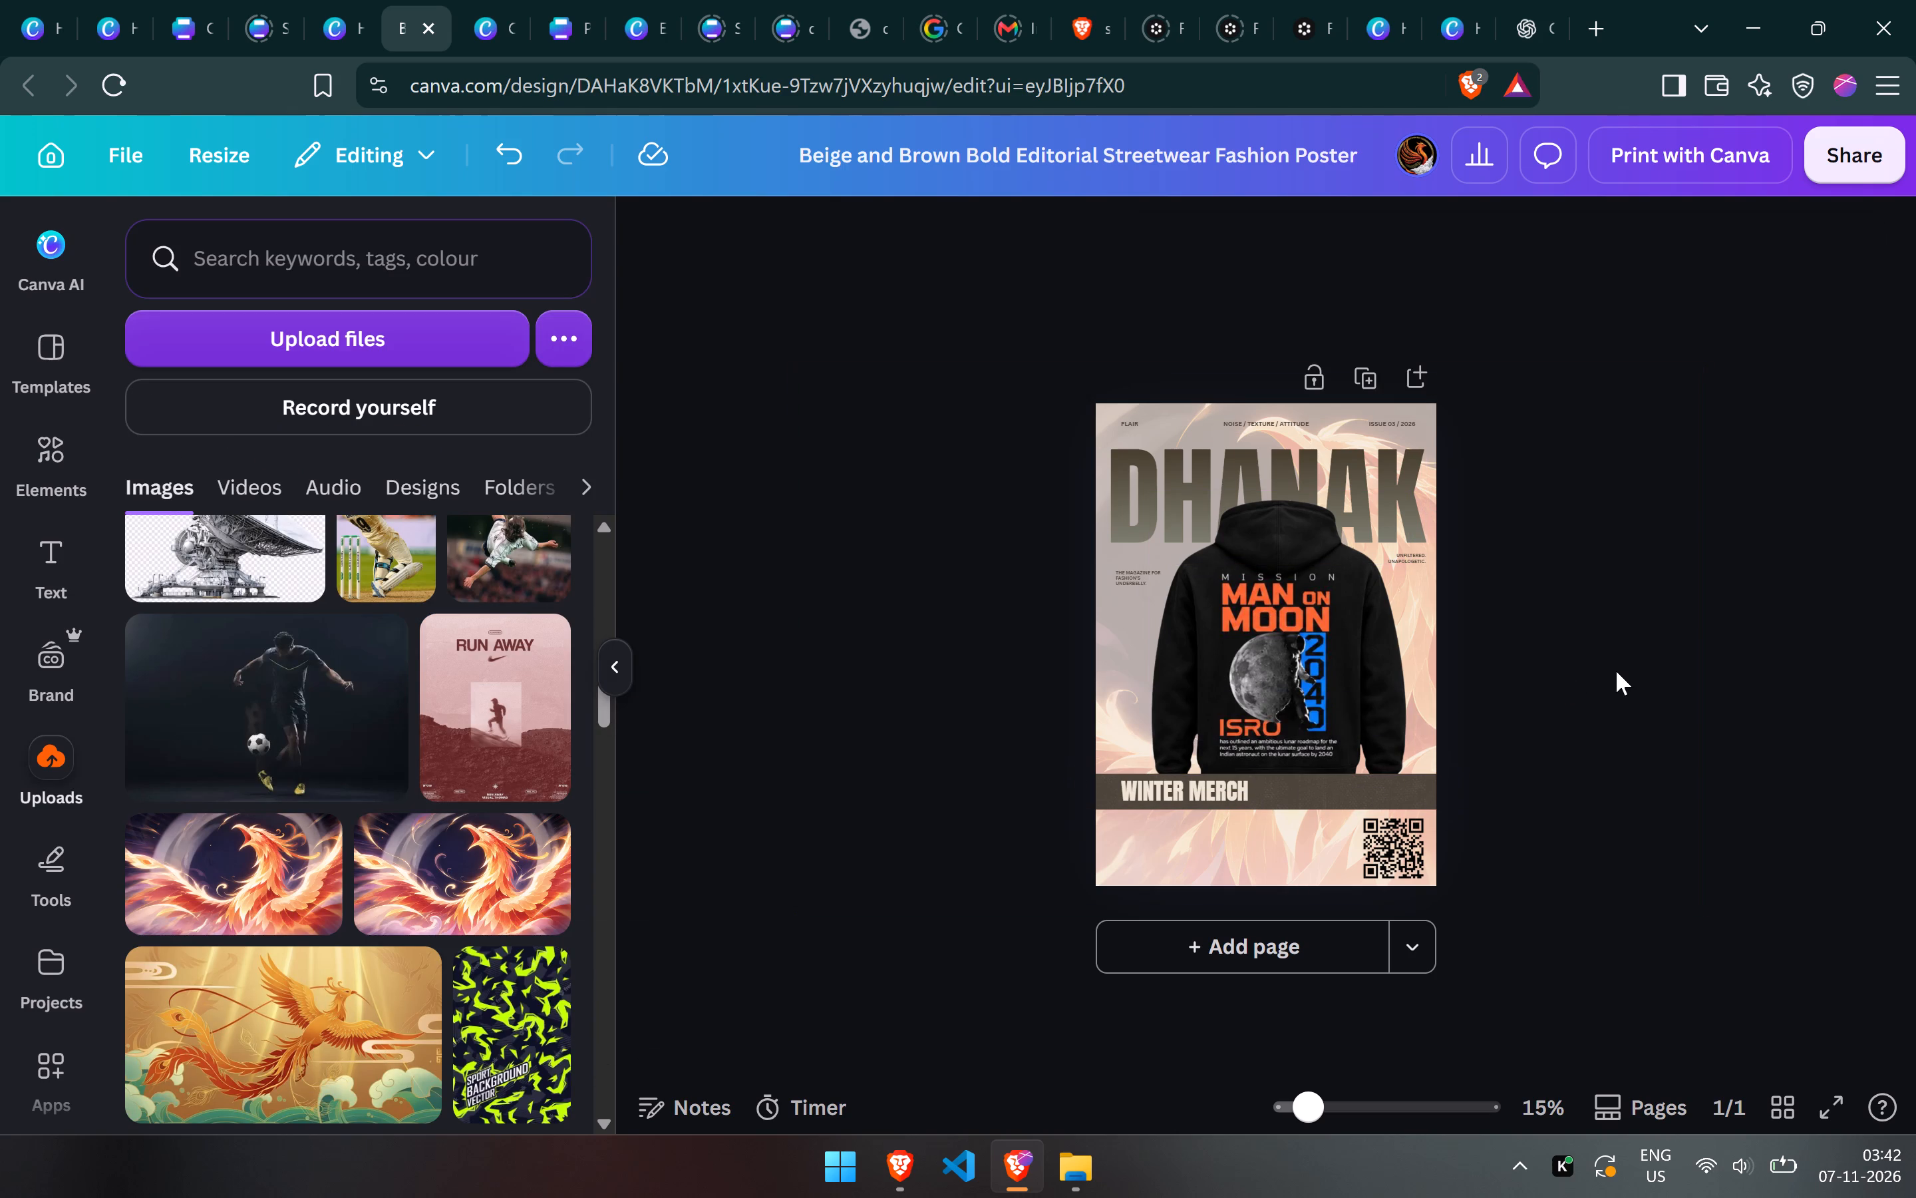
Replace the small centre header line above the DHANAK title with "dhank is back".
double_click(1306, 423)
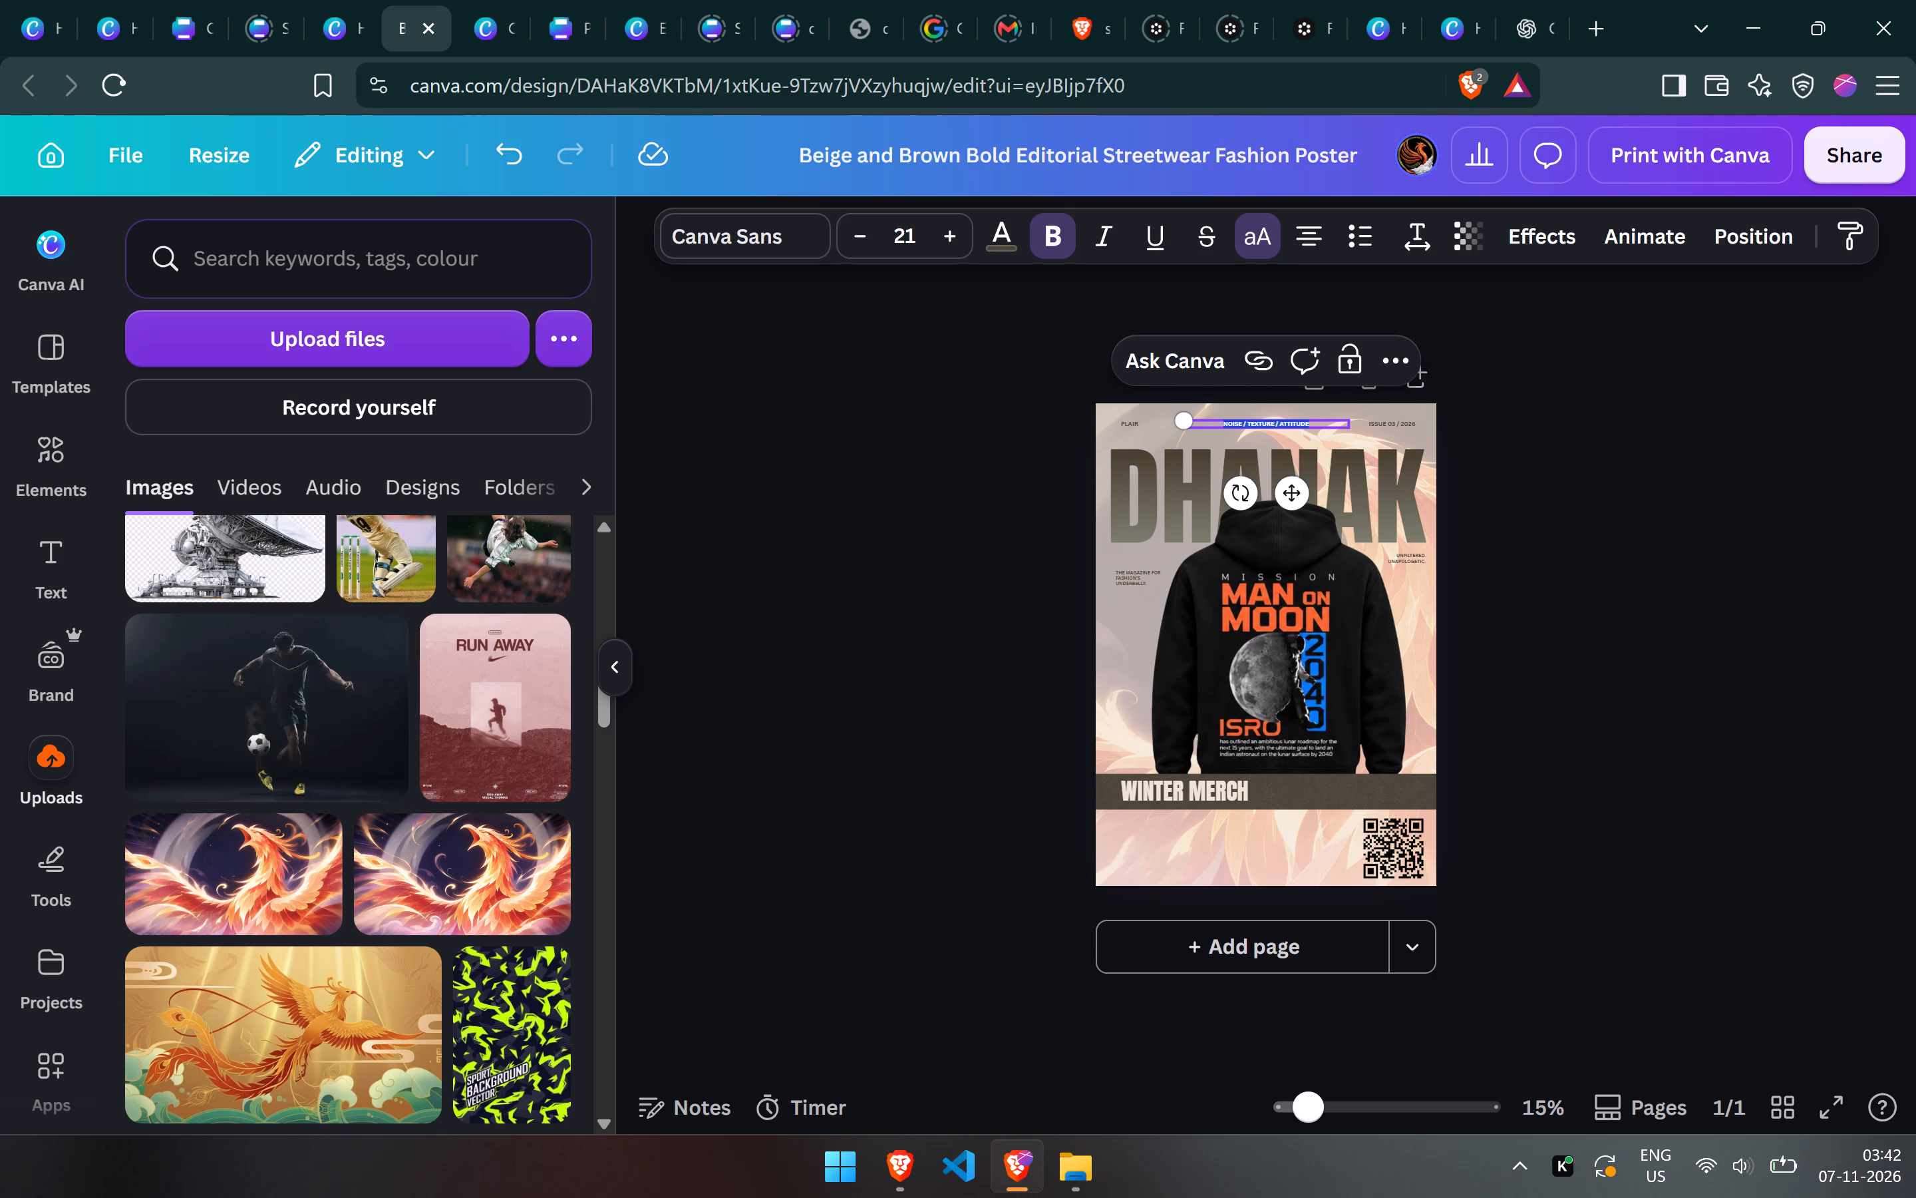
type("dhank is back")
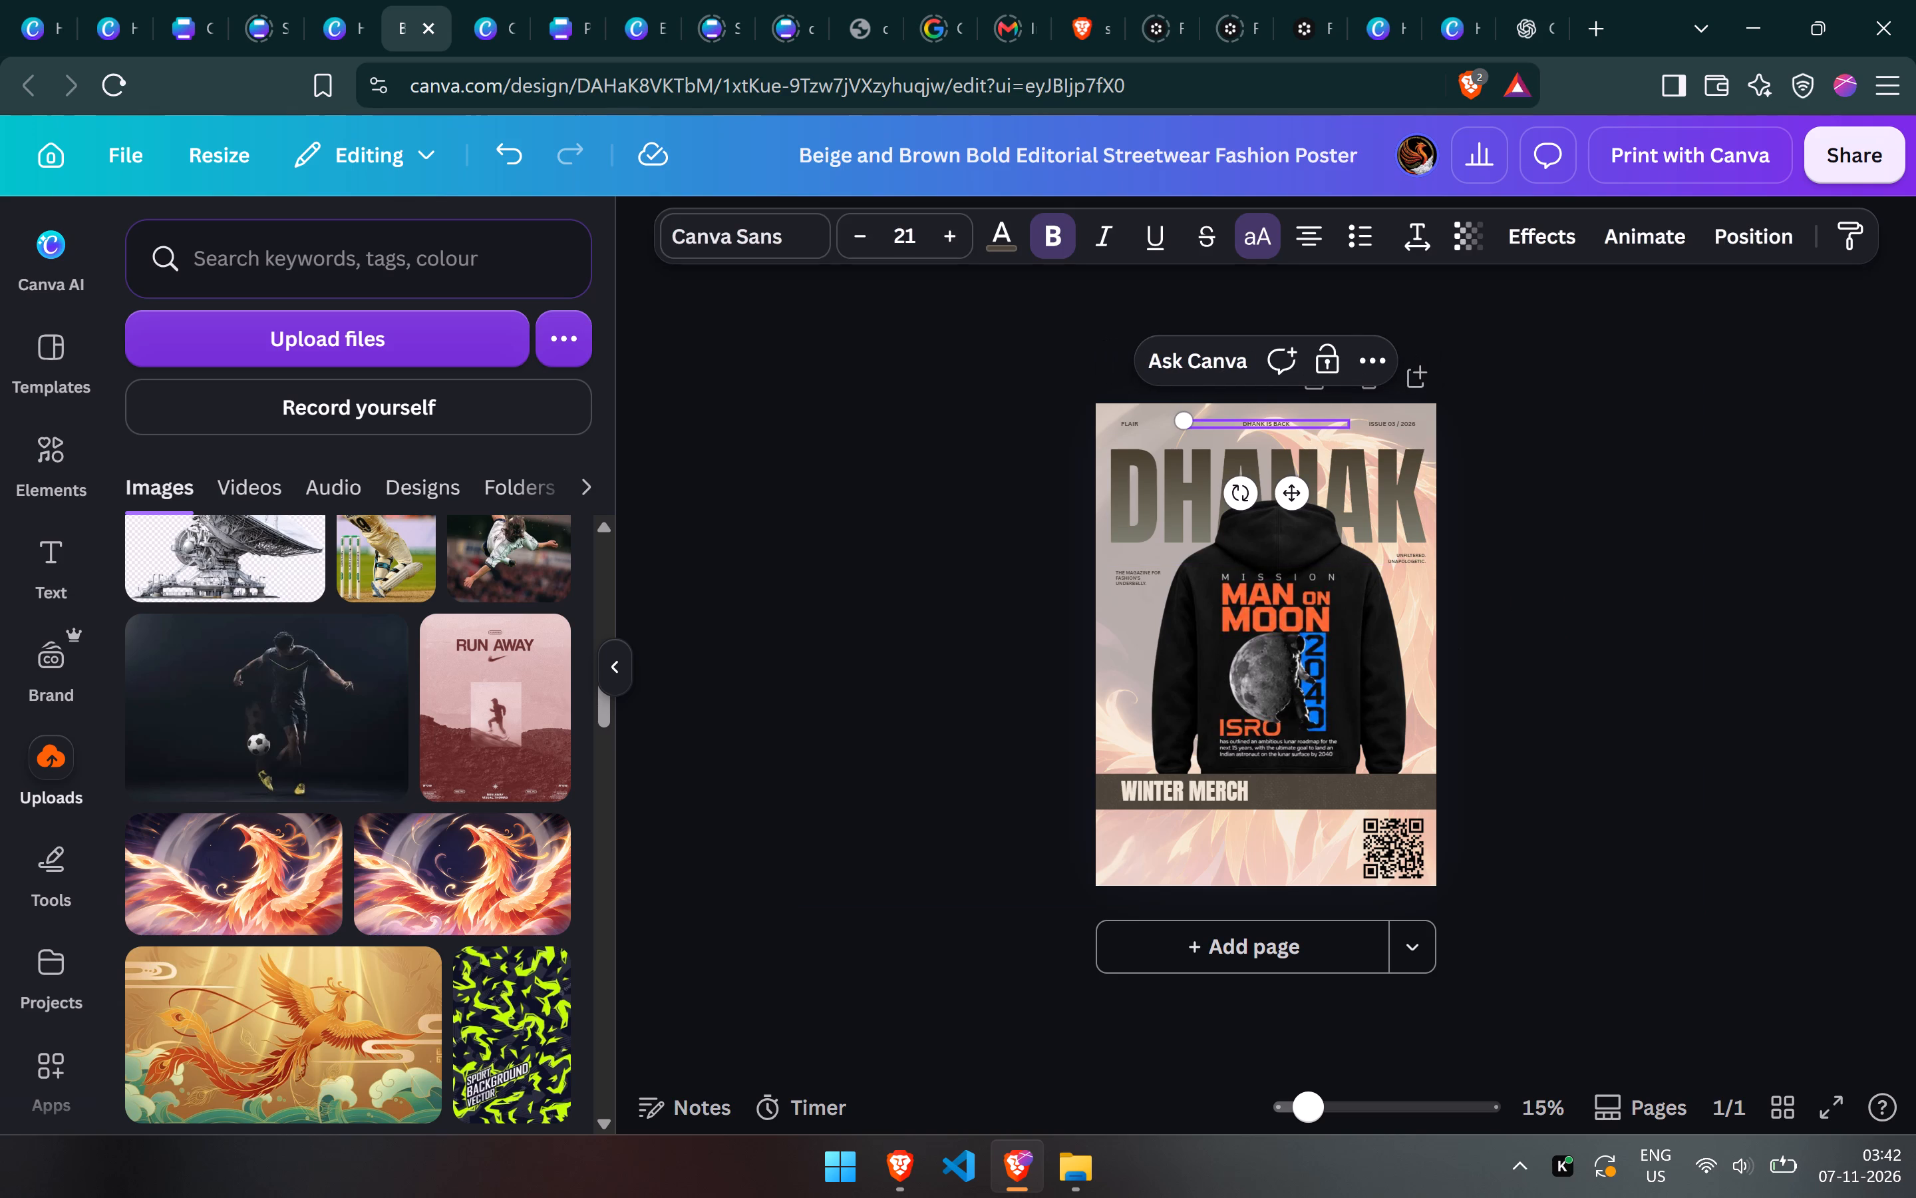
left_click(1656, 431)
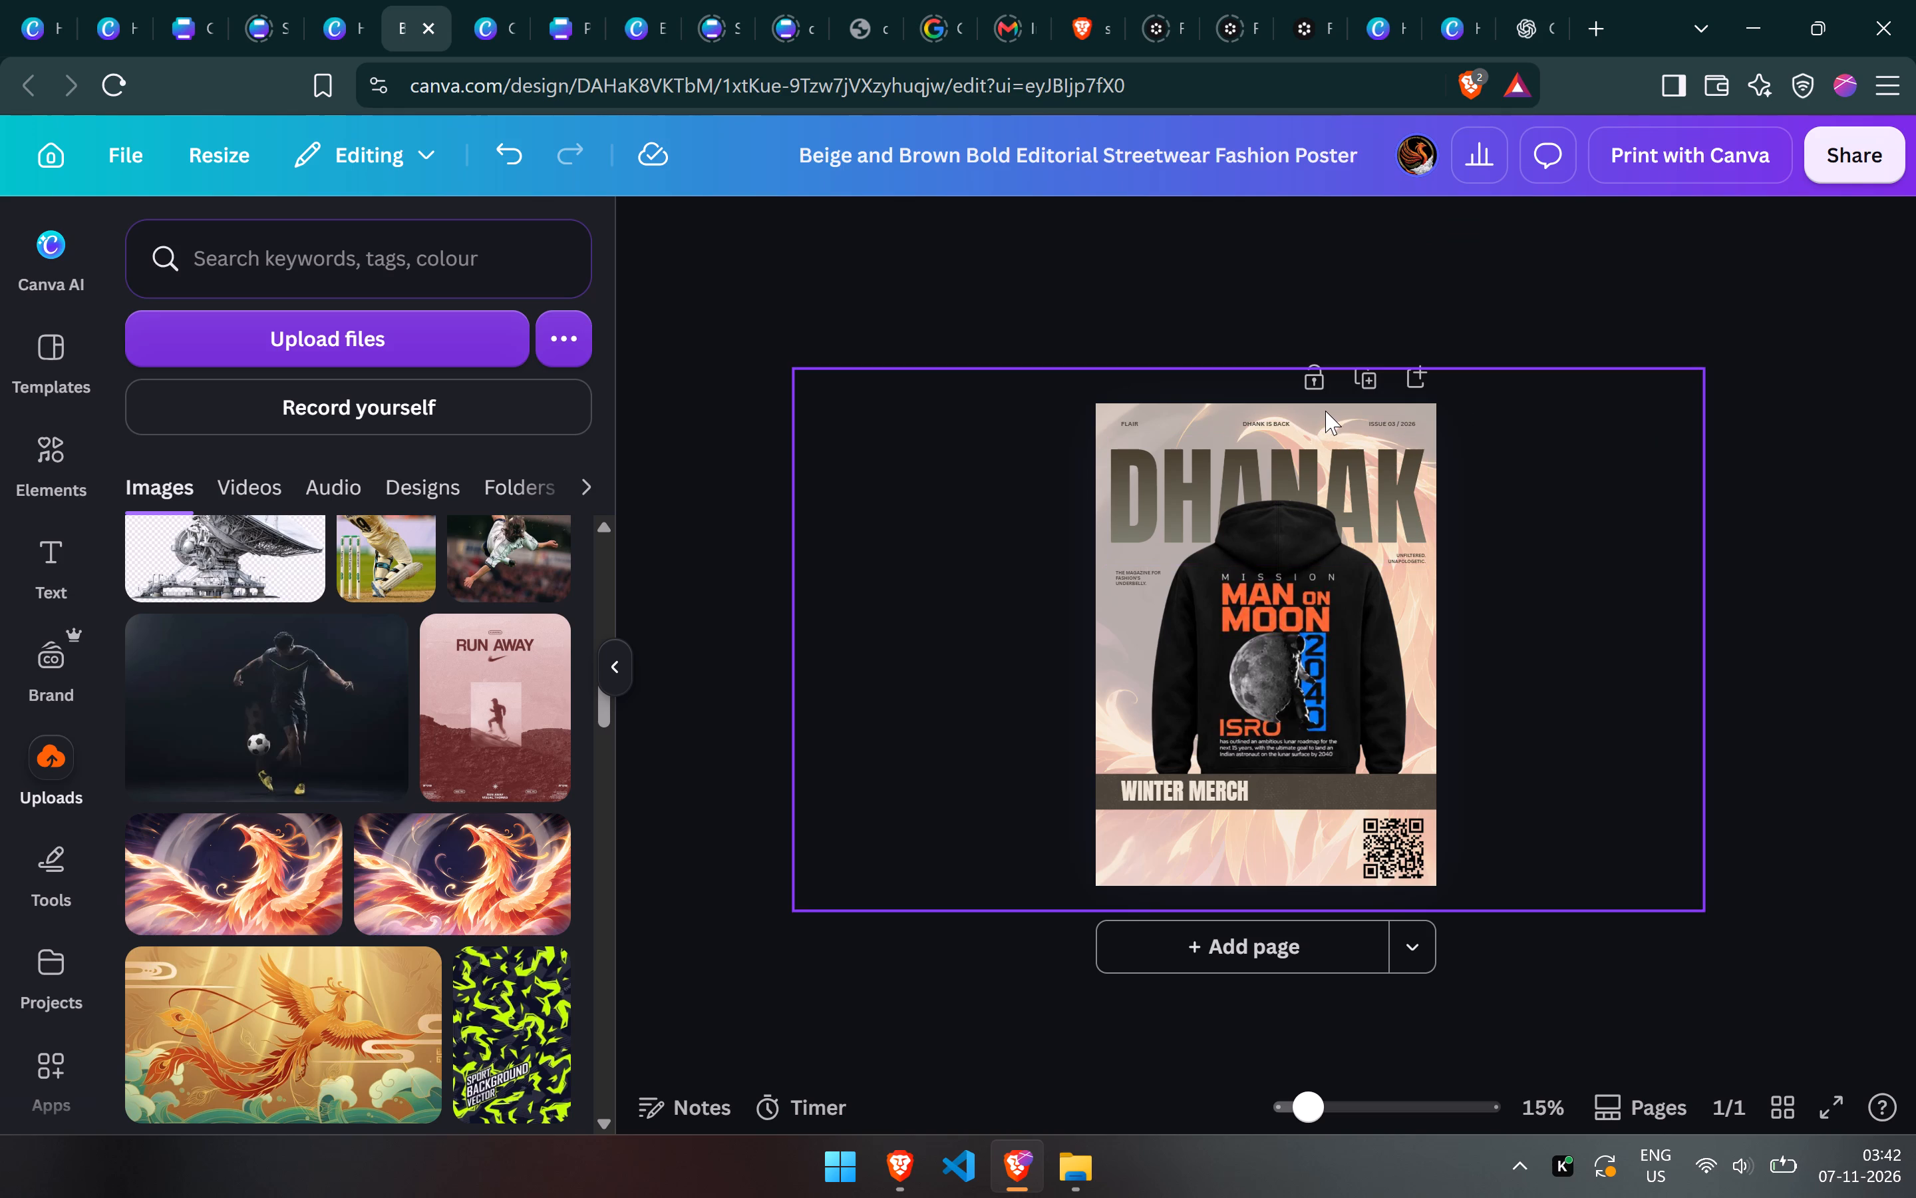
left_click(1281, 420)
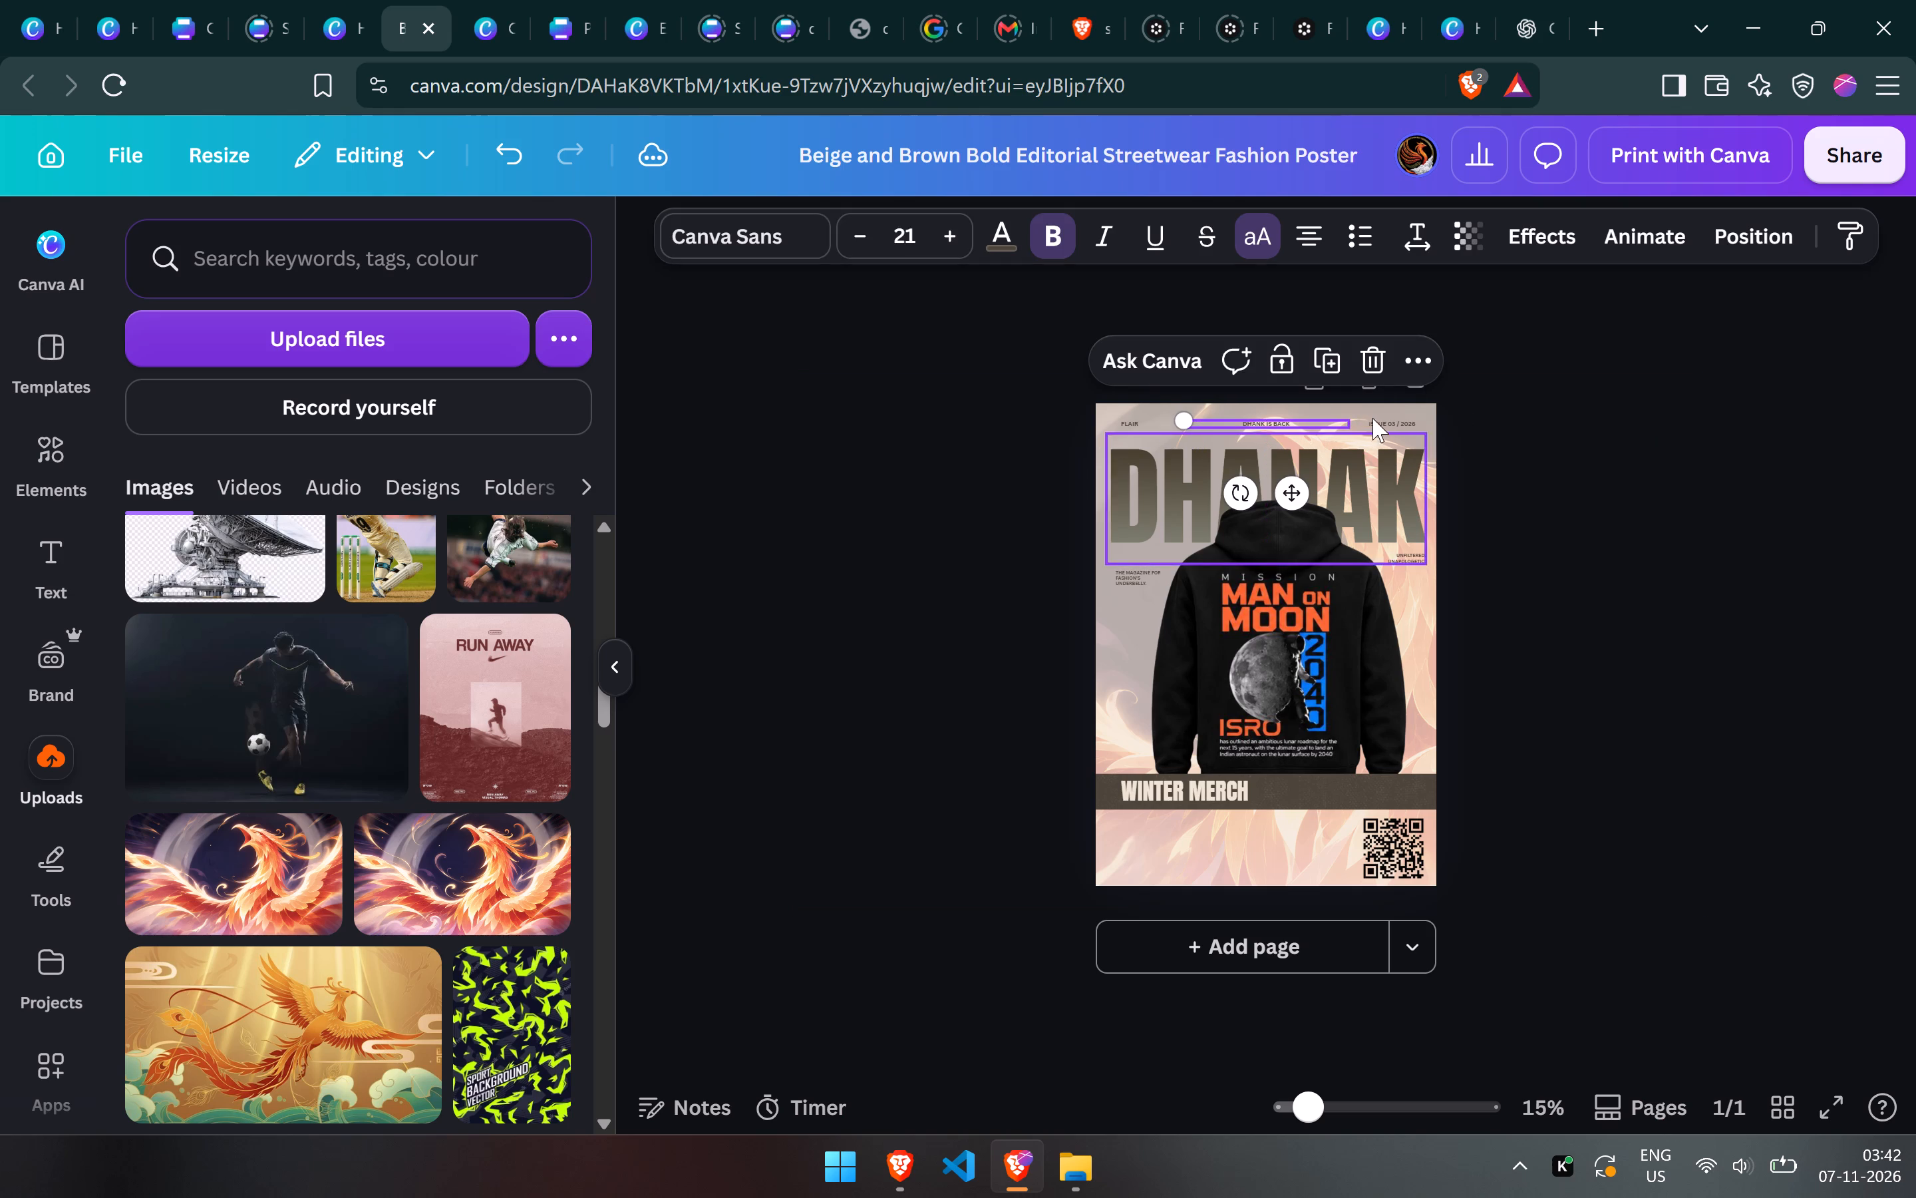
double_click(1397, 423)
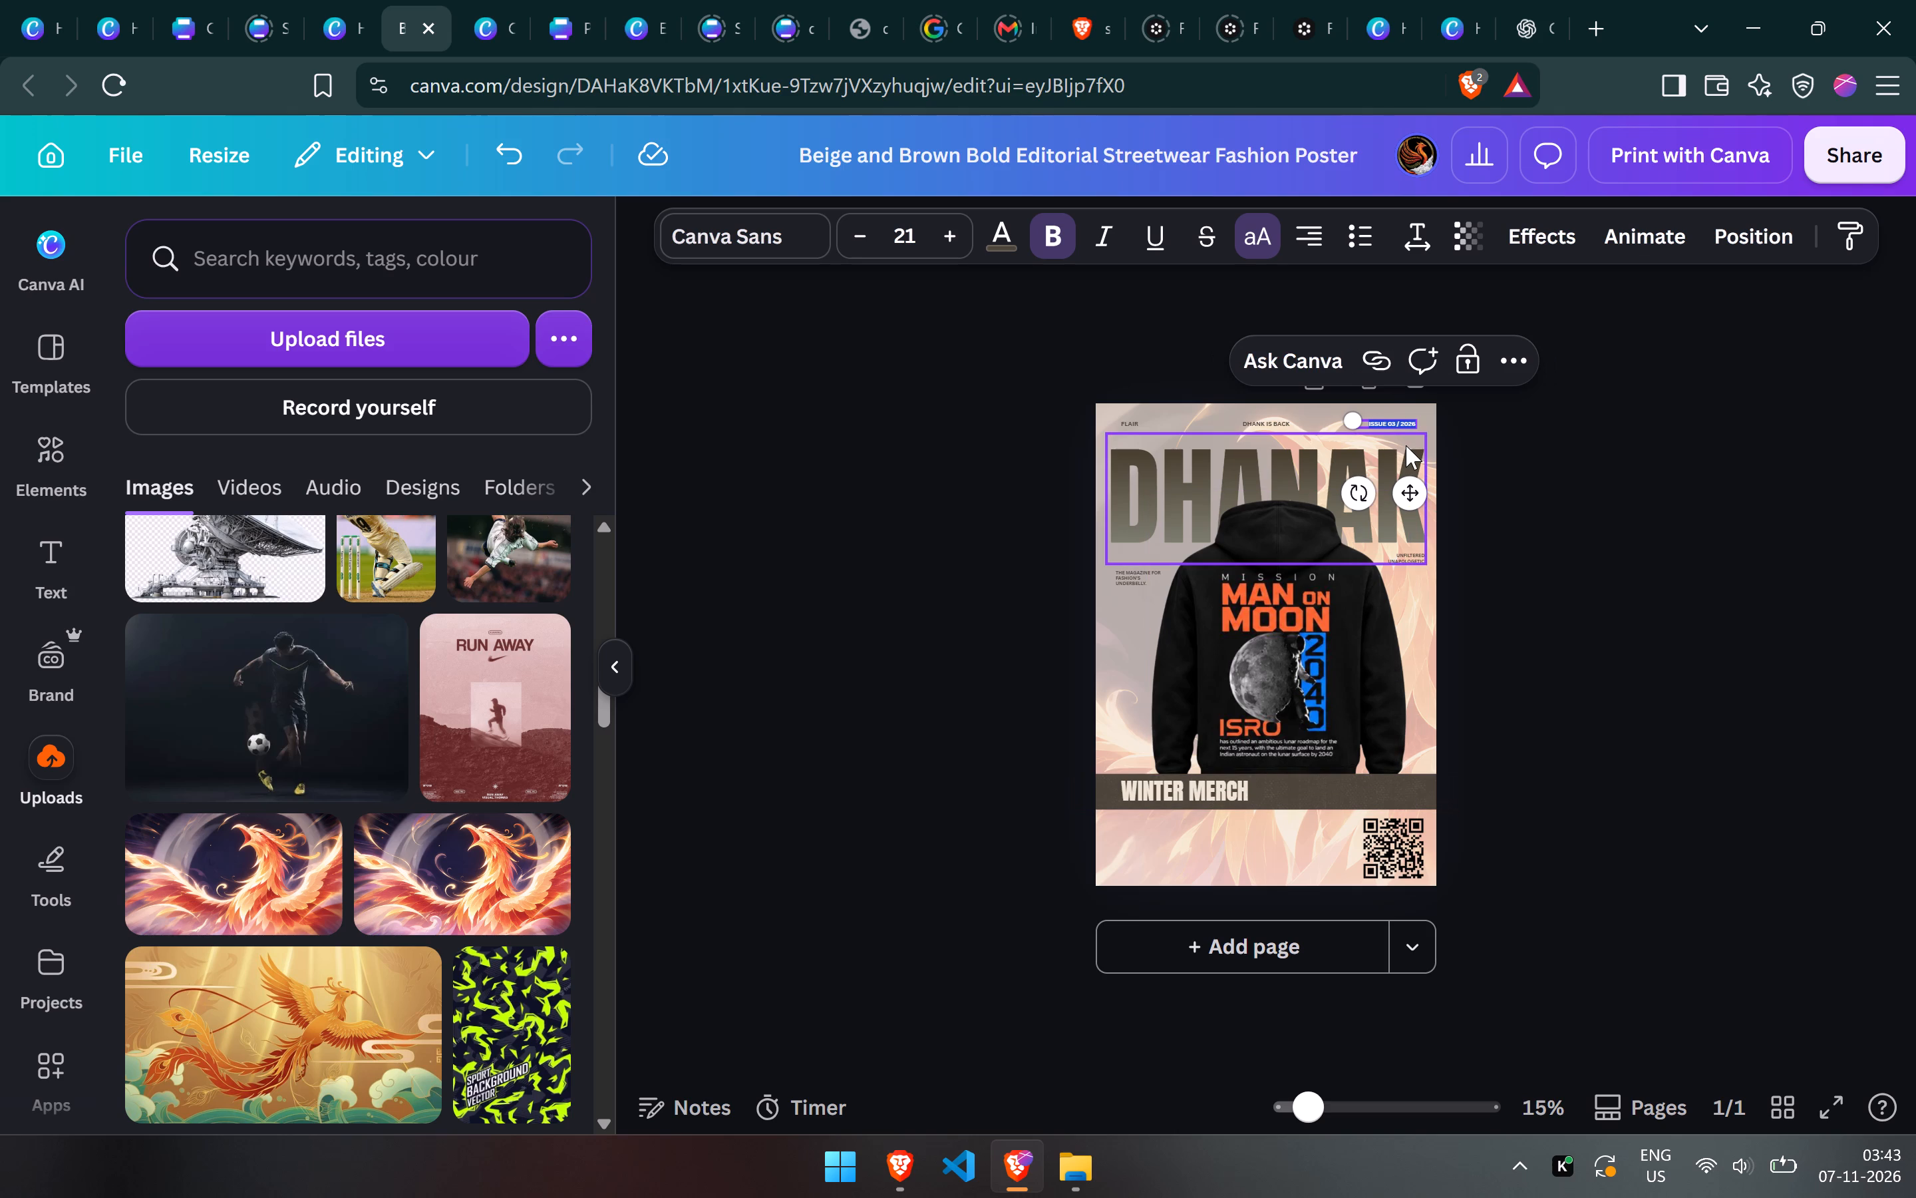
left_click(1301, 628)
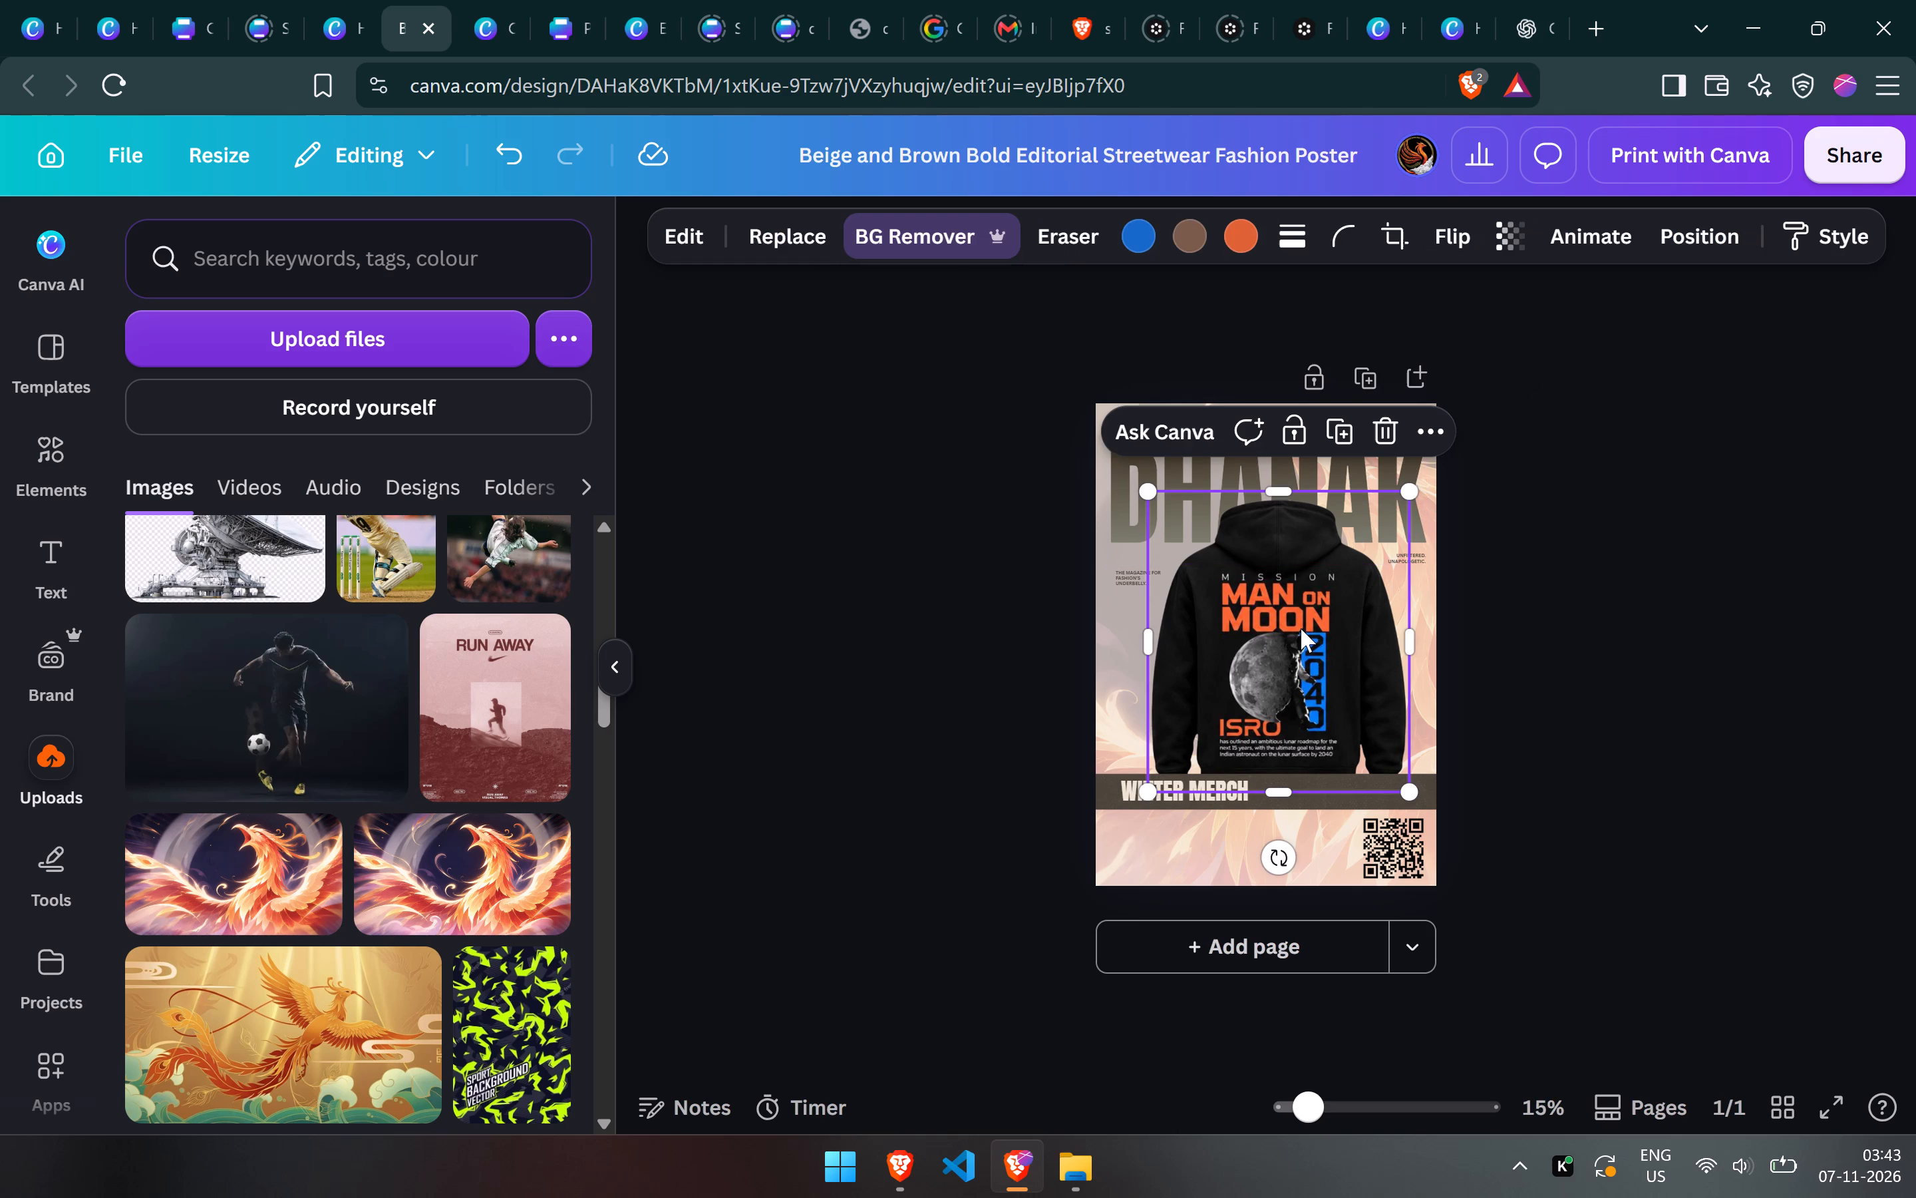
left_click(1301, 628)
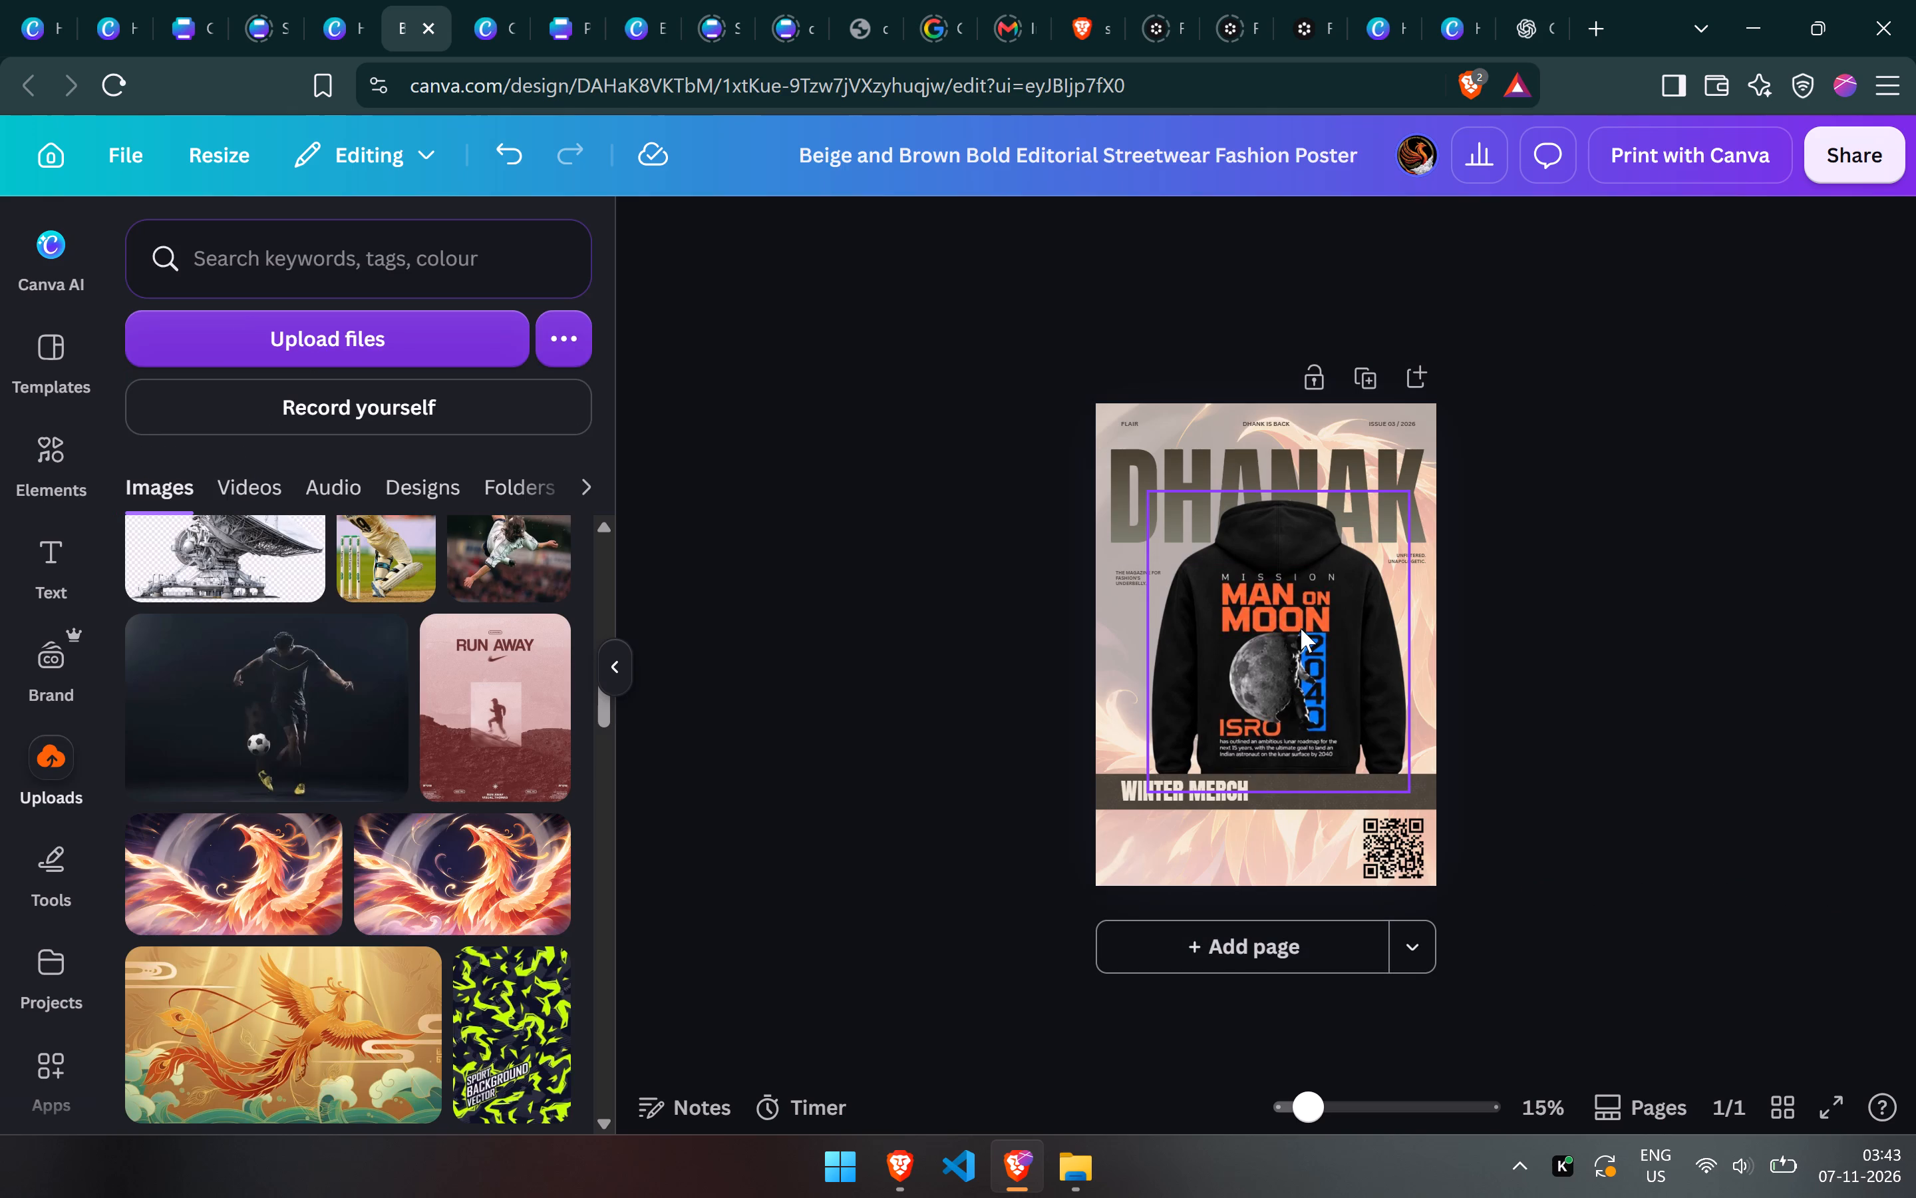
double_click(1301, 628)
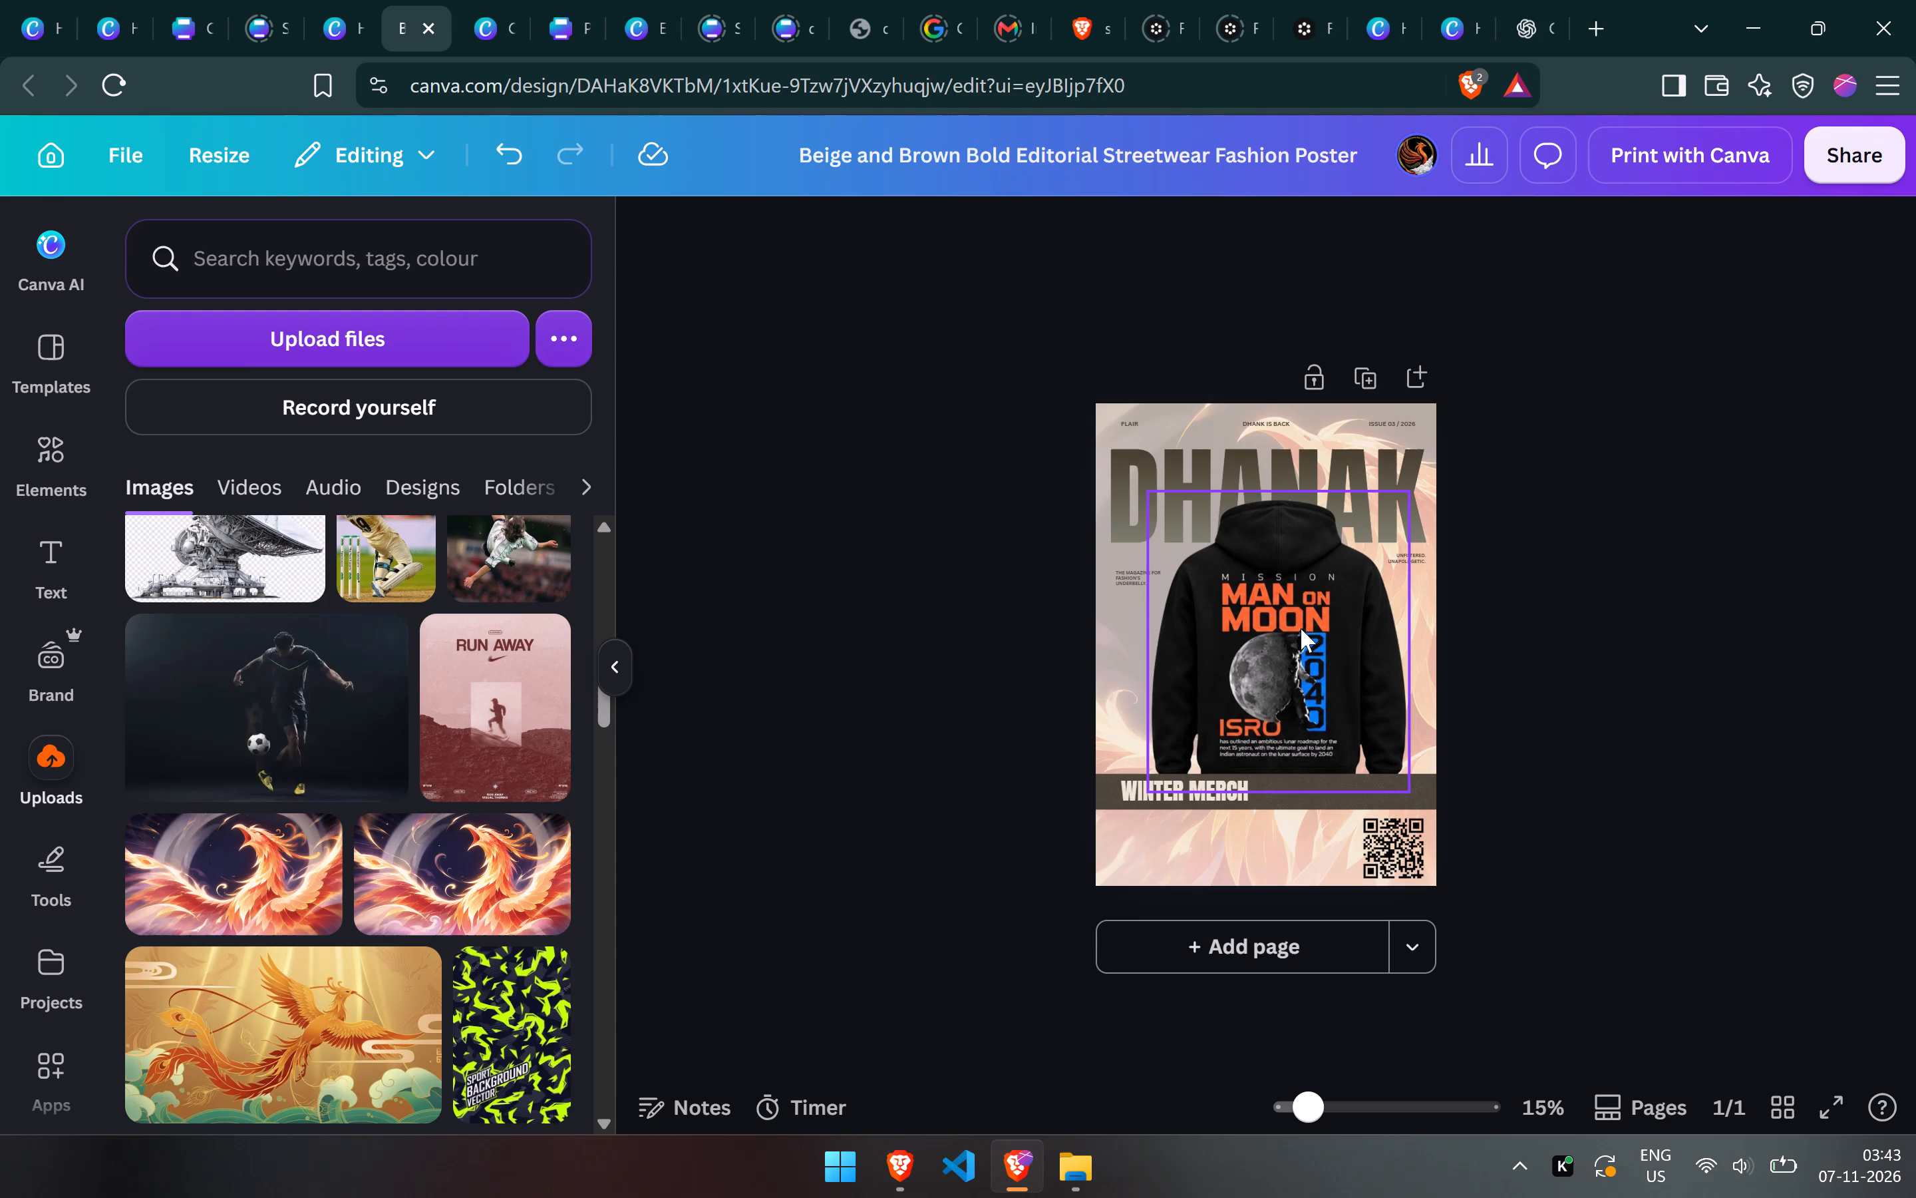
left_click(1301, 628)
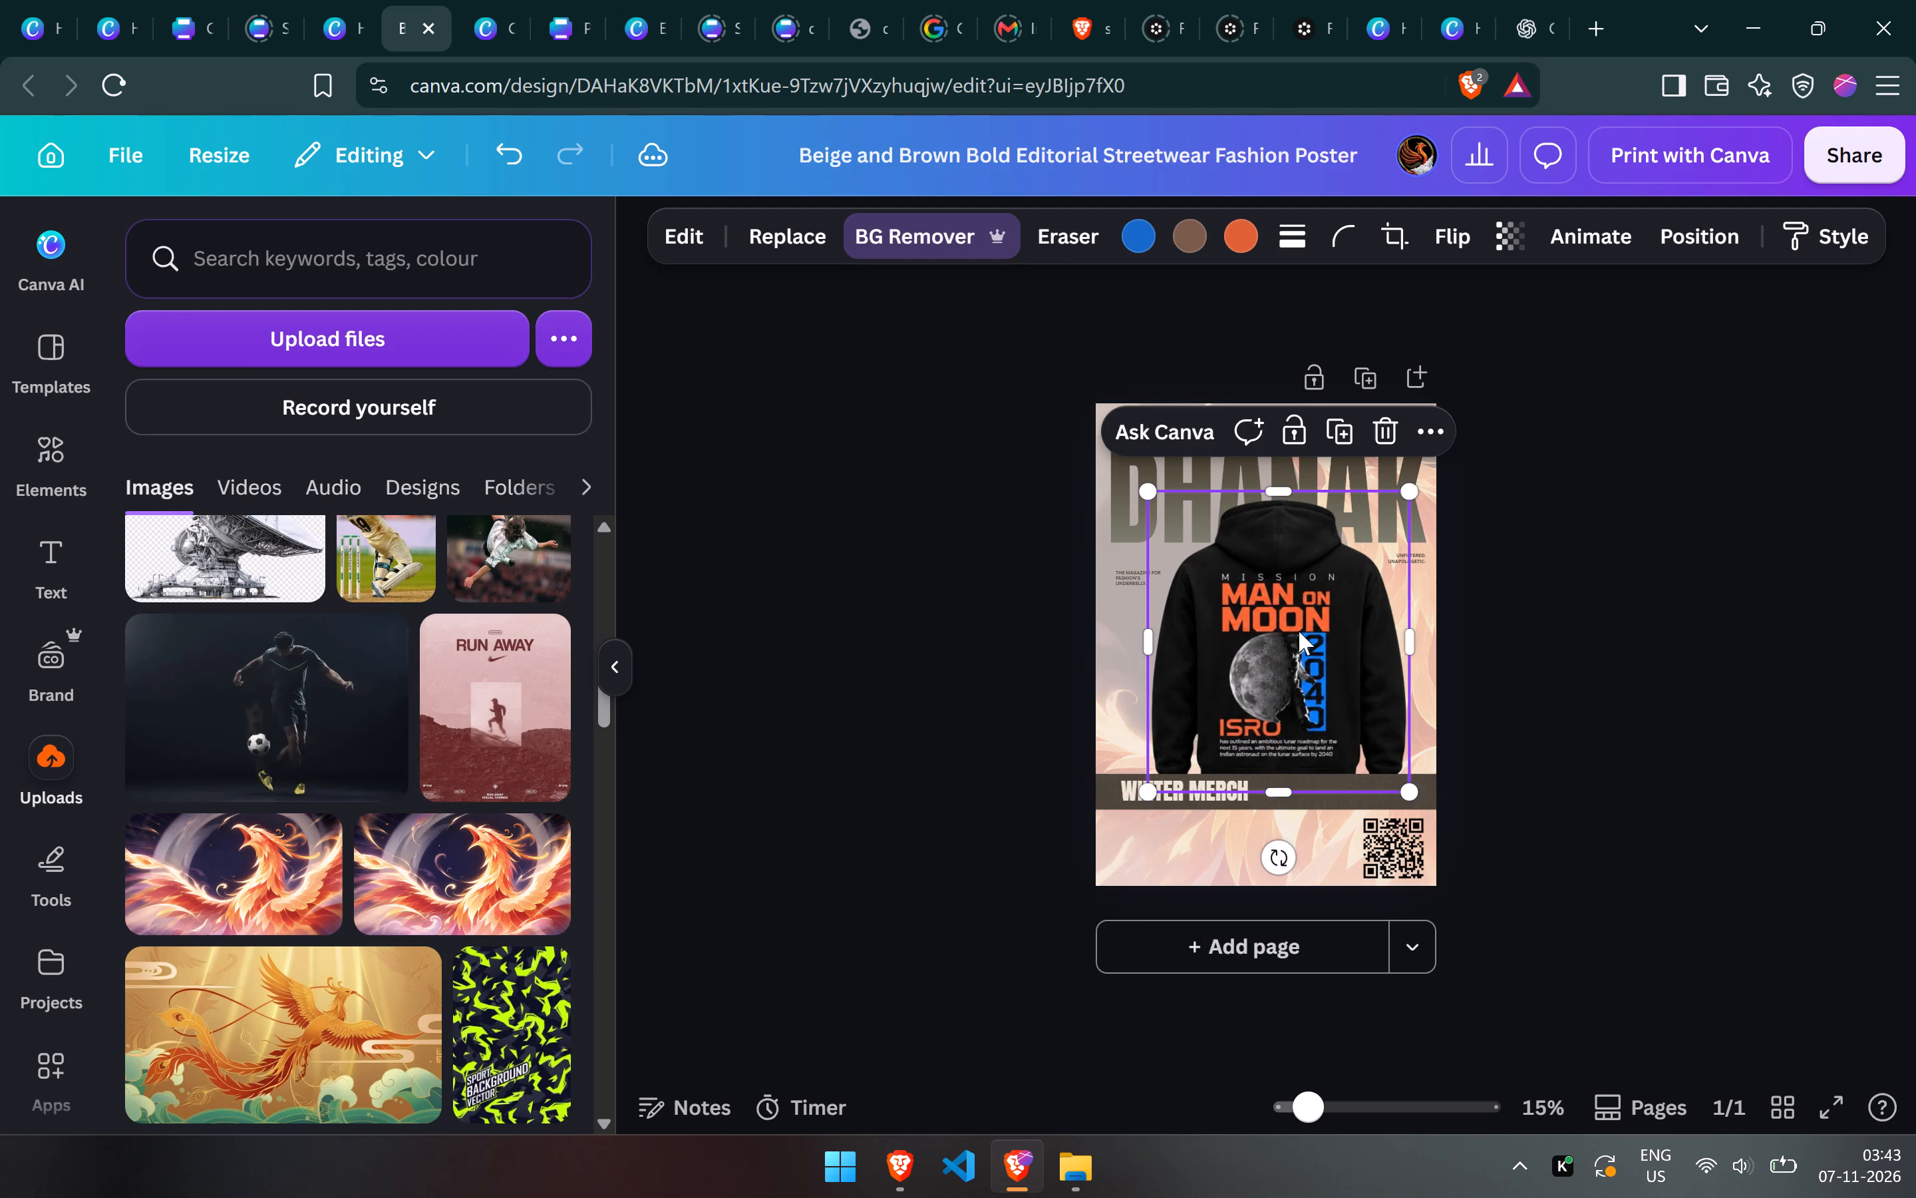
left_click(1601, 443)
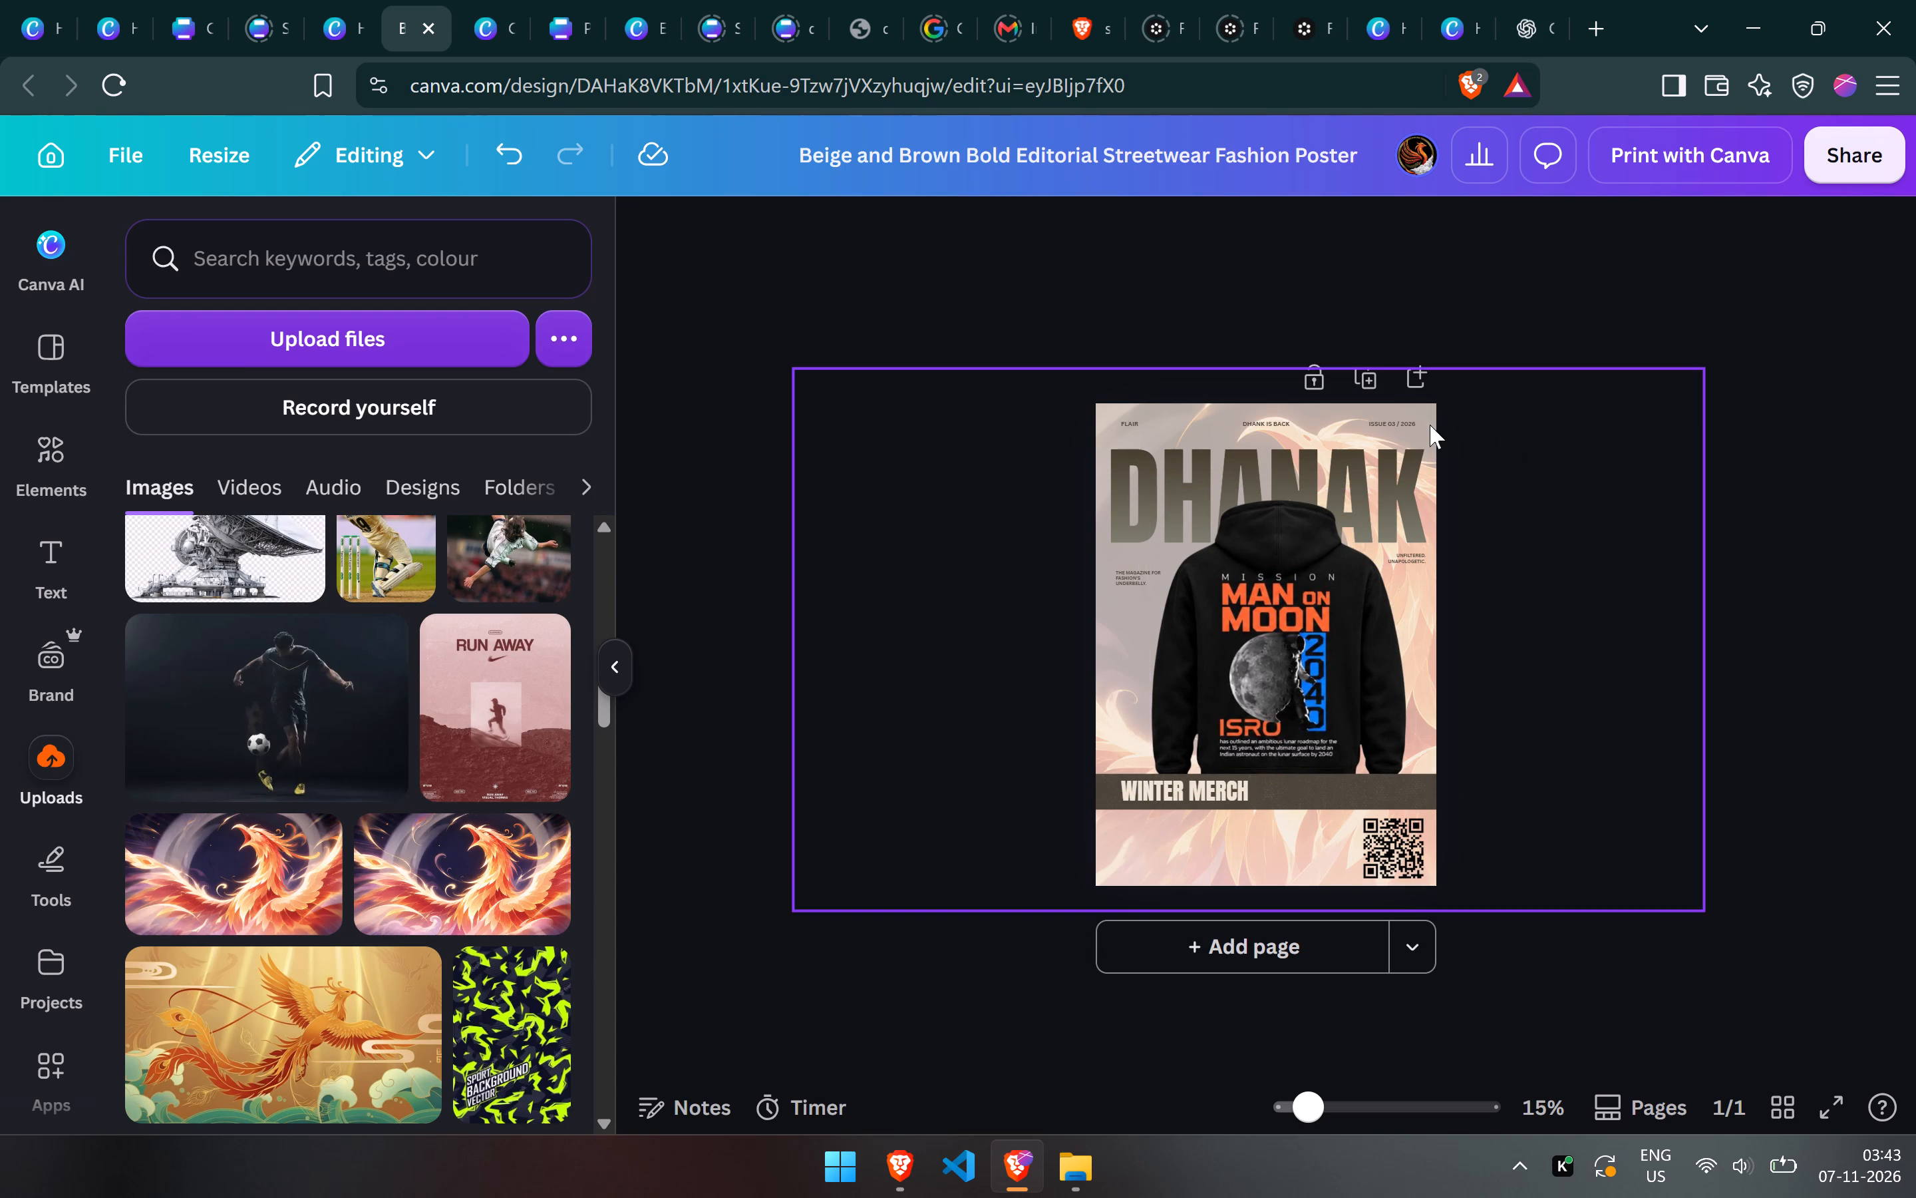
Replace the issue-number header text at the poster's top-right corner with "limited offer".
left_click(1386, 426)
left_click(1386, 426)
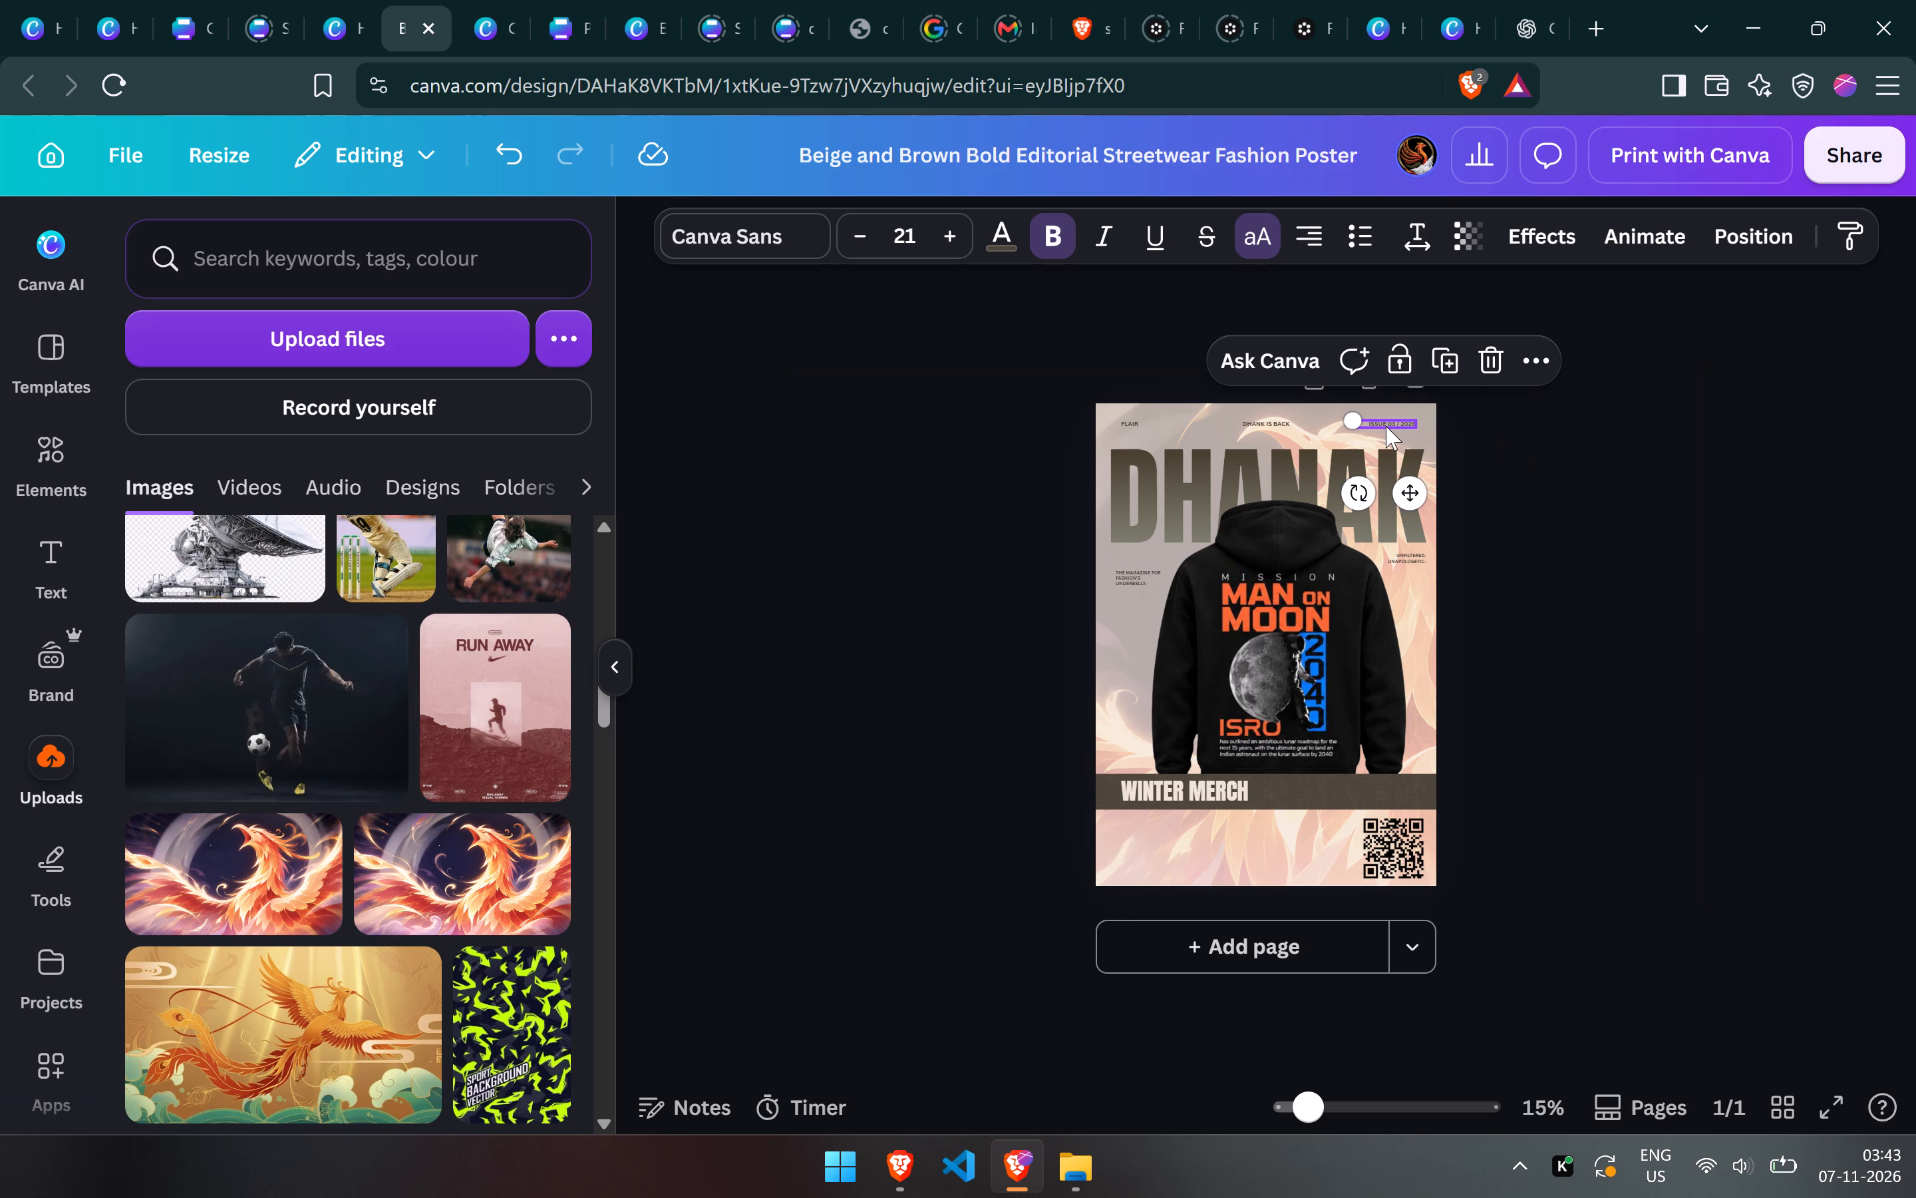
type("limited offer")
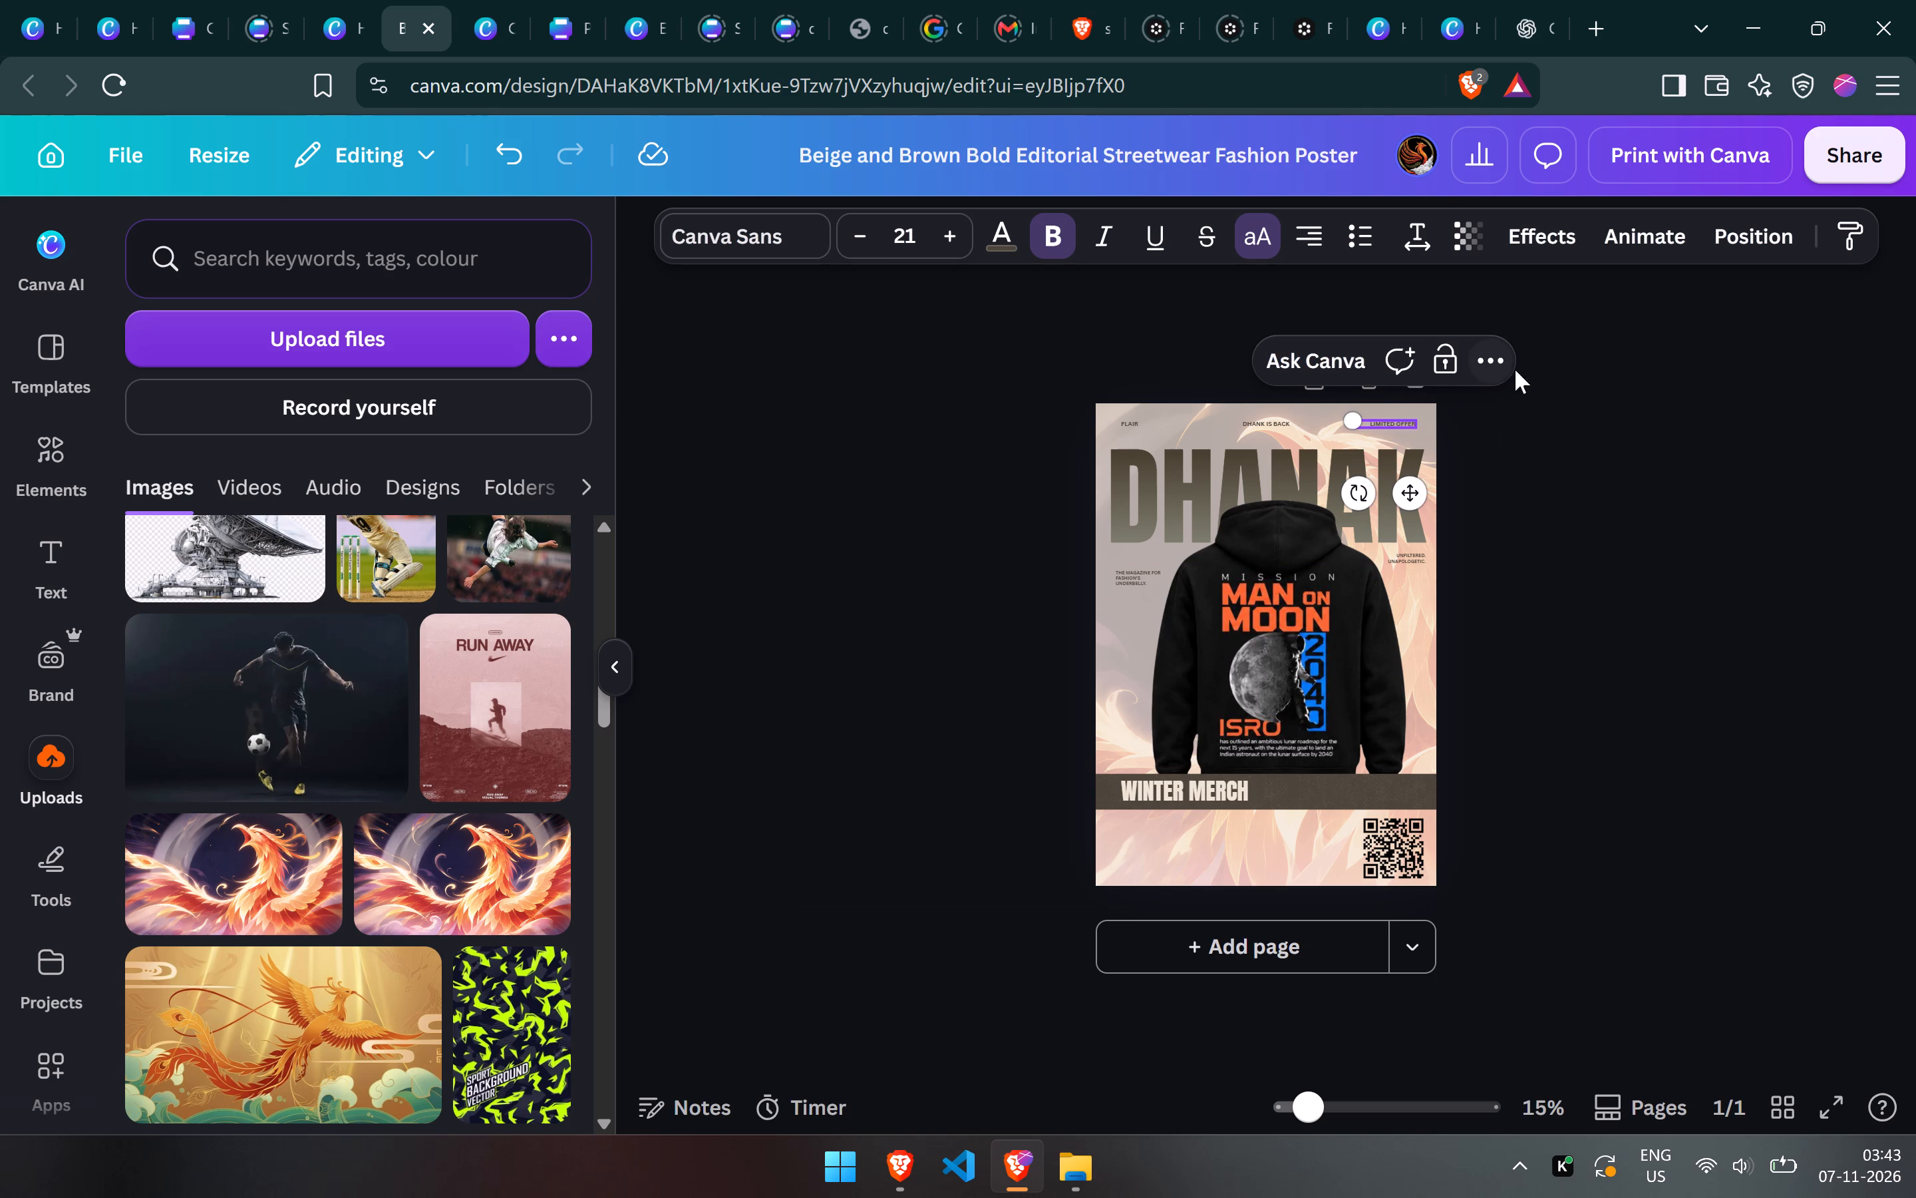
left_click(1541, 434)
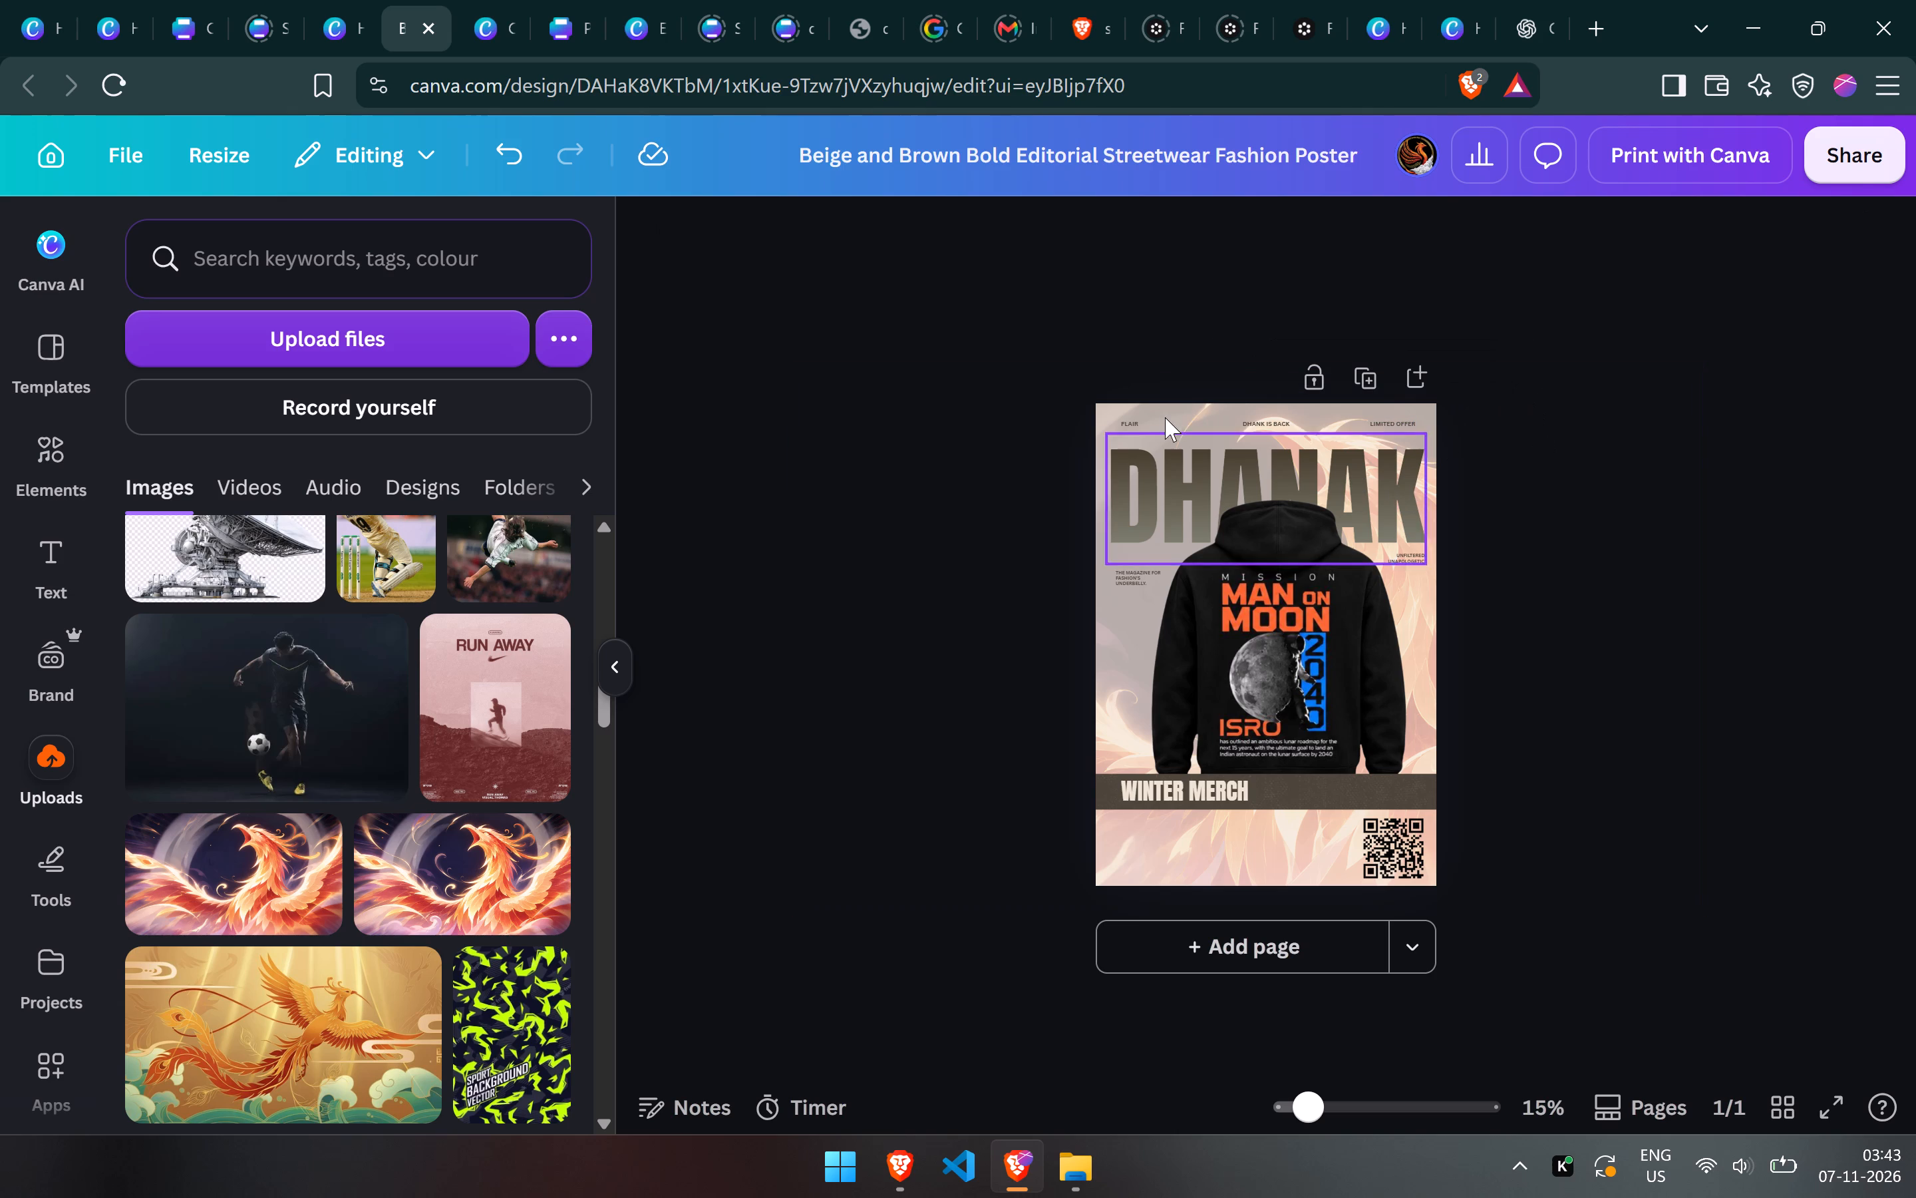
Replace the FLAIR header text at the poster's top-left corner with "sales open".
double_click(1140, 426)
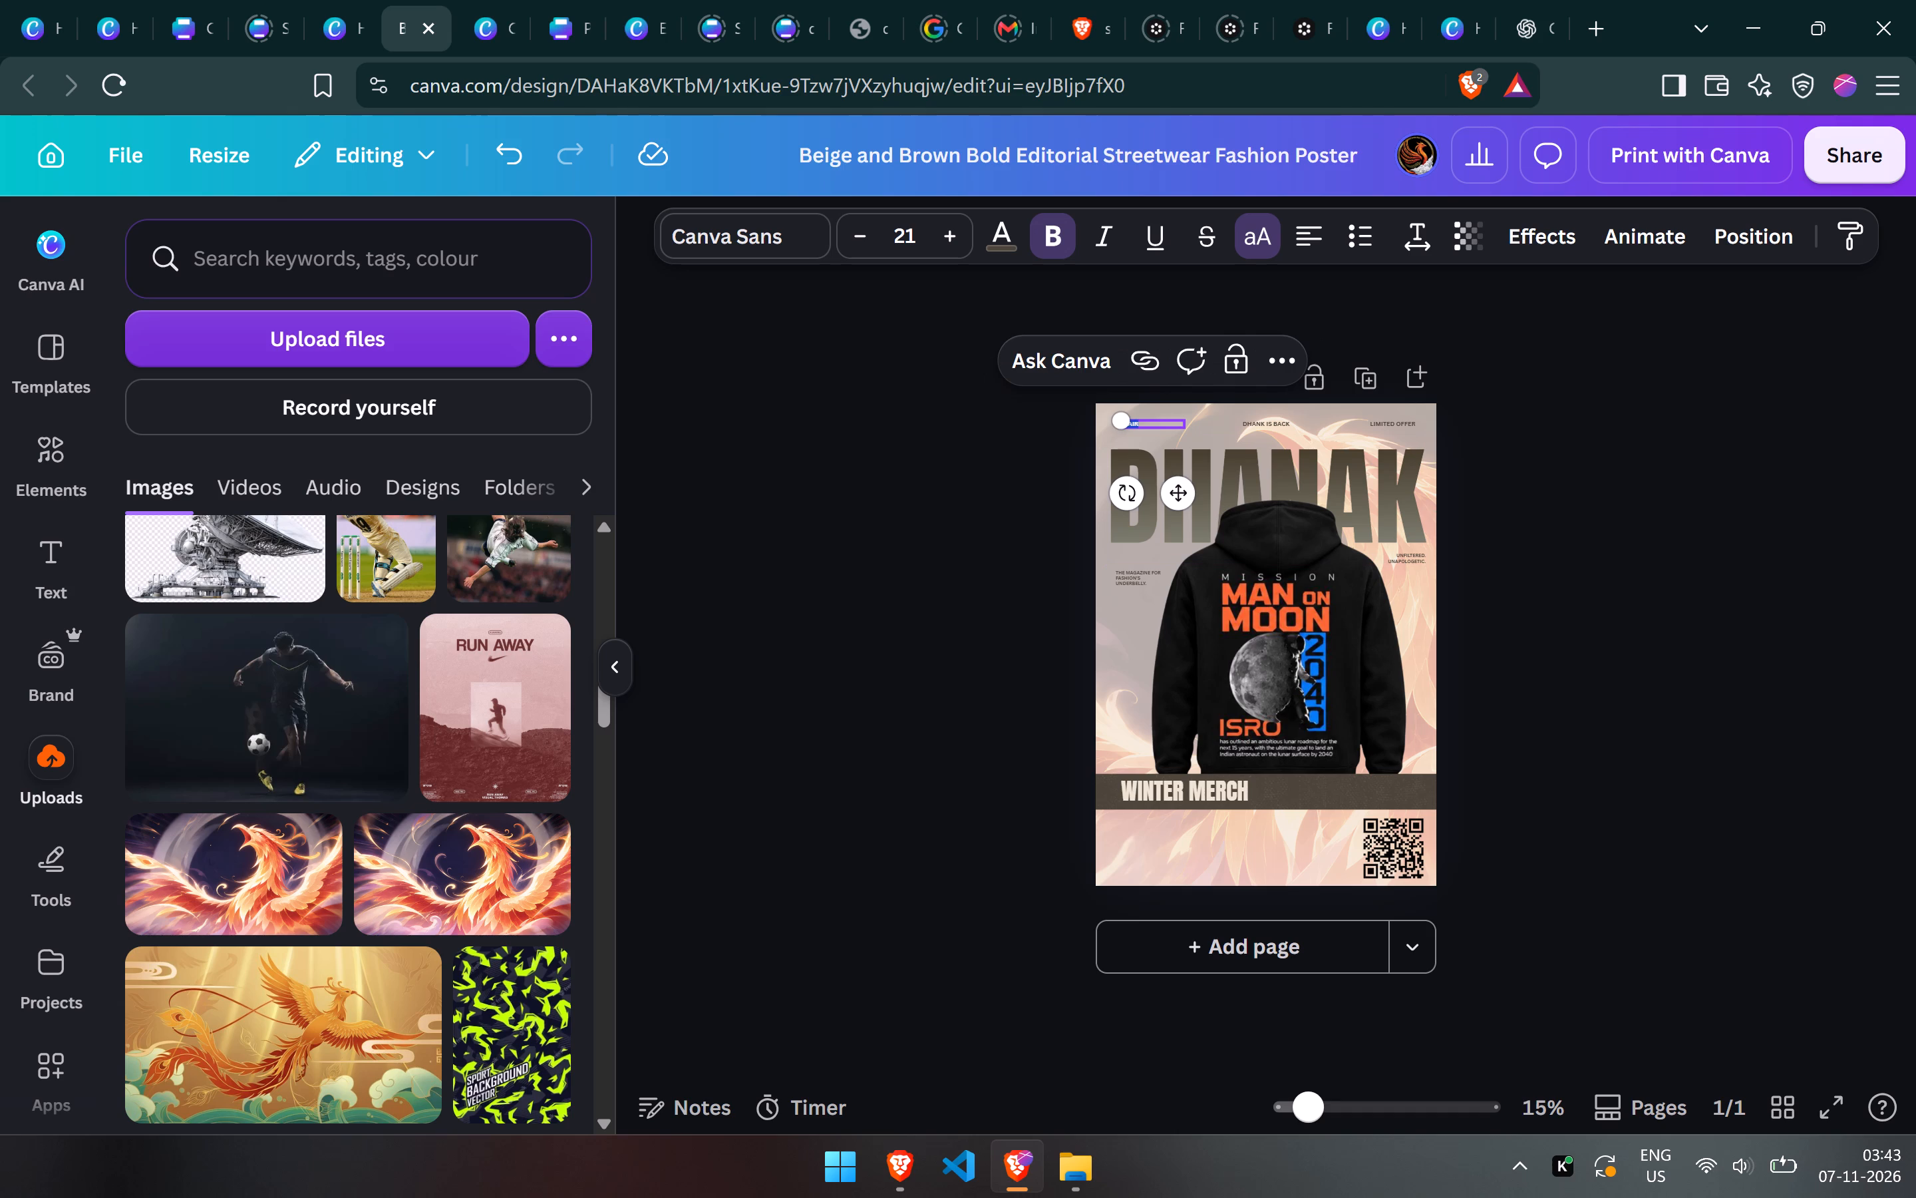
type("sales open")
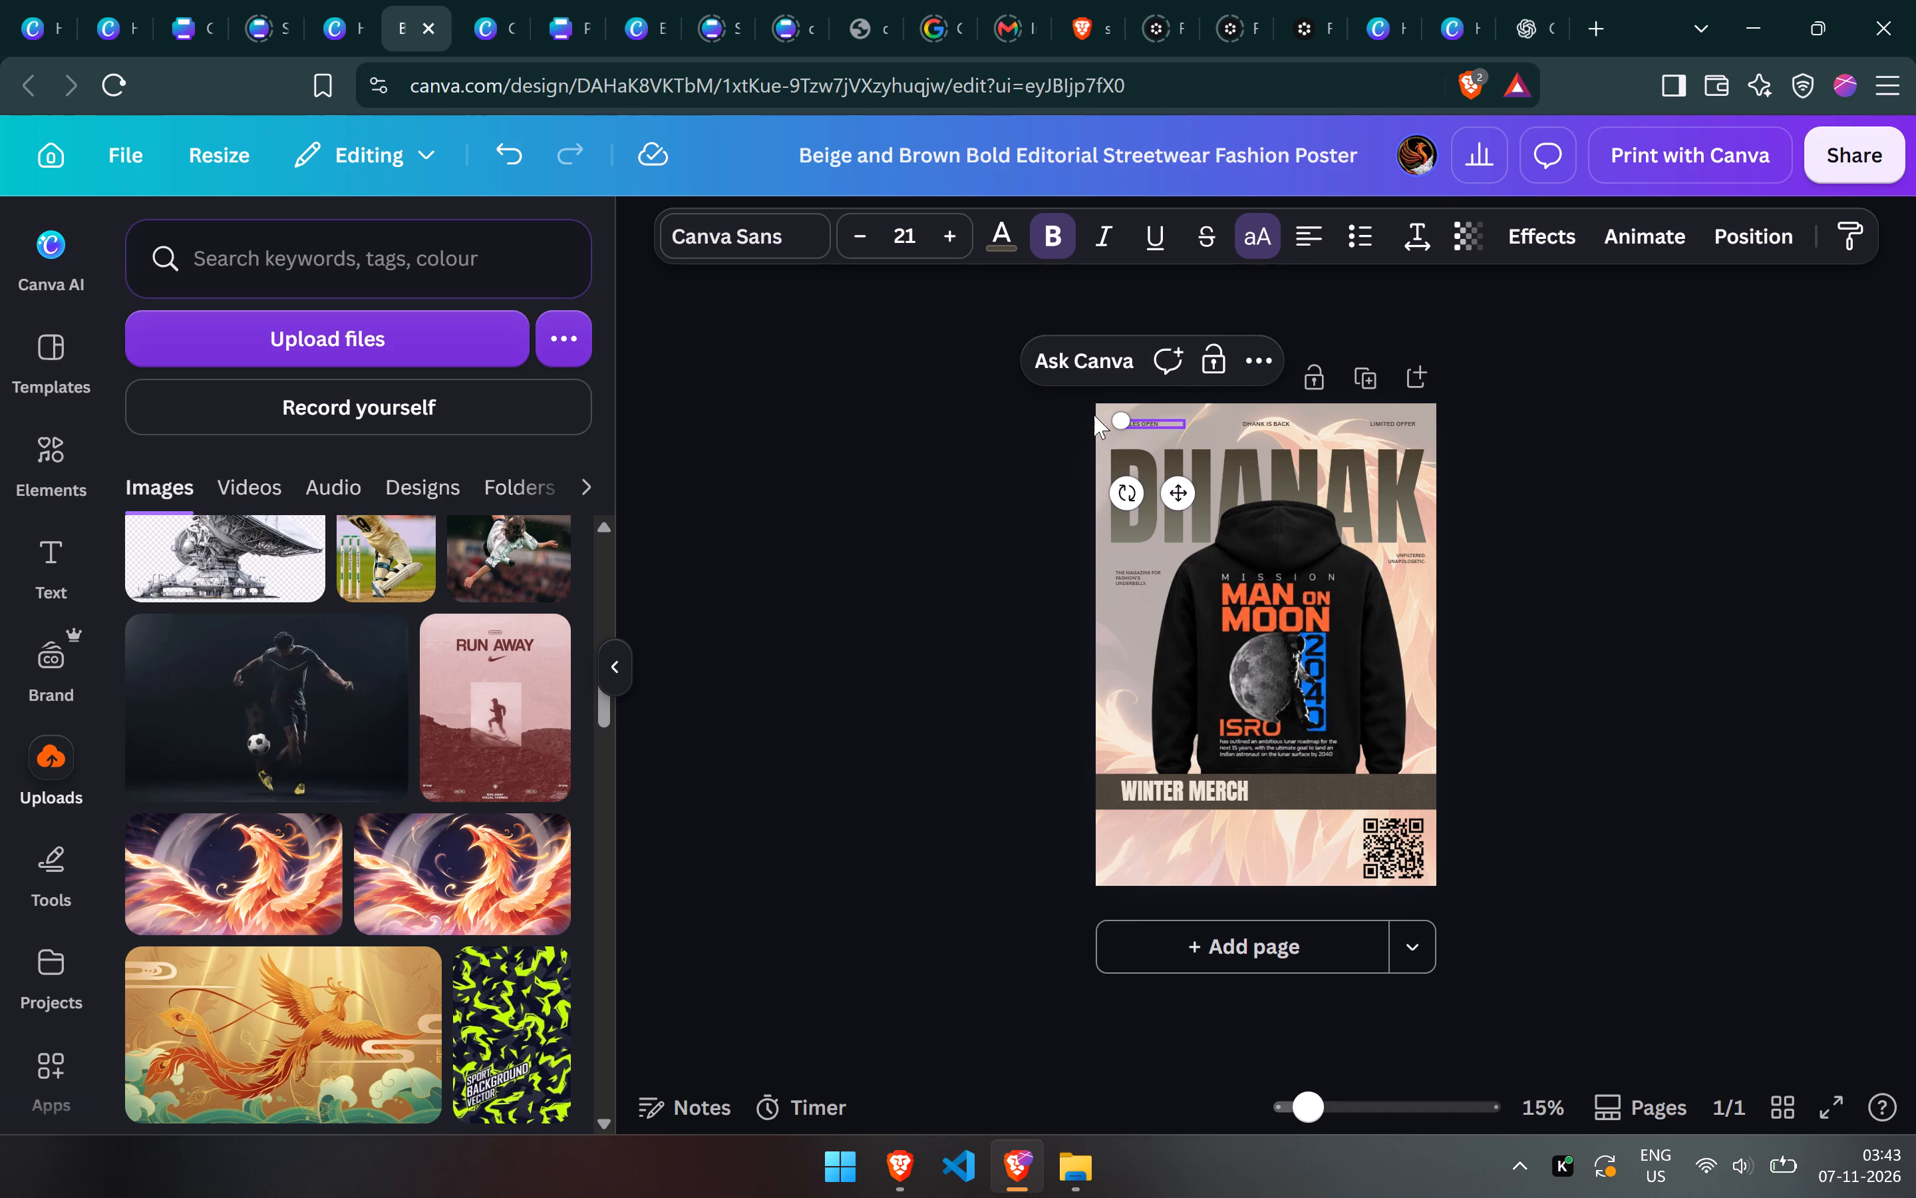
left_click(1676, 516)
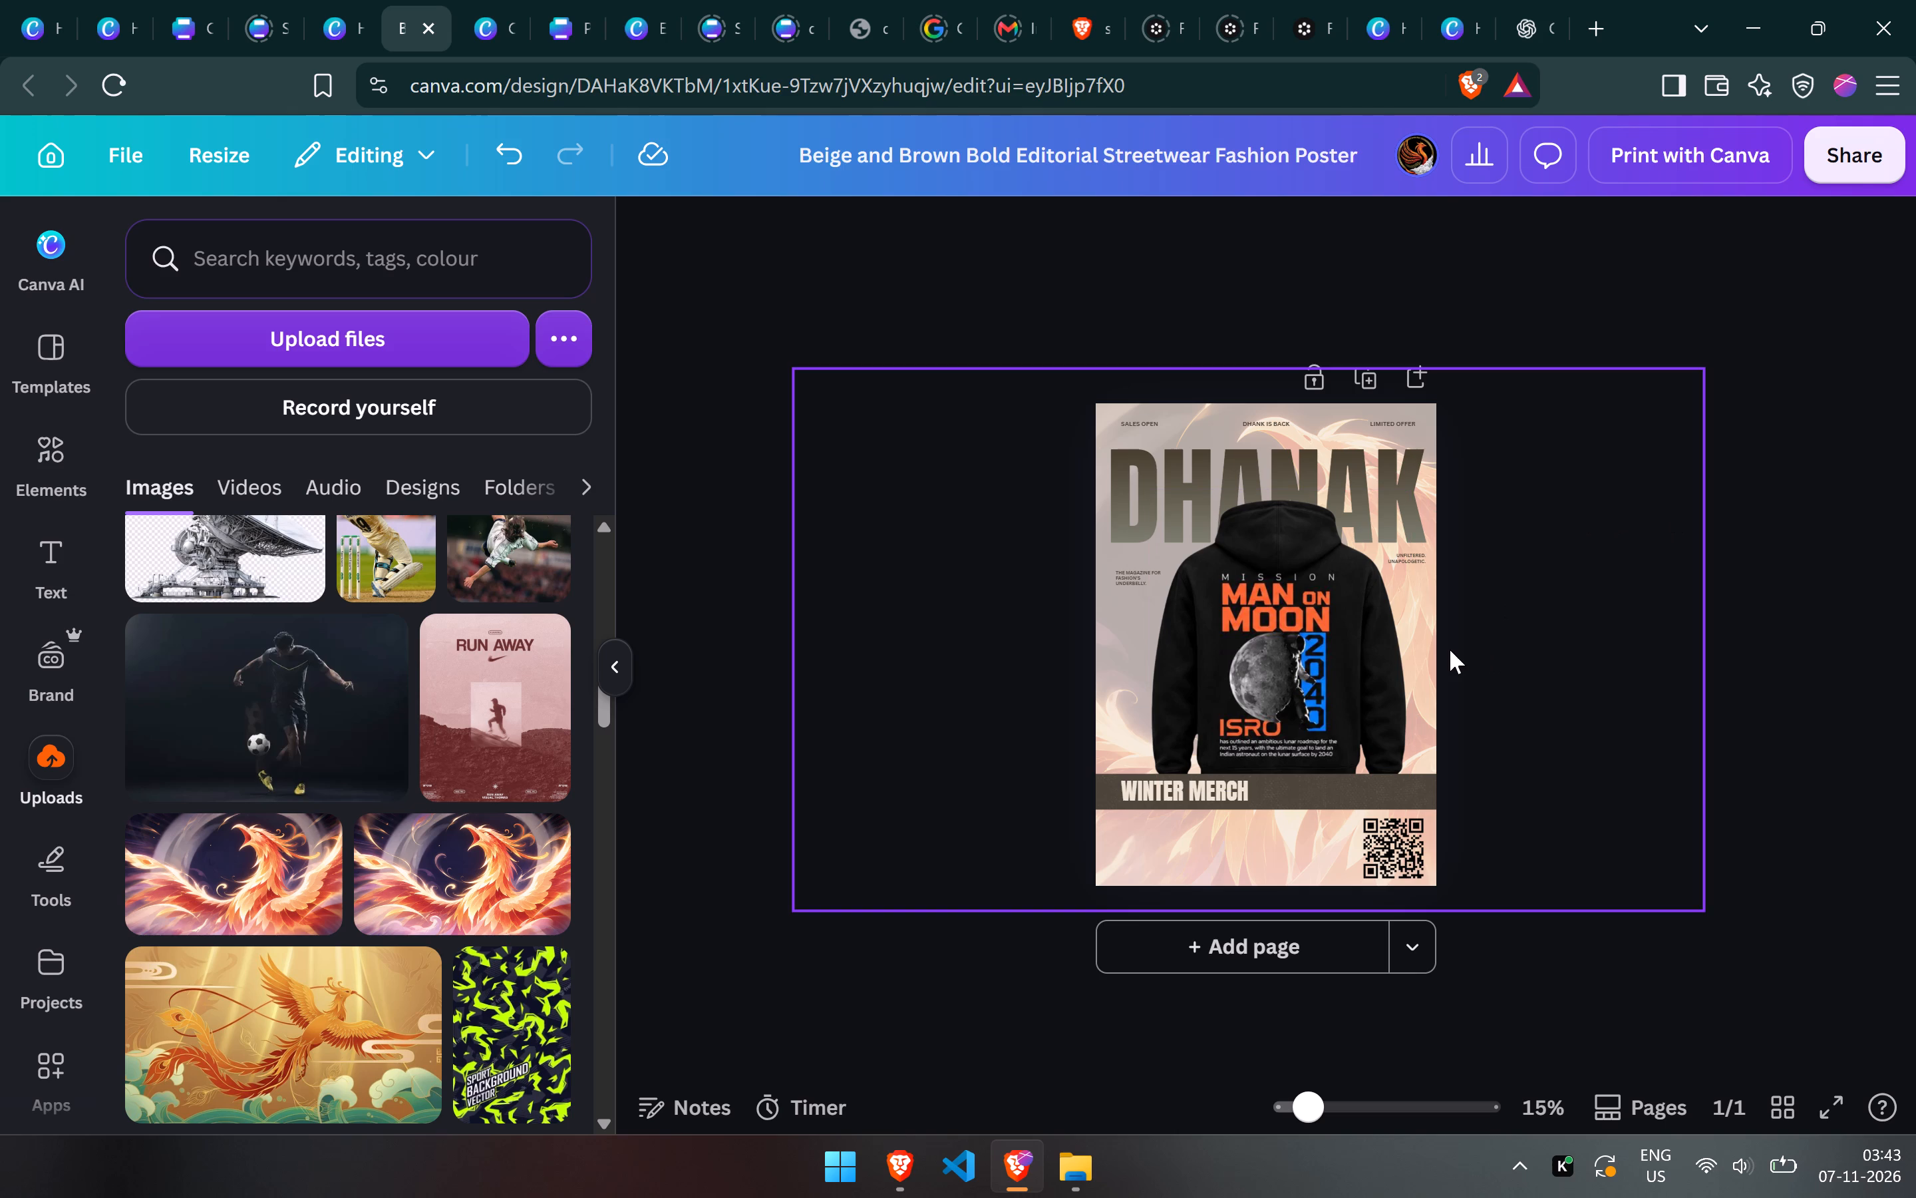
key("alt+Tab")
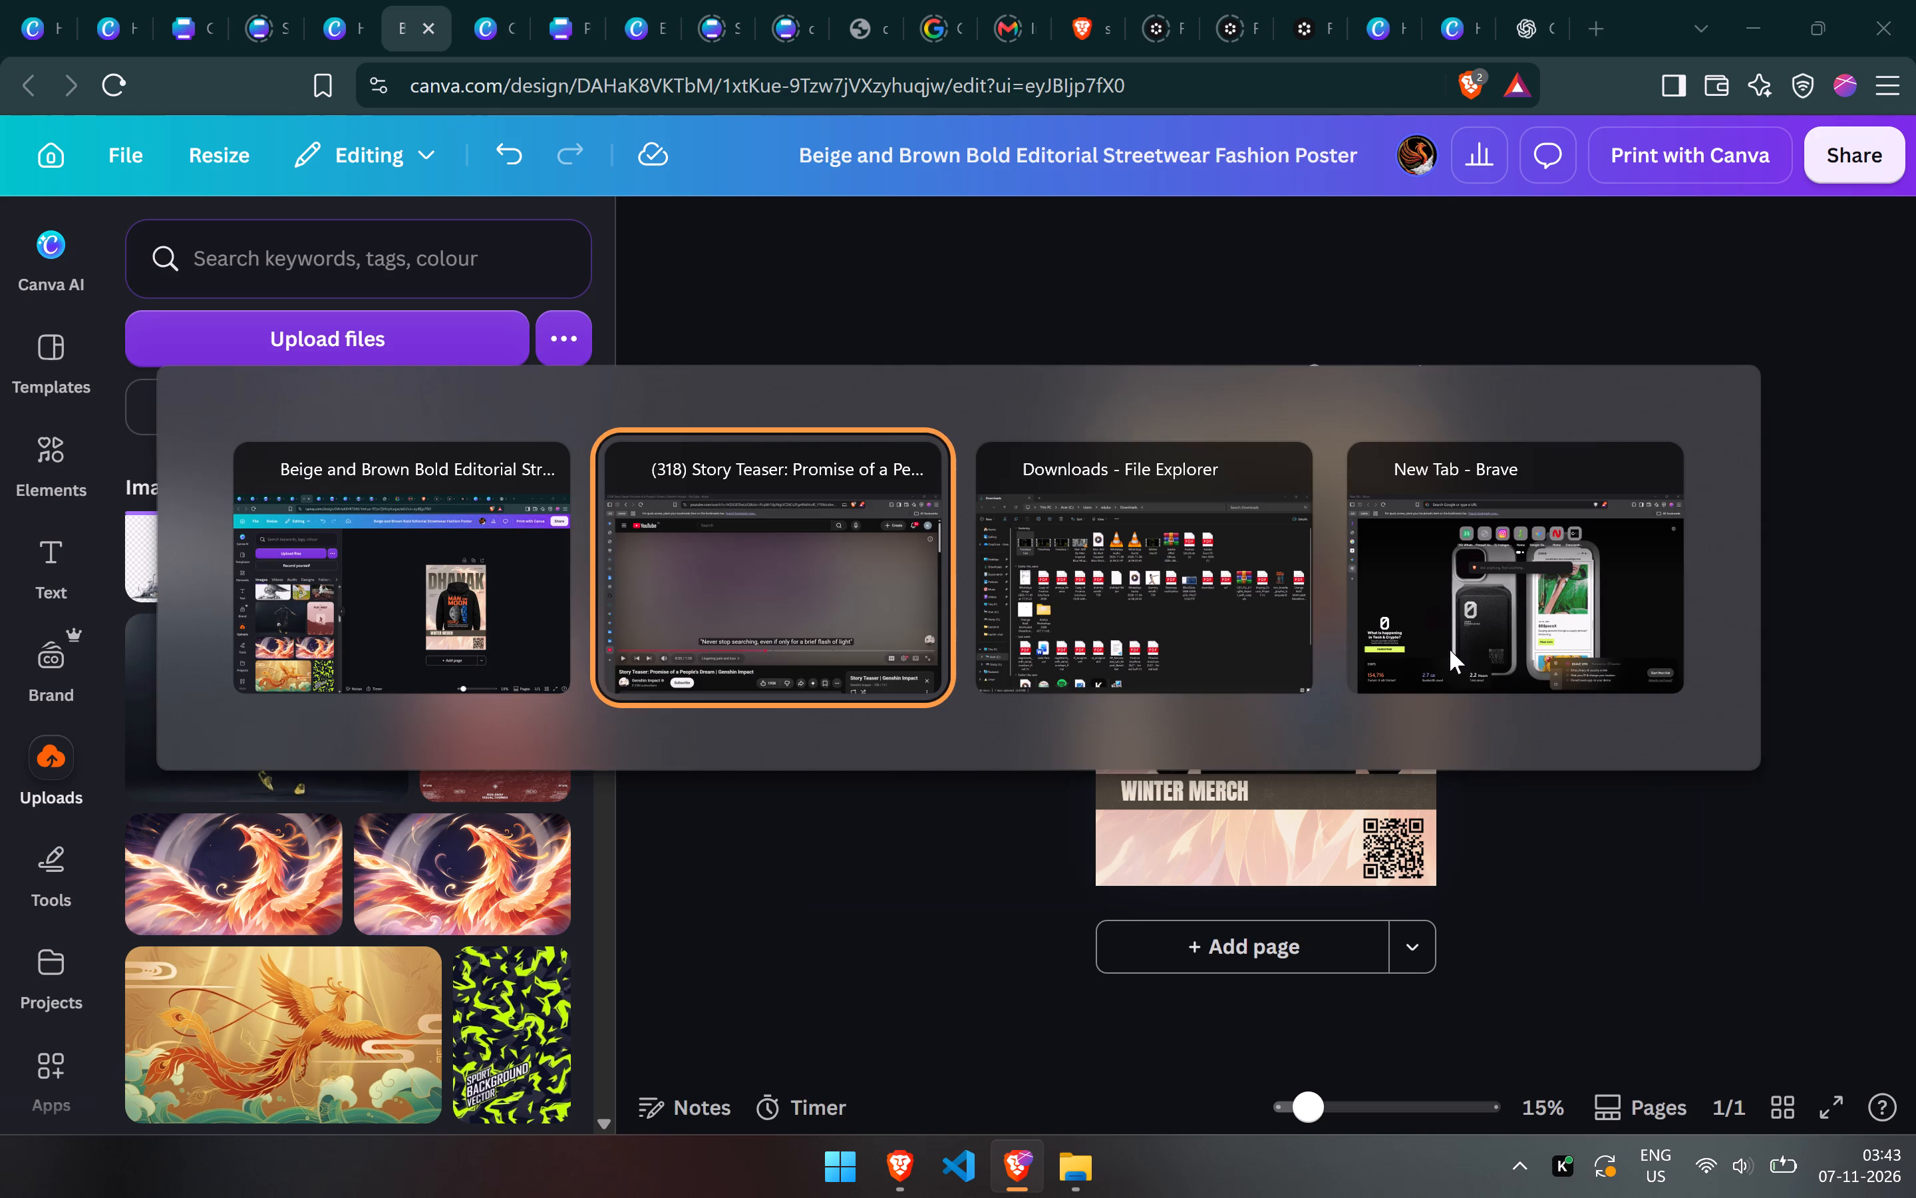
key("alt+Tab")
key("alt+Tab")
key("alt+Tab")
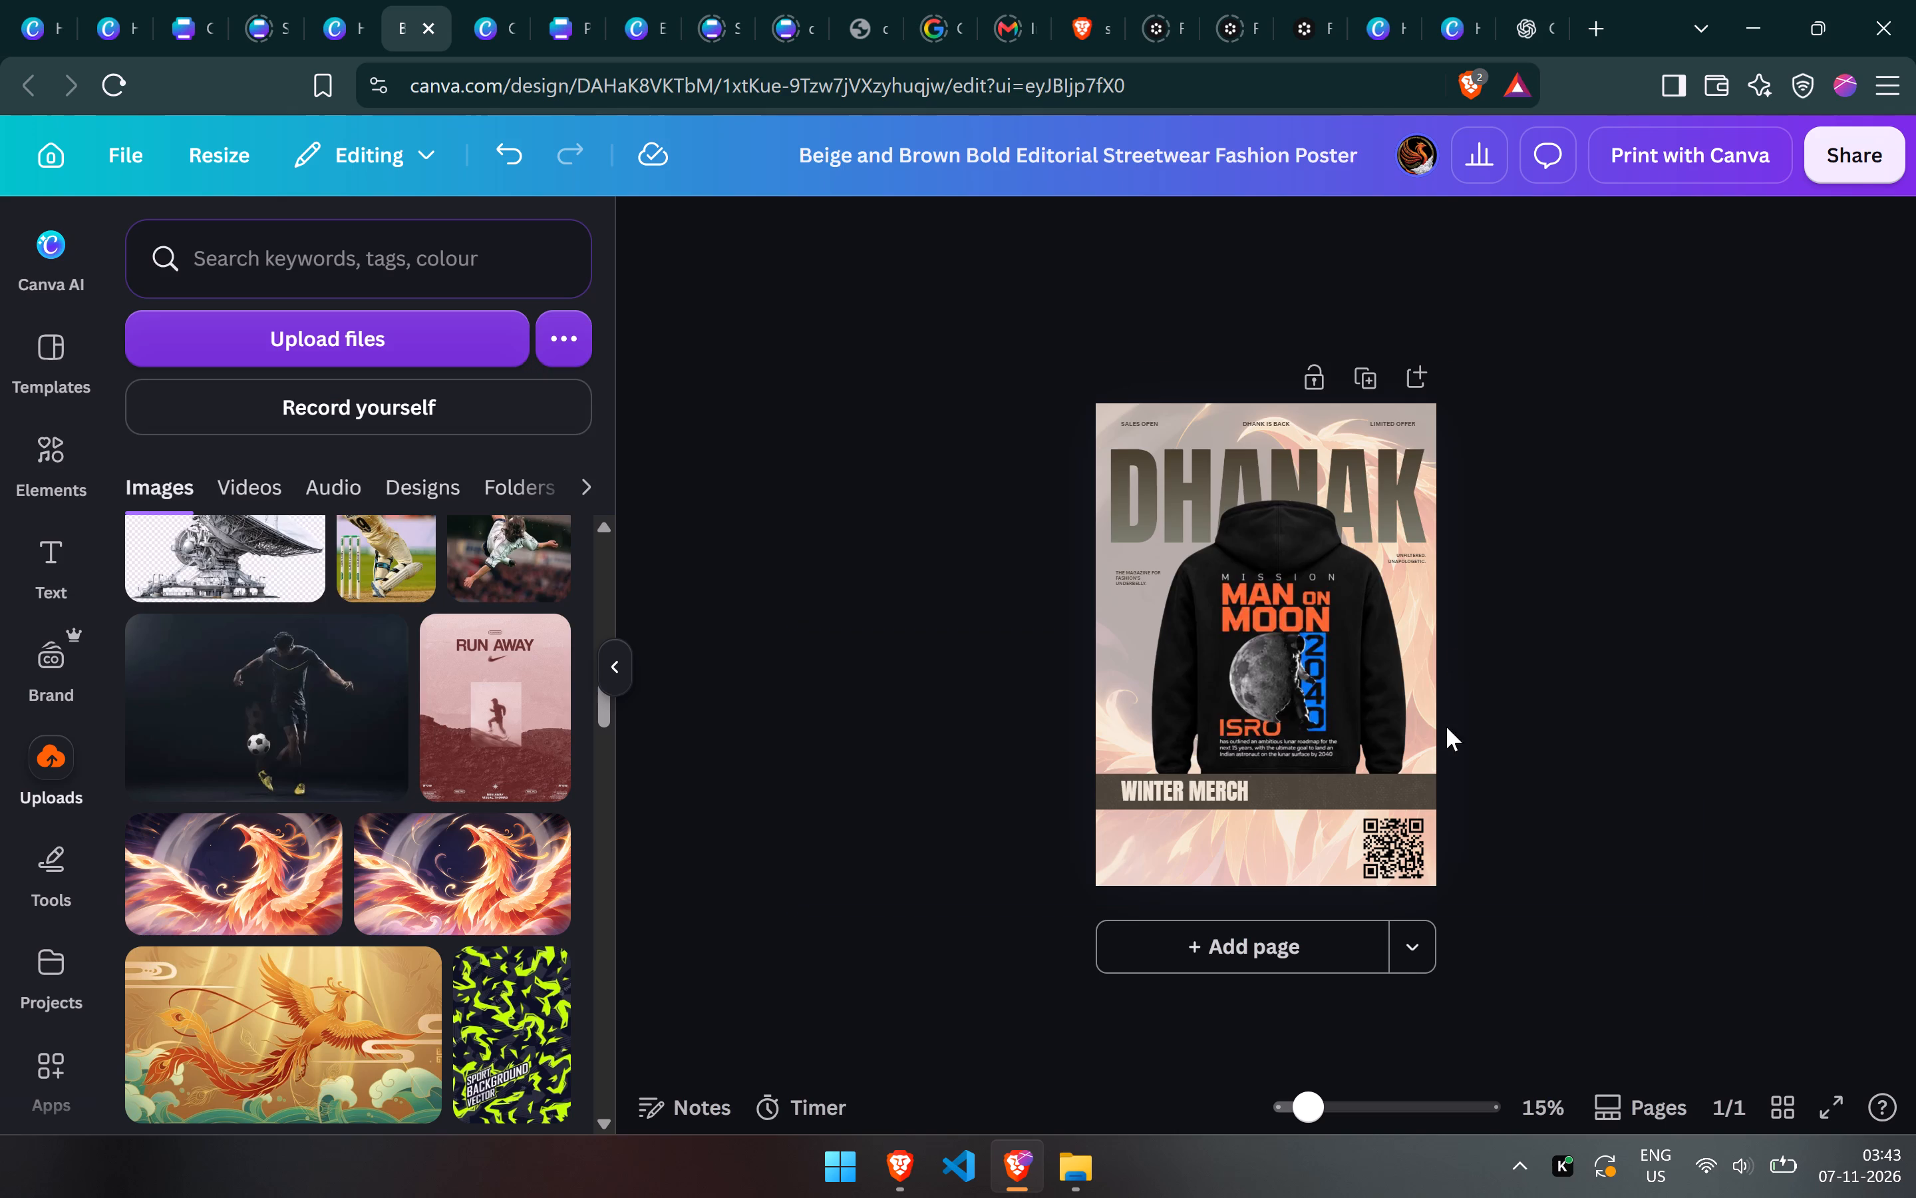
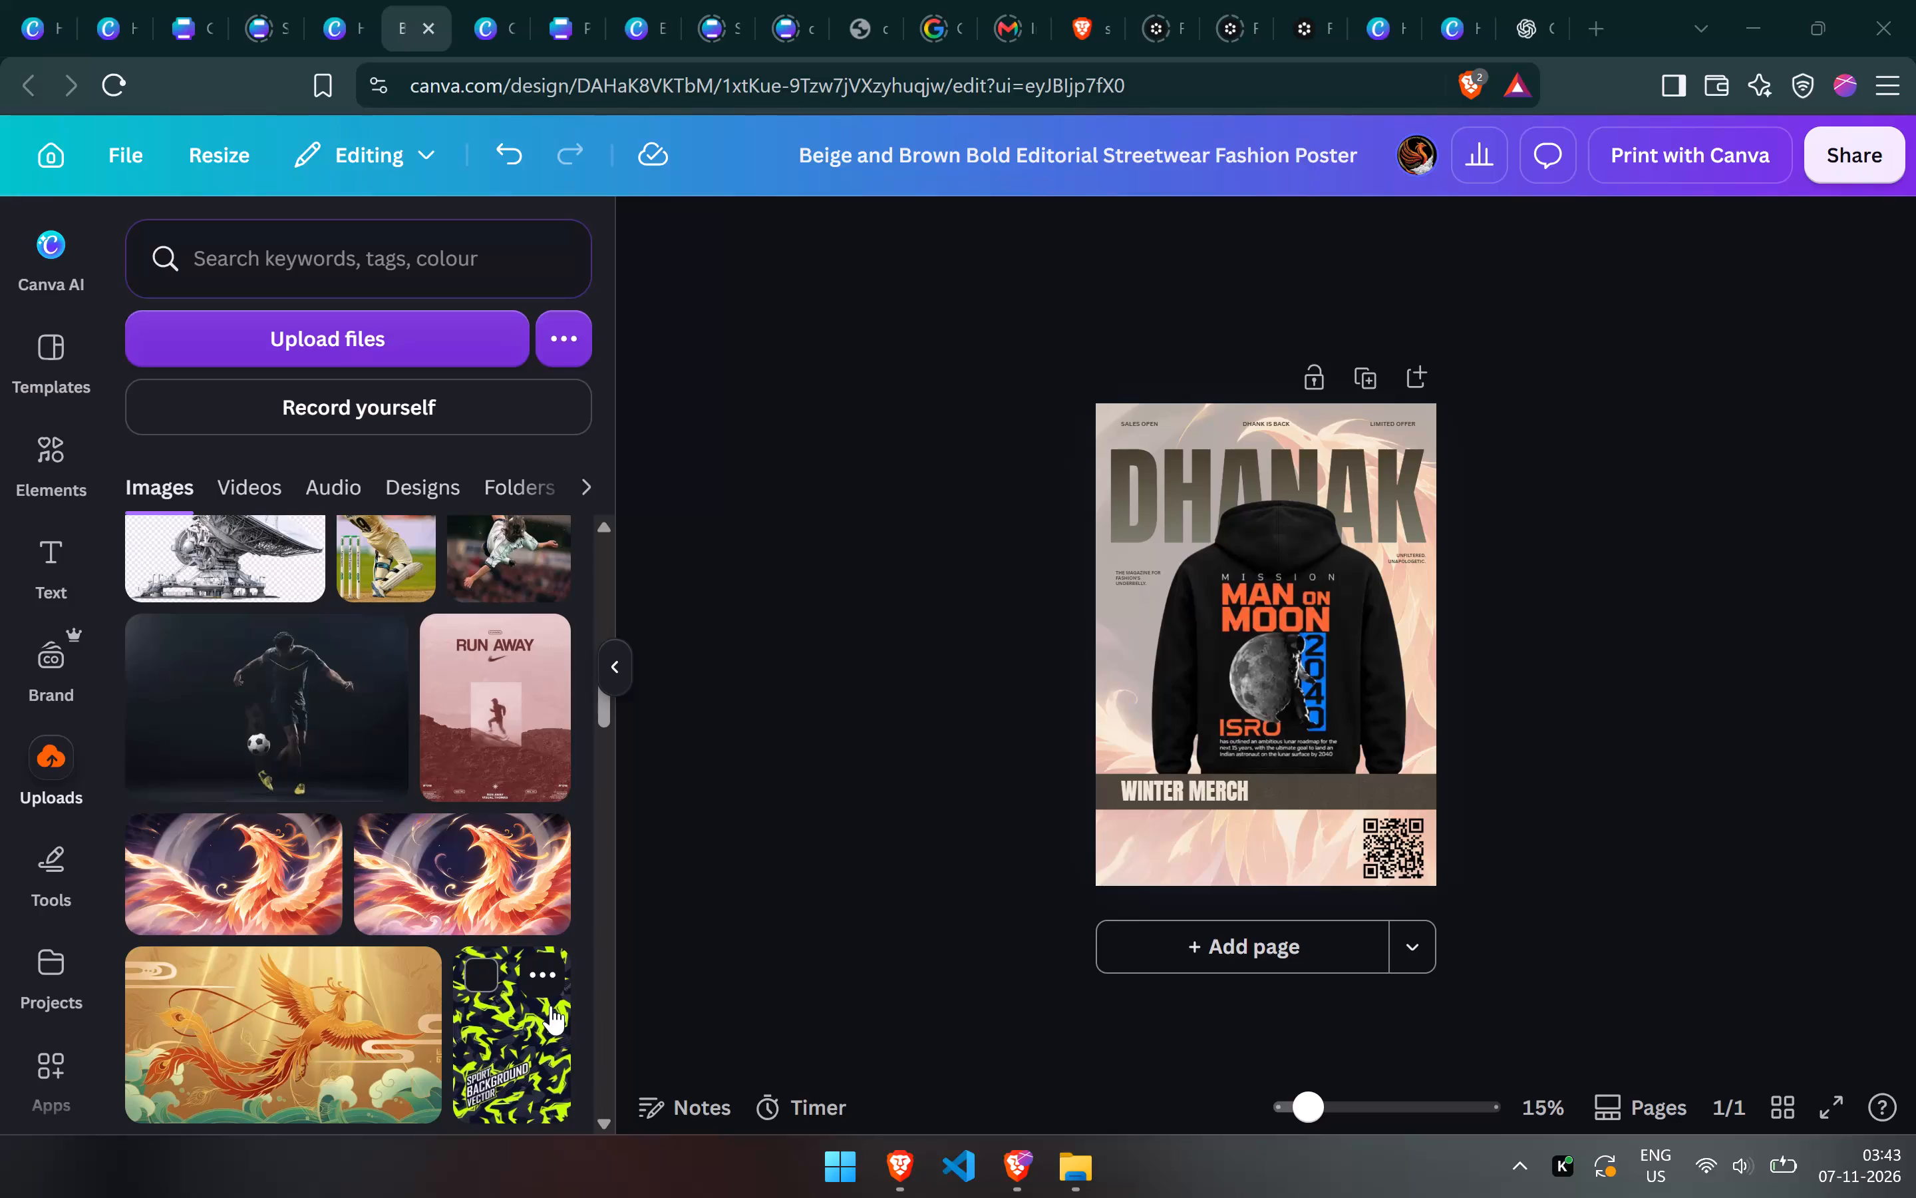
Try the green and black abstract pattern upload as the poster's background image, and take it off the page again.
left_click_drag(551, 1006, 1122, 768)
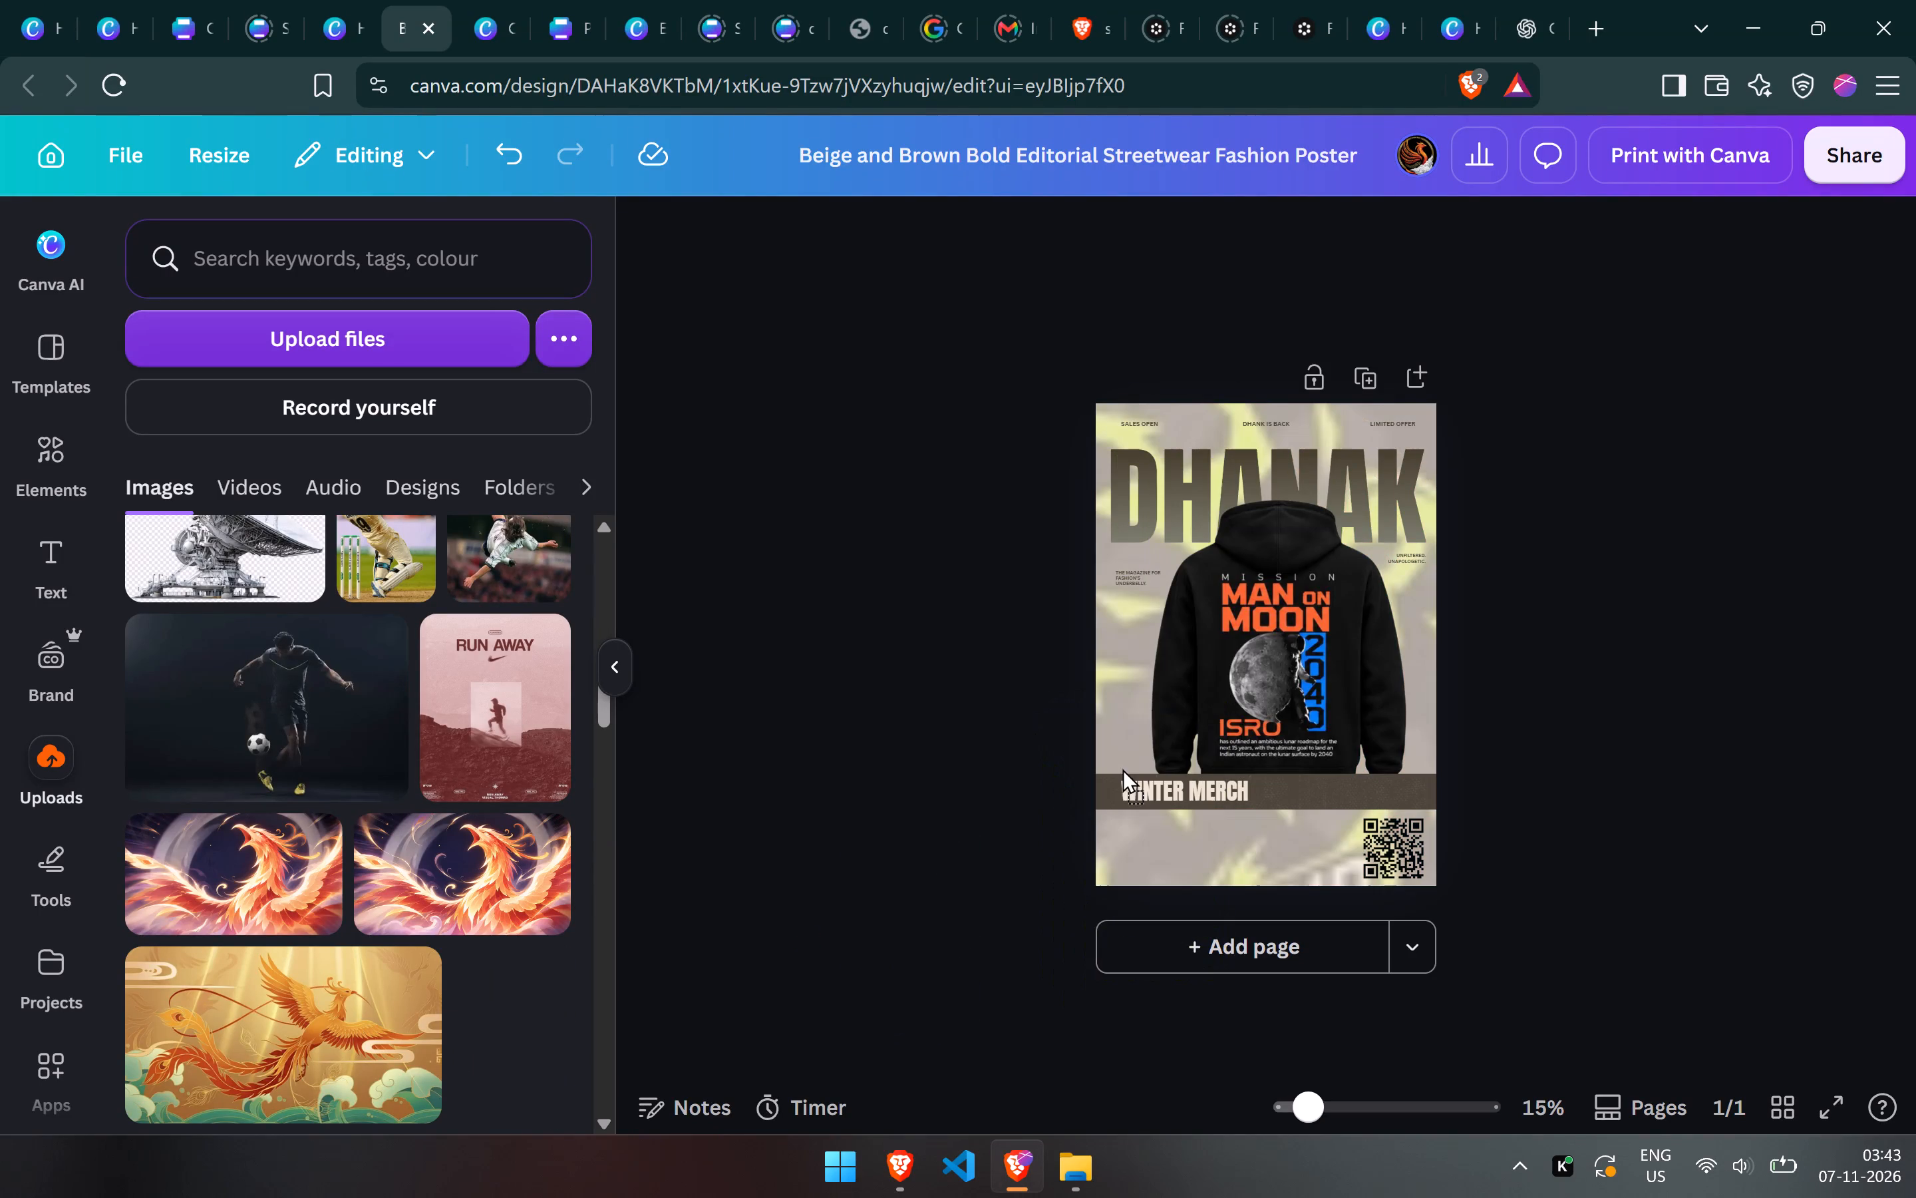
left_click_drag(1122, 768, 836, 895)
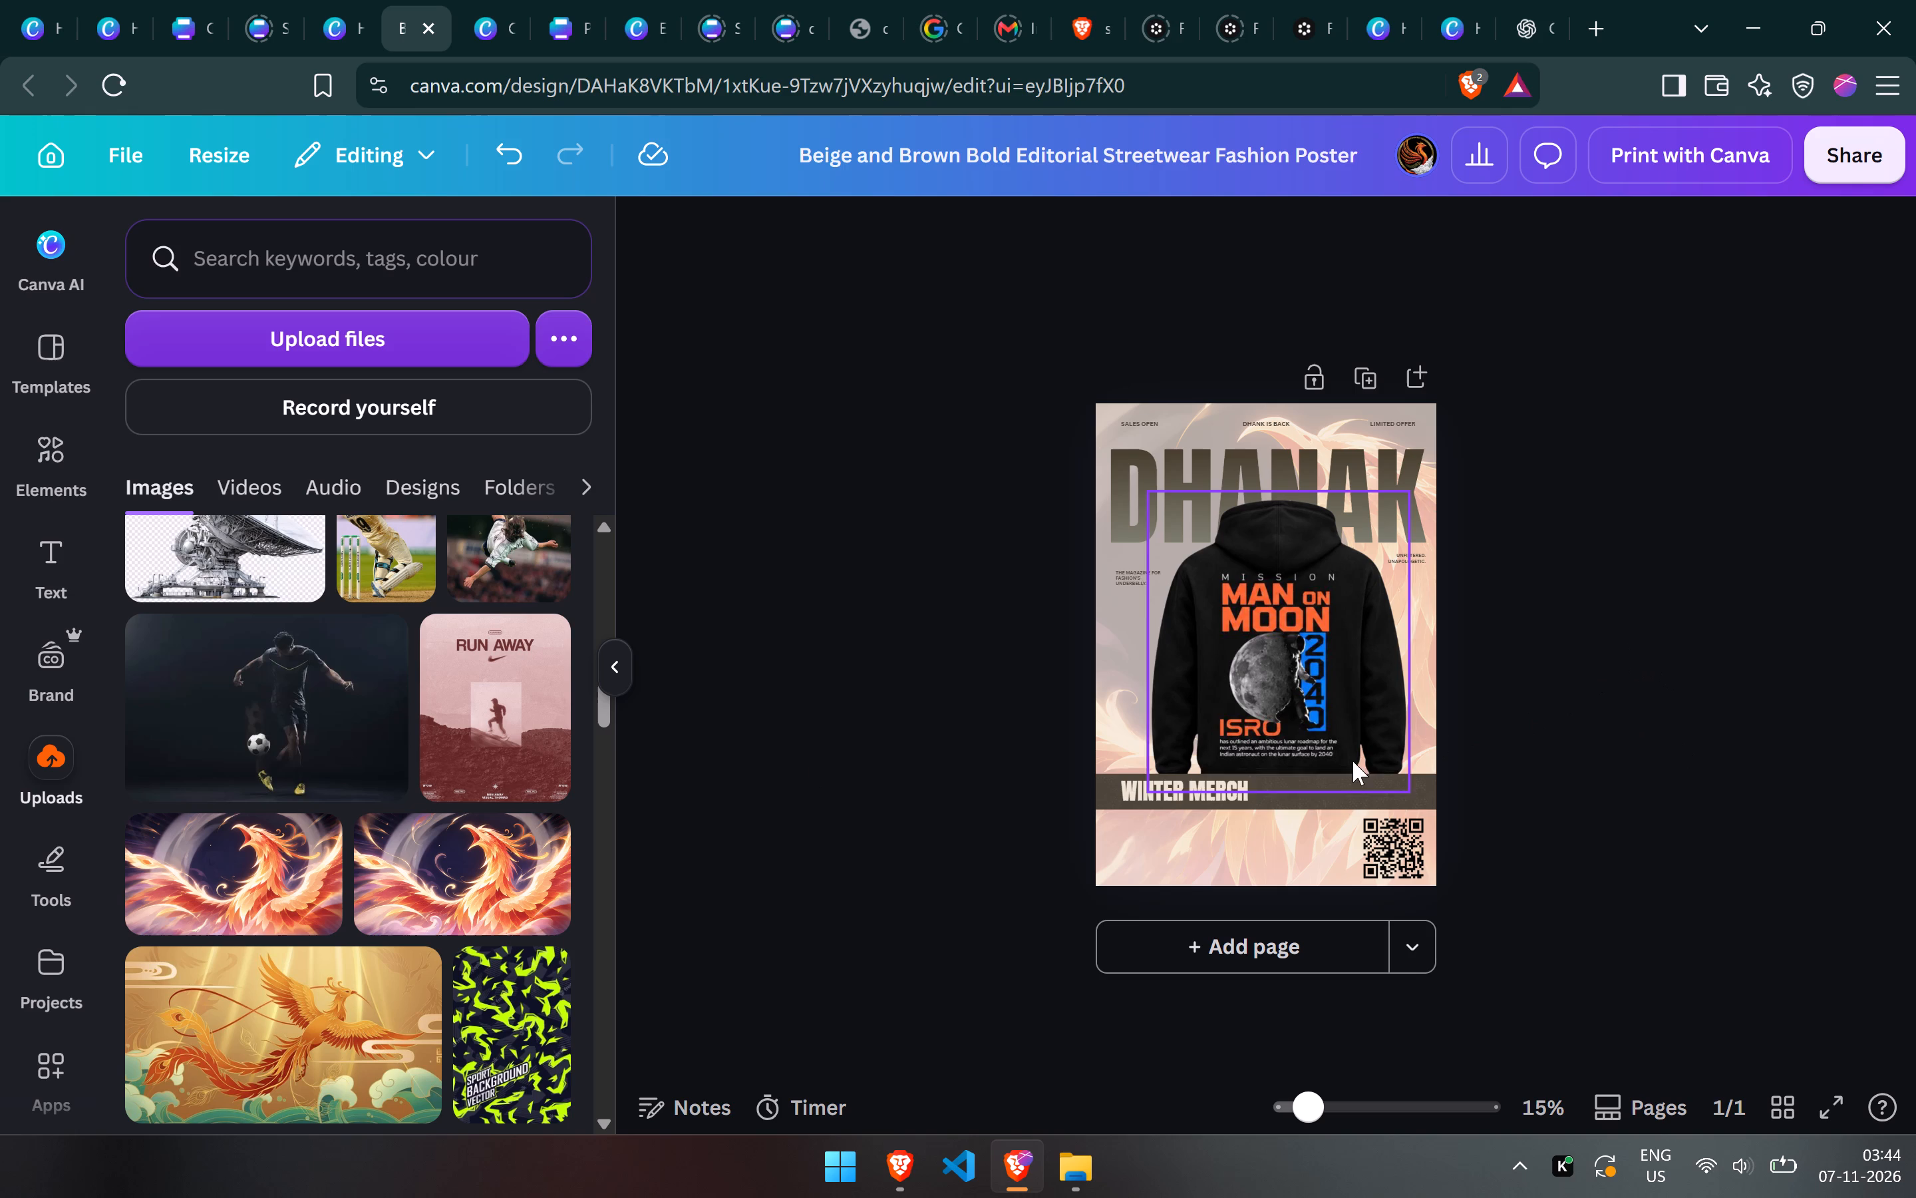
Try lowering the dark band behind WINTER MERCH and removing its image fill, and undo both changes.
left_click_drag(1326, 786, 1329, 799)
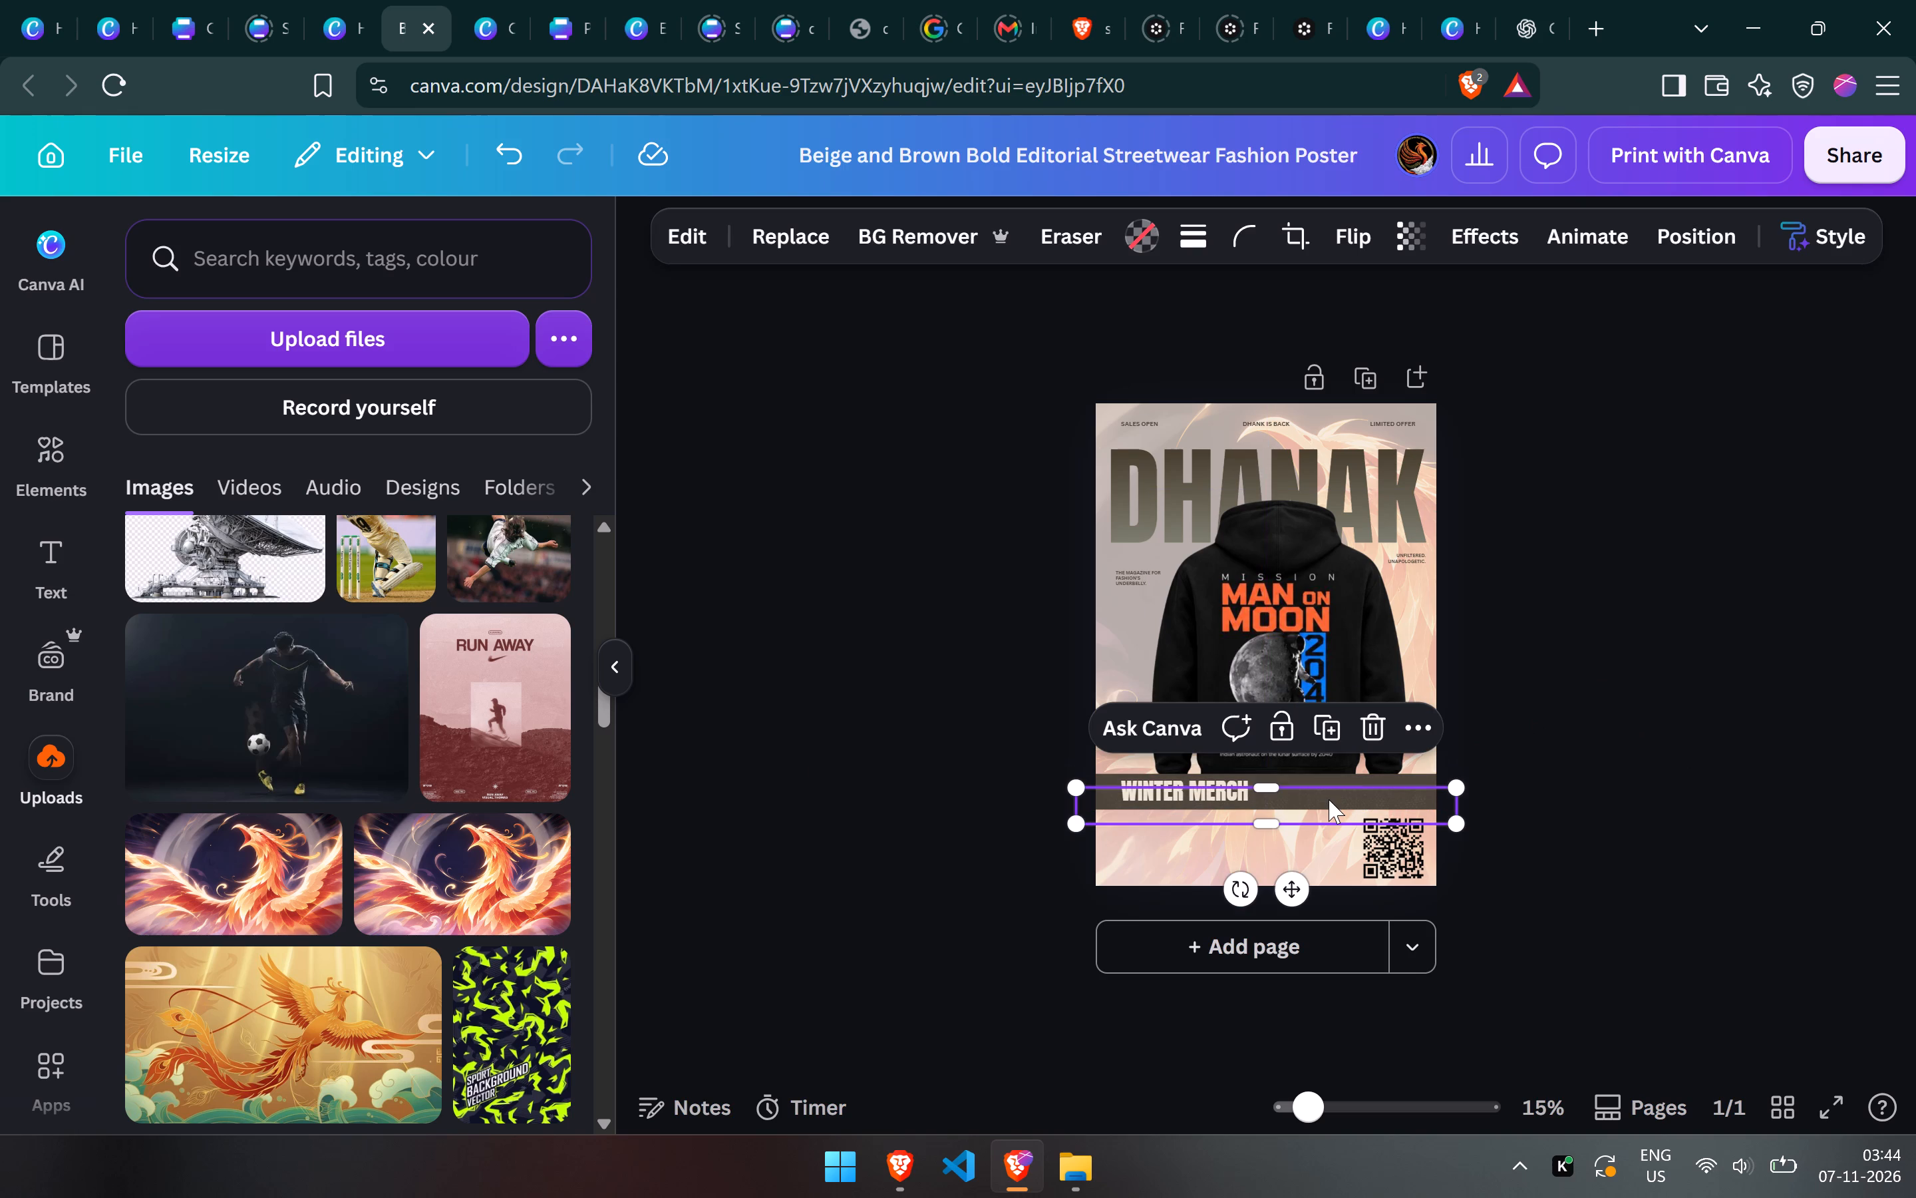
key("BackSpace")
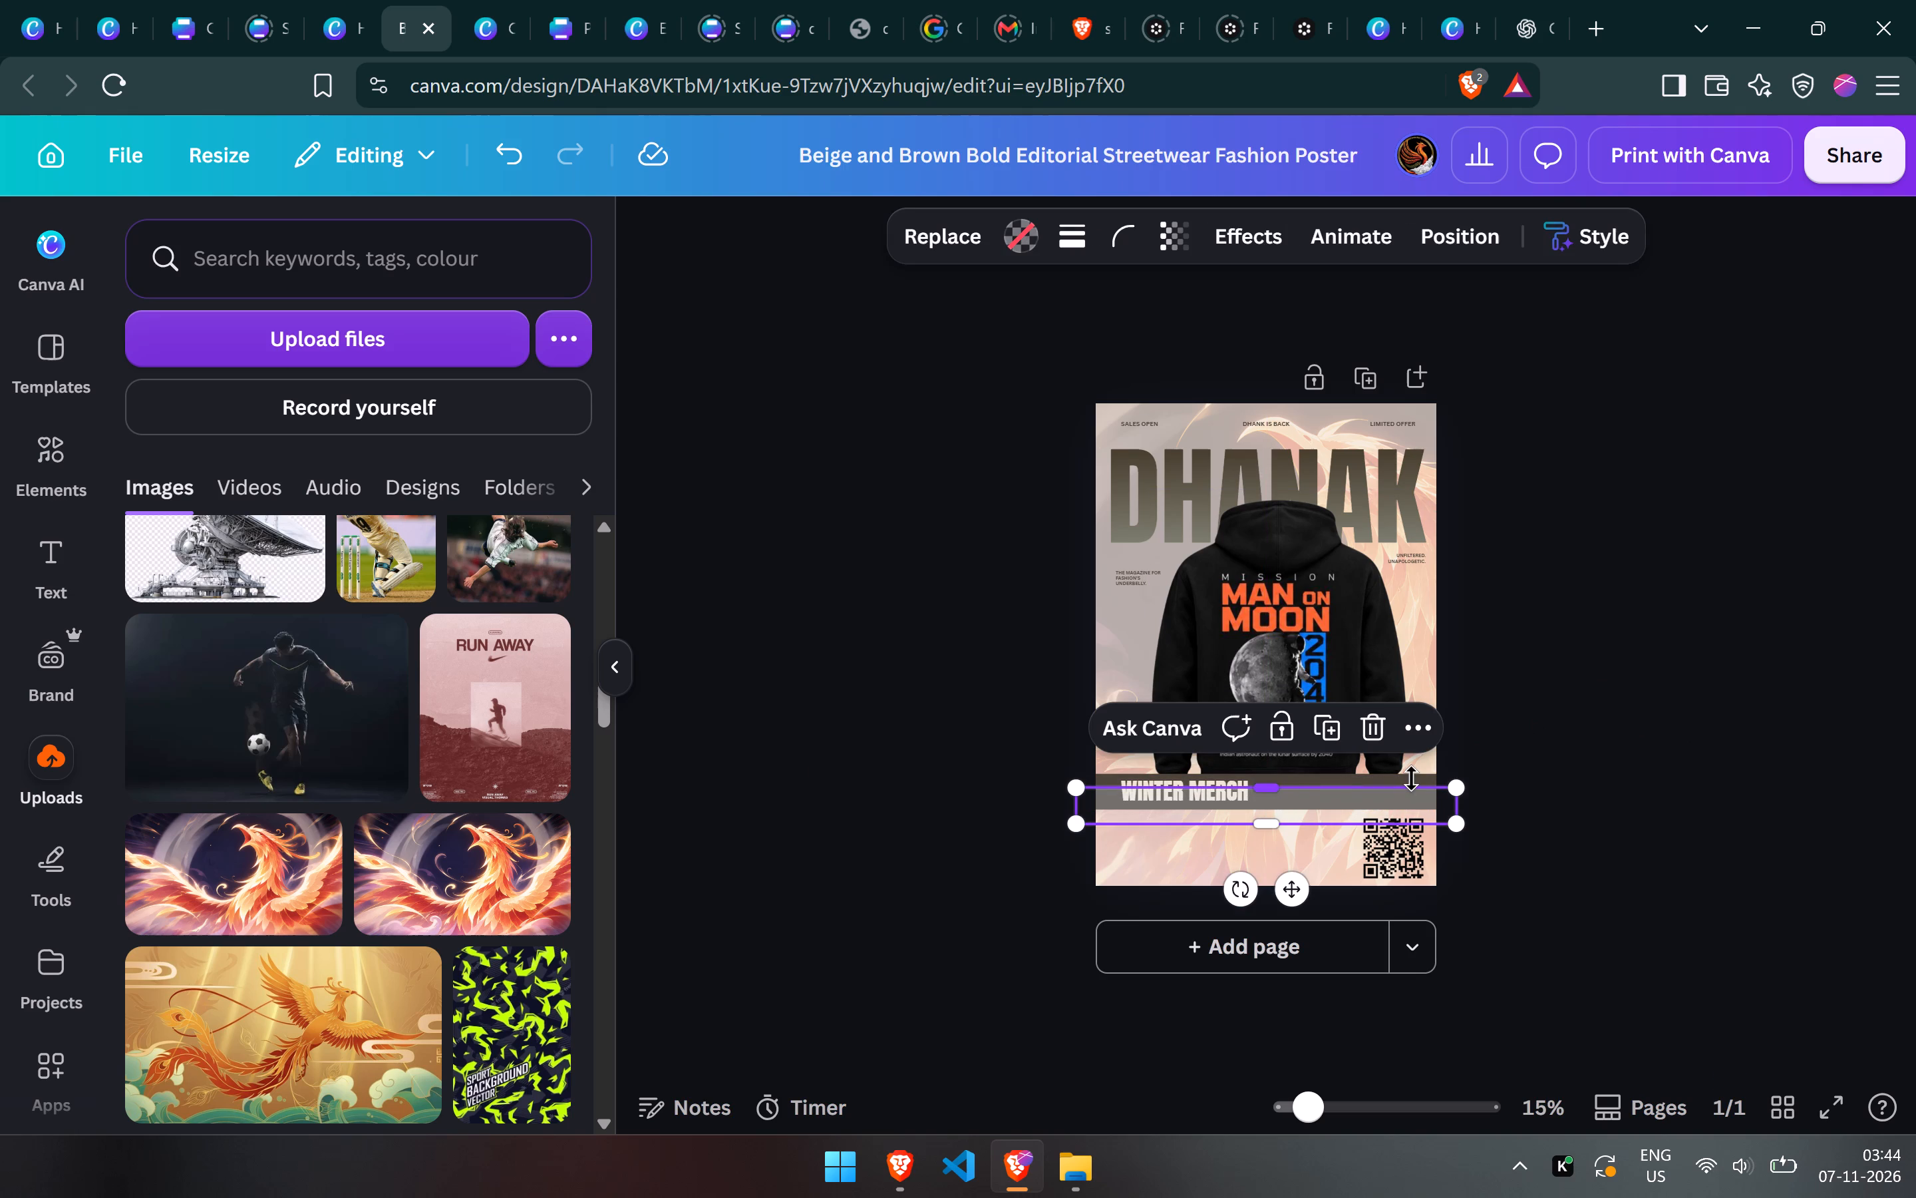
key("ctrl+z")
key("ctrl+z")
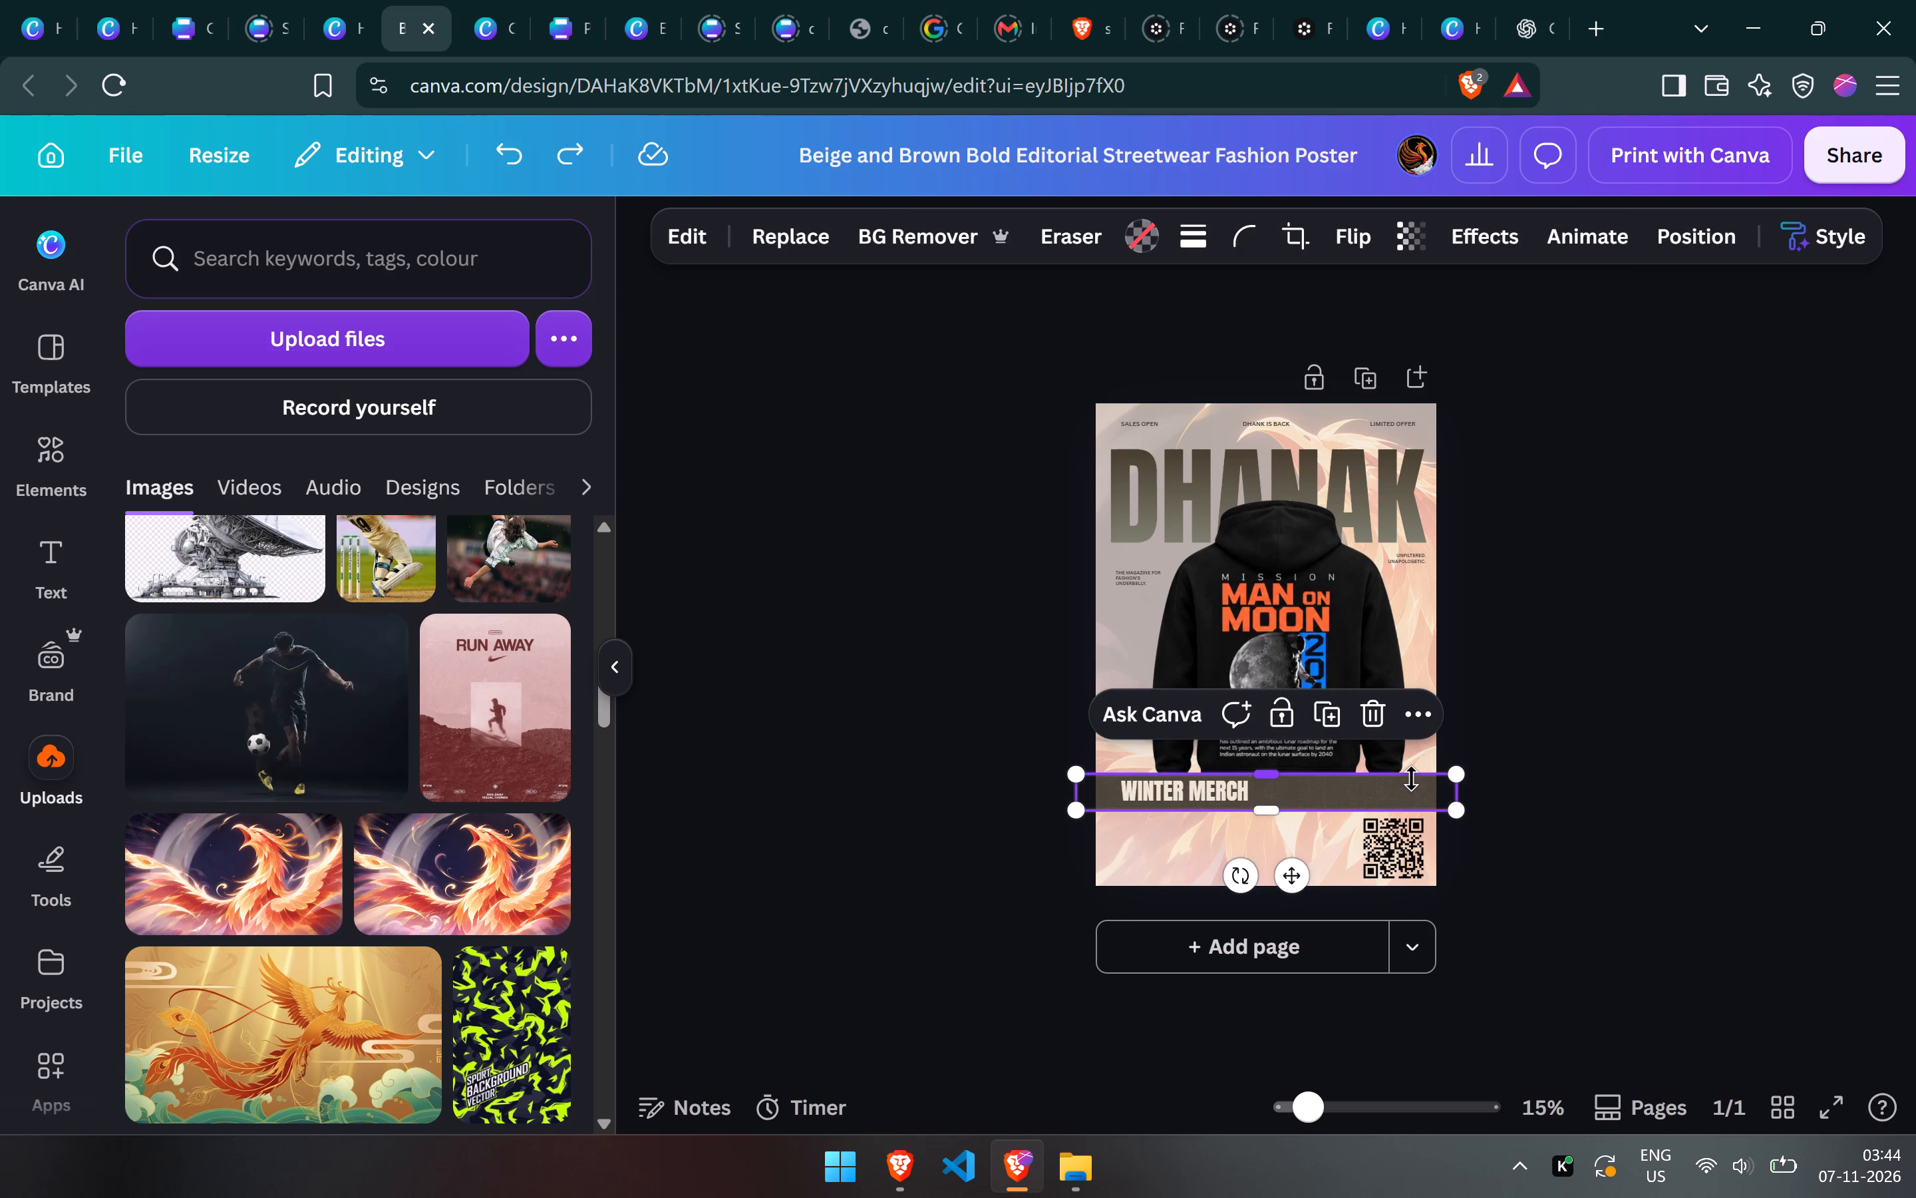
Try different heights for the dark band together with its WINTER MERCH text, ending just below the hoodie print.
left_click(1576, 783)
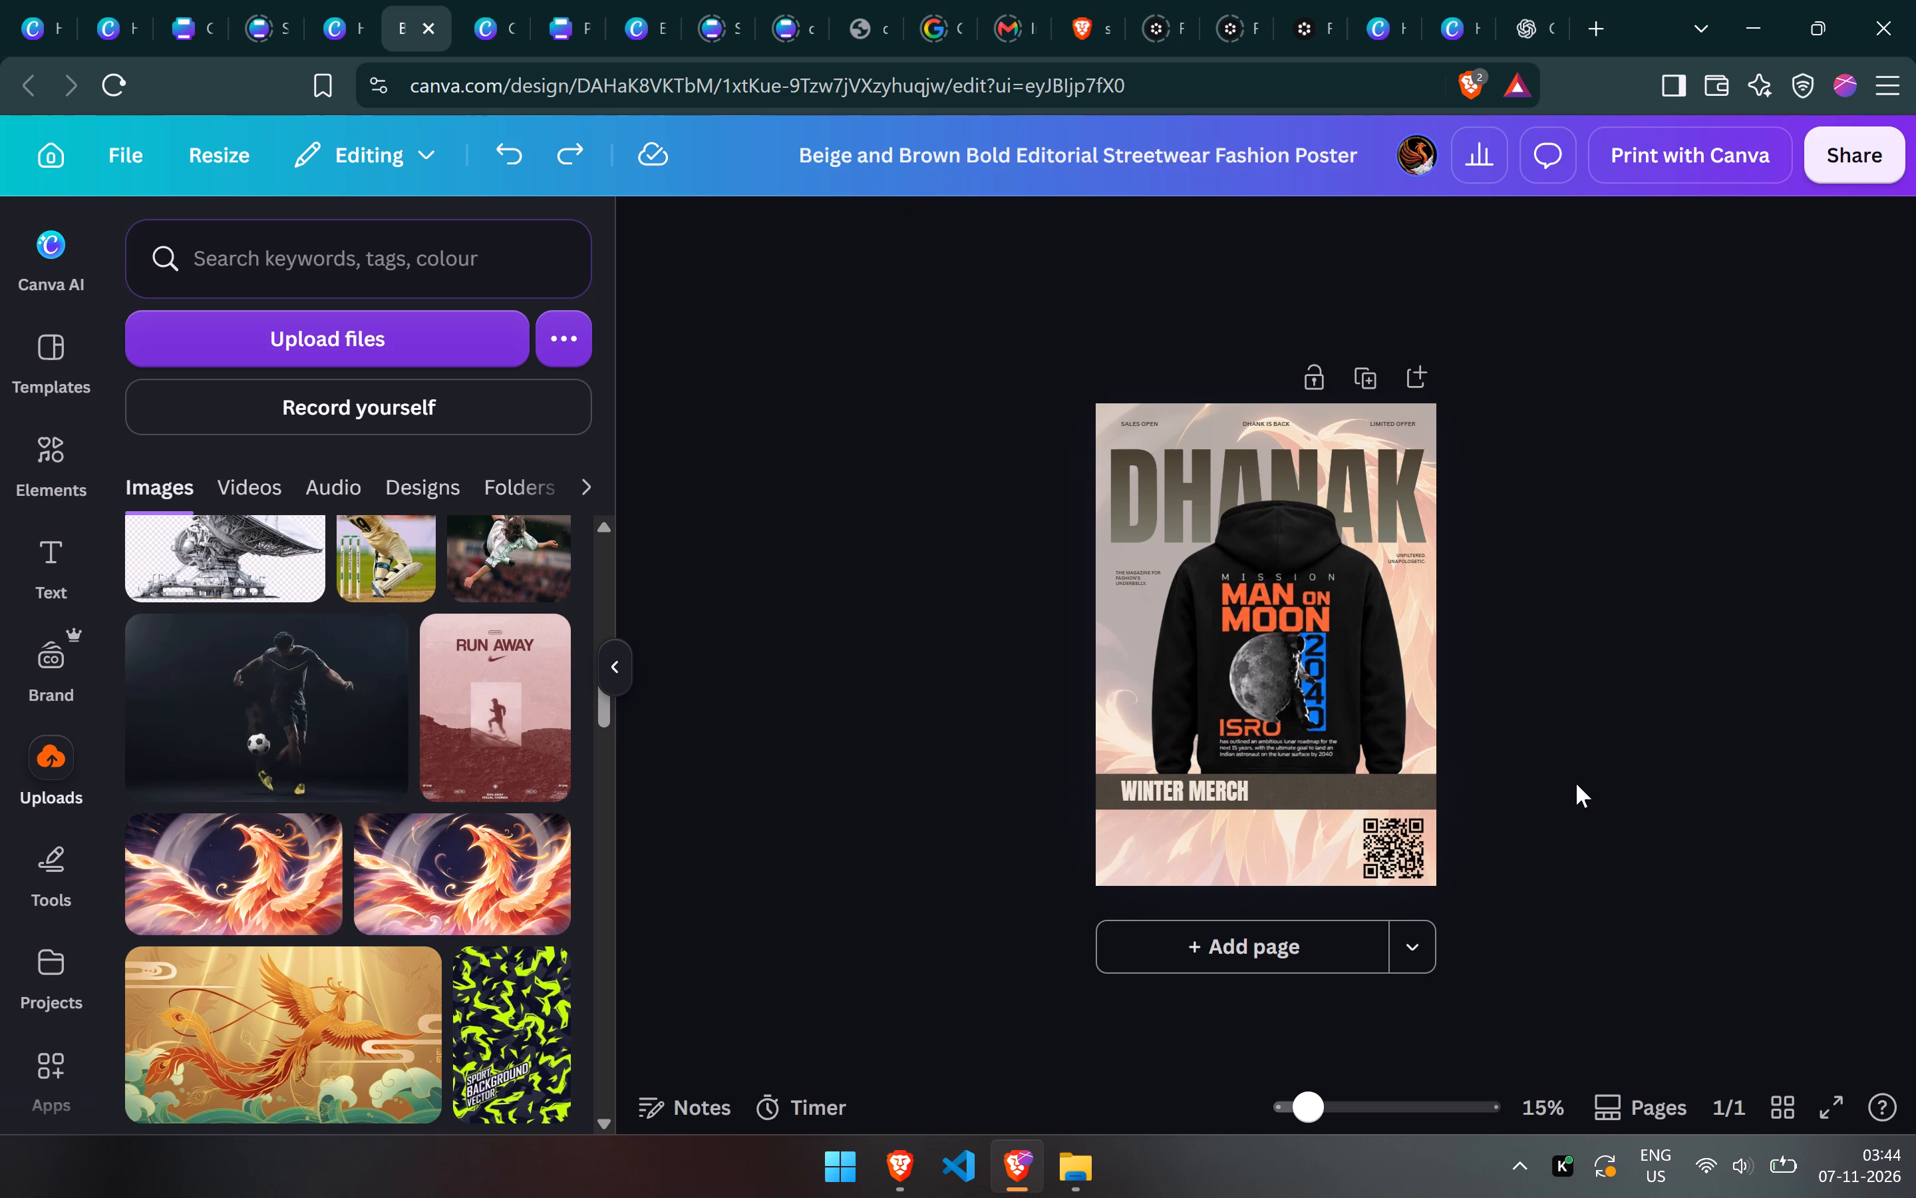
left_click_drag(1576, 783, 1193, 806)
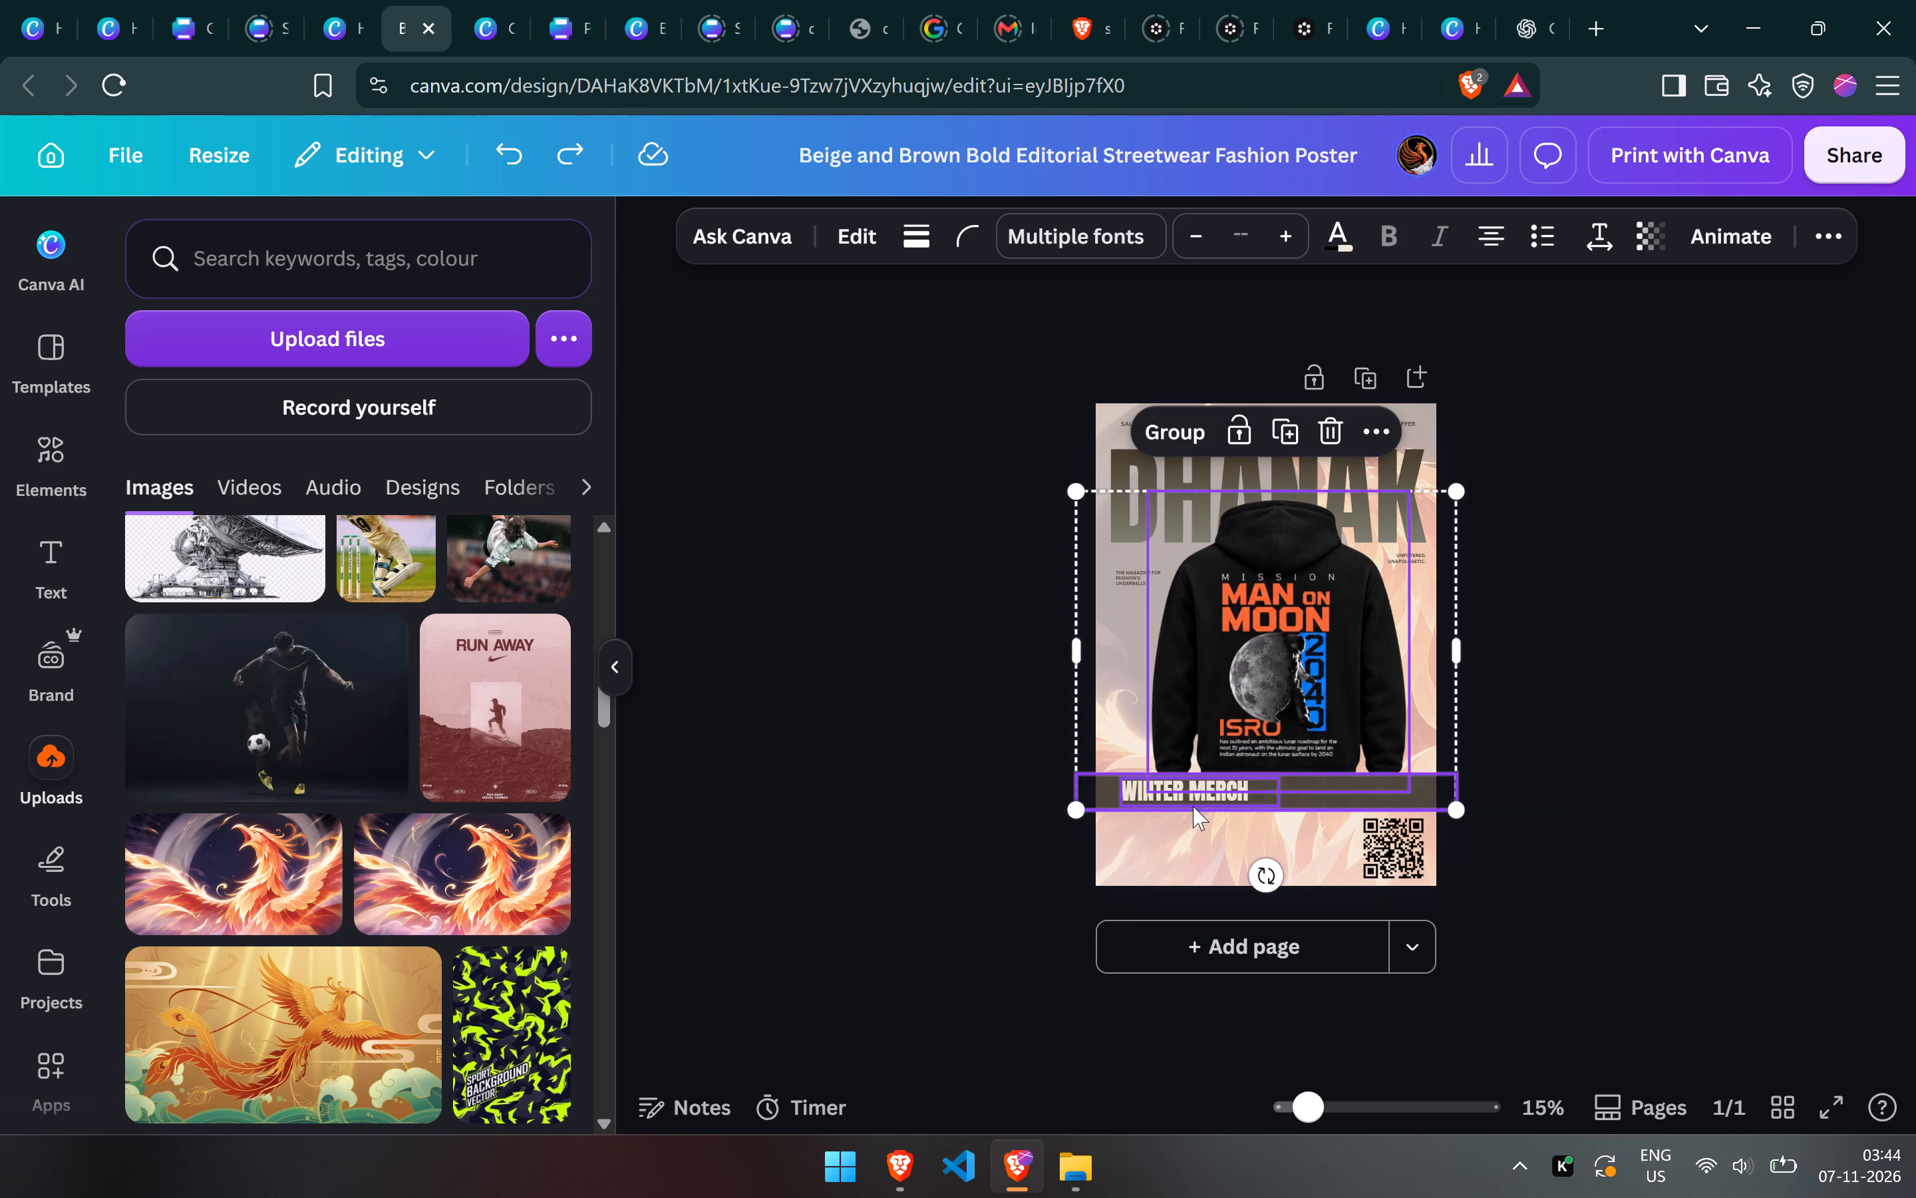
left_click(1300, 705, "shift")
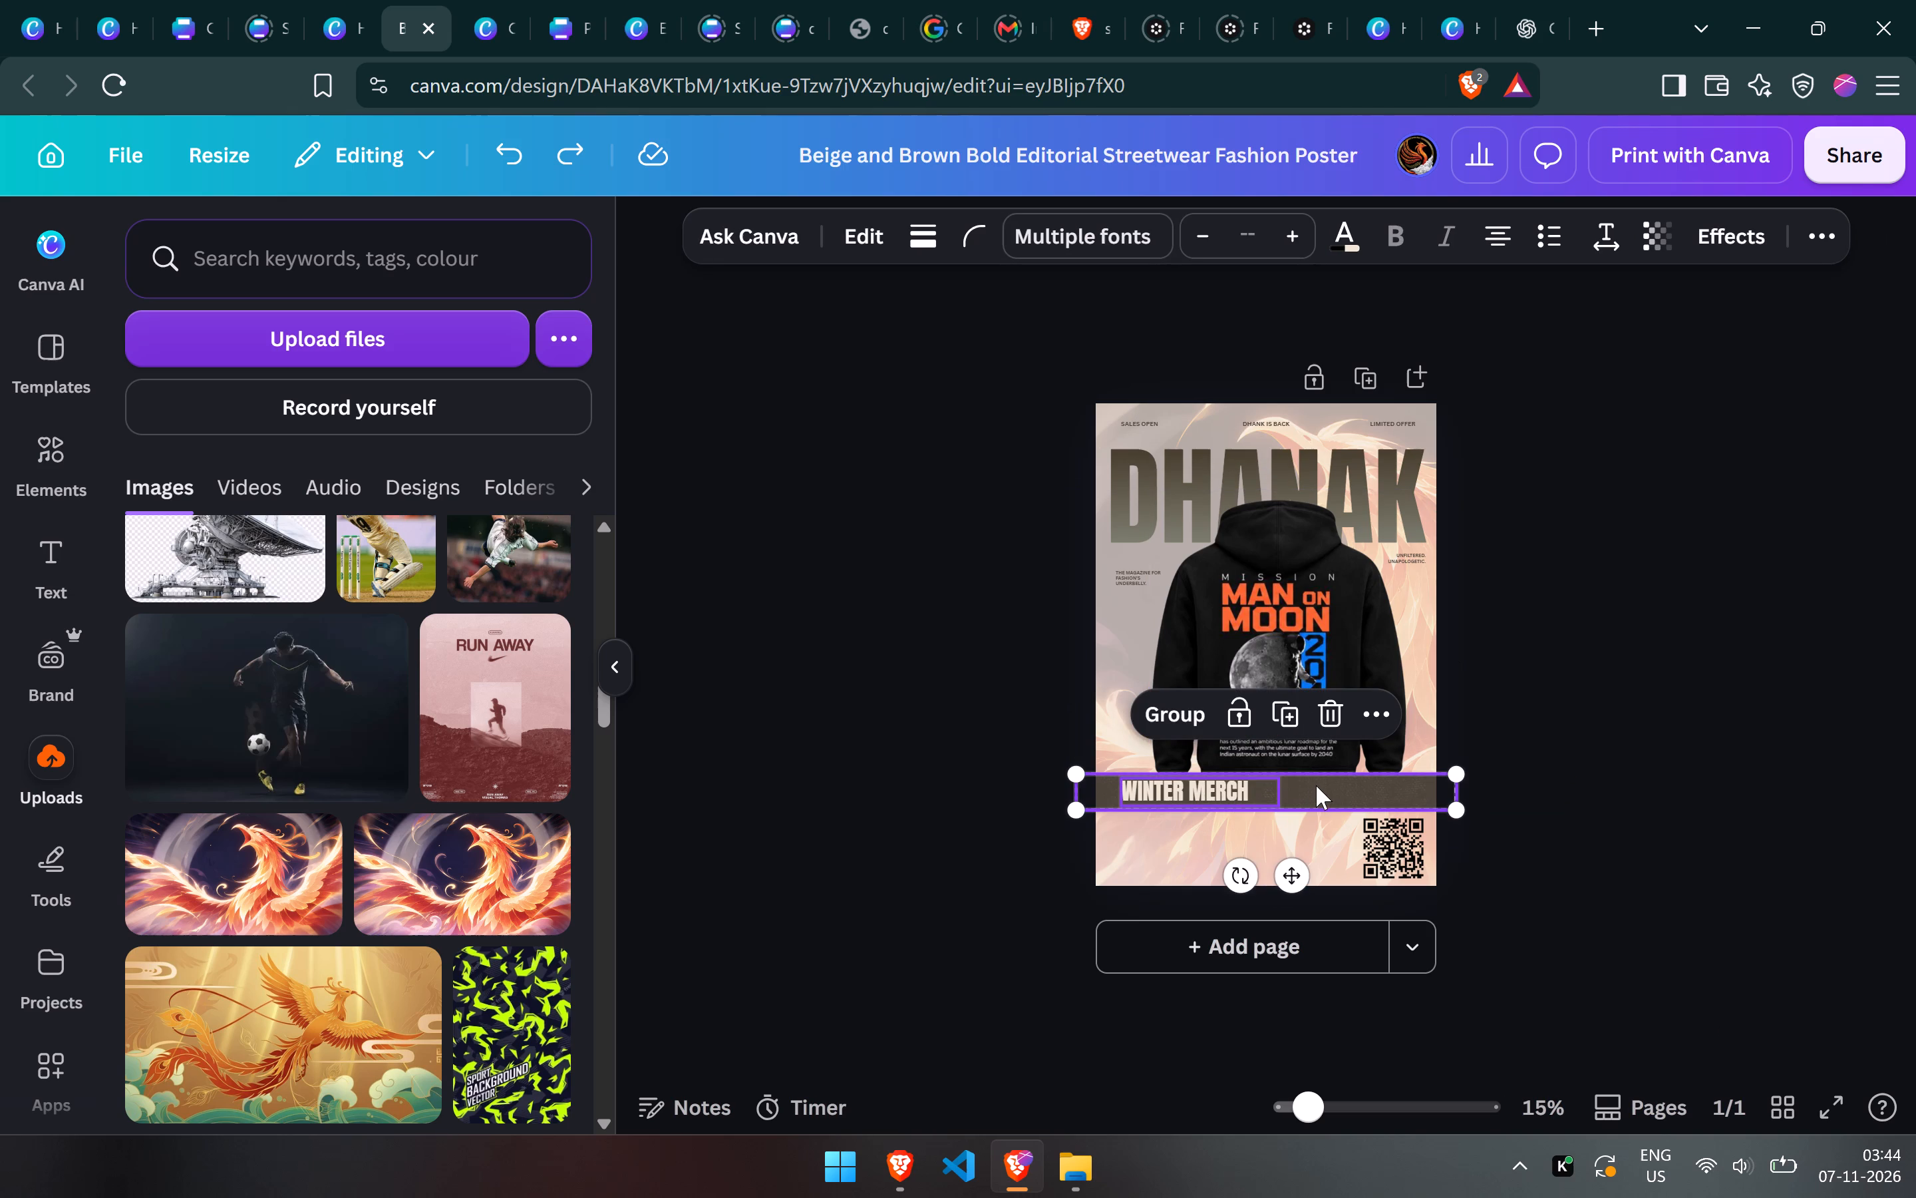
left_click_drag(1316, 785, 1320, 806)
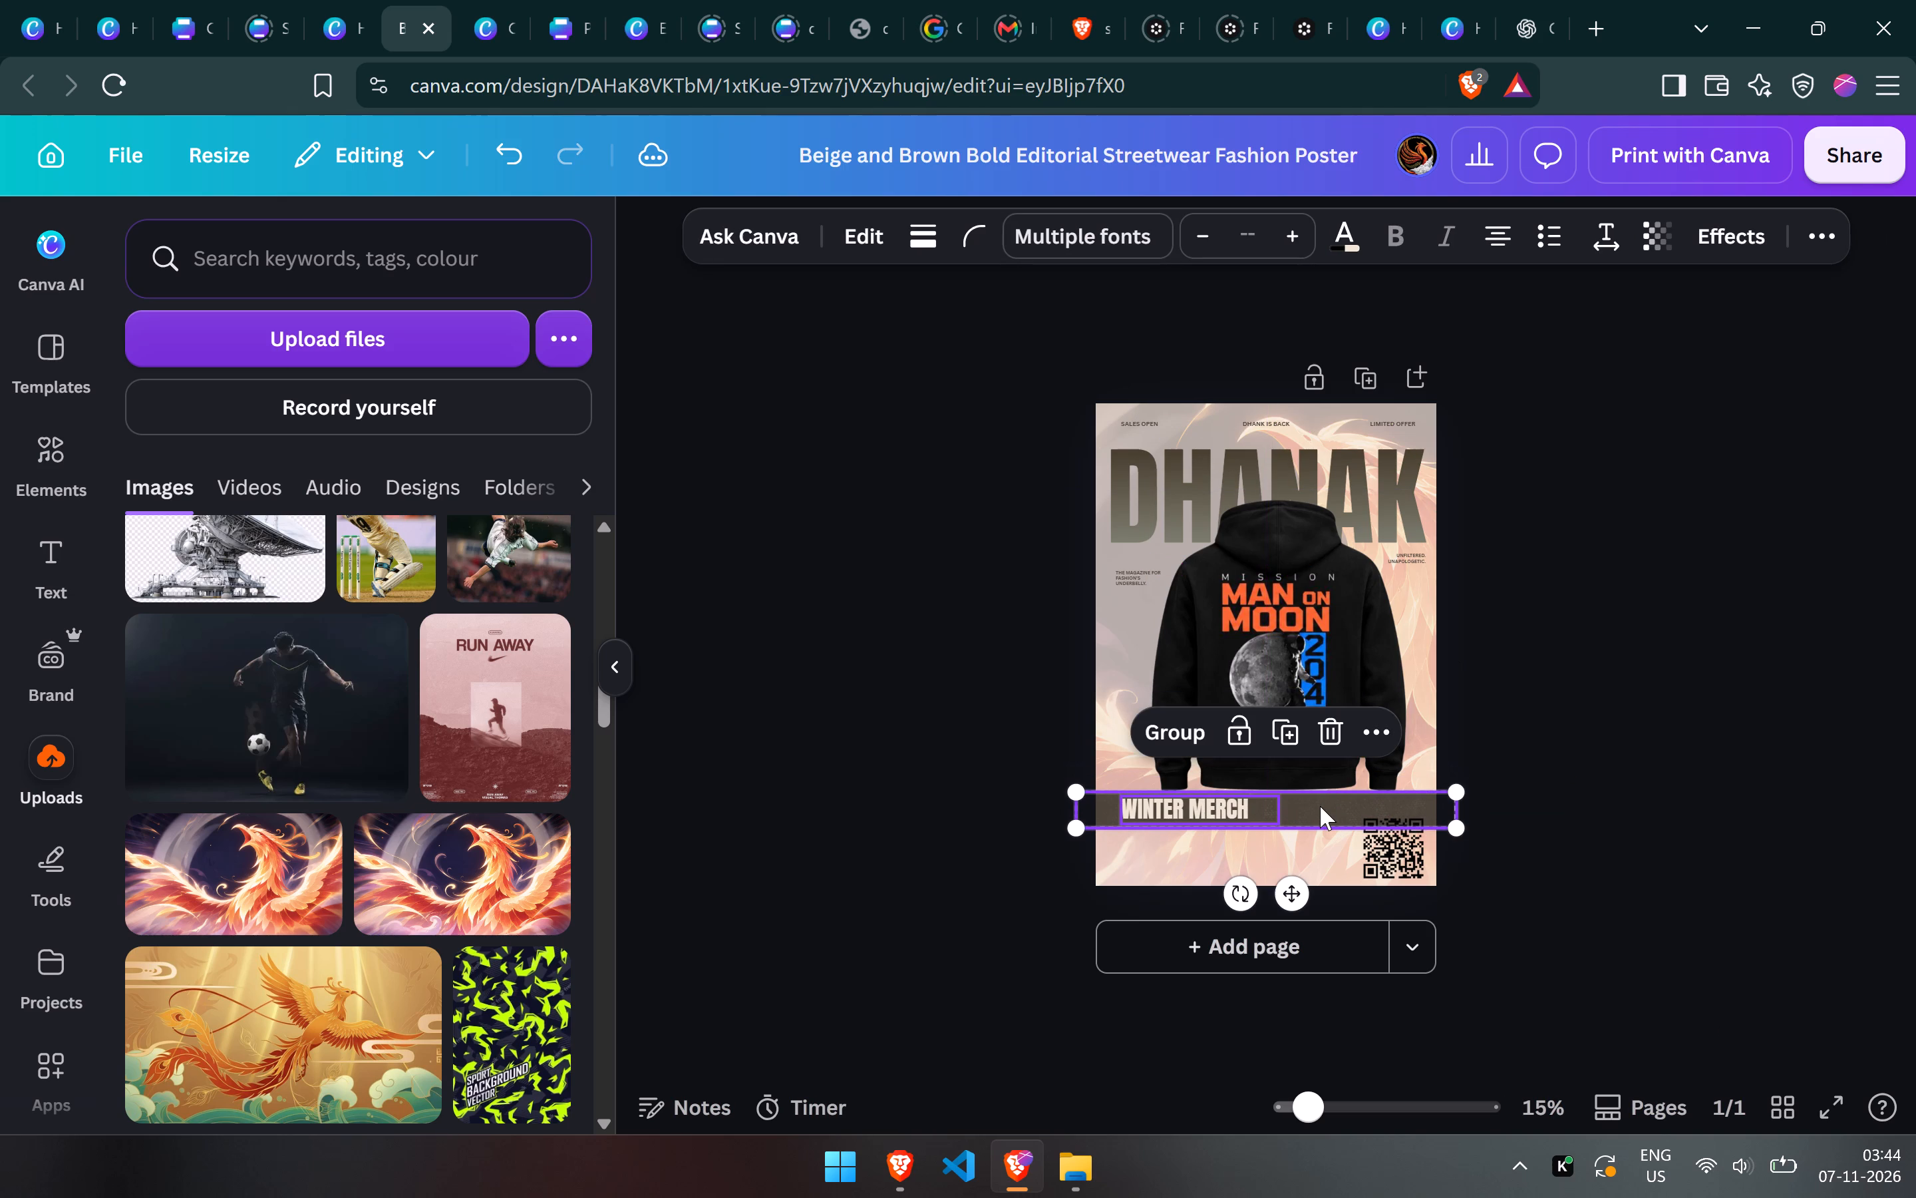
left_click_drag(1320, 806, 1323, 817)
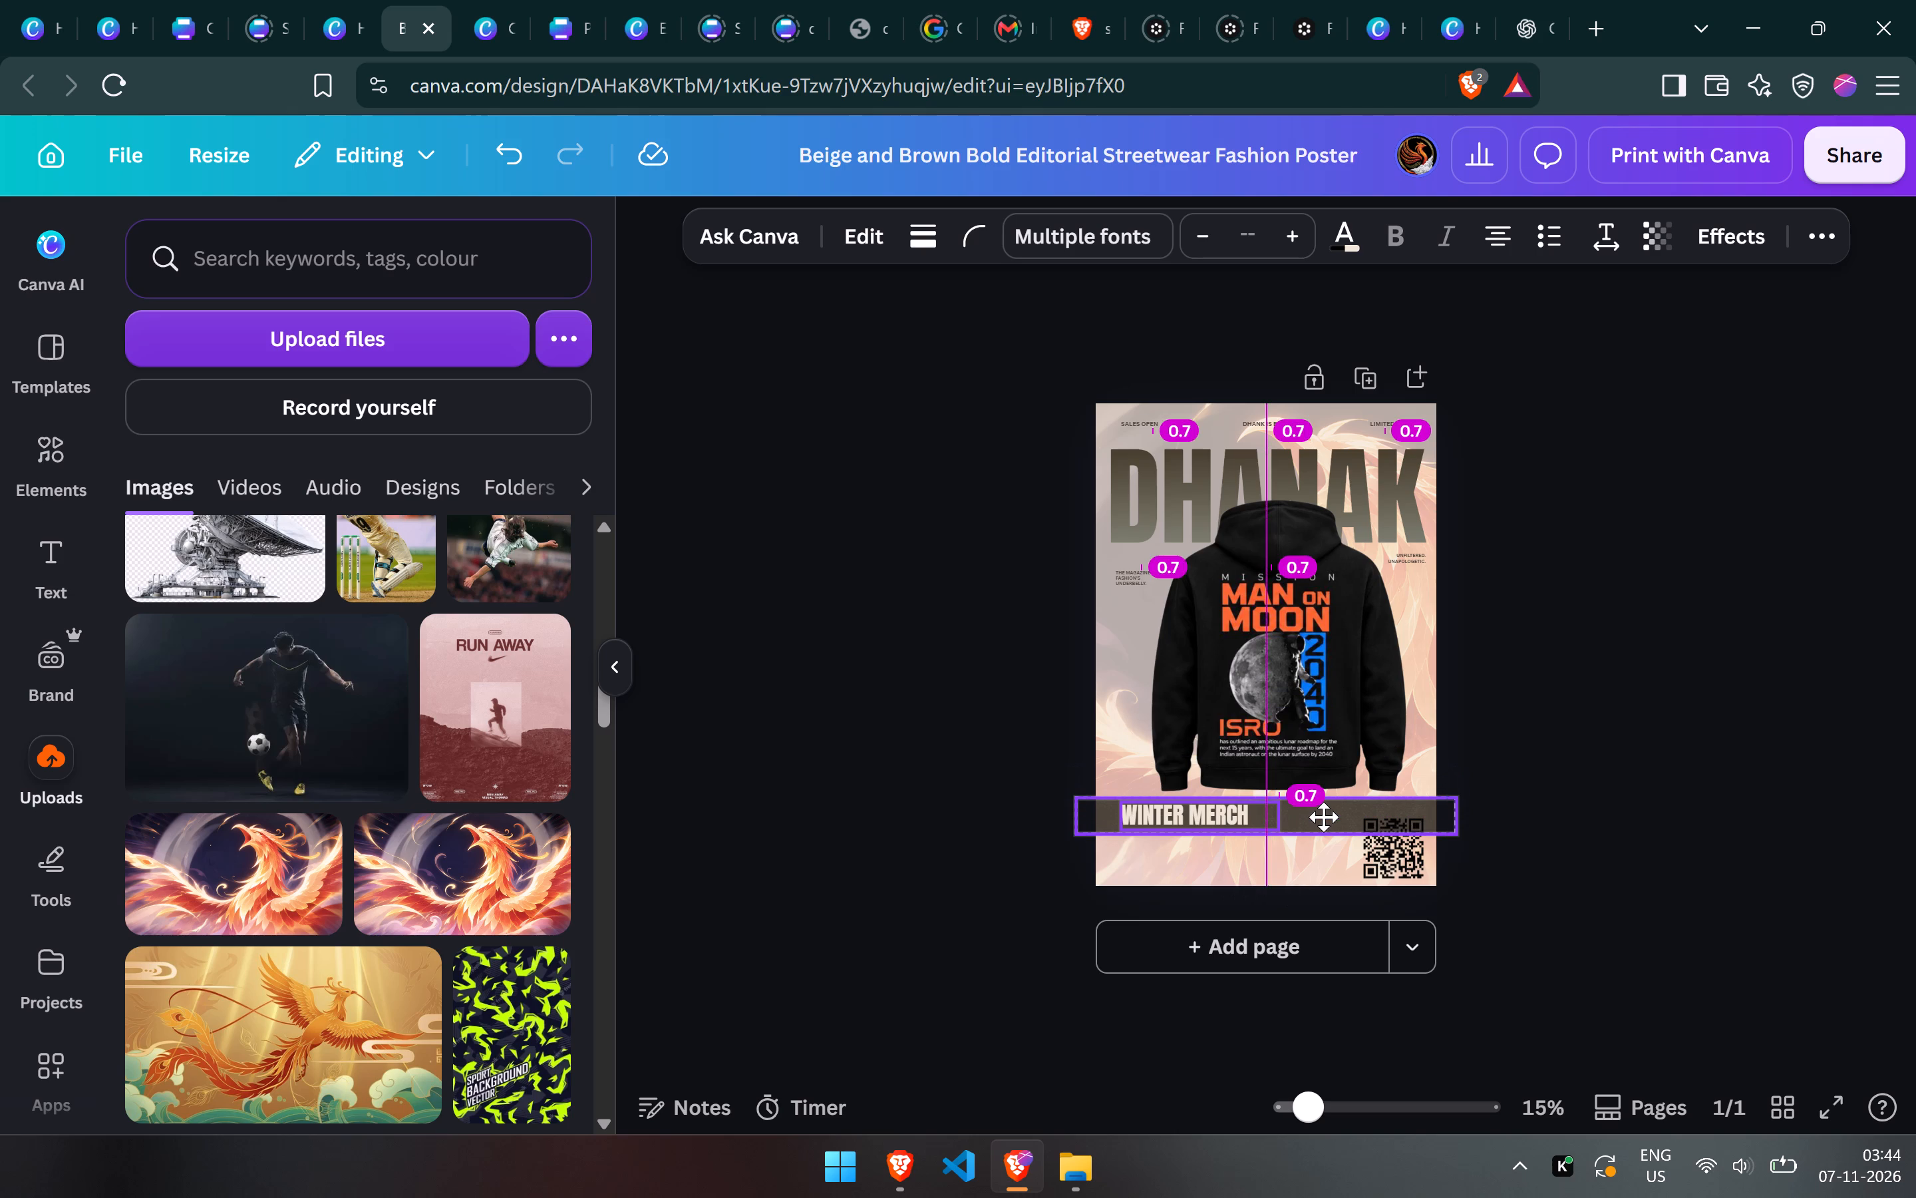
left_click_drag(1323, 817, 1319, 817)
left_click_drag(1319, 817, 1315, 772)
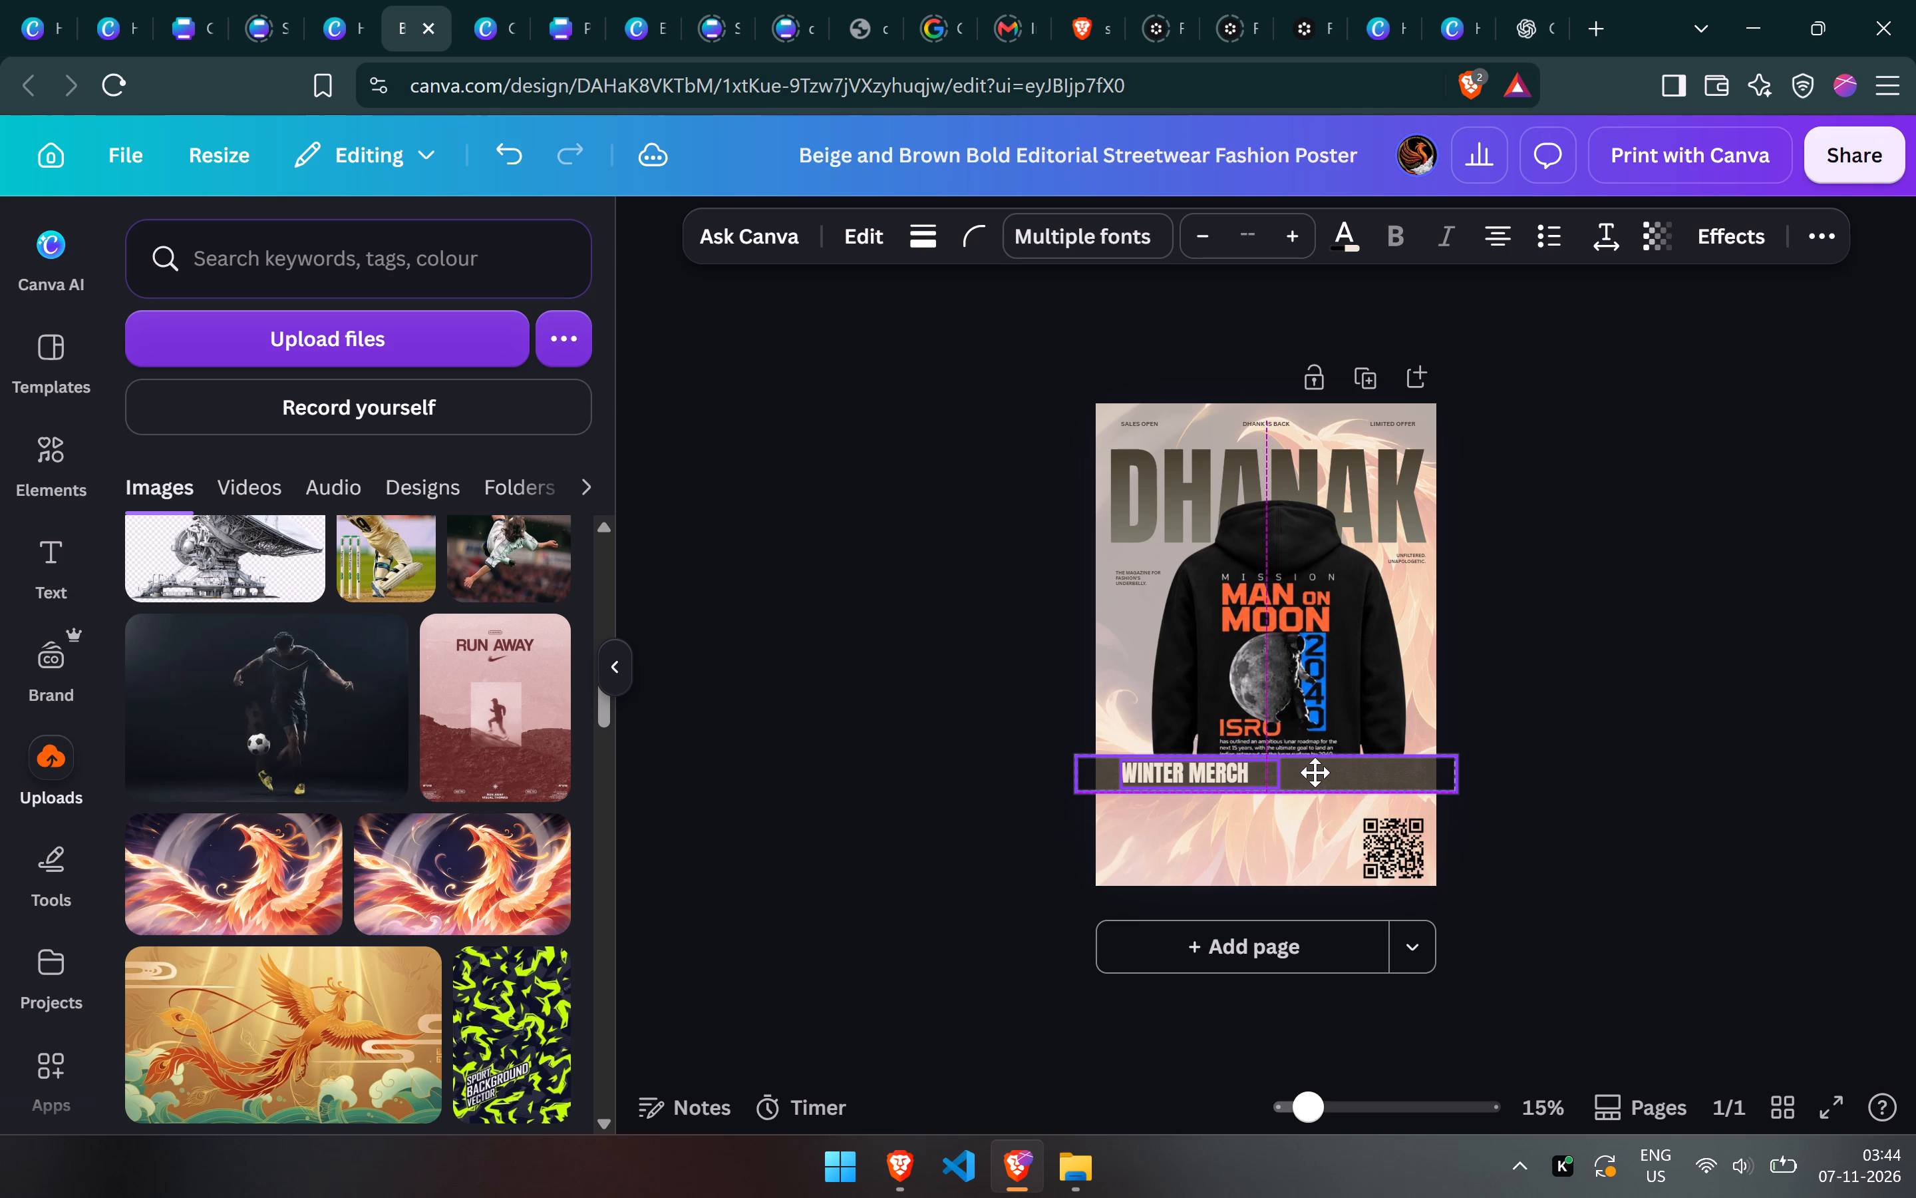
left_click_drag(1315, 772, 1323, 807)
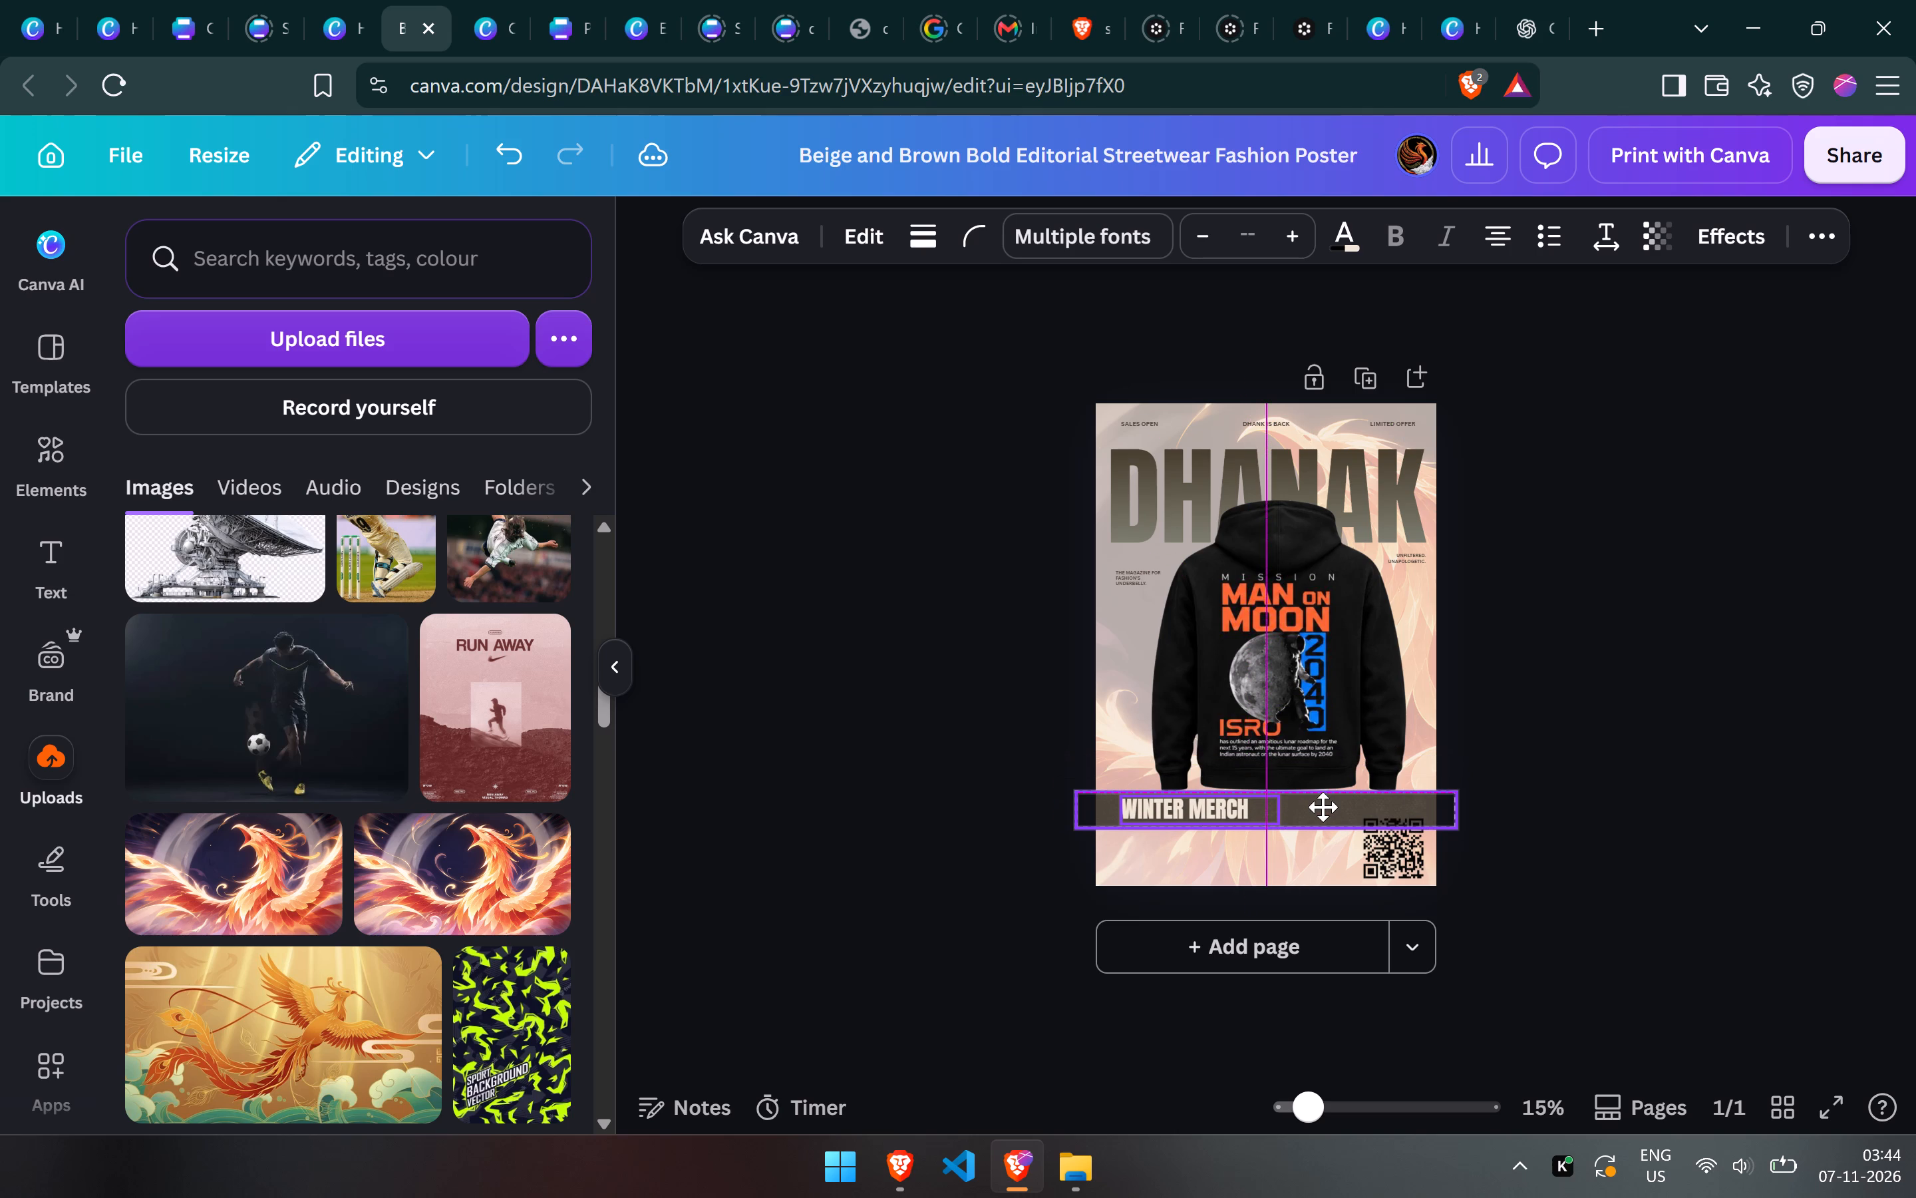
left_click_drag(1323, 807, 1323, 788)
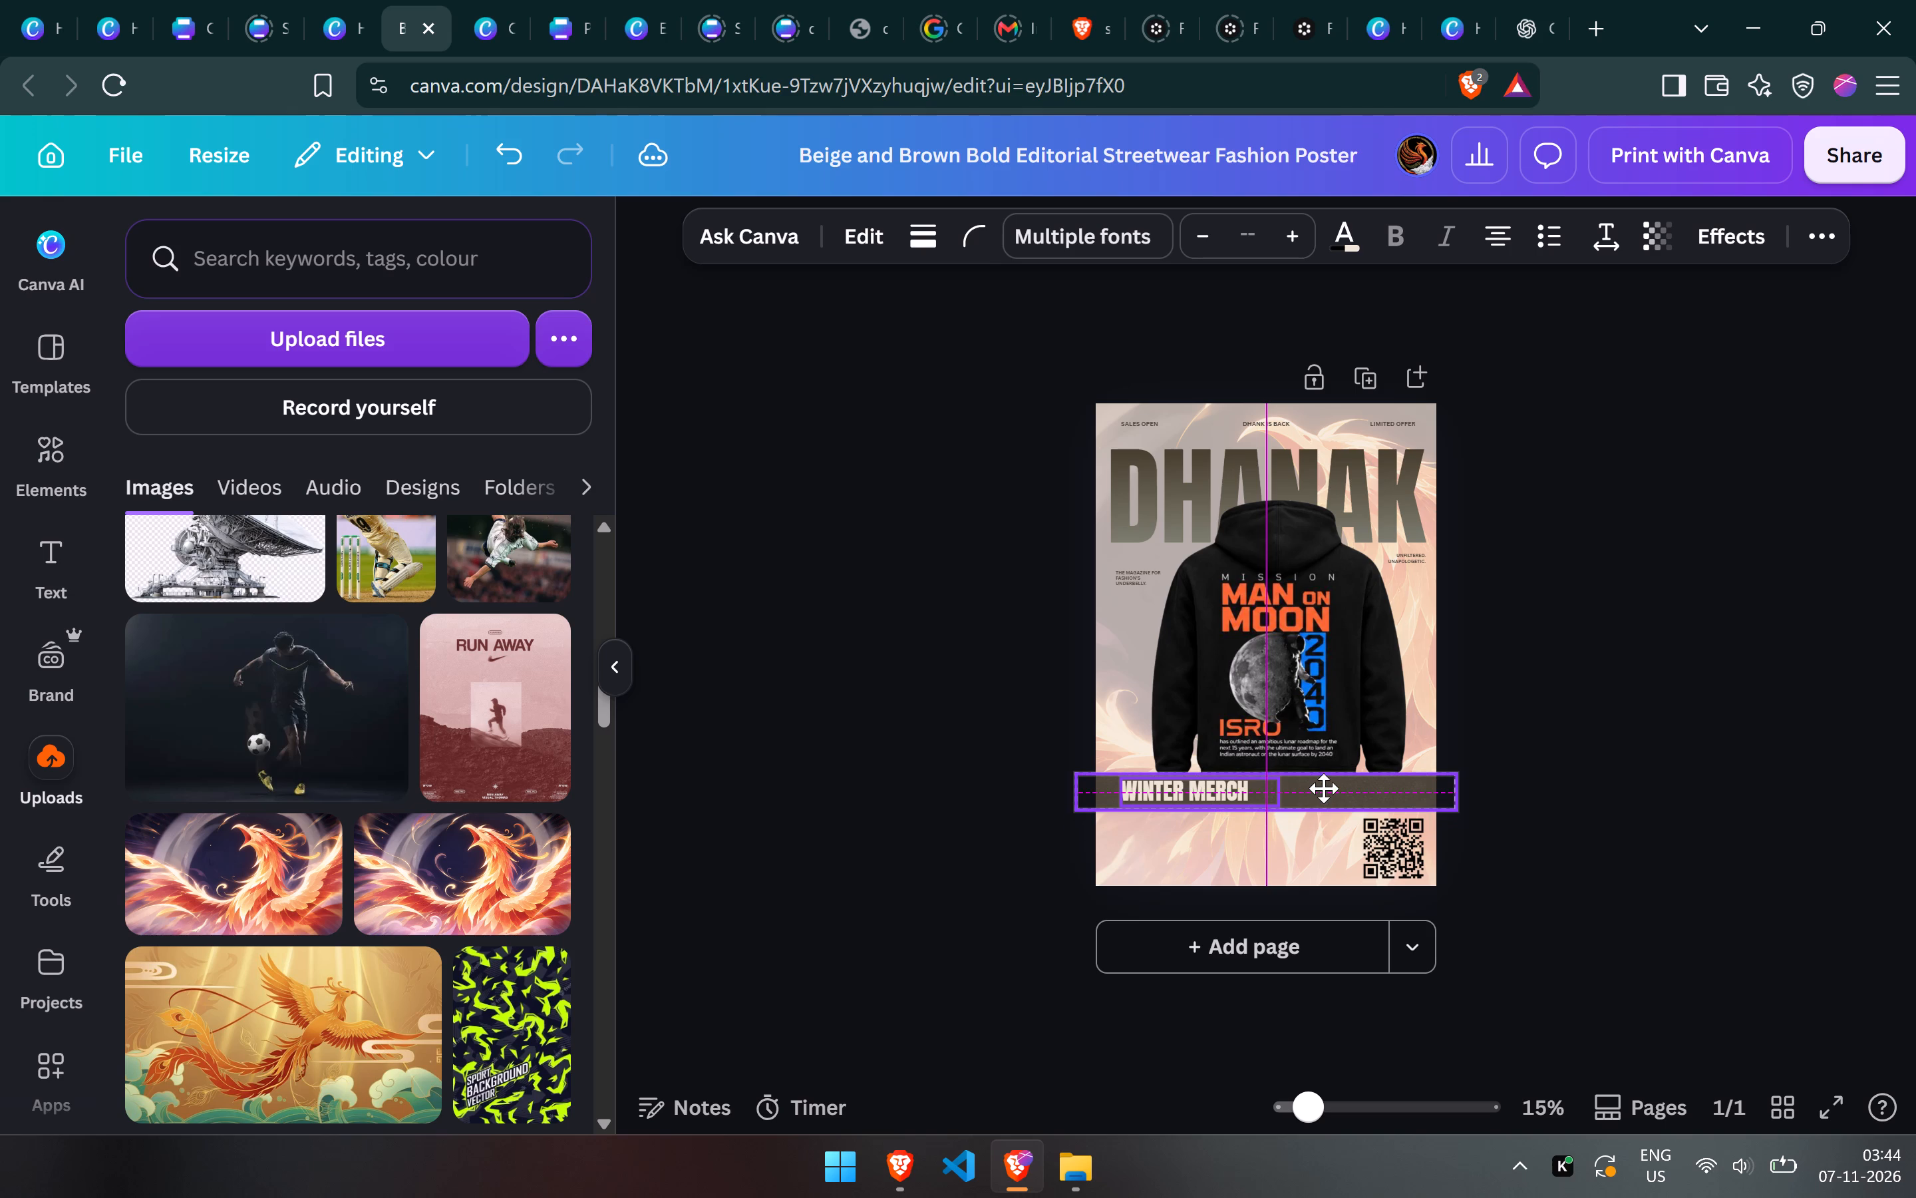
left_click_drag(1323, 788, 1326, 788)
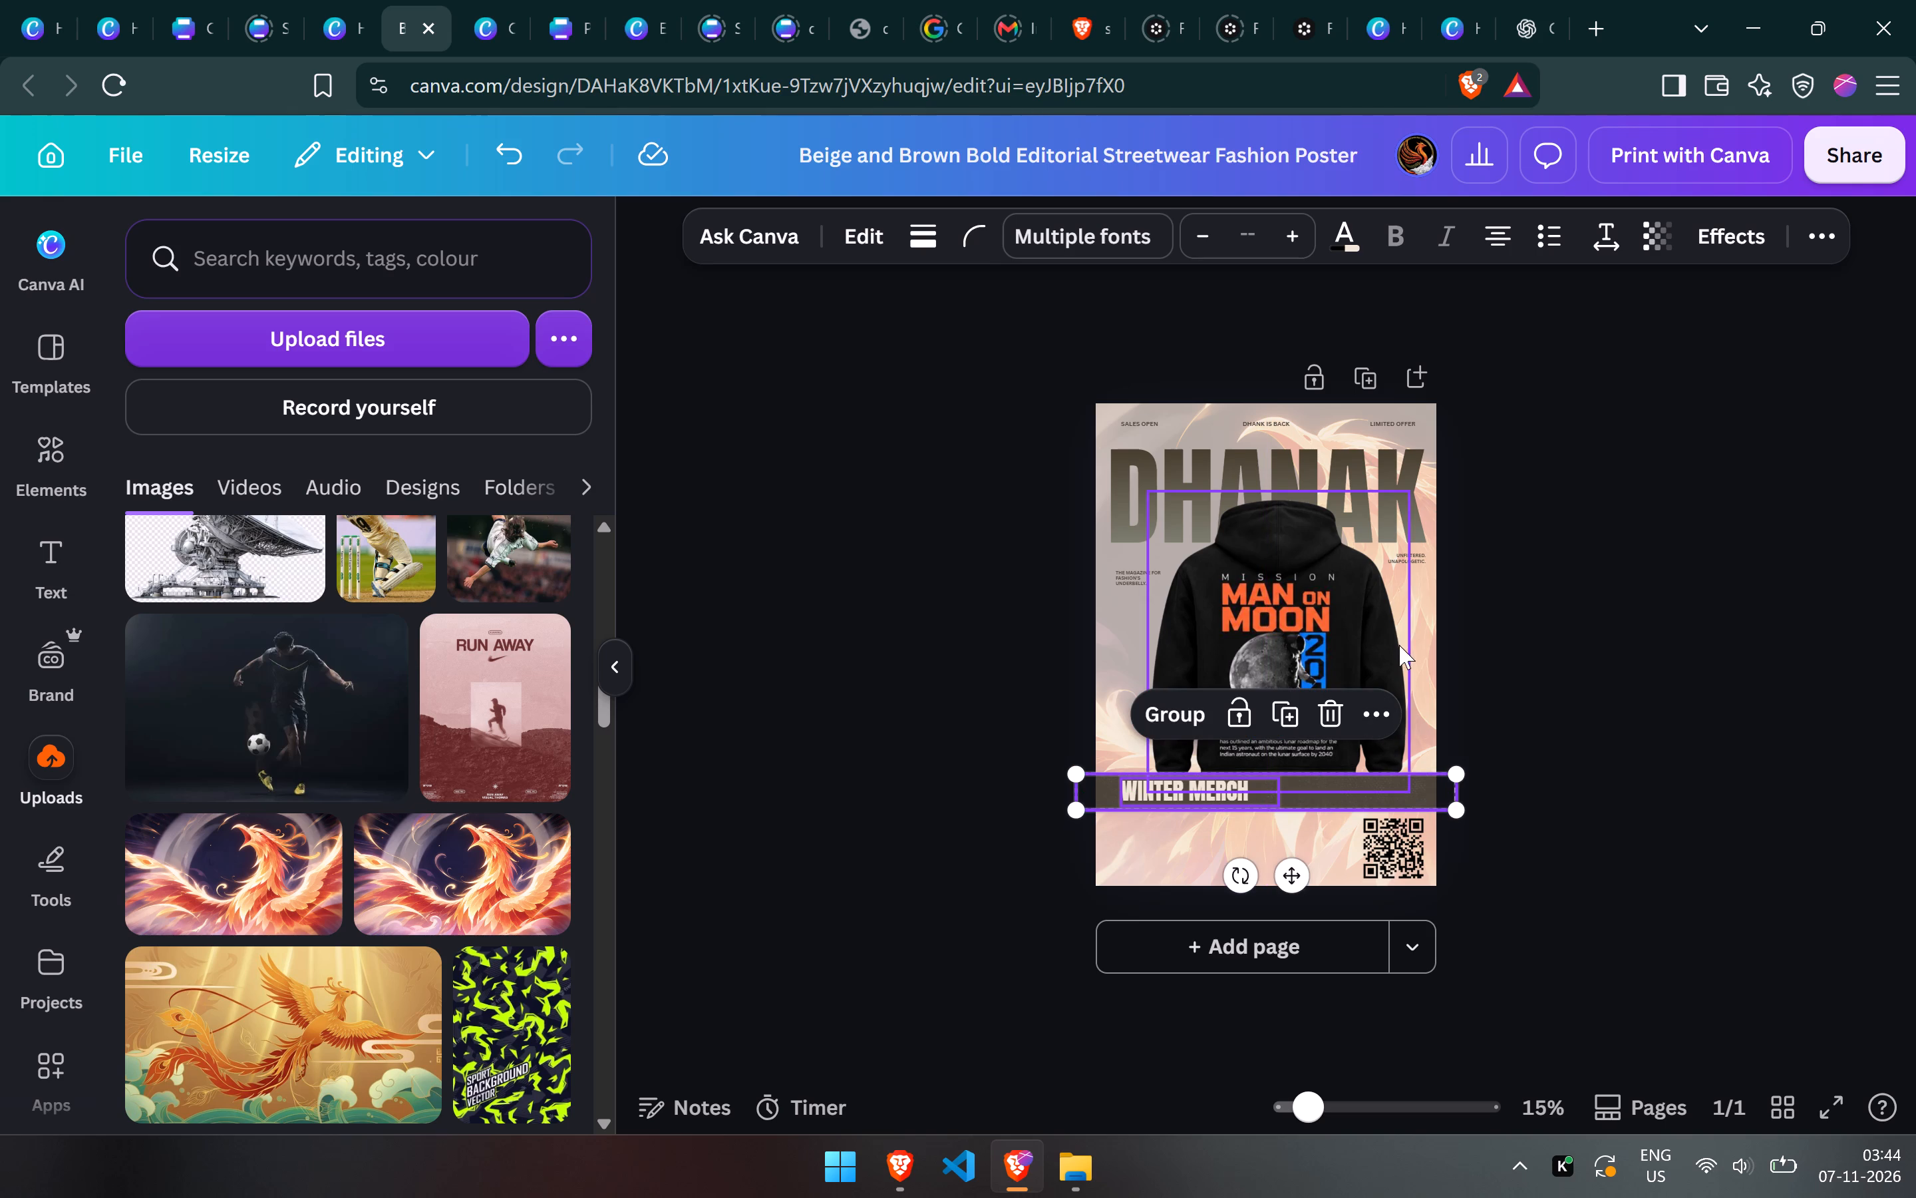
Shrink the hoodie image slightly and centre it so its hem rests on the top edge of the WINTER MERCH band.
left_click(1399, 645)
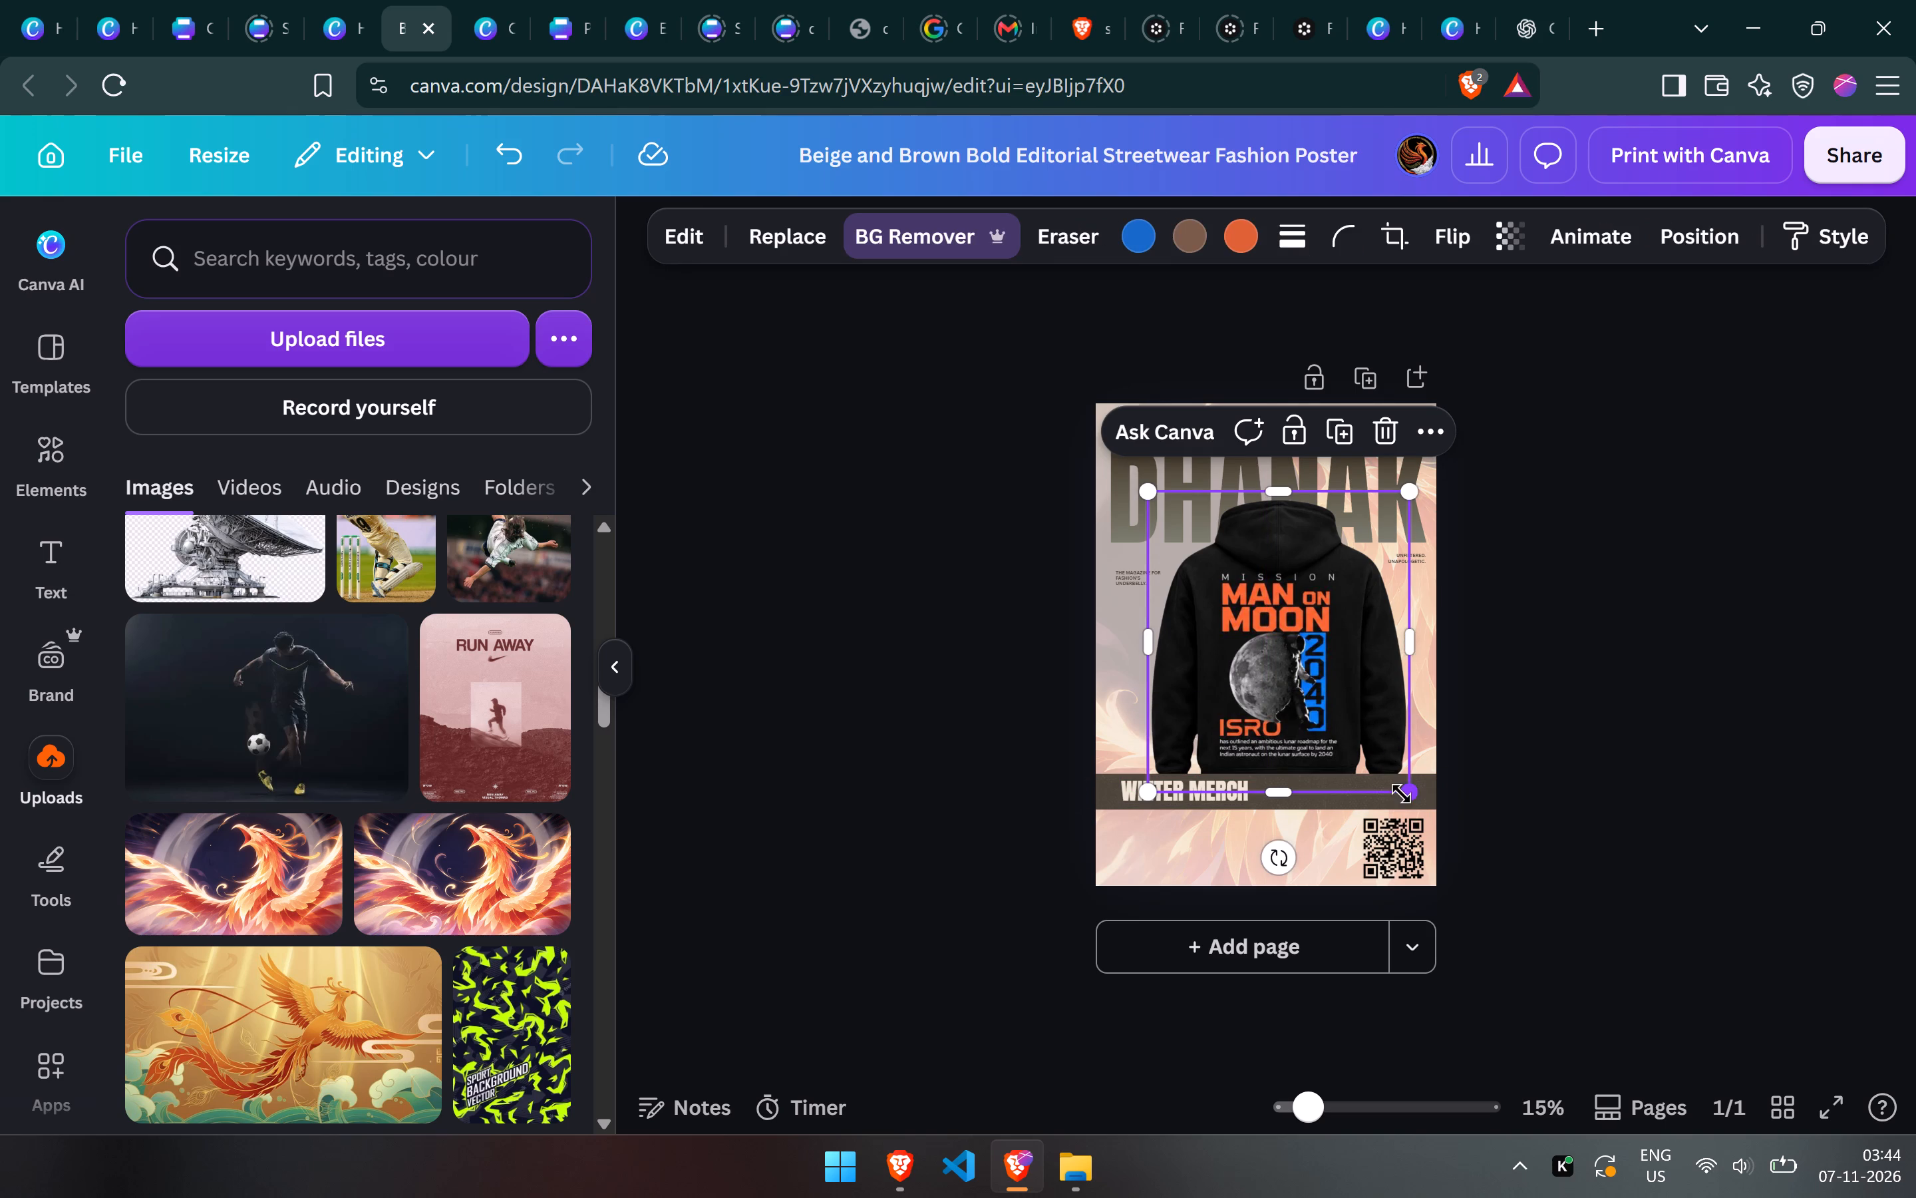
left_click_drag(1407, 791, 1380, 759)
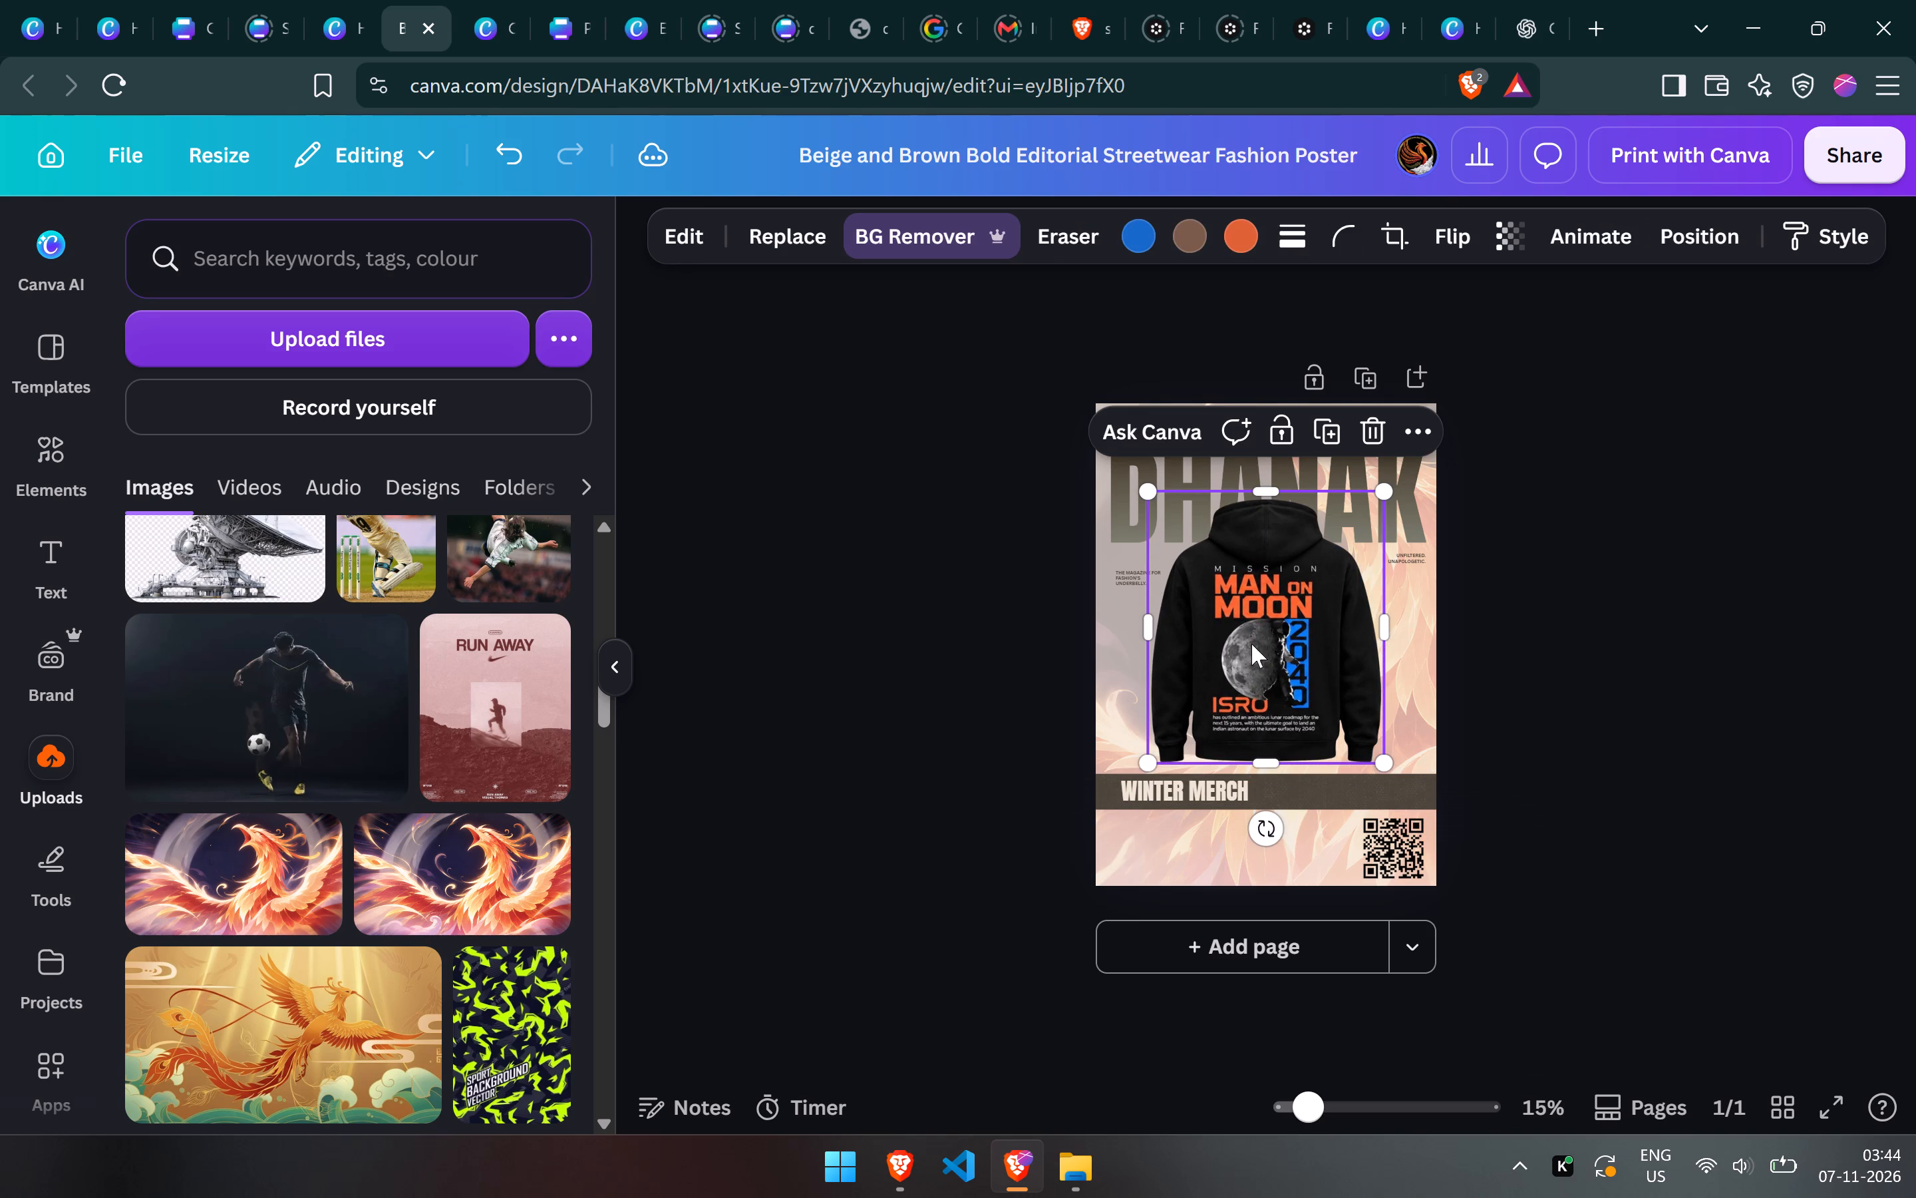
left_click_drag(1251, 644, 1263, 653)
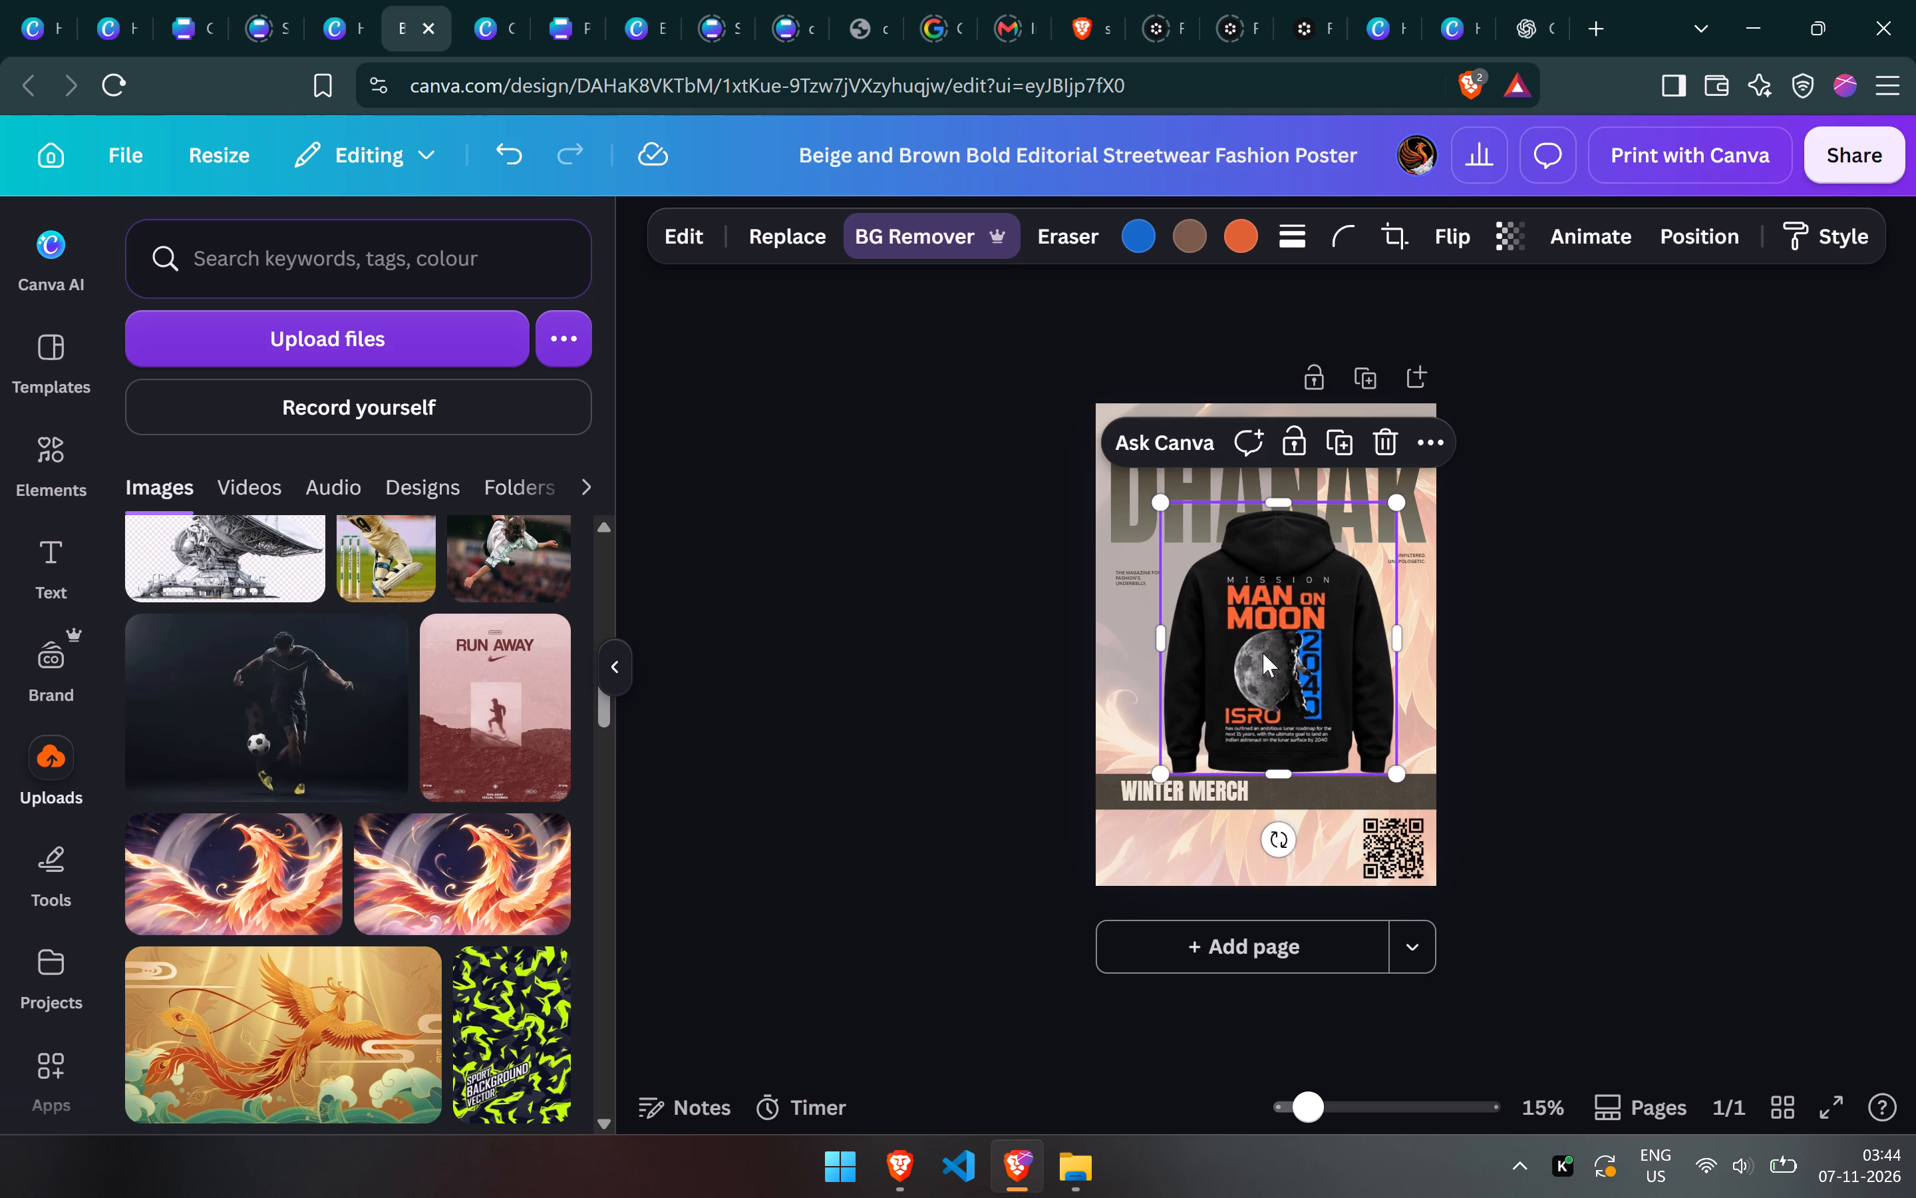
left_click(1547, 621)
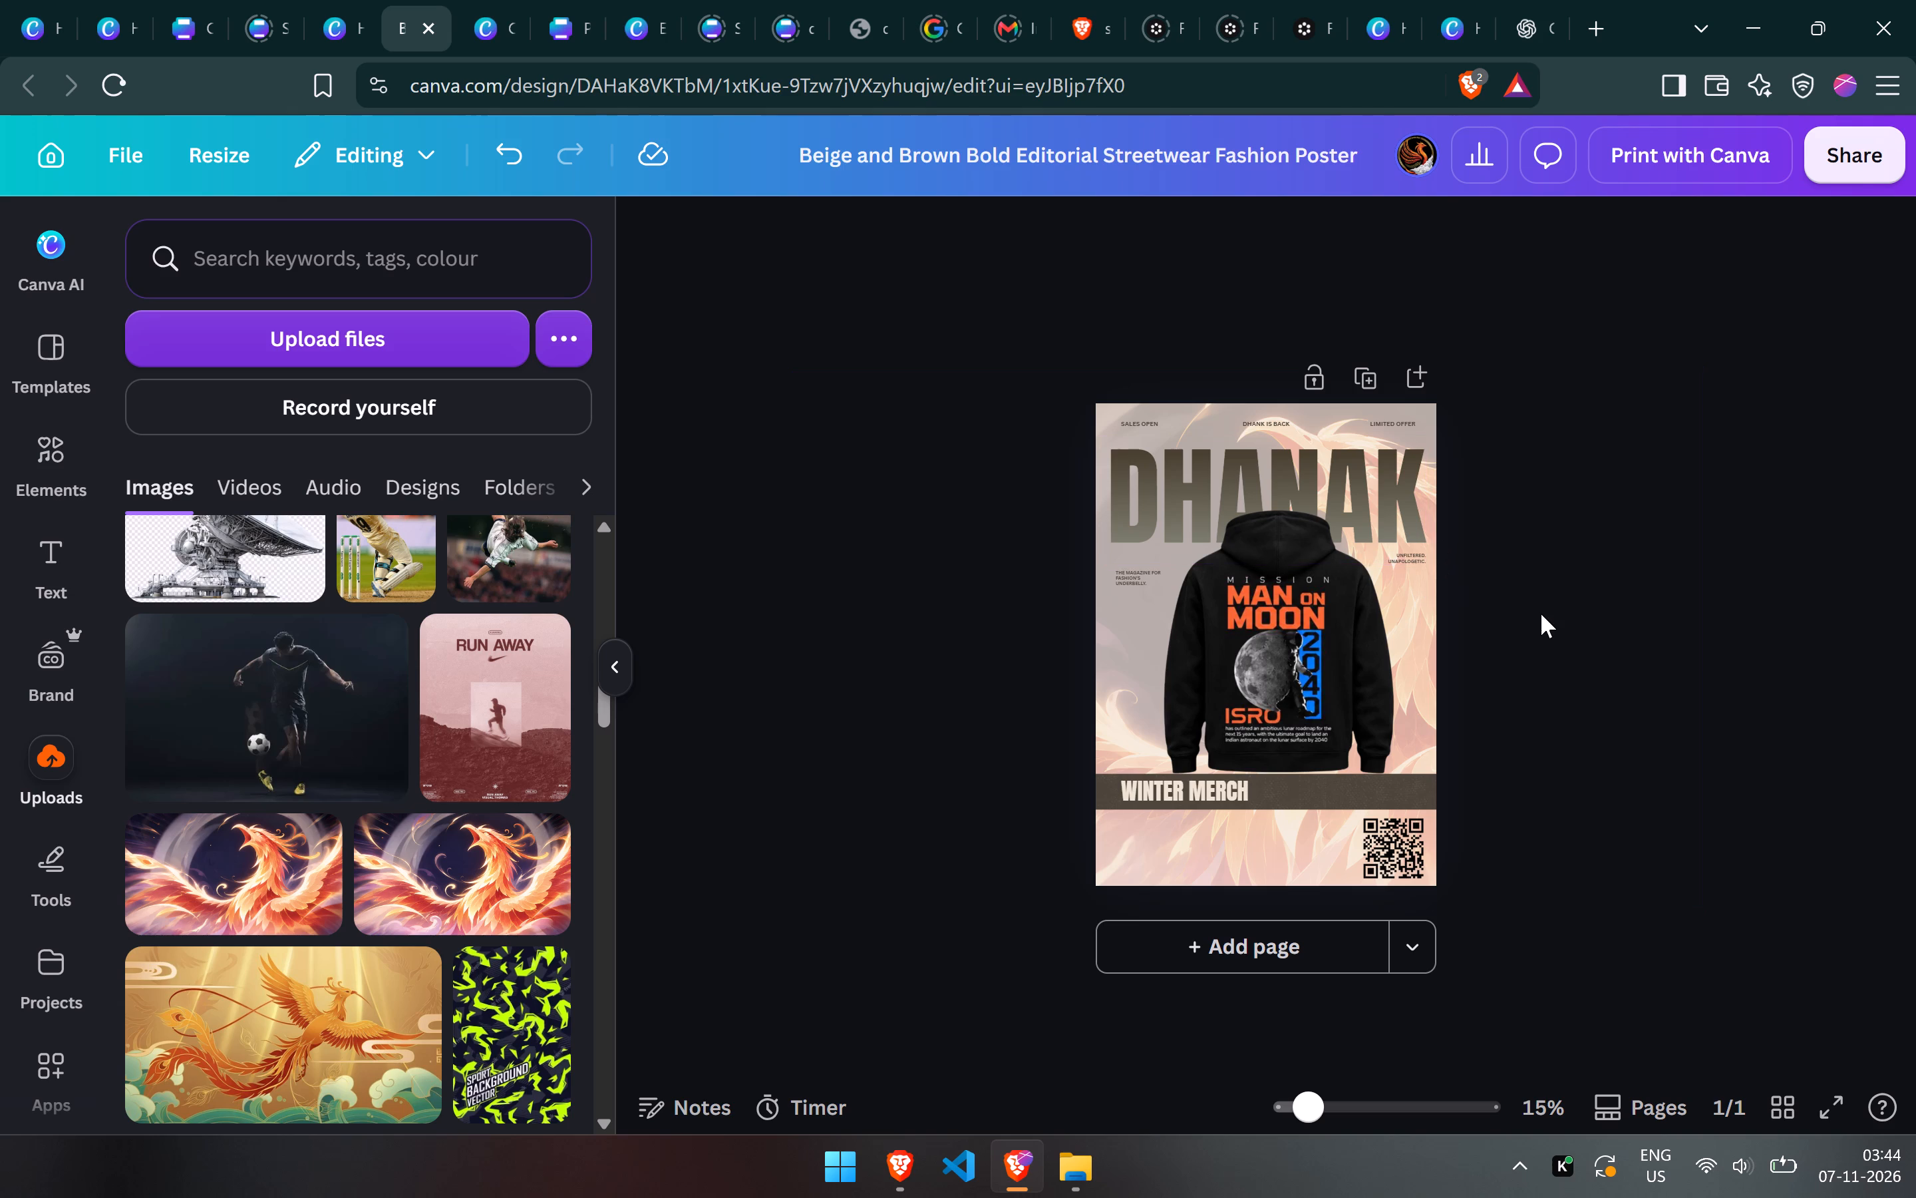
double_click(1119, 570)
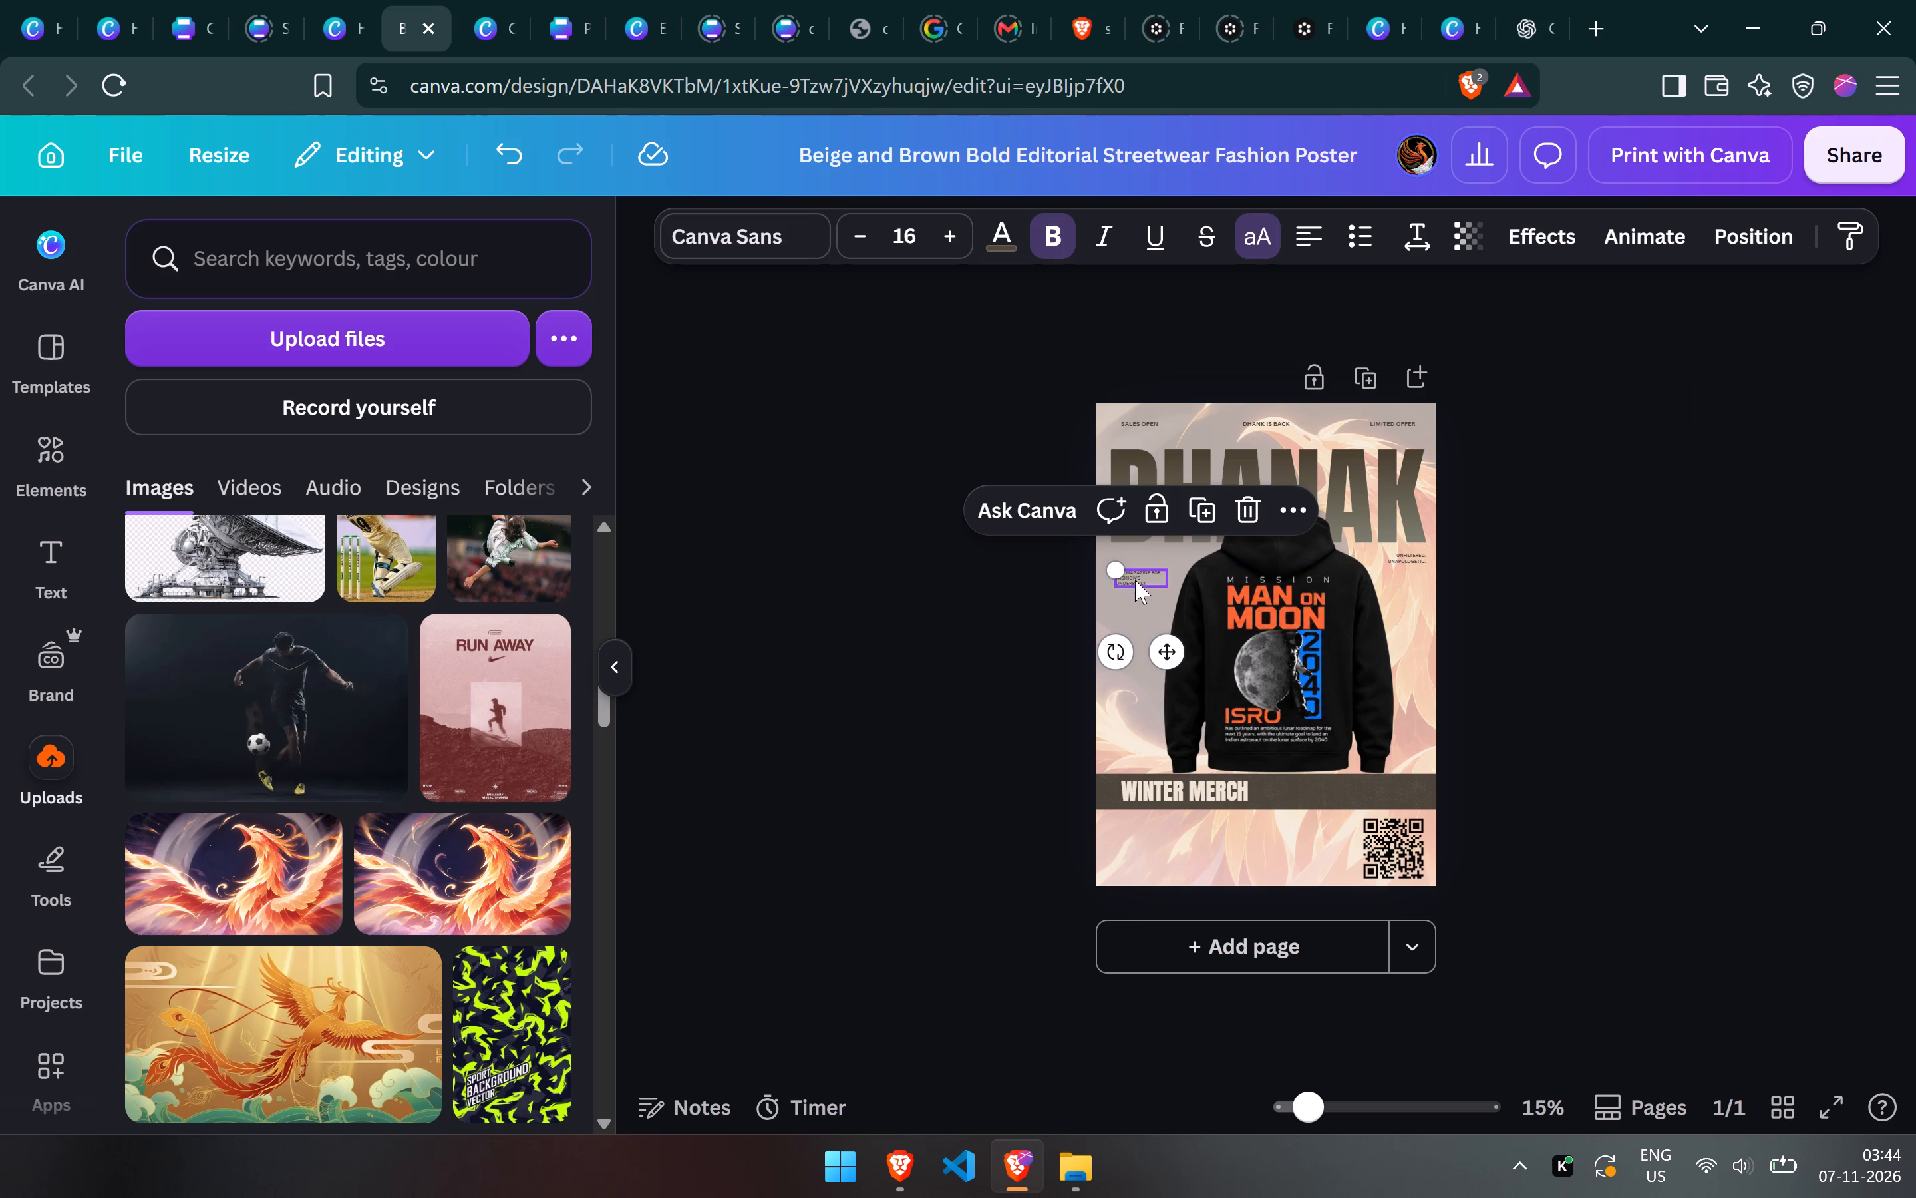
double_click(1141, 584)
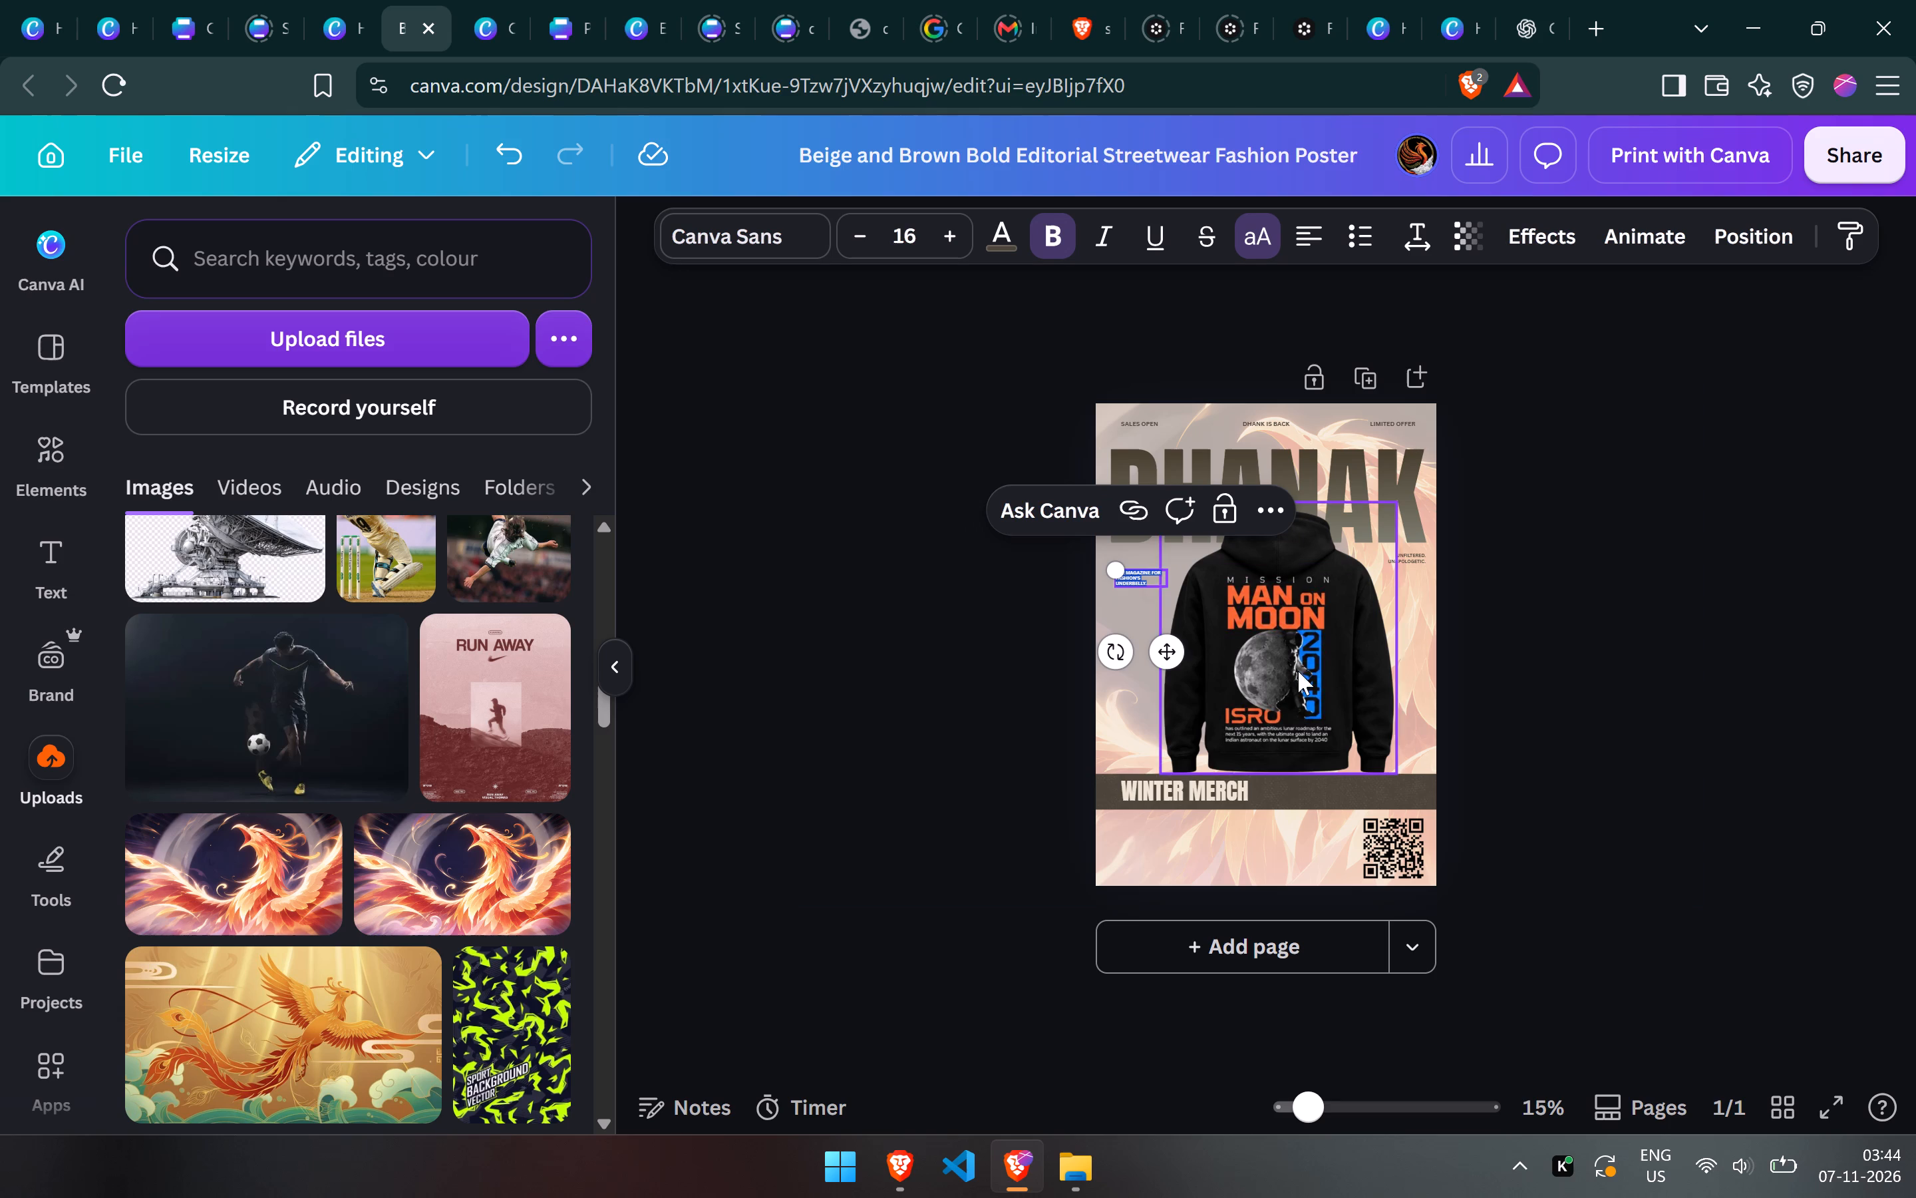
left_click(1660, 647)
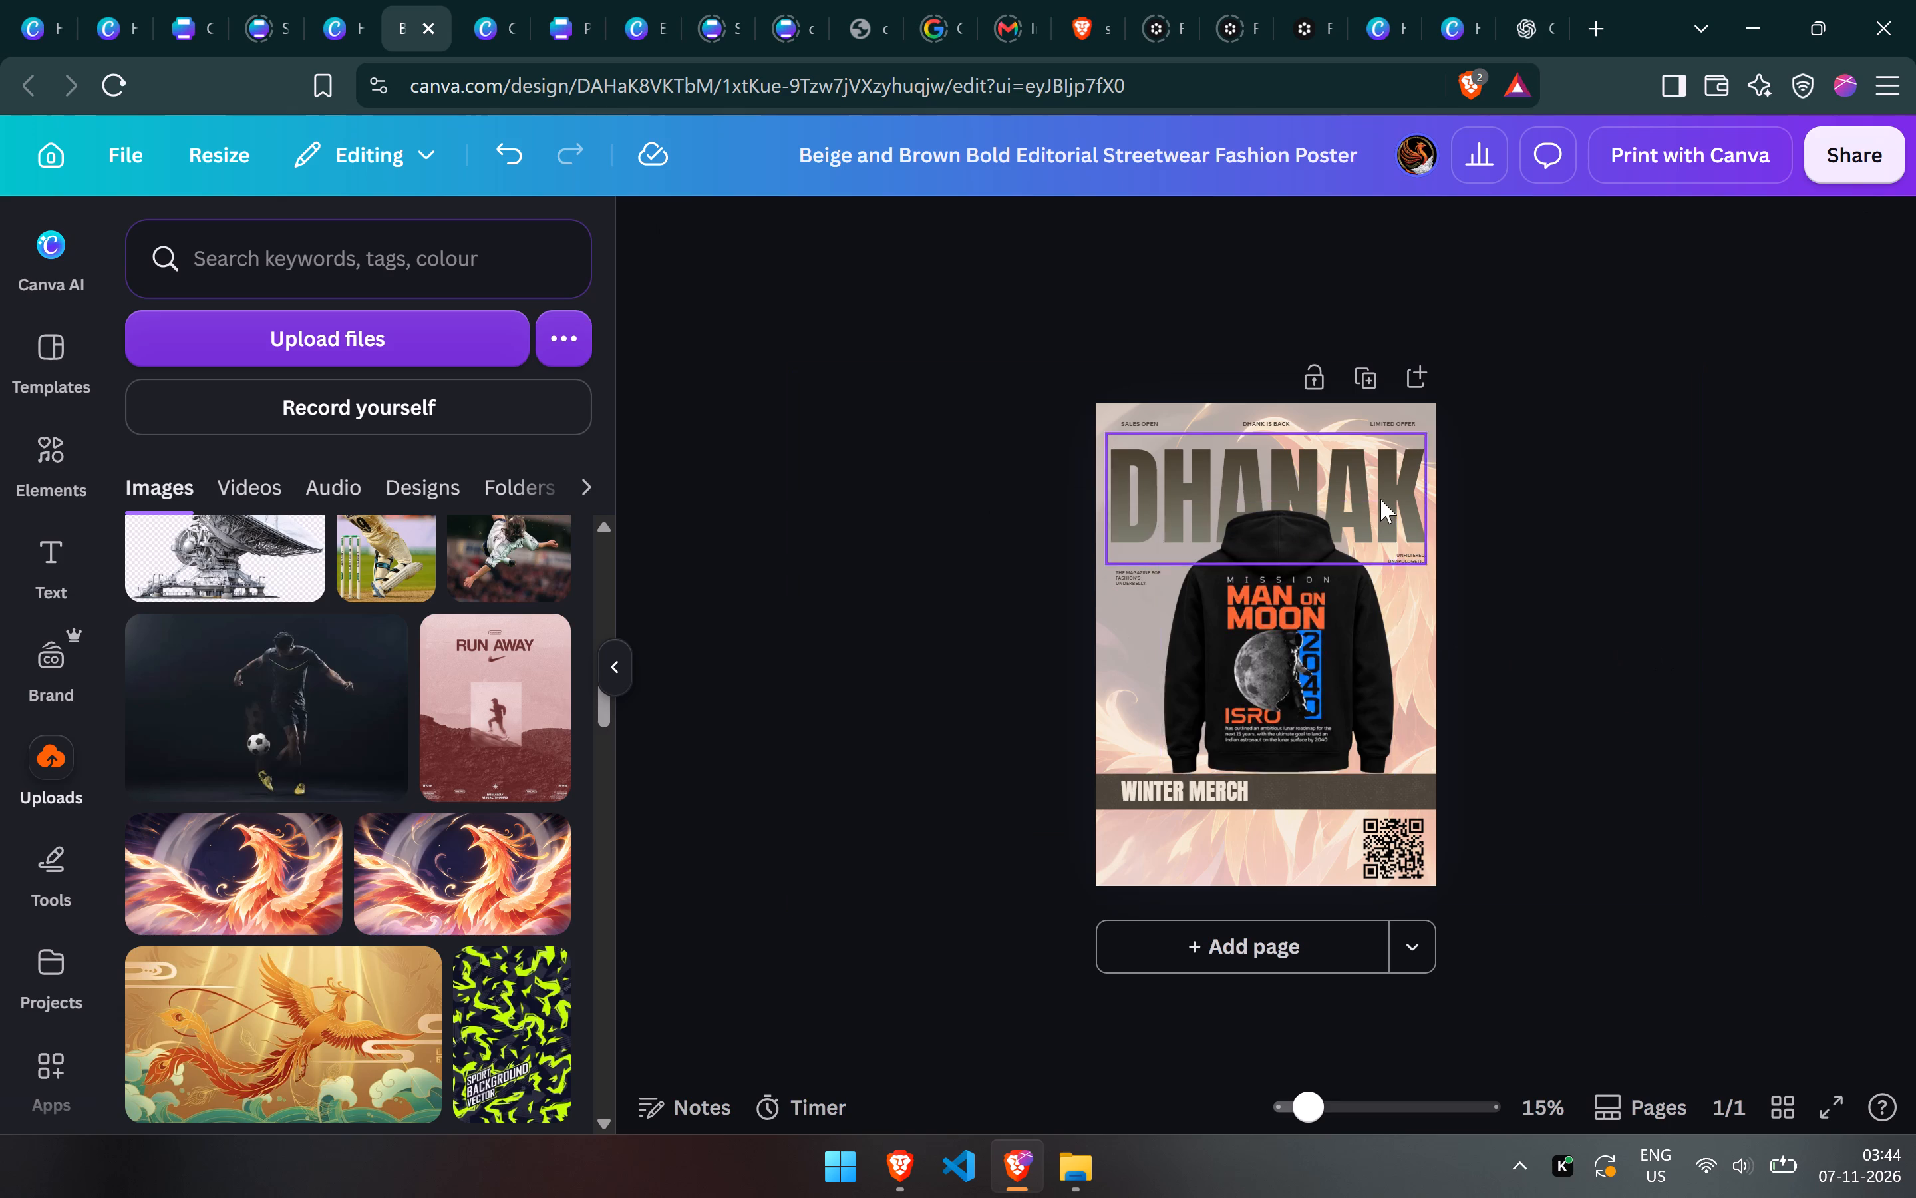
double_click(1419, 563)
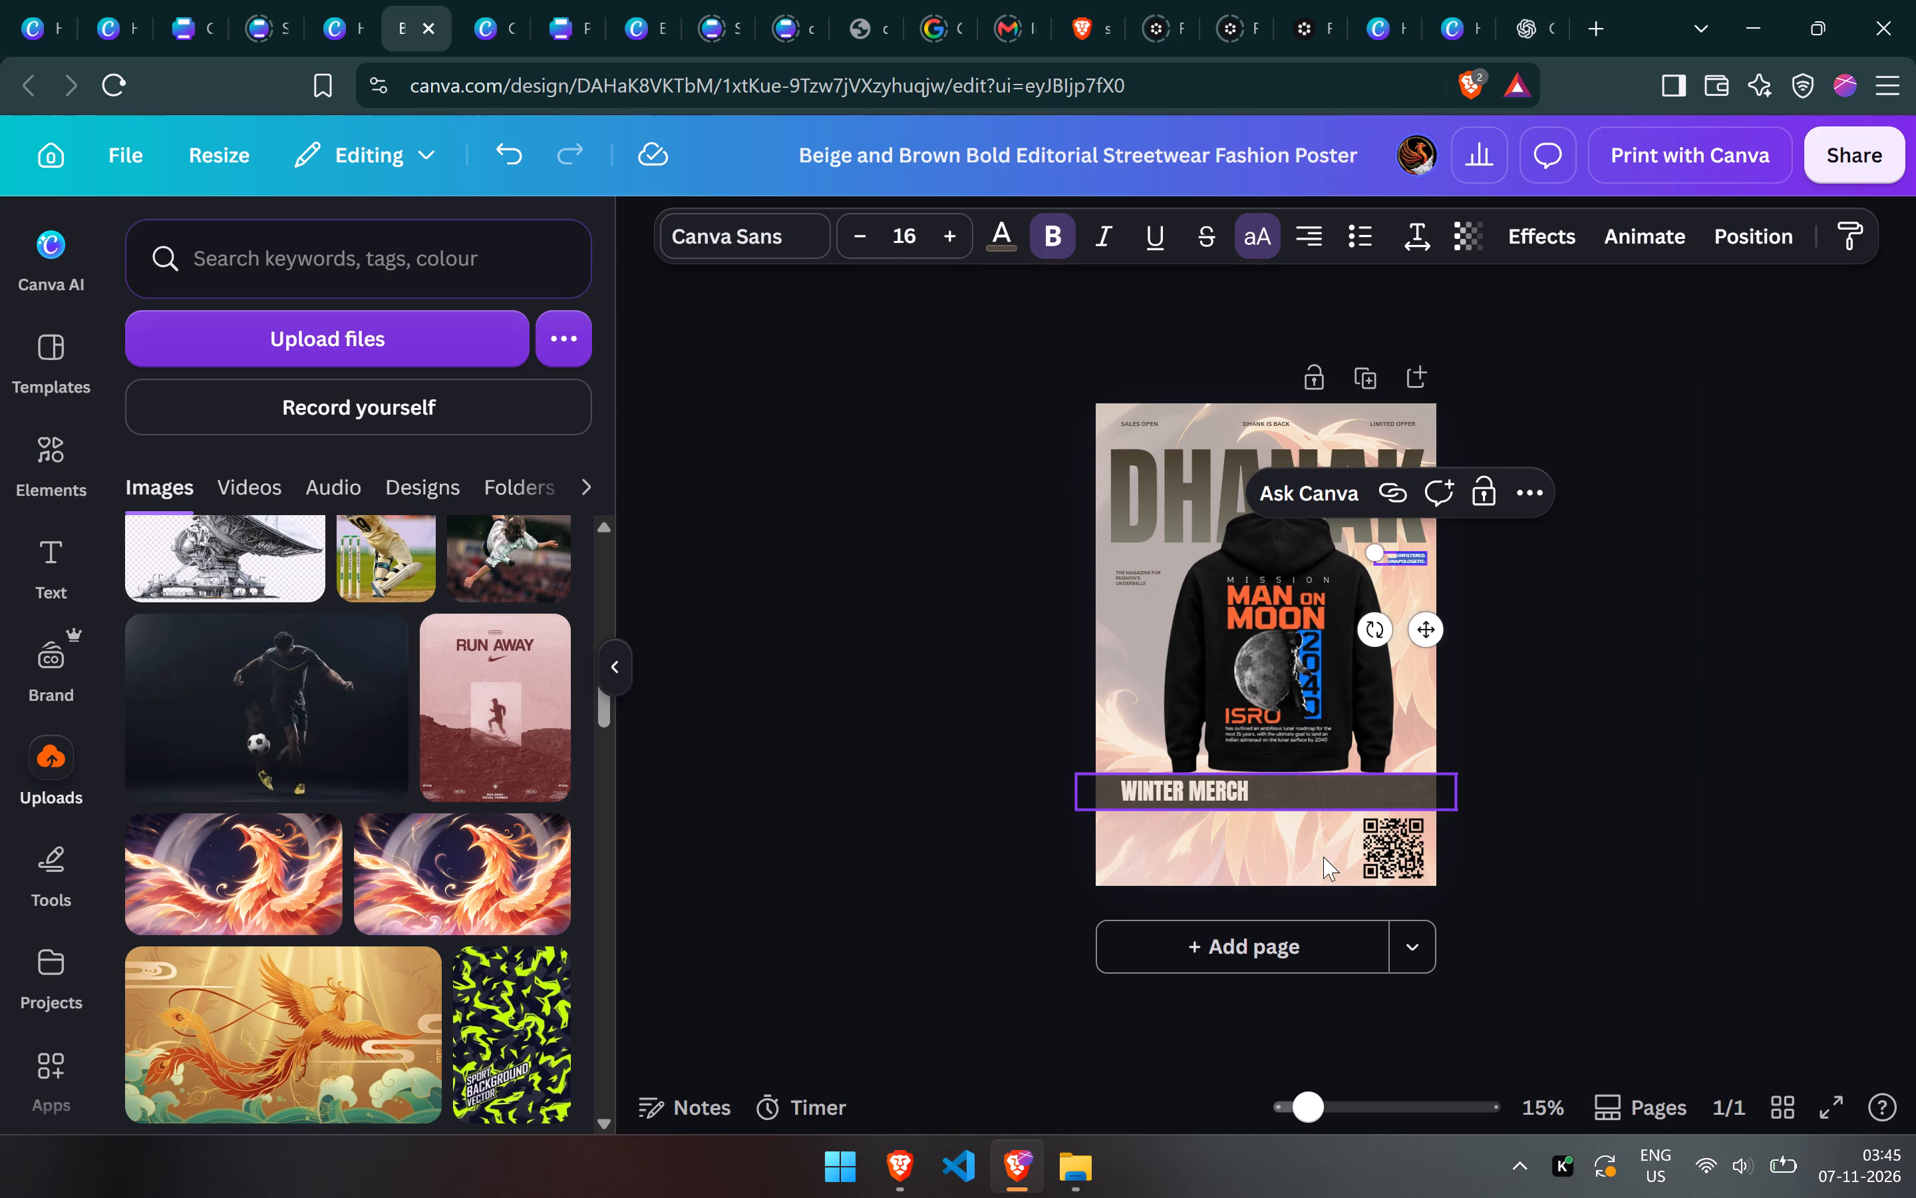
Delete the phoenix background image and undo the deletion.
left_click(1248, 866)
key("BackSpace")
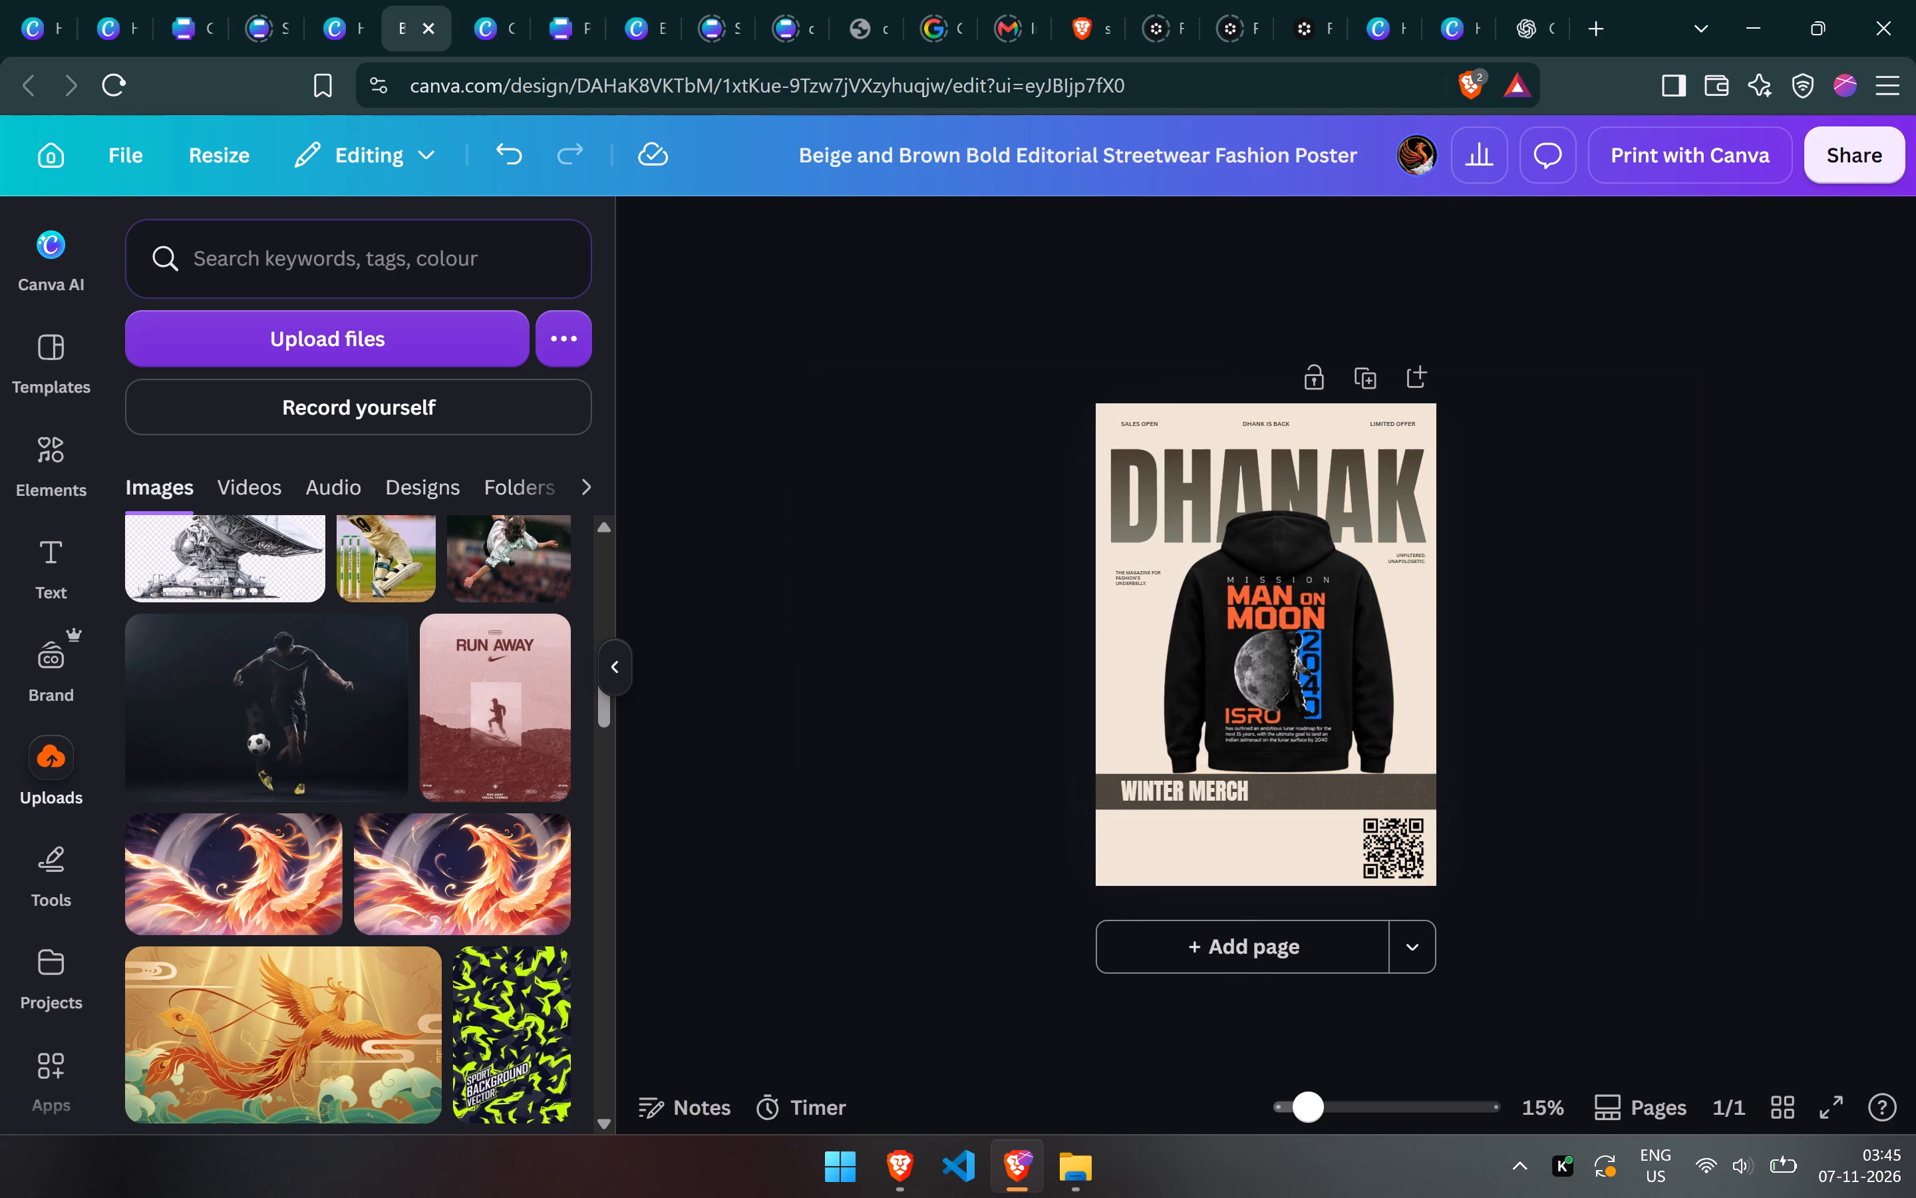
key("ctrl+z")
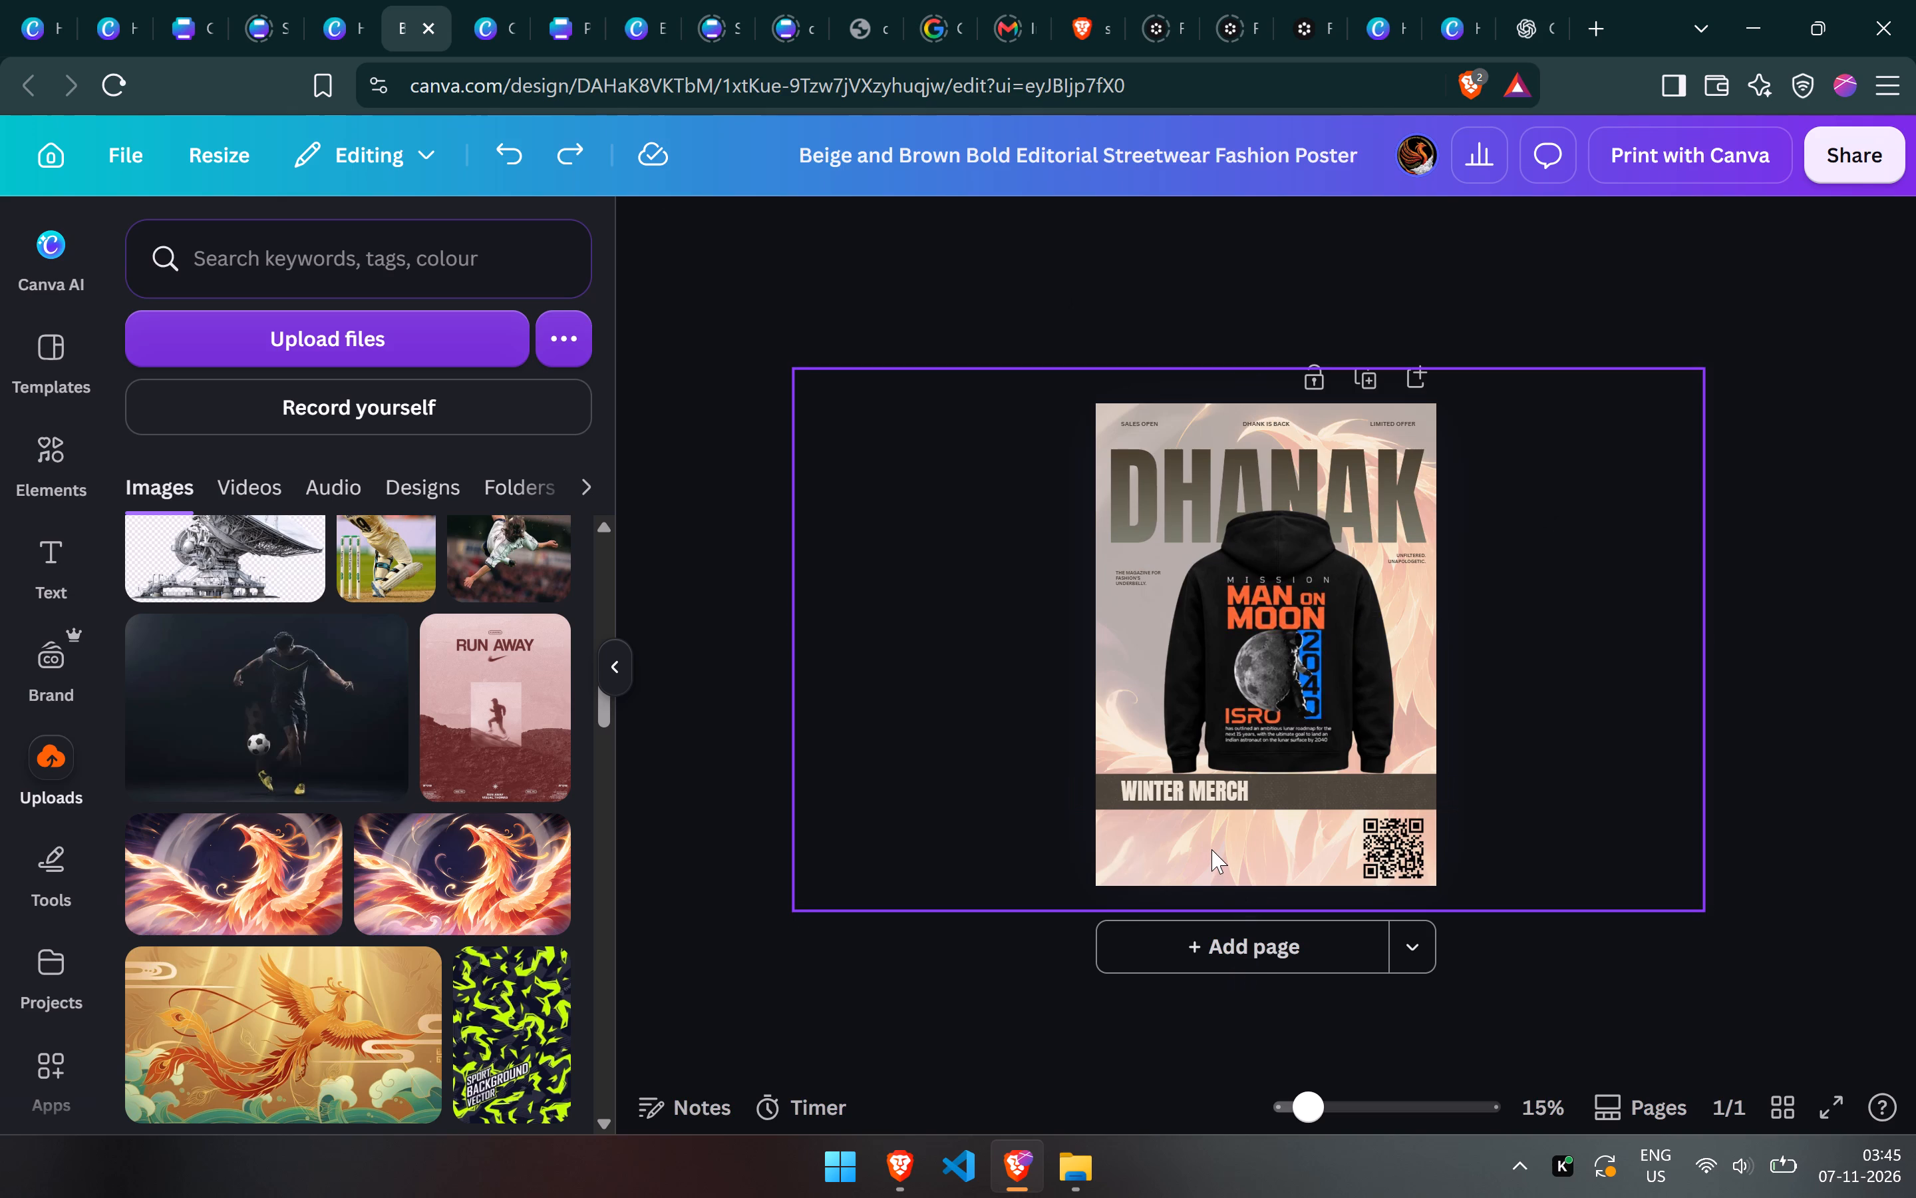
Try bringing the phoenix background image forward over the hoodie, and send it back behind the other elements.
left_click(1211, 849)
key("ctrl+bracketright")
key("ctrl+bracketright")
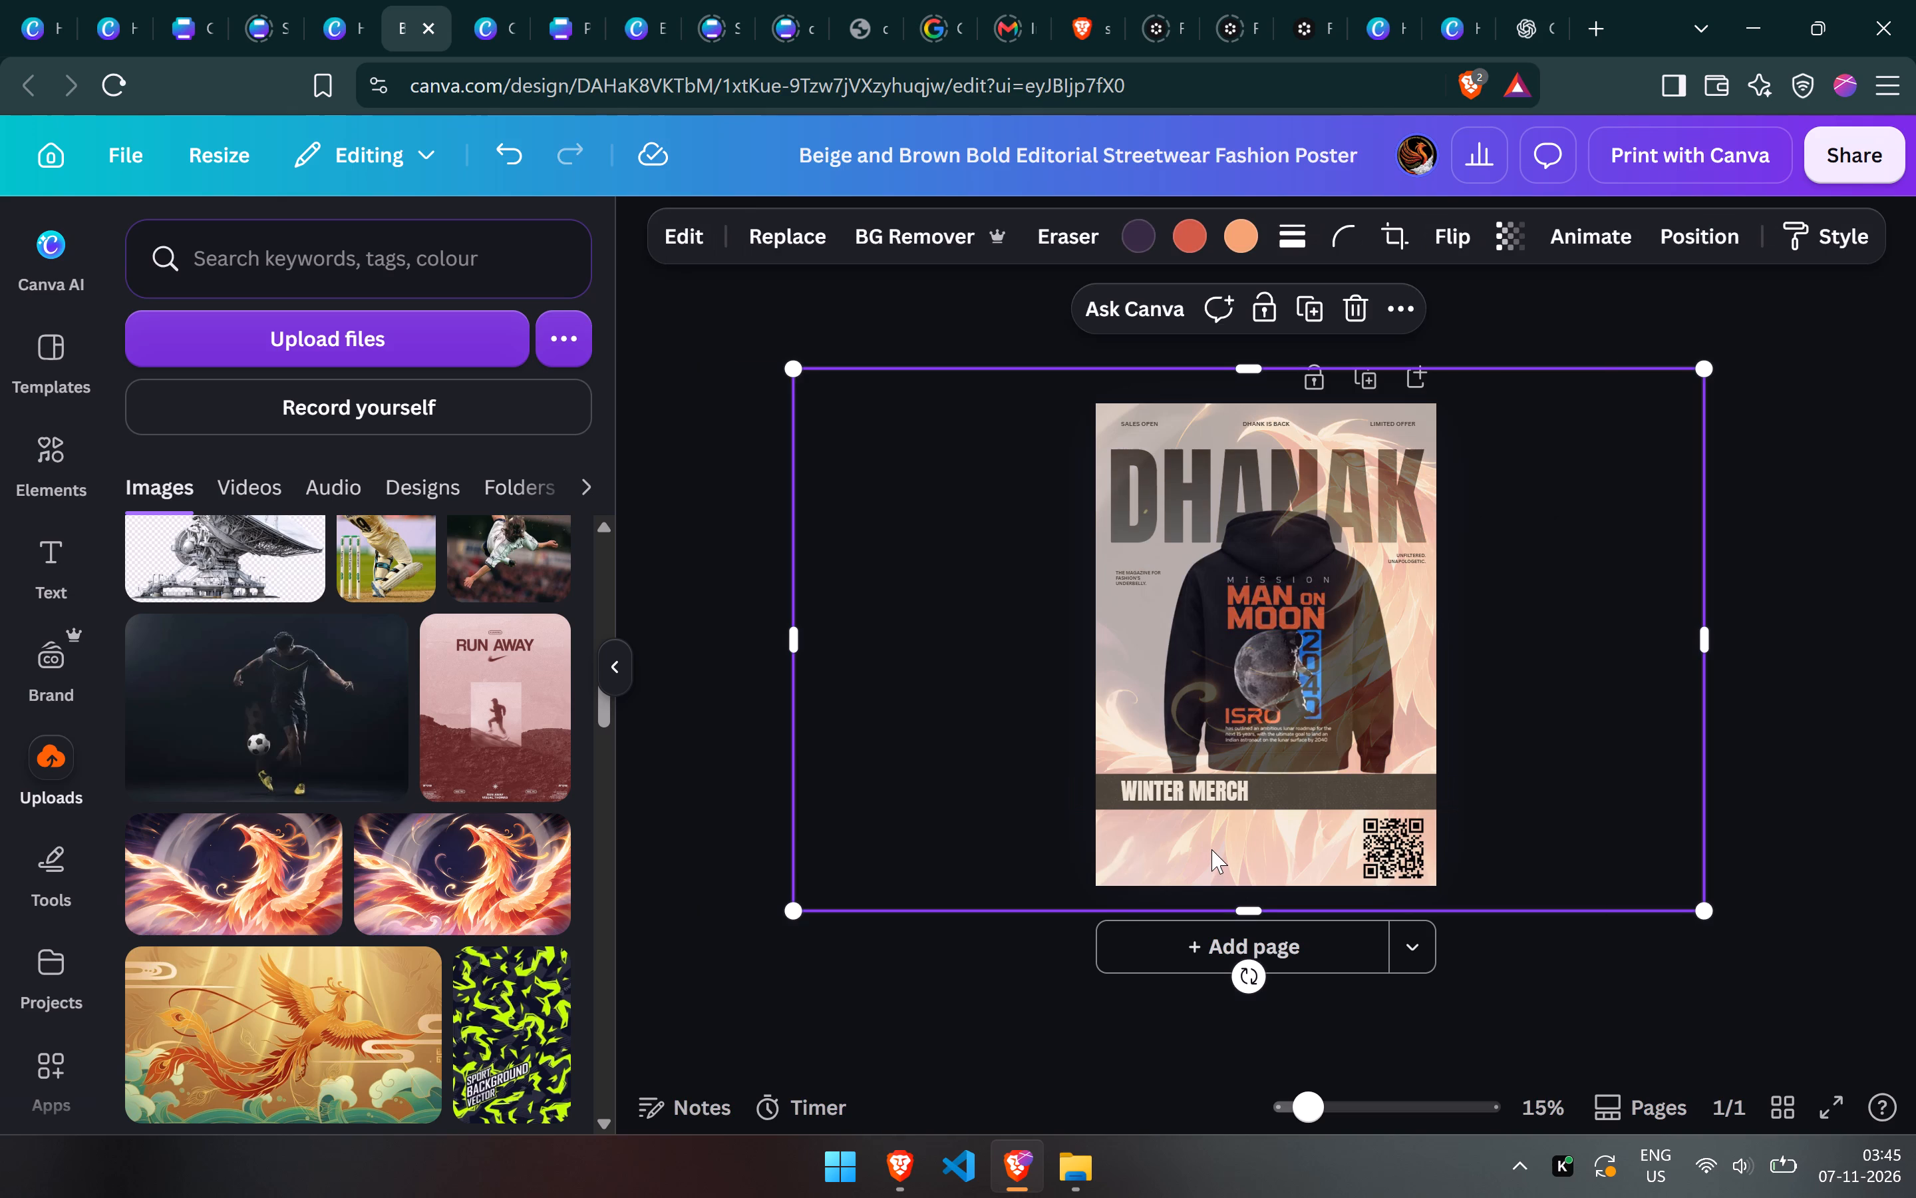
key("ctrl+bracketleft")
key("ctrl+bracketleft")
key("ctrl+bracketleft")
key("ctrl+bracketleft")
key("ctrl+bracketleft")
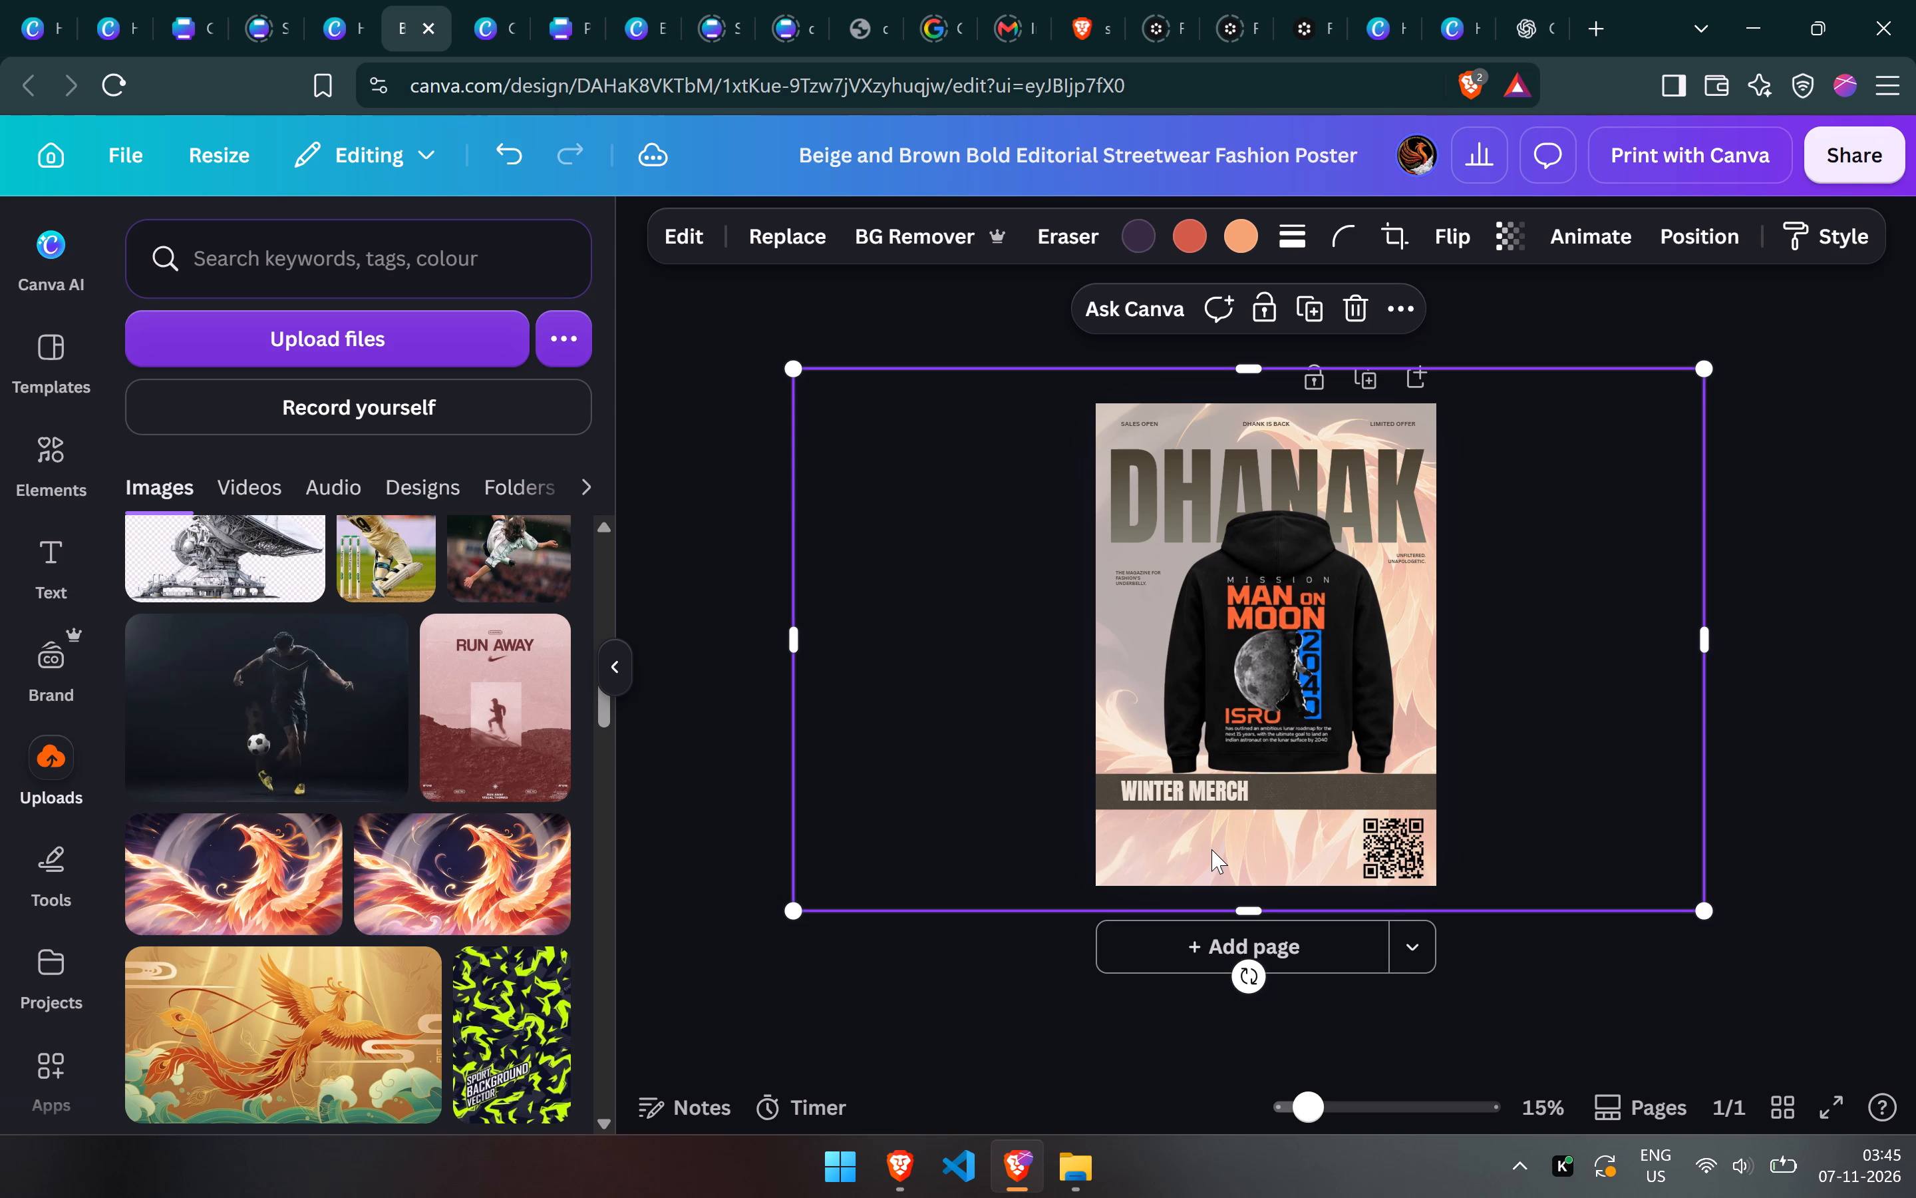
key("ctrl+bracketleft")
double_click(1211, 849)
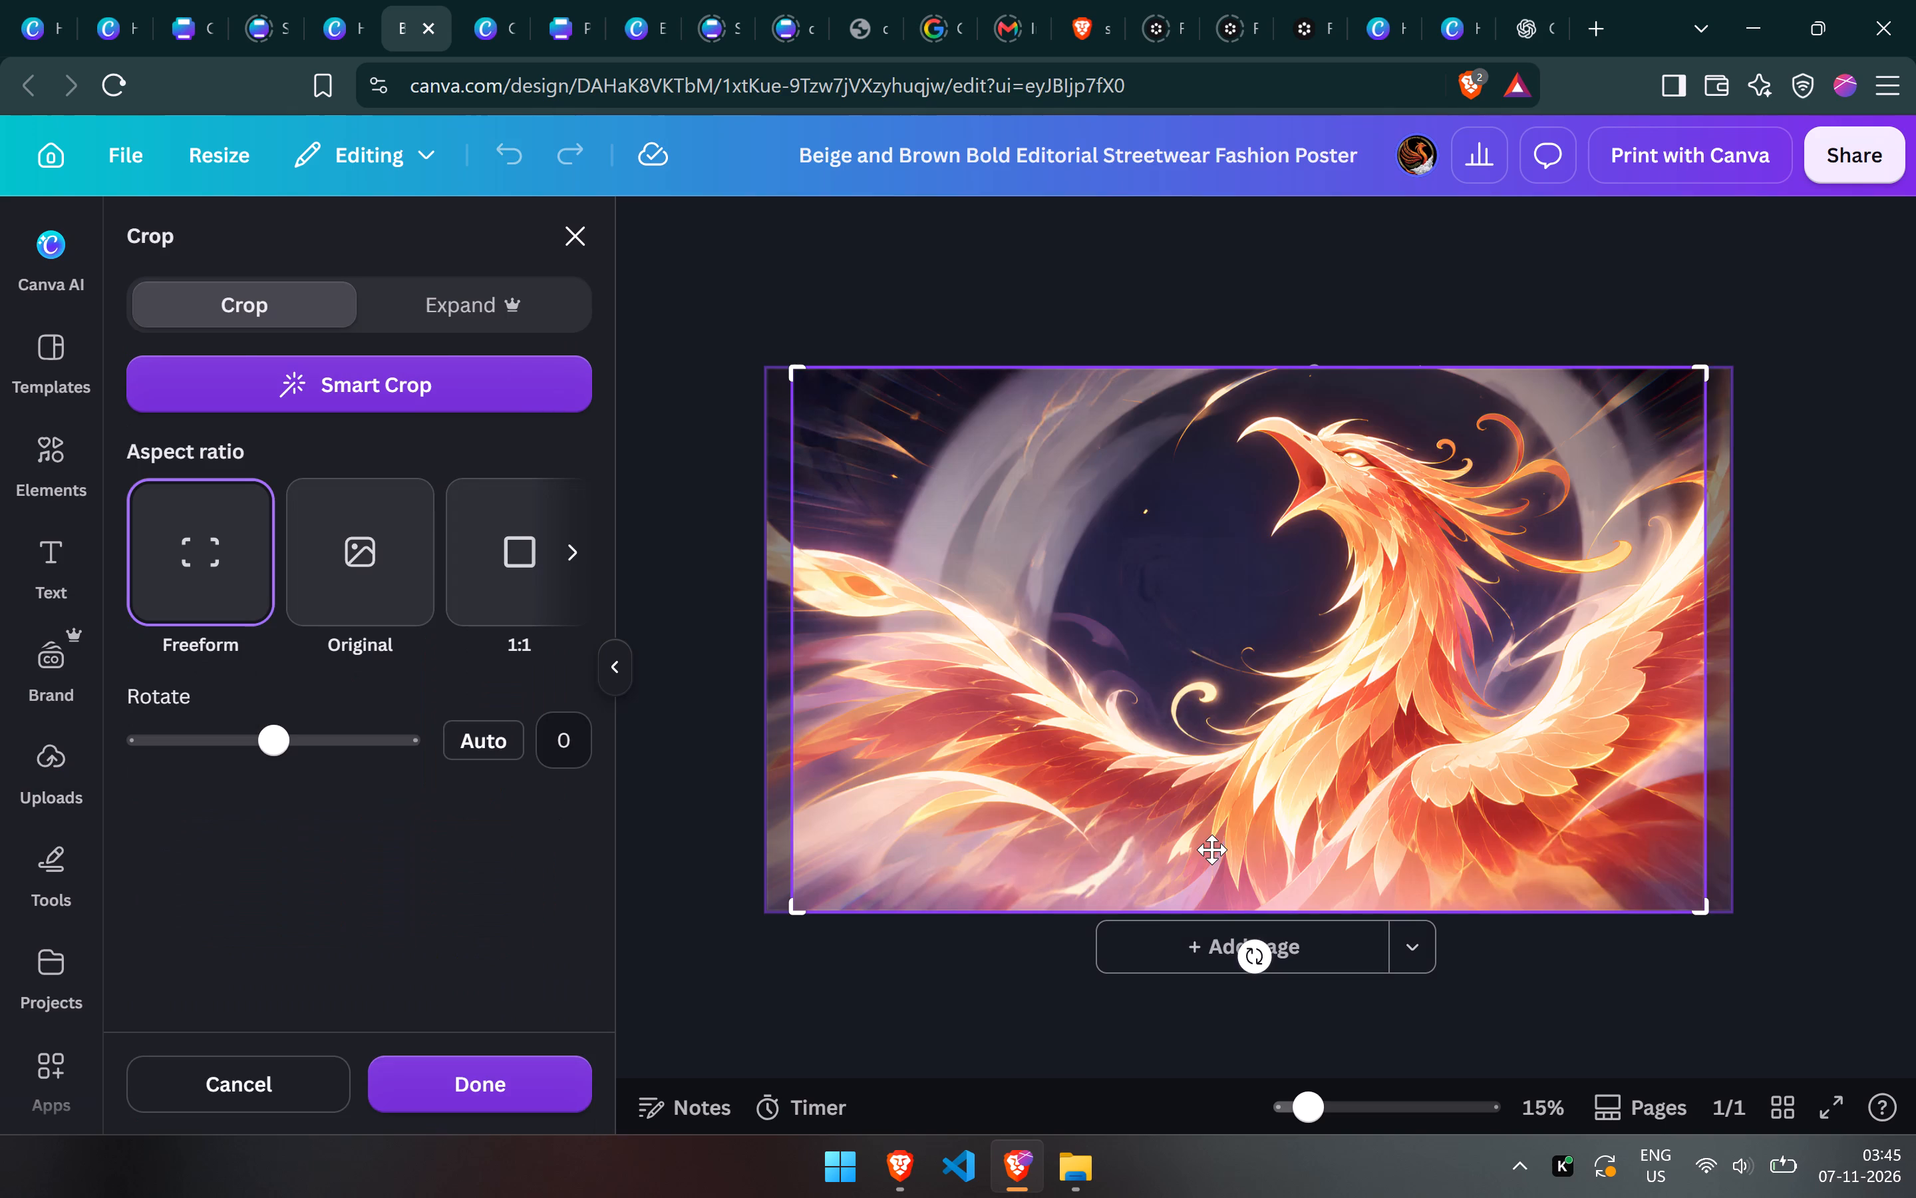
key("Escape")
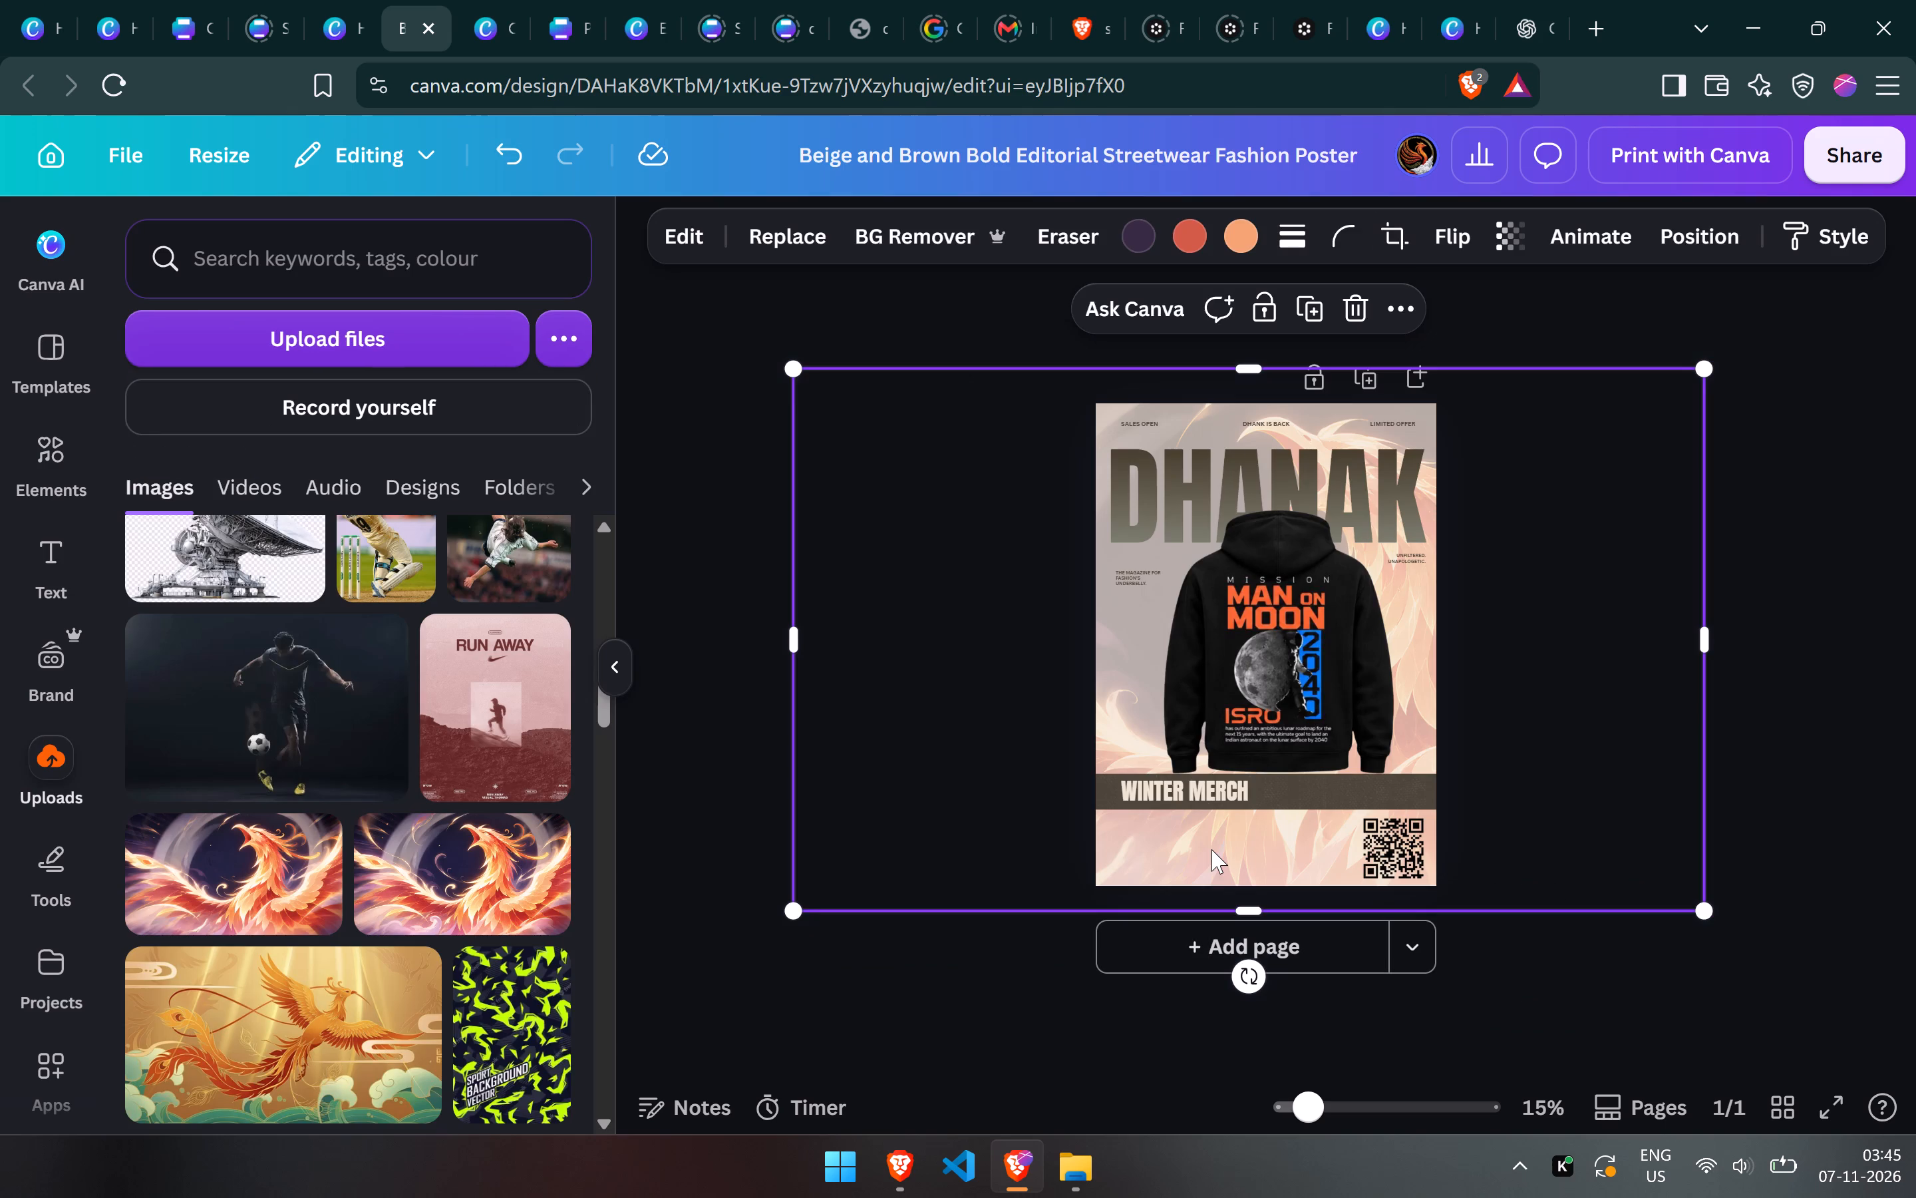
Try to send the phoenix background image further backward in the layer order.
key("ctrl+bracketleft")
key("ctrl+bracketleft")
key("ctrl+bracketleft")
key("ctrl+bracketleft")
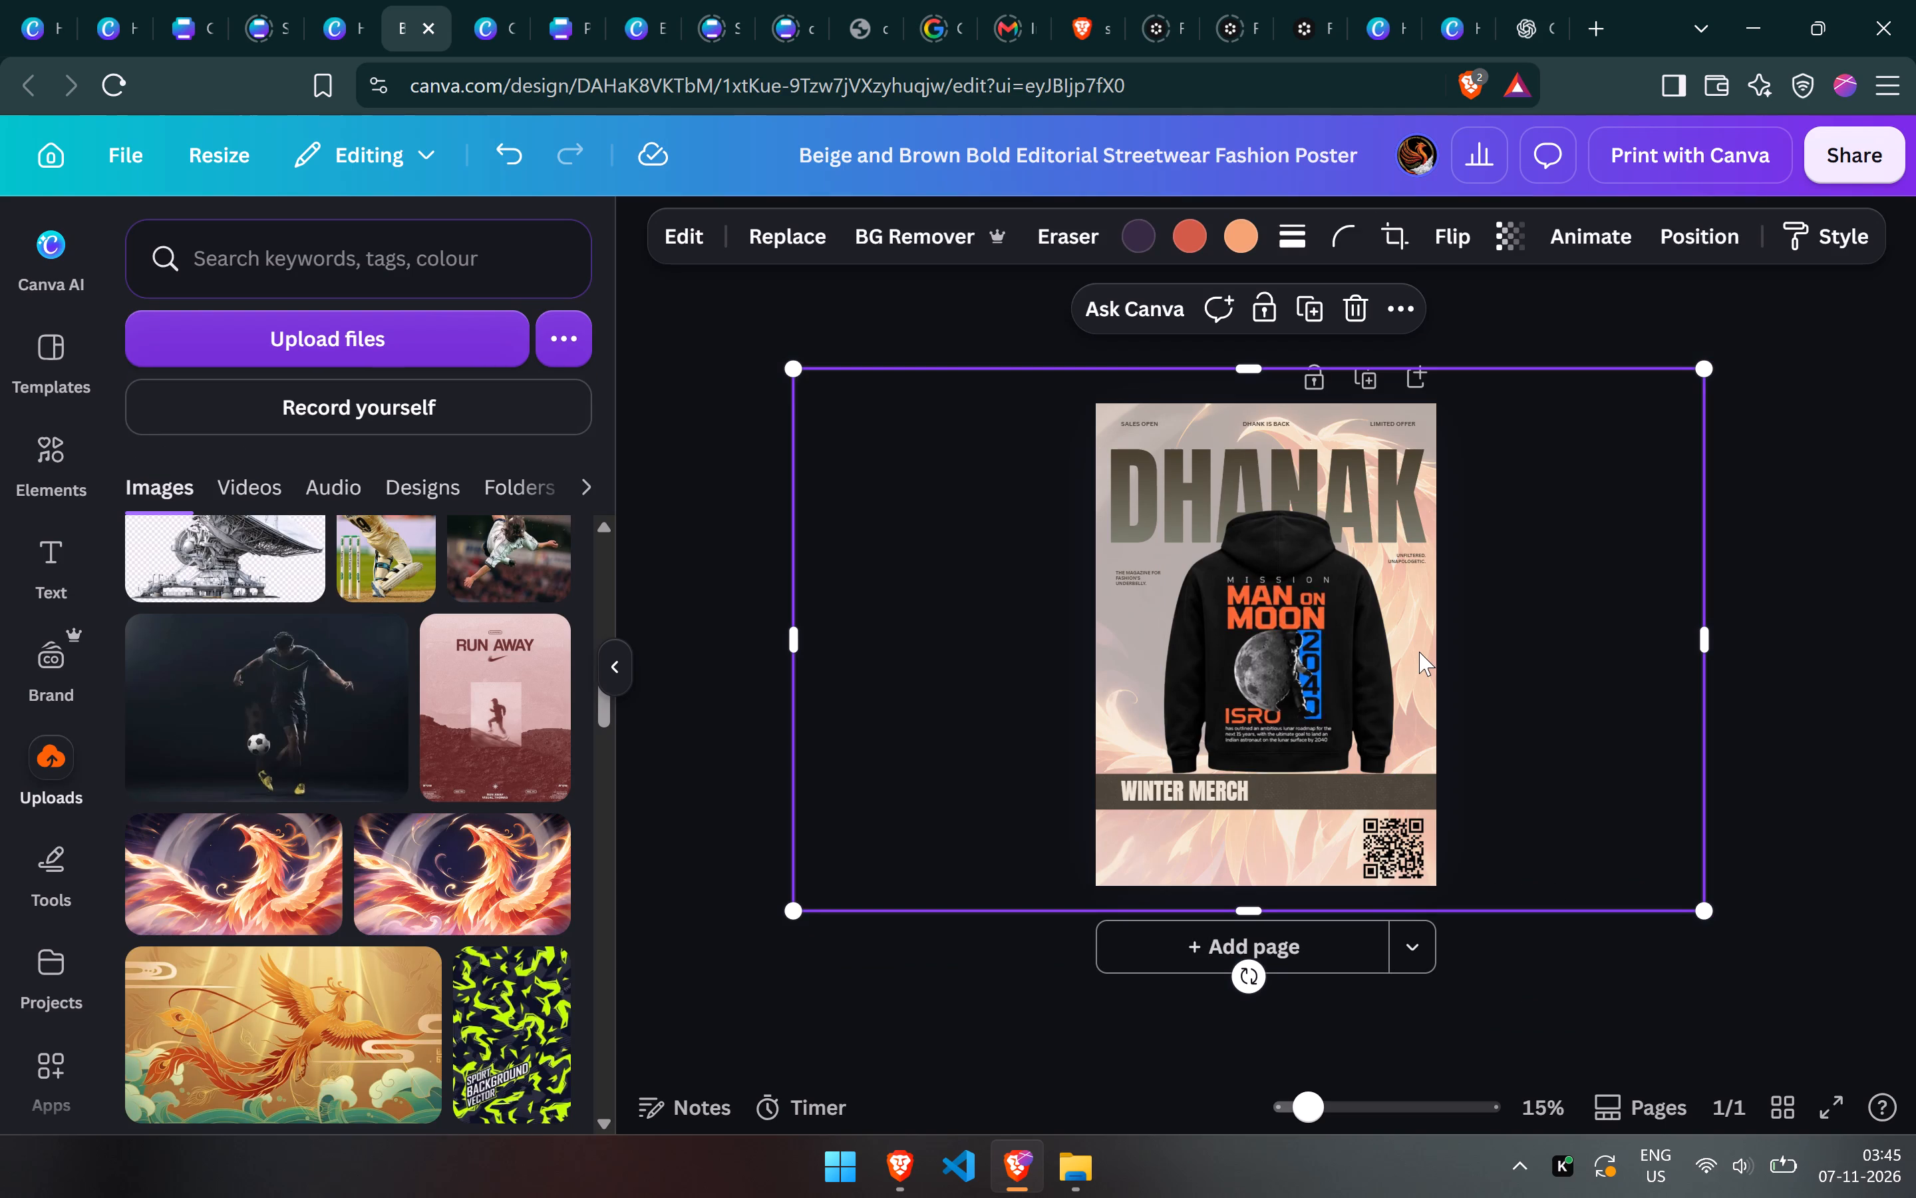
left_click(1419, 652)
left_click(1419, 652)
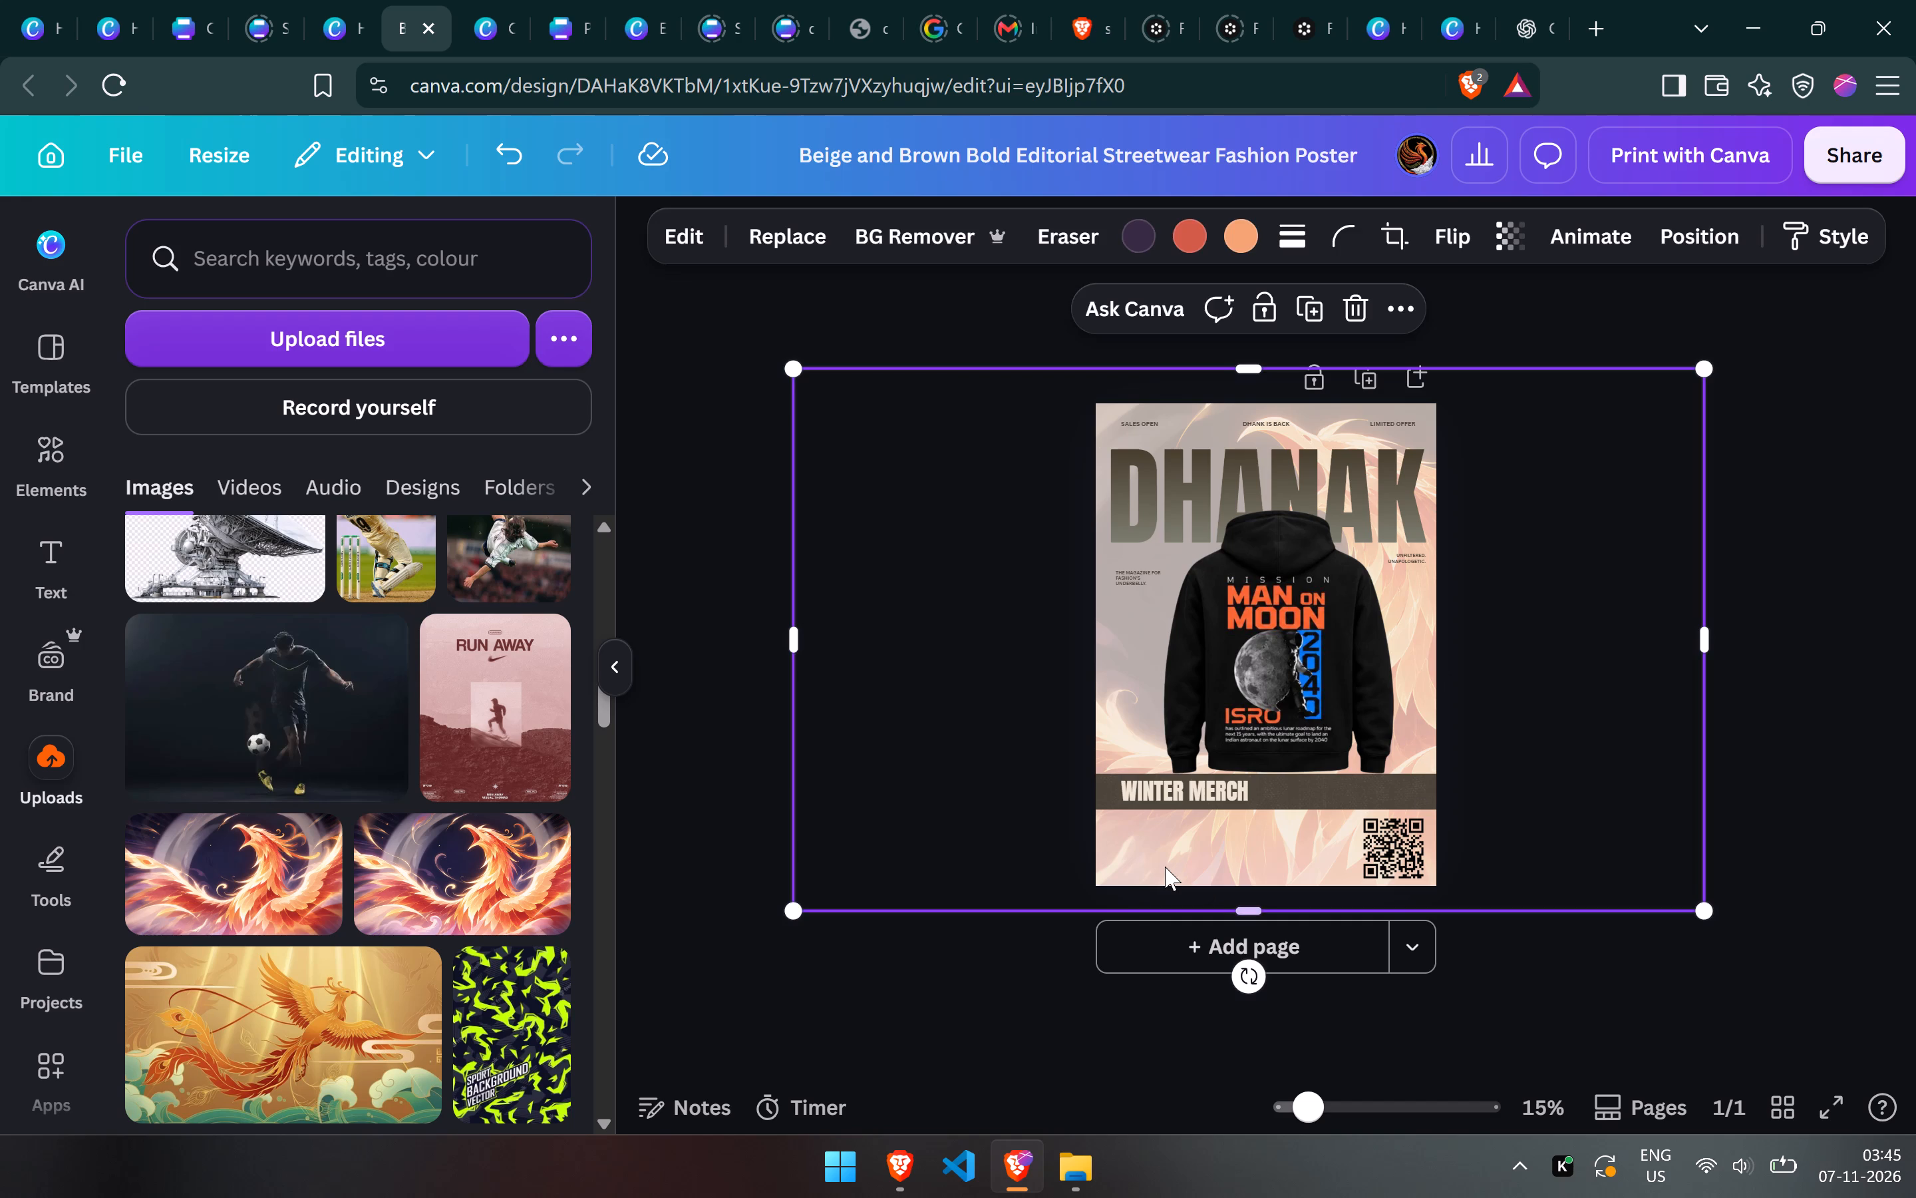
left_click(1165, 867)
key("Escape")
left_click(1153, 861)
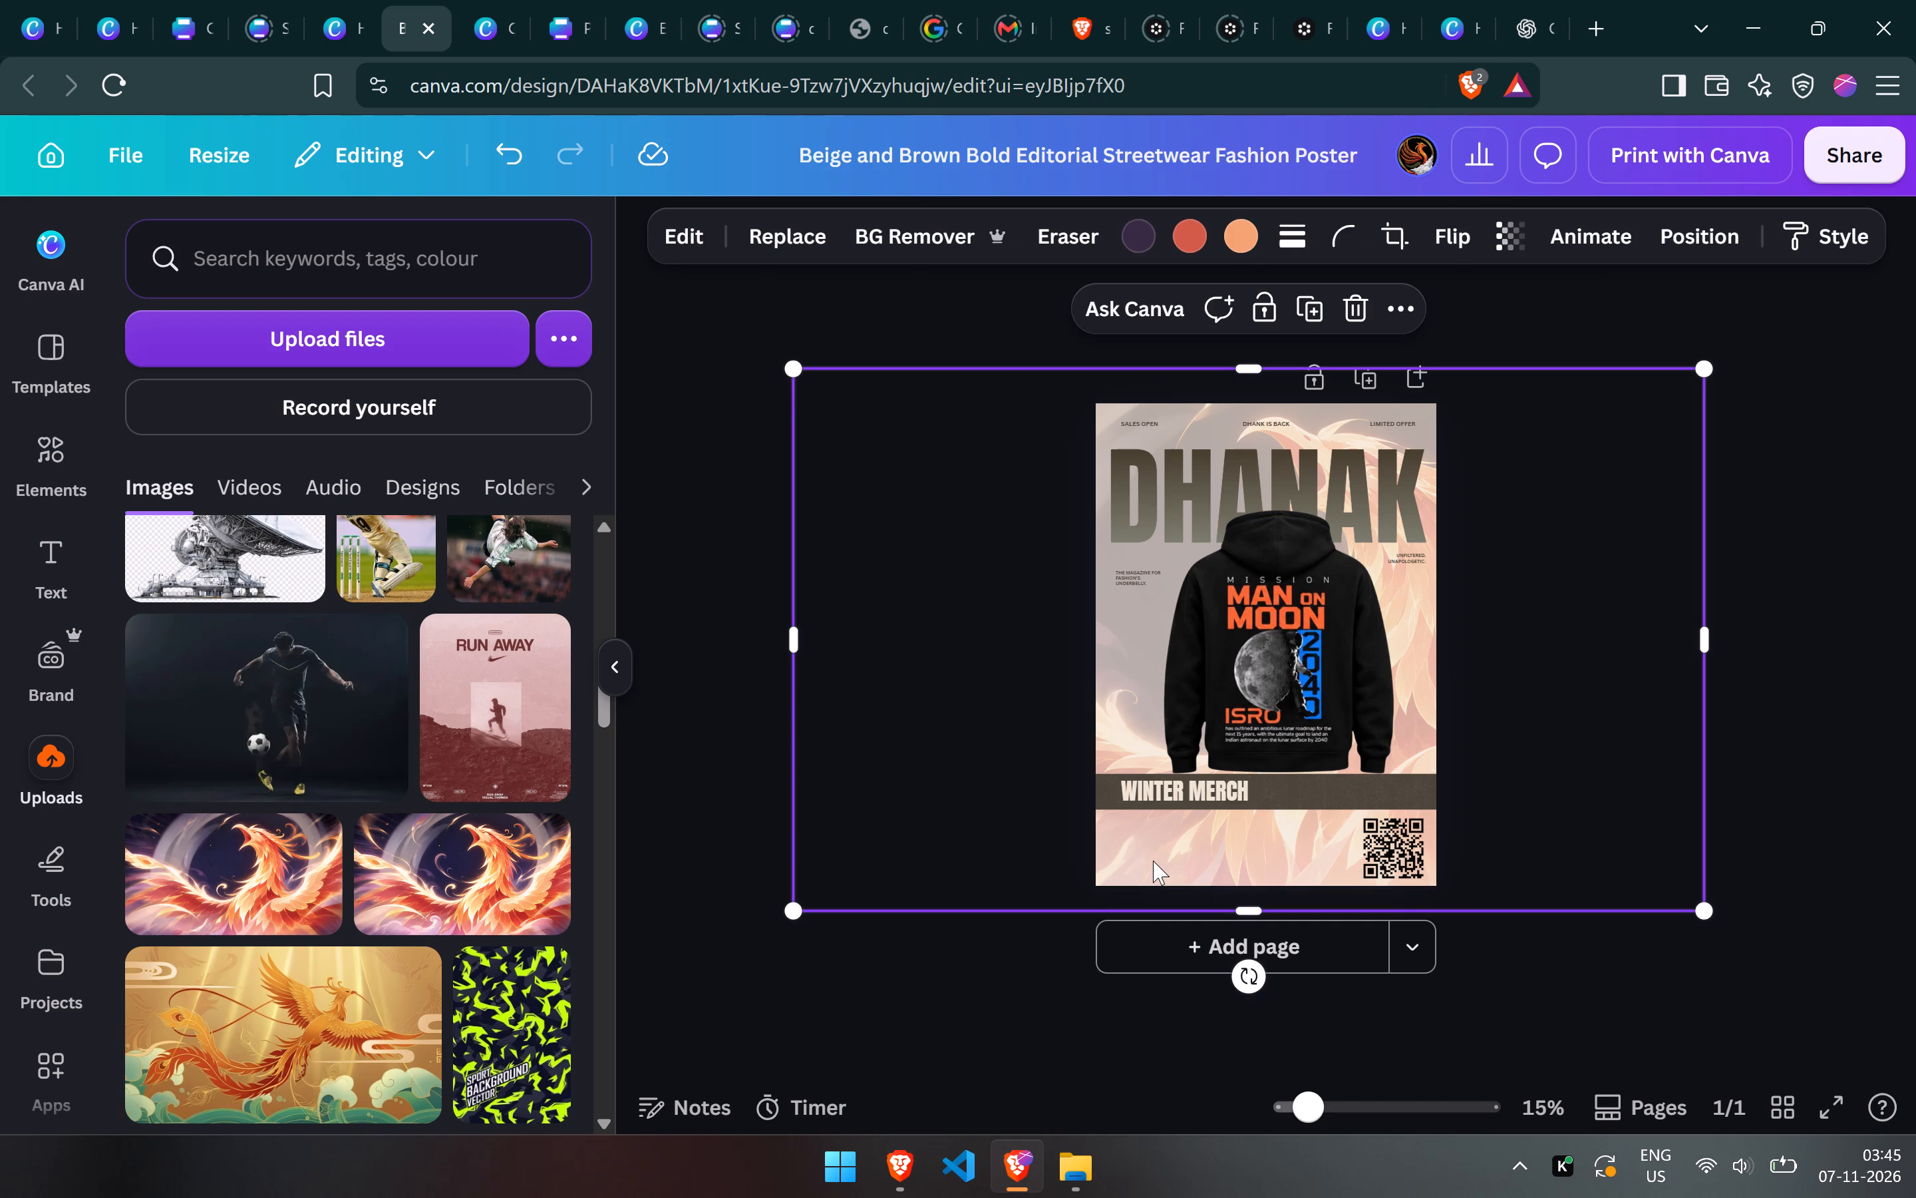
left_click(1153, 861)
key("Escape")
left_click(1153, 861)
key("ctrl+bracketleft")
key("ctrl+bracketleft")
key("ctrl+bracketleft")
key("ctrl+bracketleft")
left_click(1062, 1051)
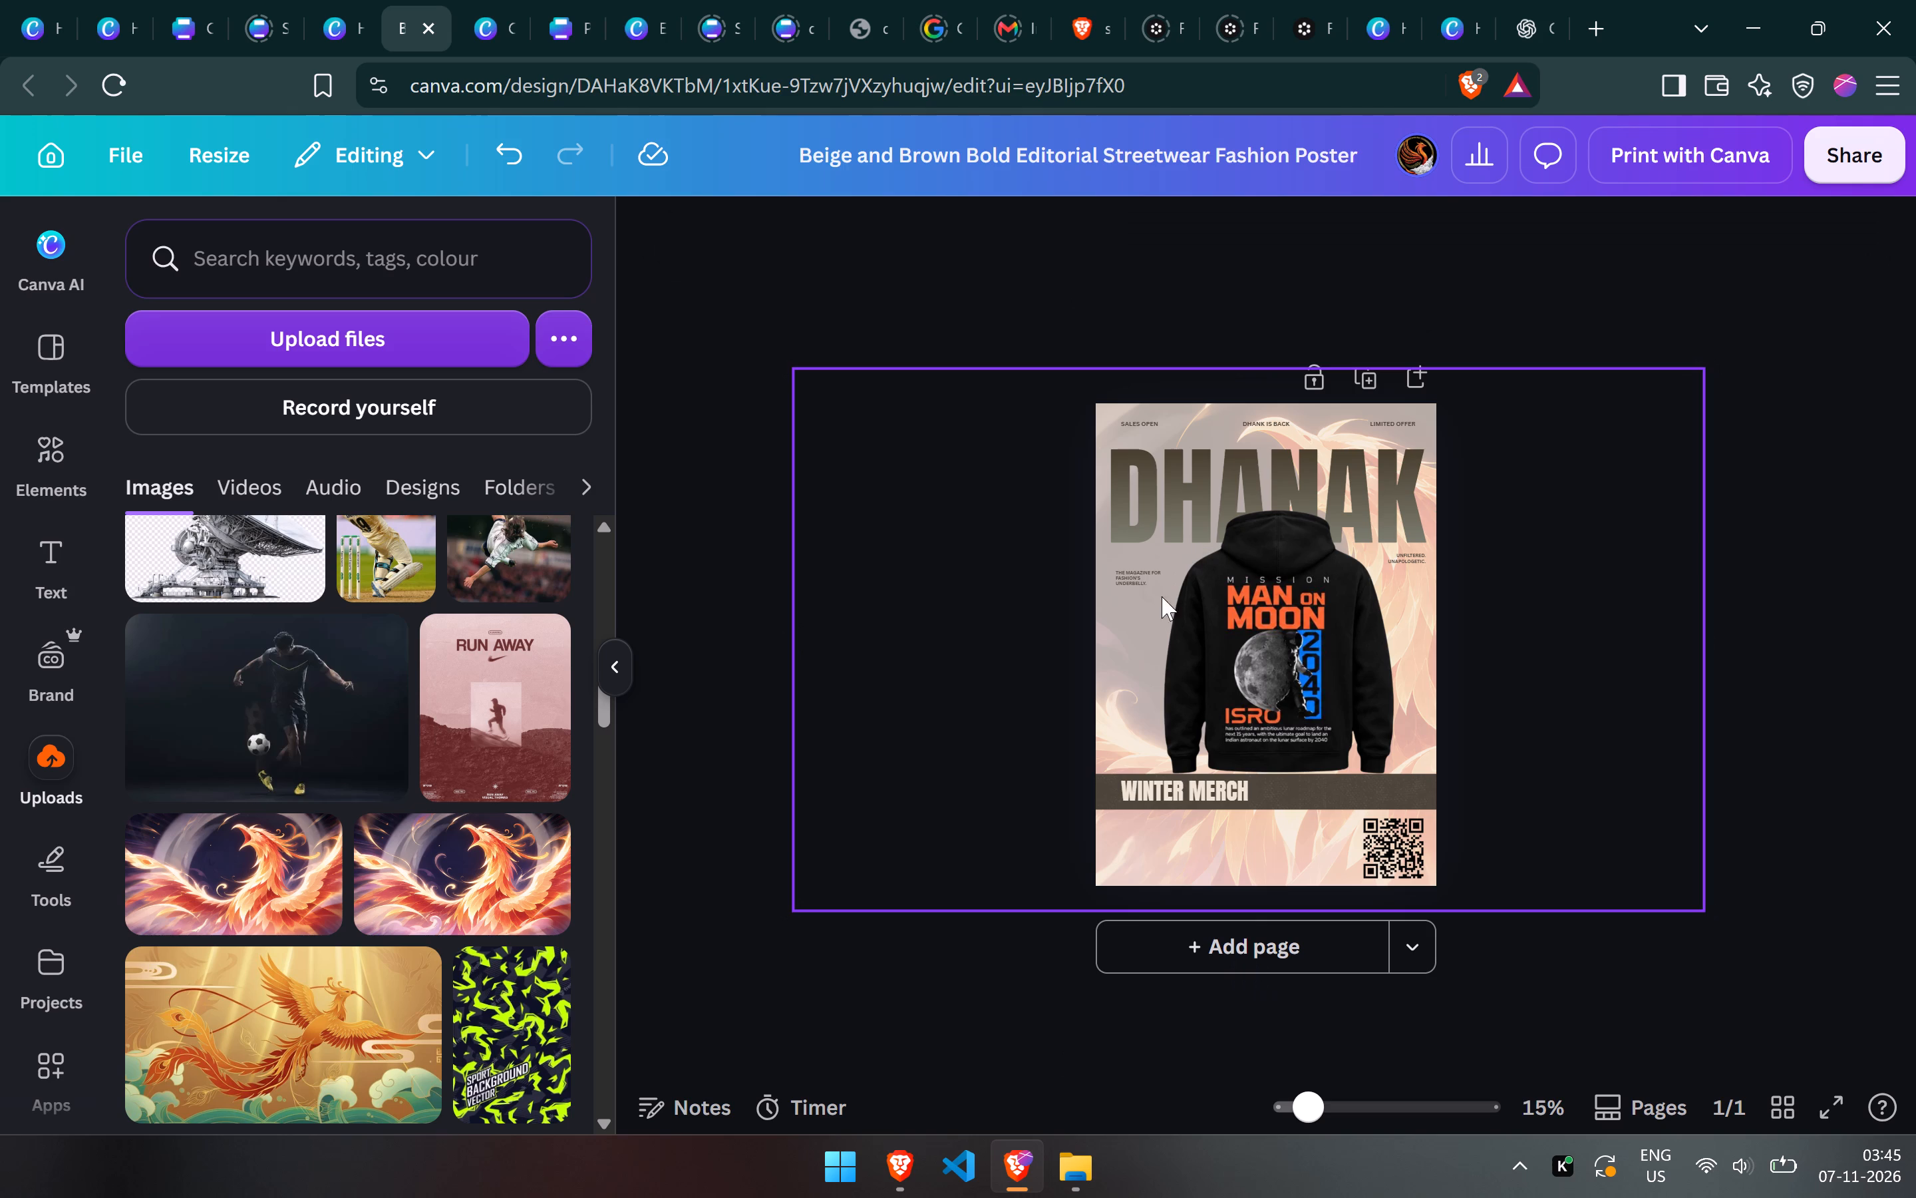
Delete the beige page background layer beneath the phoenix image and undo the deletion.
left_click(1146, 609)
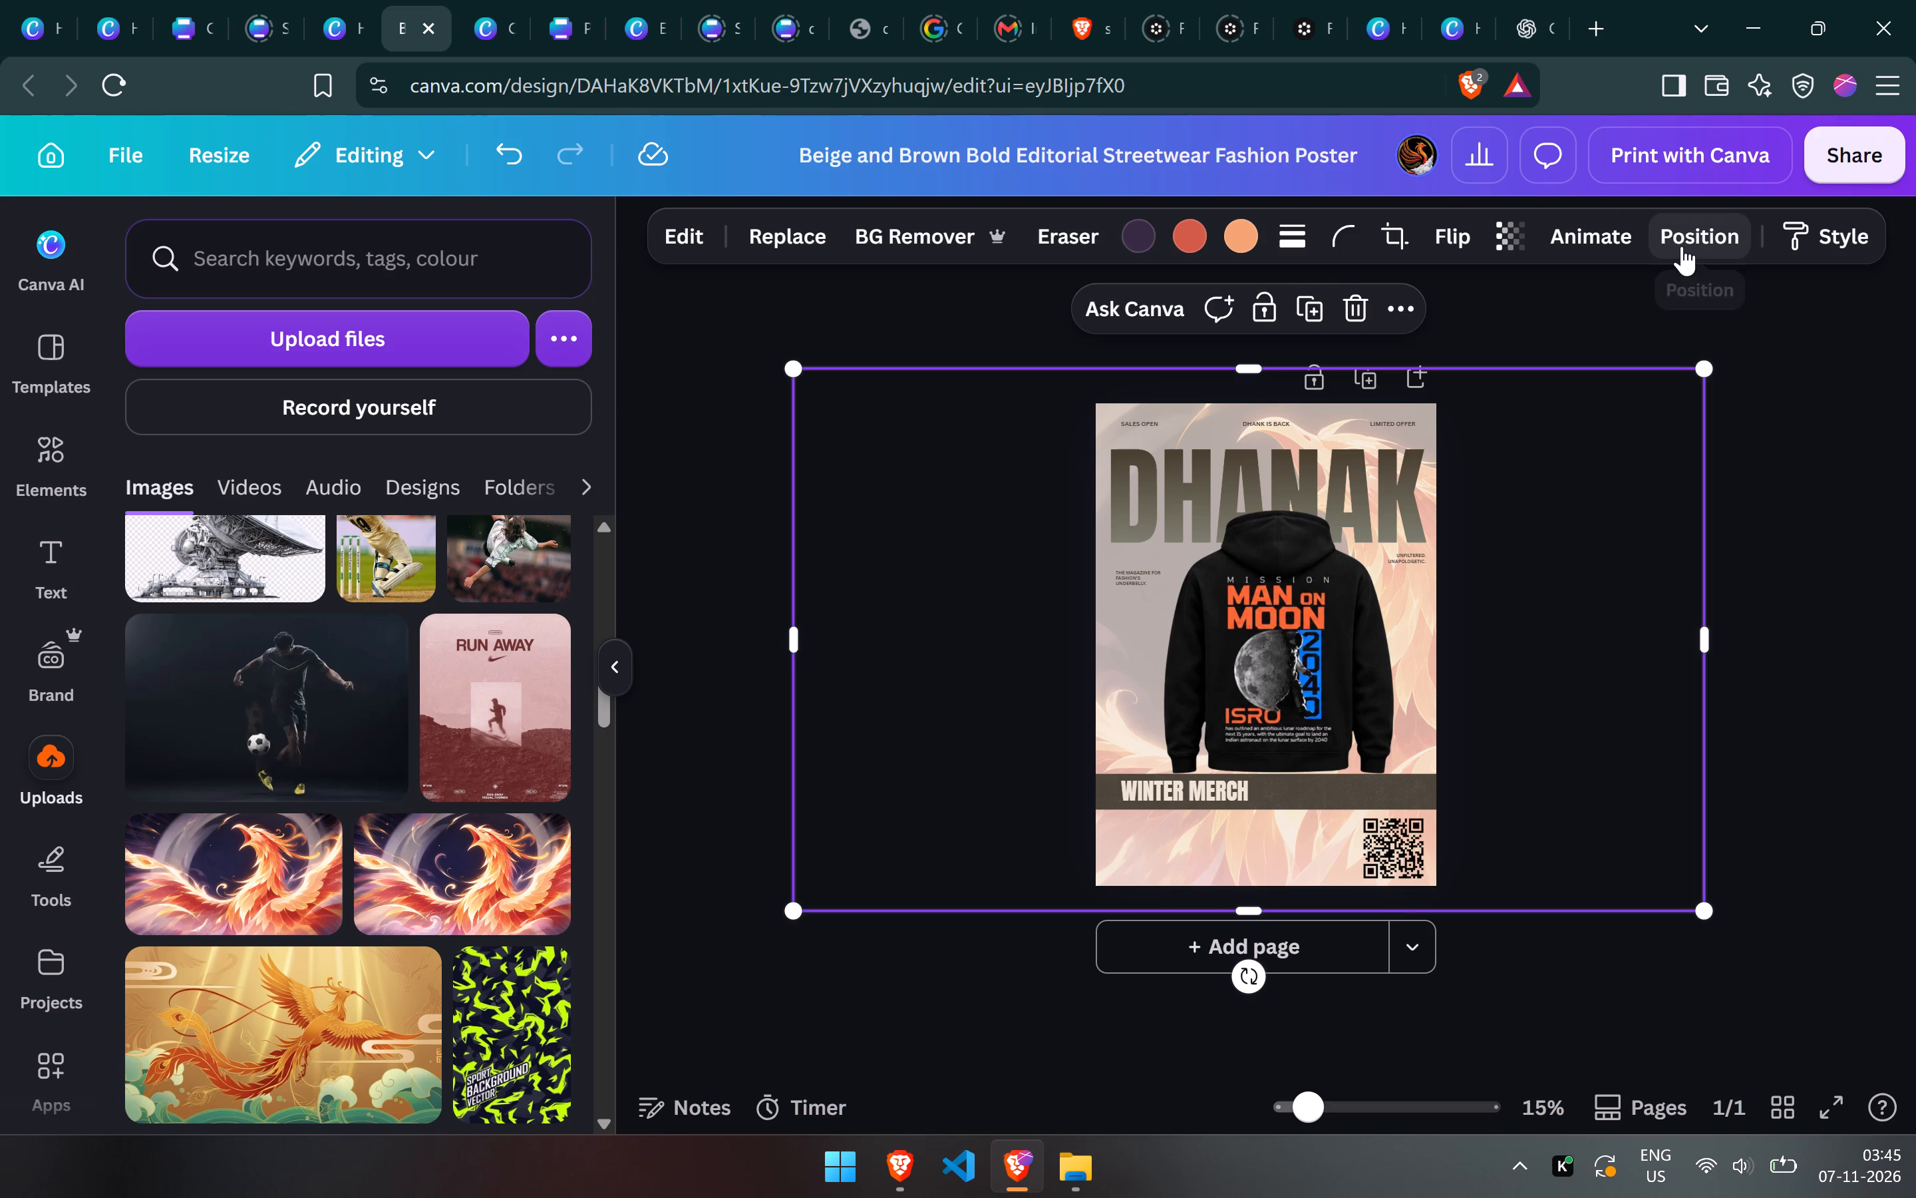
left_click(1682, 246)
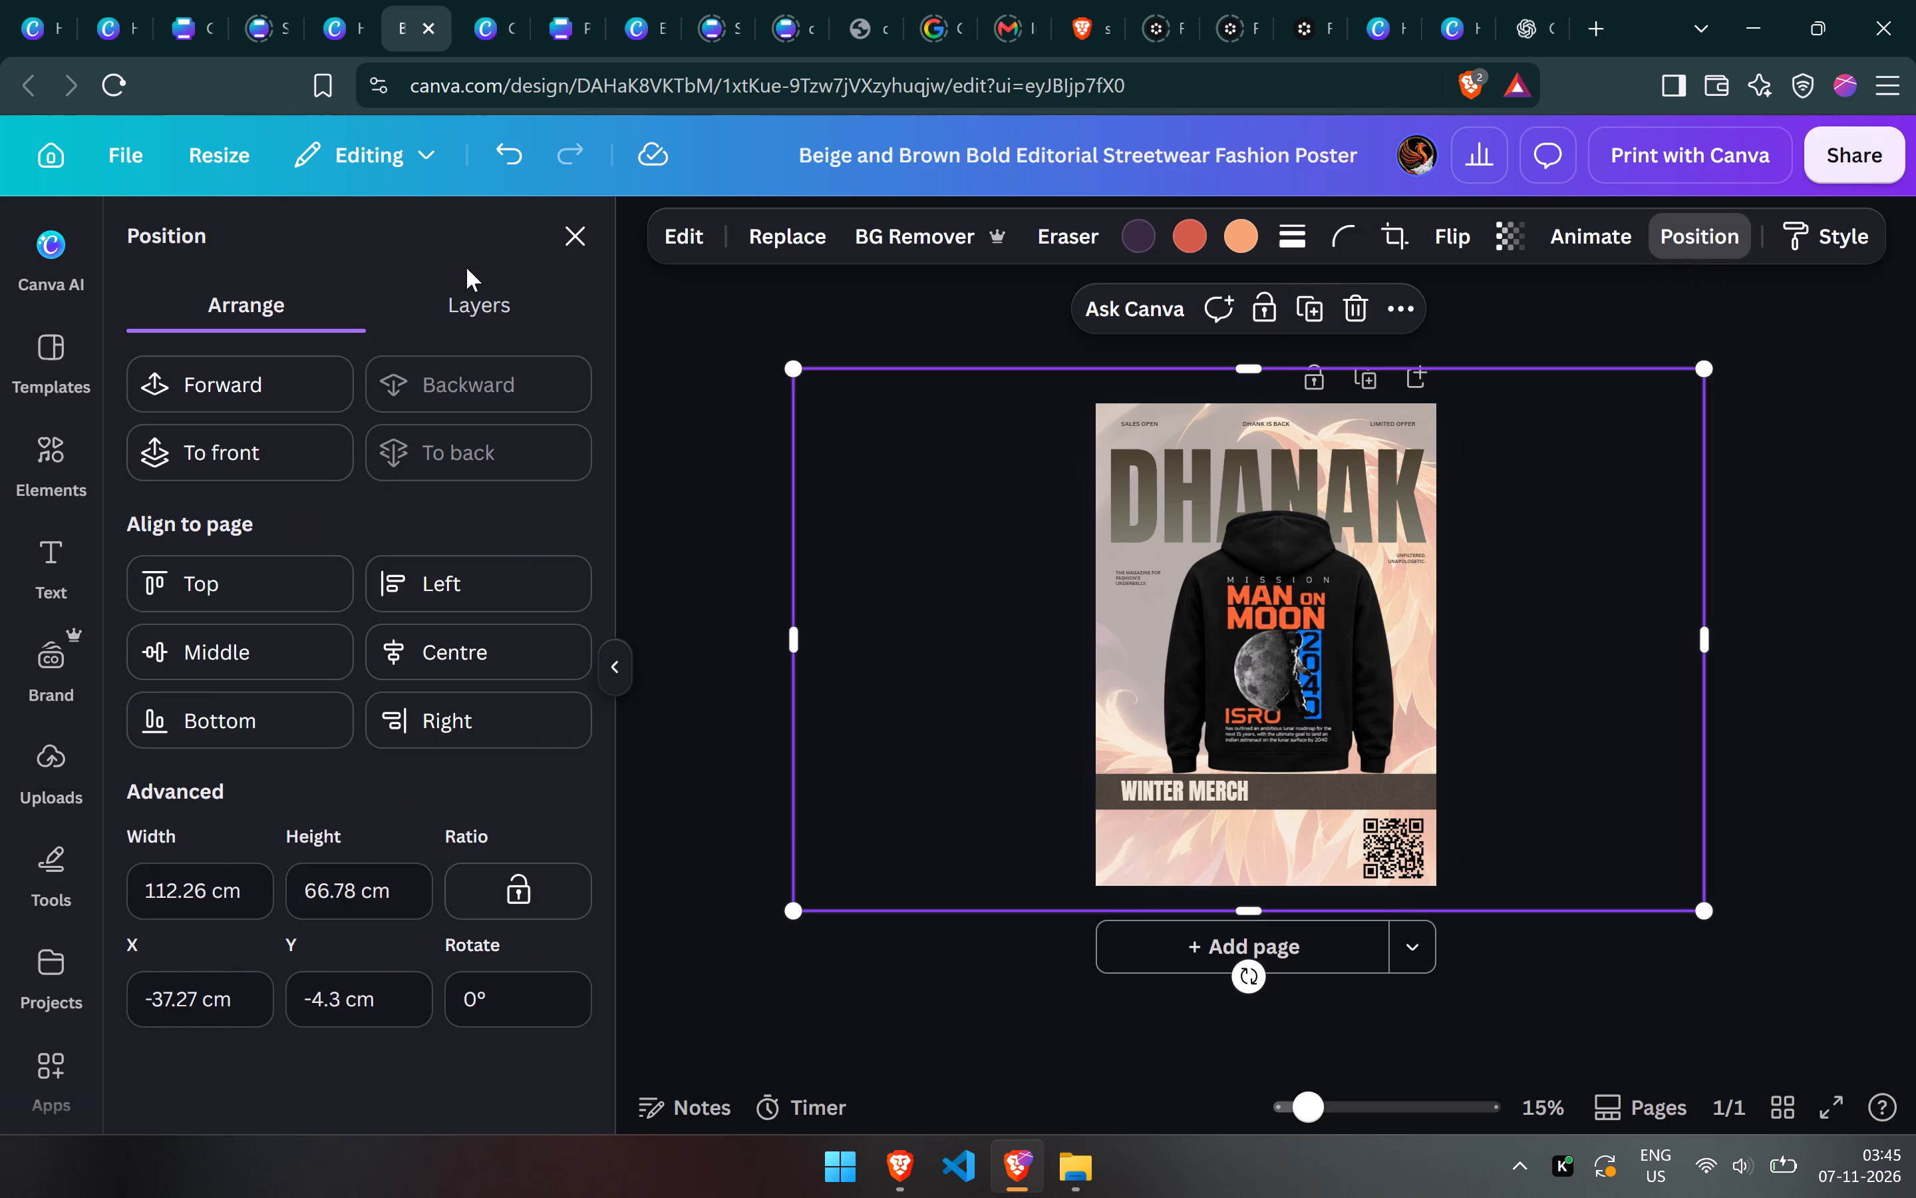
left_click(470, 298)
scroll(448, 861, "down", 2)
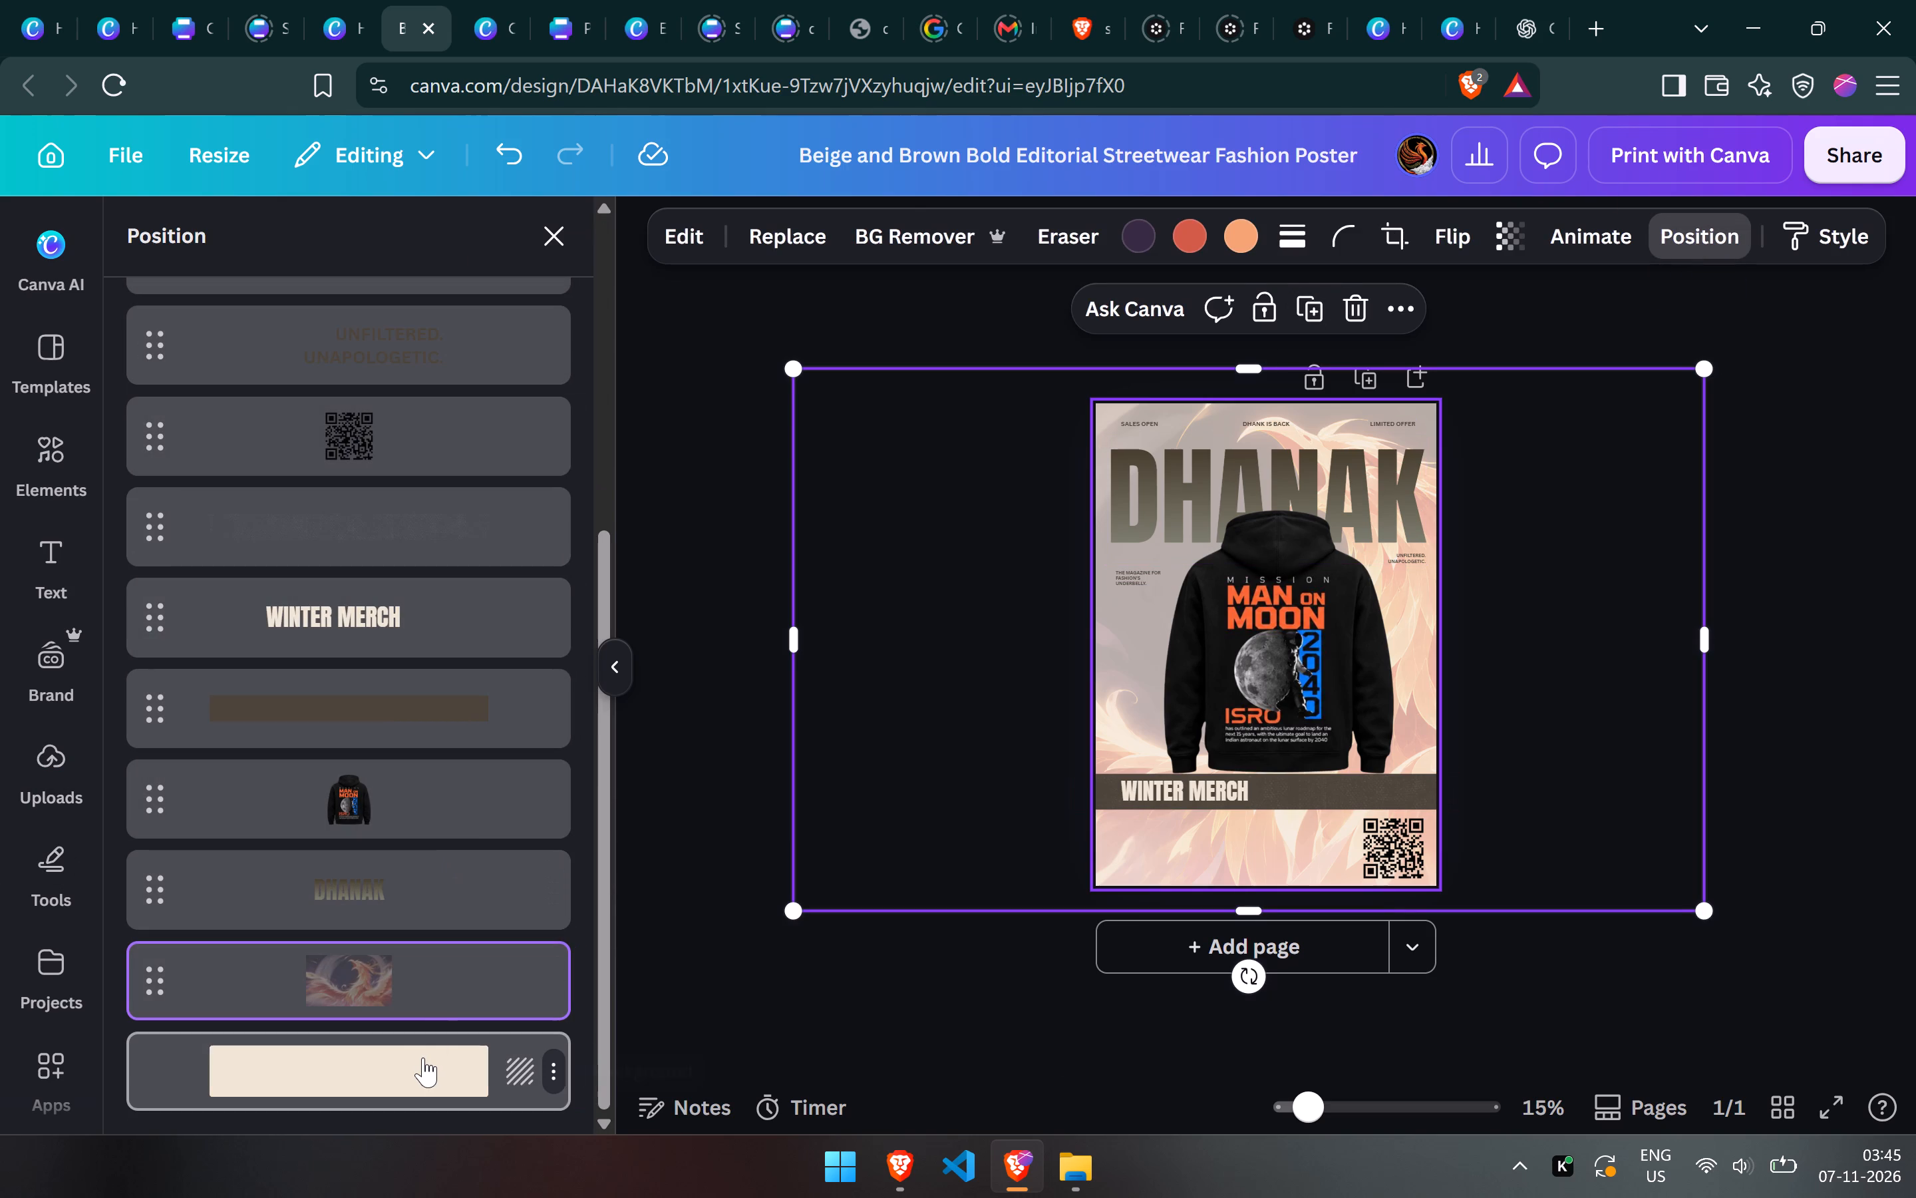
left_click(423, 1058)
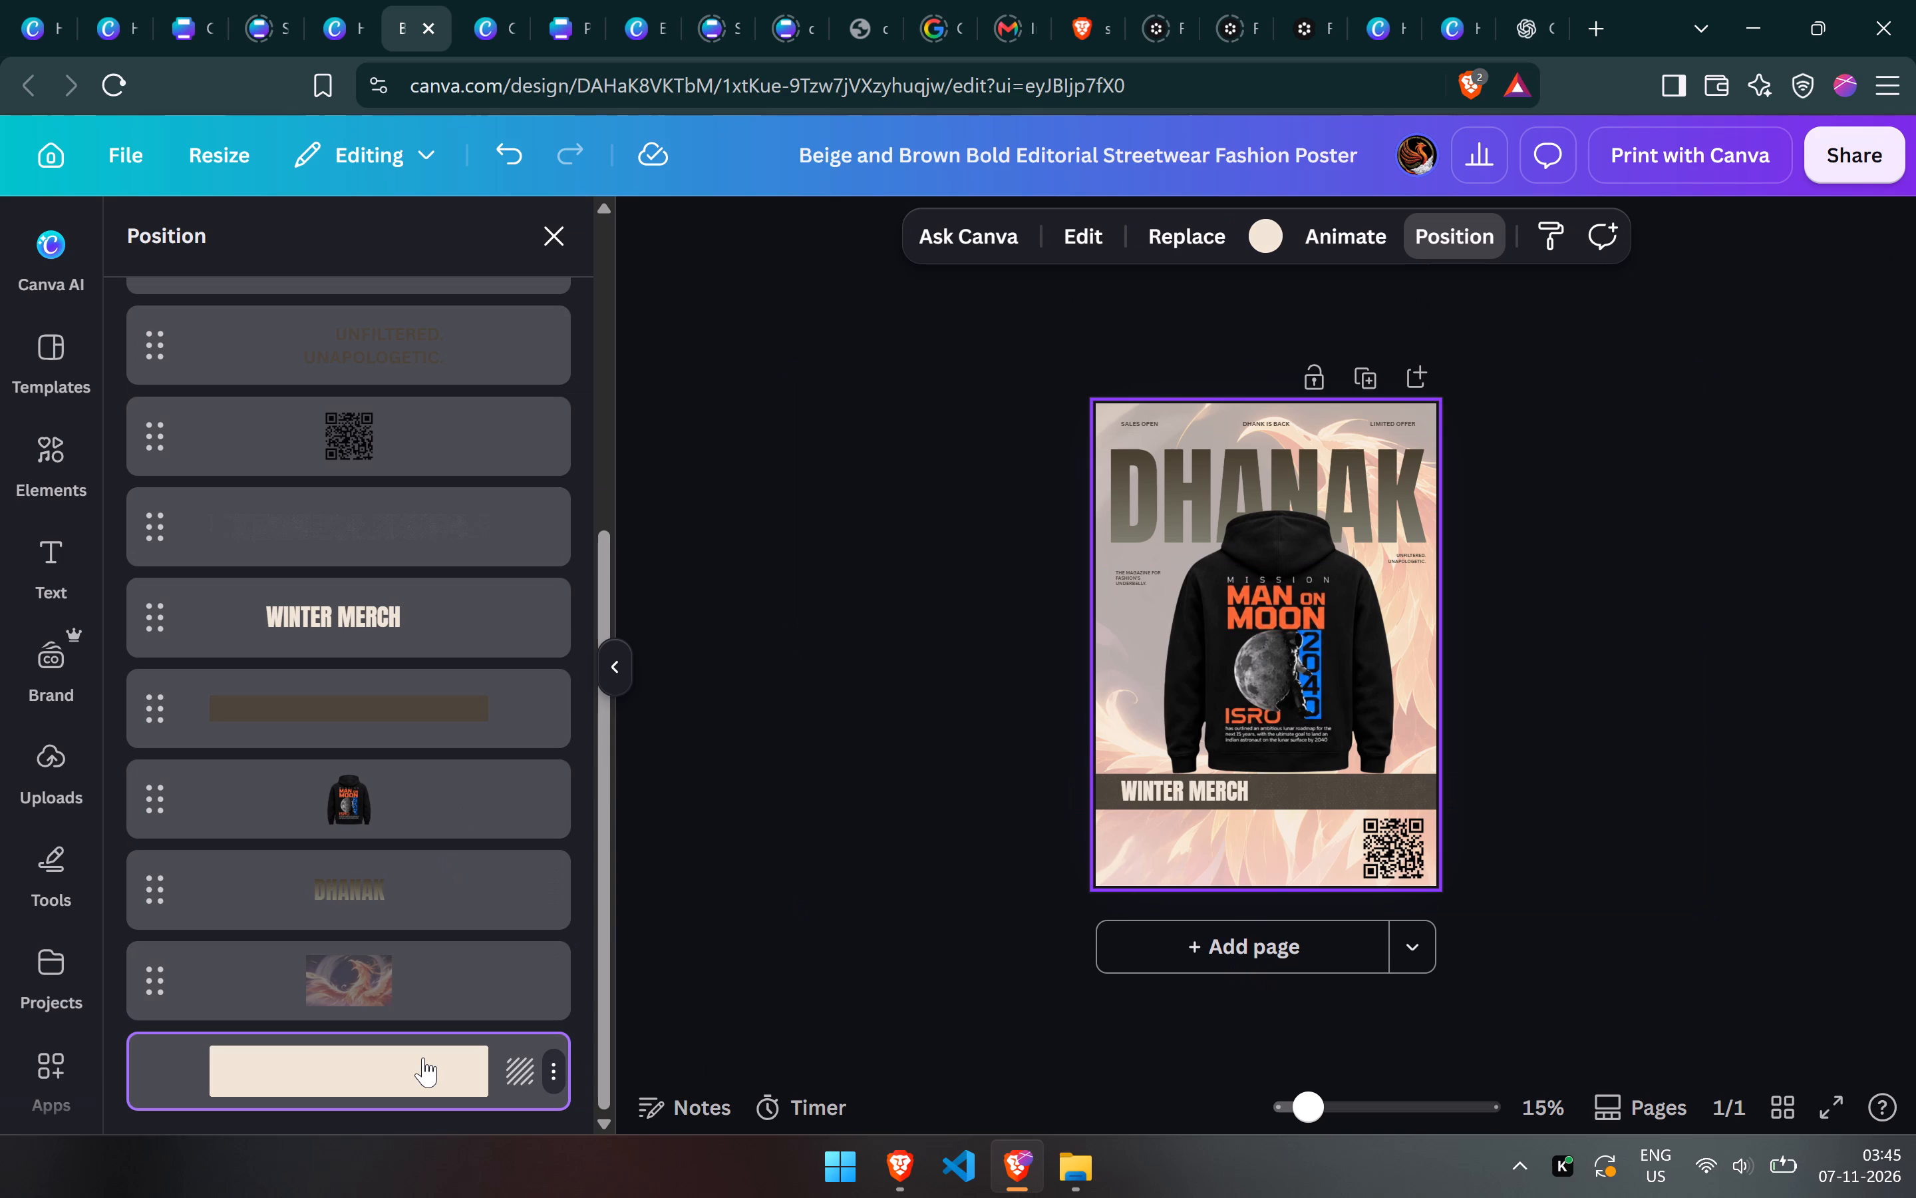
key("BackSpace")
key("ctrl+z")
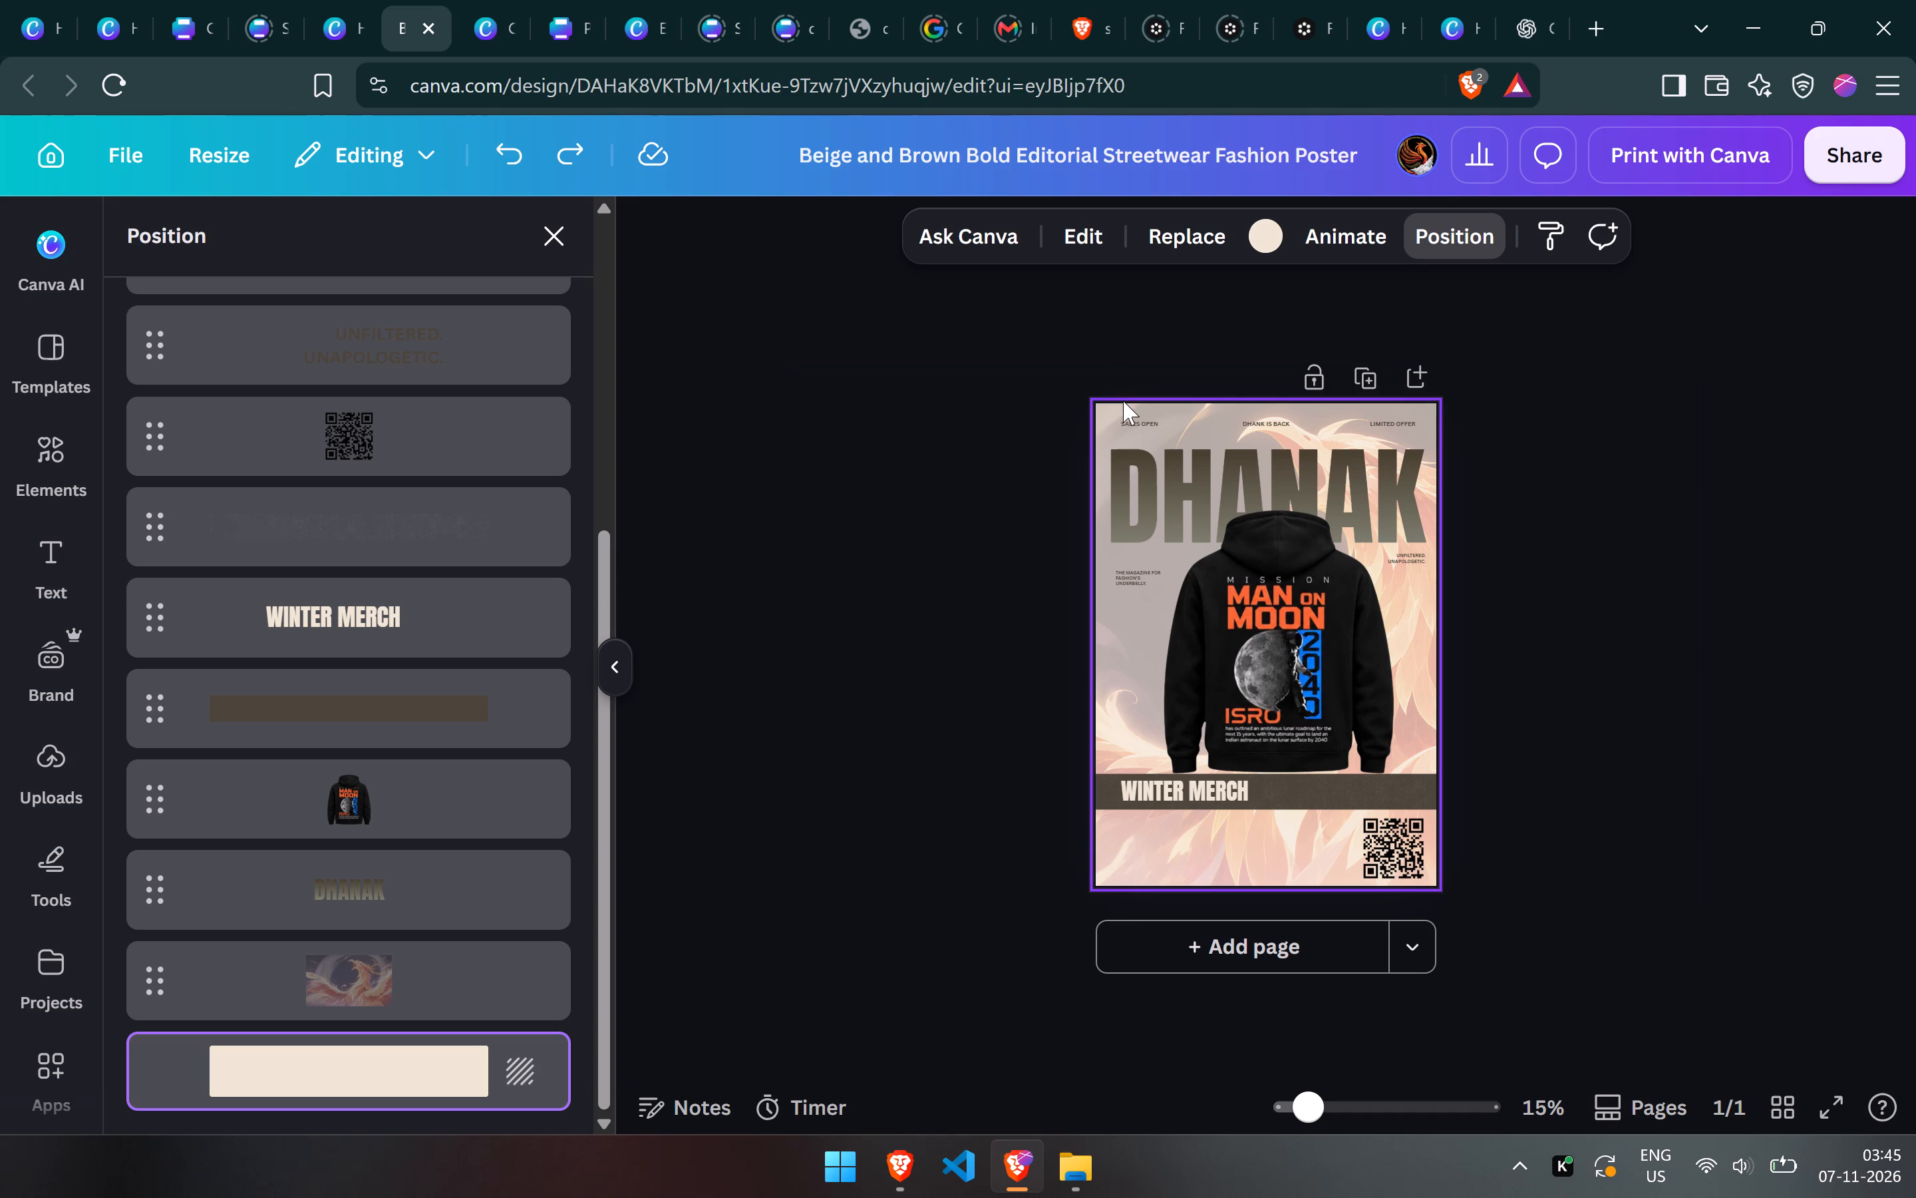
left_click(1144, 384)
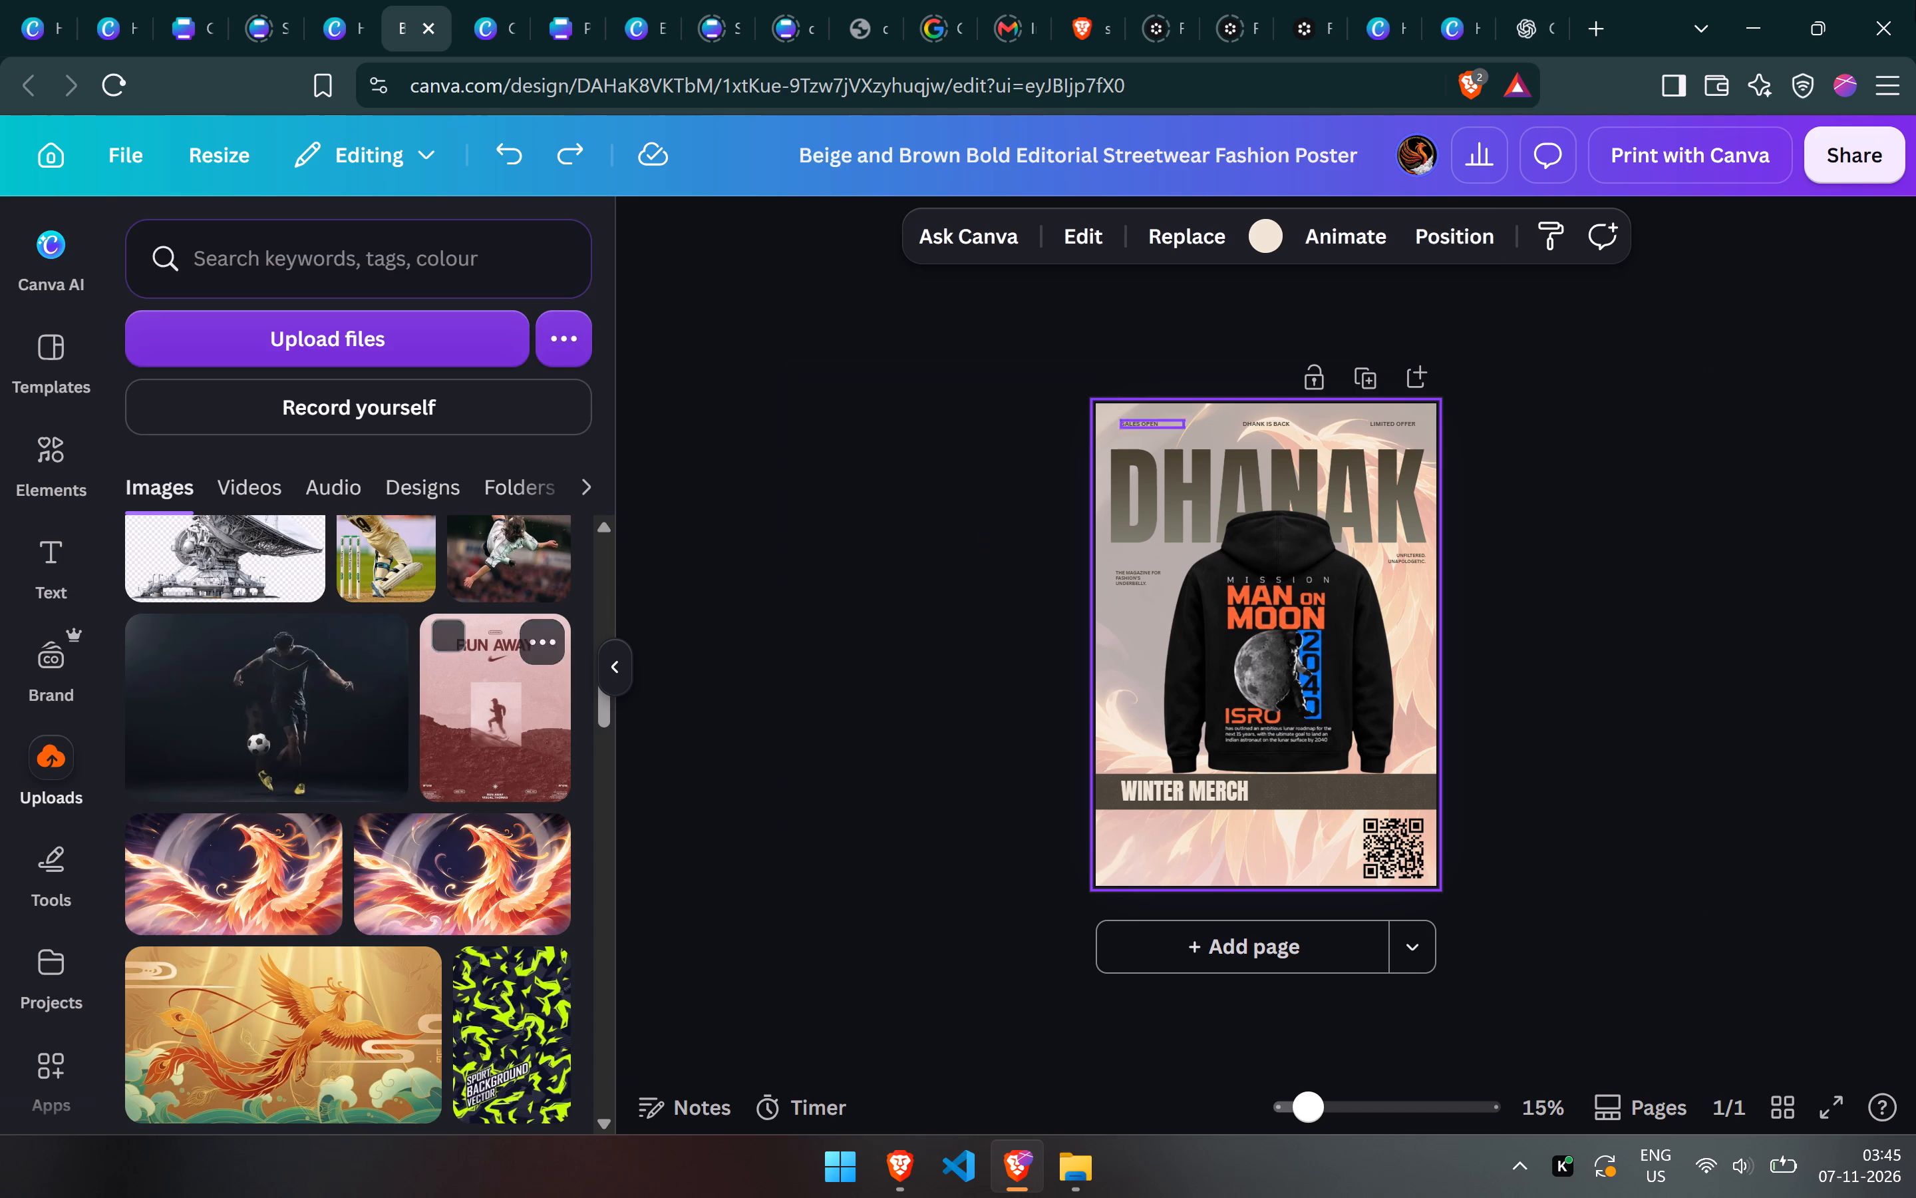
Set the phoenix background image's transparency value to 100.
left_click(1459, 244)
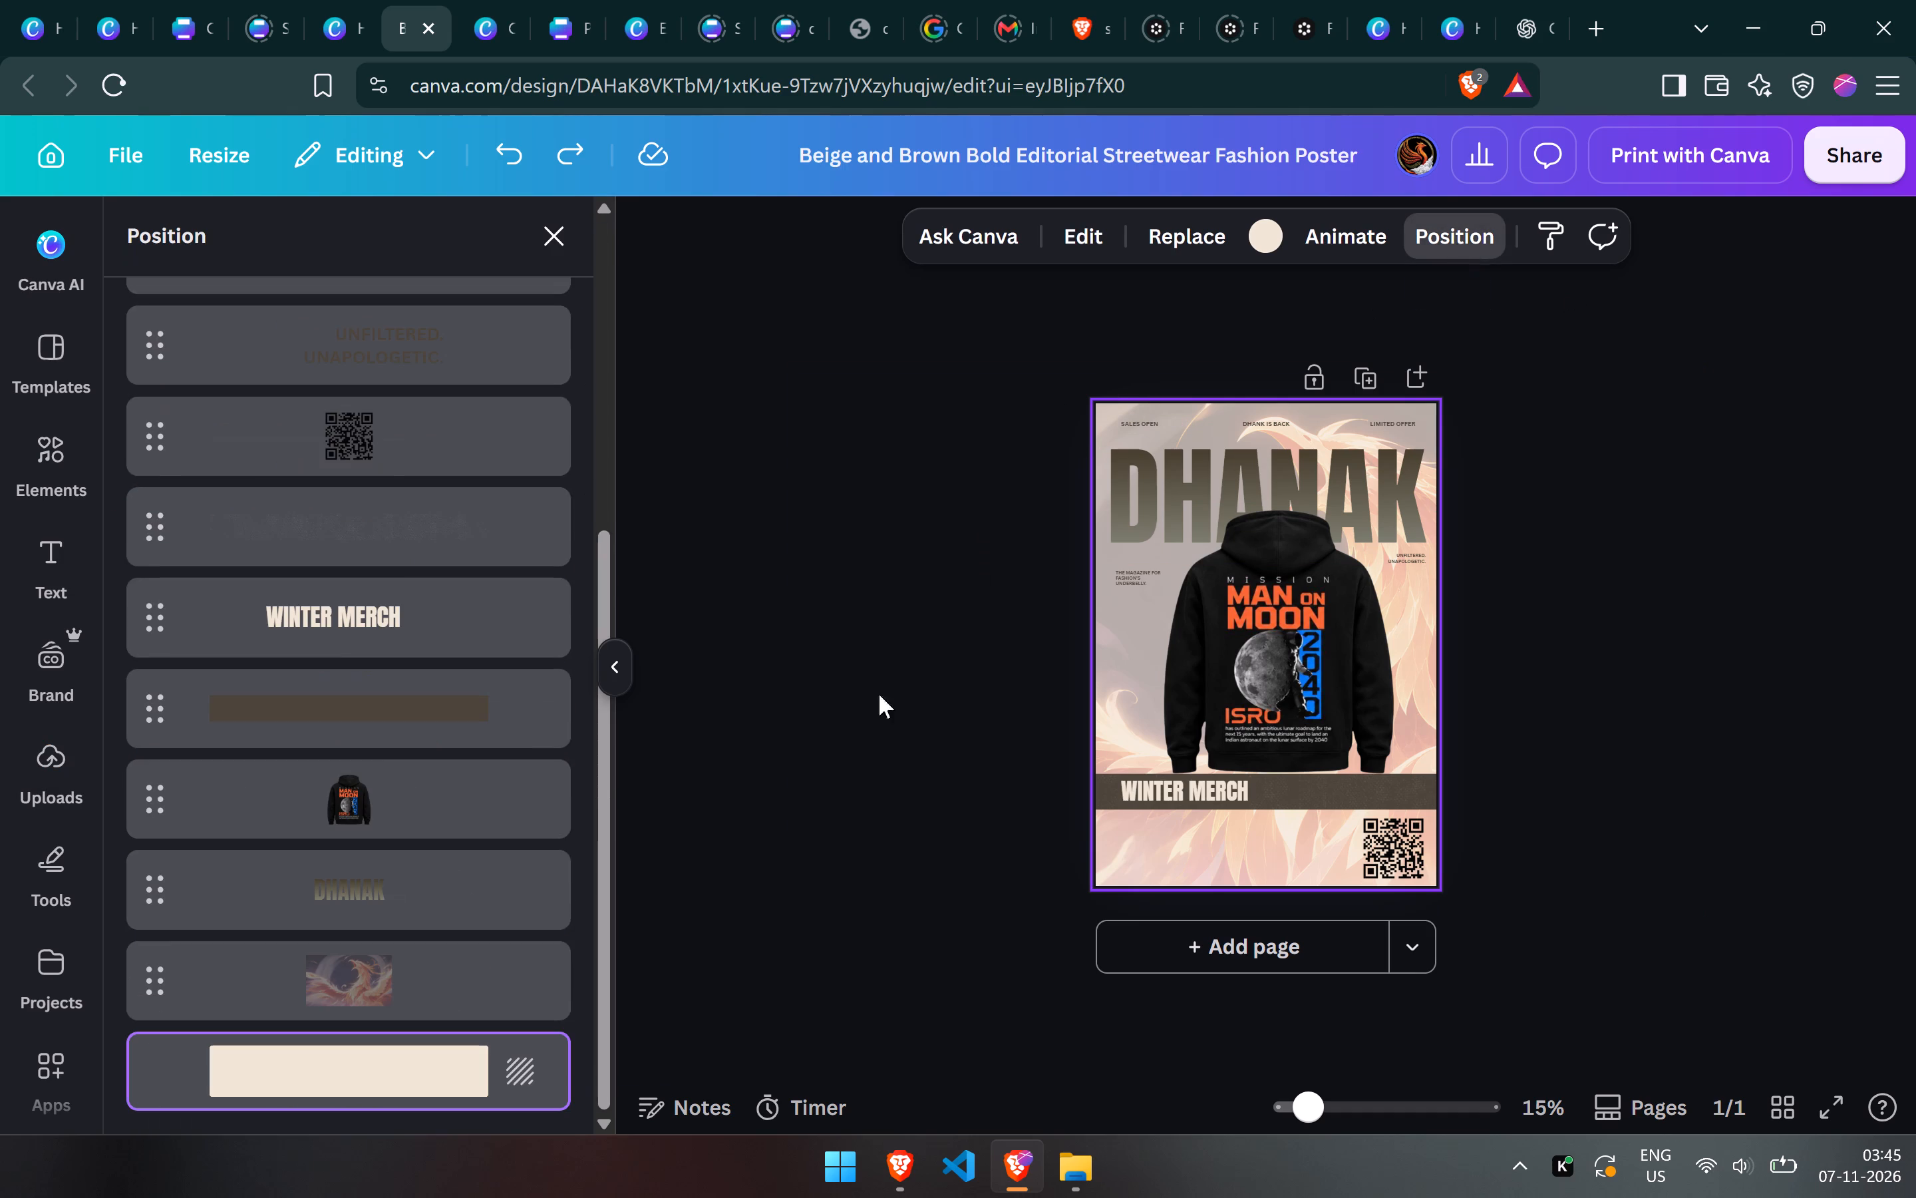
left_click(471, 1014)
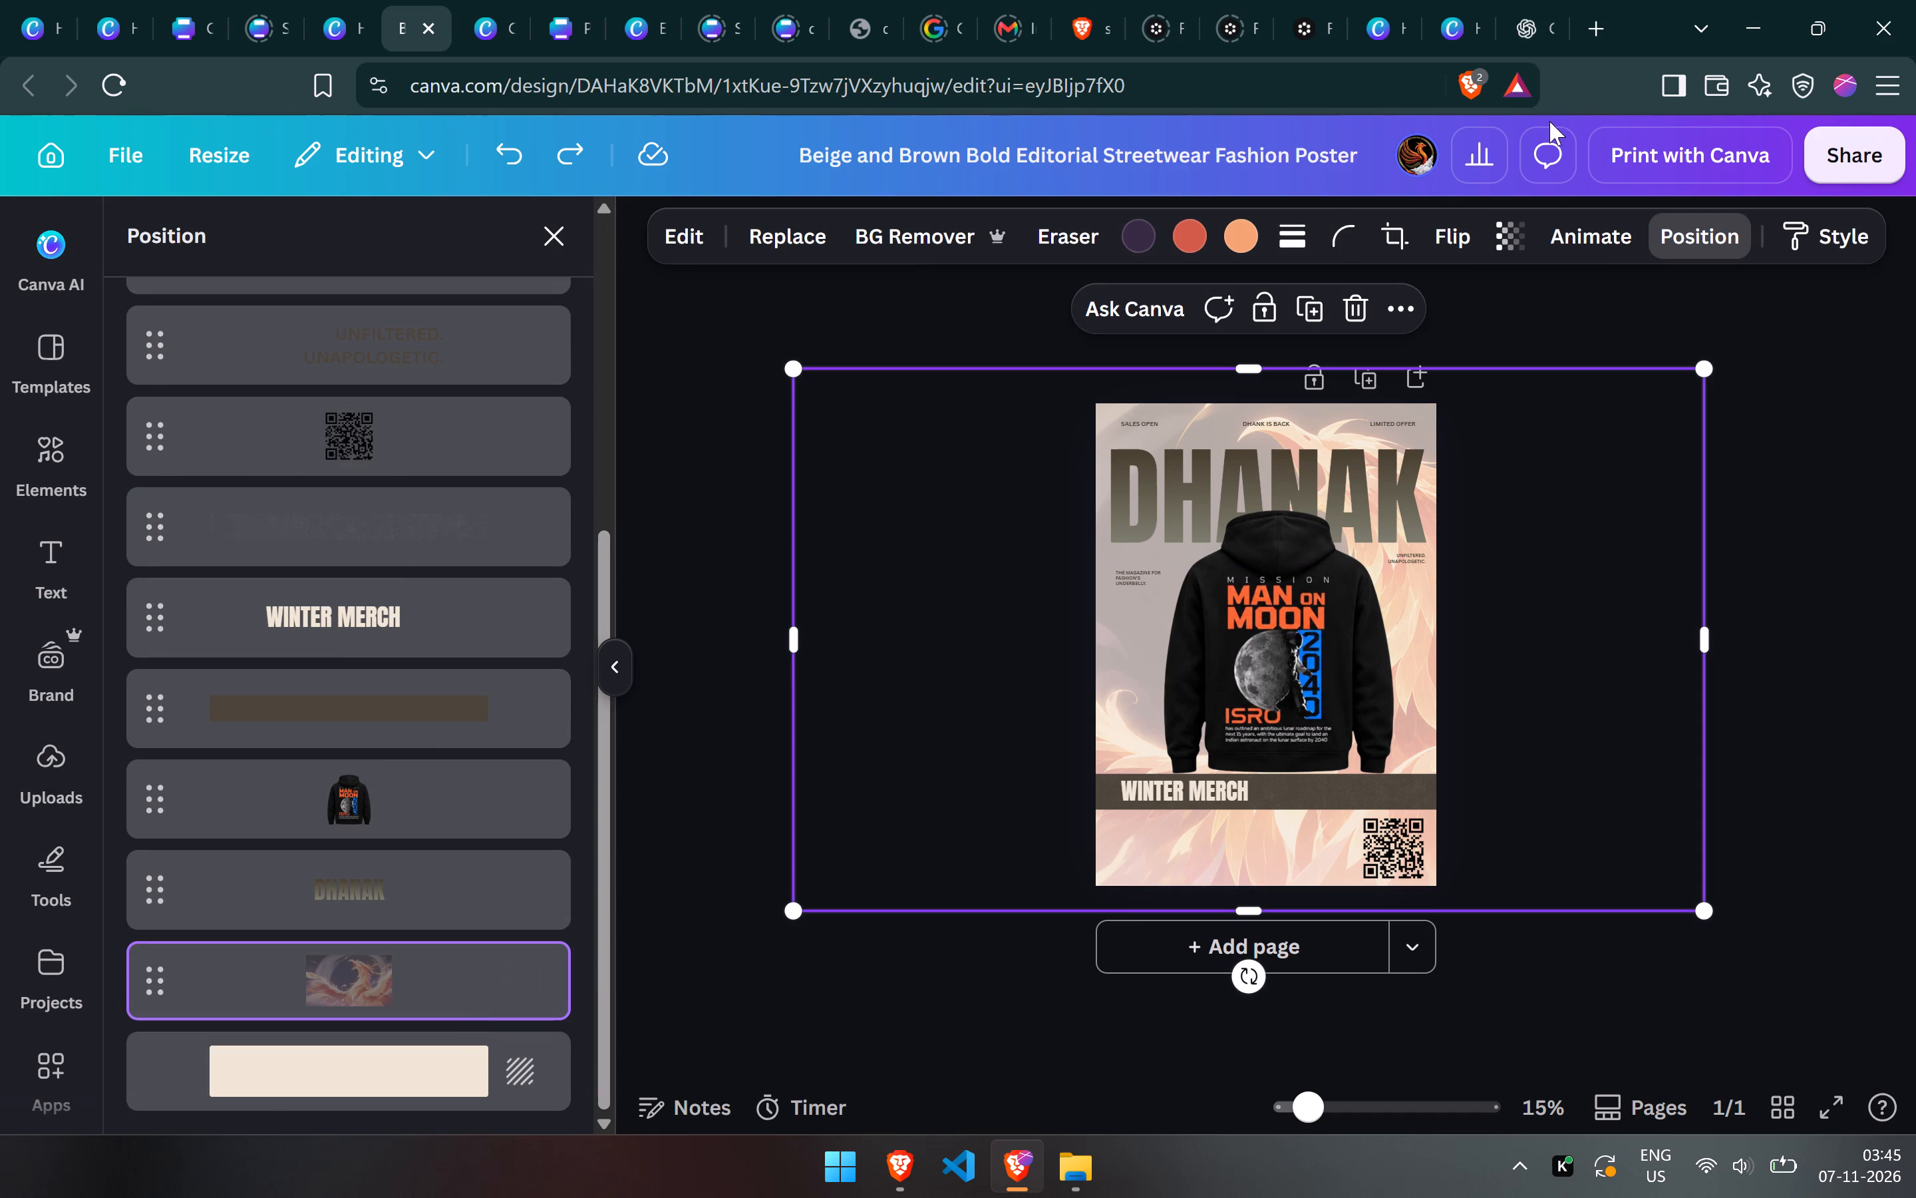
left_click(1524, 220)
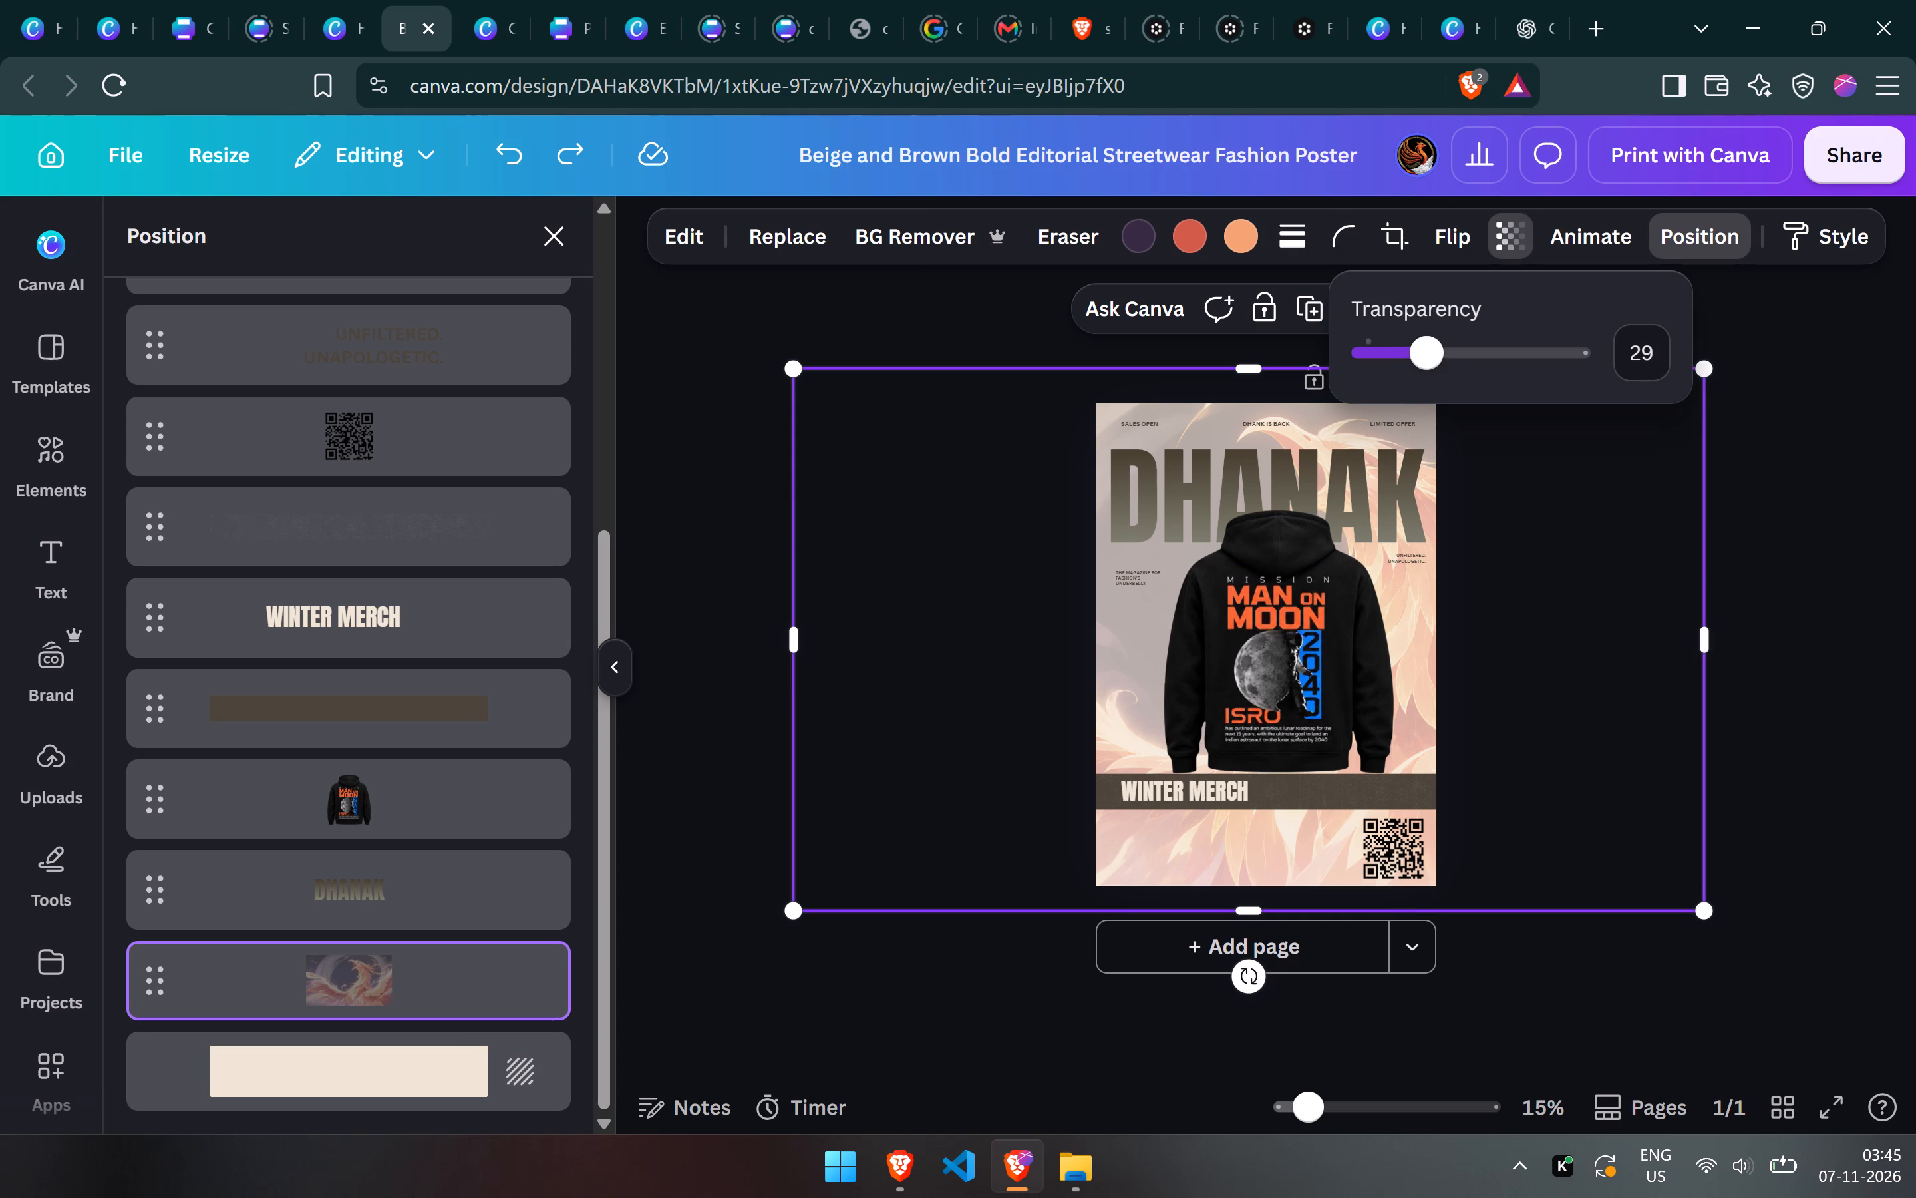
left_click_drag(1420, 370, 1506, 347)
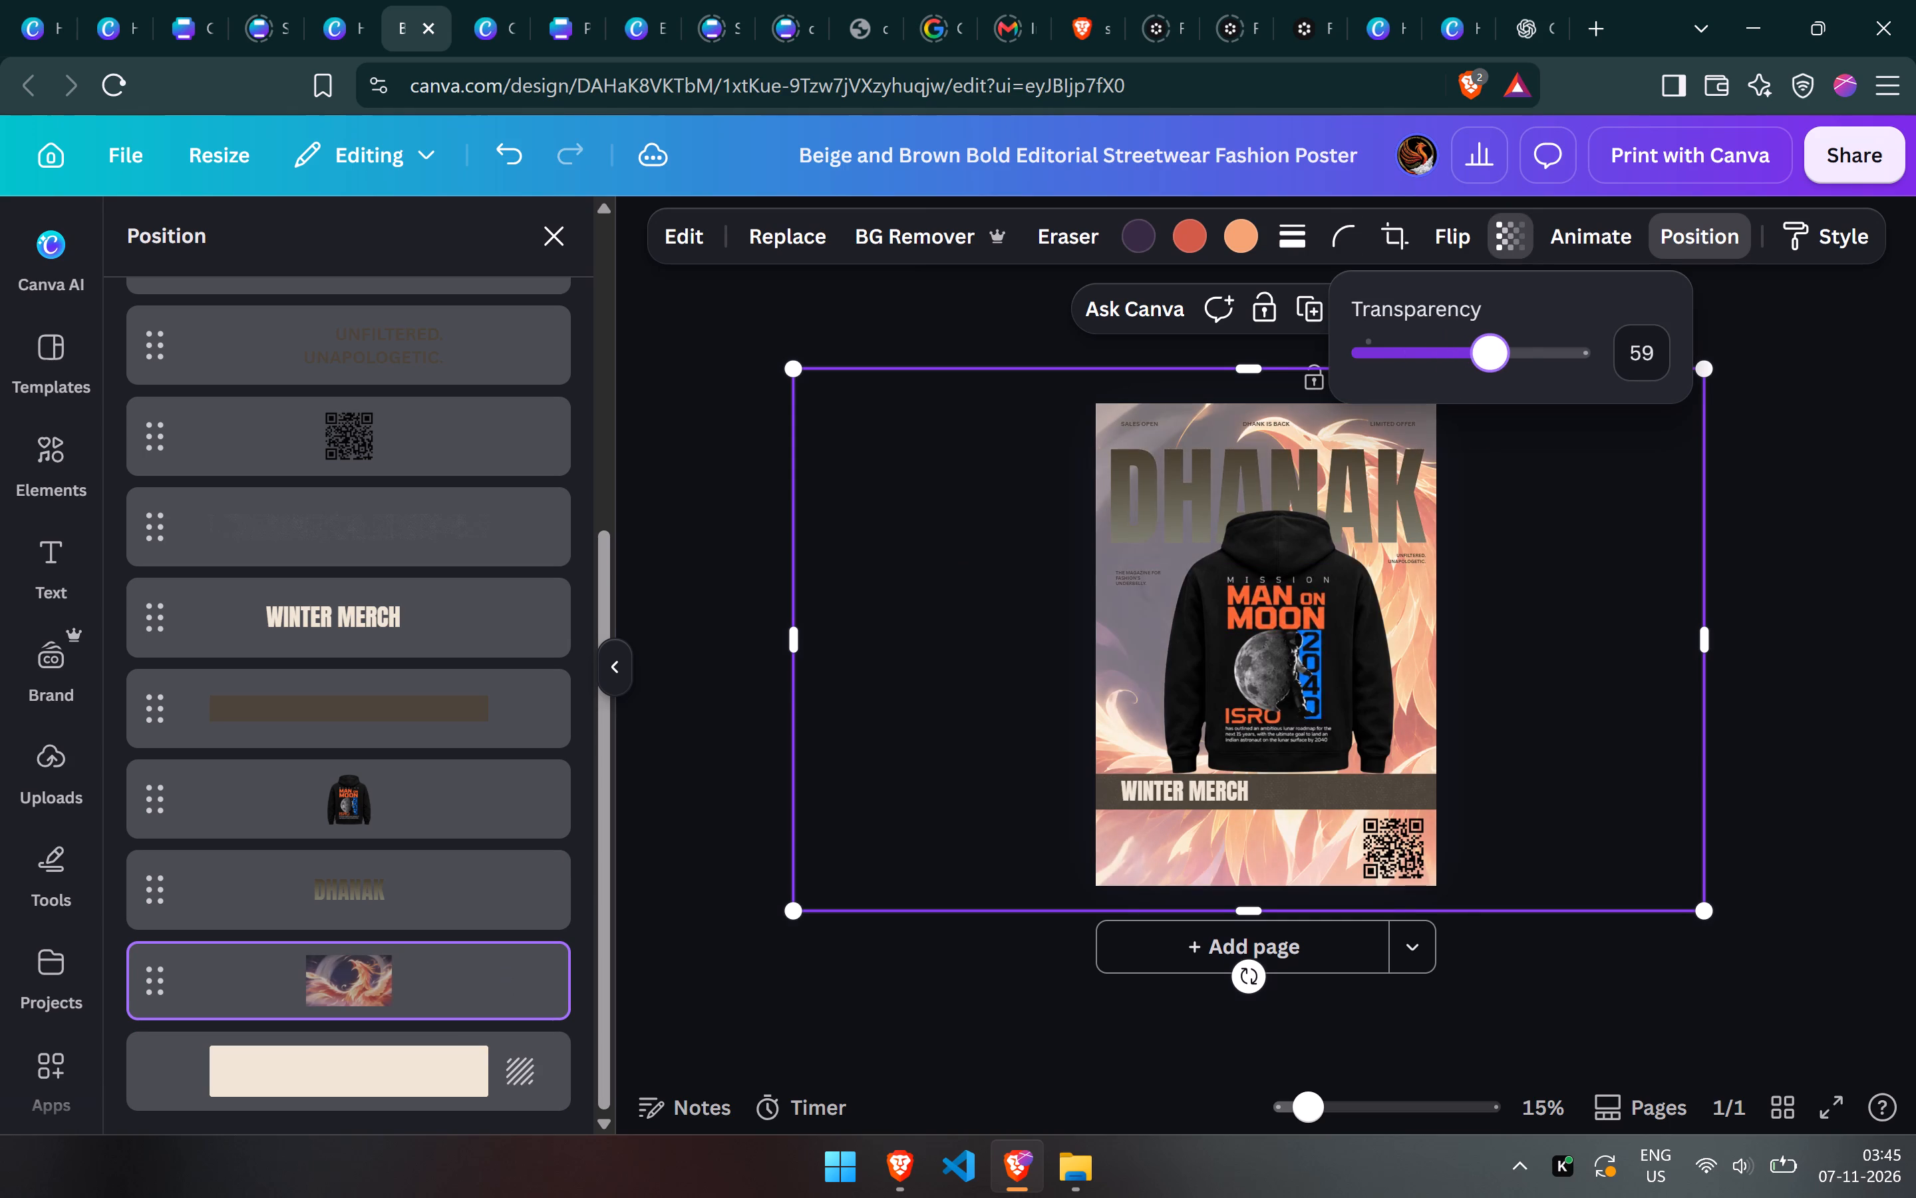
left_click_drag(1506, 347, 1615, 327)
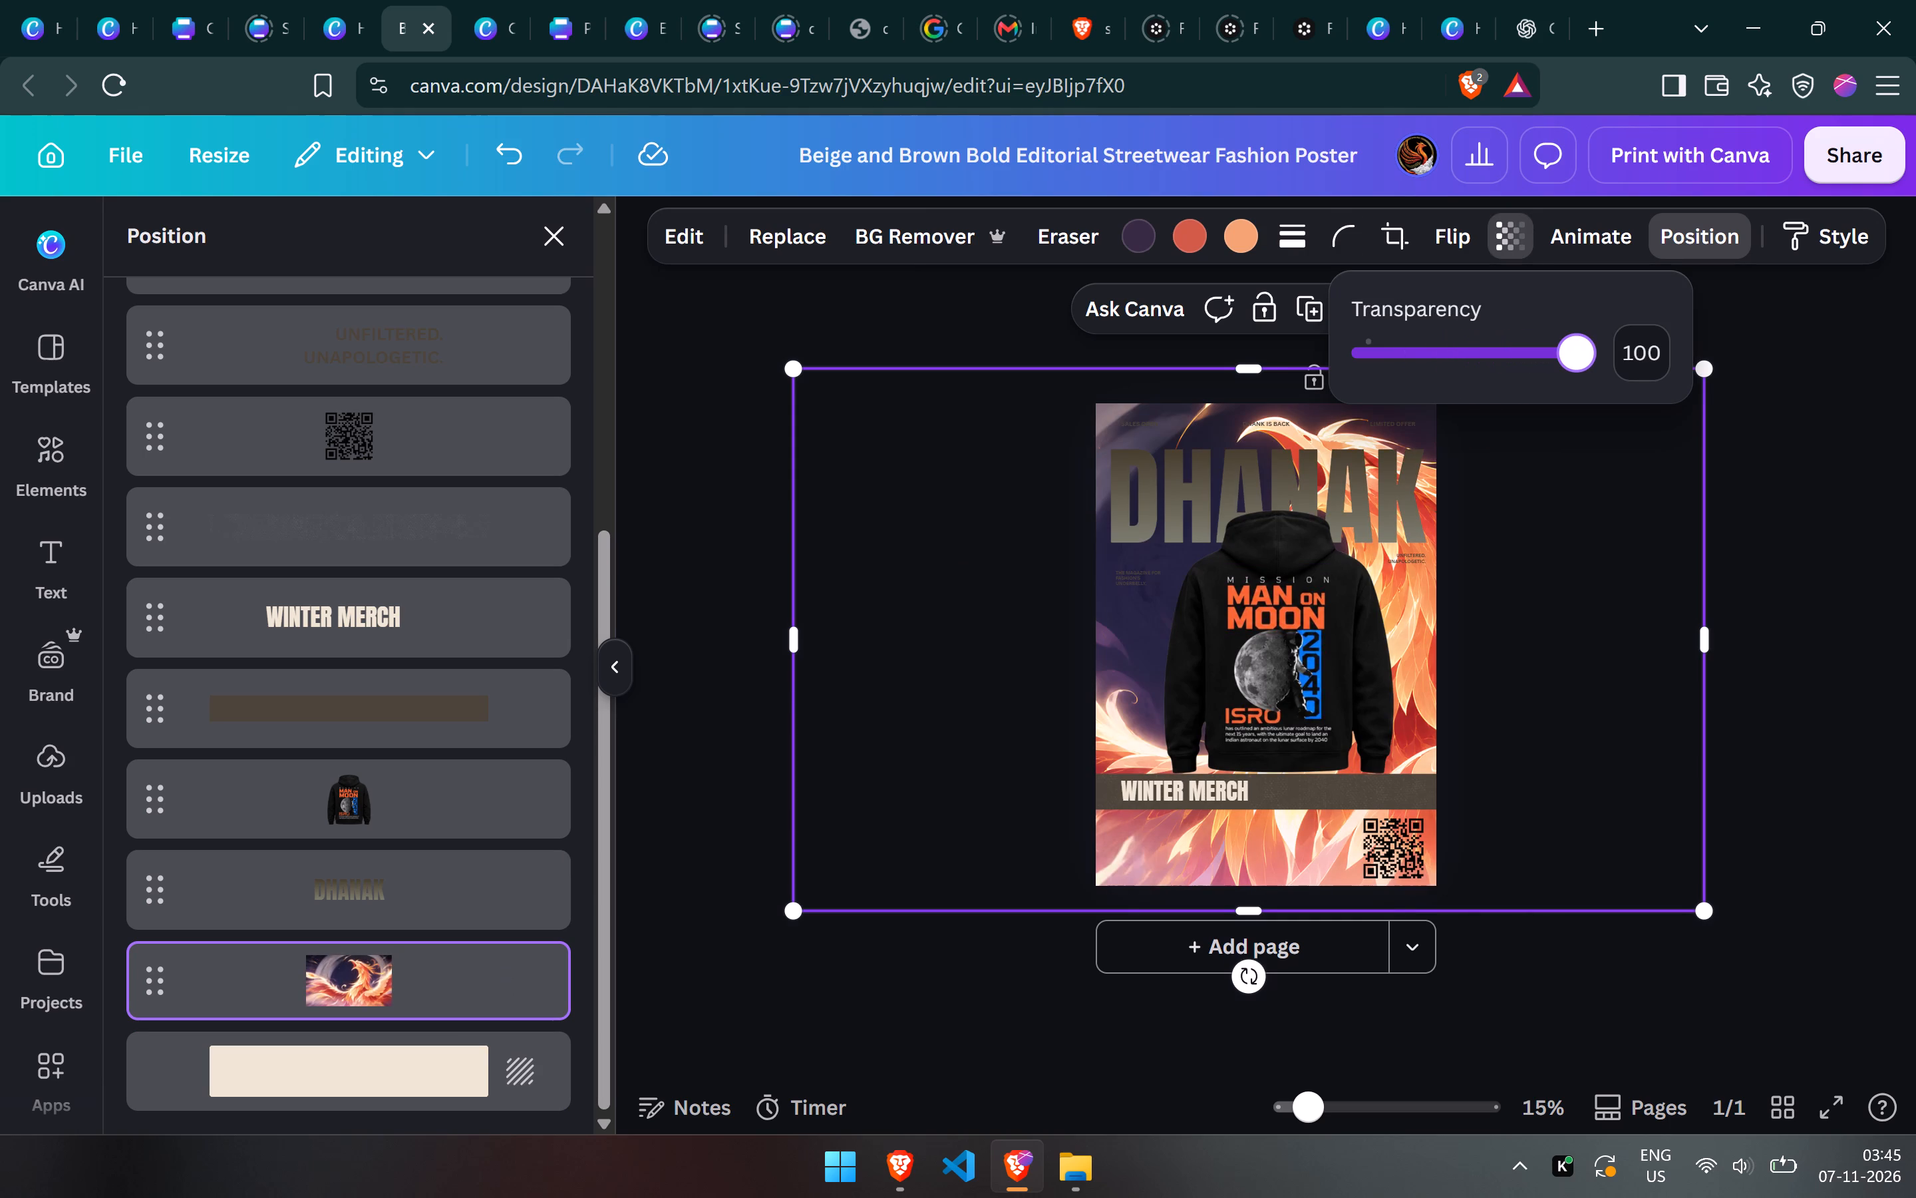
left_click_drag(1615, 327, 1565, 331)
left_click_drag(1565, 331, 1660, 353)
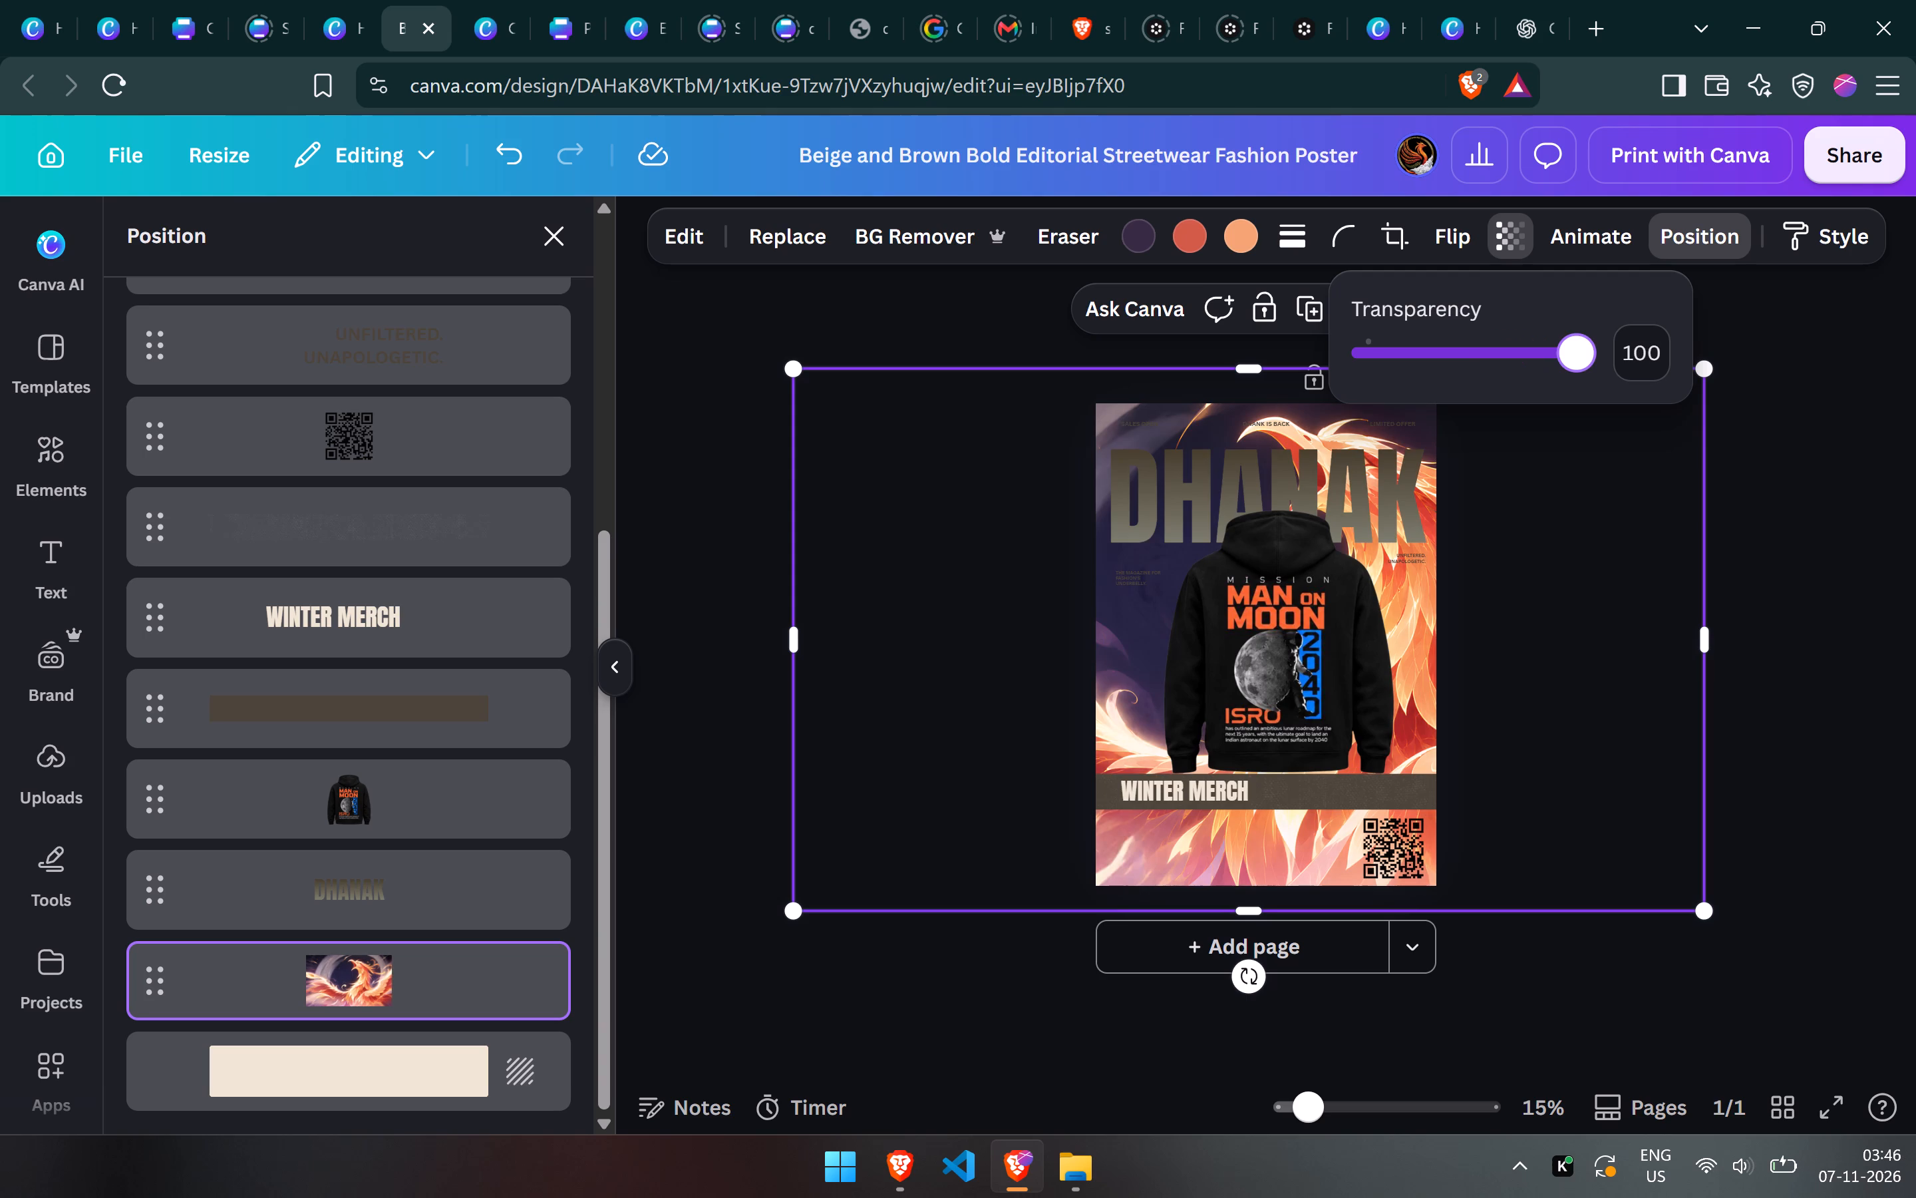
left_click_drag(1660, 353, 1686, 348)
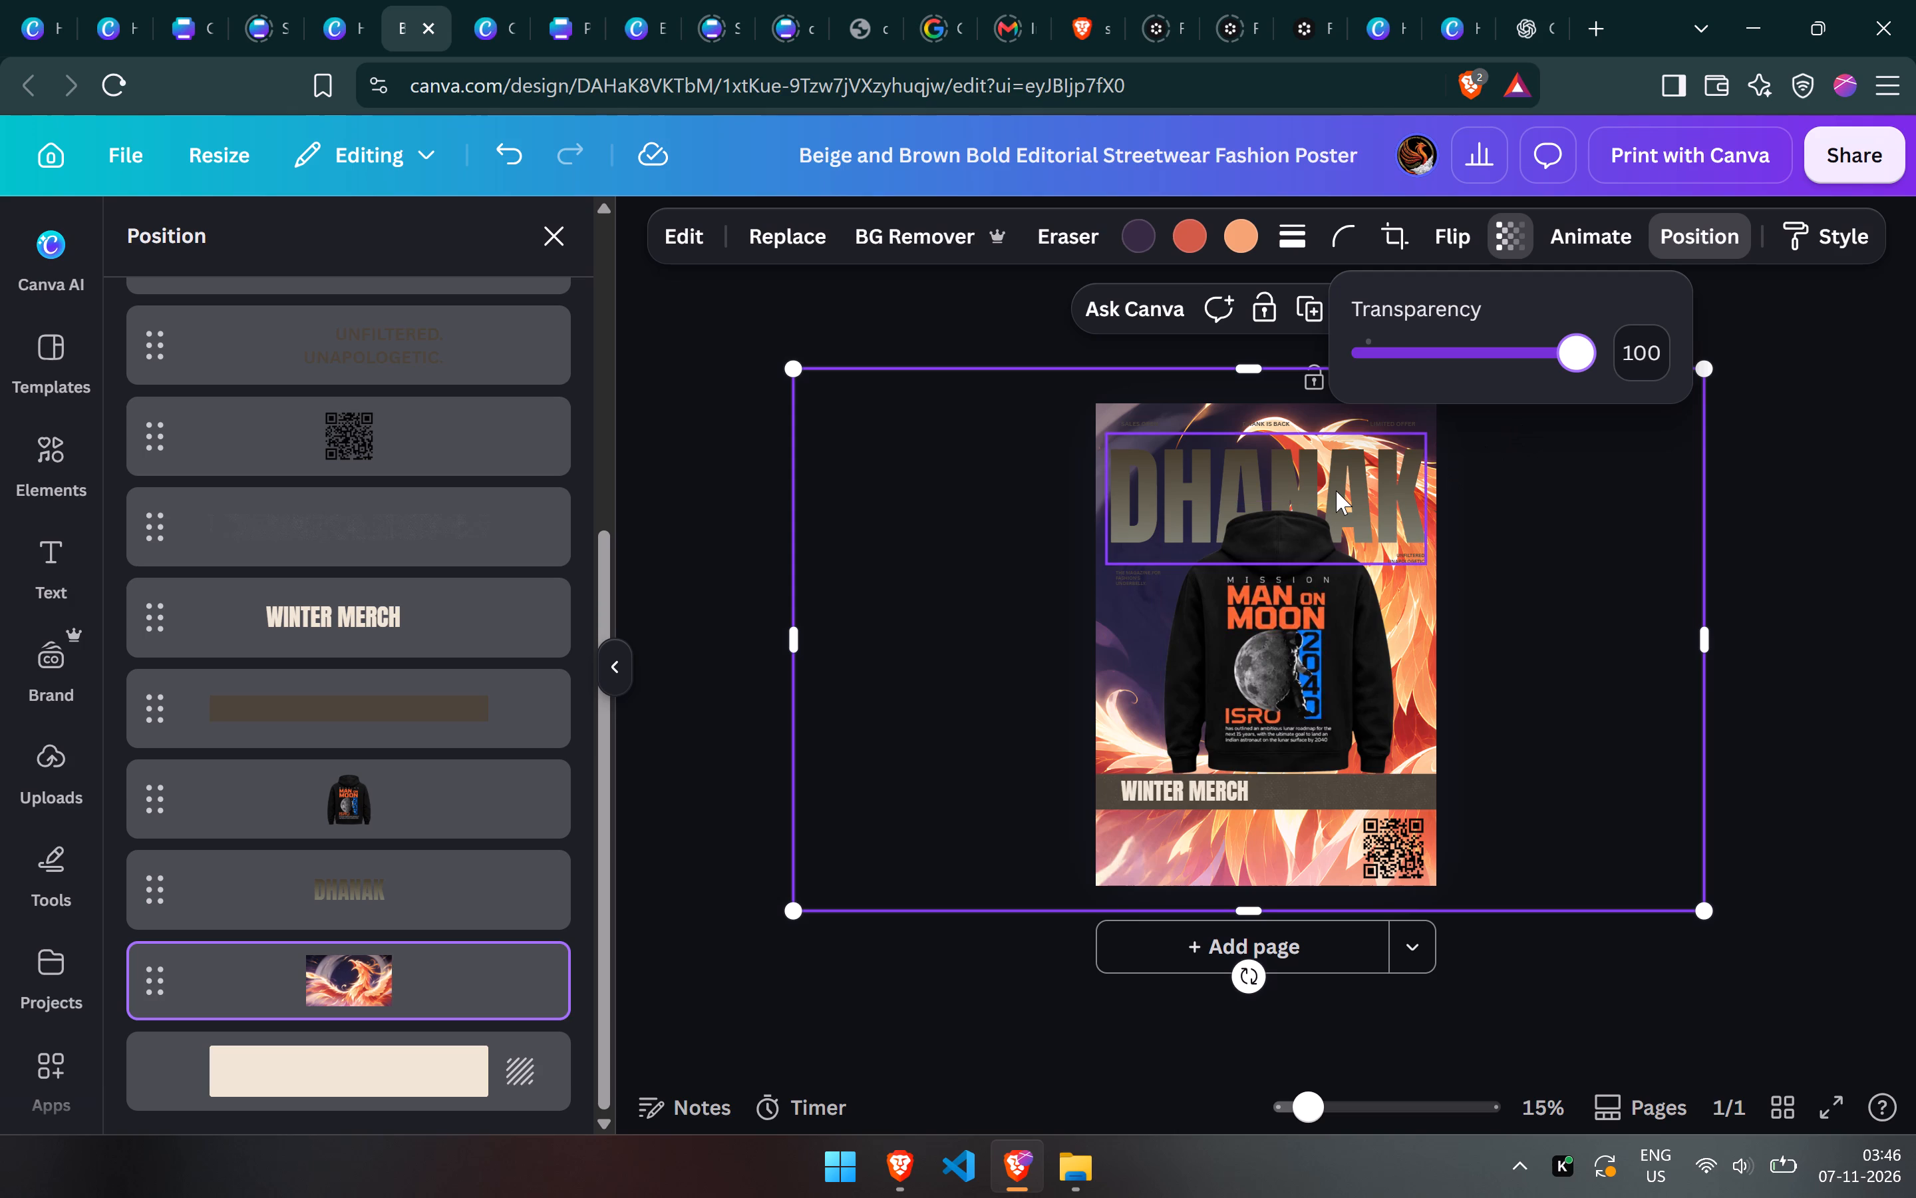
left_click_drag(1560, 355, 1515, 367)
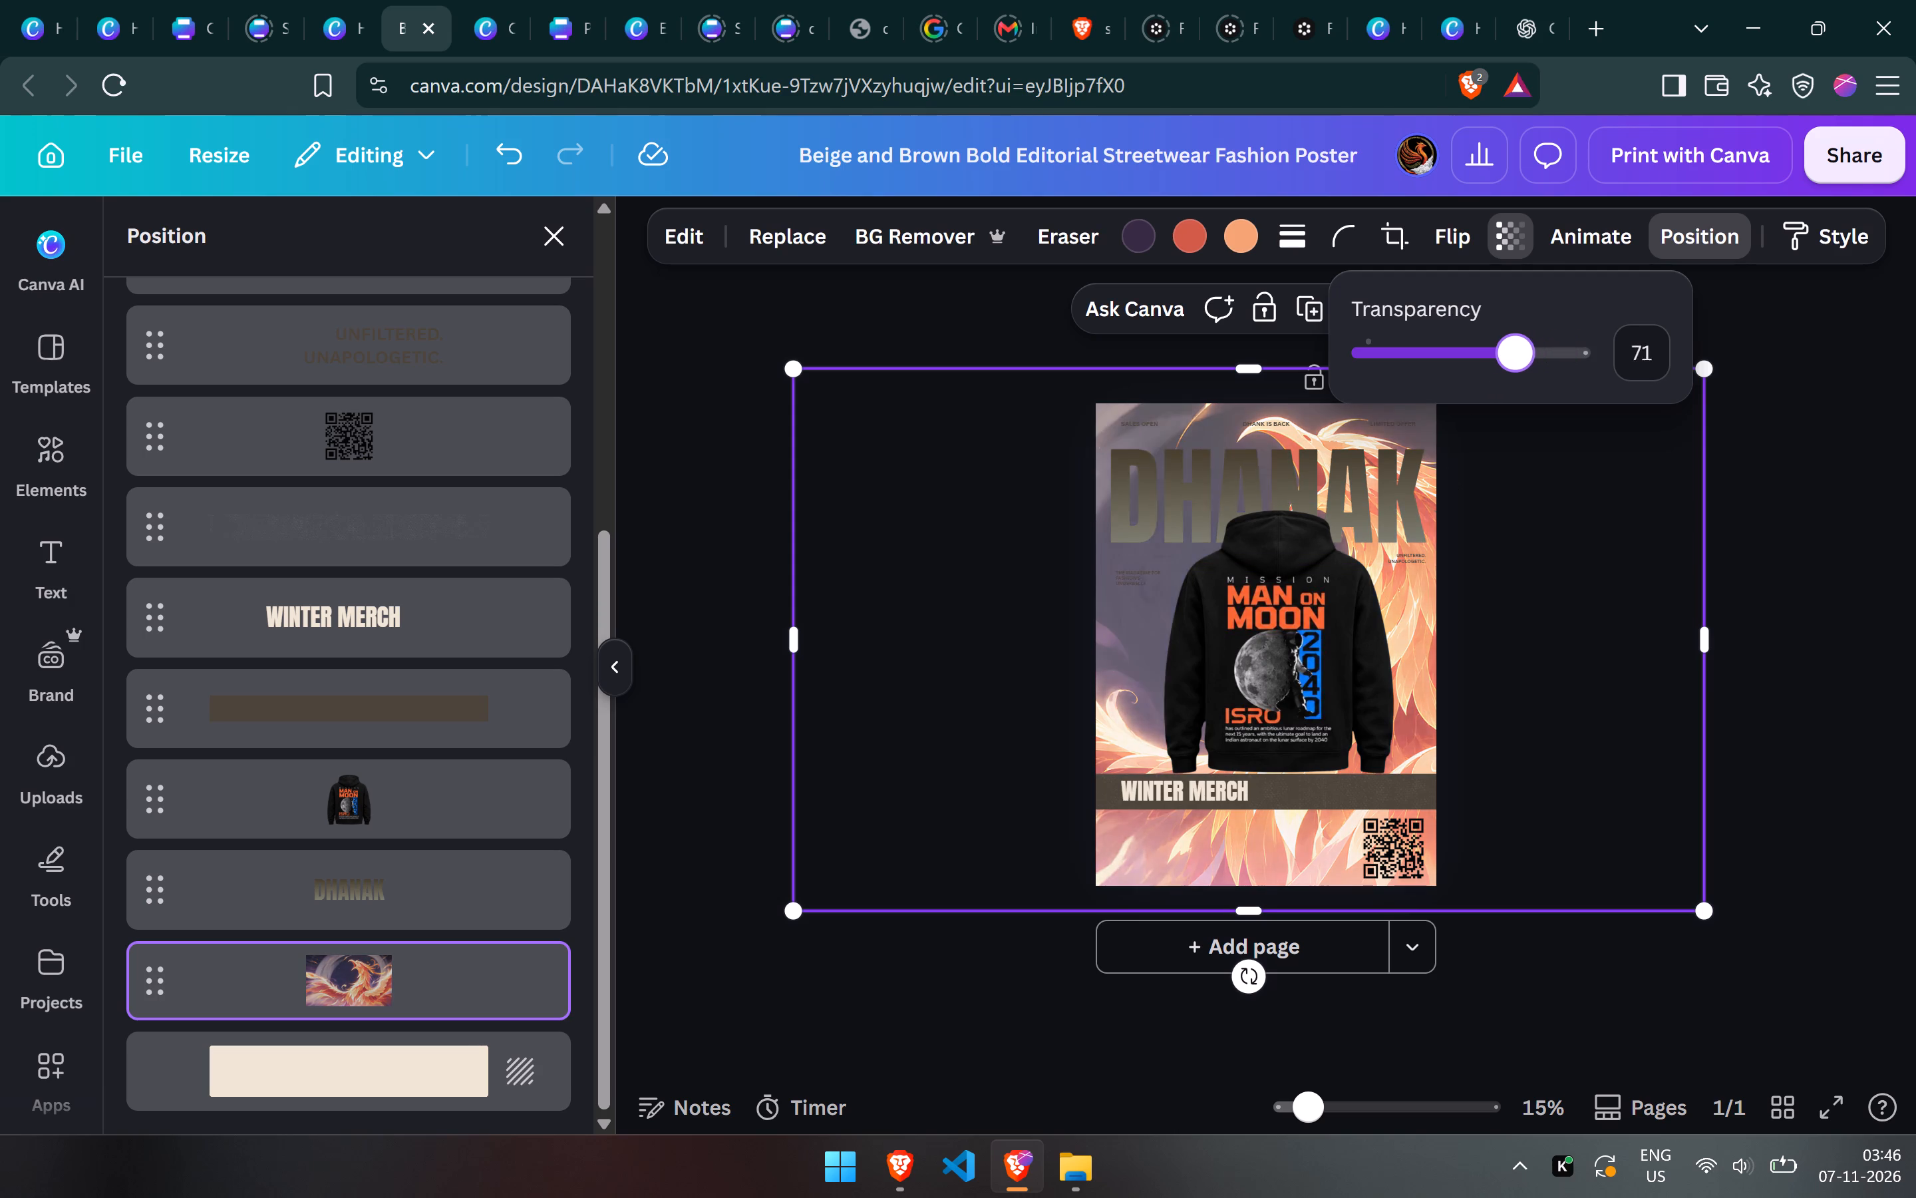
left_click_drag(1515, 367, 1754, 352)
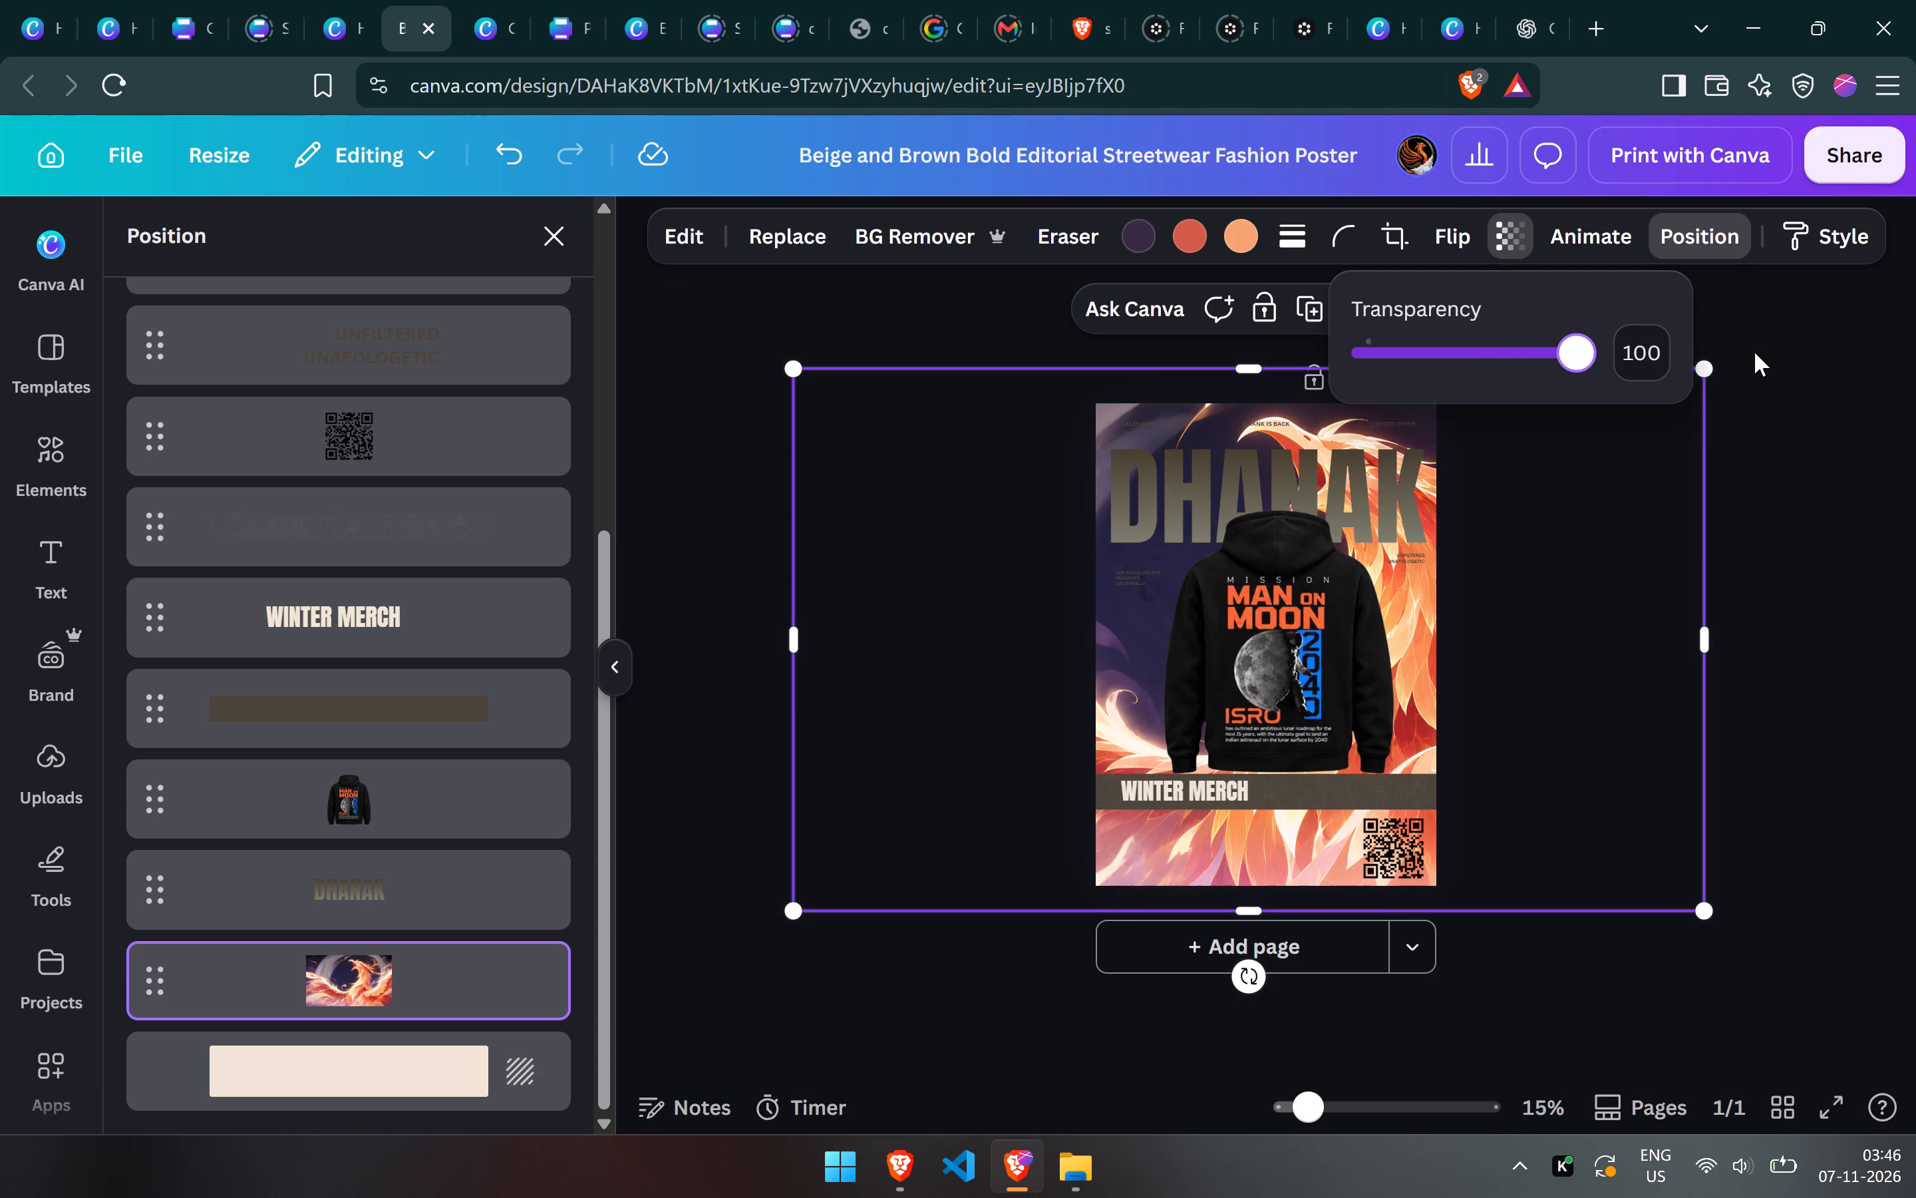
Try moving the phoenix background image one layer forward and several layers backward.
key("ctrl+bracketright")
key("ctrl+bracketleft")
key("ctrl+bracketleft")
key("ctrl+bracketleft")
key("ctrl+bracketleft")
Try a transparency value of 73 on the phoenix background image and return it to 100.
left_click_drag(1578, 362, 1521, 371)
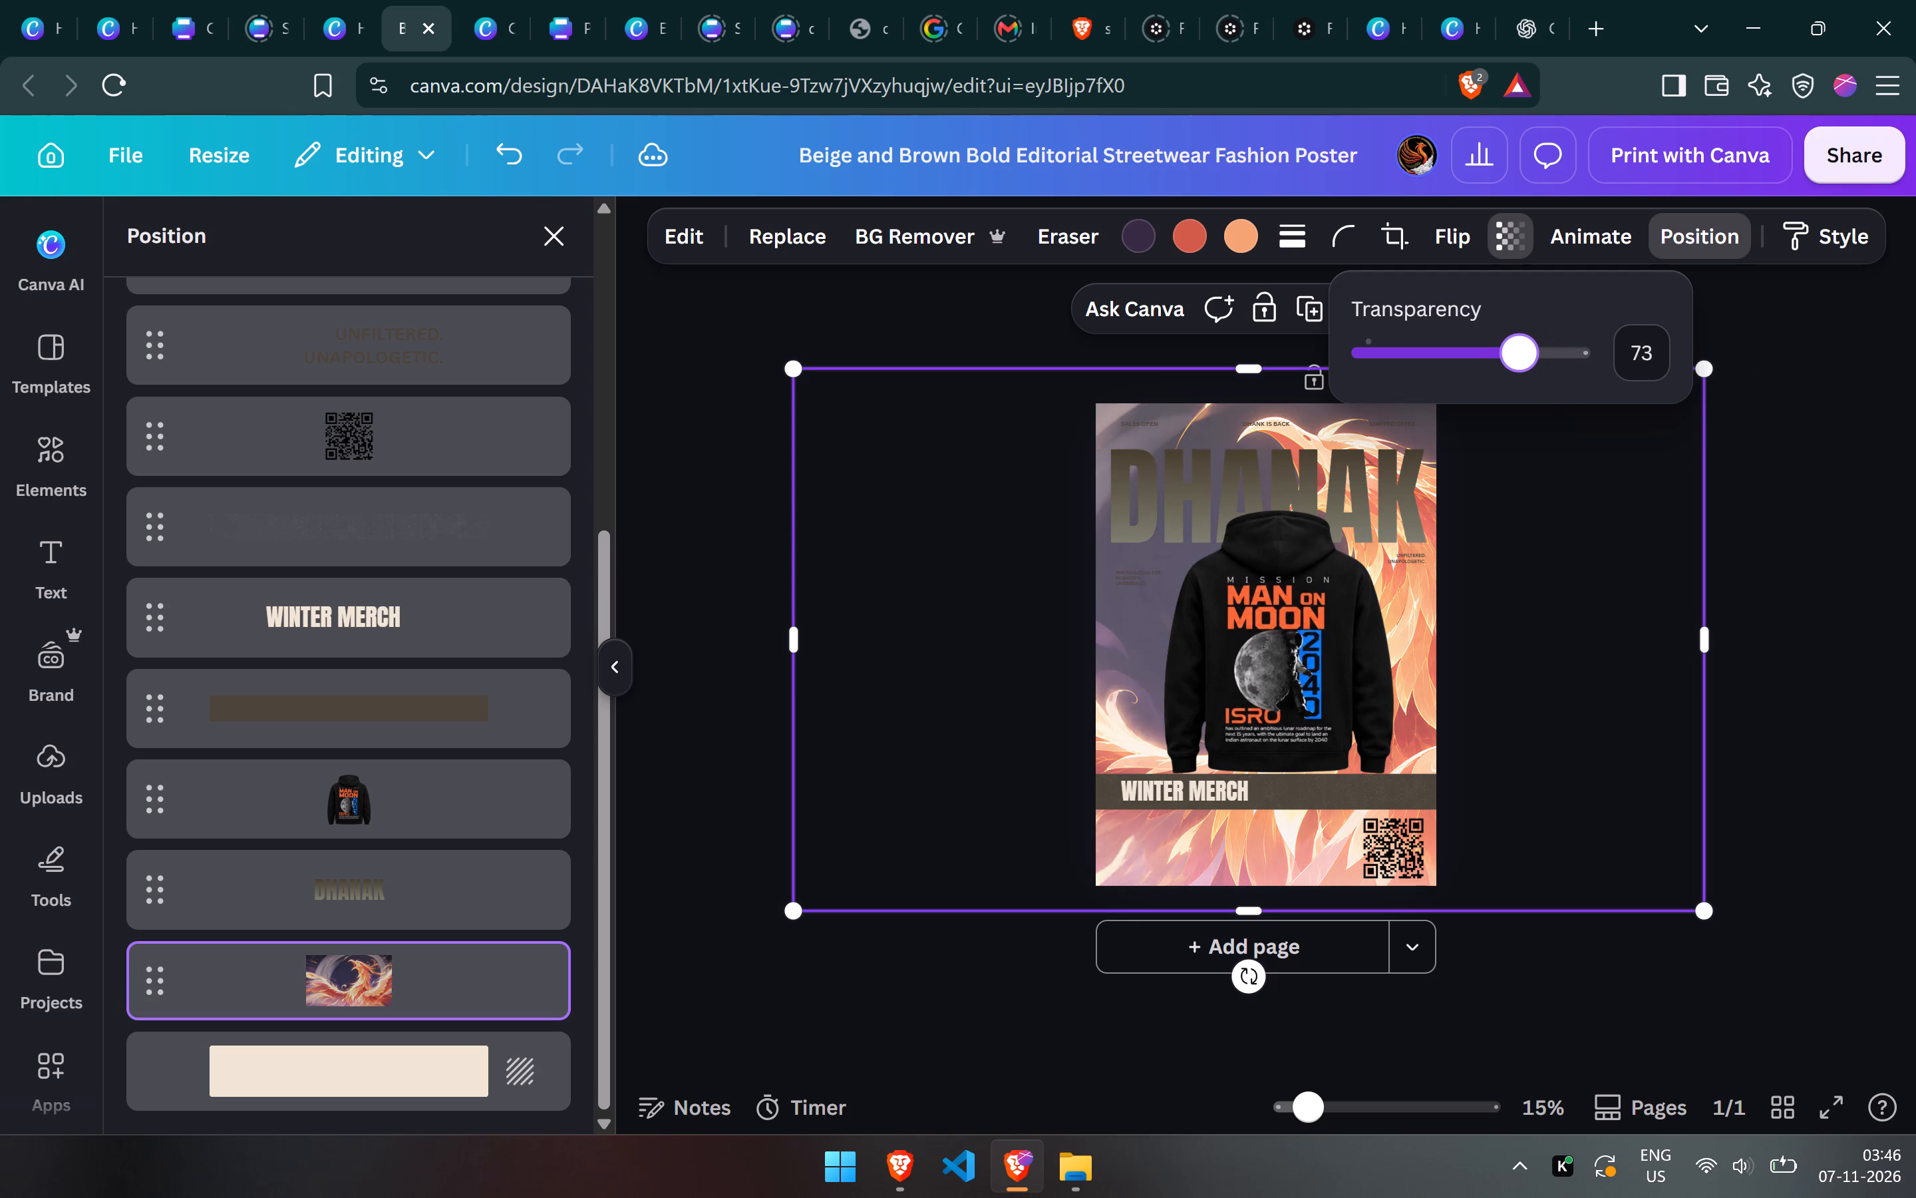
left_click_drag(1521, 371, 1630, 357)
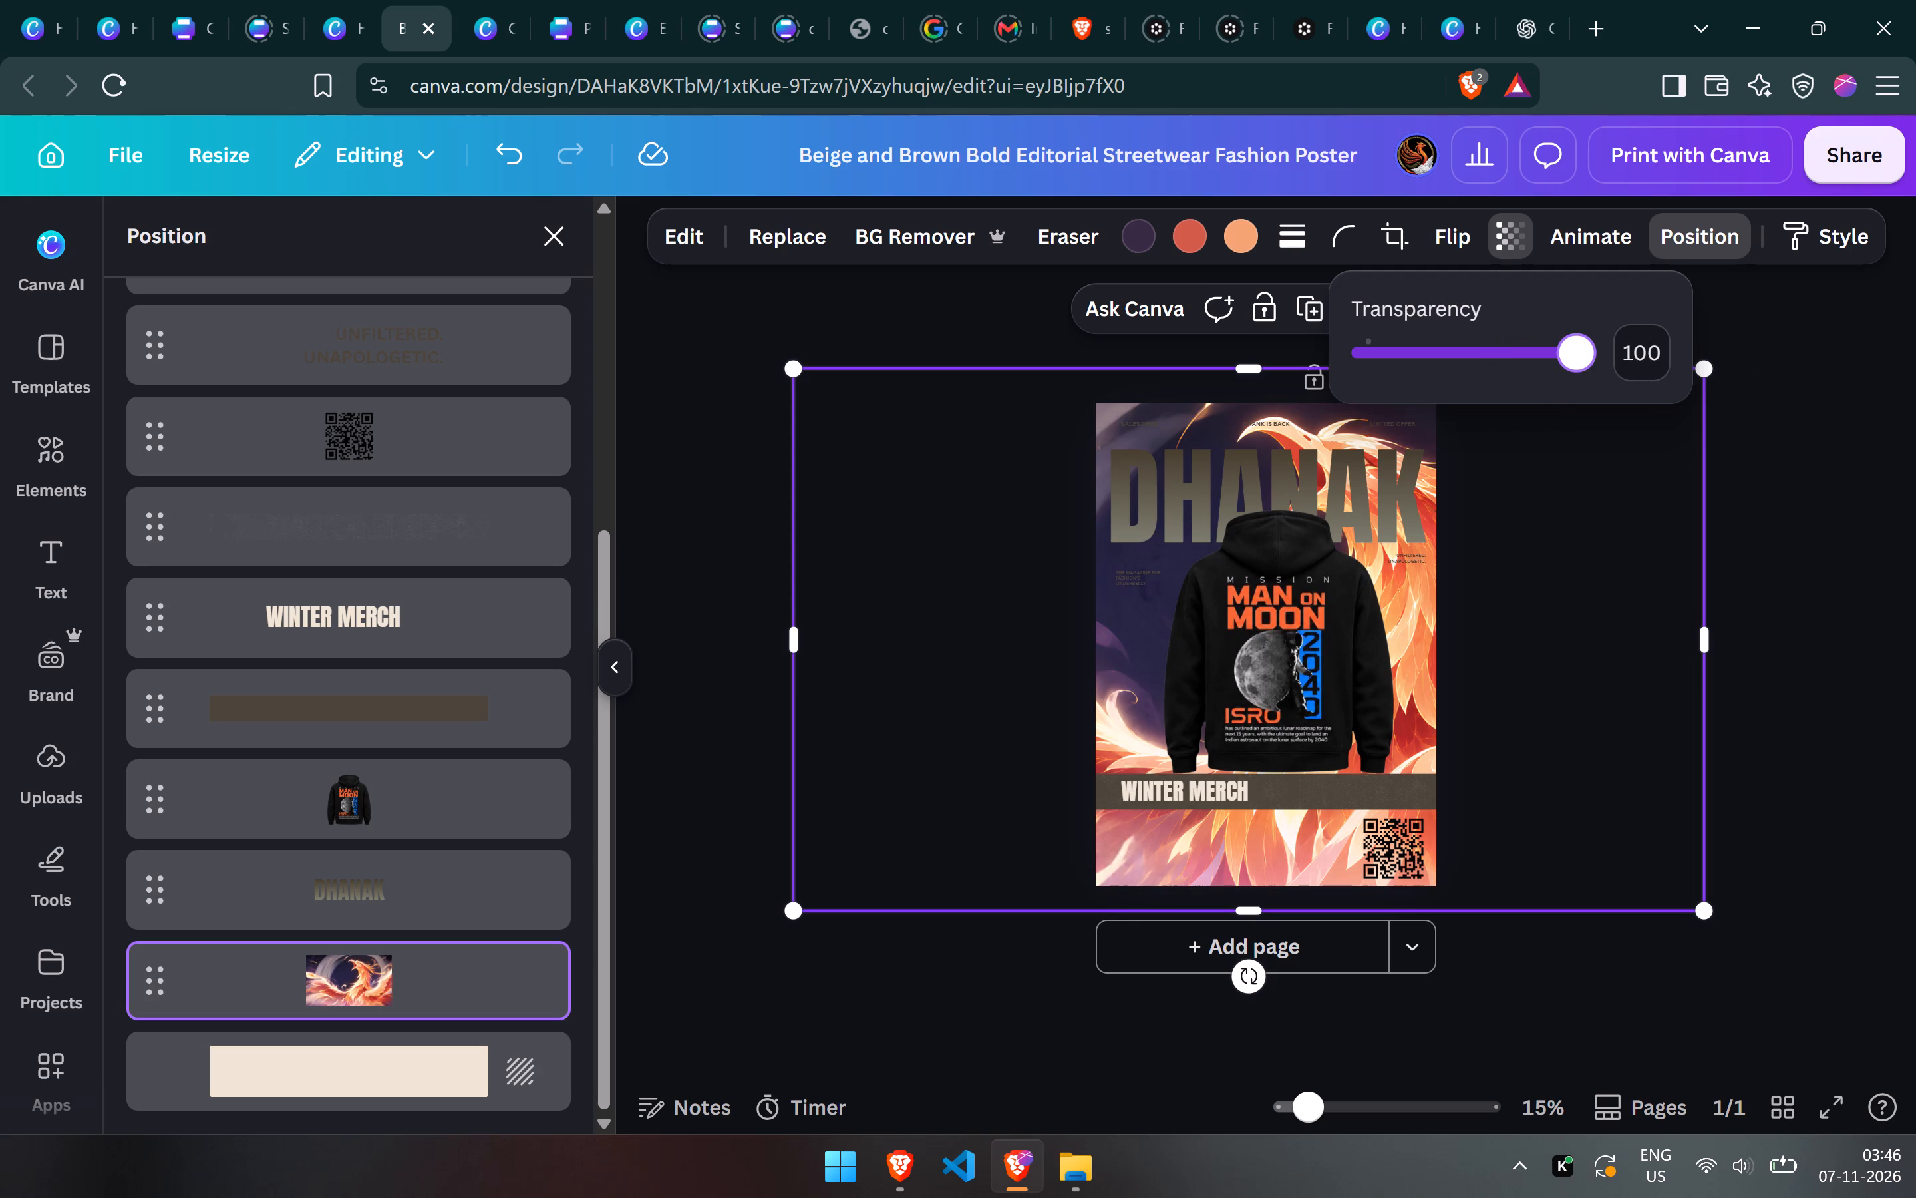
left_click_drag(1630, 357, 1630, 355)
Move the hoodie image towards the poster's left edge, keeping its hem just above the WINTER MERCH band.
left_click_drag(1362, 670, 1306, 655)
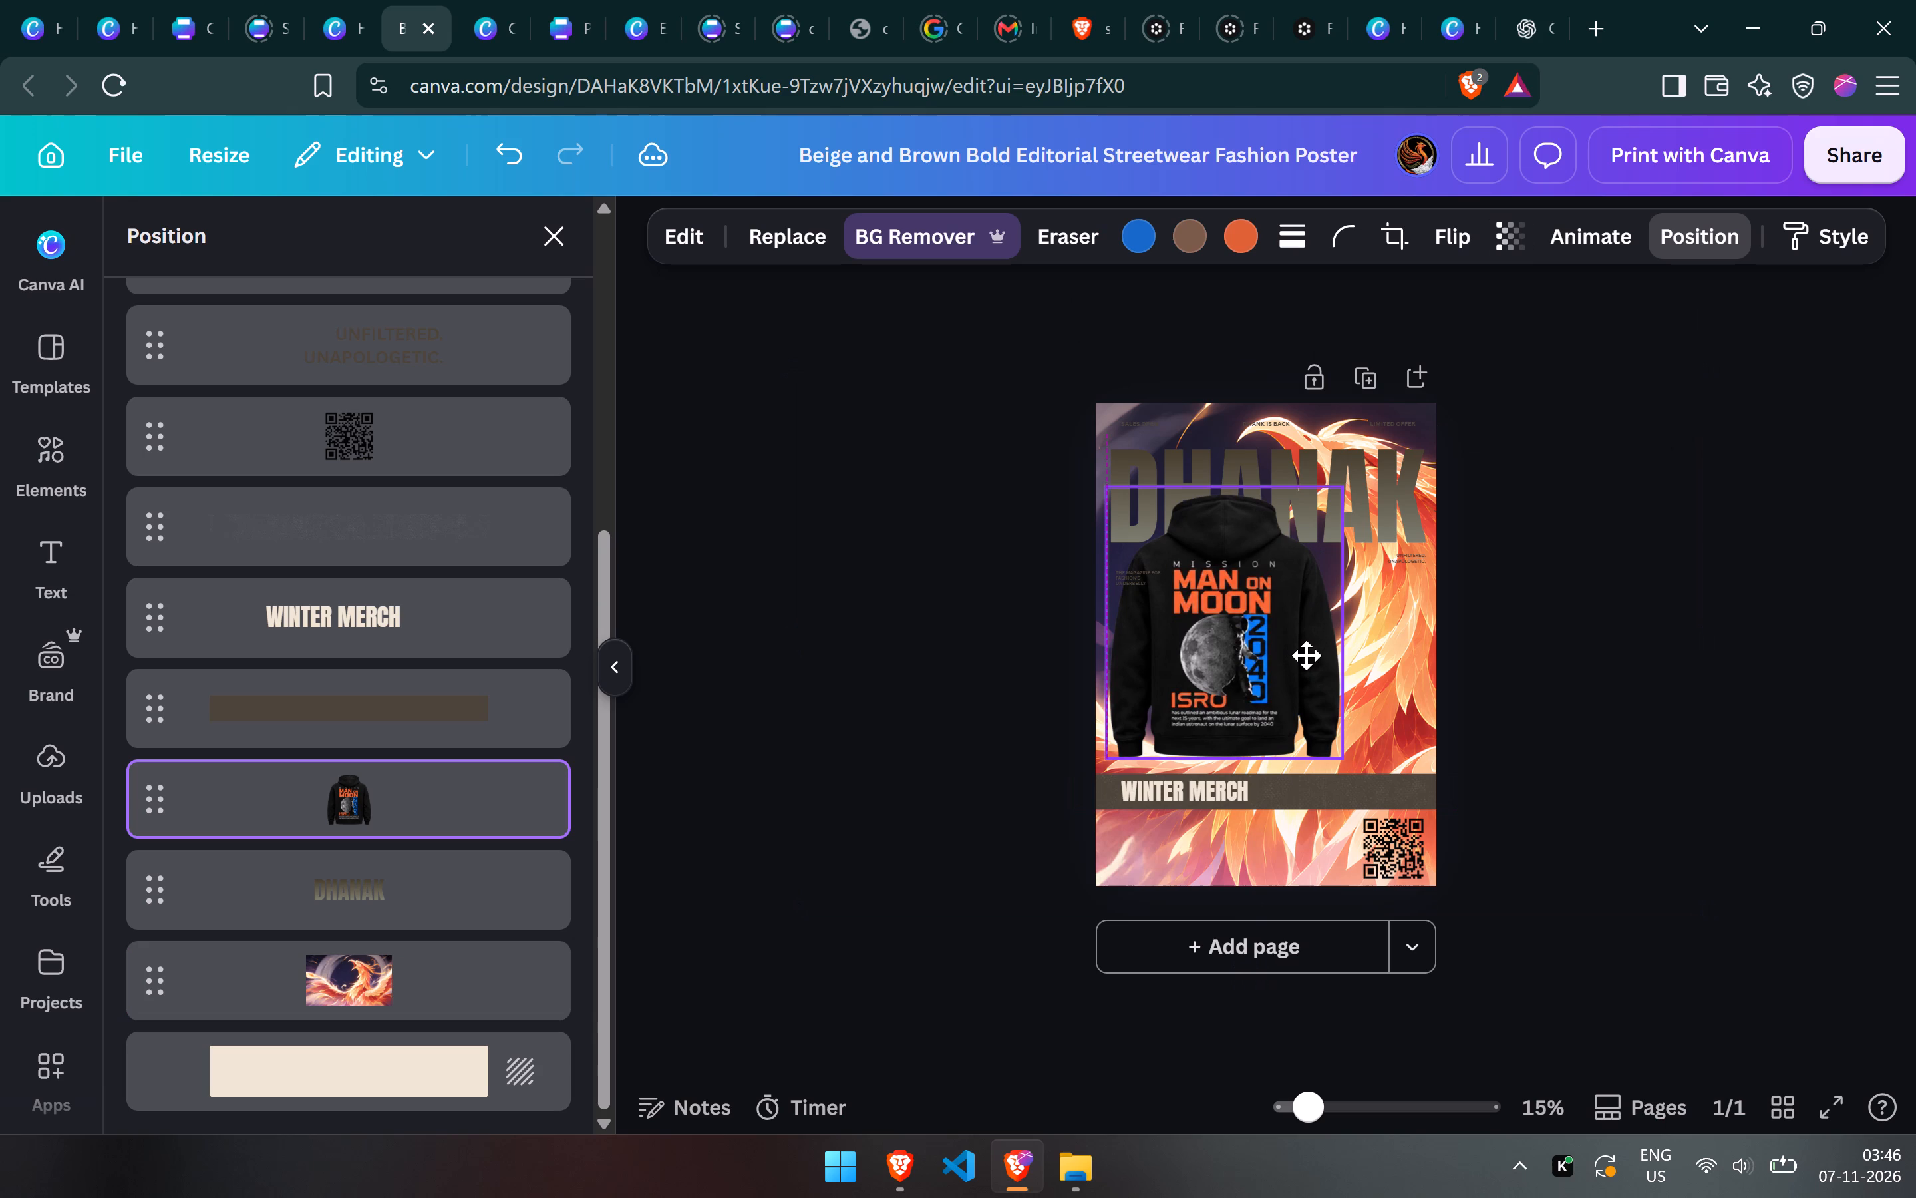
left_click_drag(1306, 655, 1310, 662)
Move the DHANAK title down behind the hoodie and scale it down to font size 271.
left_click_drag(1410, 488, 1154, 486)
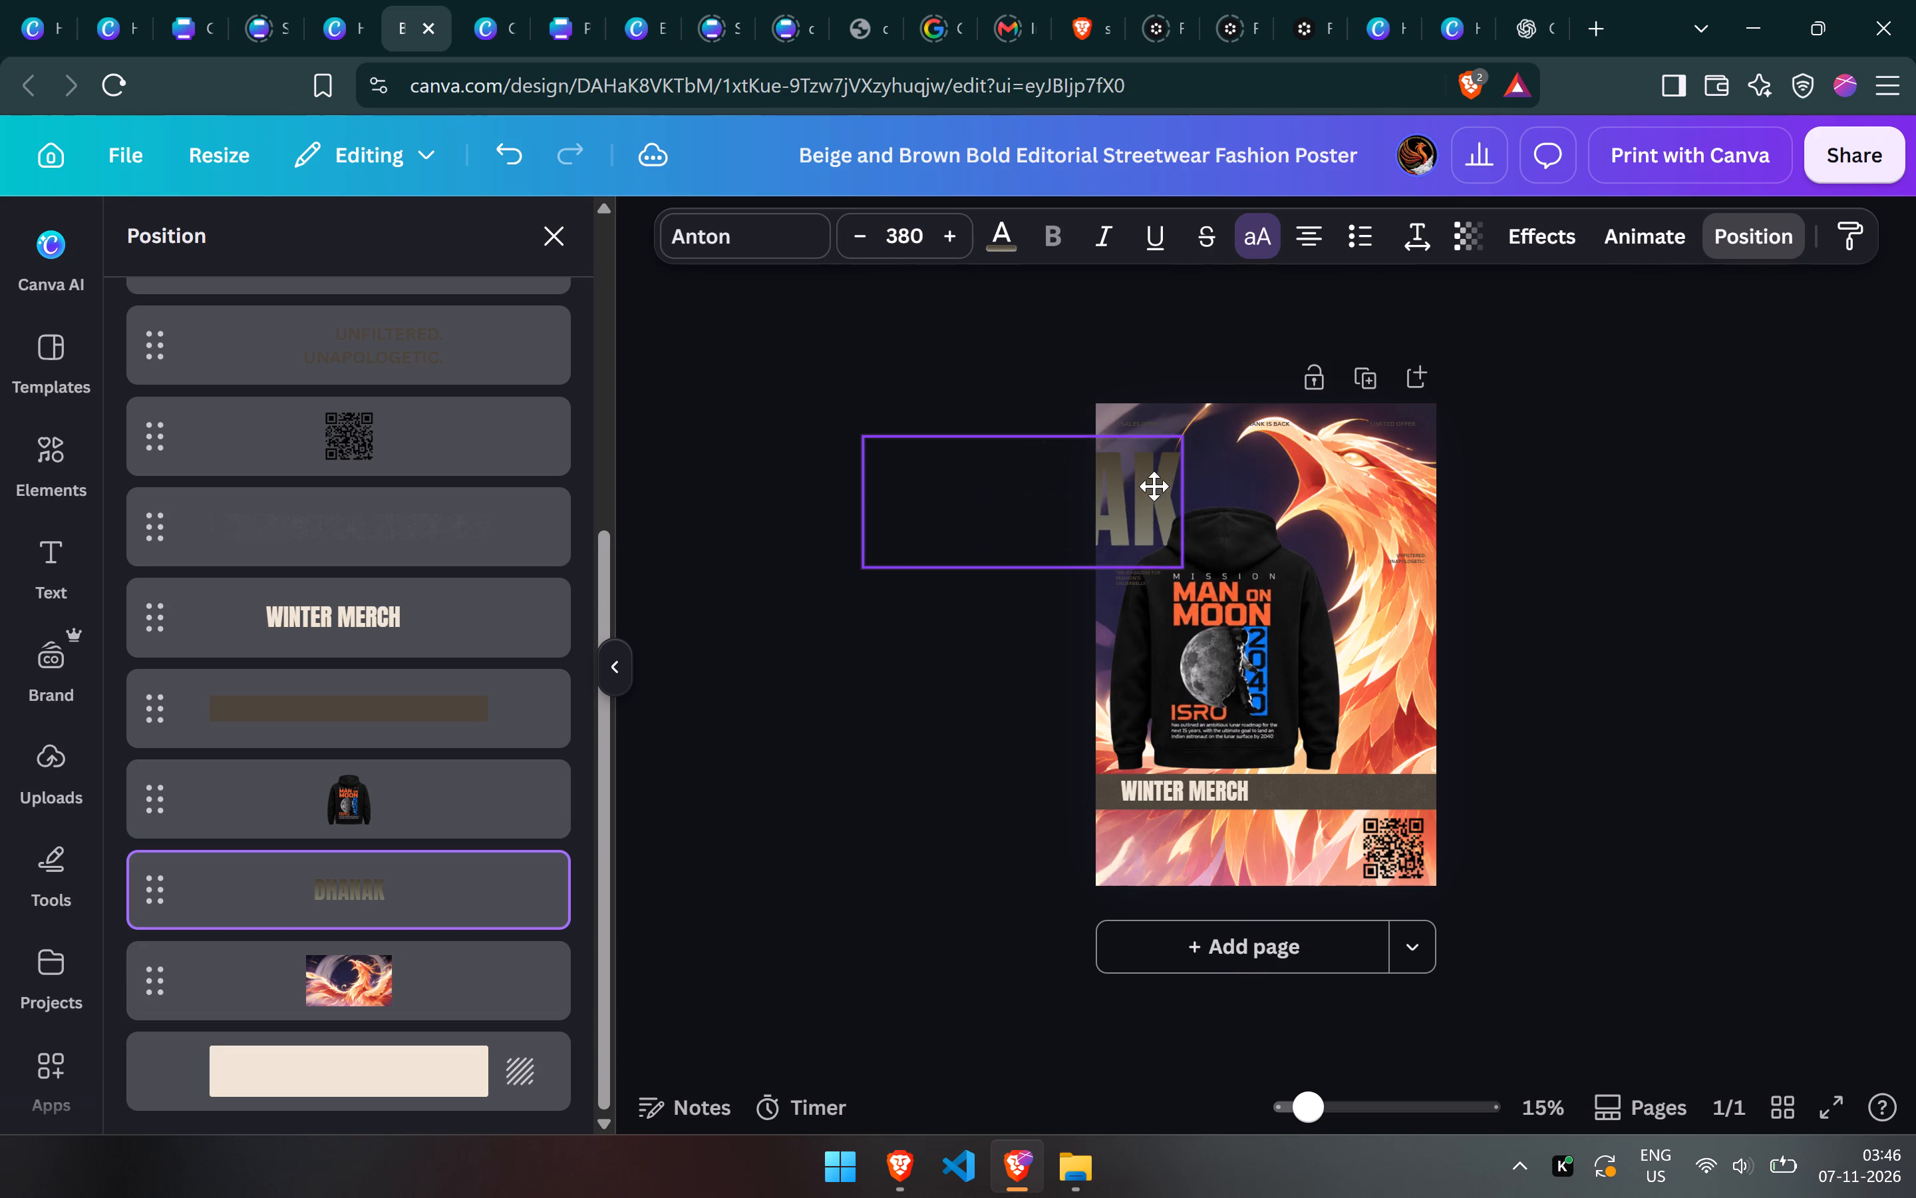
left_click_drag(1154, 486, 1411, 511)
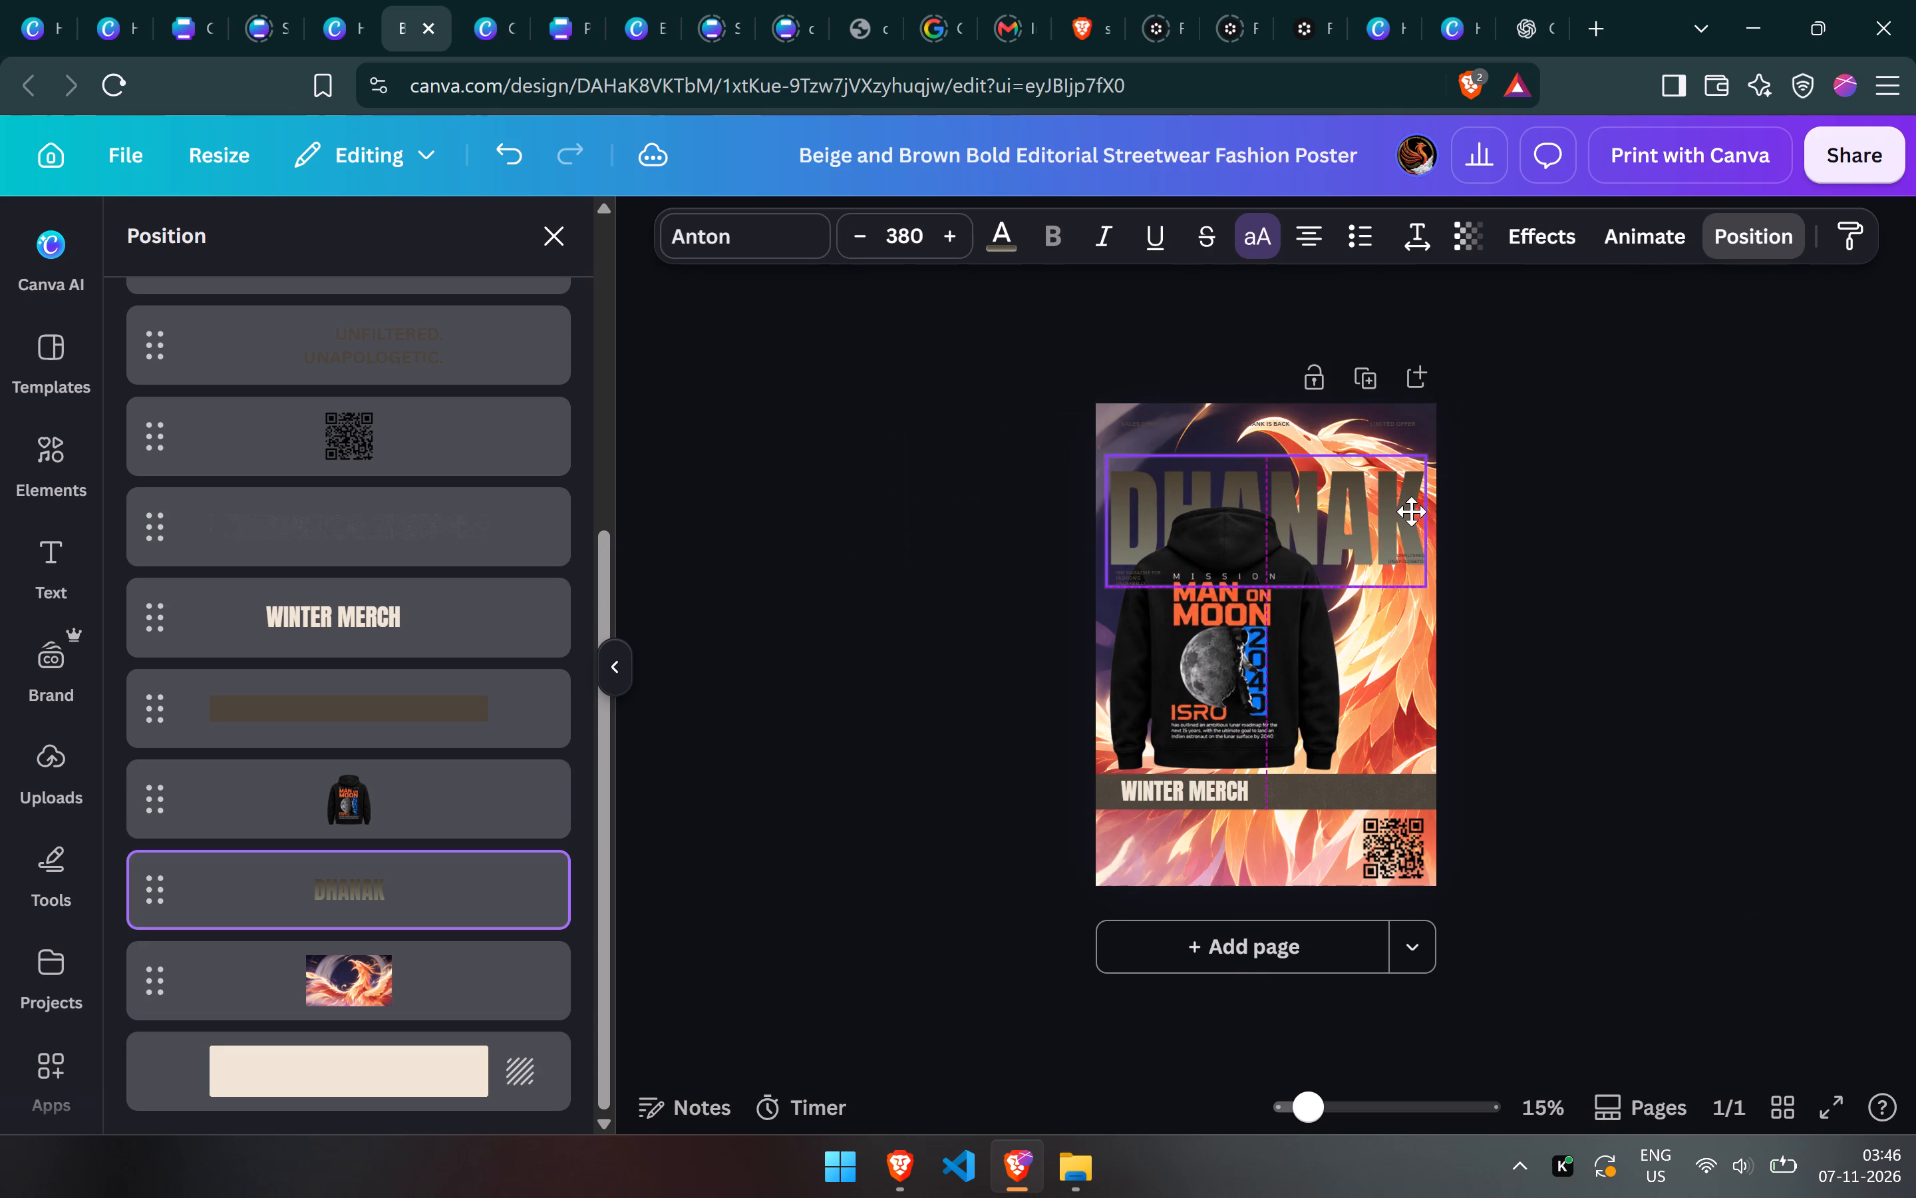
left_click_drag(1411, 511, 1436, 539)
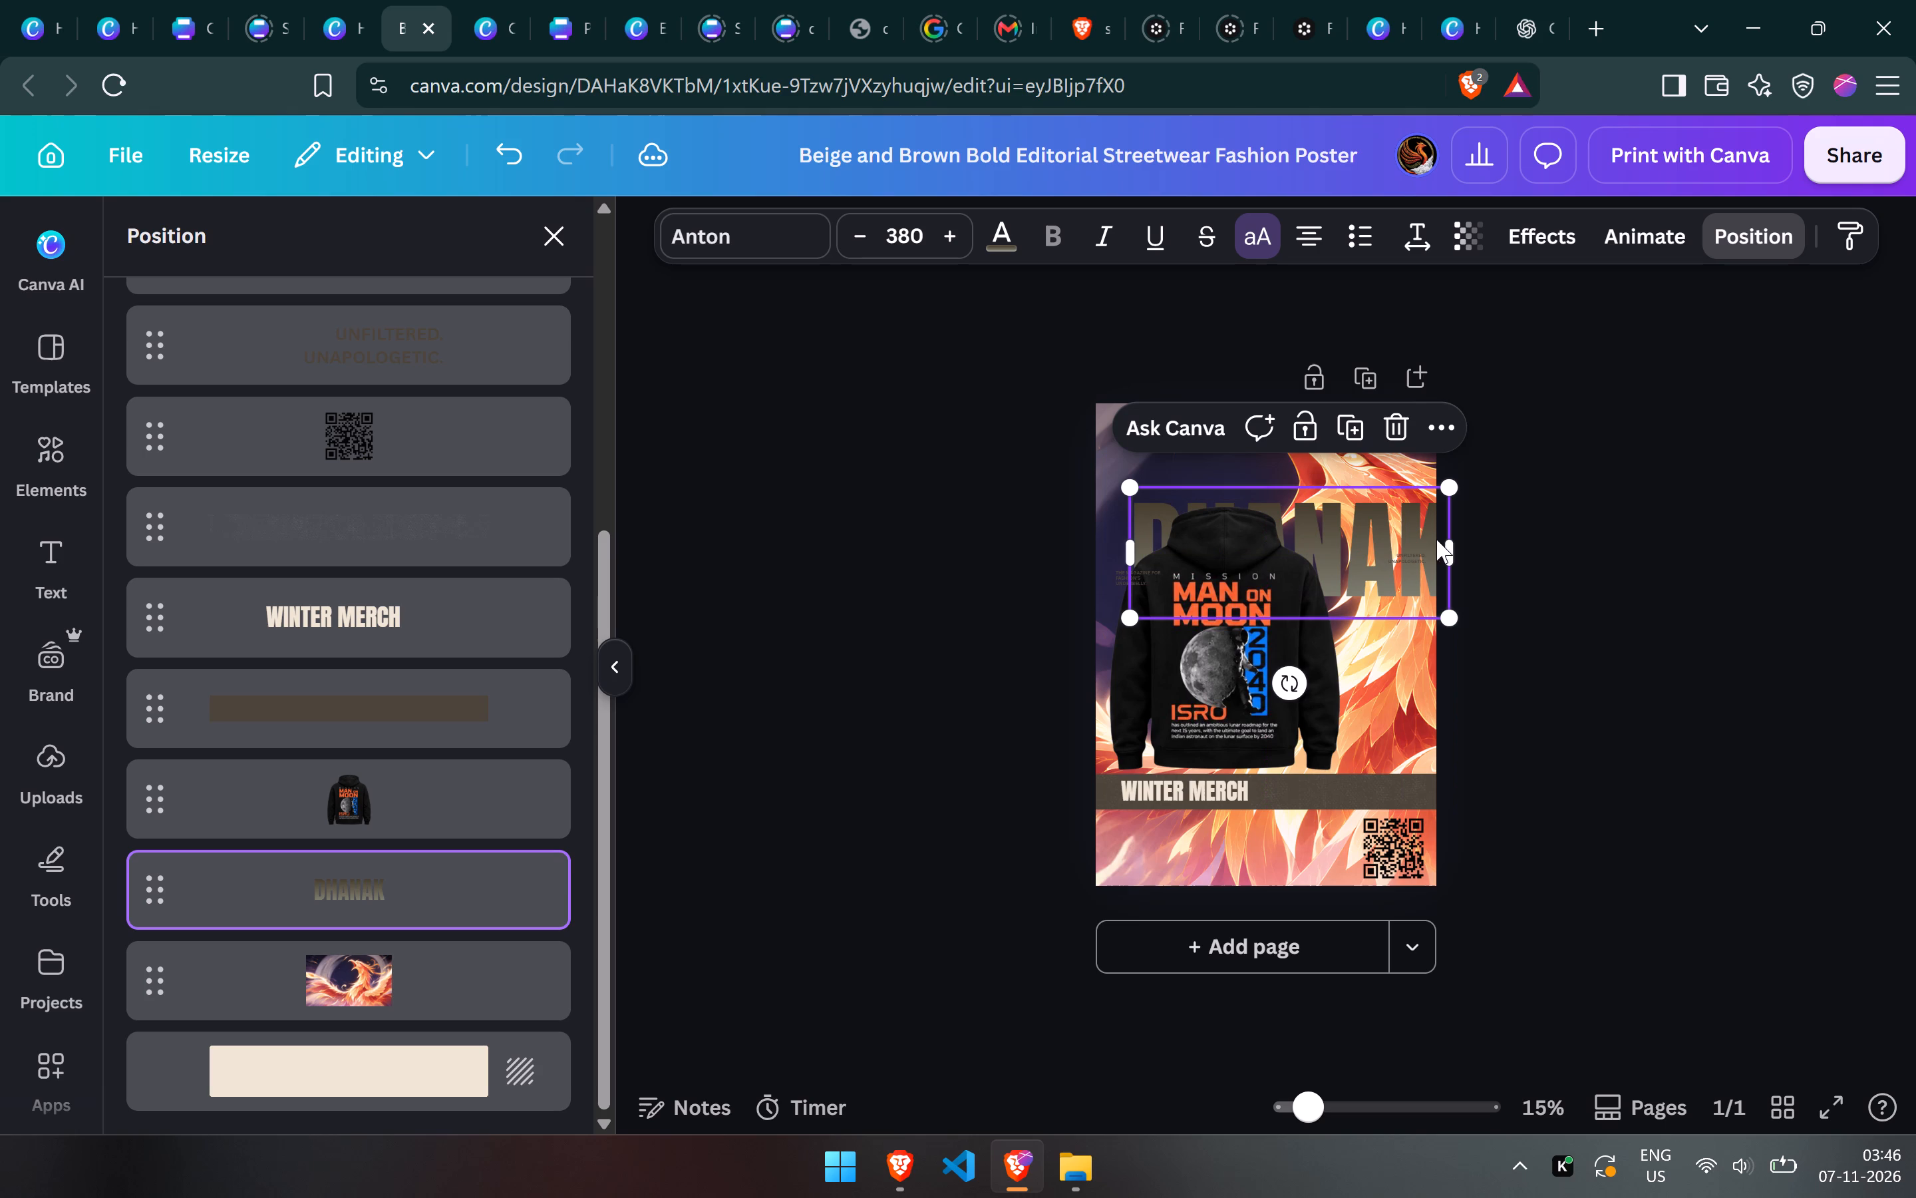
left_click_drag(1445, 620, 1357, 572)
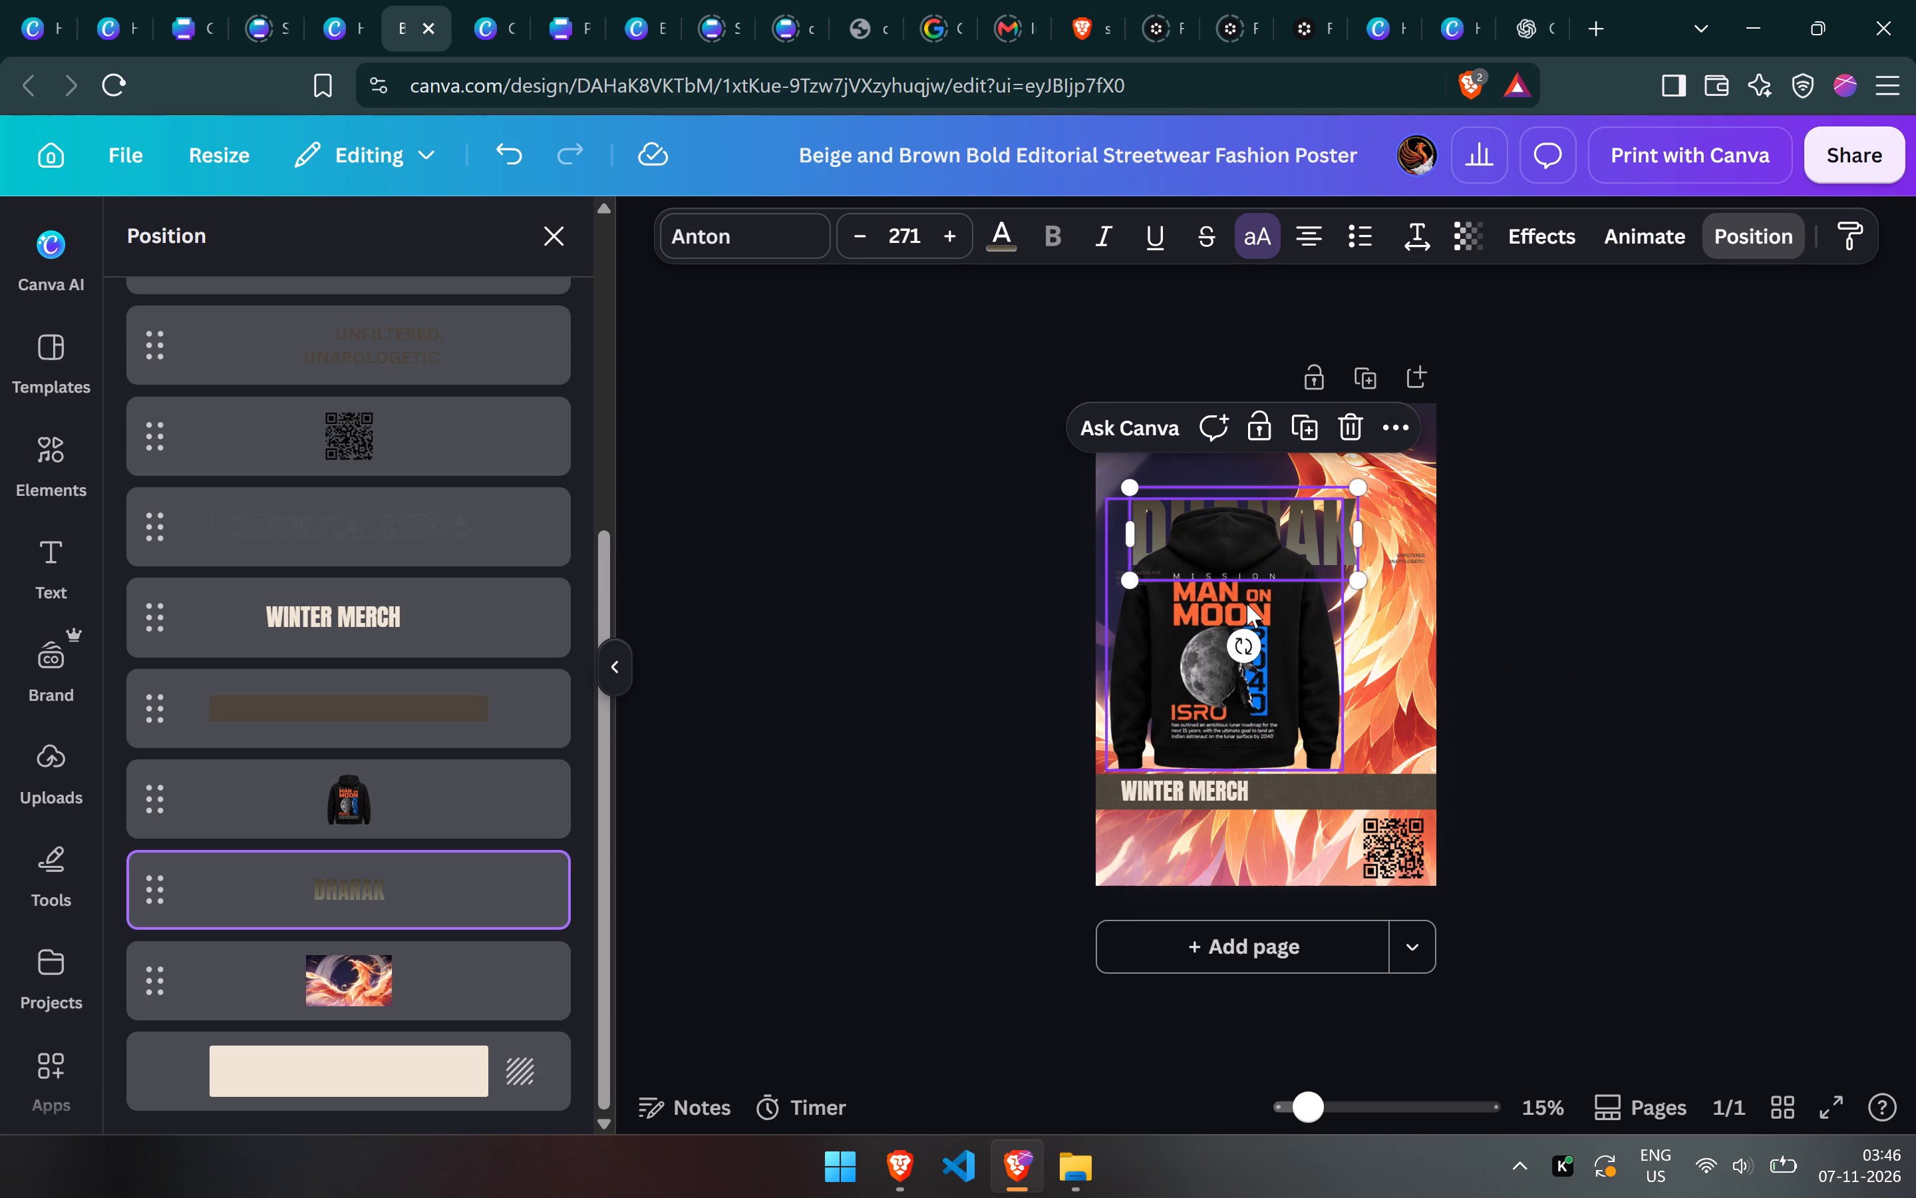
Rotate the DHANAK title a quarter turn clockwise and place it vertically along the poster's right edge, beside the hoodie.
left_click_drag(1245, 652, 1051, 593)
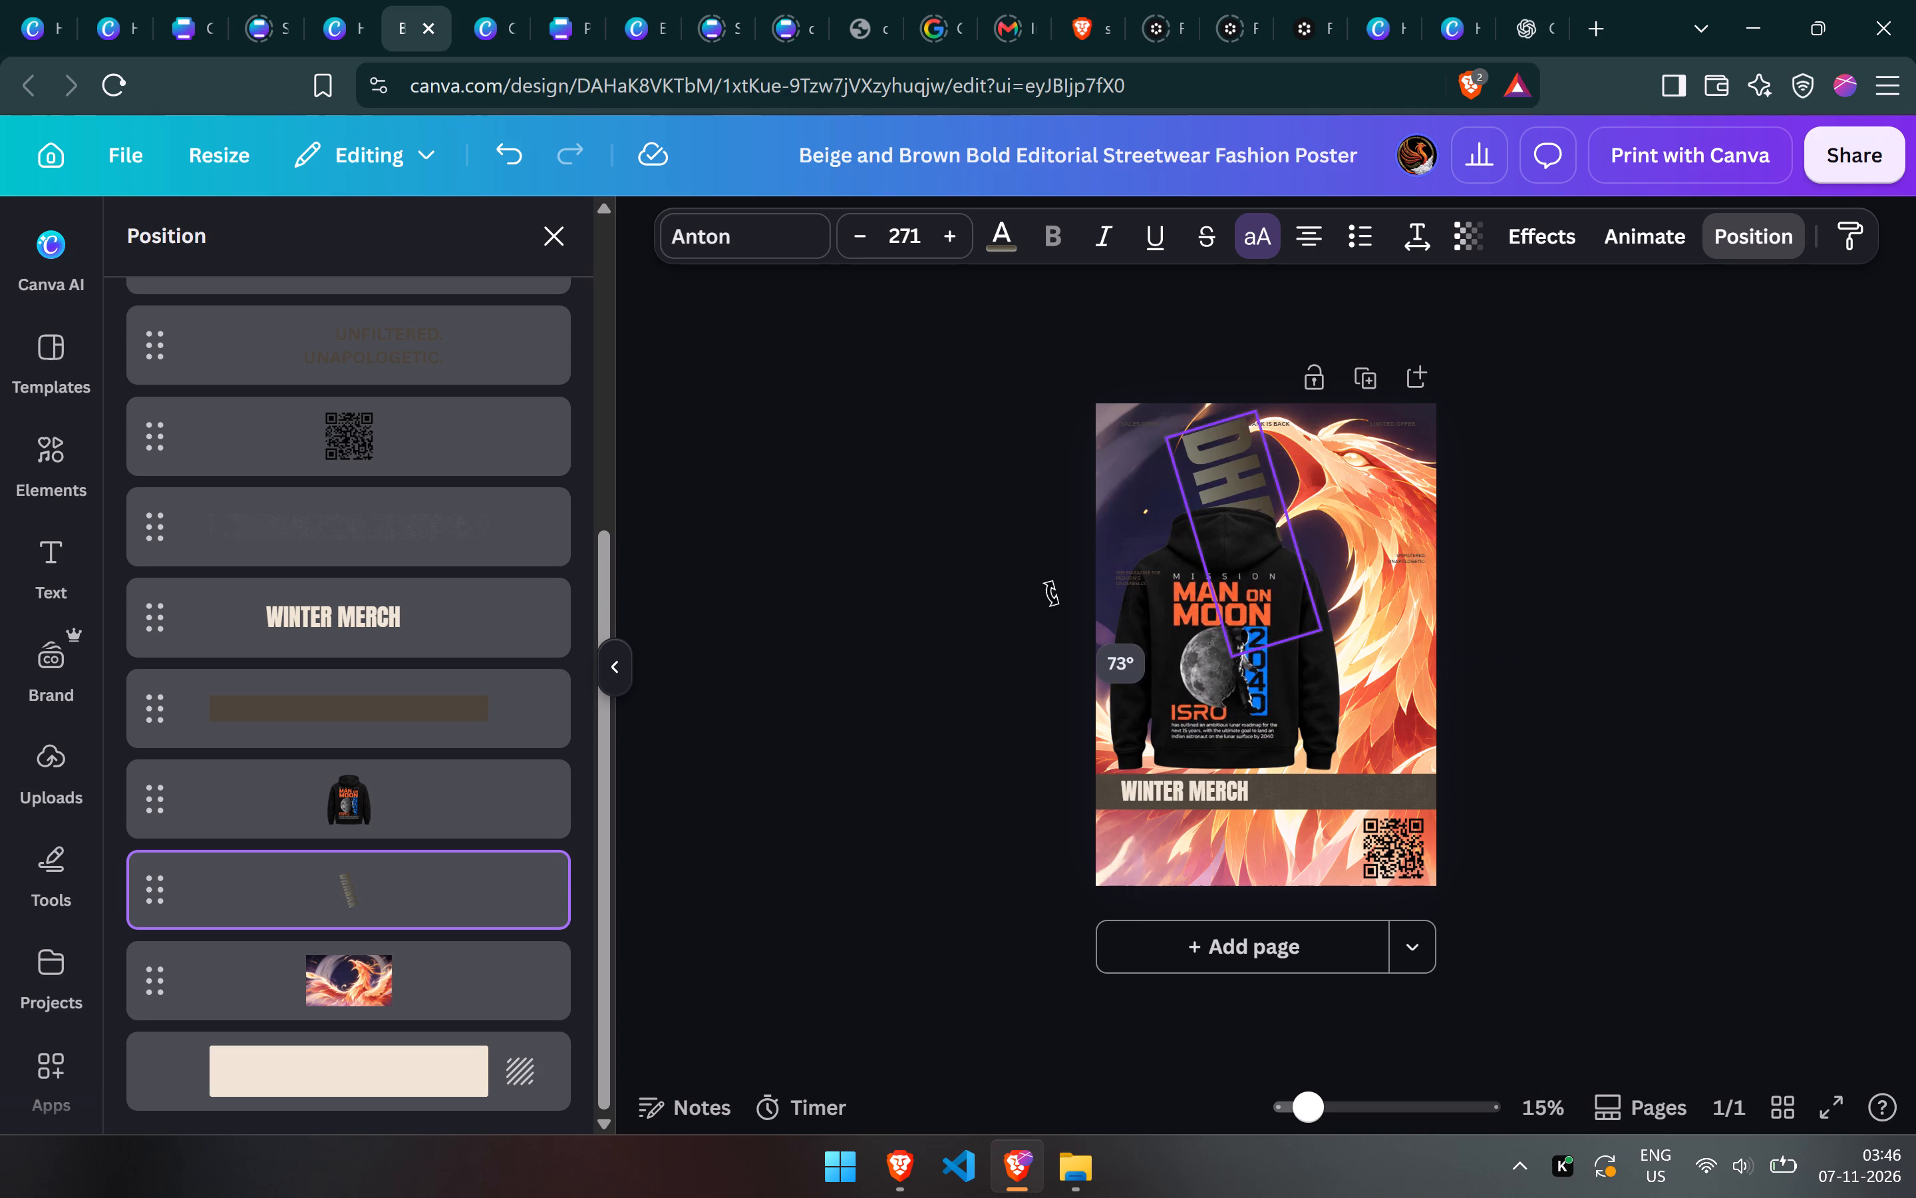
left_click_drag(1051, 593, 1021, 534)
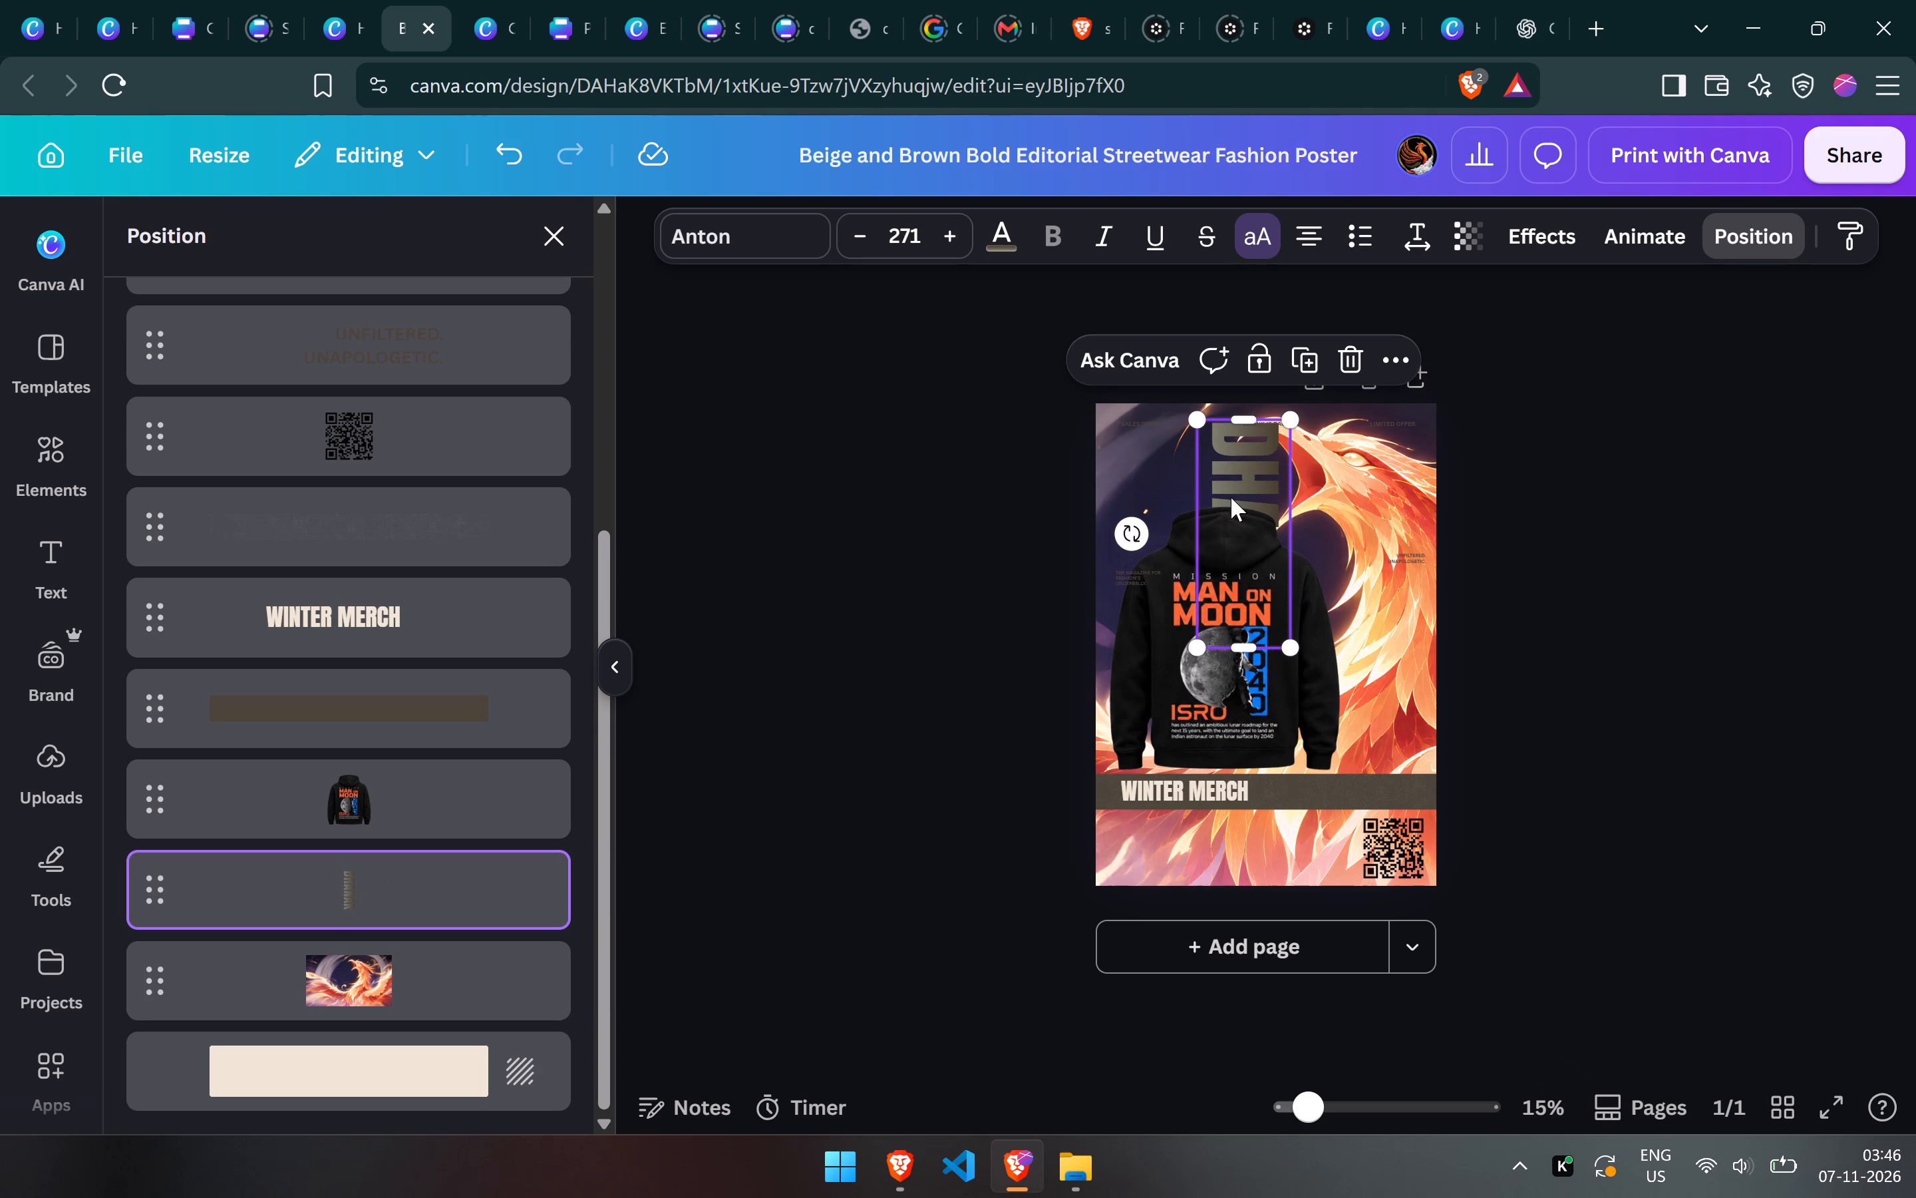
left_click_drag(1231, 497, 1378, 612)
Resize the hoodie image to fit between the poster's left edge and the vertical DHANAK title, slightly above the WINTER MERCH band.
left_click(1235, 542)
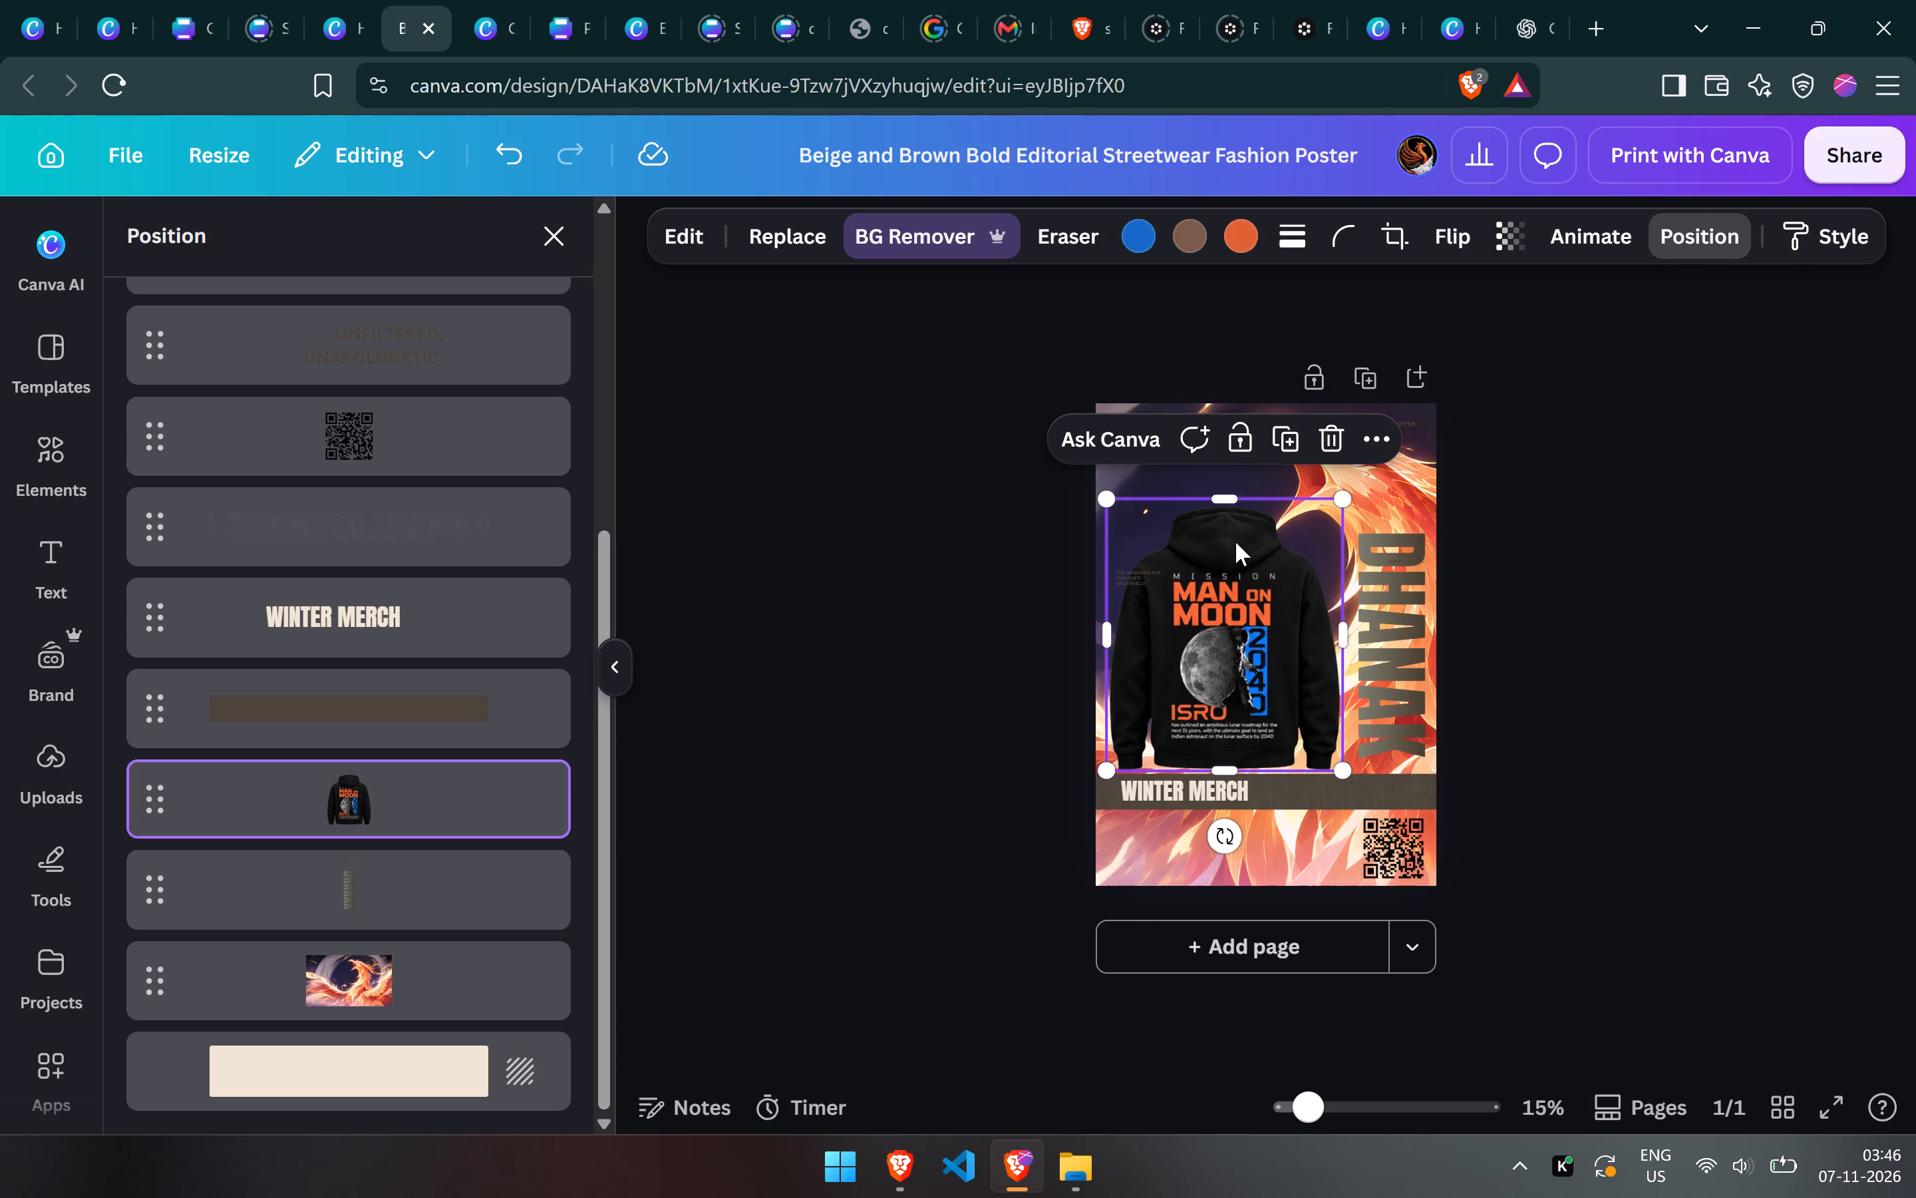
left_click_drag(1104, 505, 1053, 447)
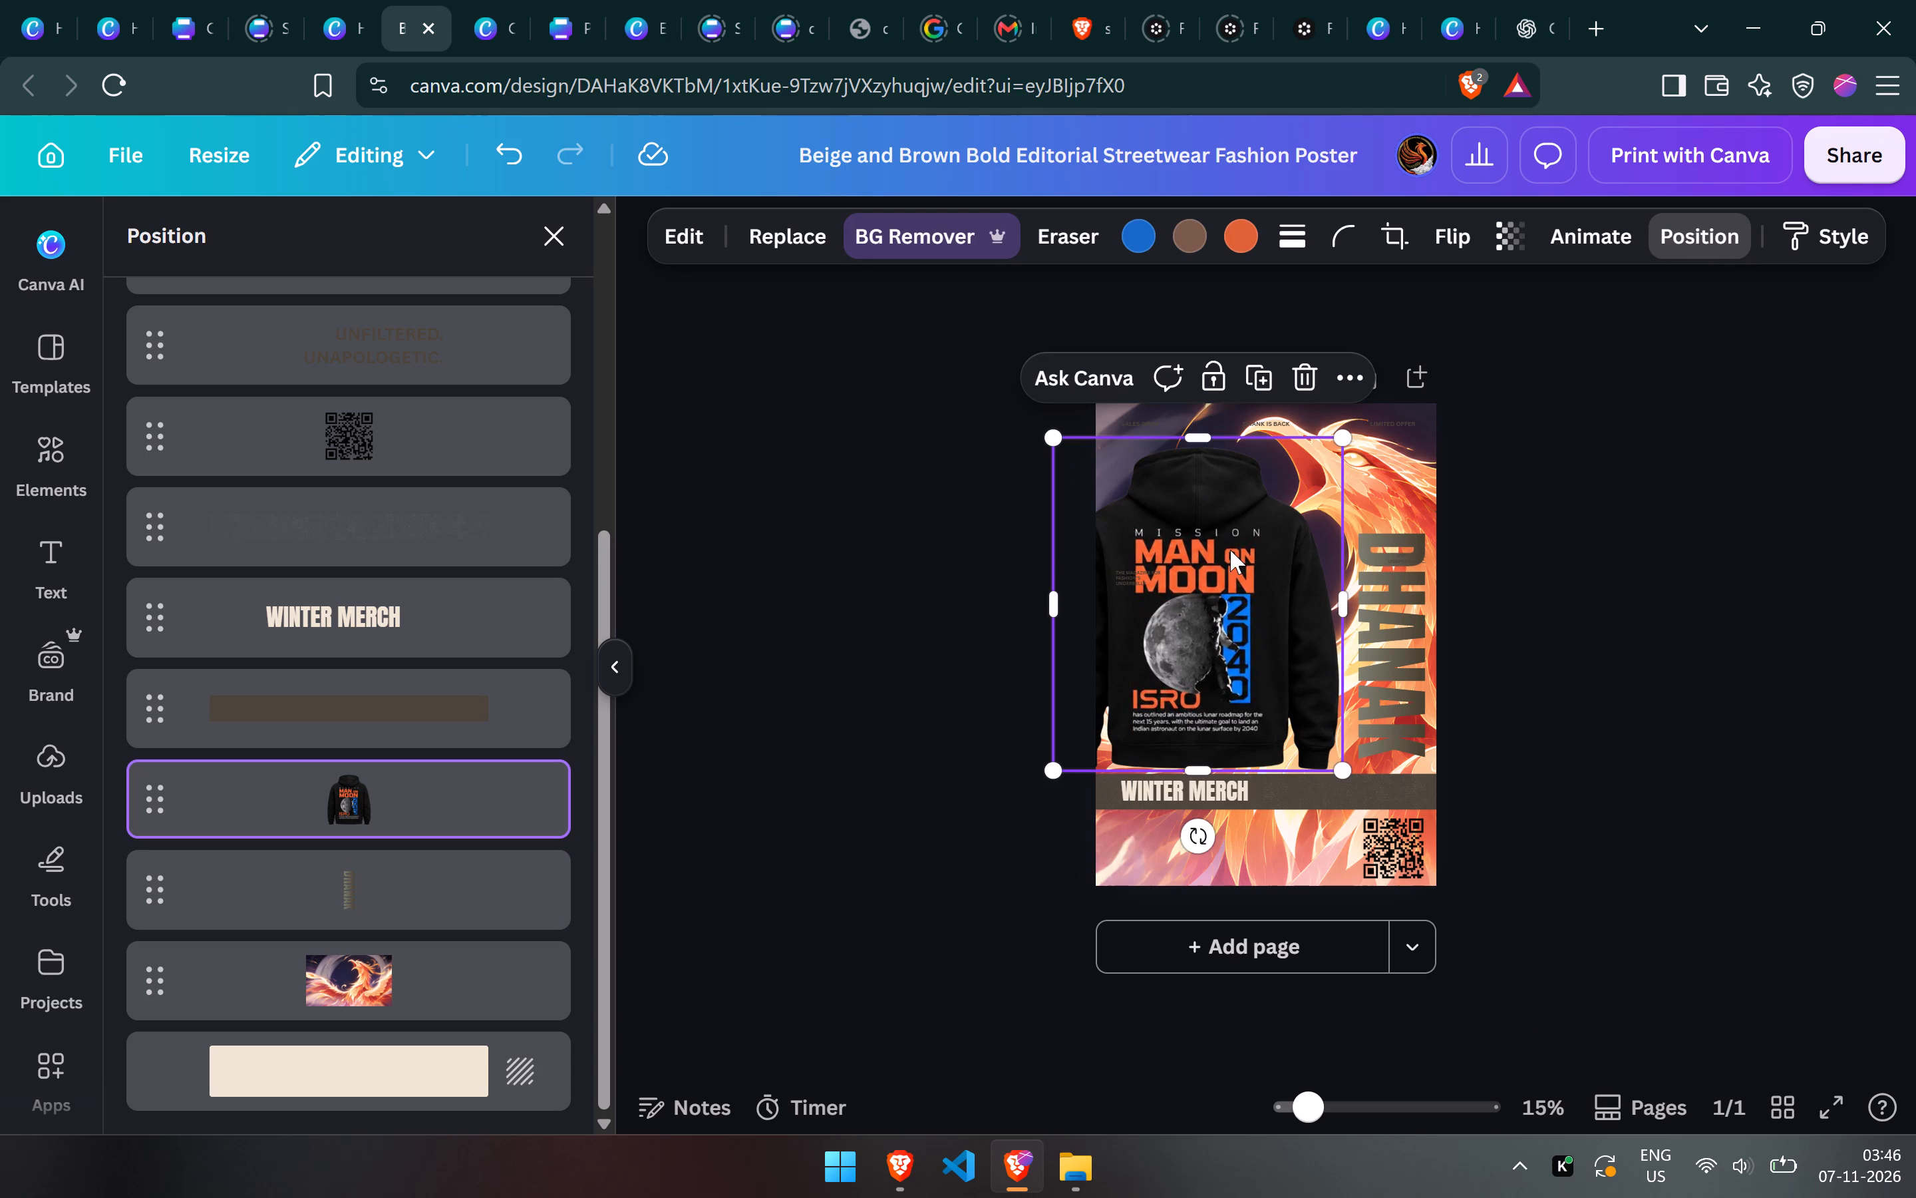
left_click_drag(1268, 586, 1301, 589)
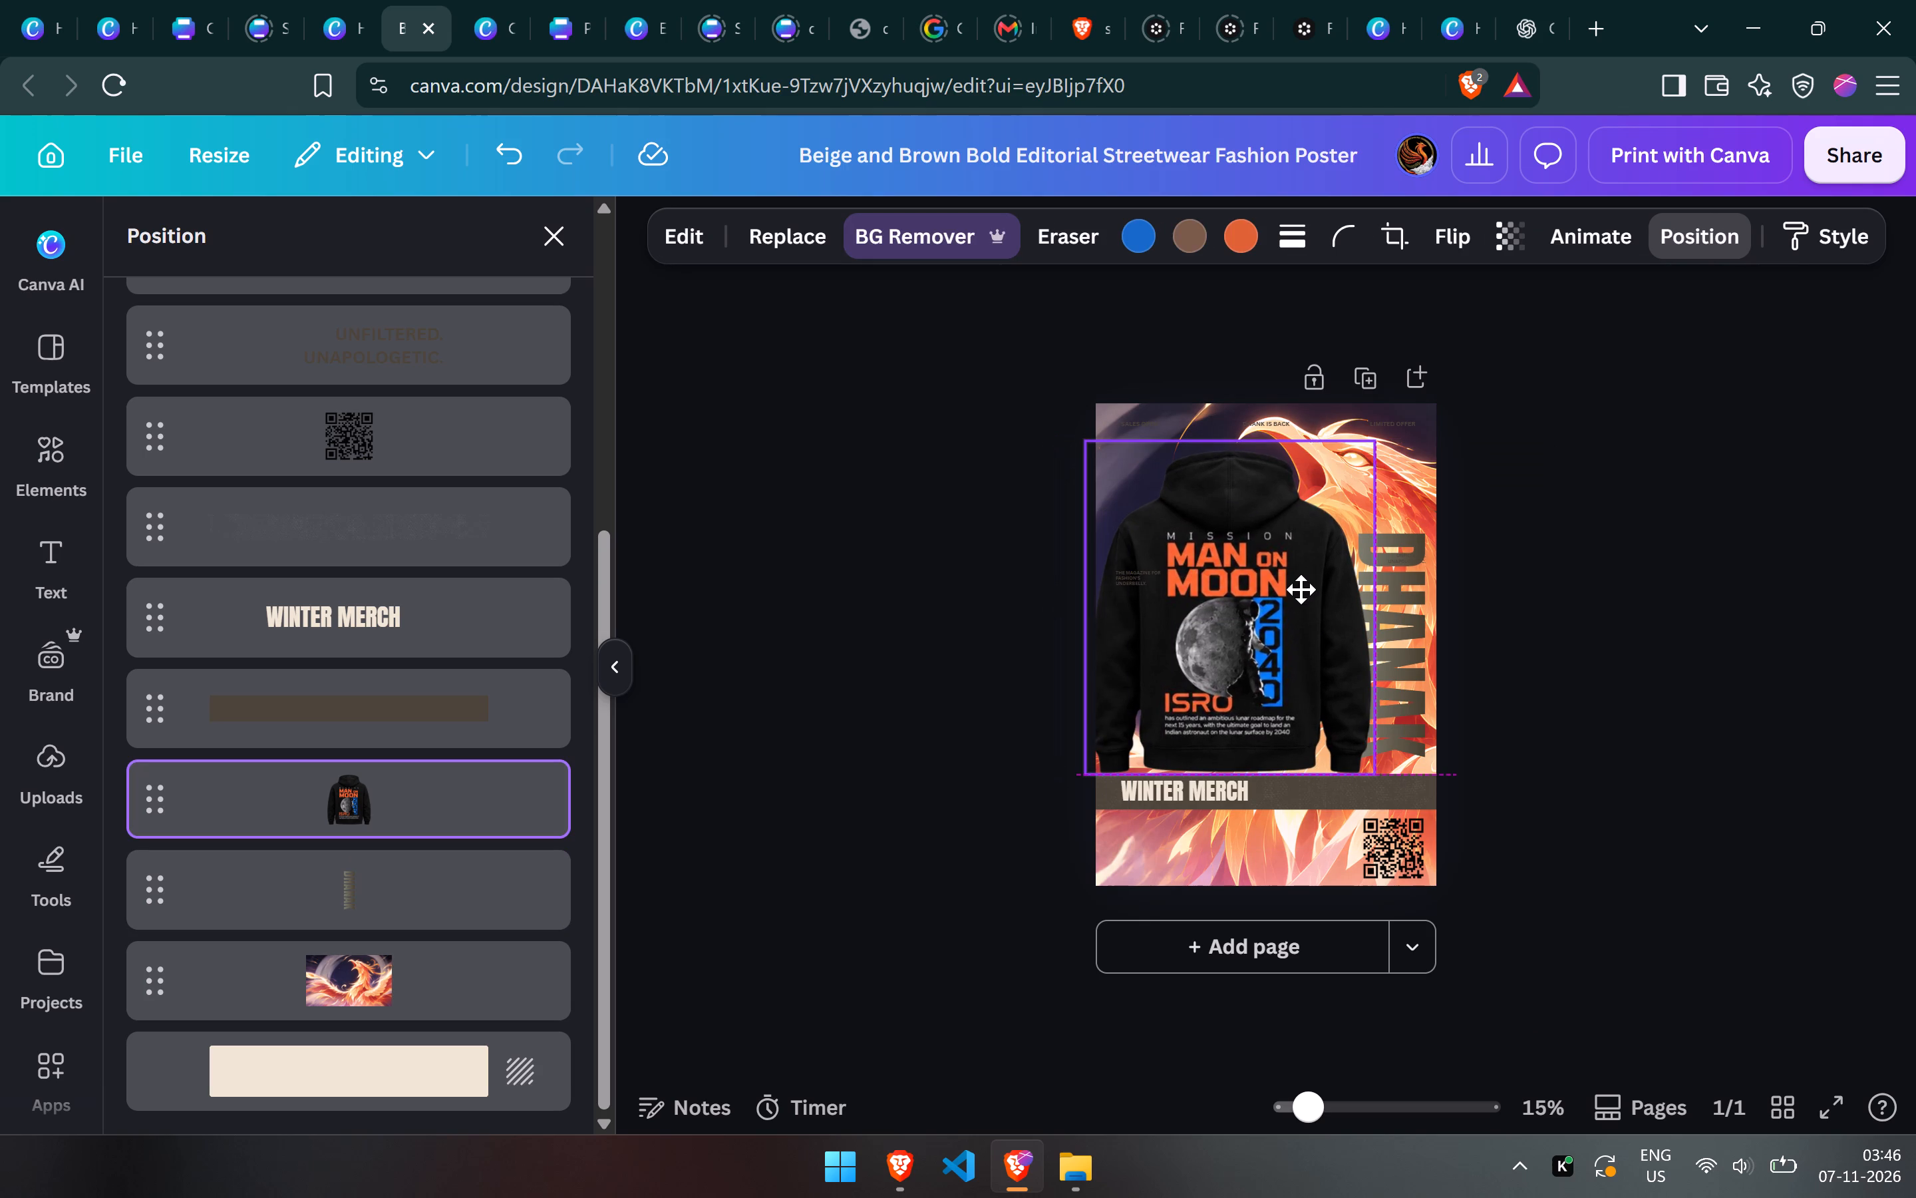
left_click_drag(1301, 589, 1300, 590)
left_click_drag(1379, 446, 1319, 492)
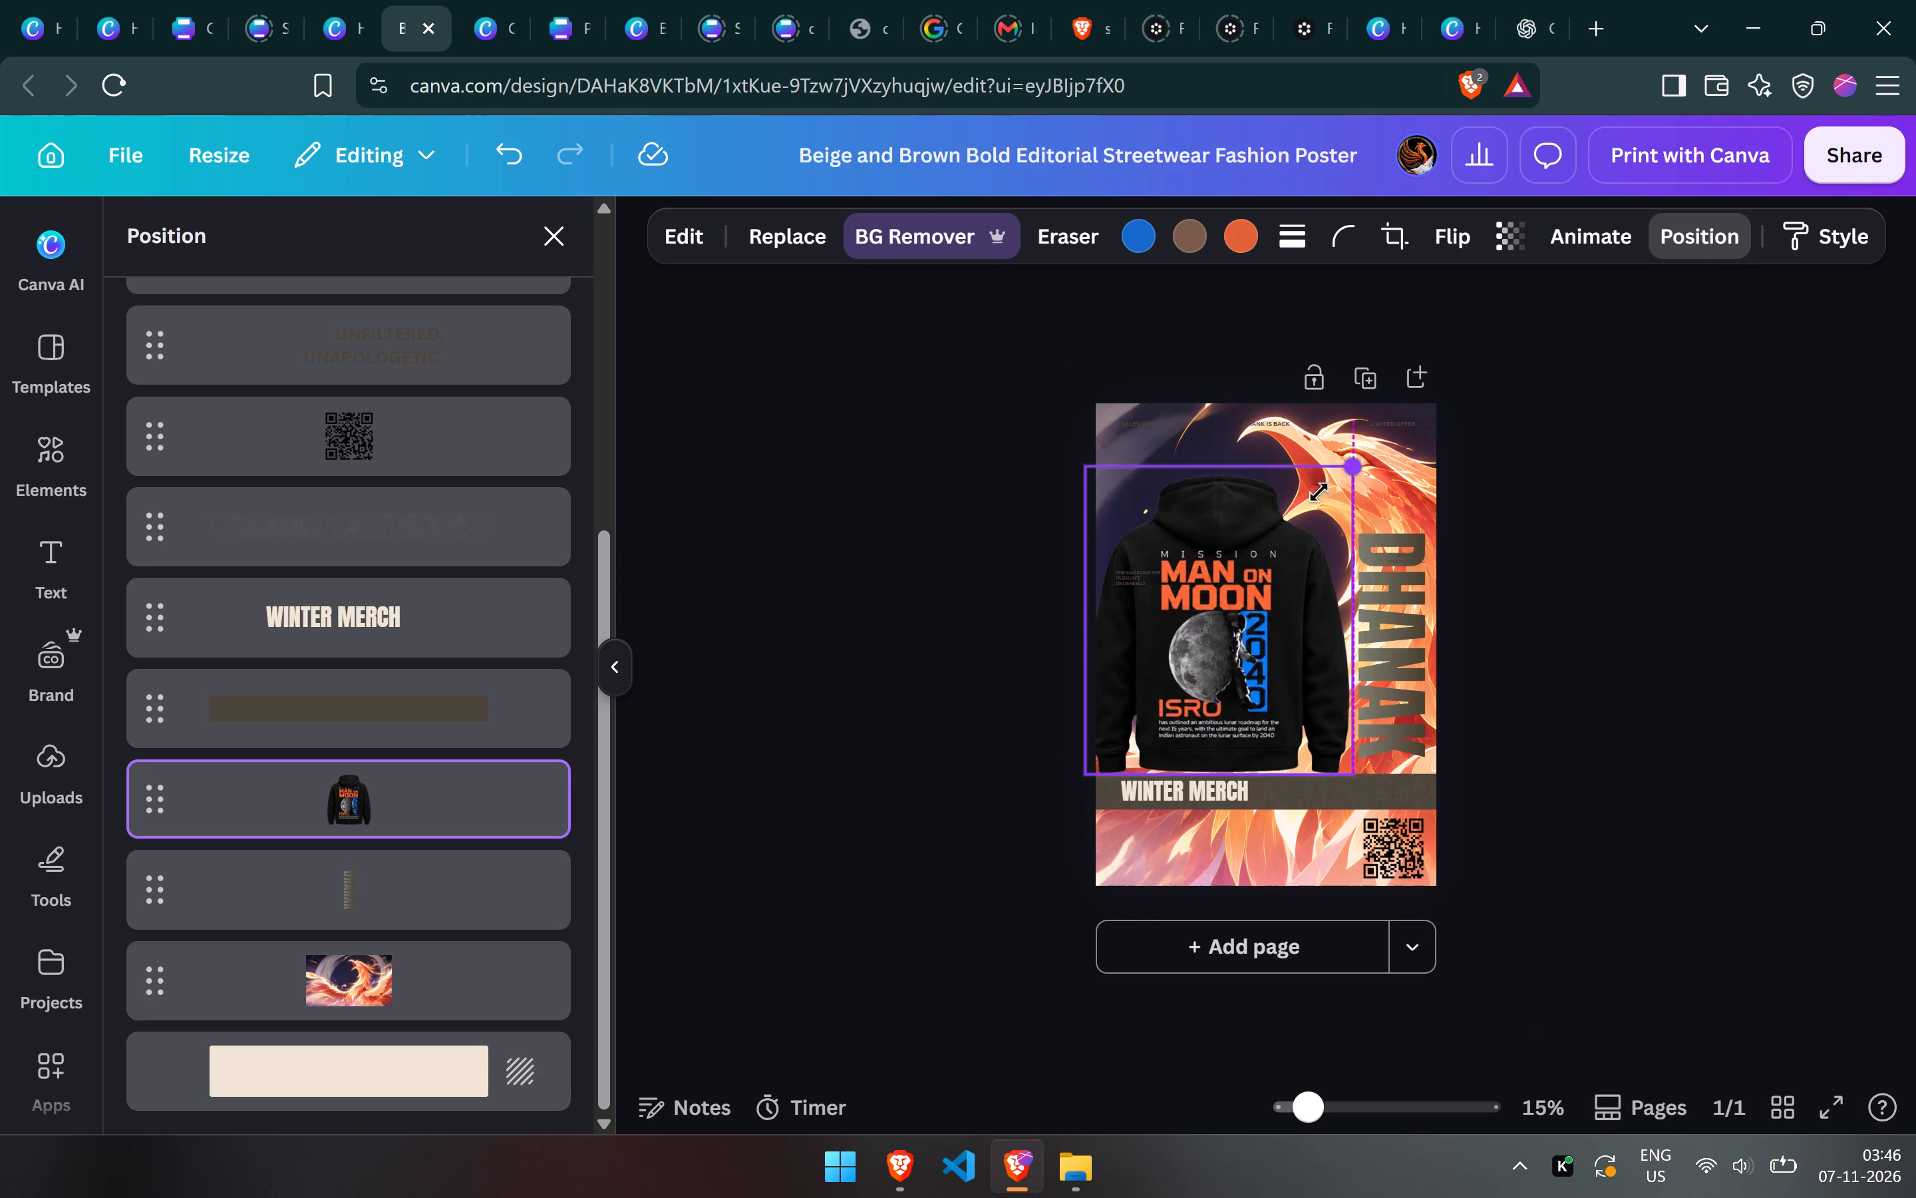
left_click_drag(1319, 492, 1315, 493)
left_click_drag(1205, 644, 1231, 646)
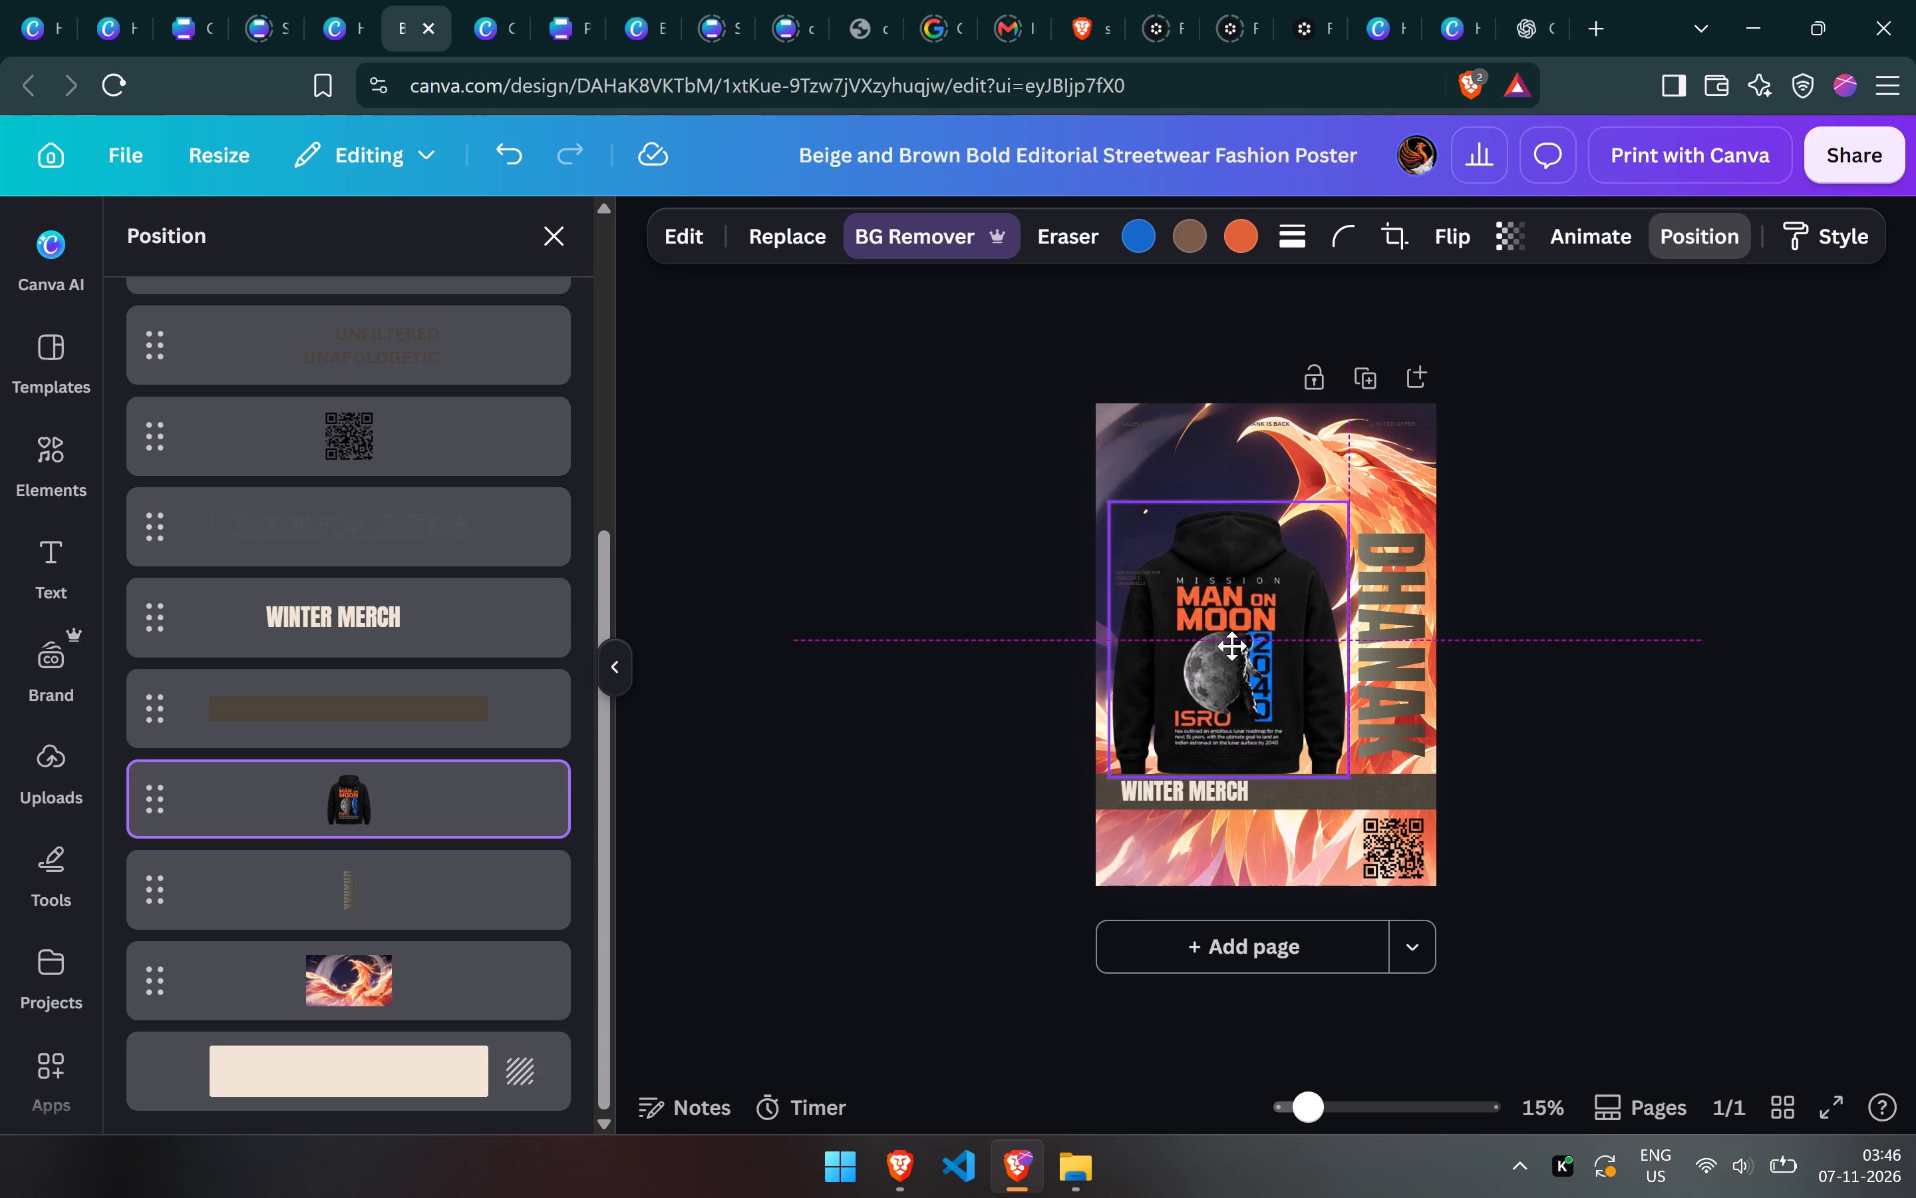
left_click_drag(1231, 646, 1234, 631)
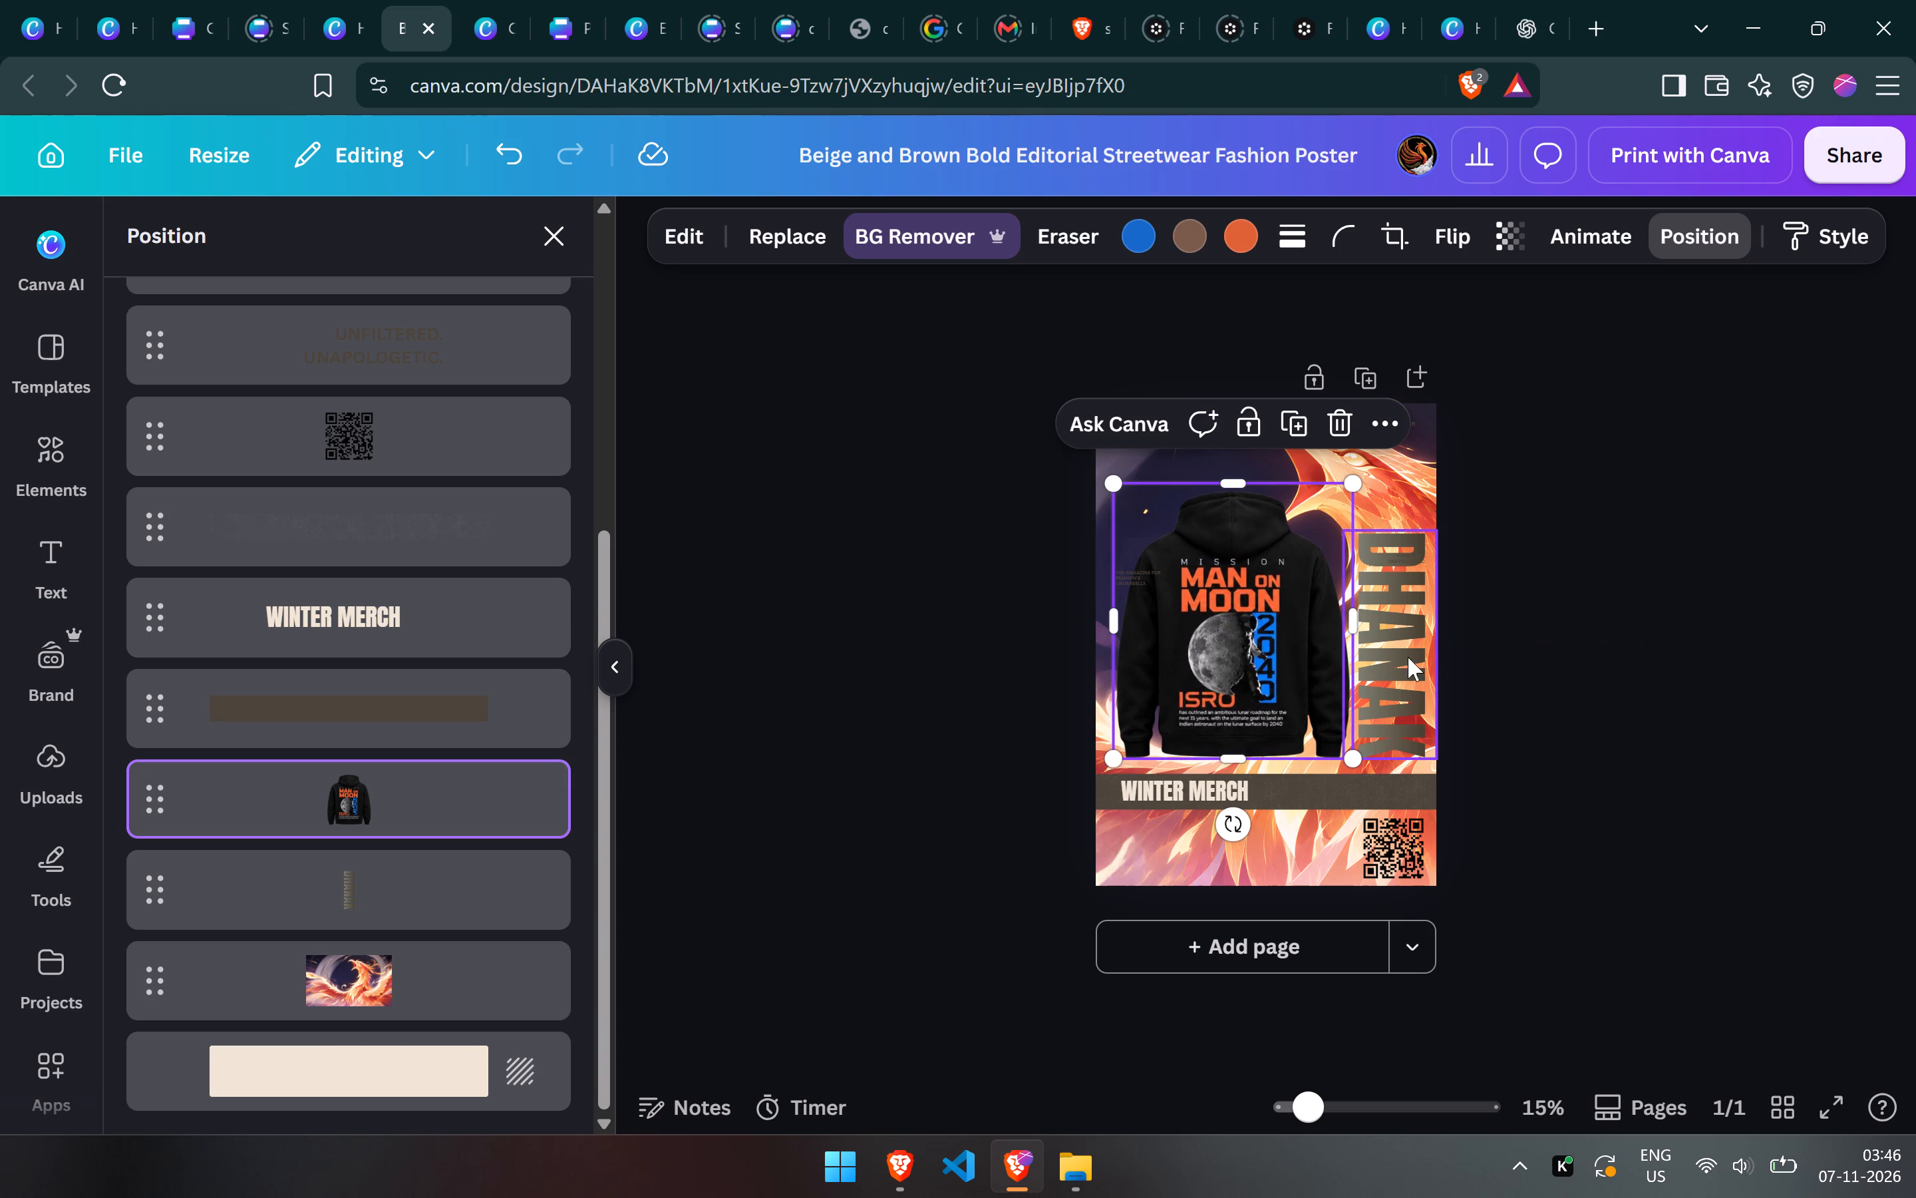
left_click(1462, 668)
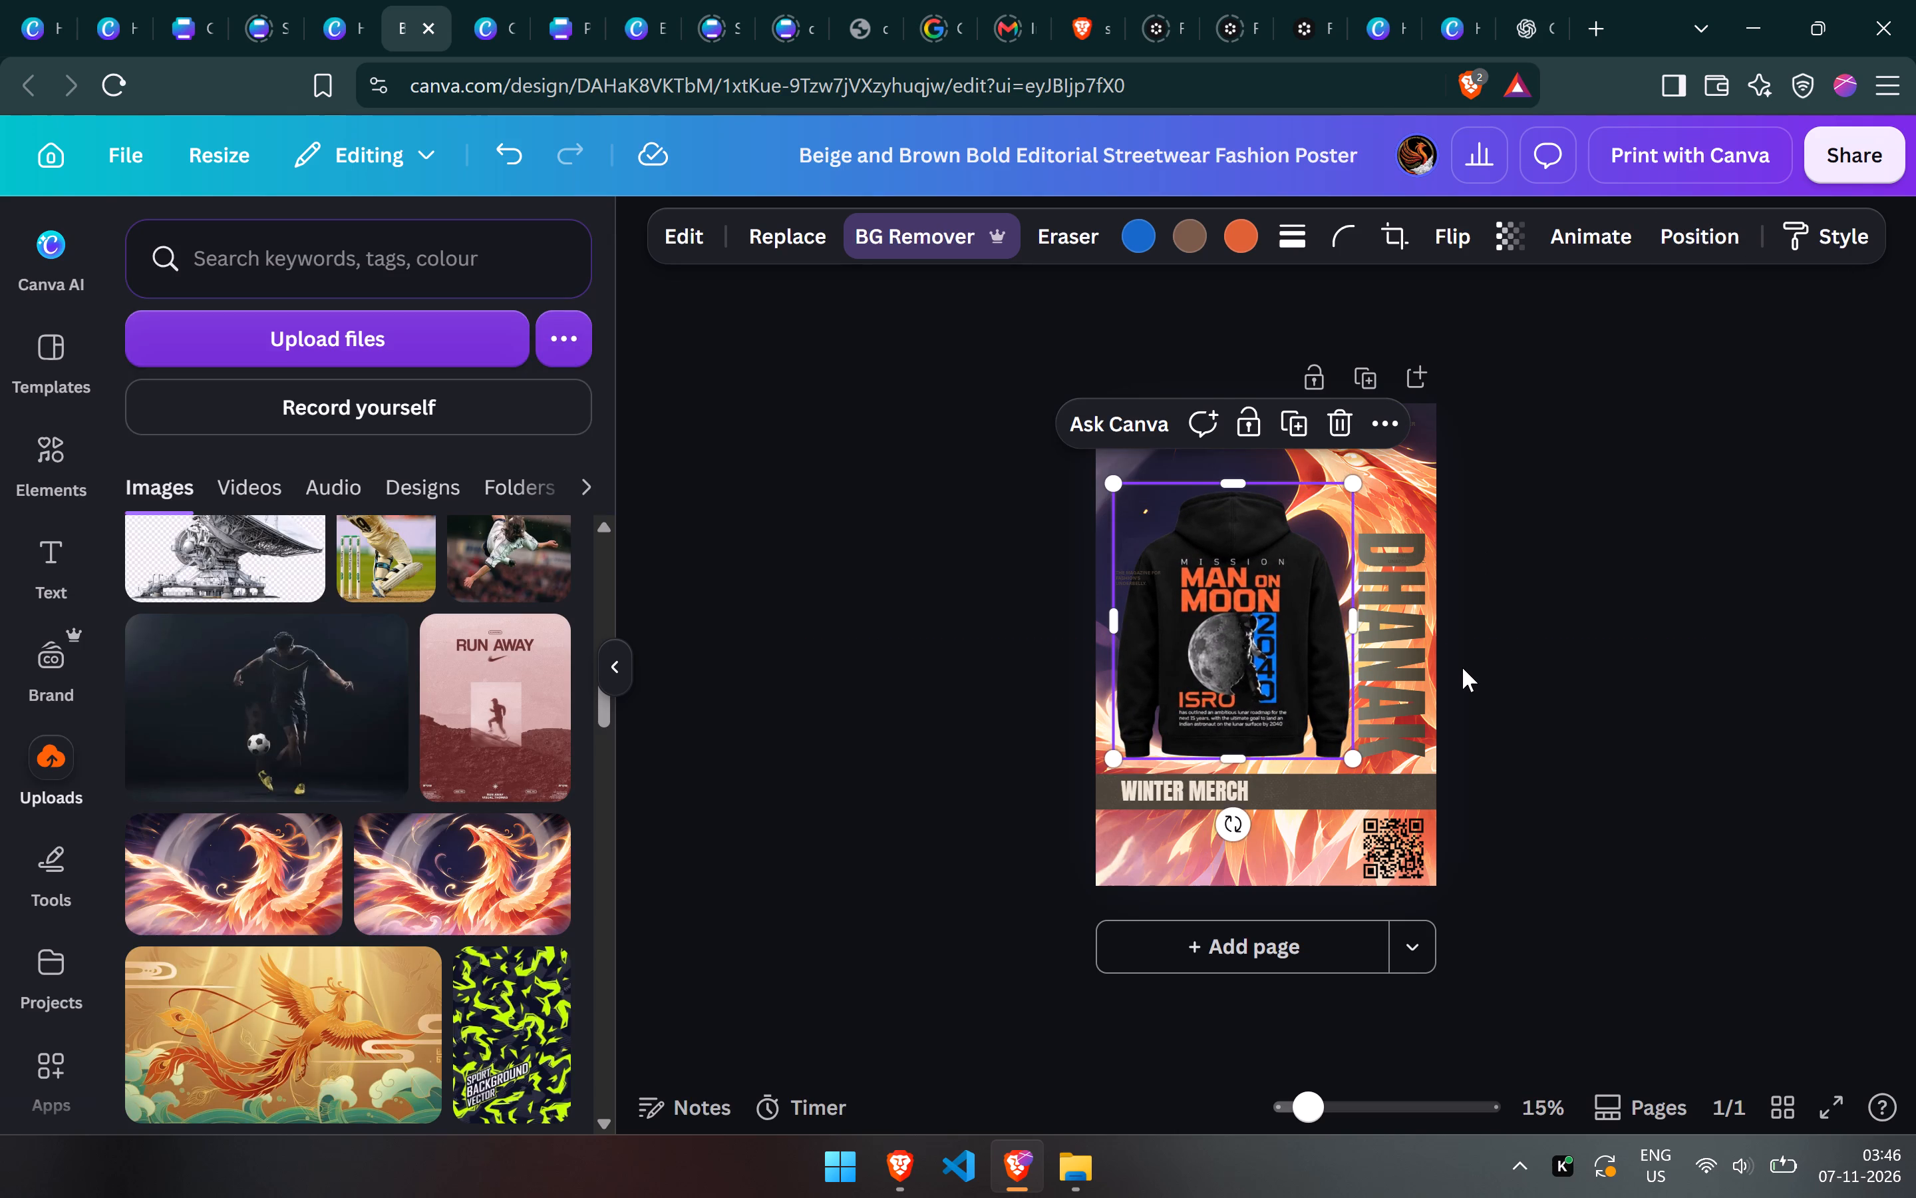
Undo the recent layout changes back to the horizontal DHANAK title behind the centred hoodie and the faded phoenix background.
key("ctrl+z")
key("ctrl+z")
key("ctrl+z")
key("ctrl+z")
key("ctrl+z")
key("ctrl+z")
key("ctrl+z")
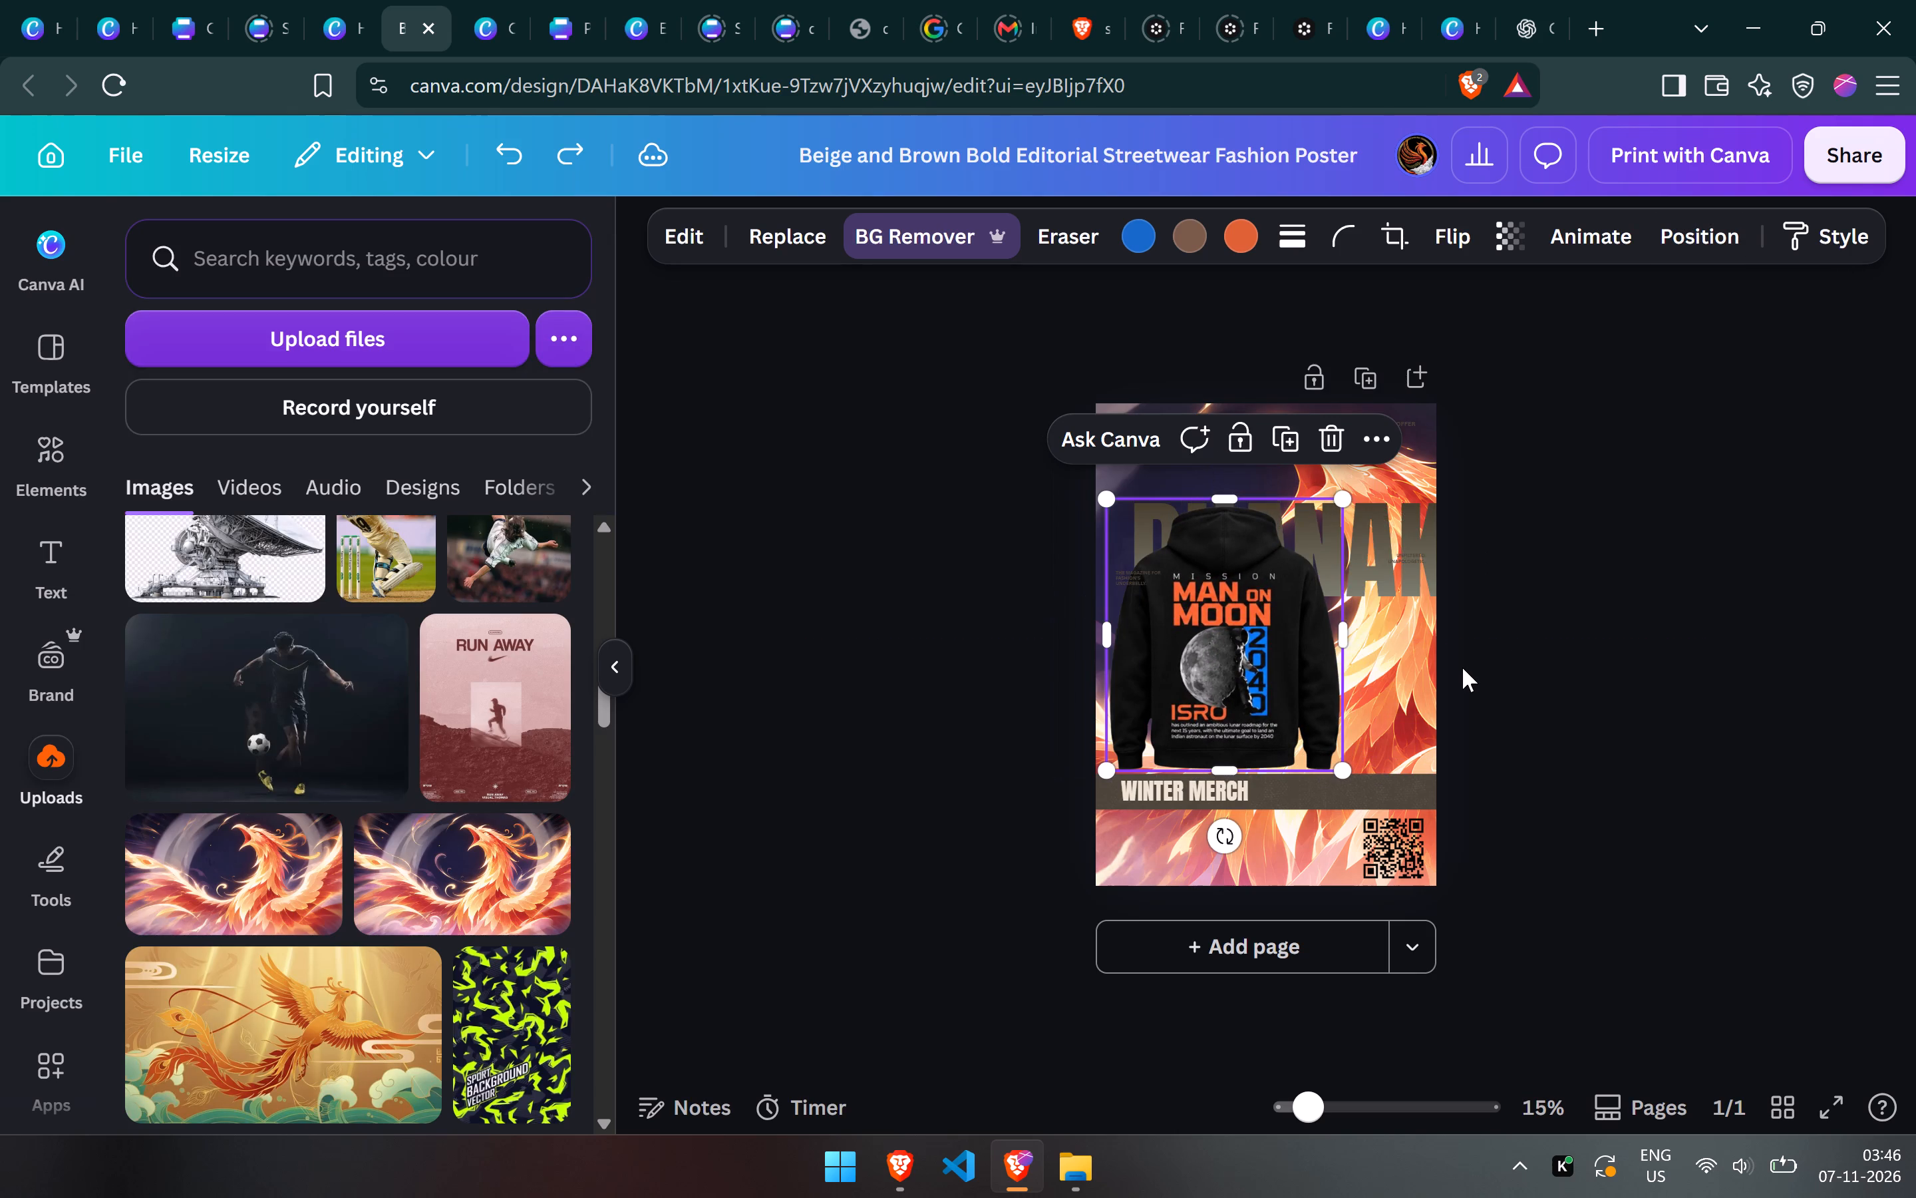
key("ctrl+z")
key("ctrl+z")
key("ctrl+z")
key("ctrl+z")
key("ctrl+z")
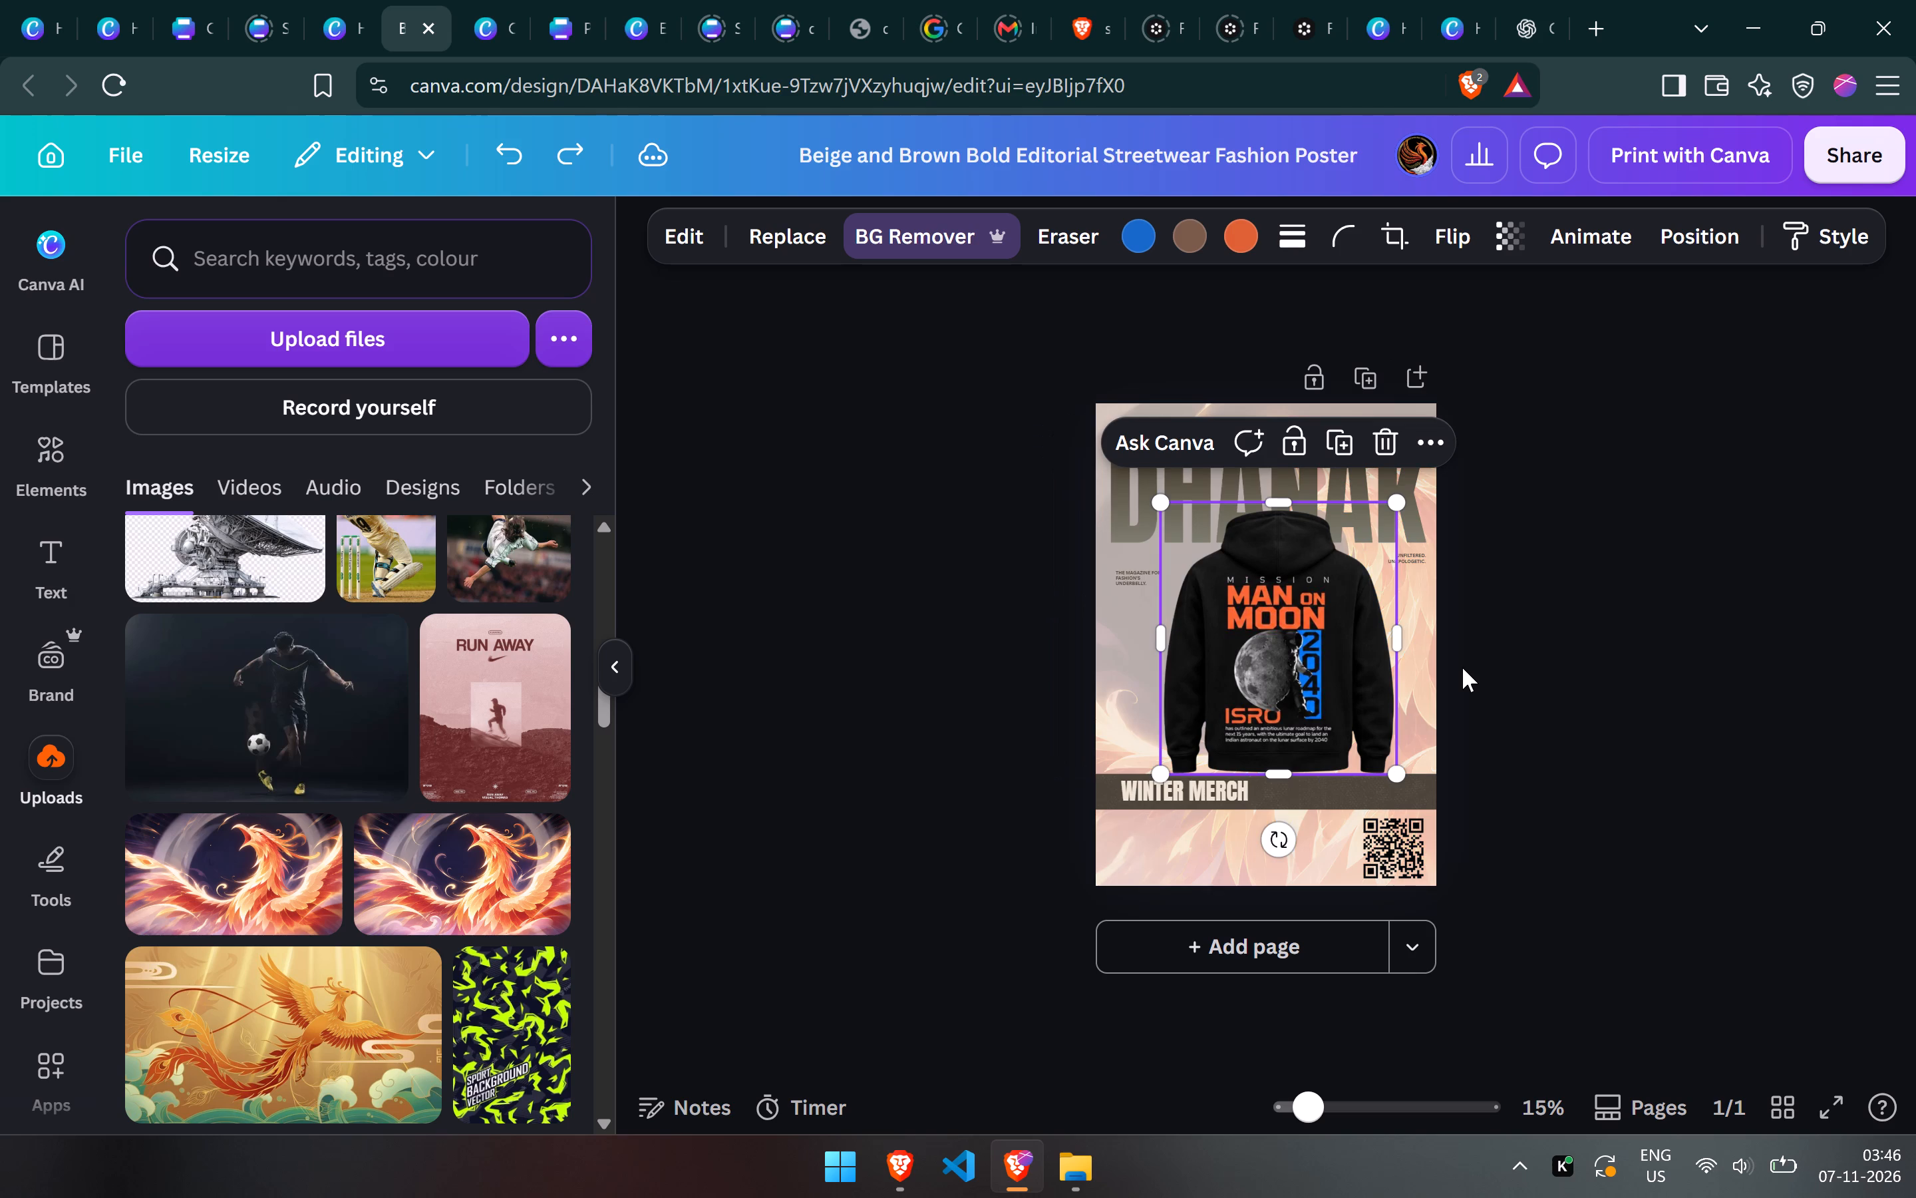
left_click(1462, 668)
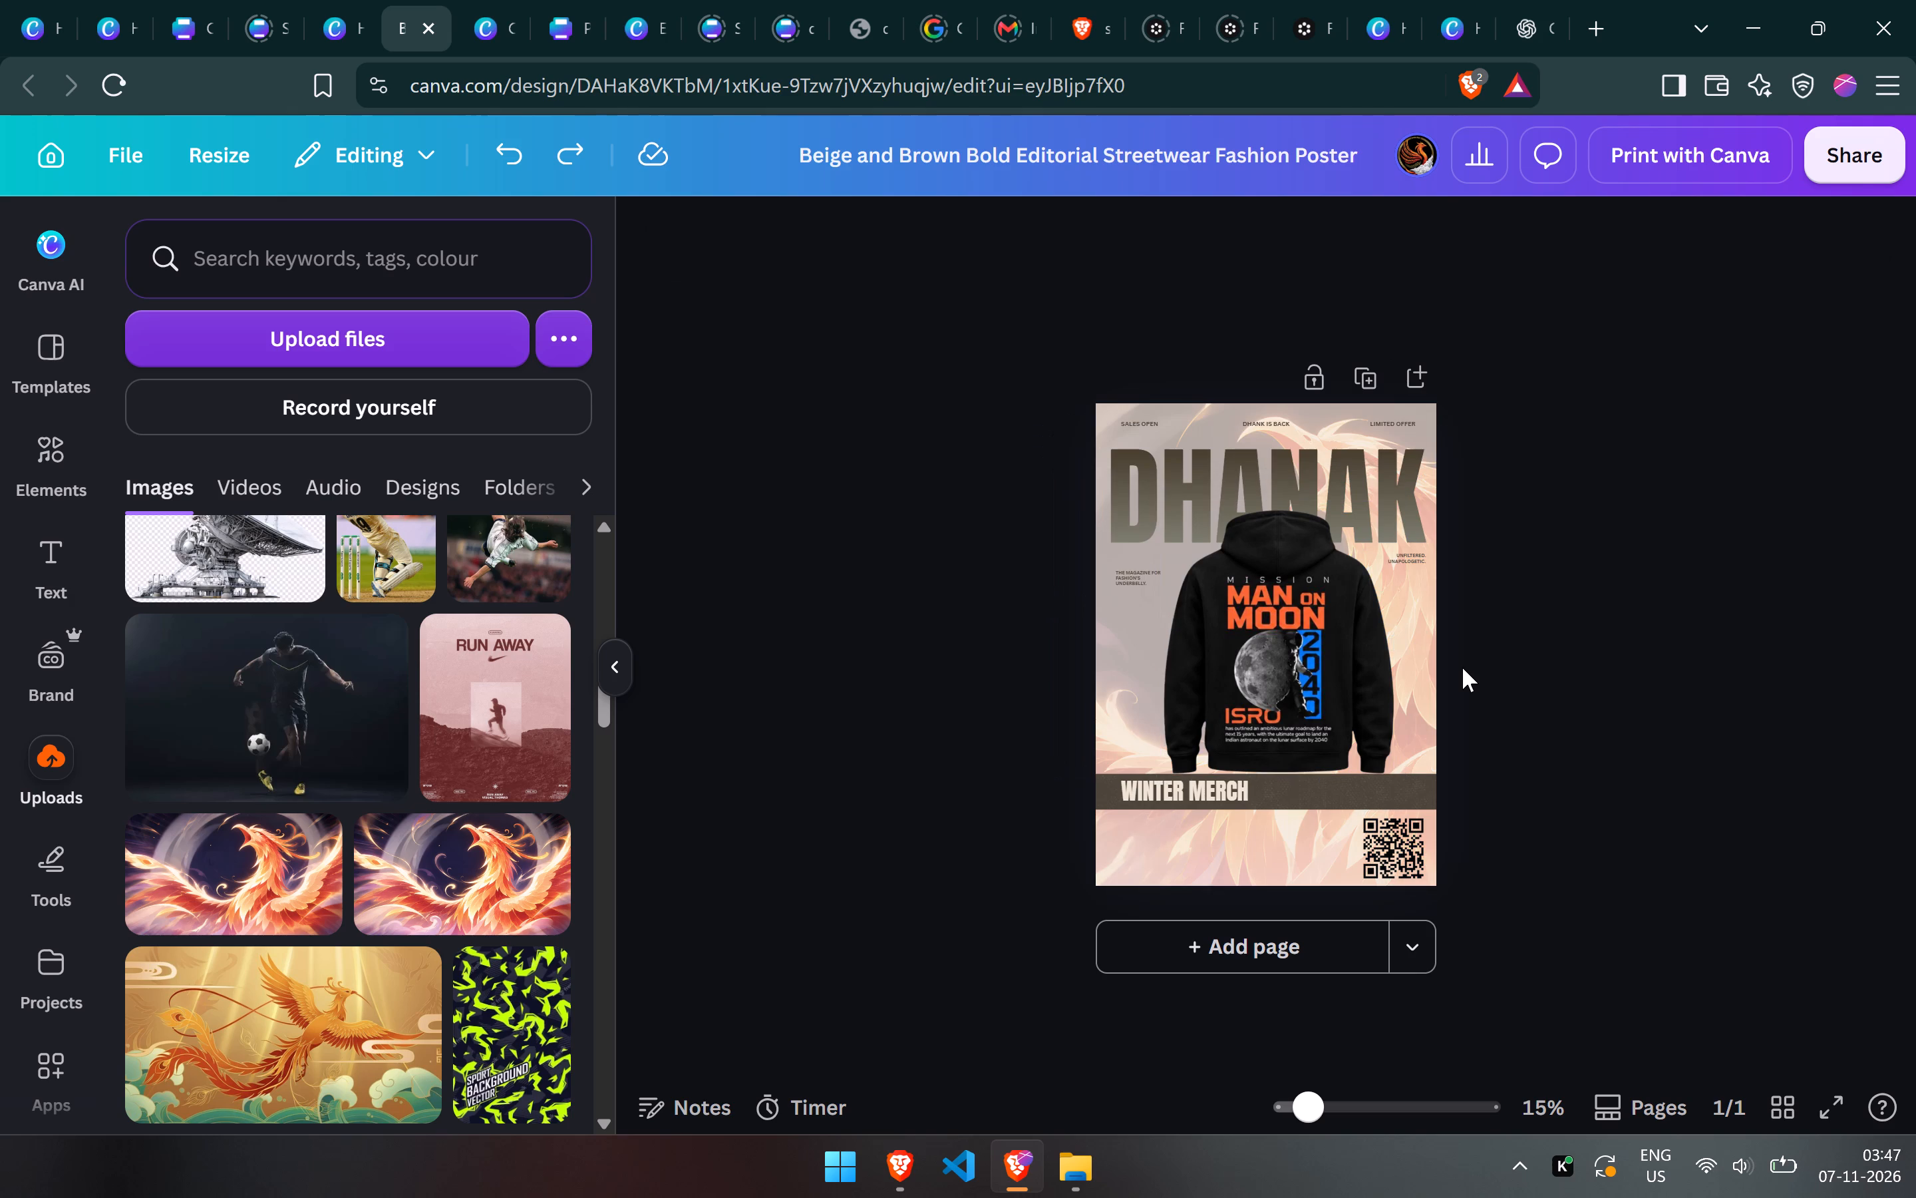
left_click(1475, 660)
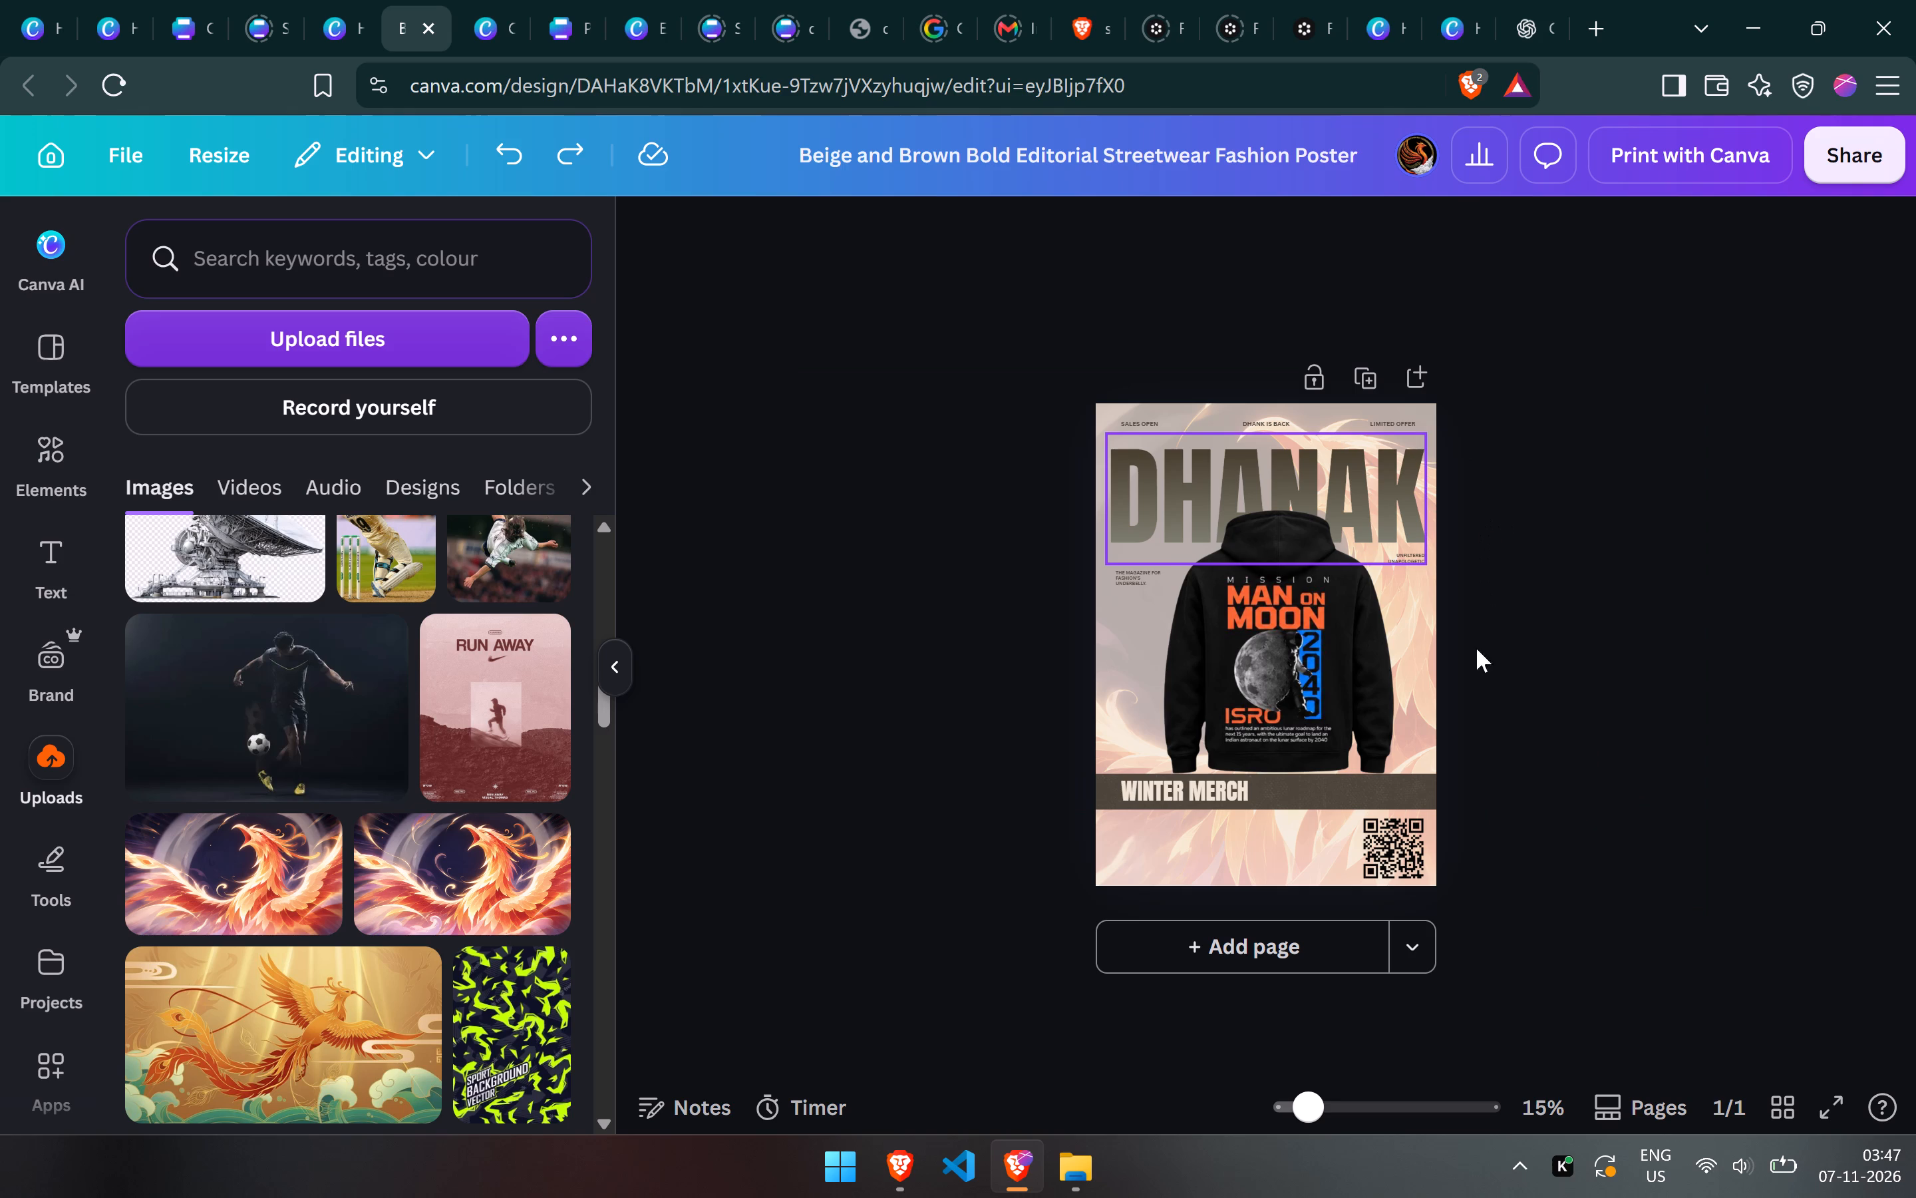
Try several transparency levels on the phoenix background image and set it to 34.
left_click(1428, 678)
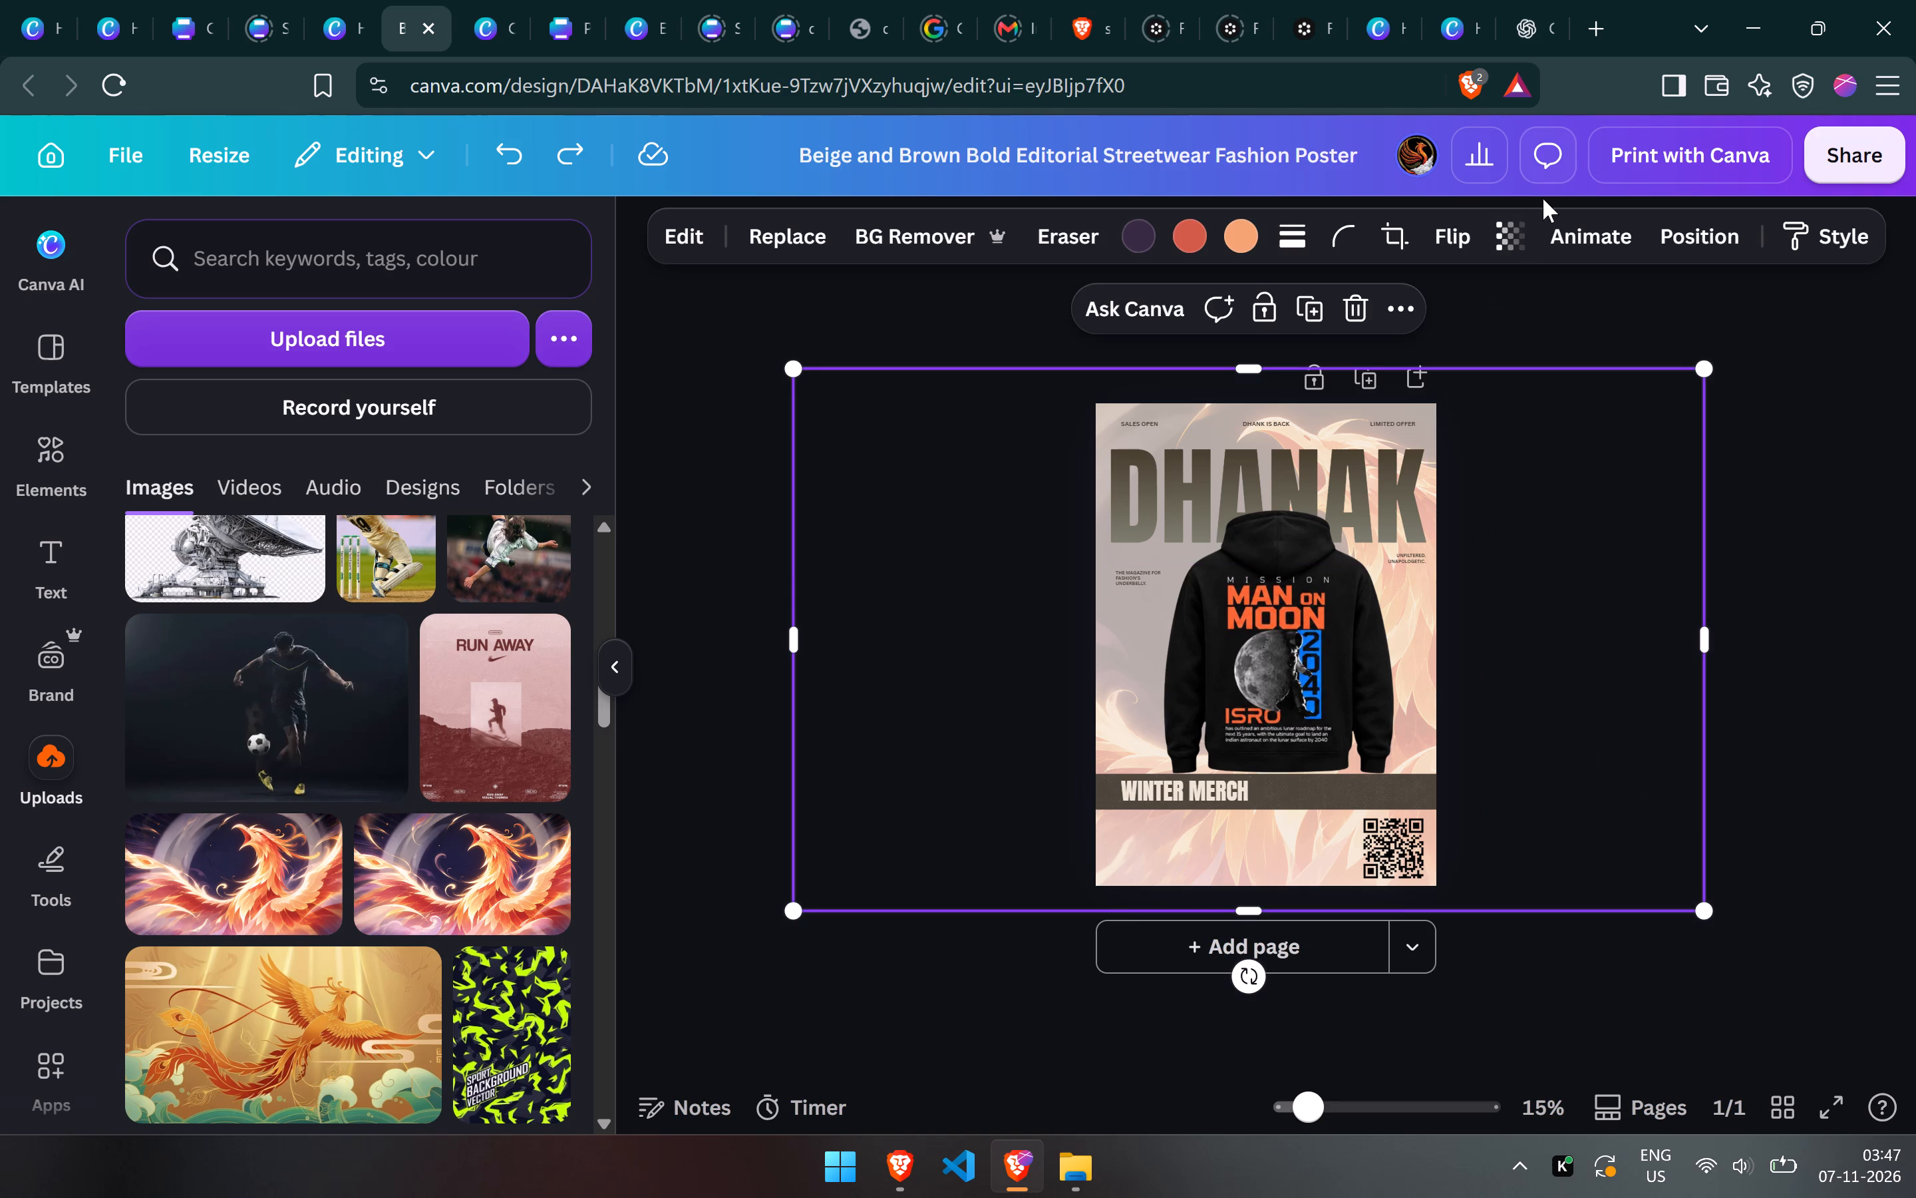
left_click(1519, 218)
left_click_drag(1416, 350, 1438, 350)
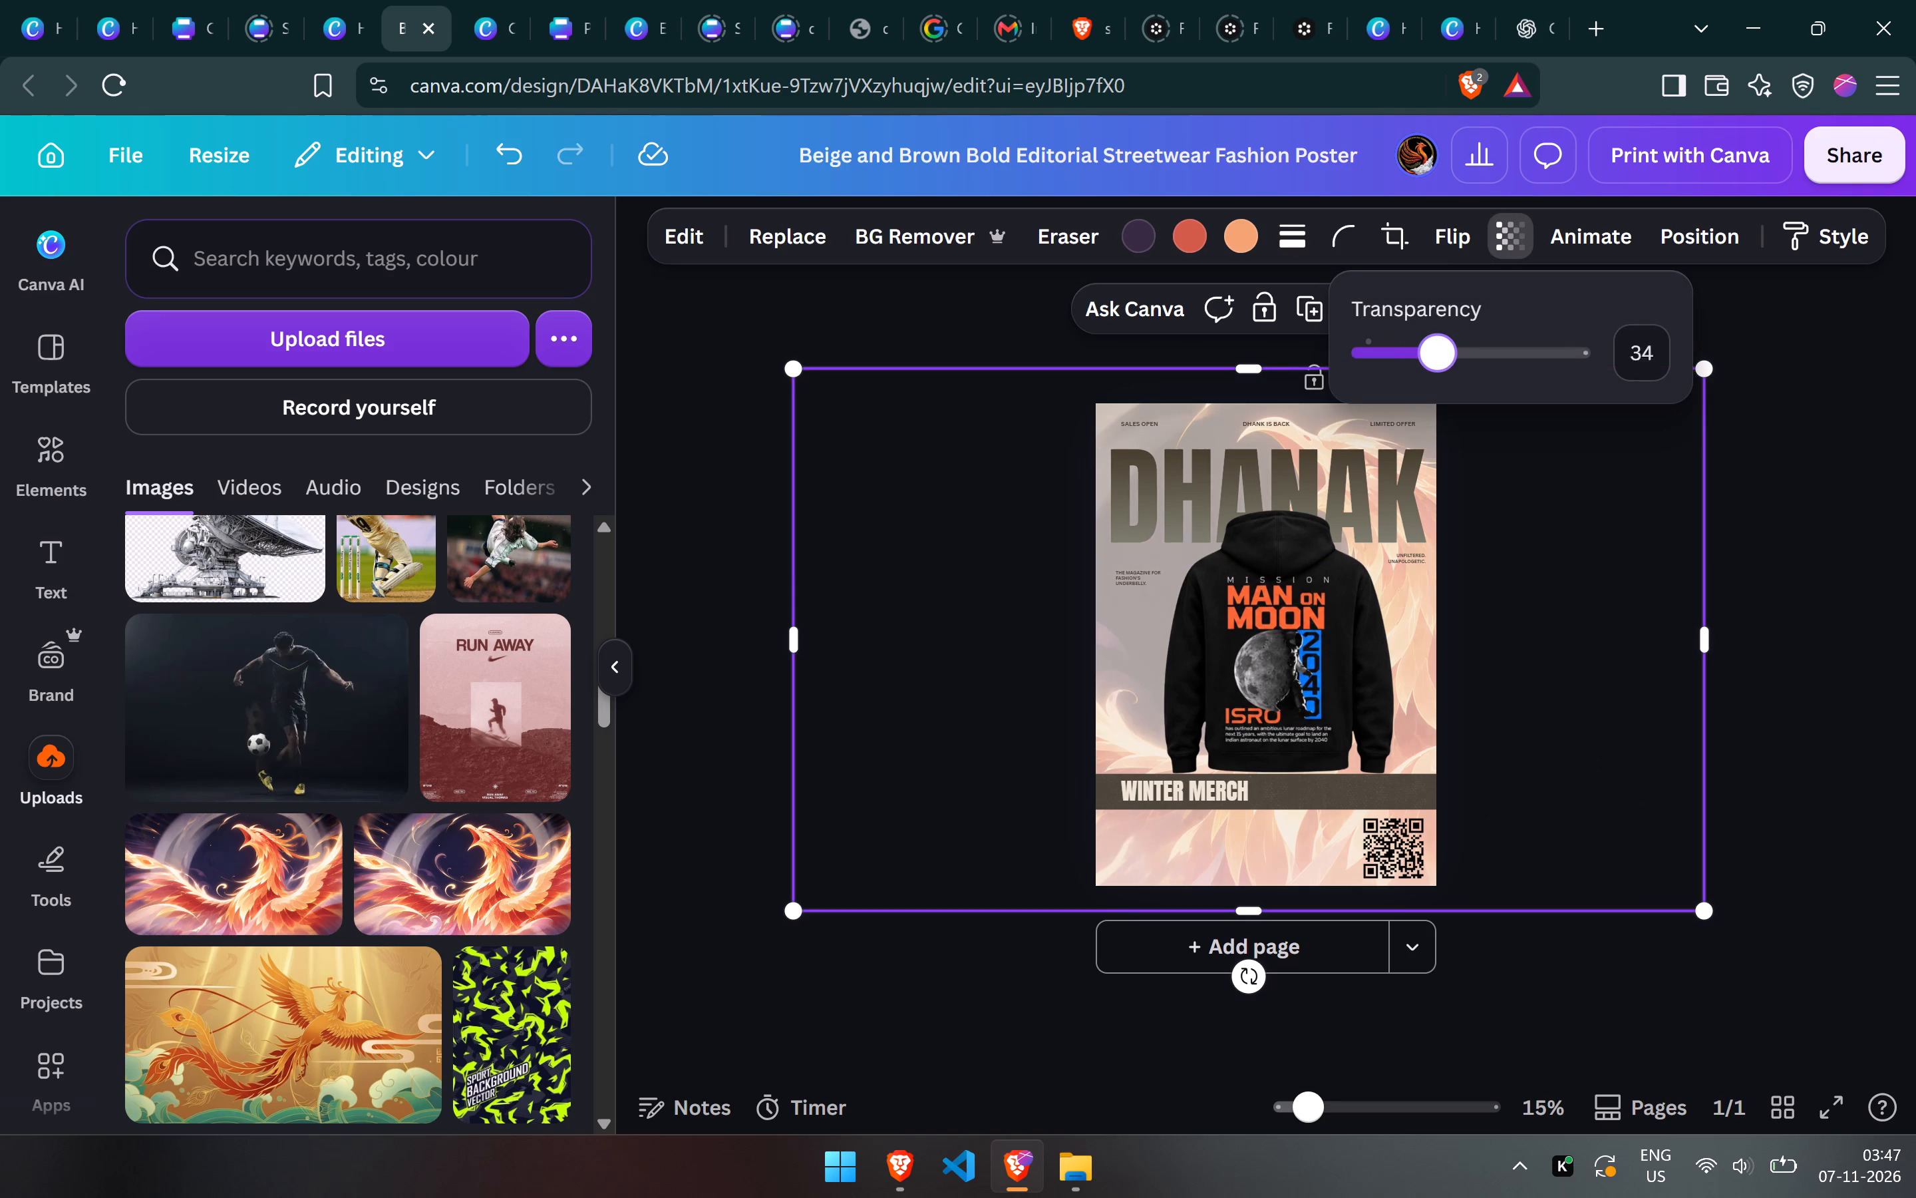
left_click_drag(1438, 350, 1585, 365)
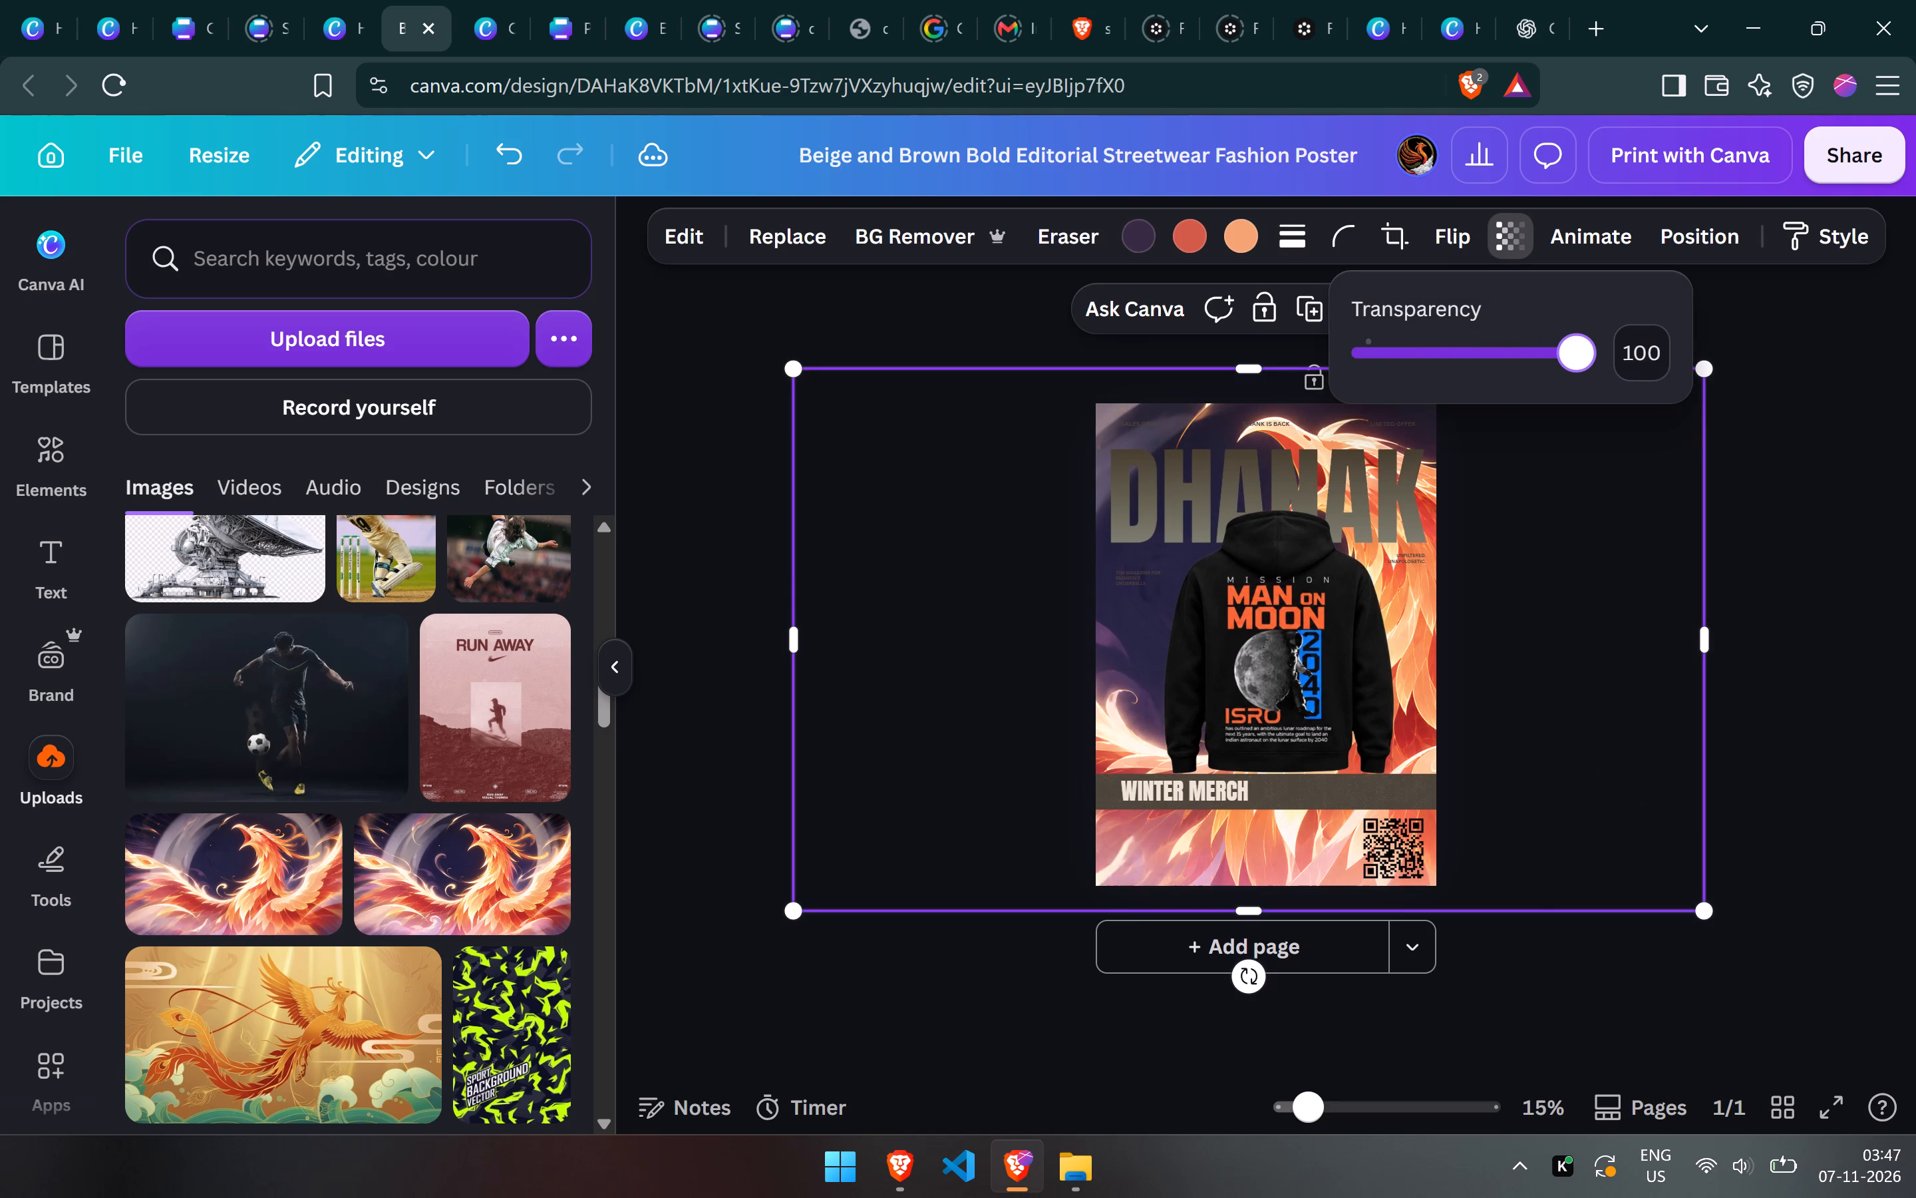
left_click_drag(1585, 365, 1595, 367)
left_click_drag(1595, 367, 1475, 363)
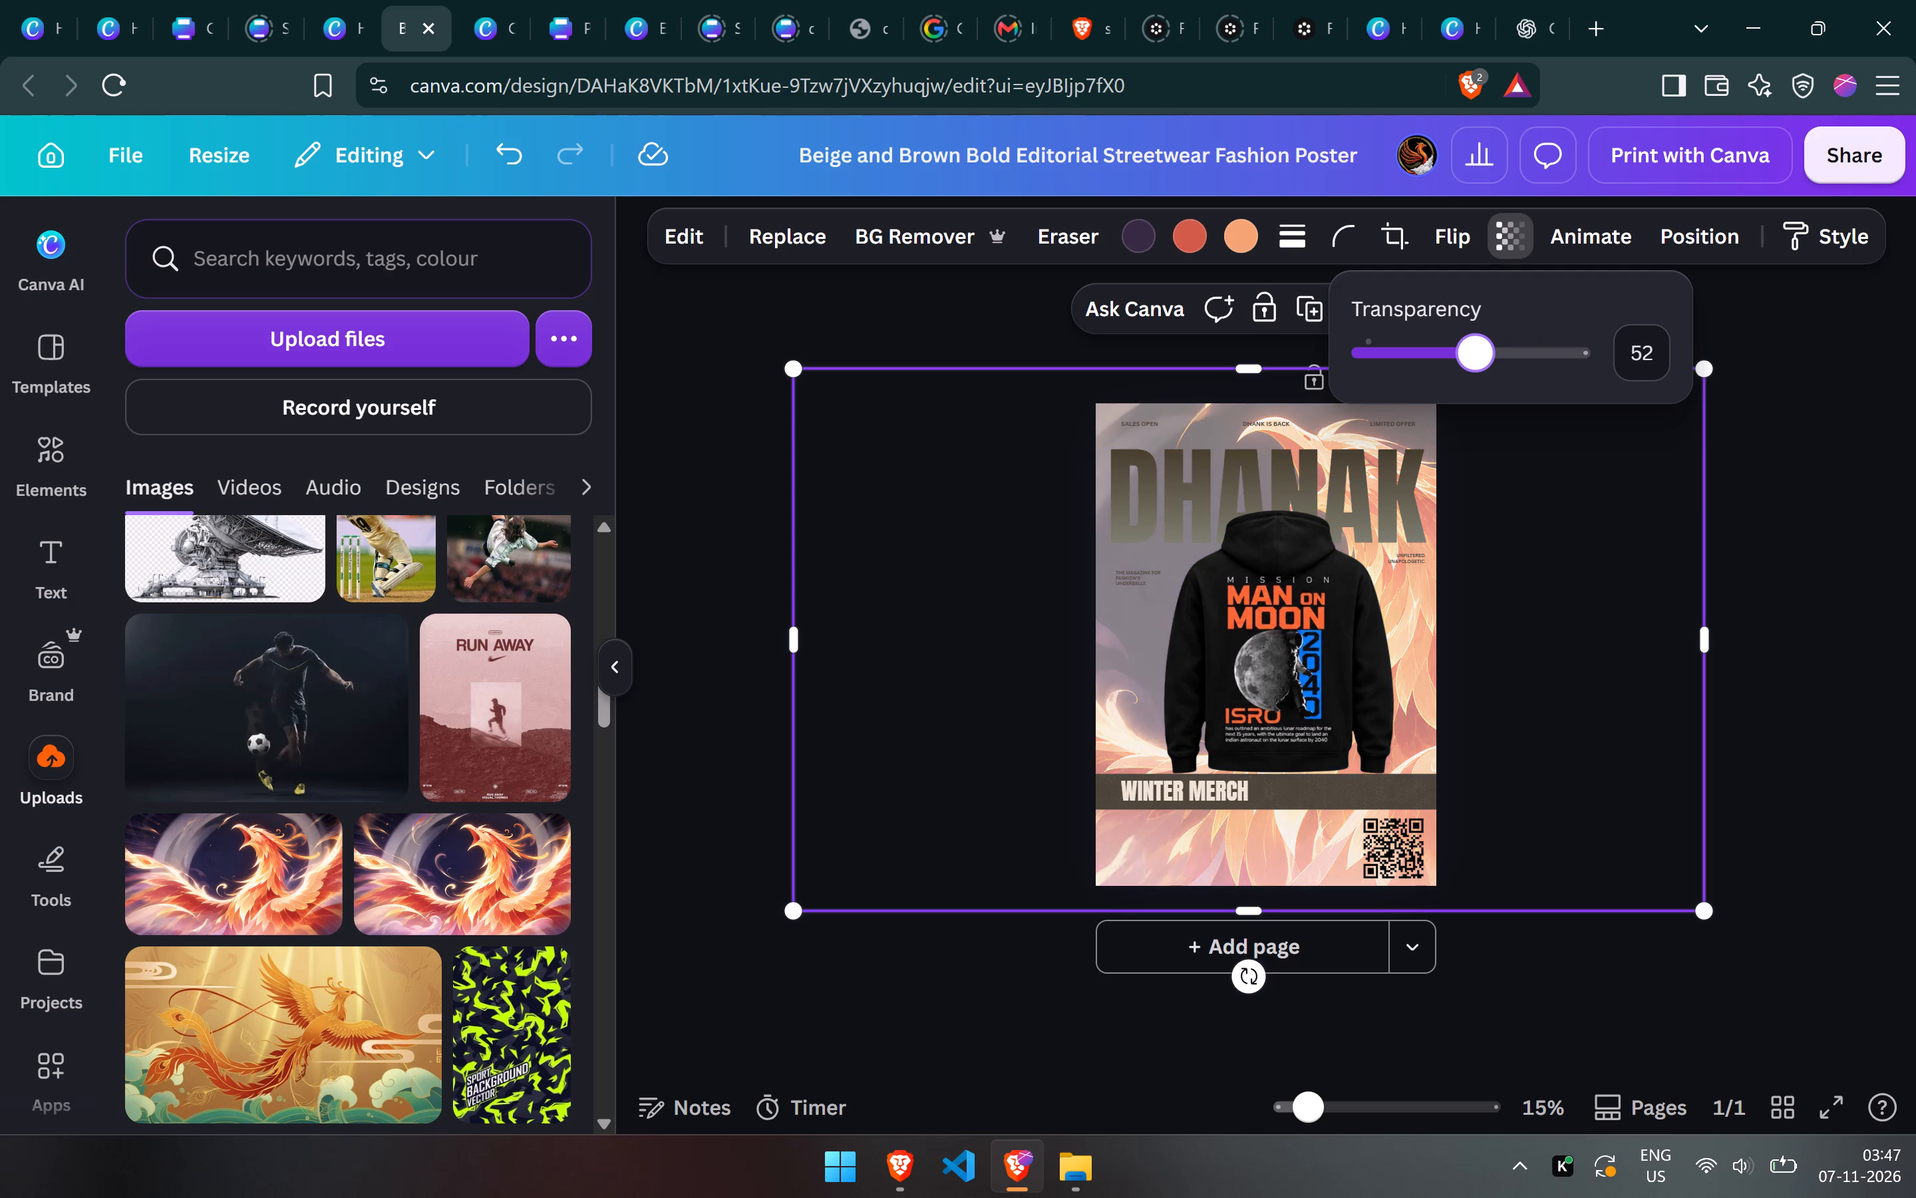
left_click_drag(1475, 363, 1362, 394)
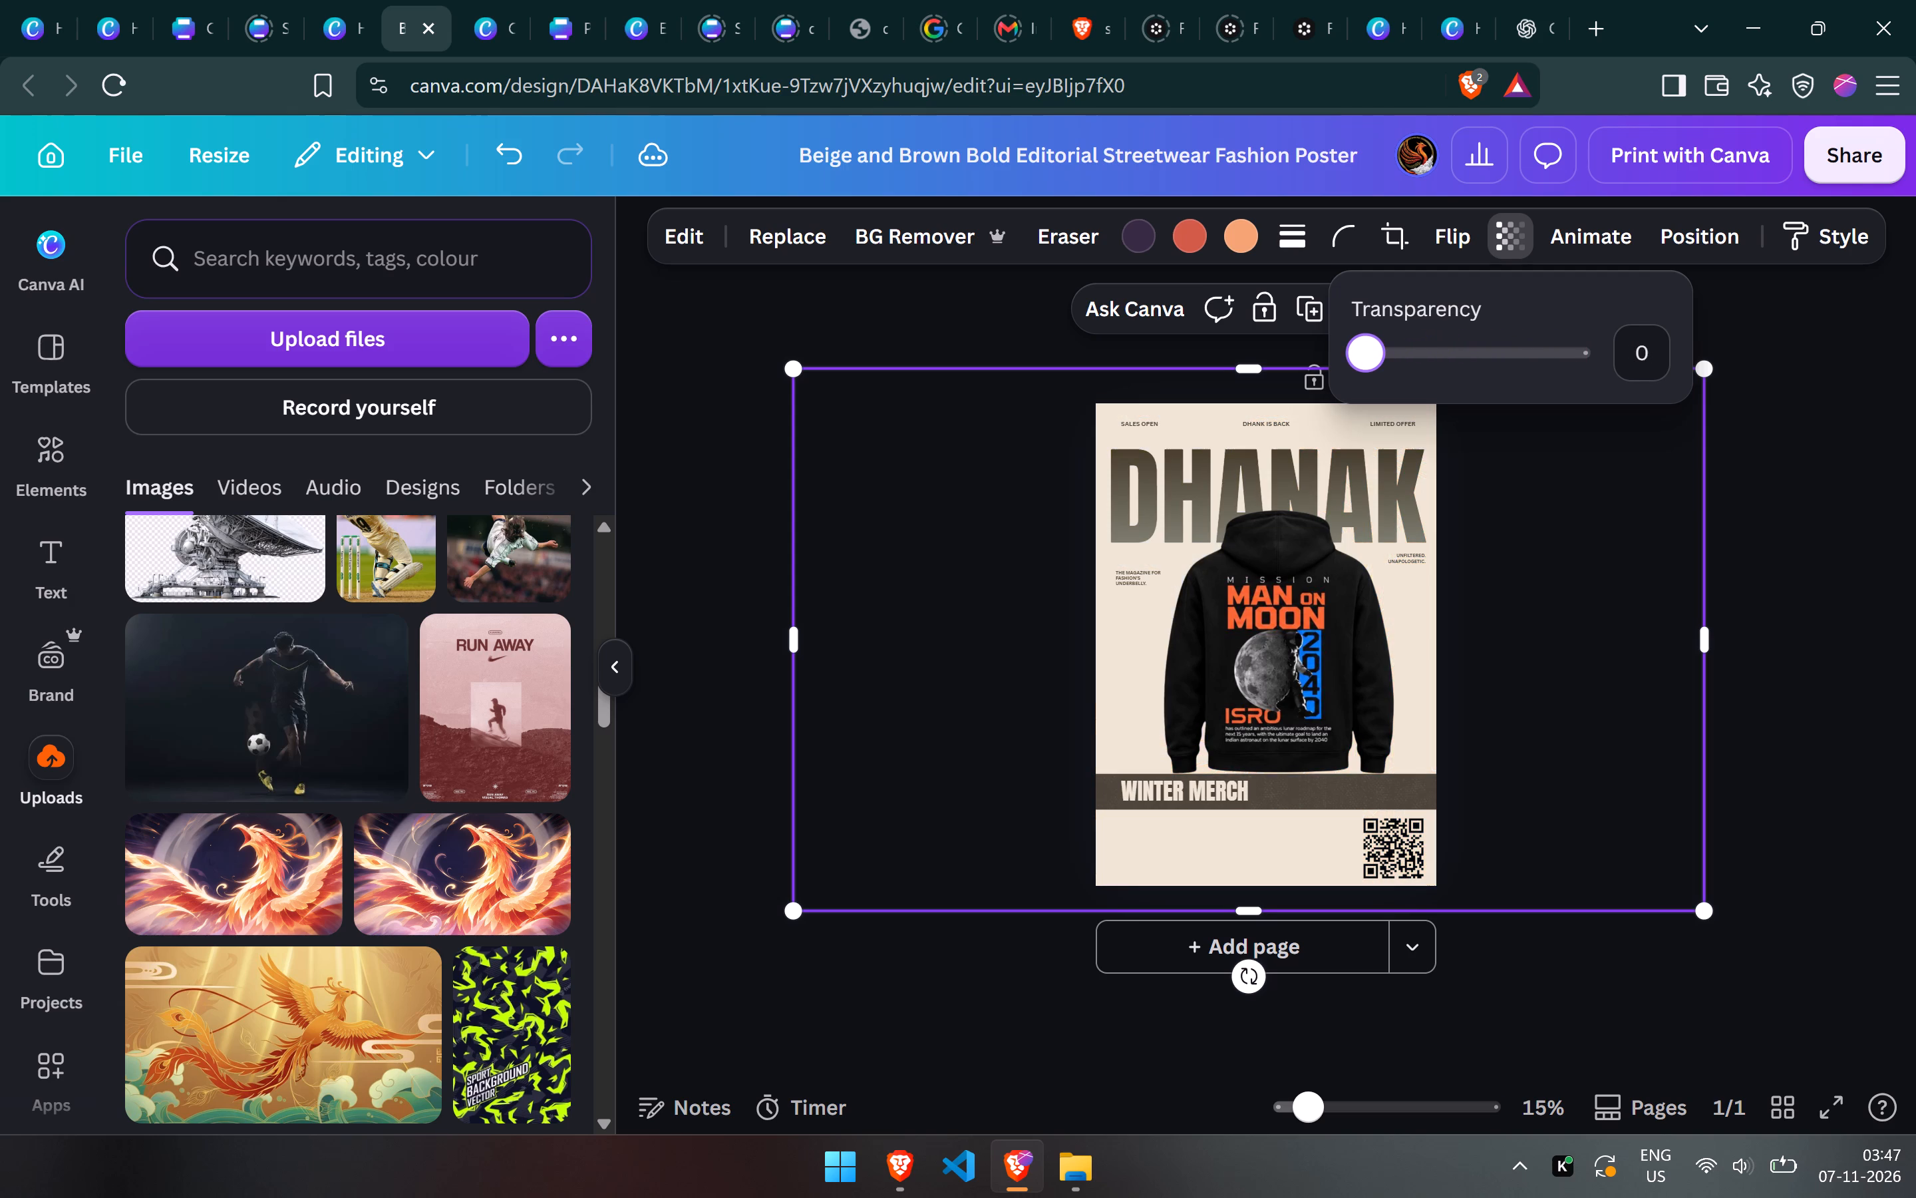
left_click_drag(1362, 394, 1419, 412)
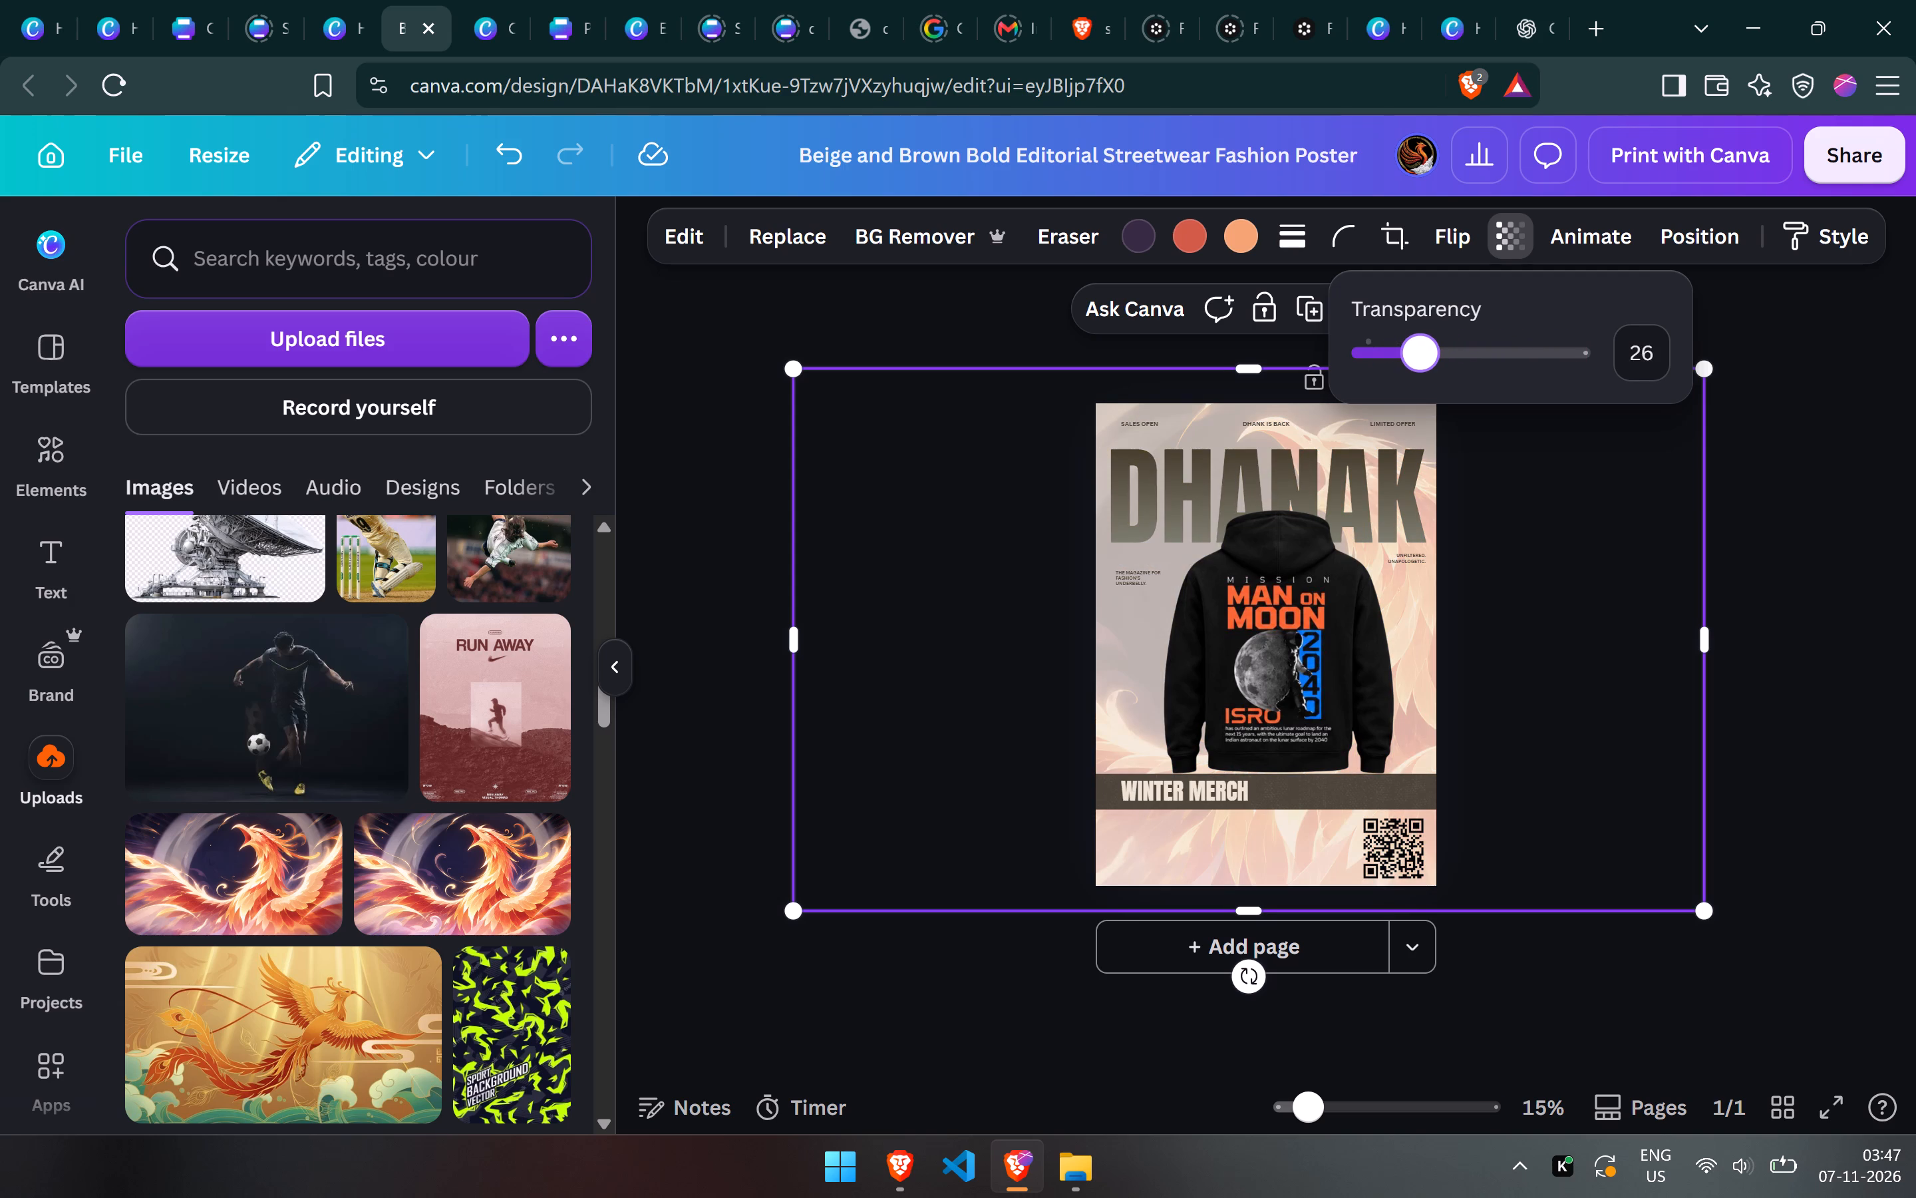
left_click_drag(1419, 412, 1298, 417)
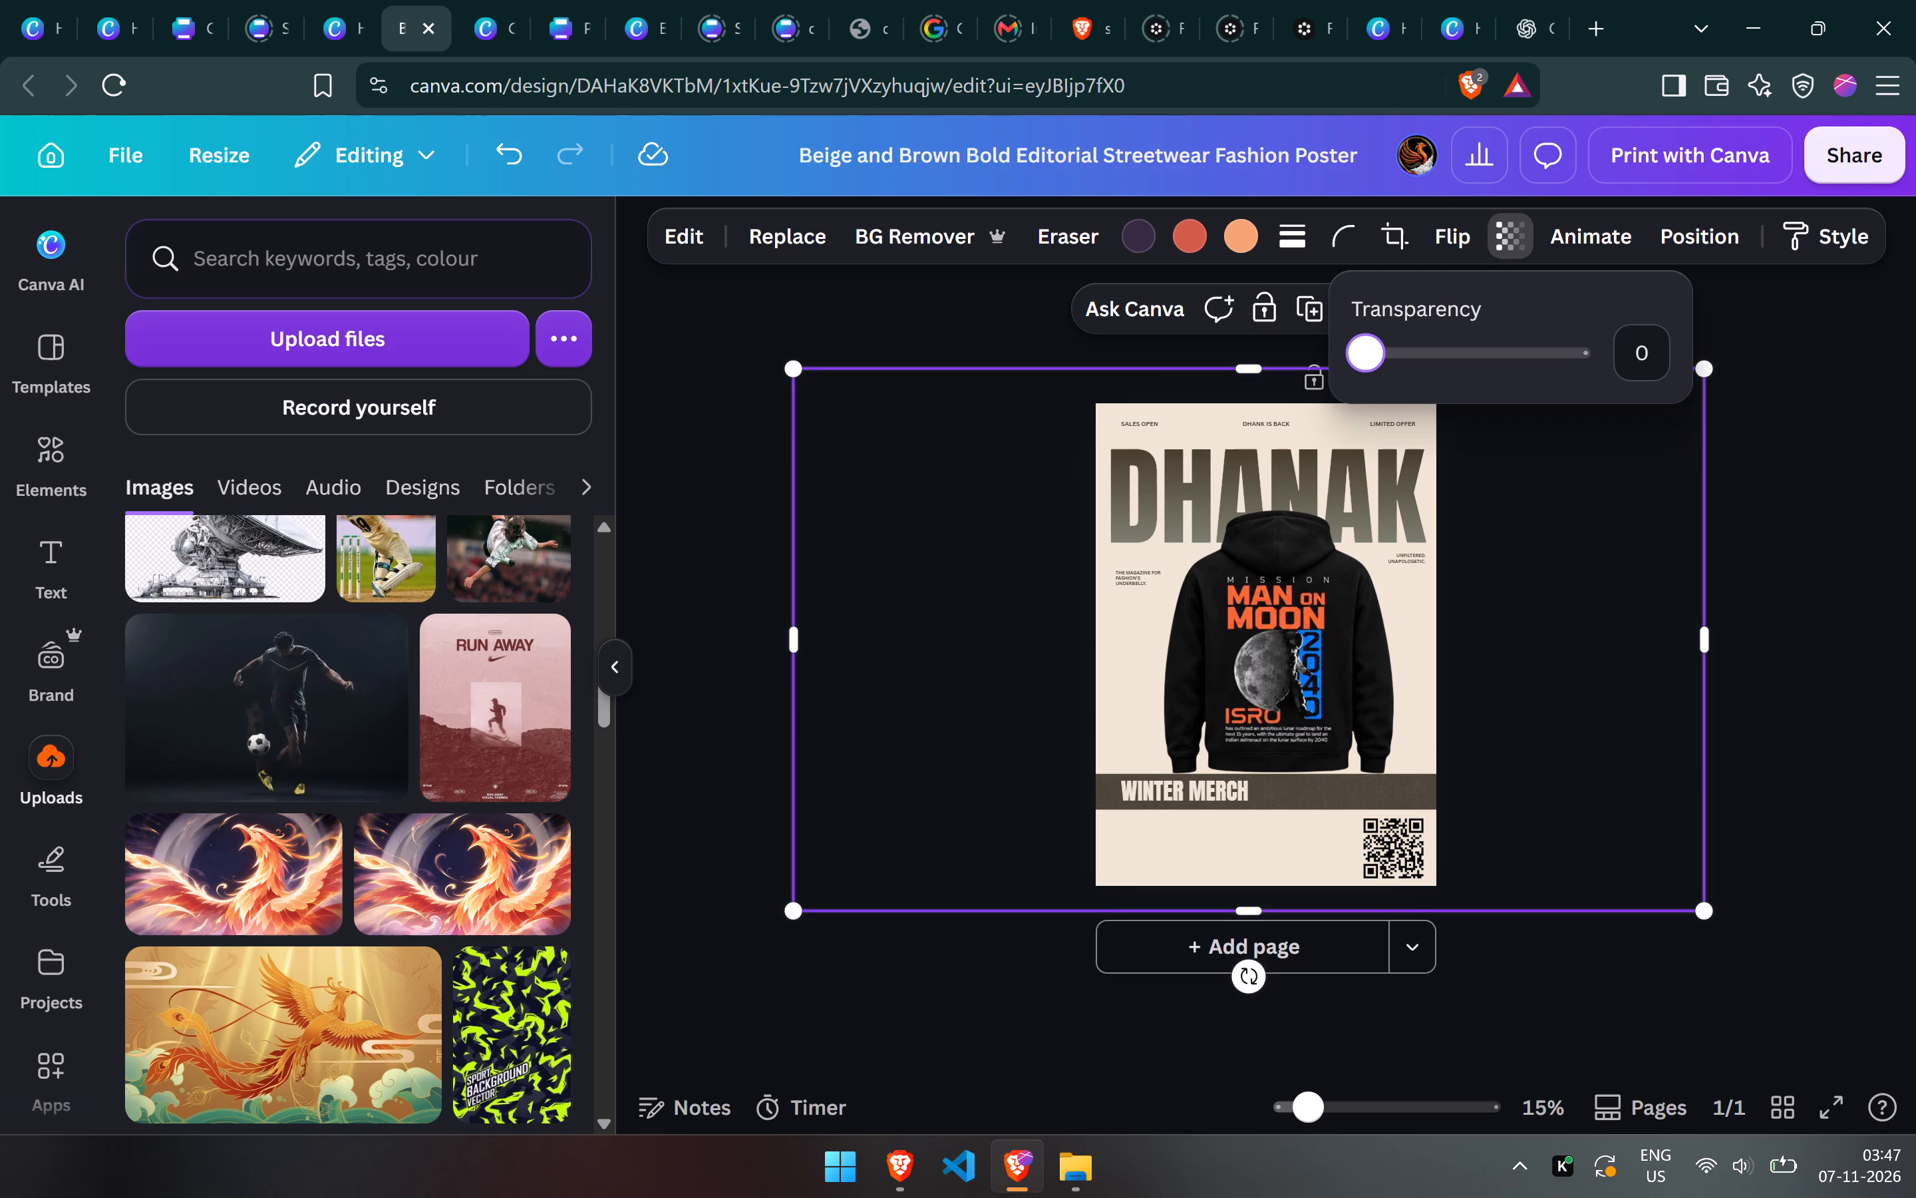
left_click_drag(1298, 417, 1406, 425)
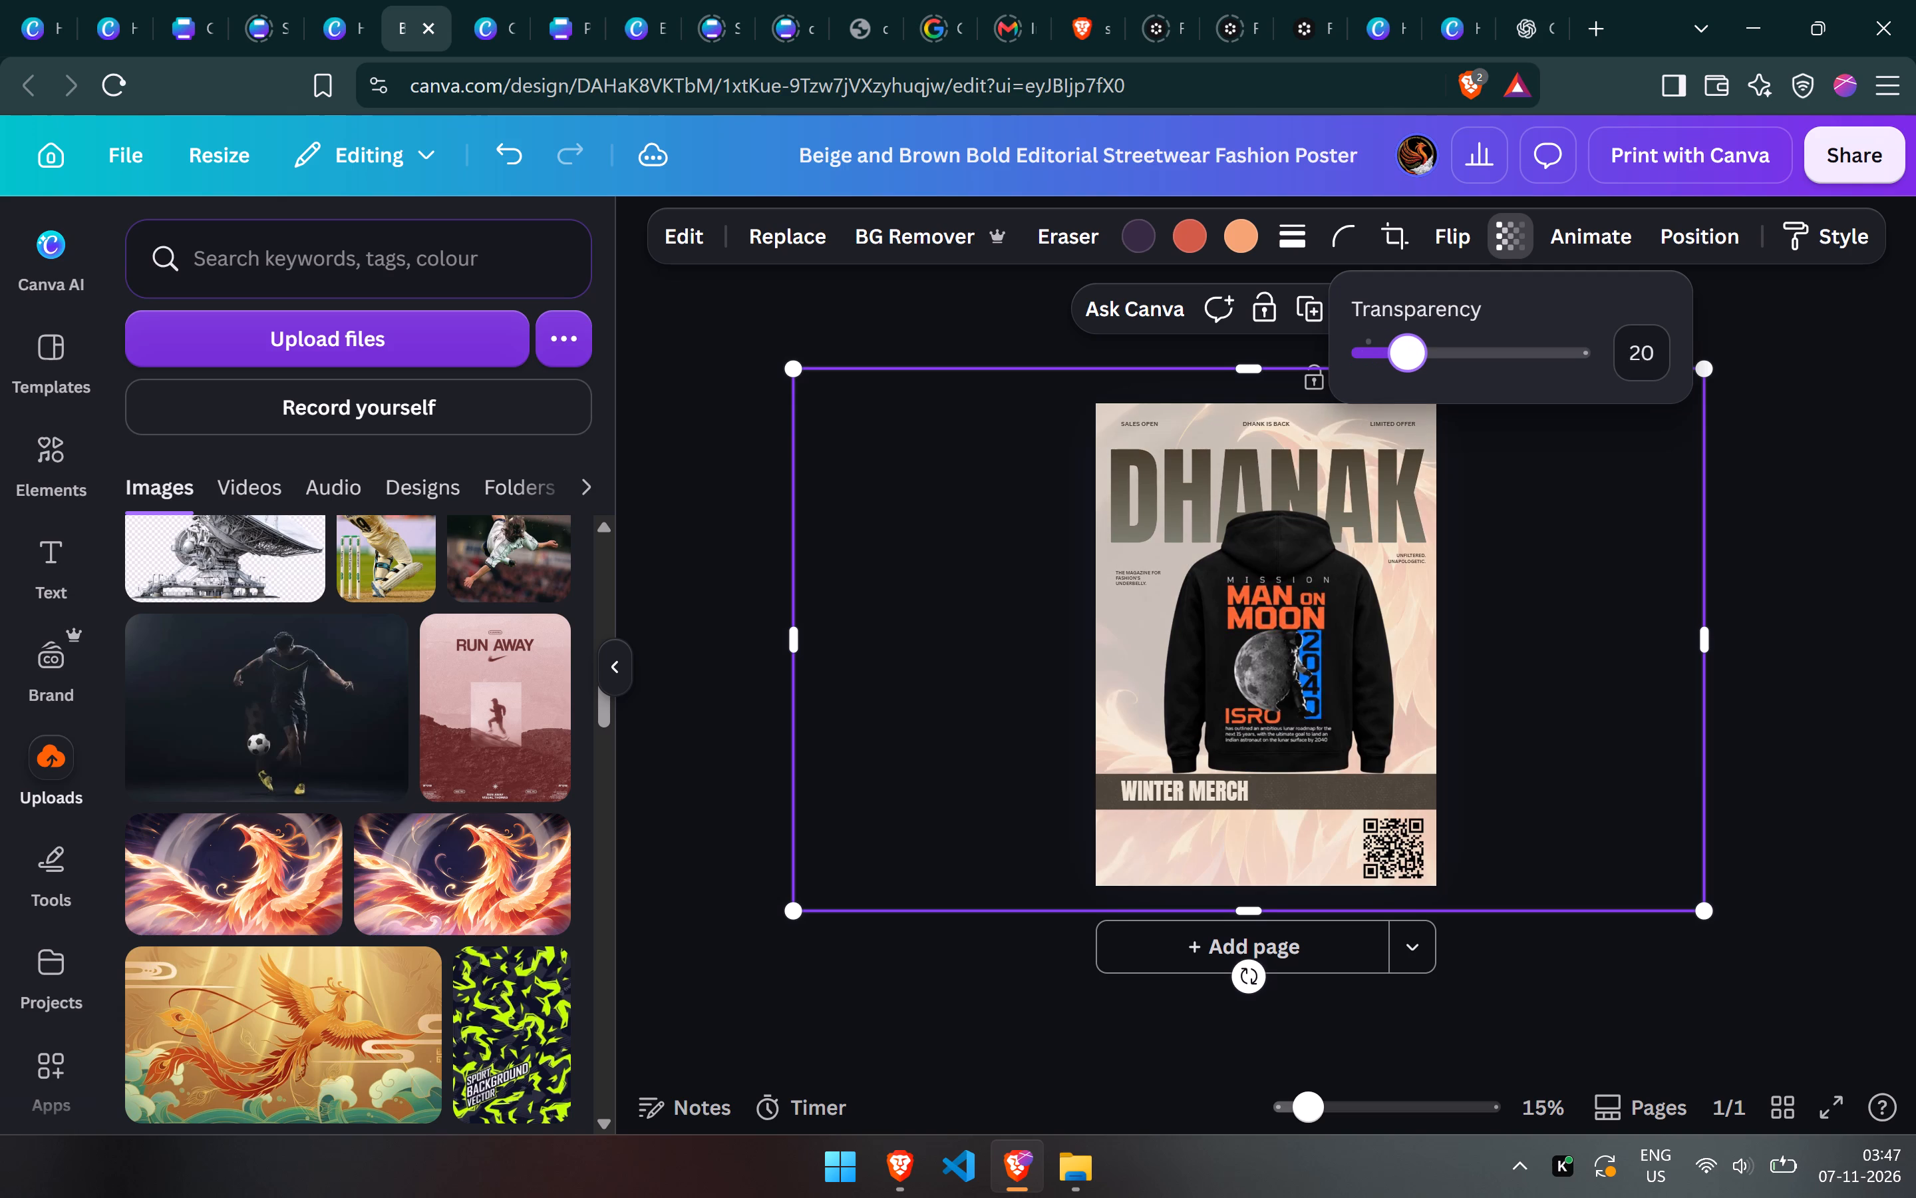
left_click_drag(1406, 425, 1436, 425)
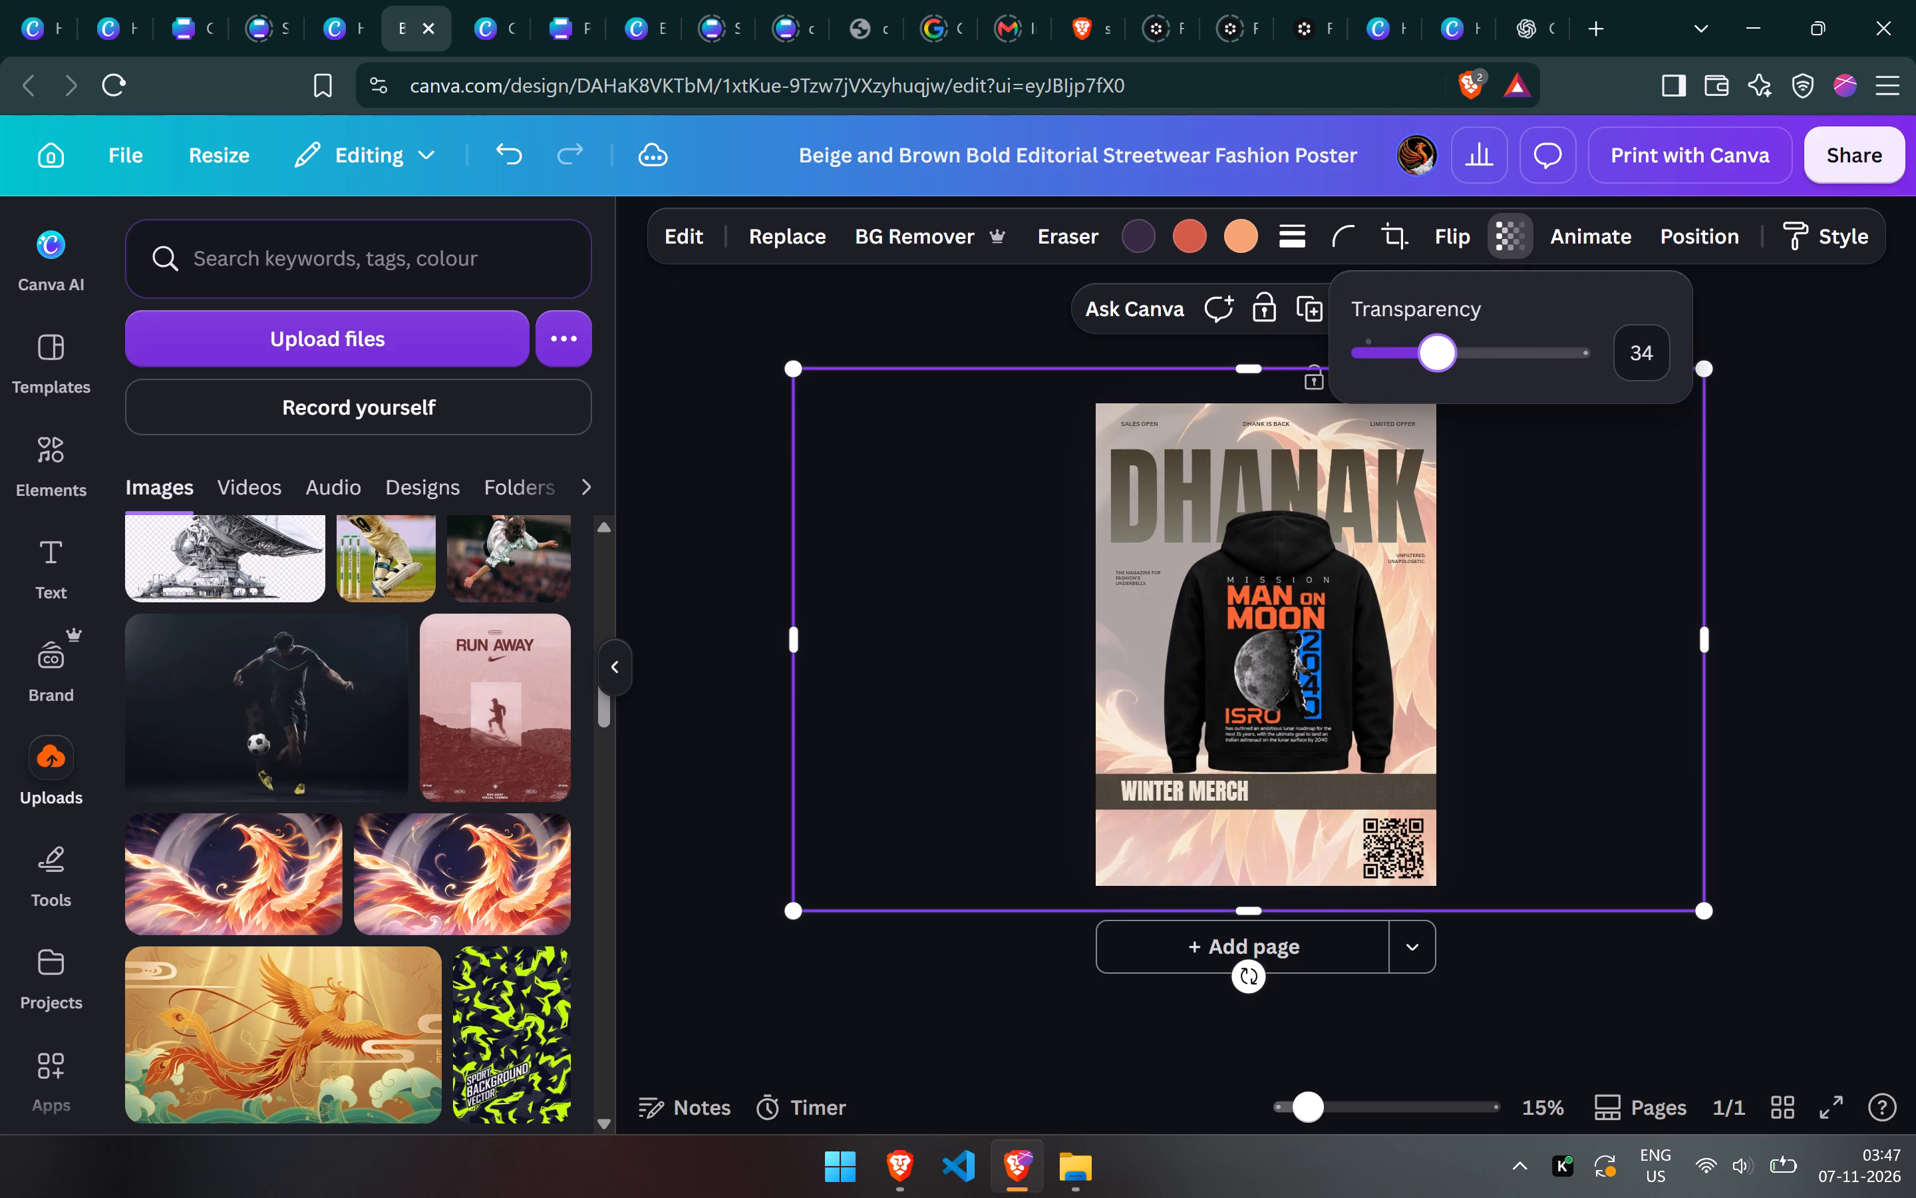
left_click_drag(1436, 425, 1437, 427)
left_click(1785, 539)
left_click(1785, 539)
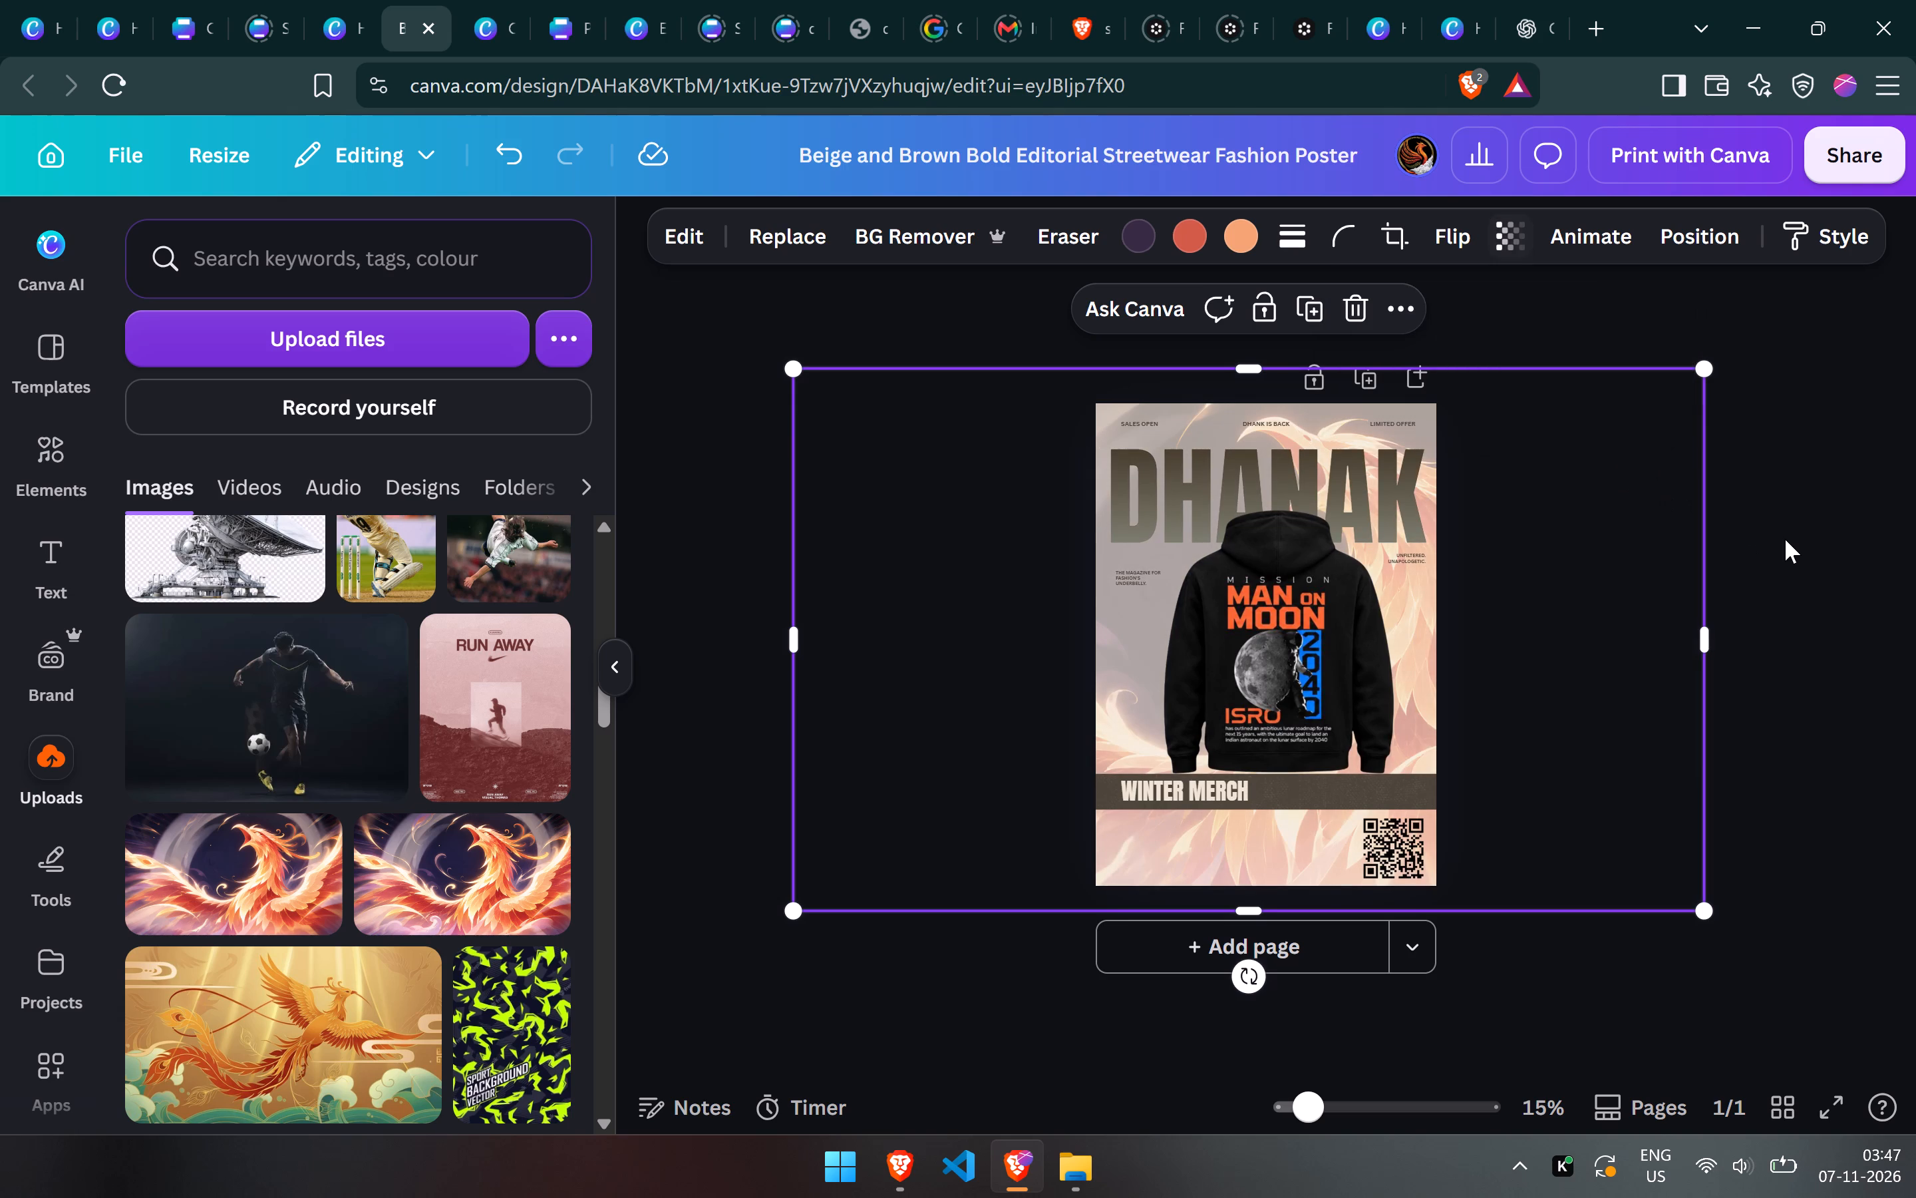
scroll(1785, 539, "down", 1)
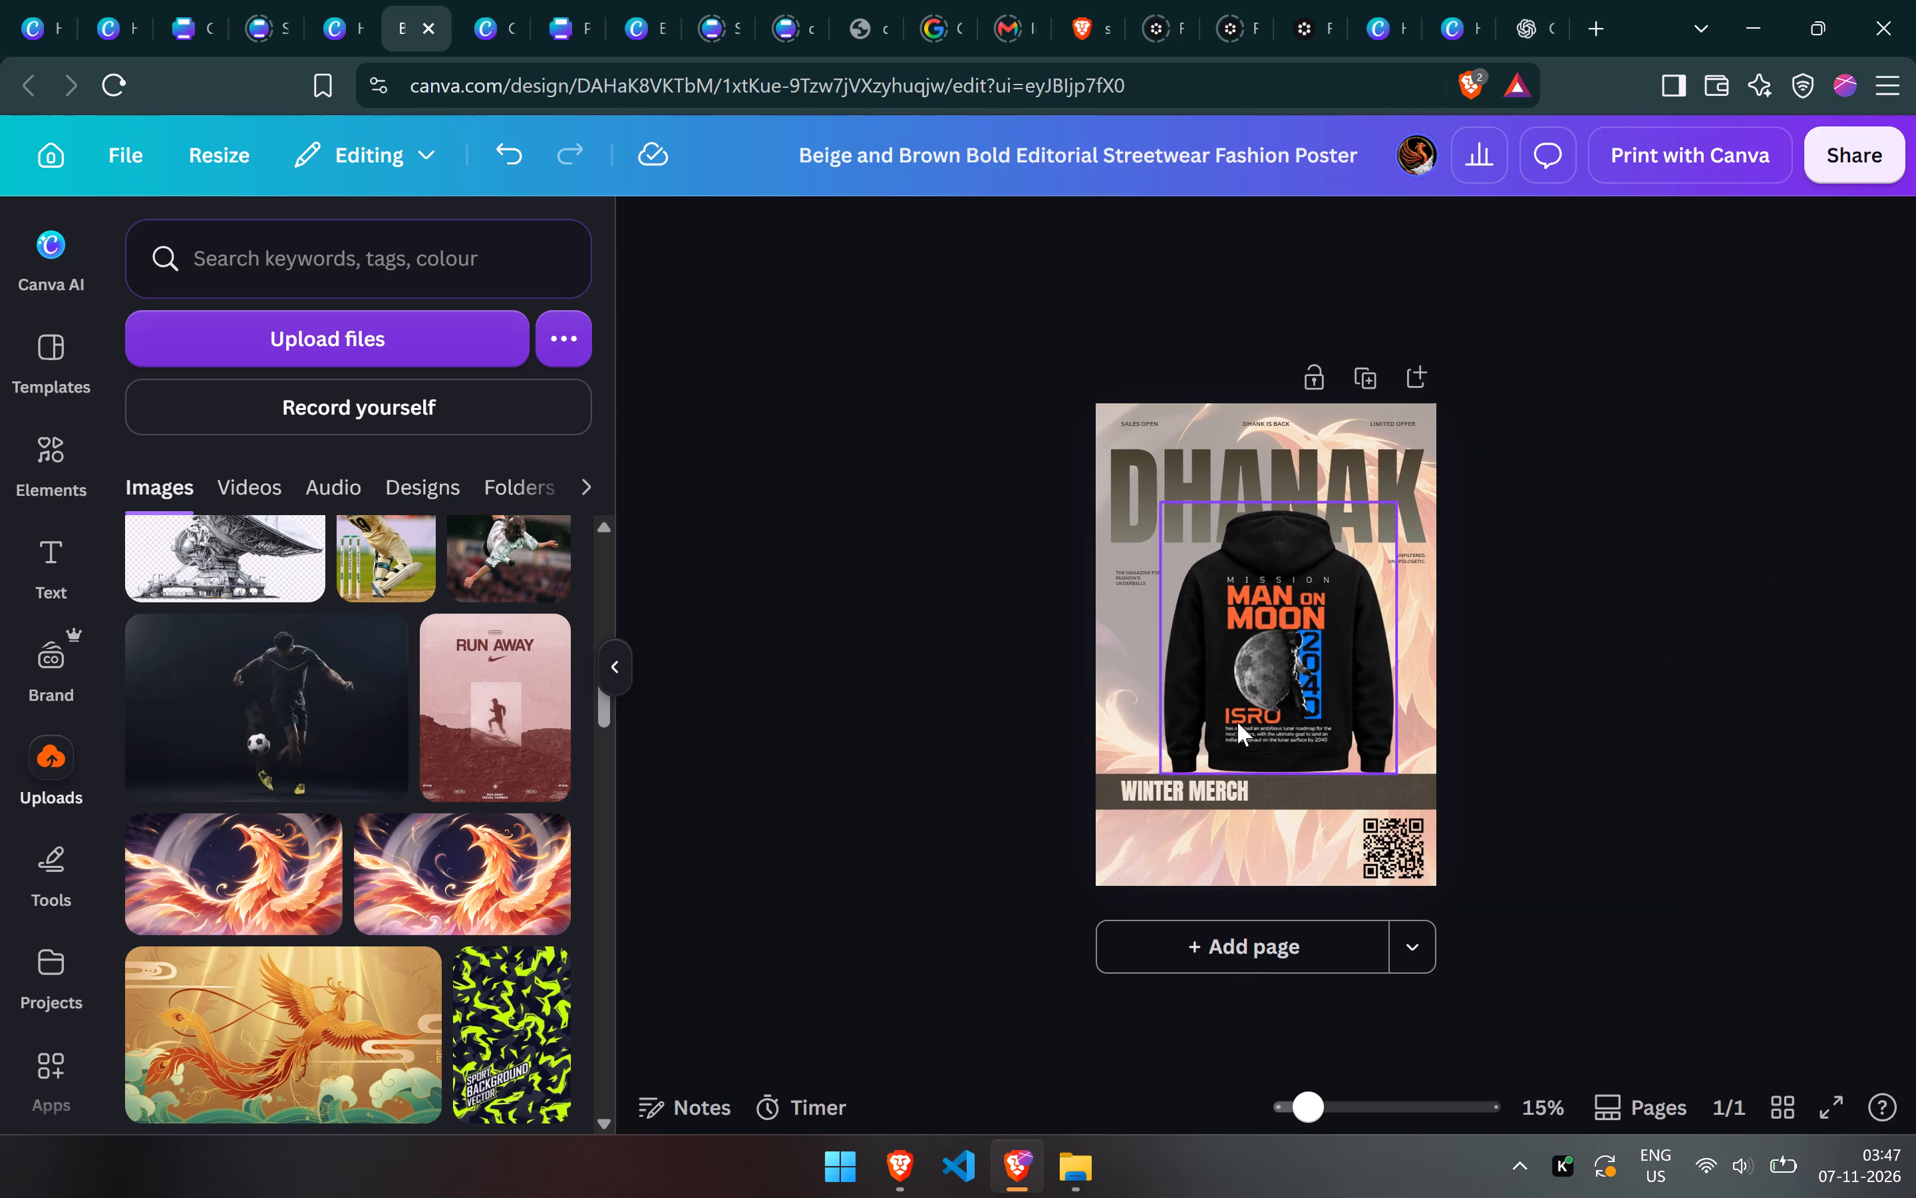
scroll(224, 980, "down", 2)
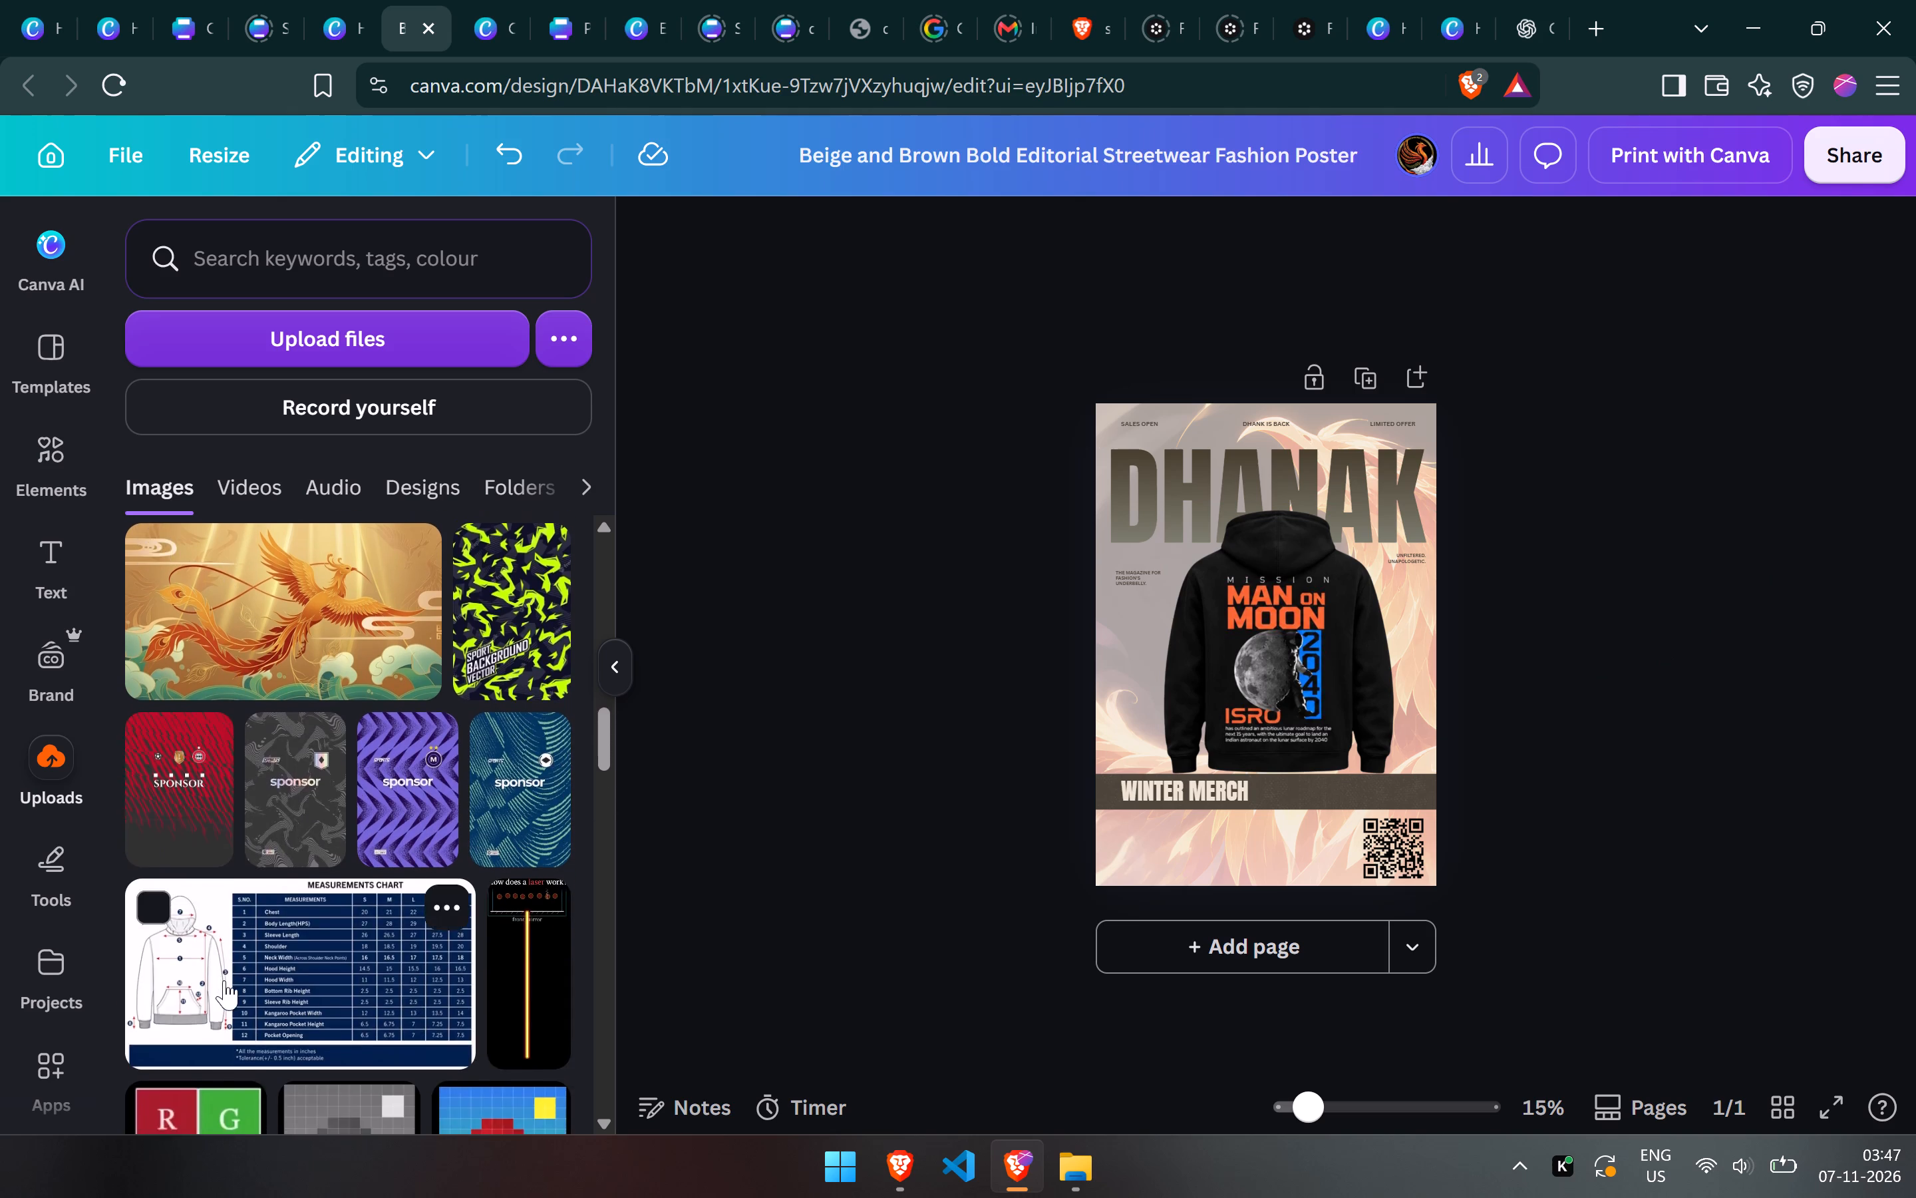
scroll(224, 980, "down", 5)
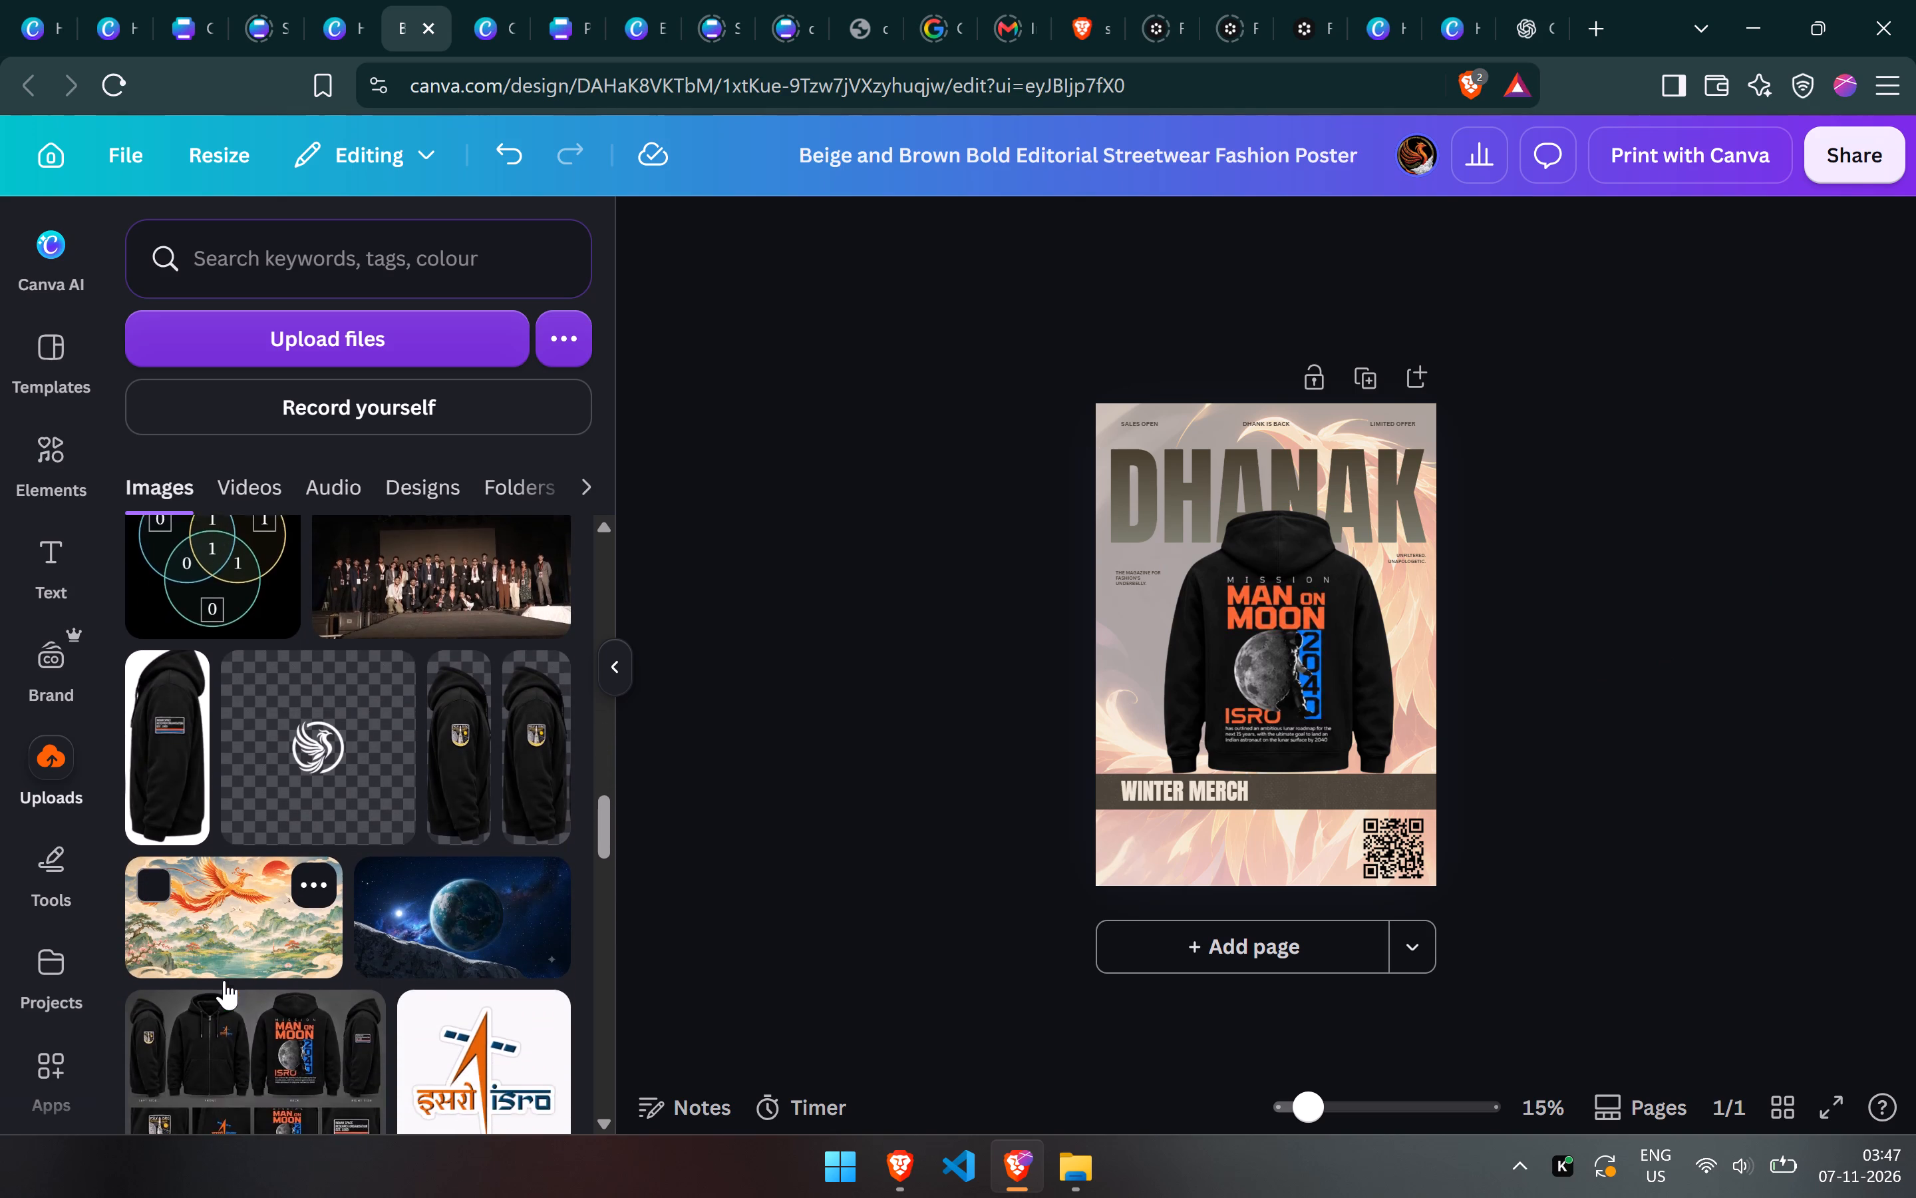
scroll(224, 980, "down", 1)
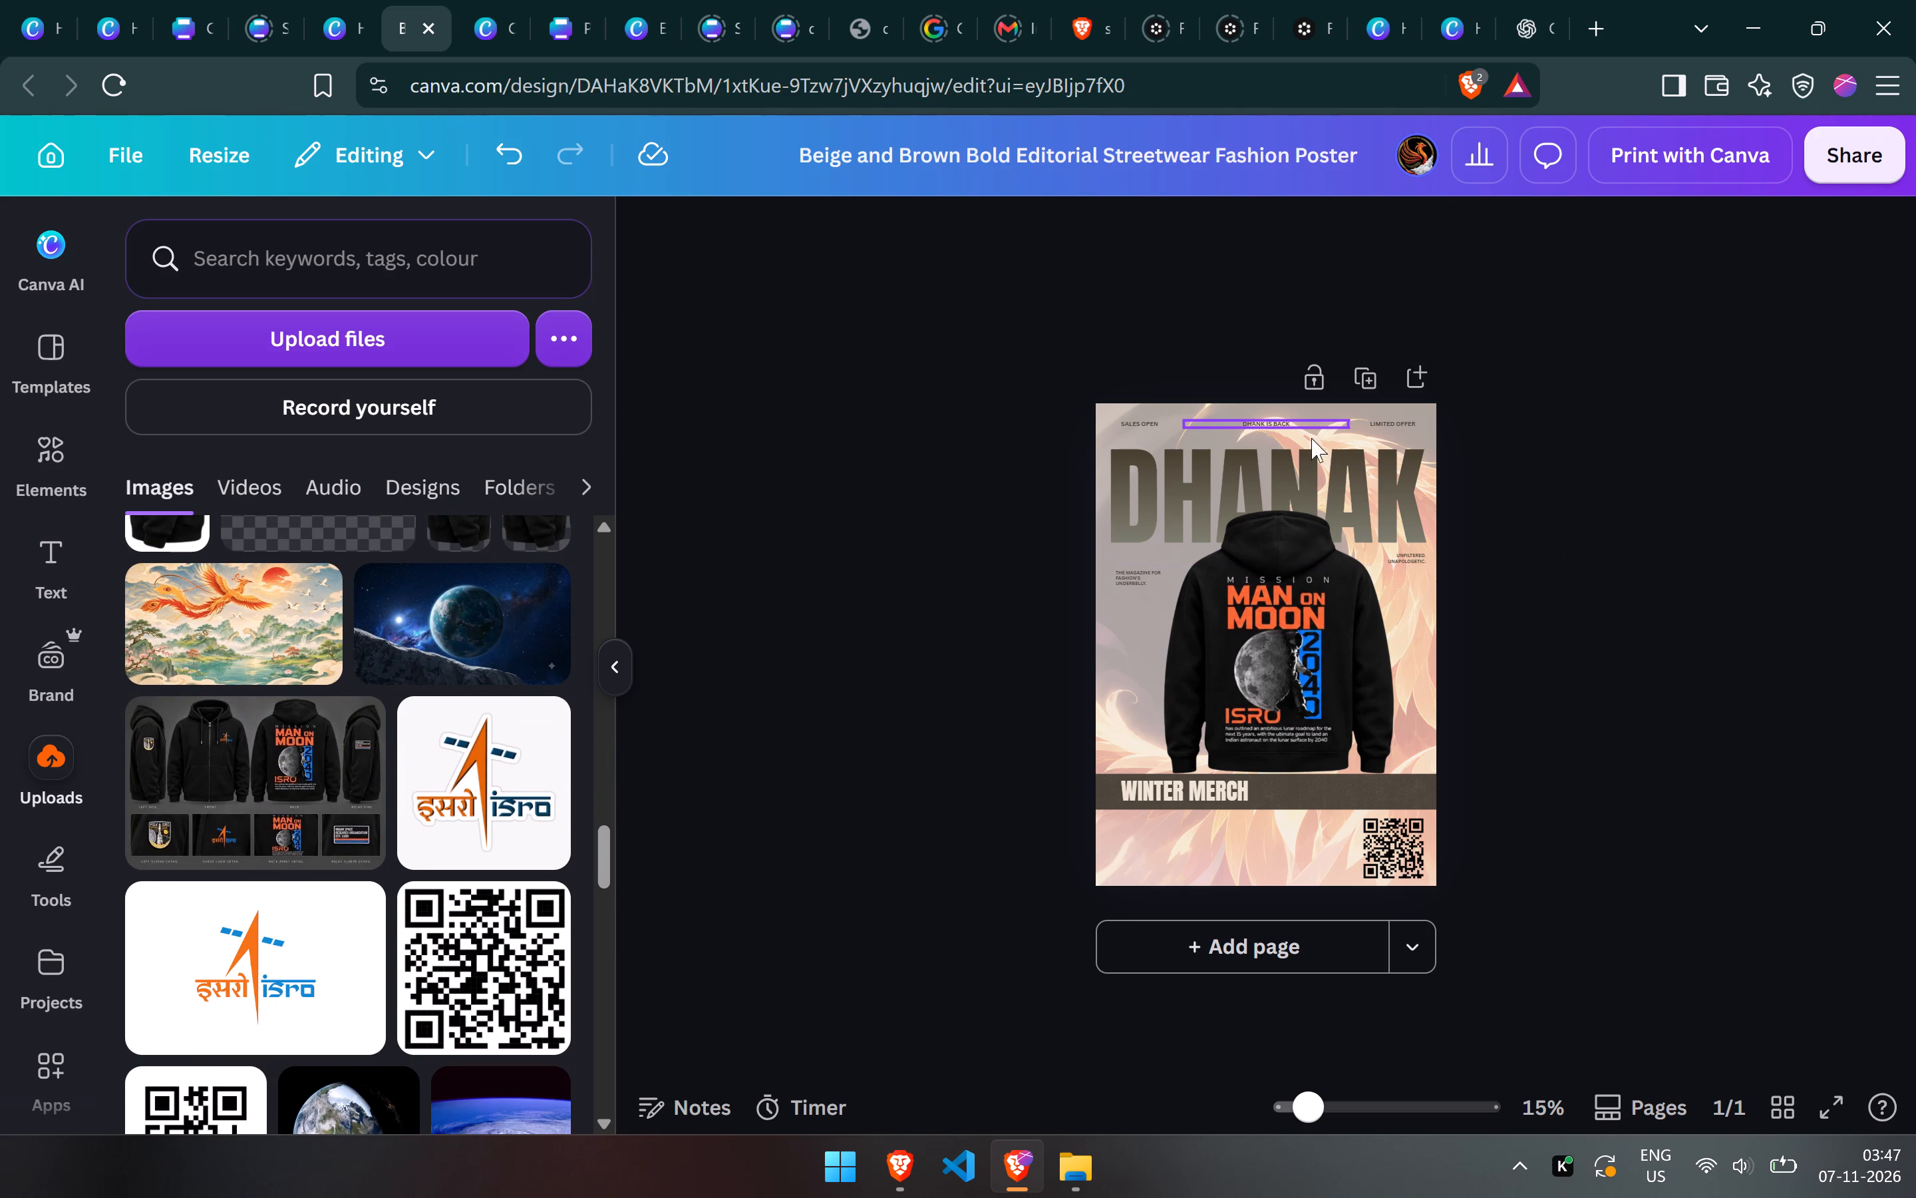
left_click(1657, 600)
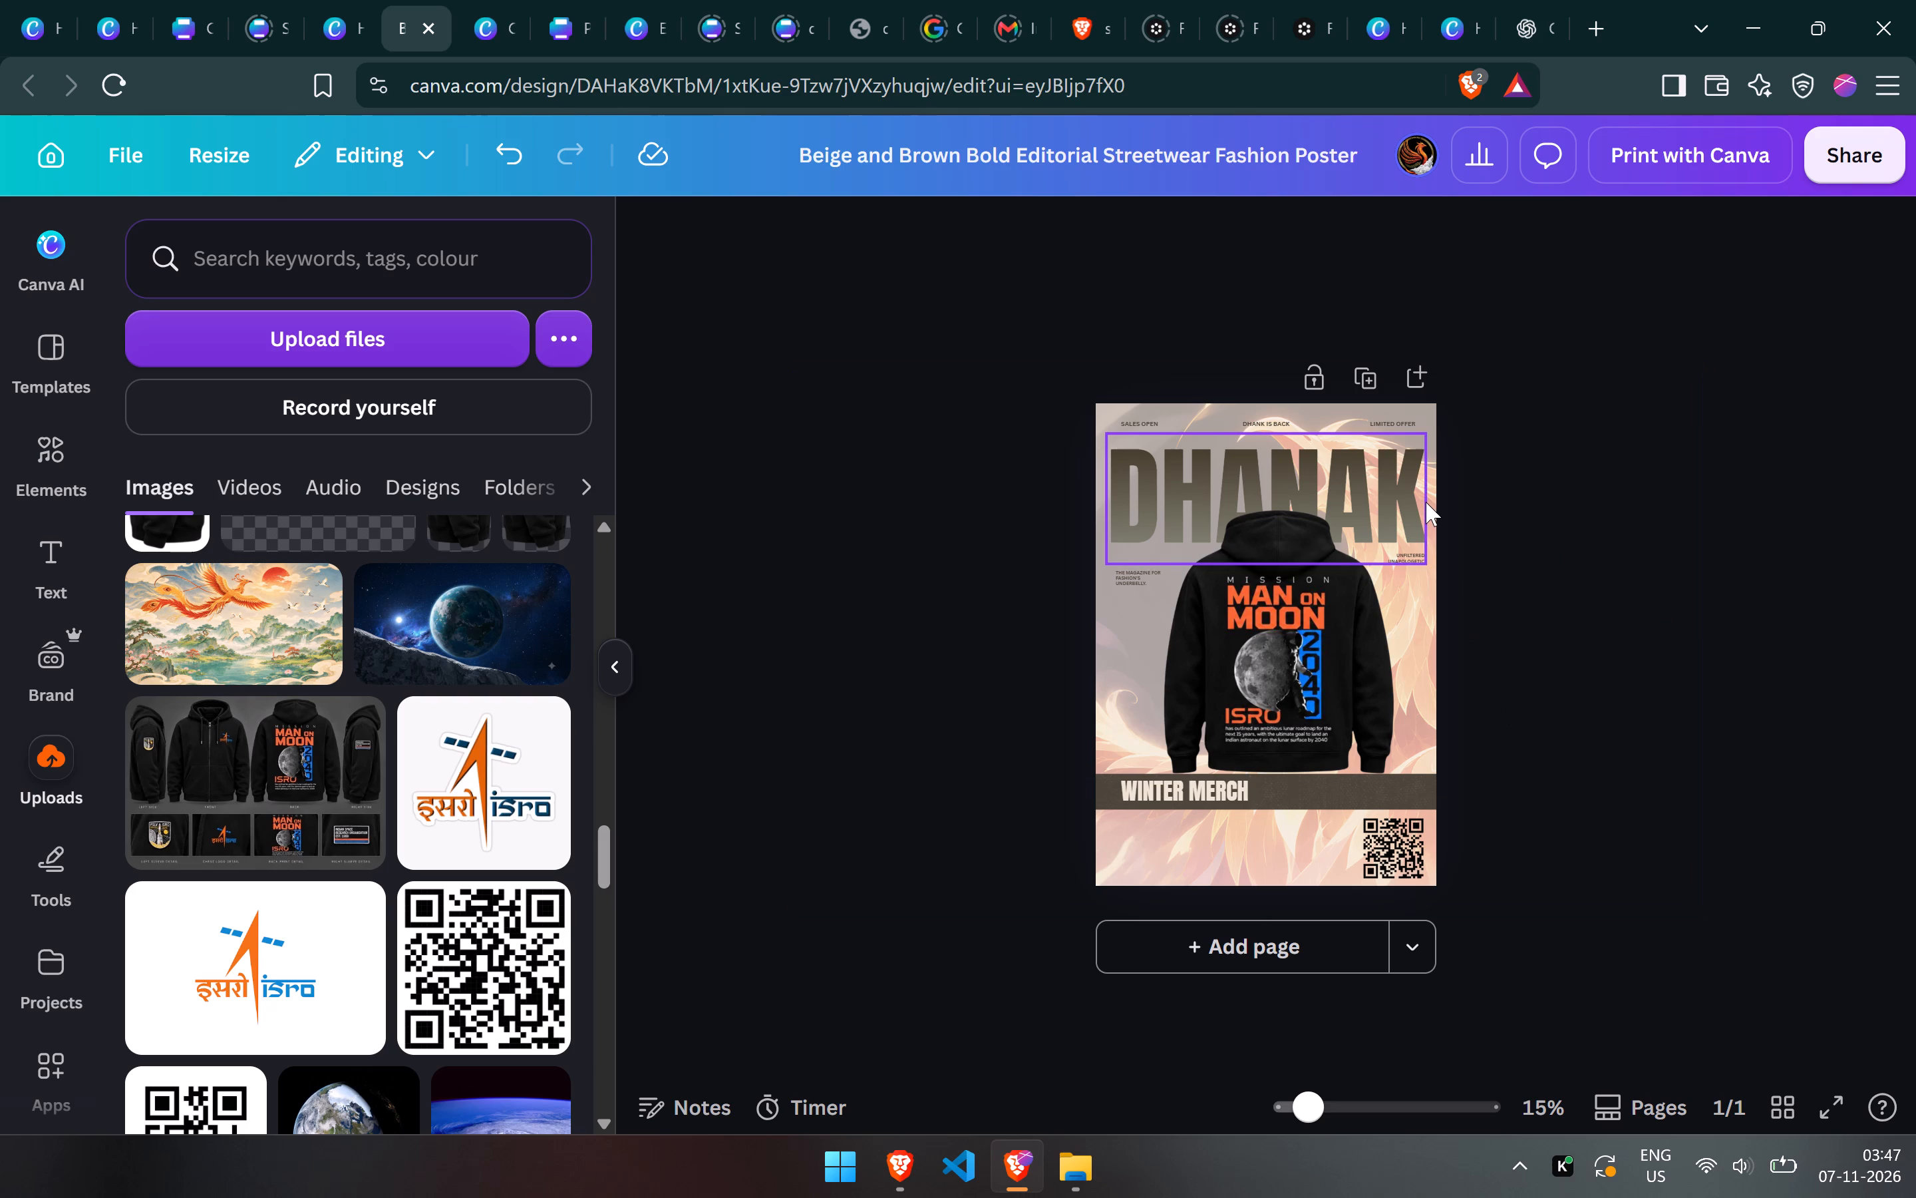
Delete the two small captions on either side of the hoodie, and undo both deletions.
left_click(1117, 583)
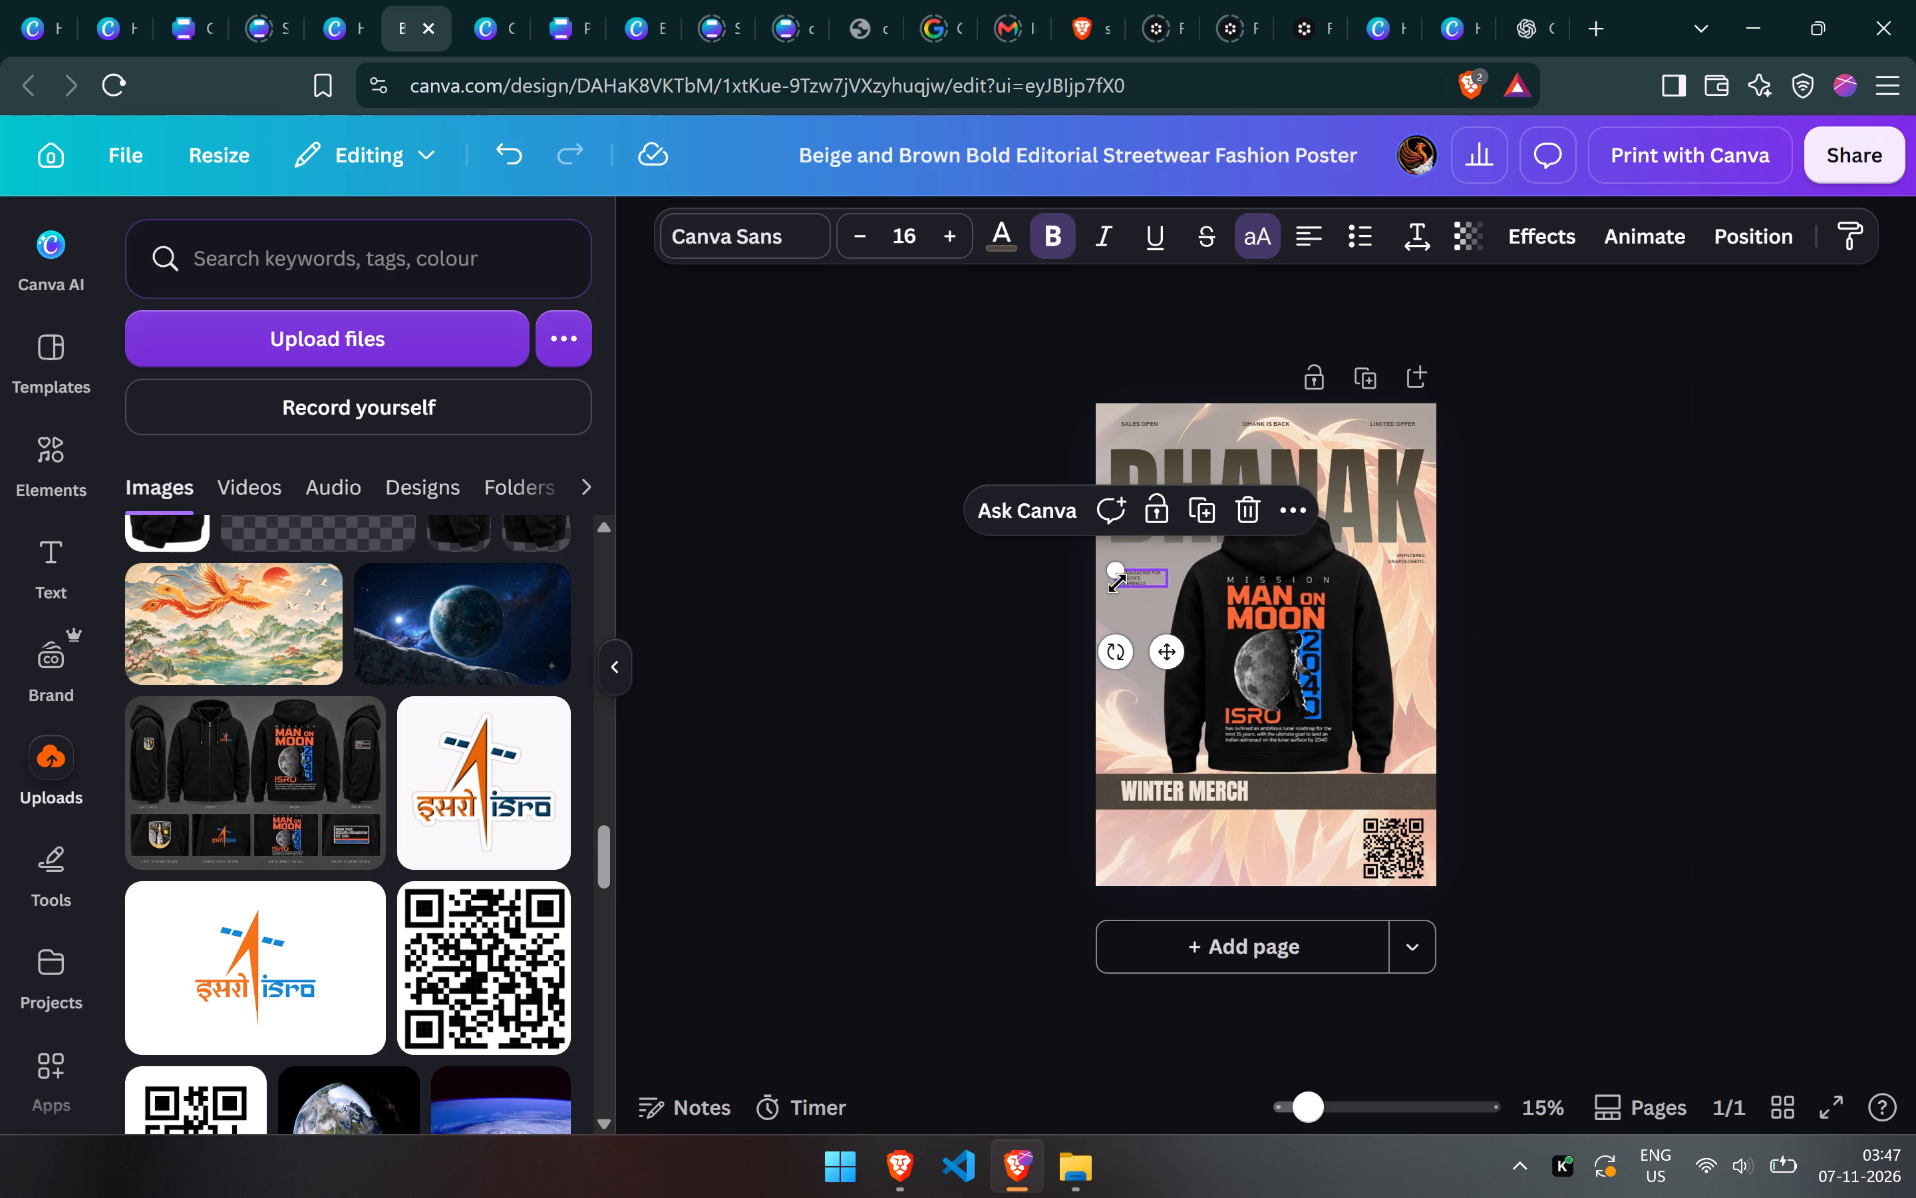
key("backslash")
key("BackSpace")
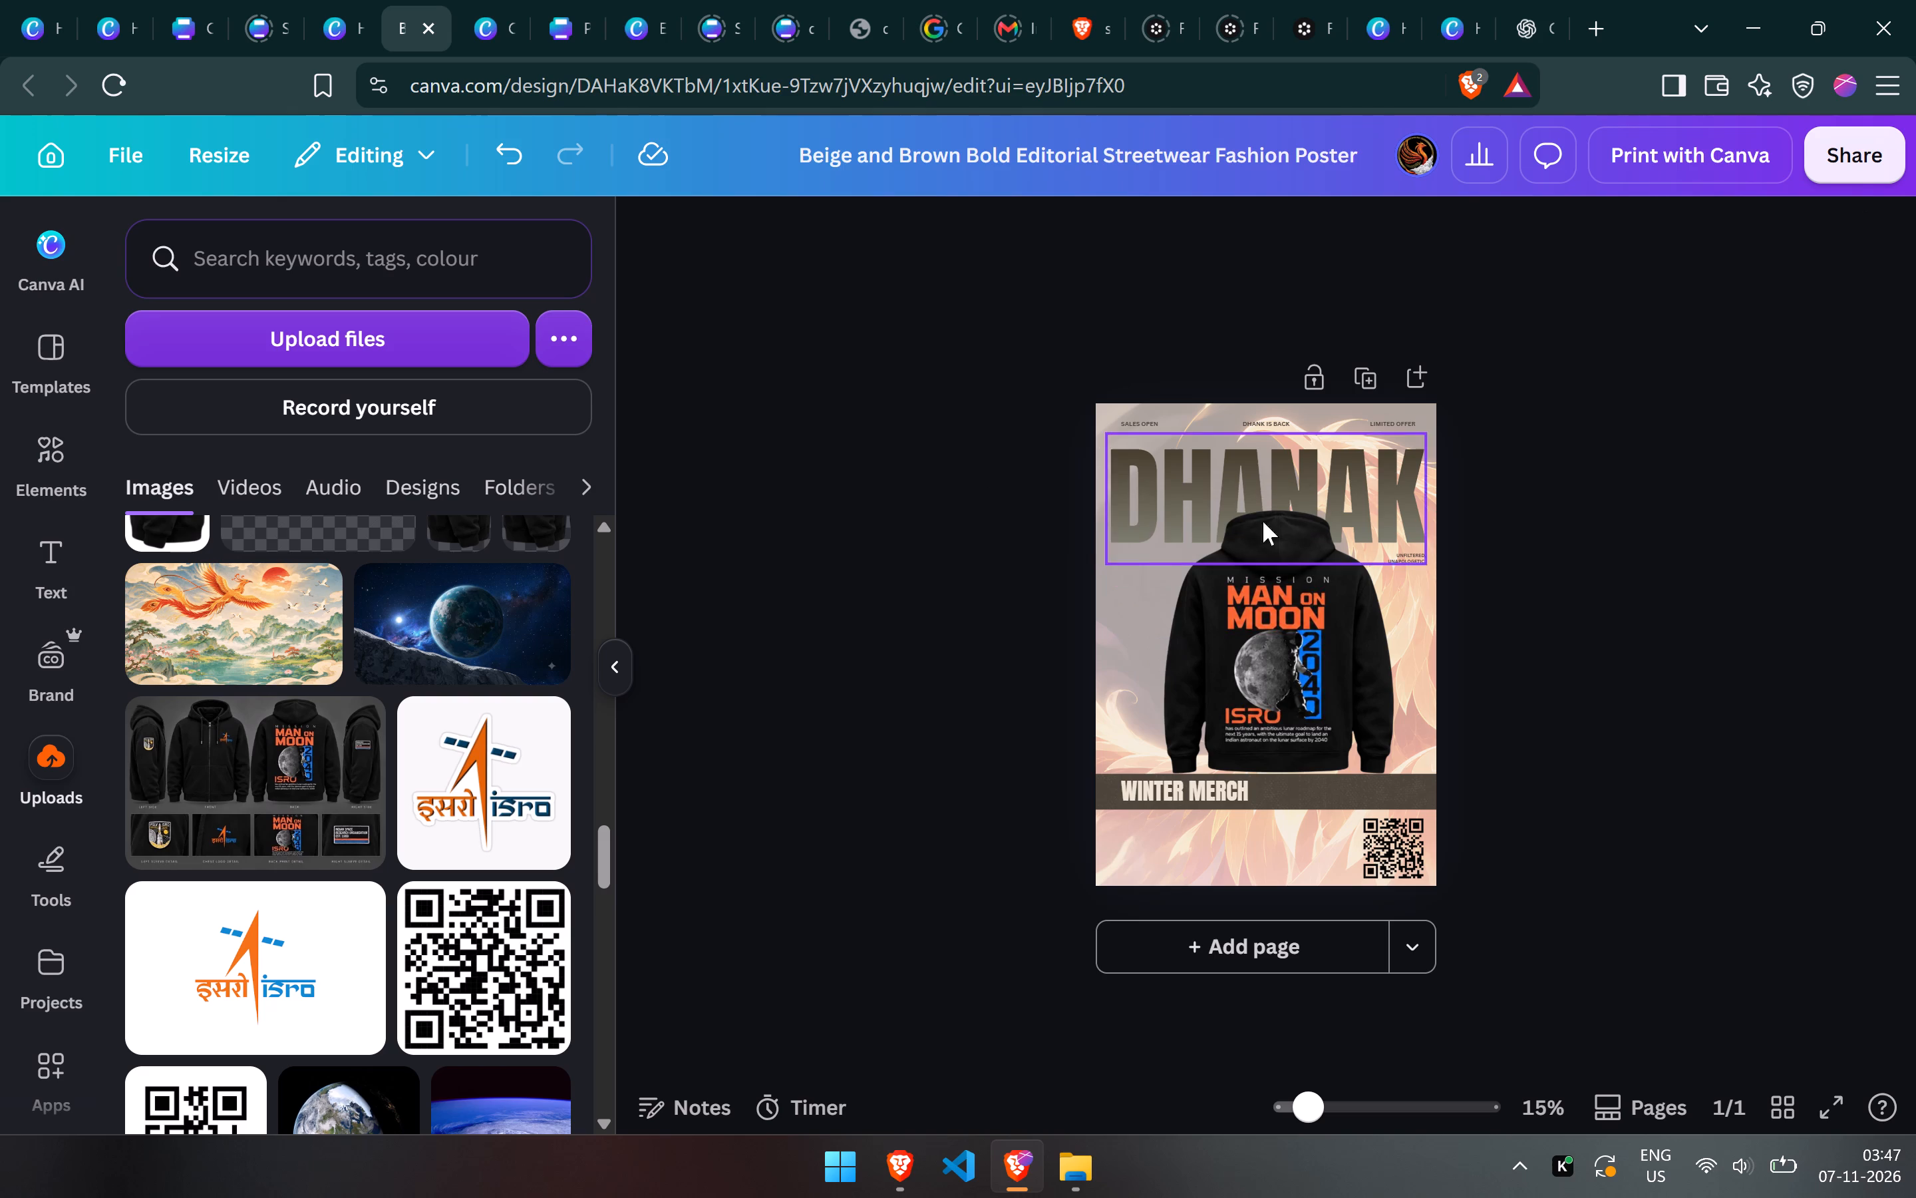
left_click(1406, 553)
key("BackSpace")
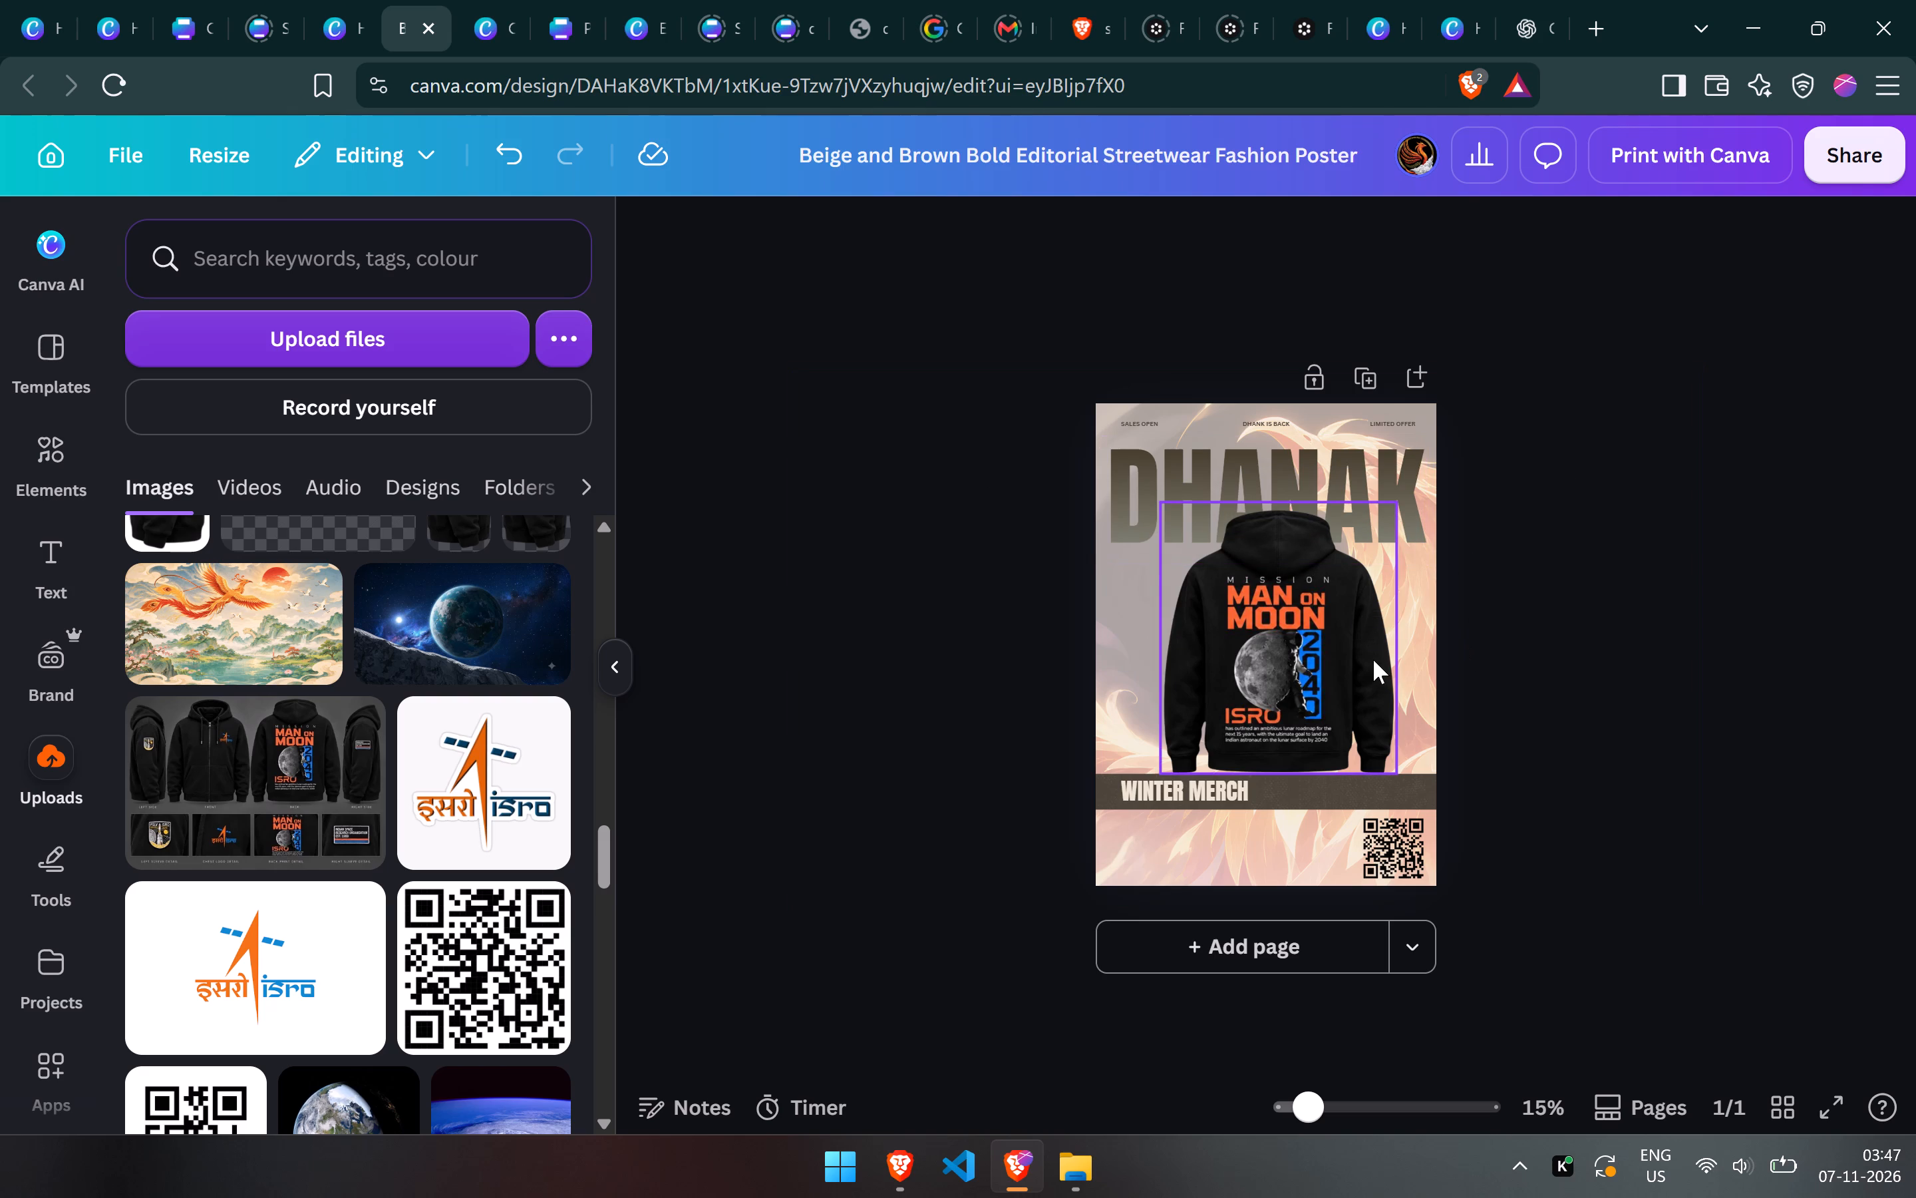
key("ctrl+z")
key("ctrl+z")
Move the small caption left of the hoodie down beside its sleeve, aligned with the SALES OPEN text's left edge.
left_click_drag(1126, 574, 1129, 606)
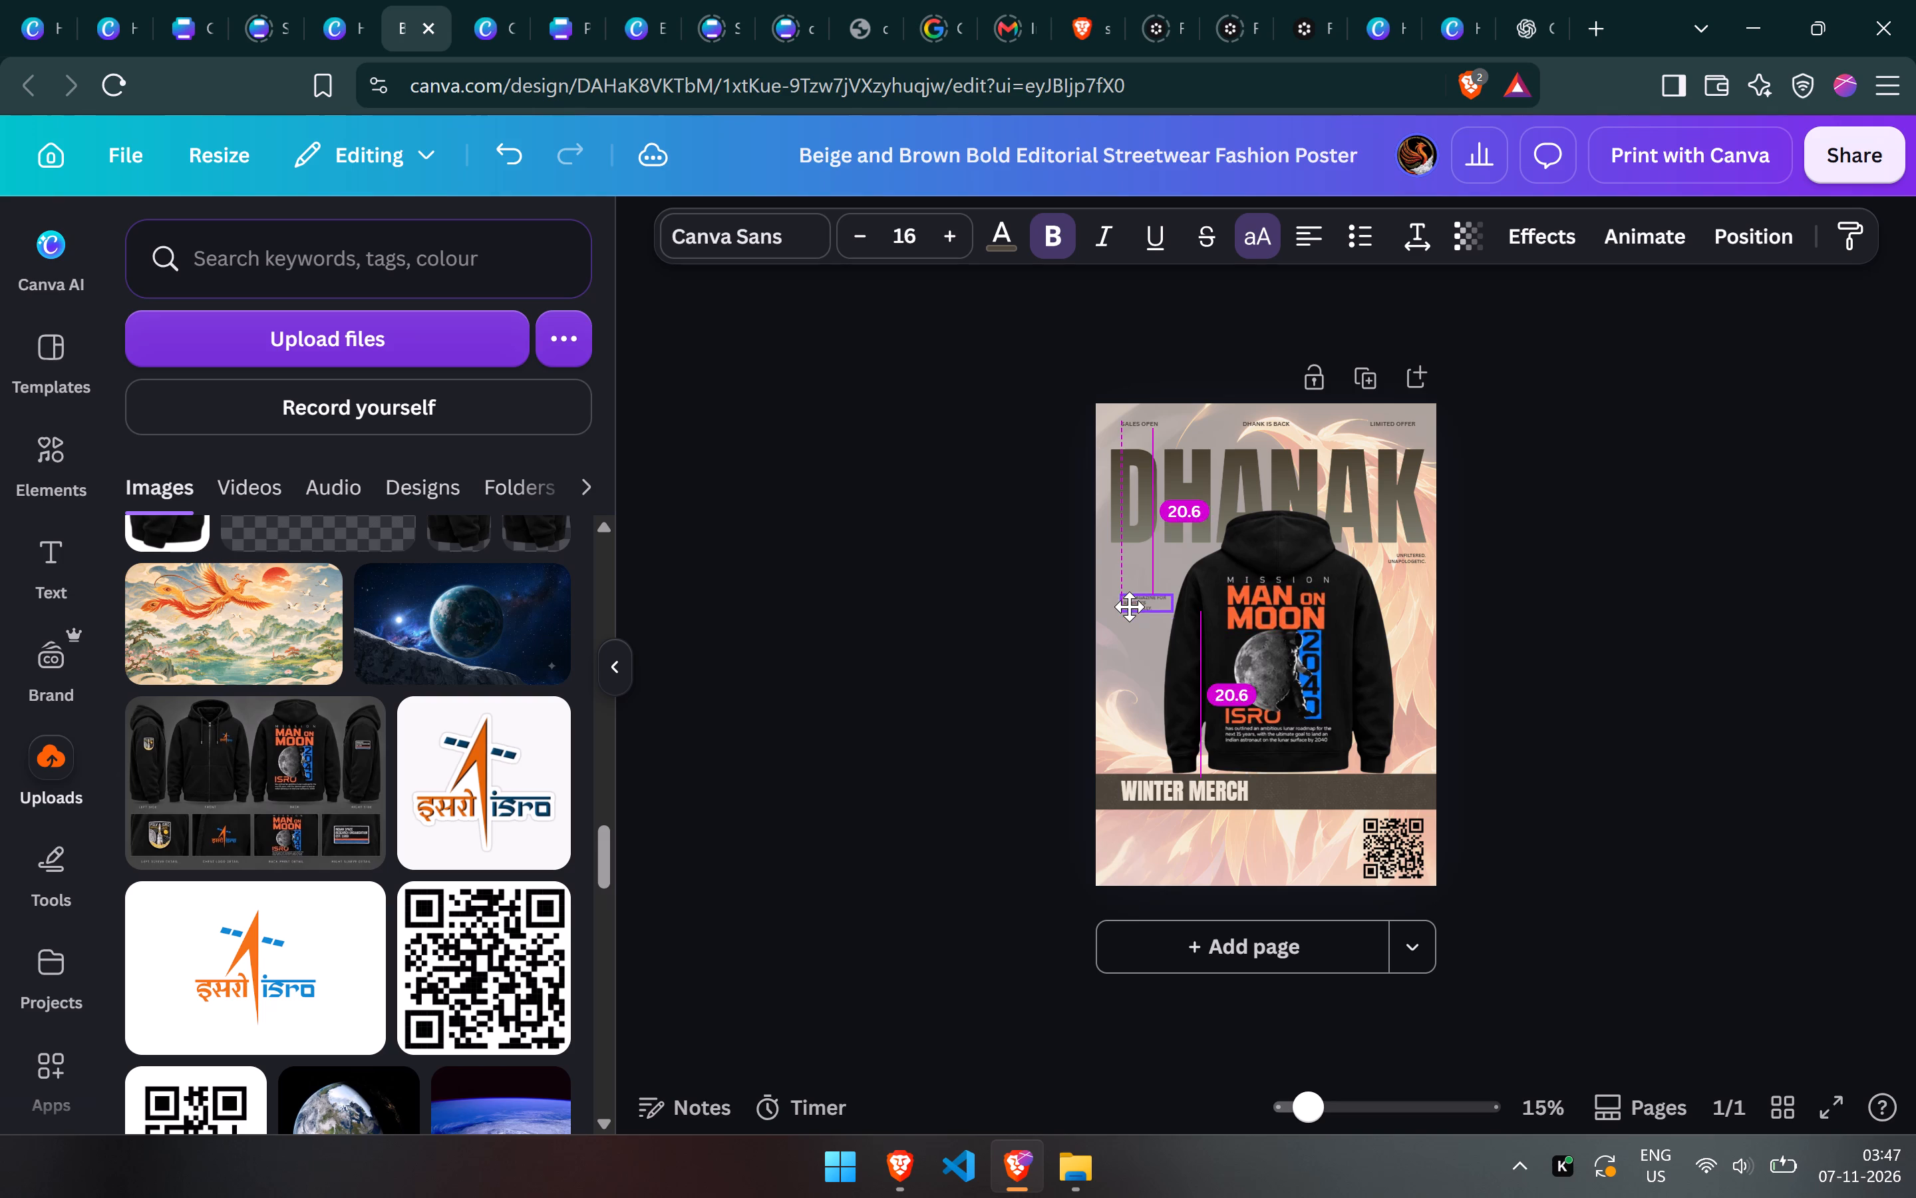
left_click_drag(1129, 606, 1127, 612)
Replace the text of the caption left of the hoodie with "ISRO logo on the front", split over three lines.
double_click(1127, 612)
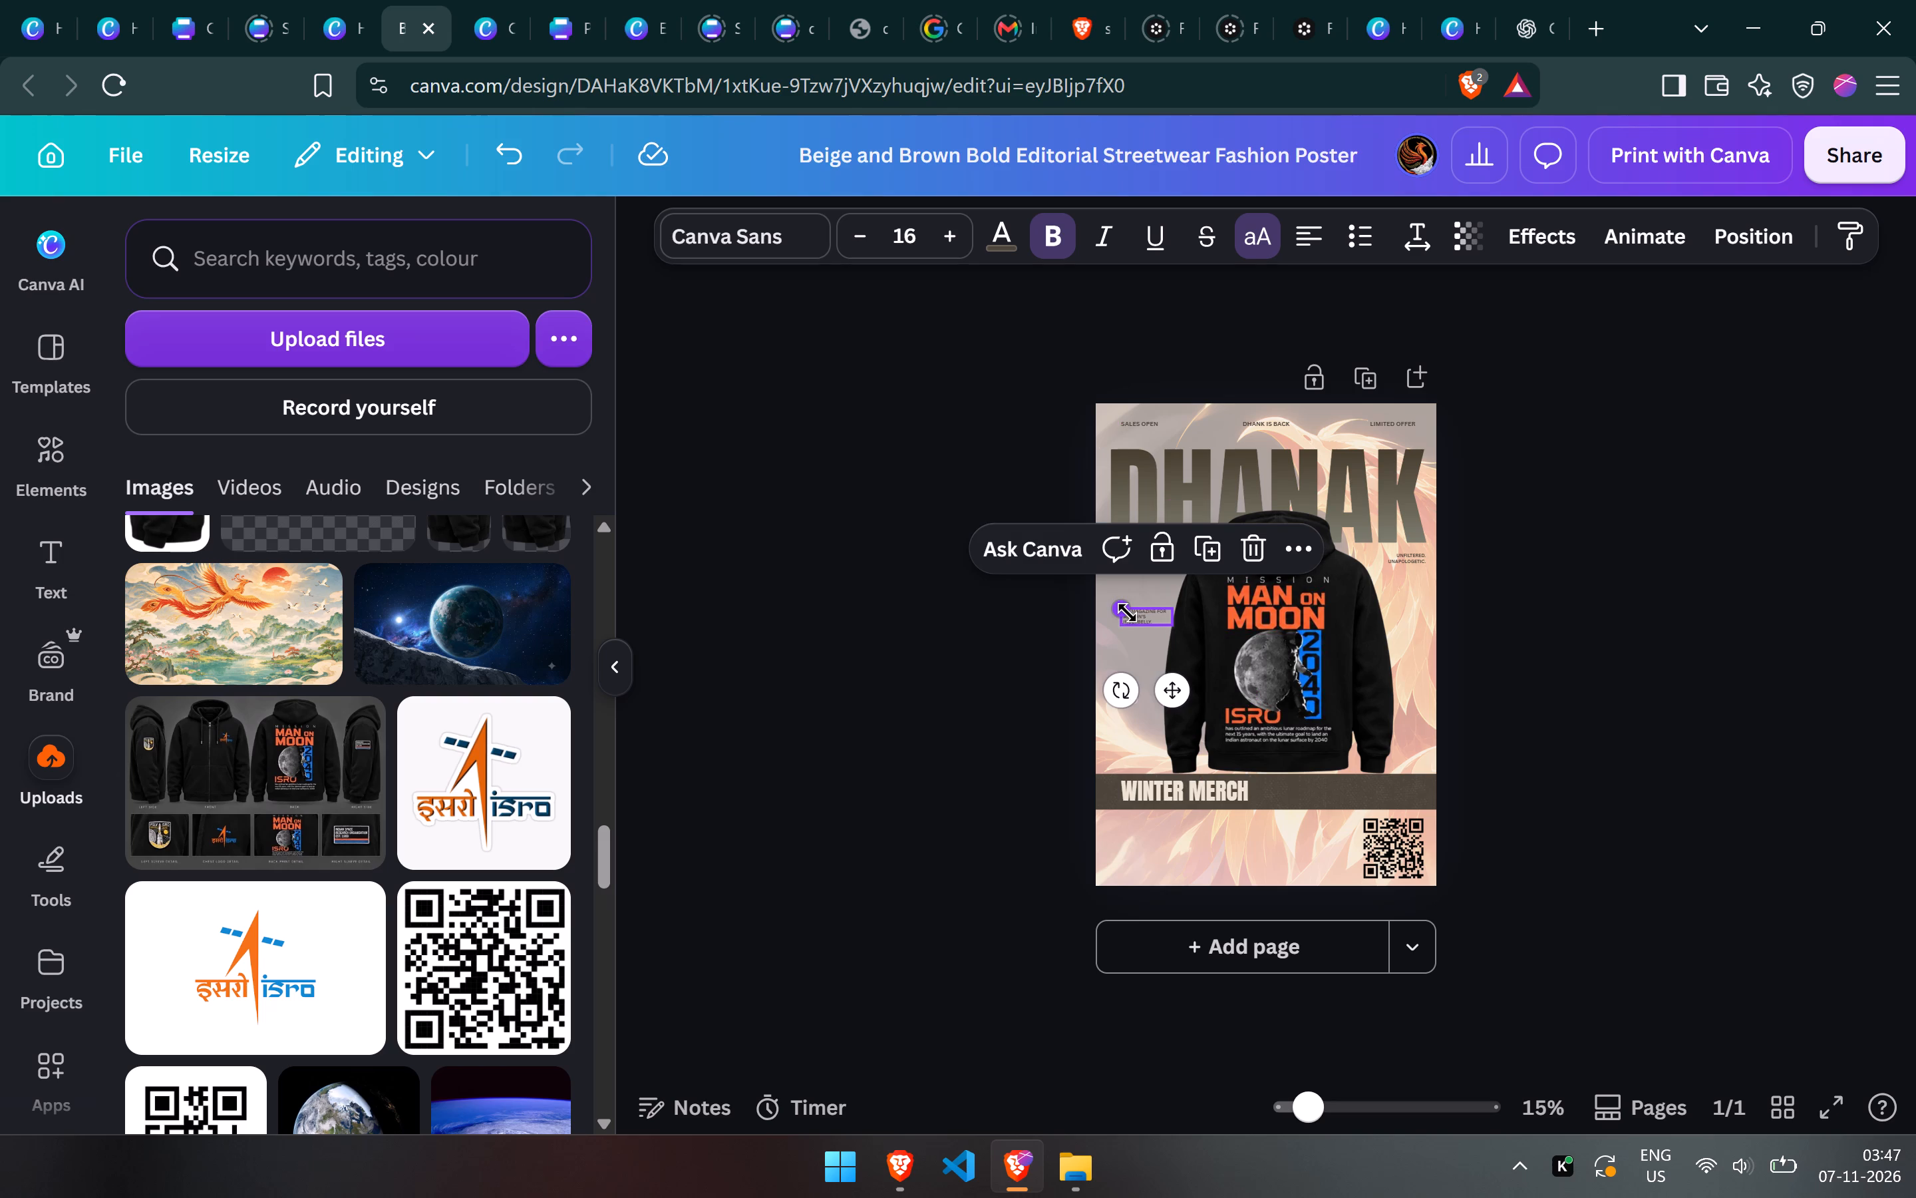
double_click(1145, 618)
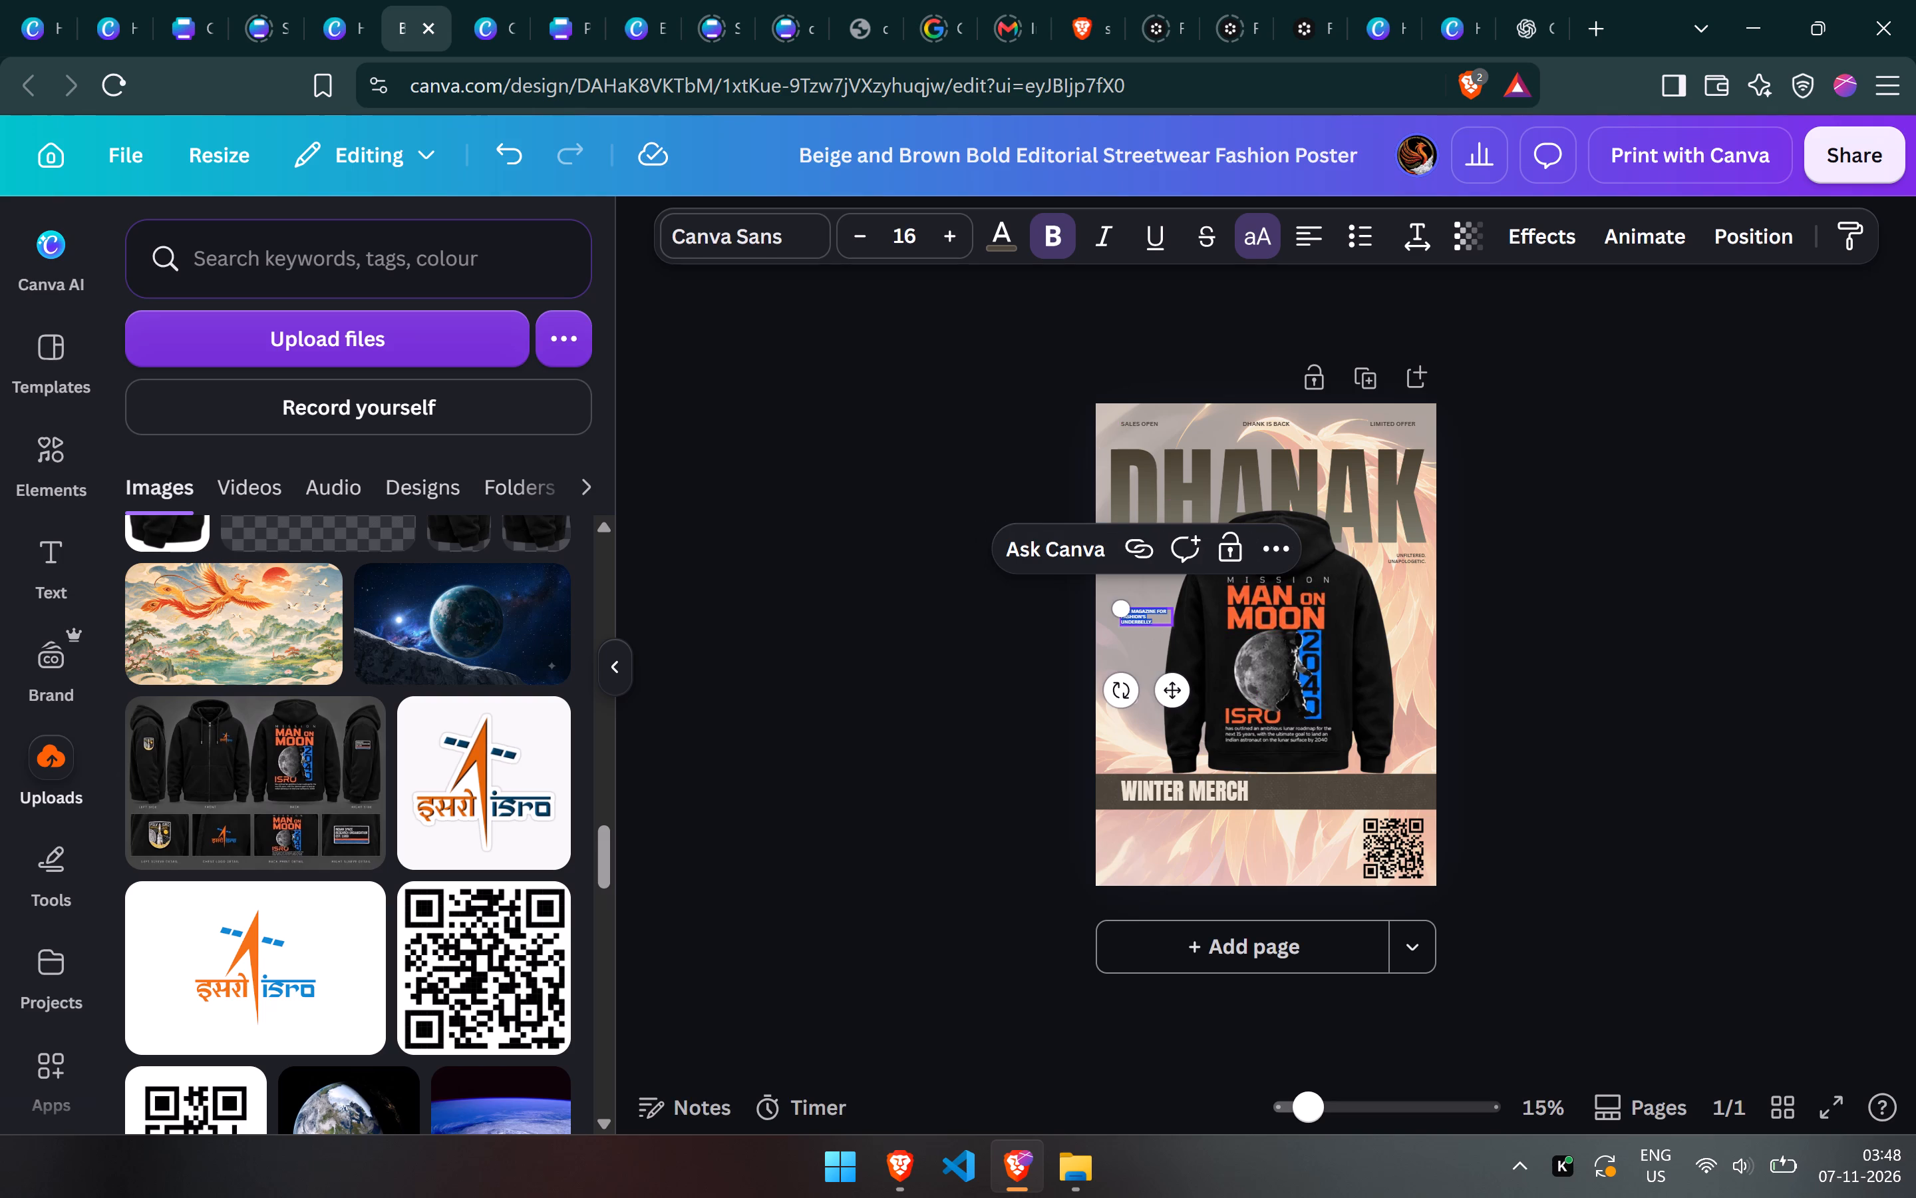
type("ISRO")
key("space")
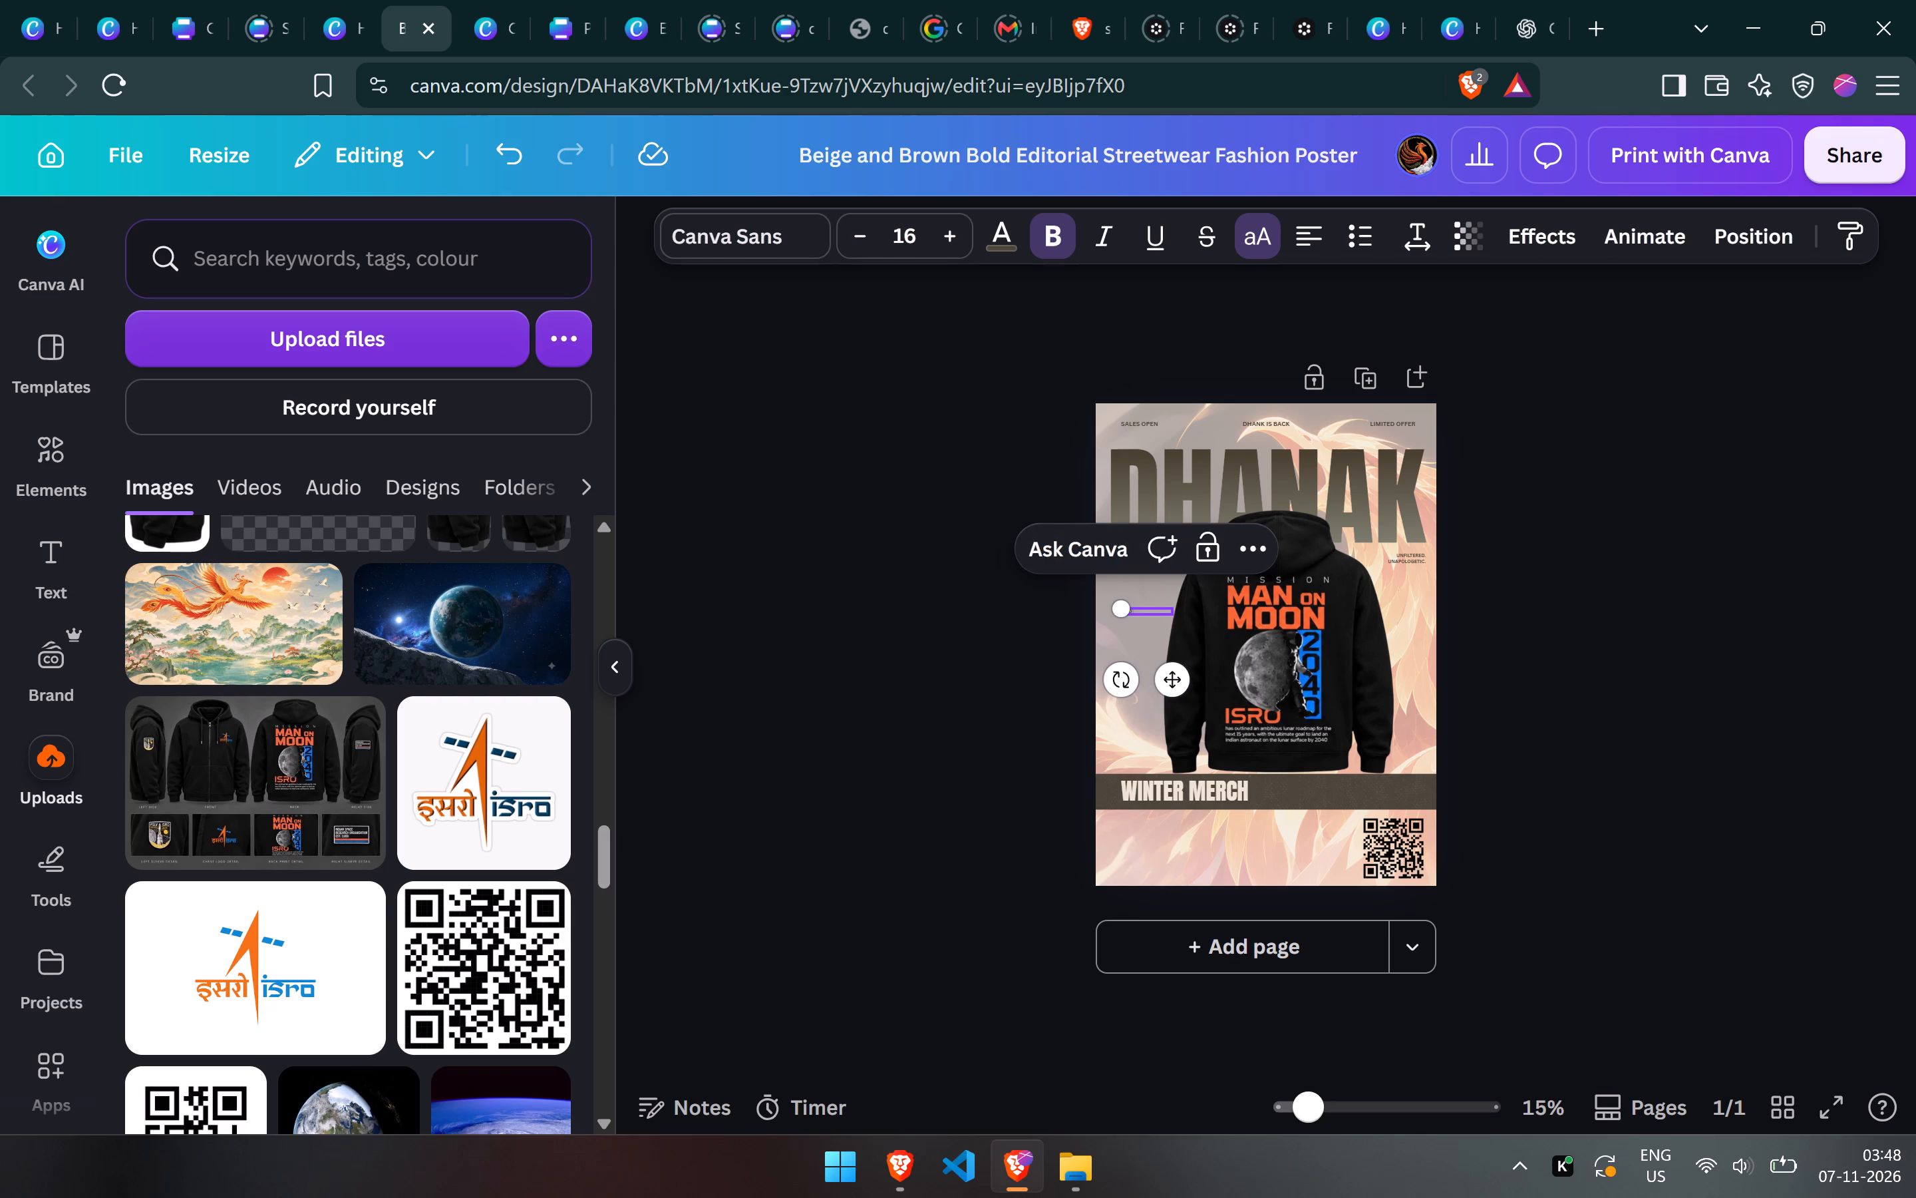
key("ctrl+a")
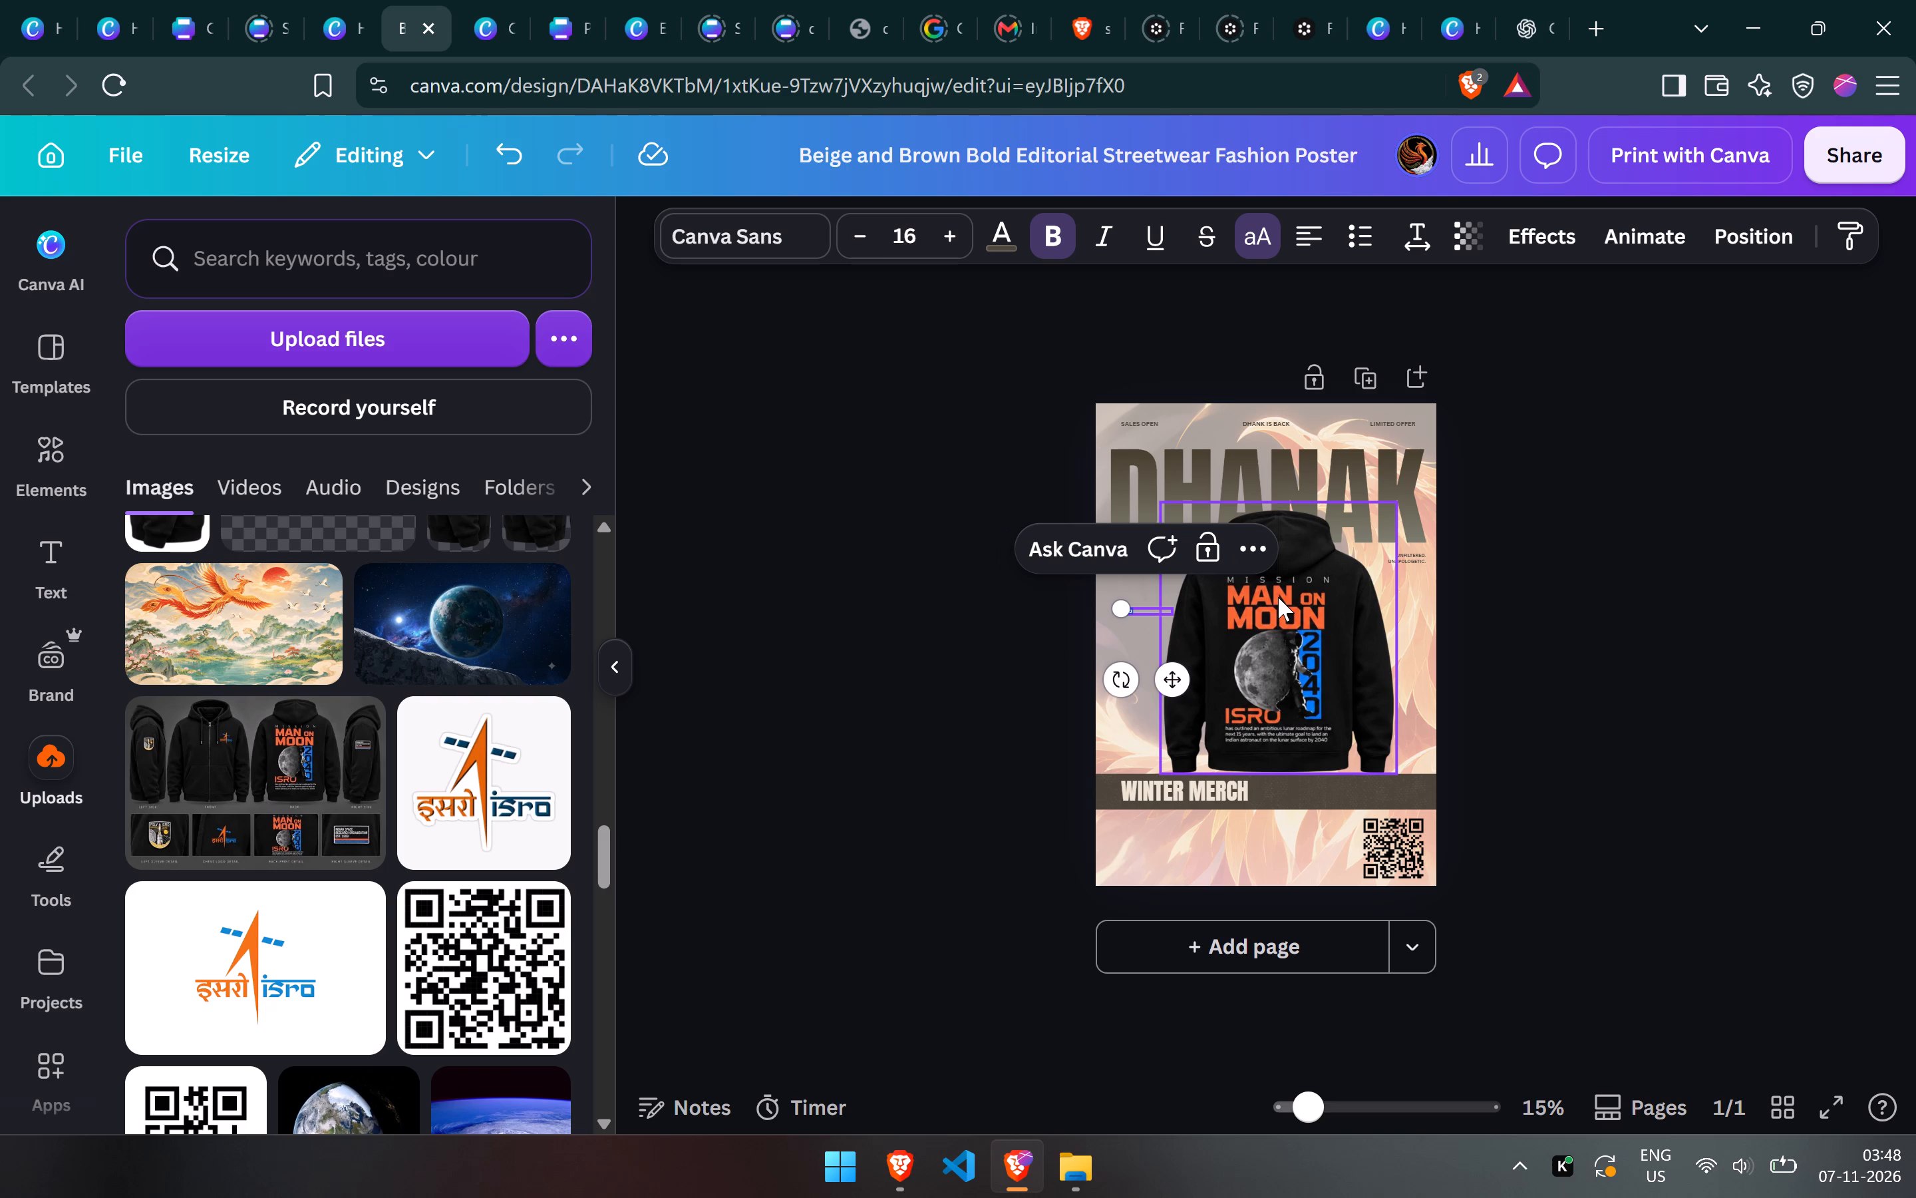
type("ISRO logo")
key("space")
key("Return")
type("on the")
key("space")
key("Return")
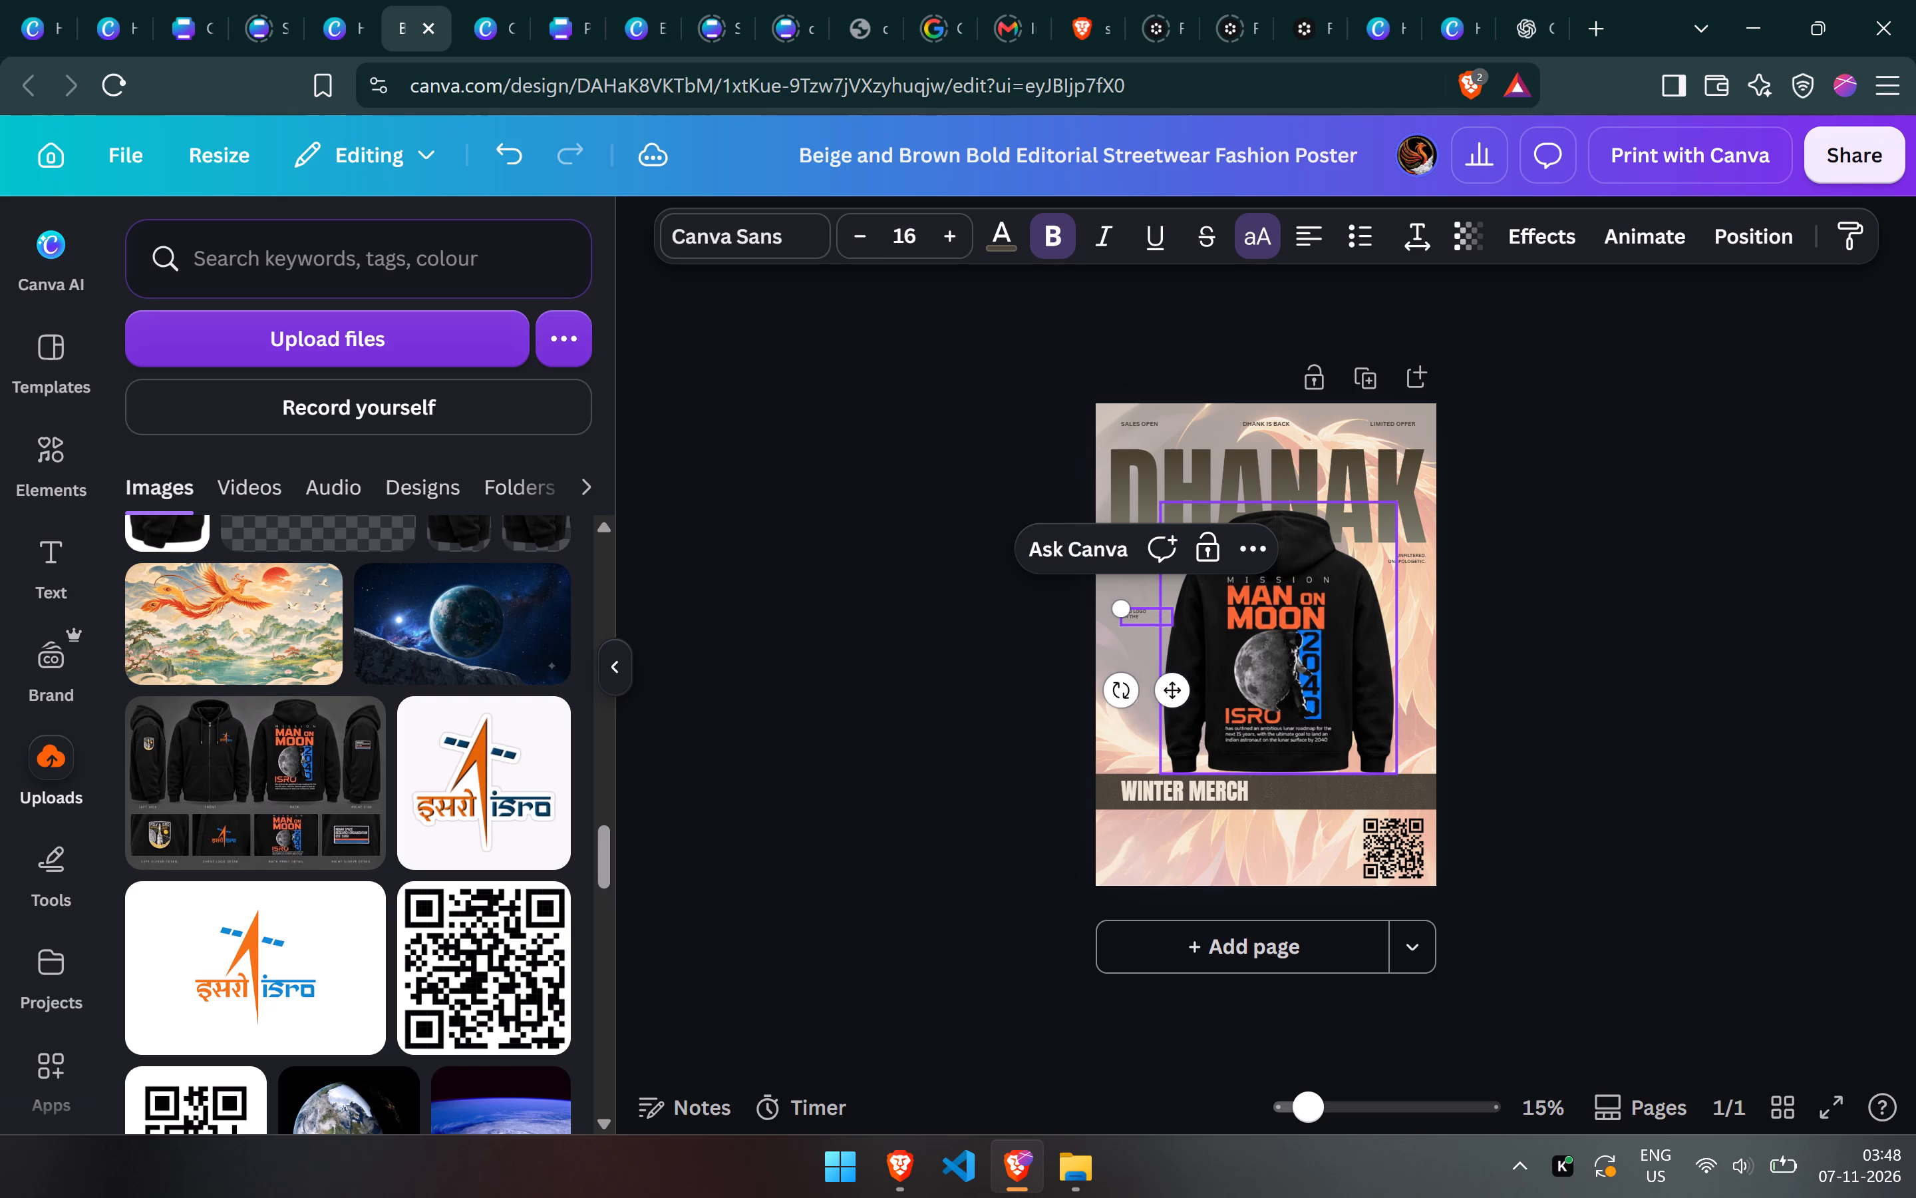
type("front")
left_click(1504, 640)
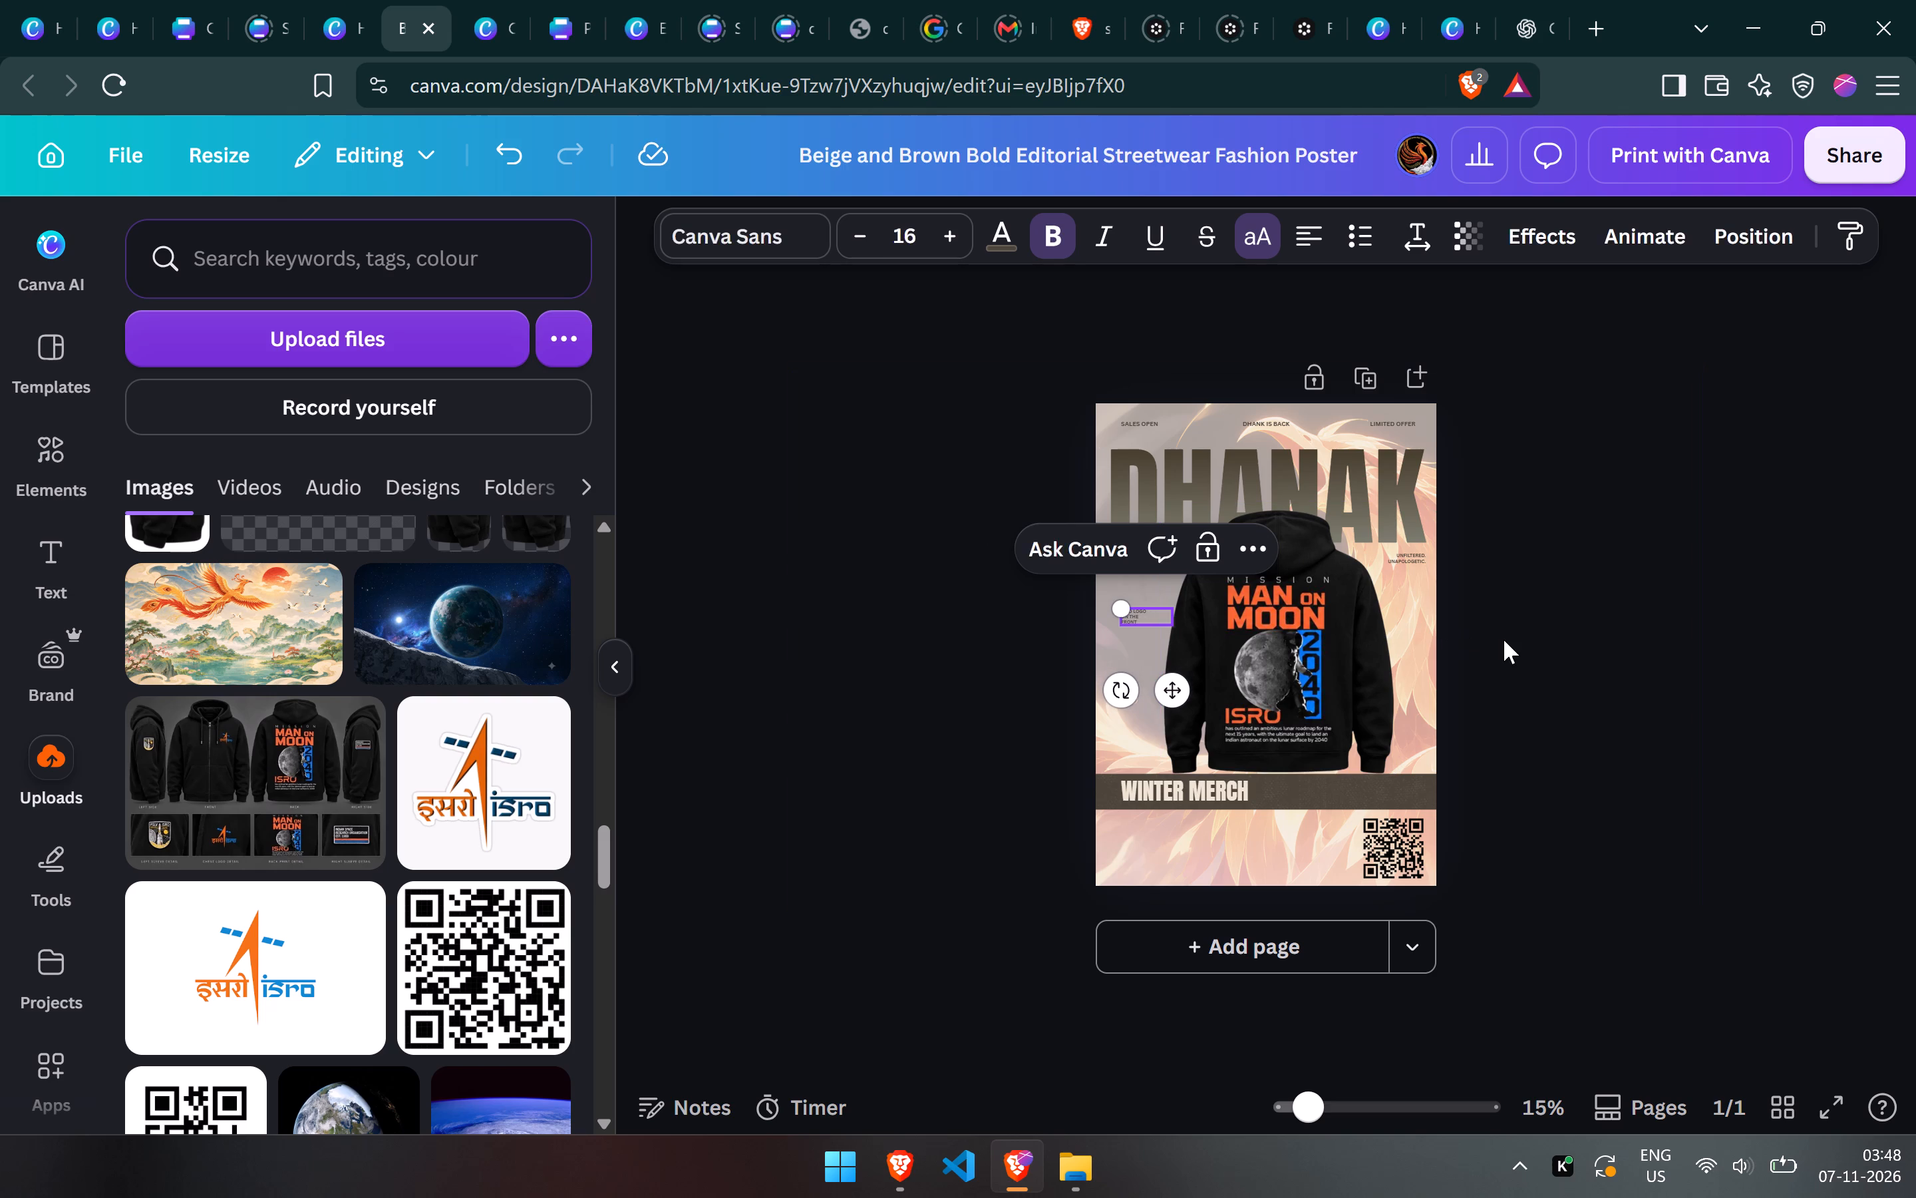
Replace the text of the small caption right of the hoodie with "MAN ON MOON", split over two lines after "ON".
double_click(1418, 559)
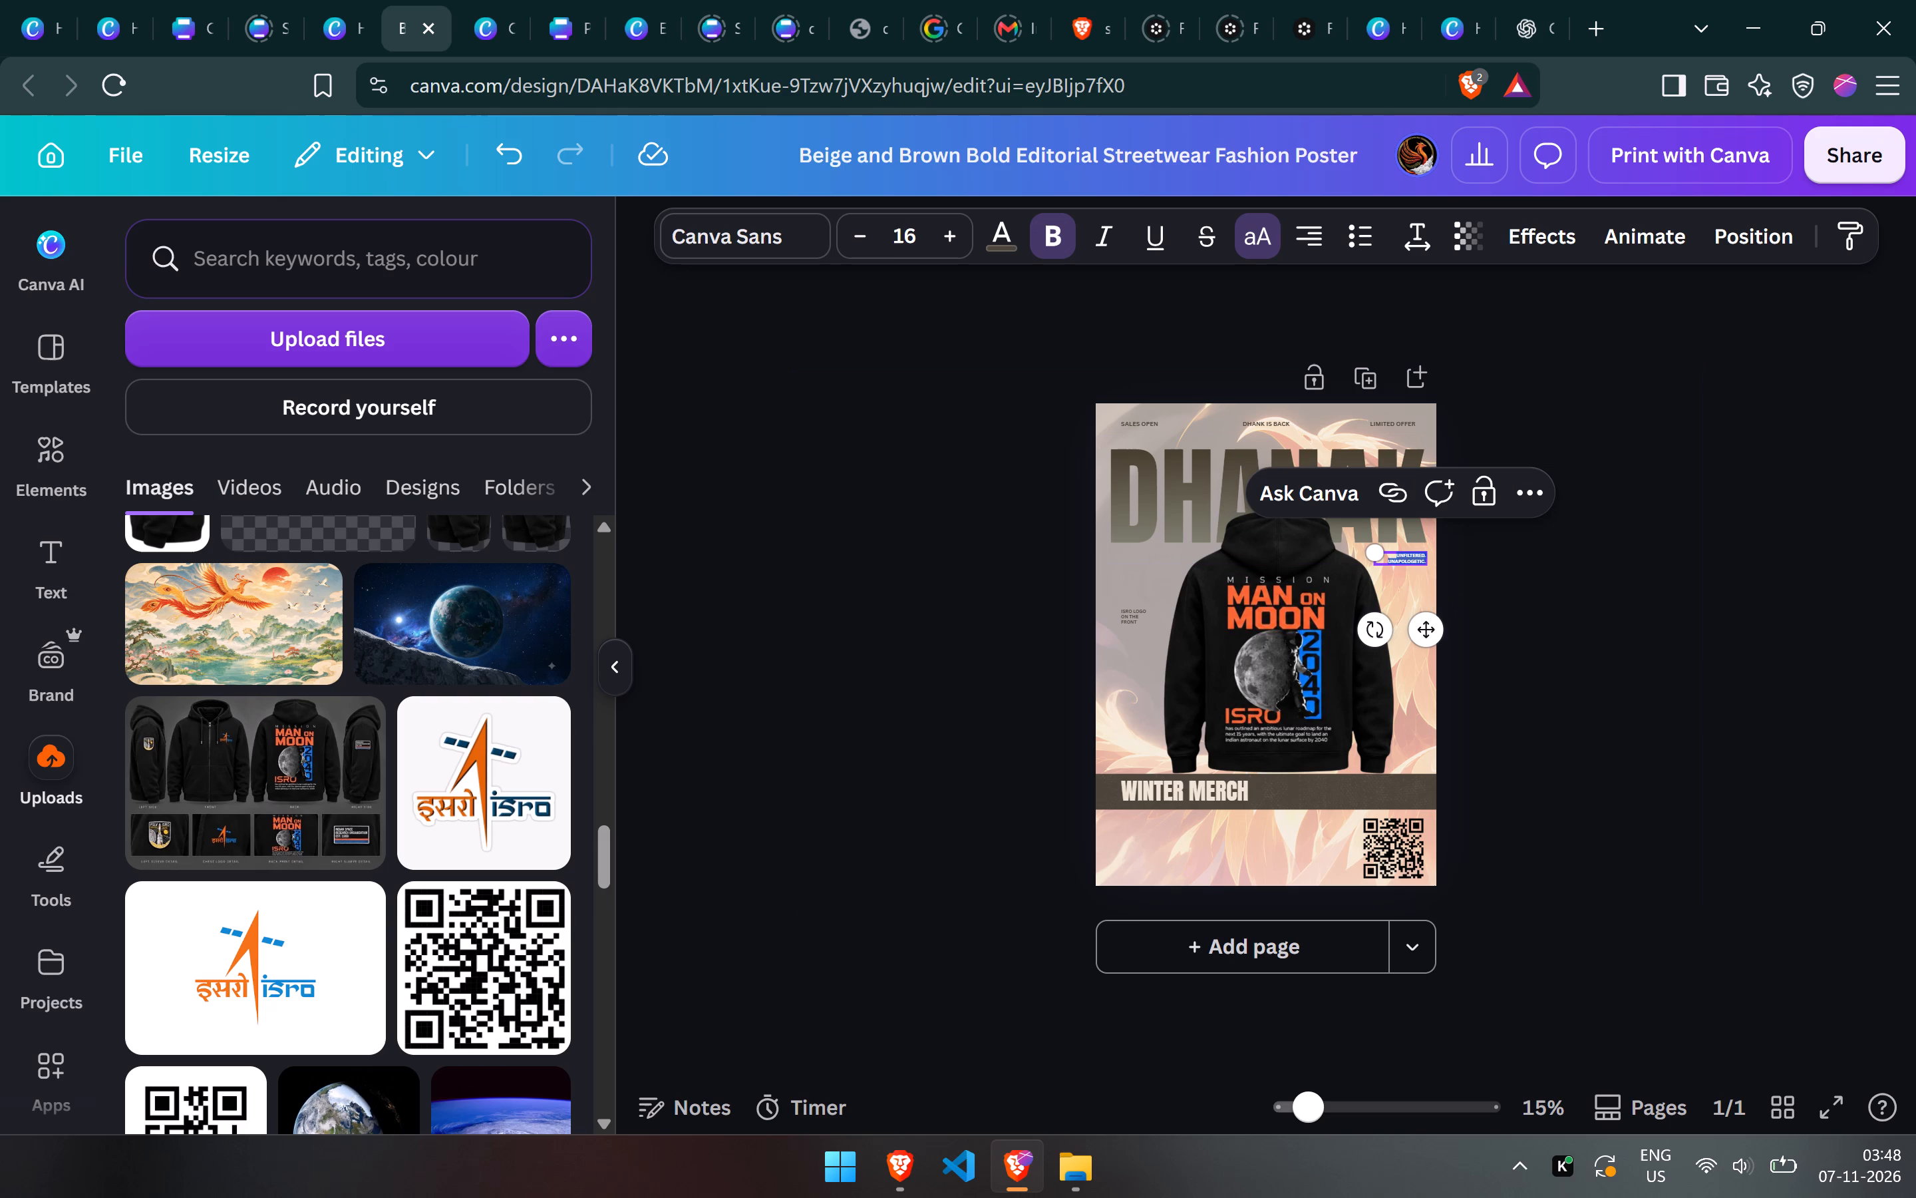
key("shift+m")
key("shift+a")
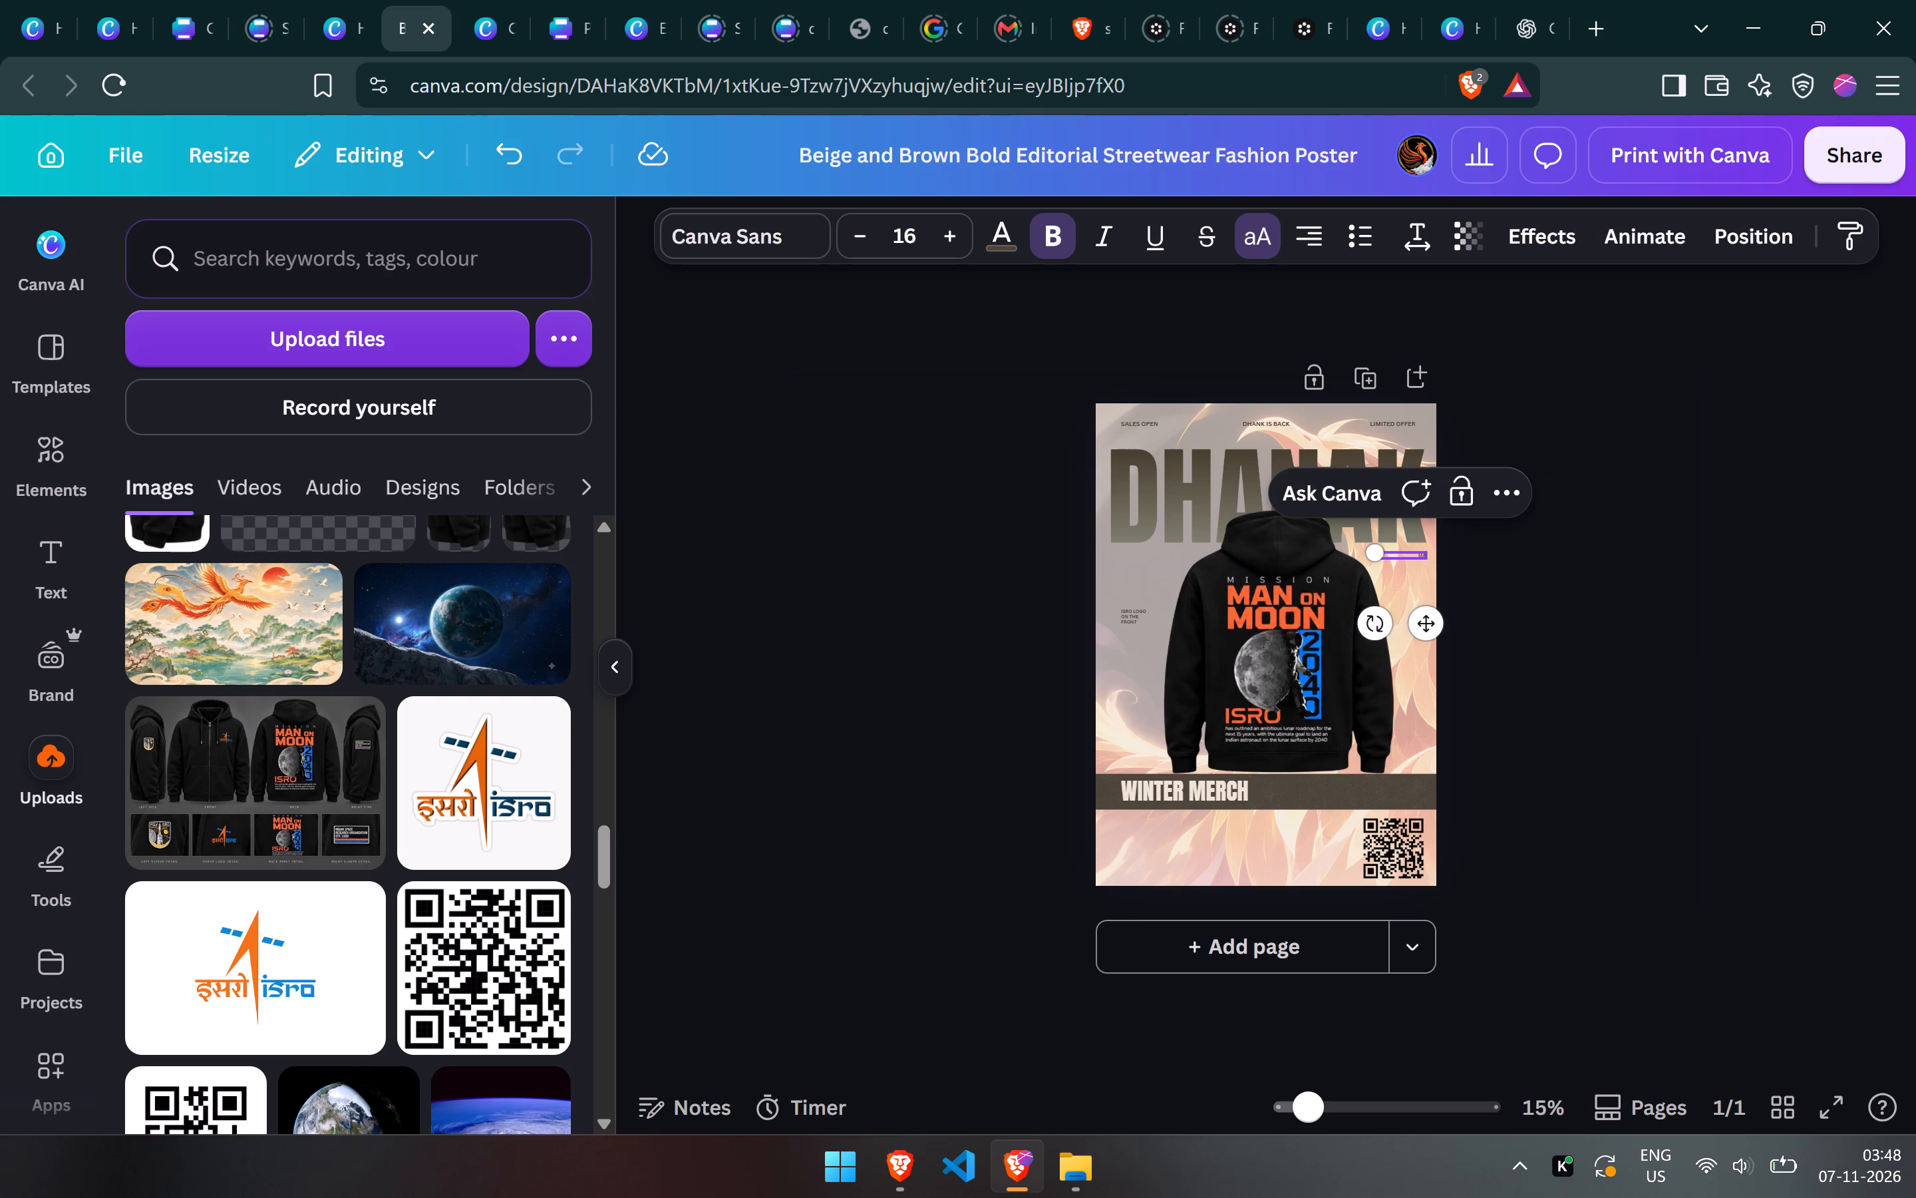
type("N o")
key("BackSpace")
type("ON")
key("space")
key("Return")
type("MOON")
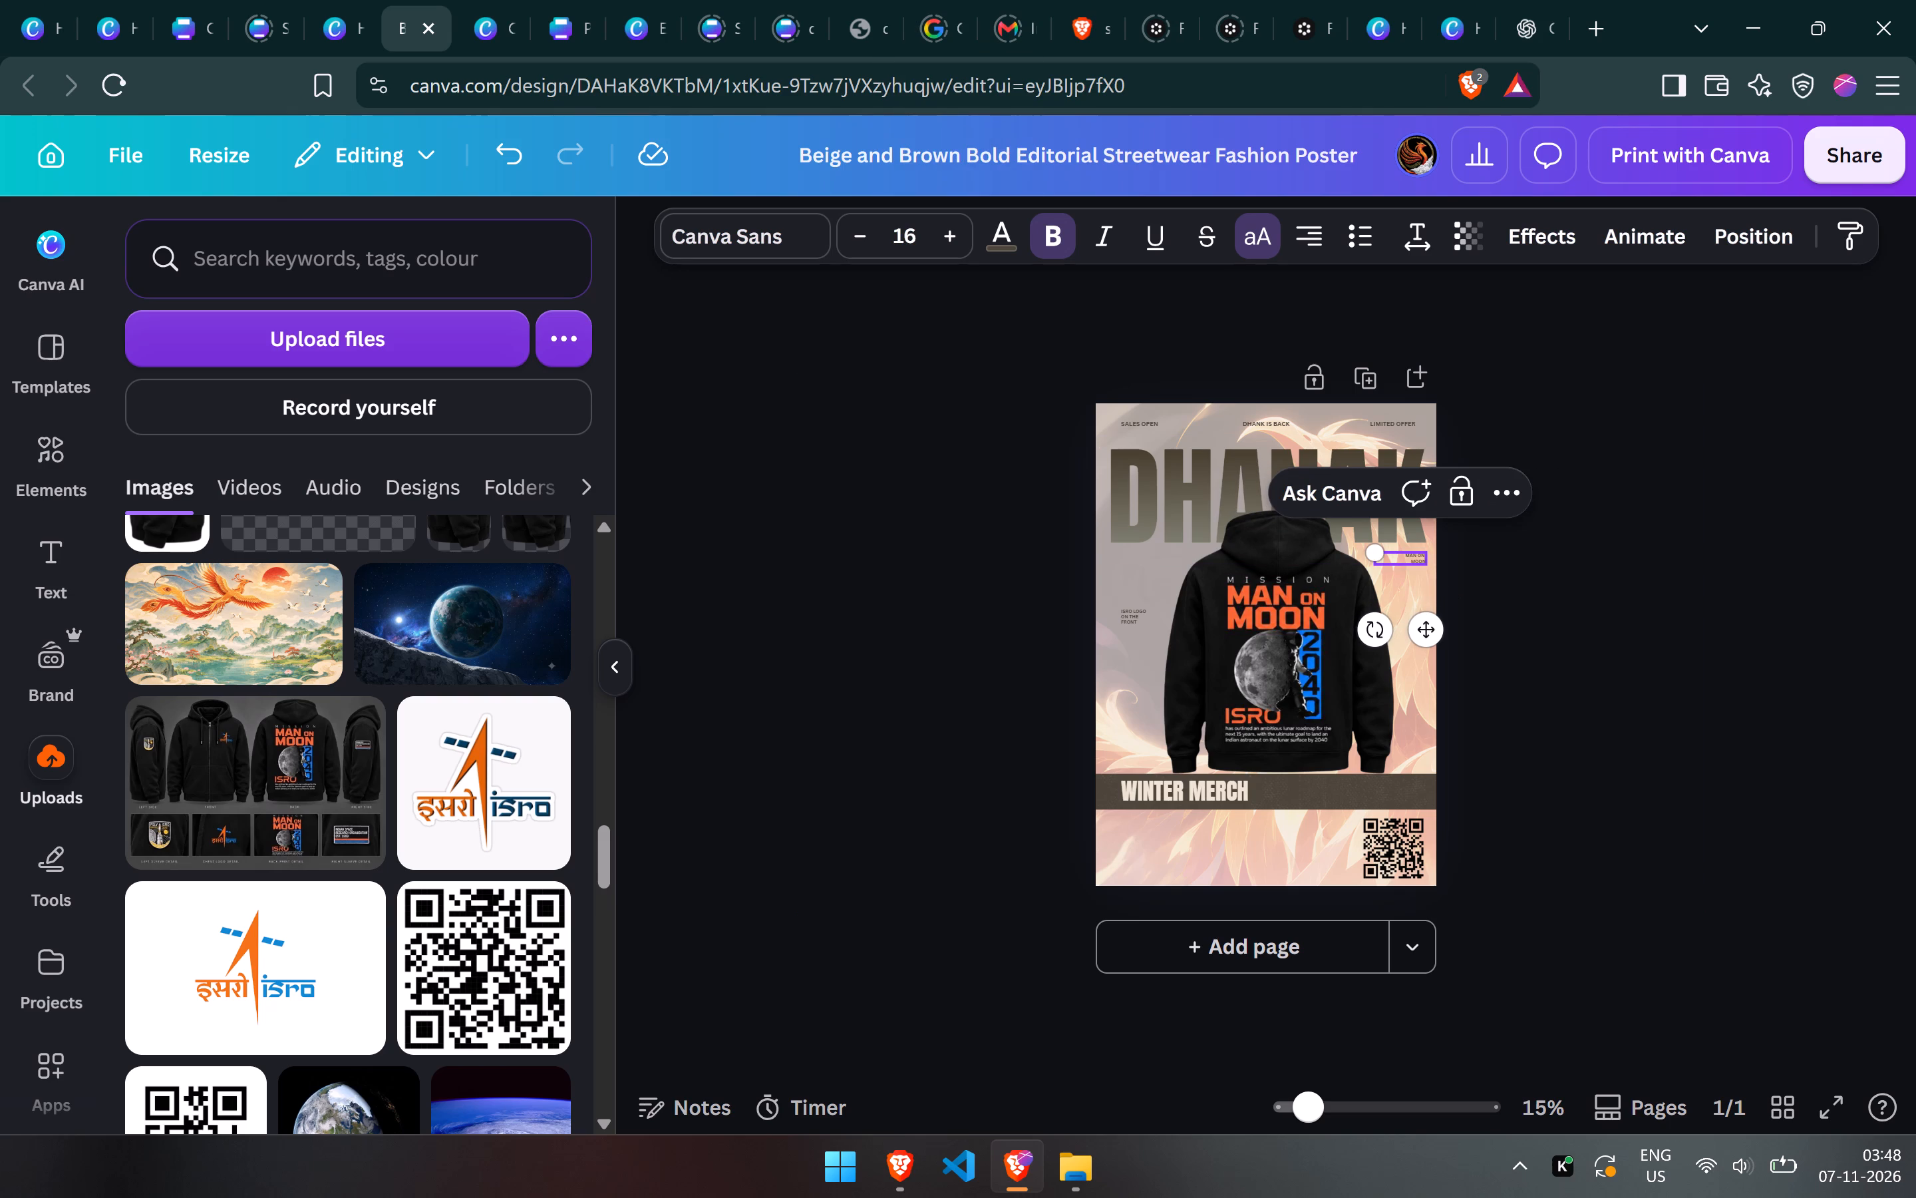
key("space")
left_click(1452, 564)
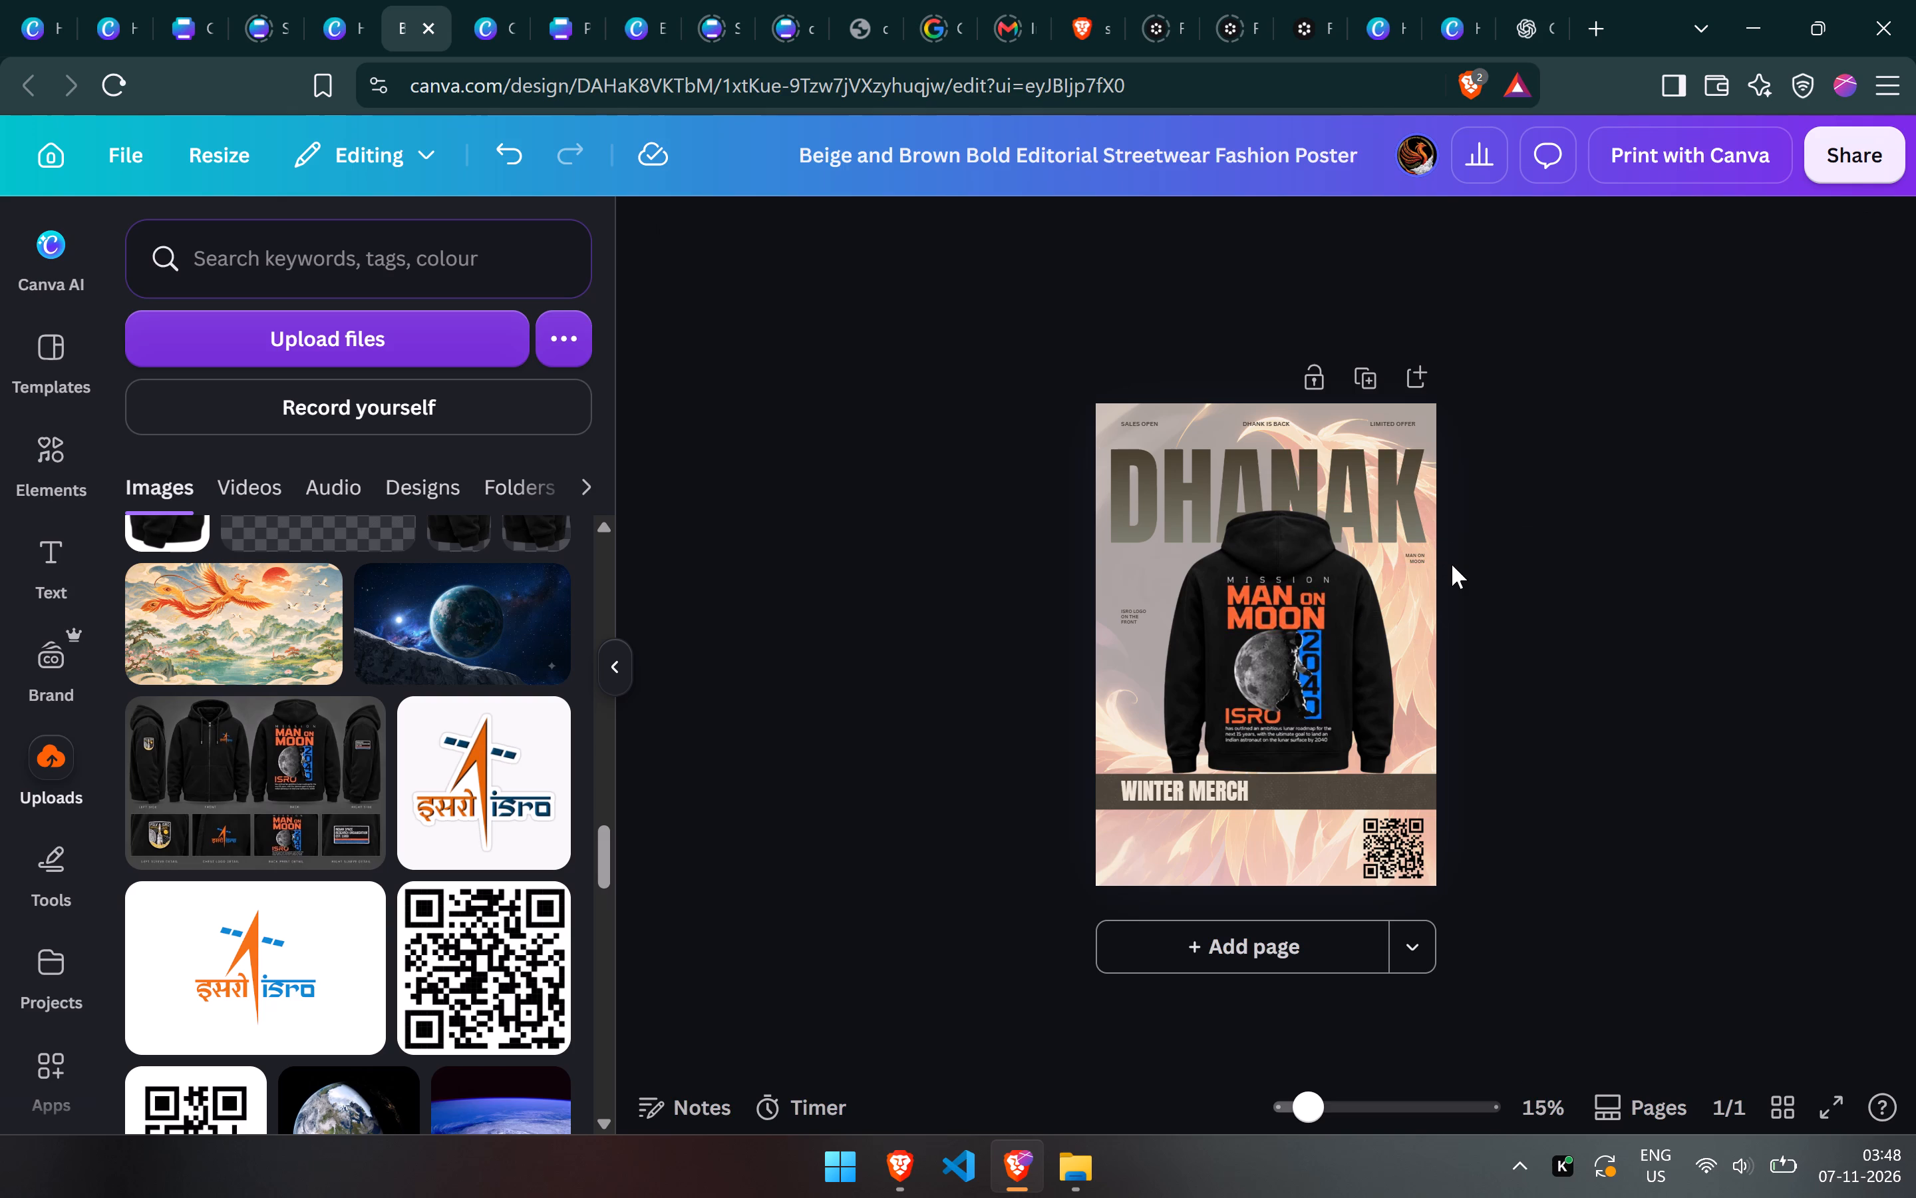
Enlarge the MAN ON MOON caption to font size 27.8 and shift it slightly, keeping it below the DHANAK title's right end.
left_click(1406, 560)
left_click_drag(1377, 553, 1342, 536)
left_click_drag(1402, 559, 1402, 570)
left_click(1639, 656)
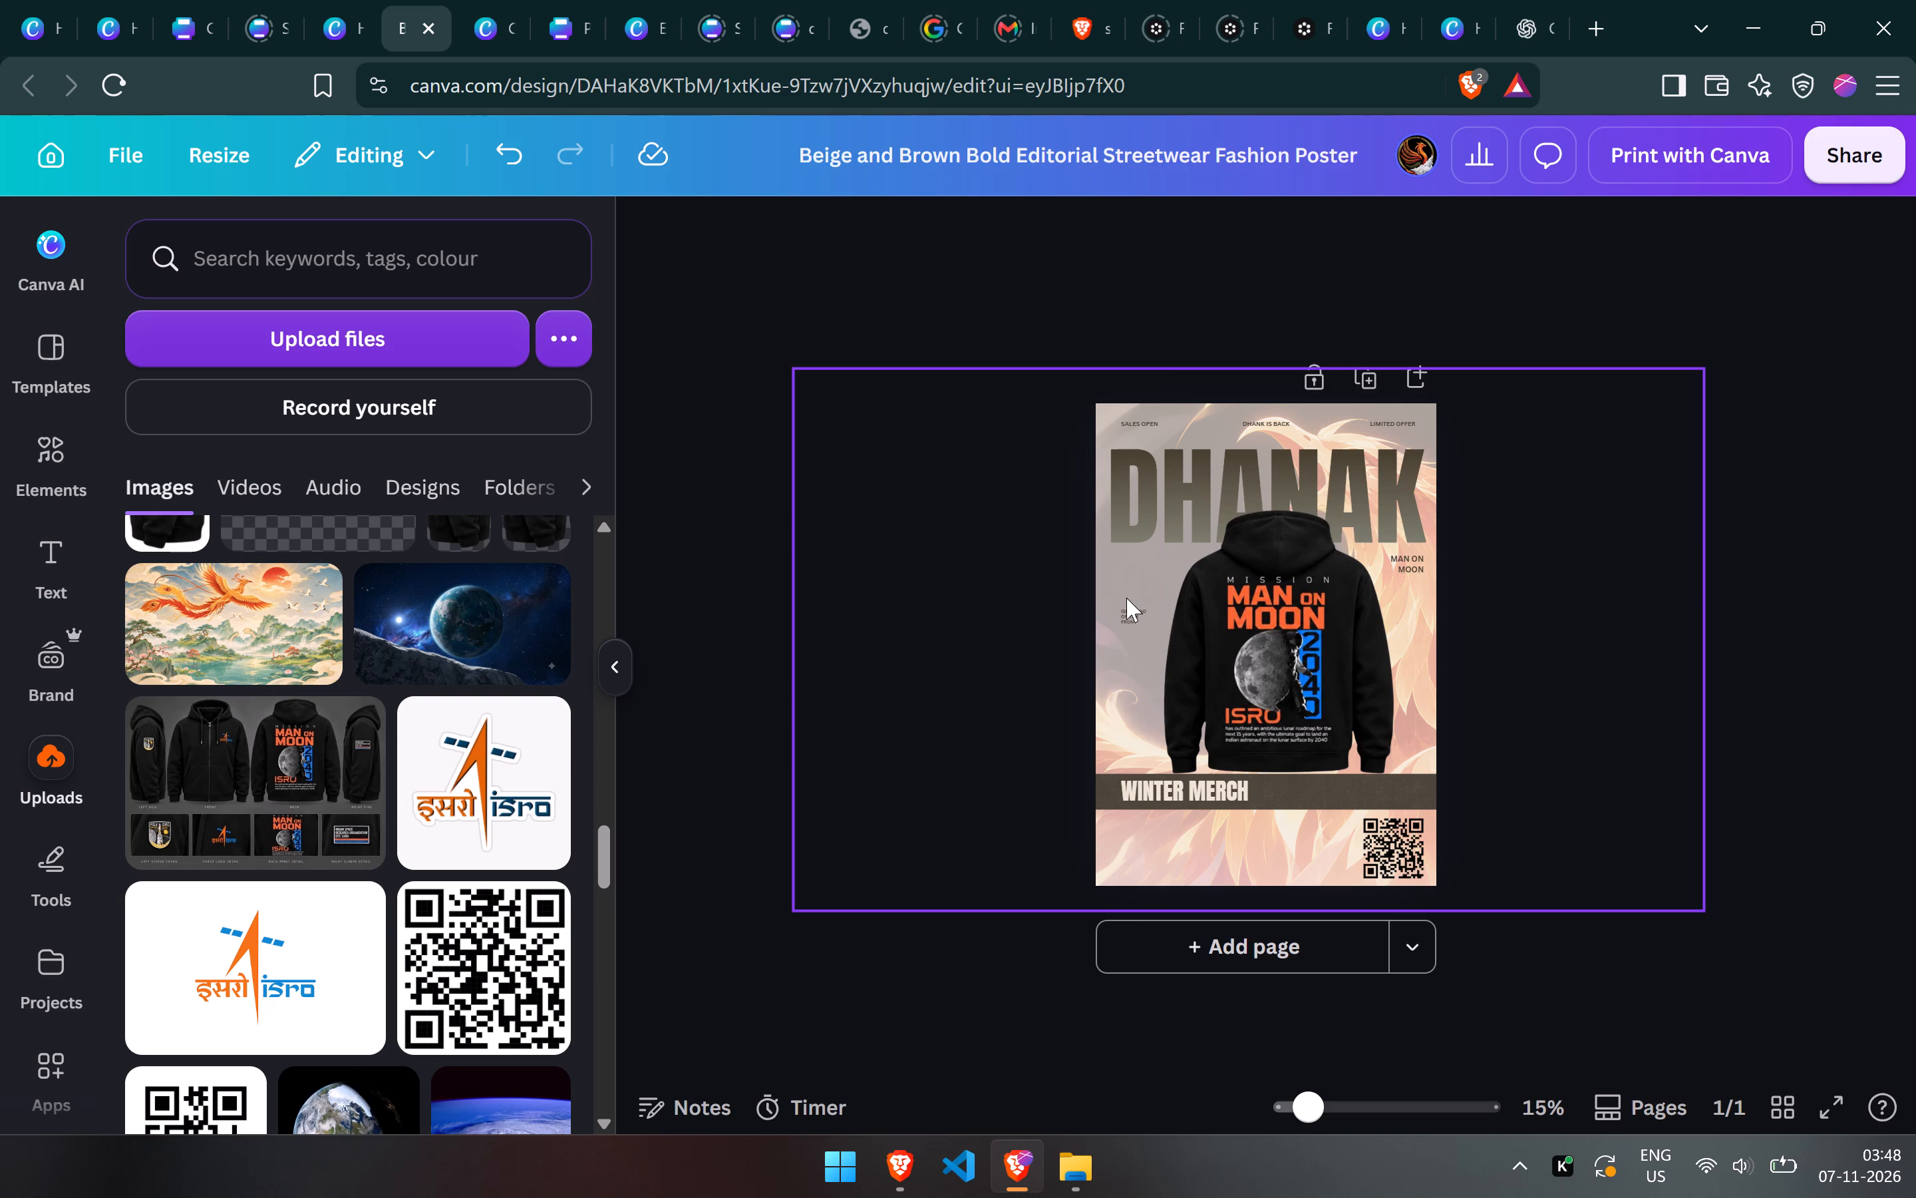
Enlarge the ISRO LOGO ON THE FRONT caption to font size 30.1 and place it beside the hoodie, aligned with SALES OPEN's left edge.
left_click_drag(1130, 613, 1141, 640)
key("ctrl+z")
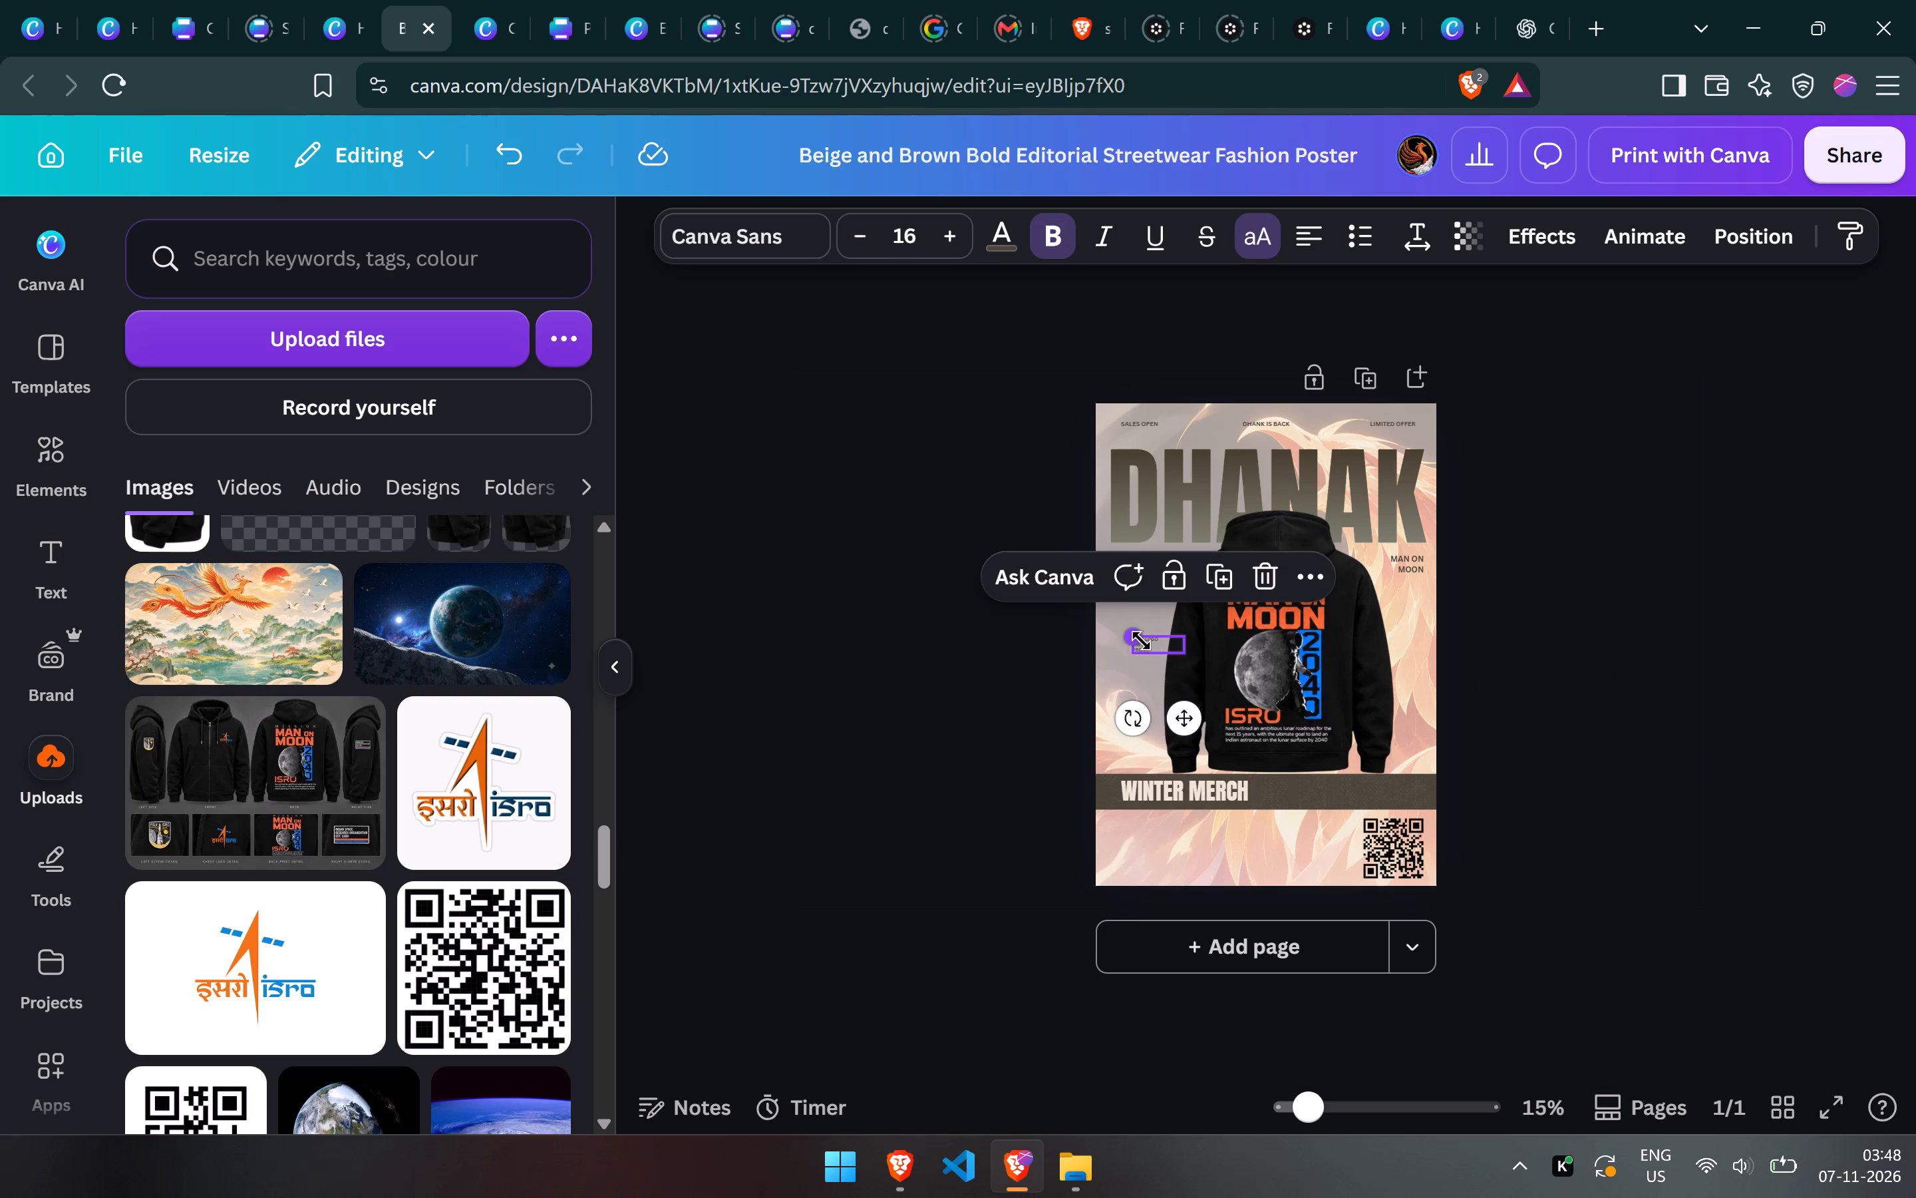
left_click_drag(1125, 612, 1080, 588)
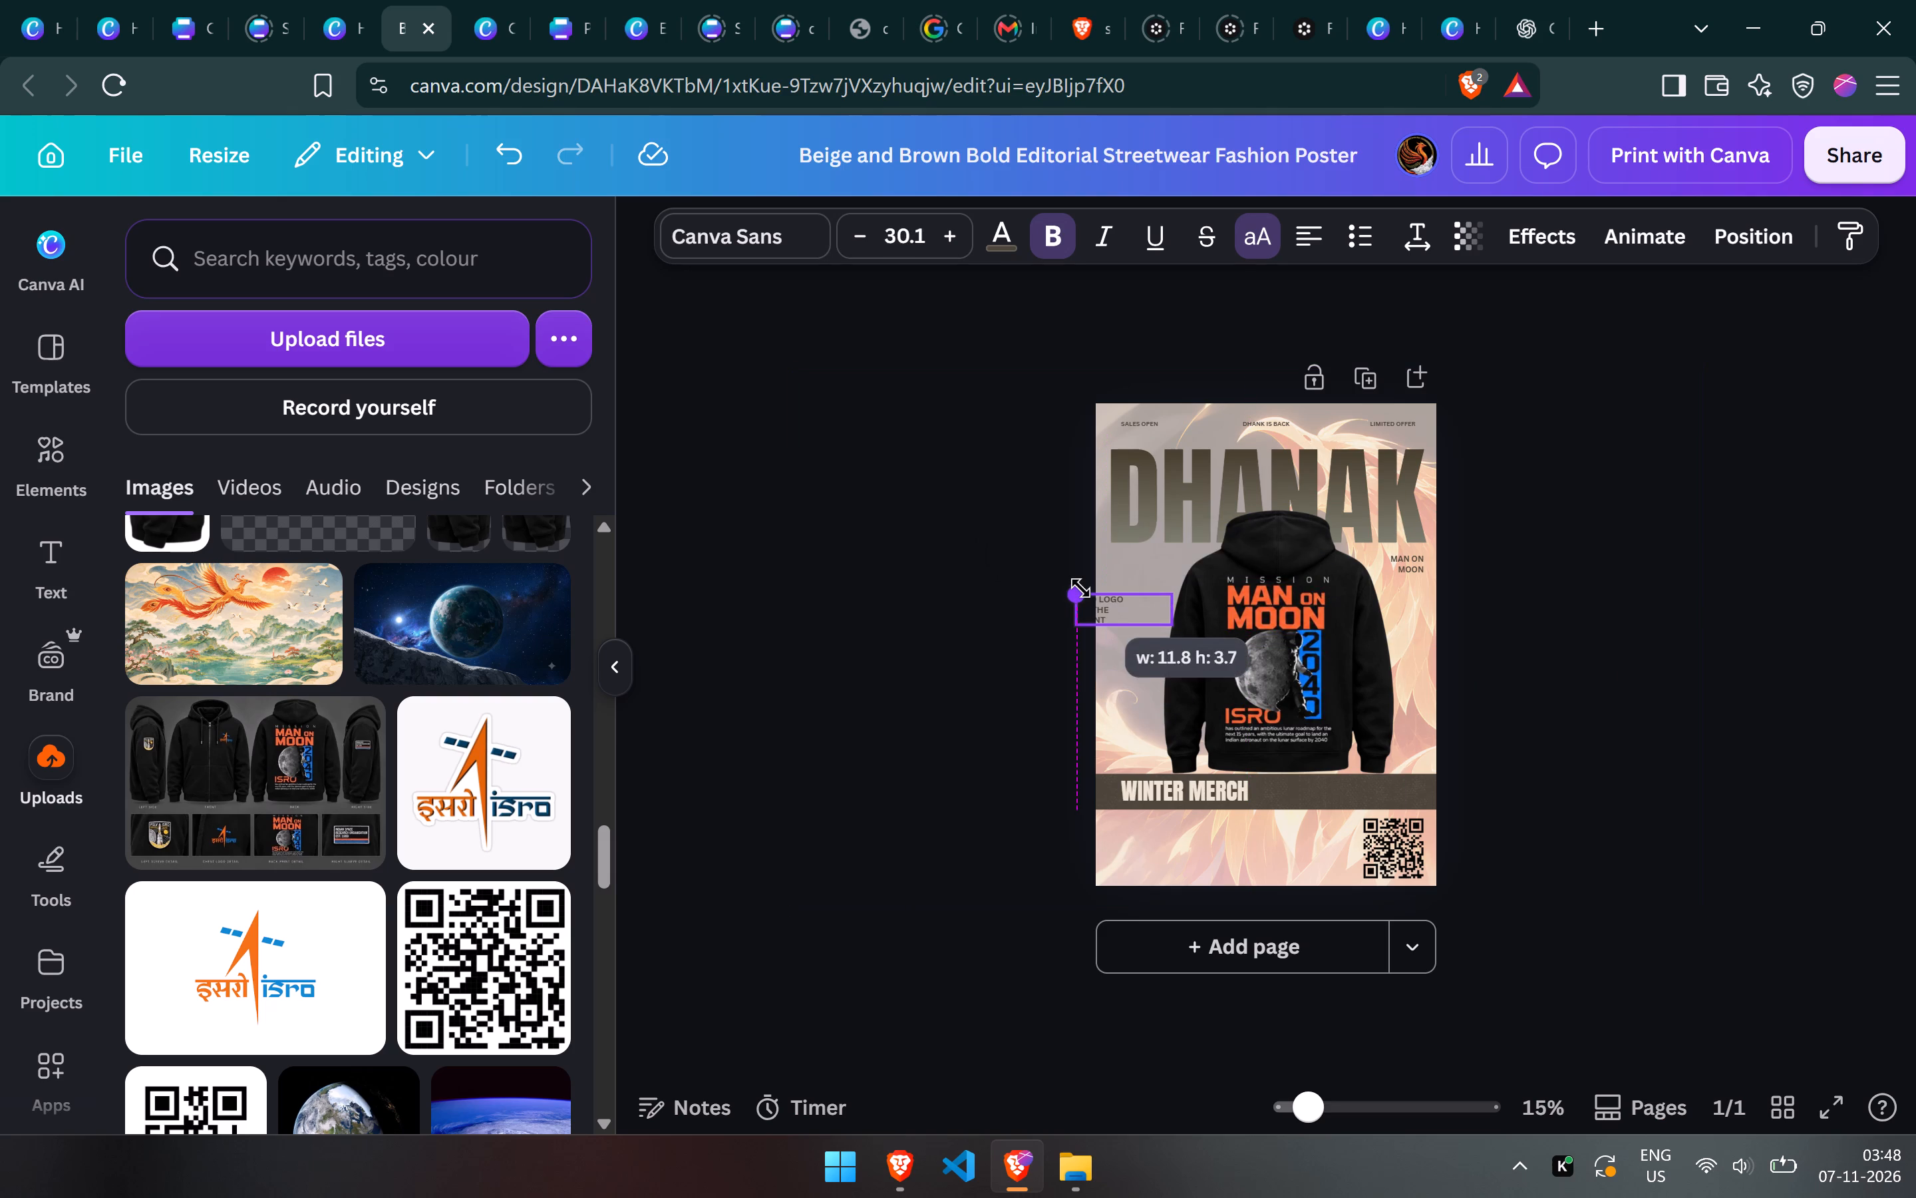
left_click_drag(1120, 598, 1162, 603)
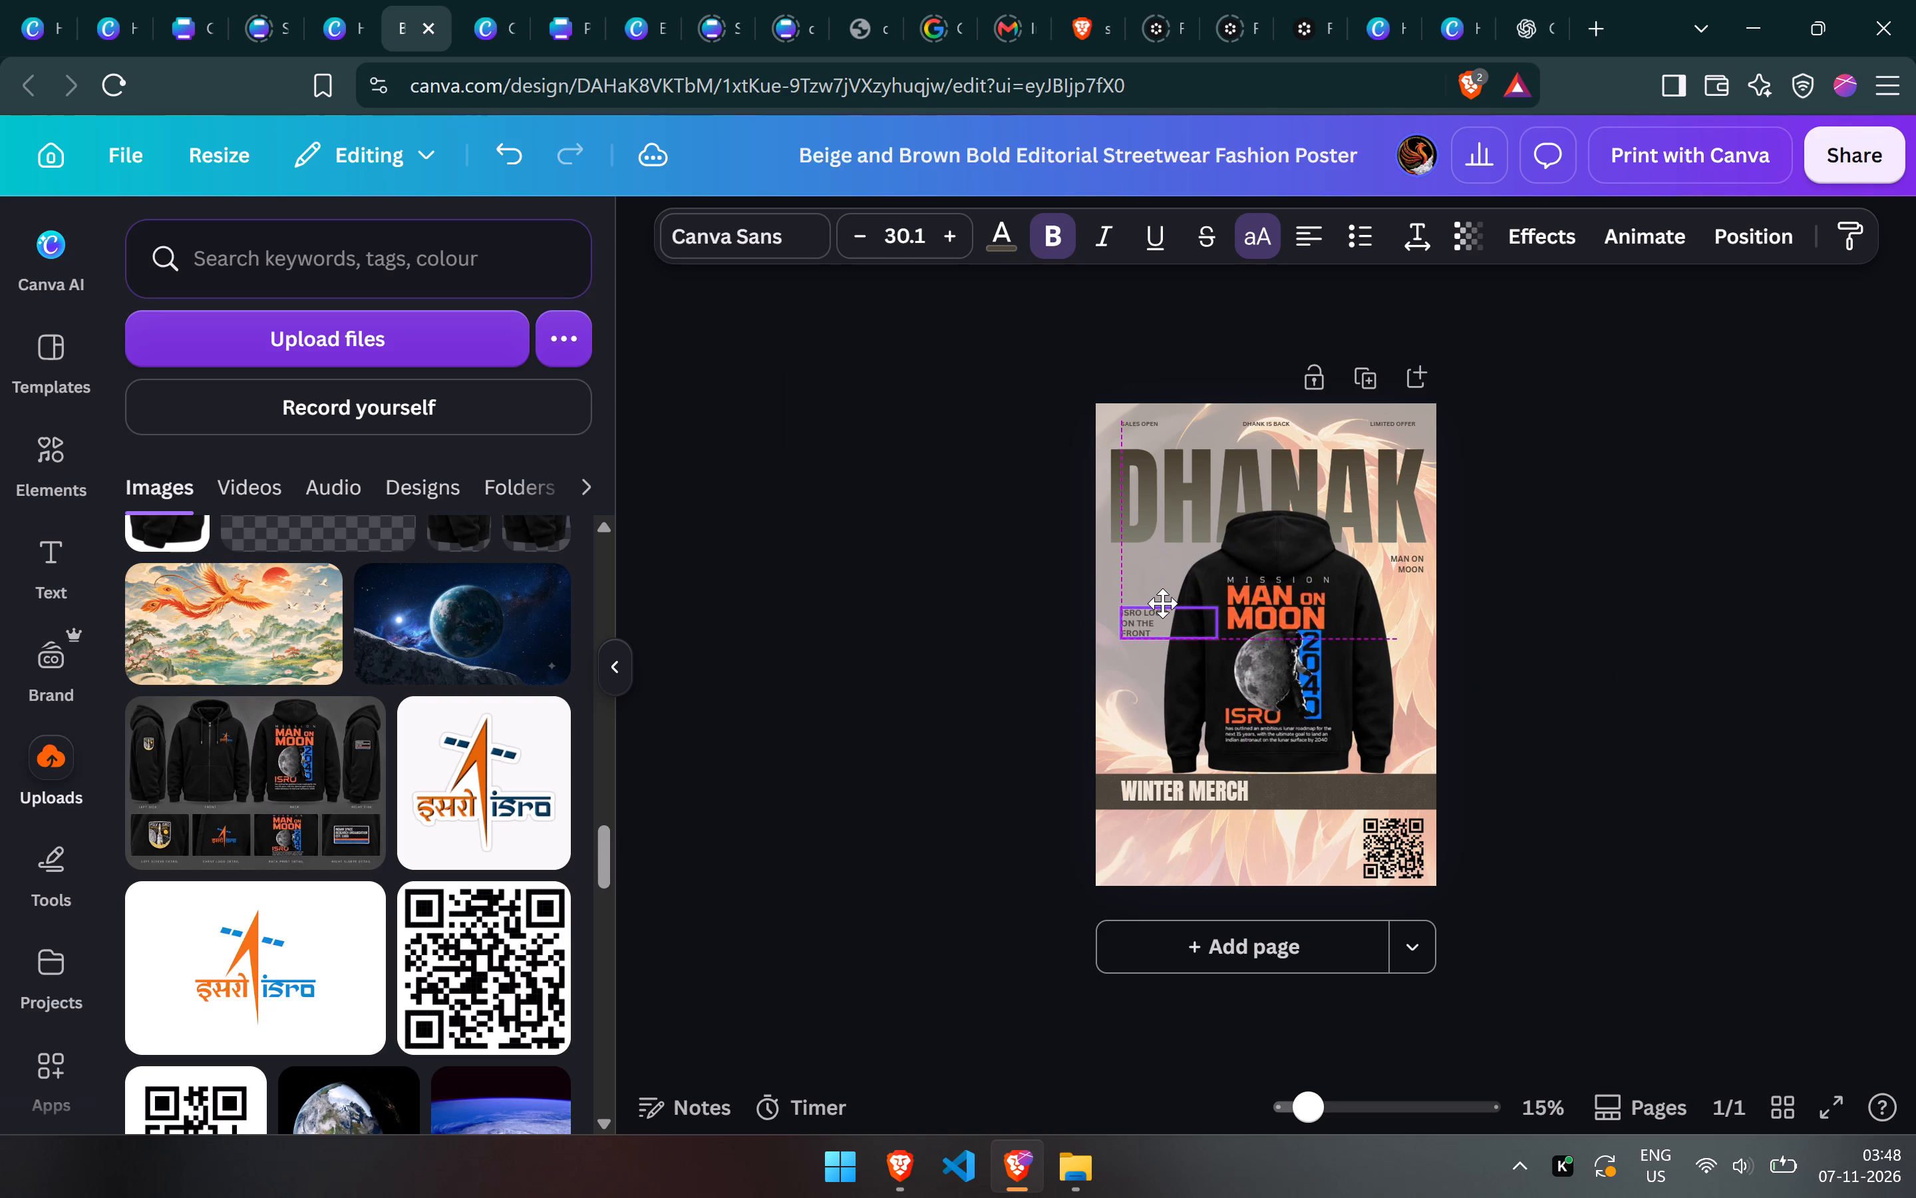
left_click_drag(1162, 603, 1161, 603)
left_click(1564, 663)
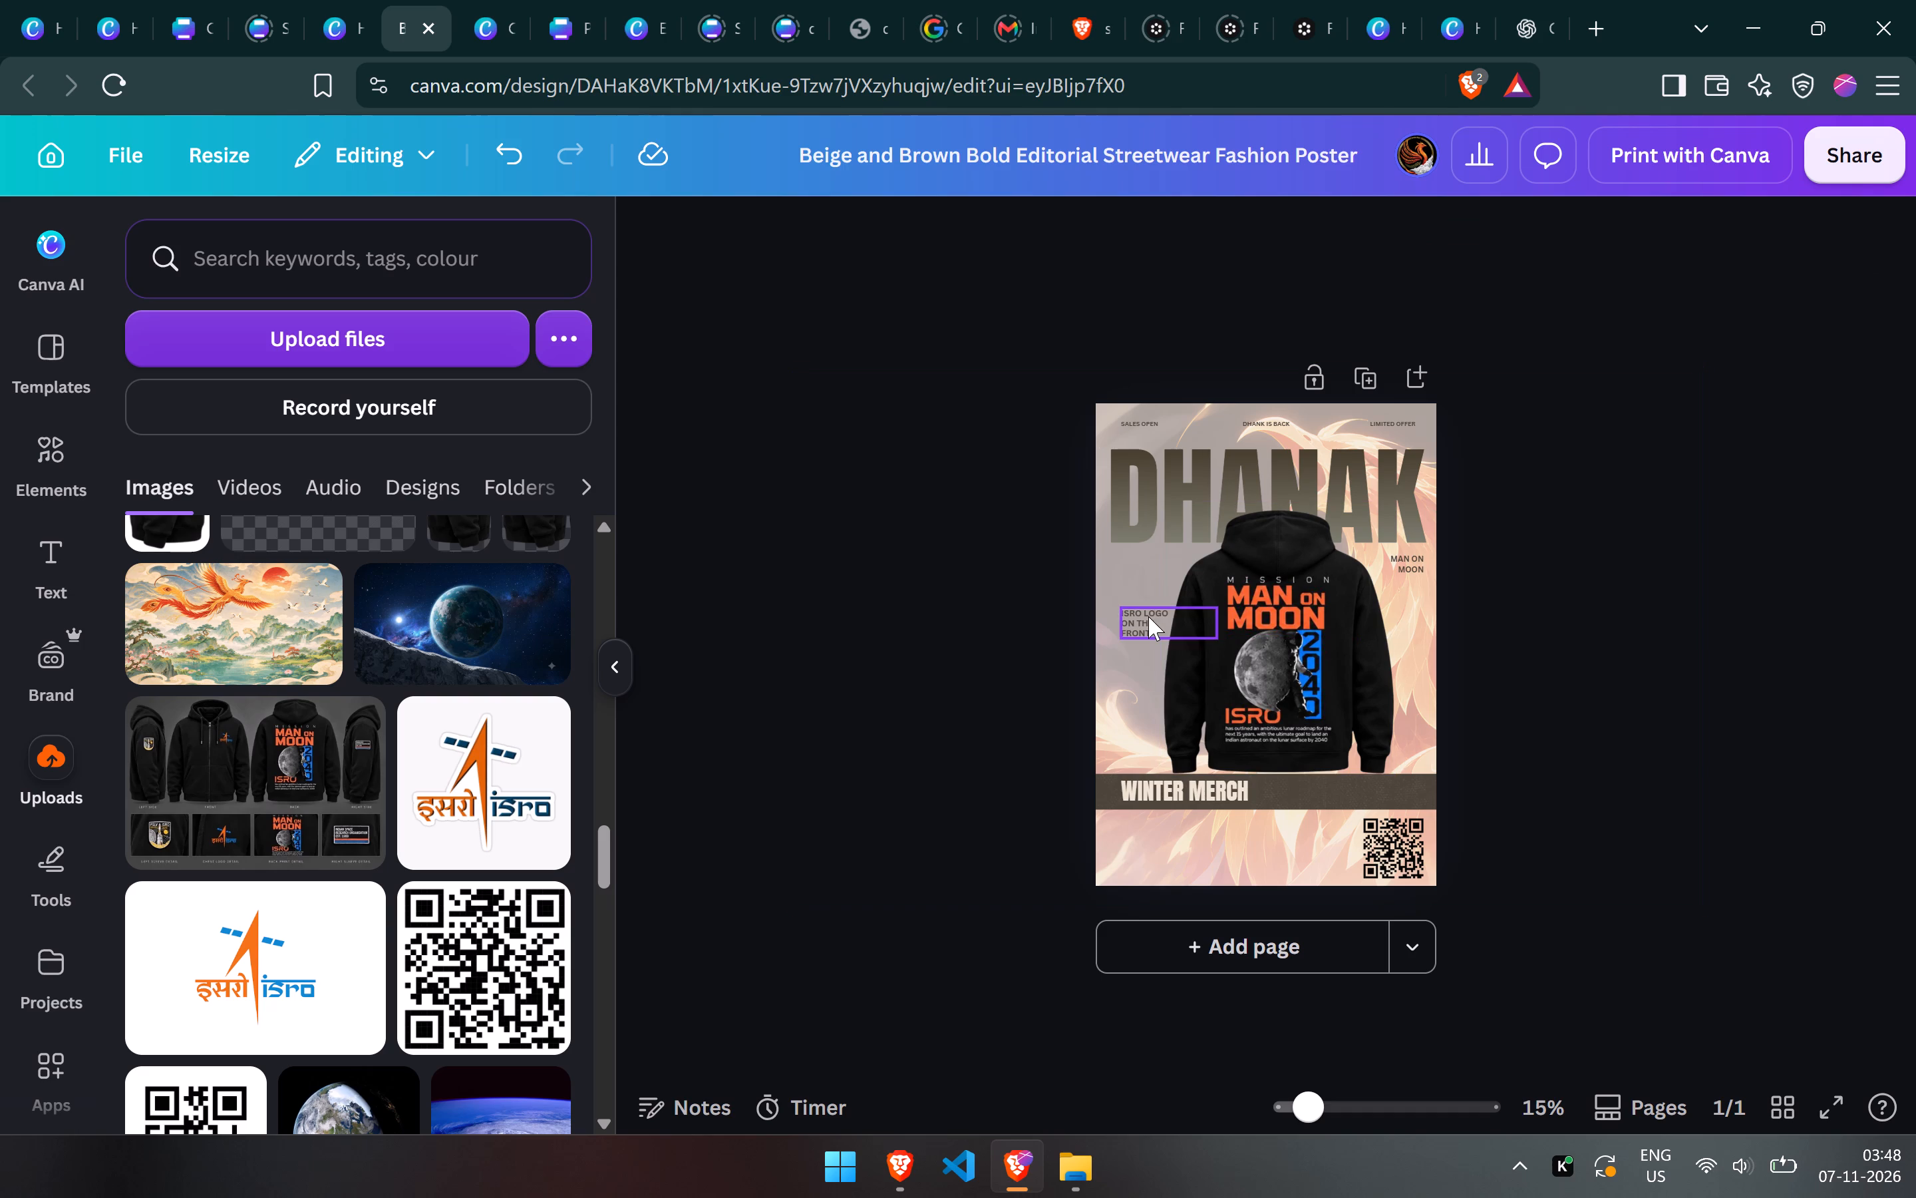
left_click_drag(1148, 616, 1147, 594)
left_click(1681, 630)
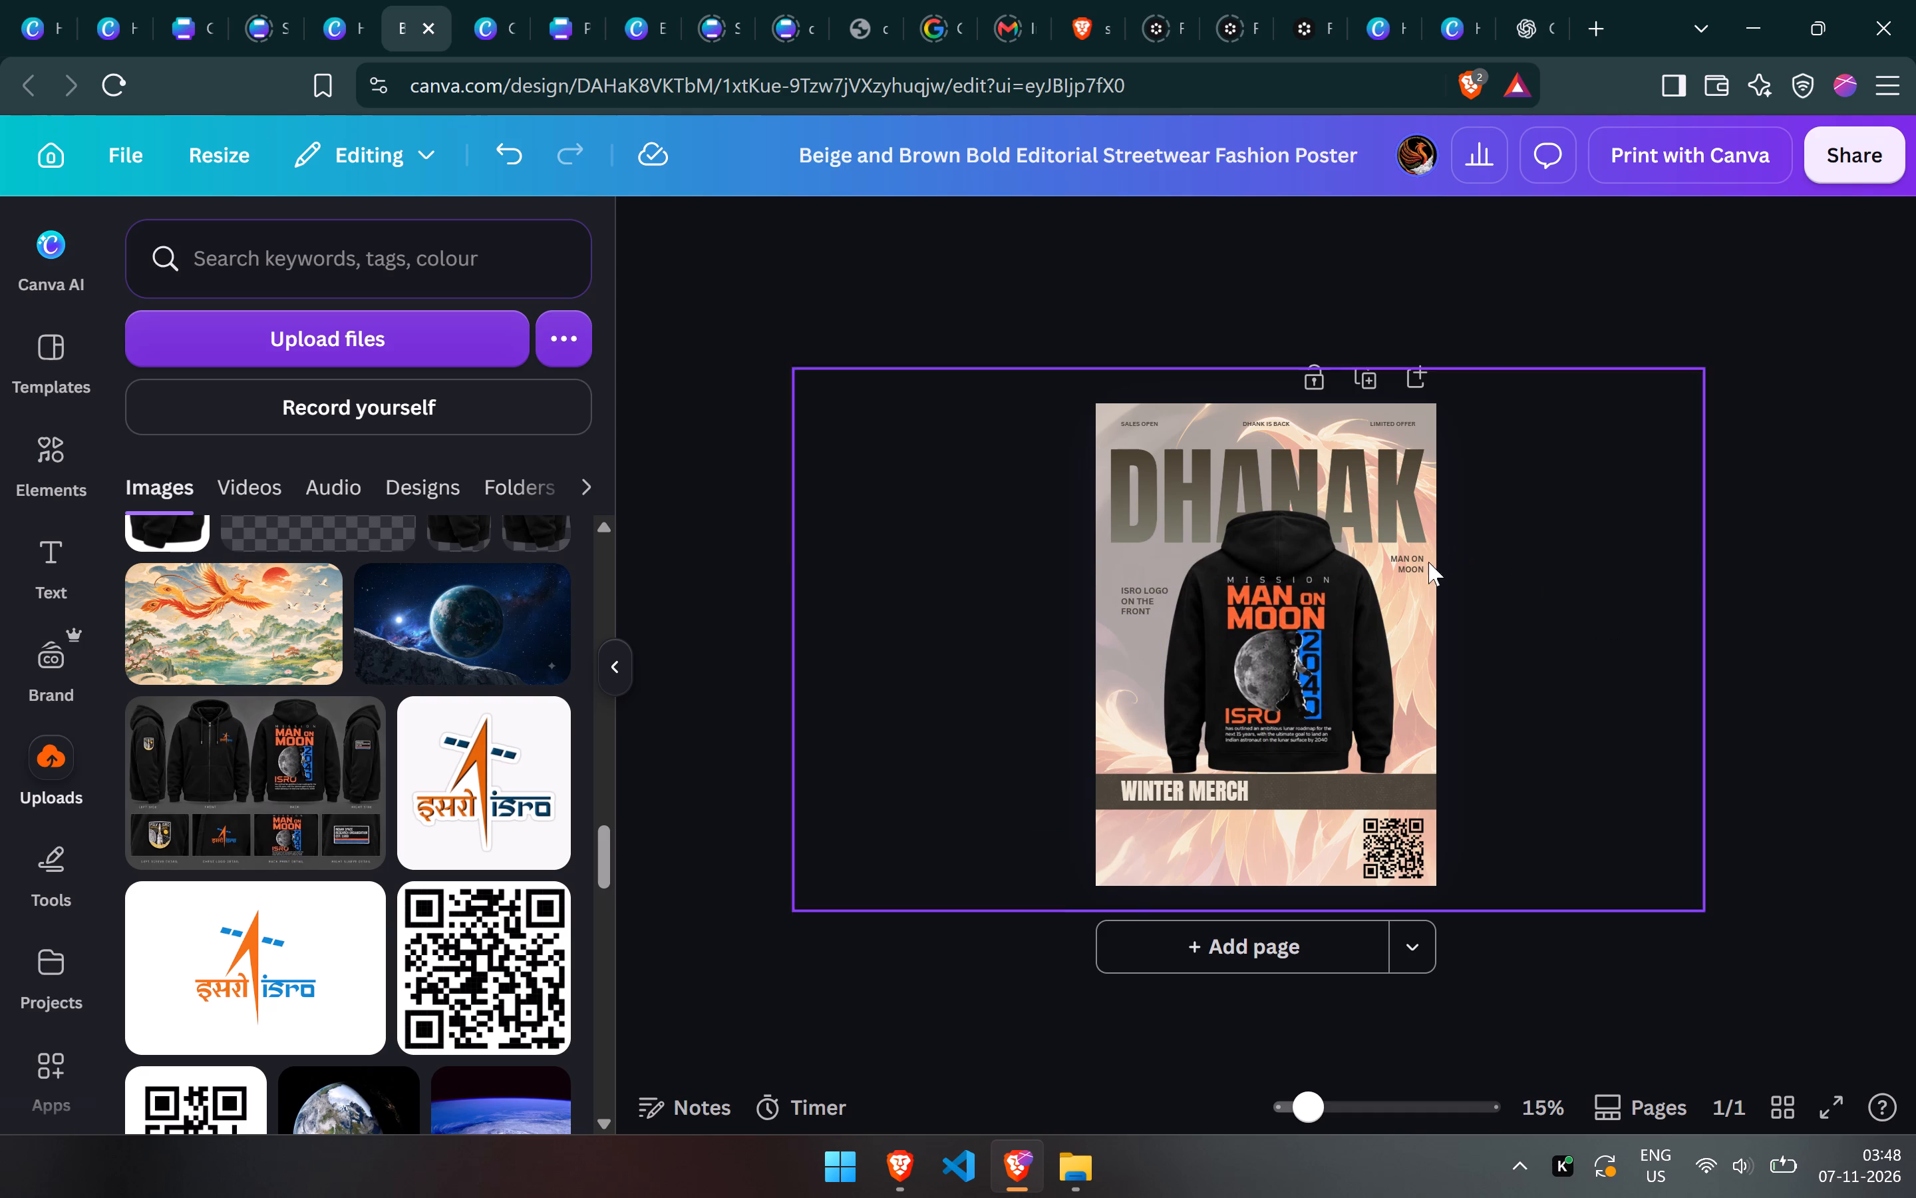
Try several heights for the MAN ON MOON caption and leave it just below the DHANAK title, beside the hoodie's right shoulder.
left_click_drag(1414, 563, 1421, 717)
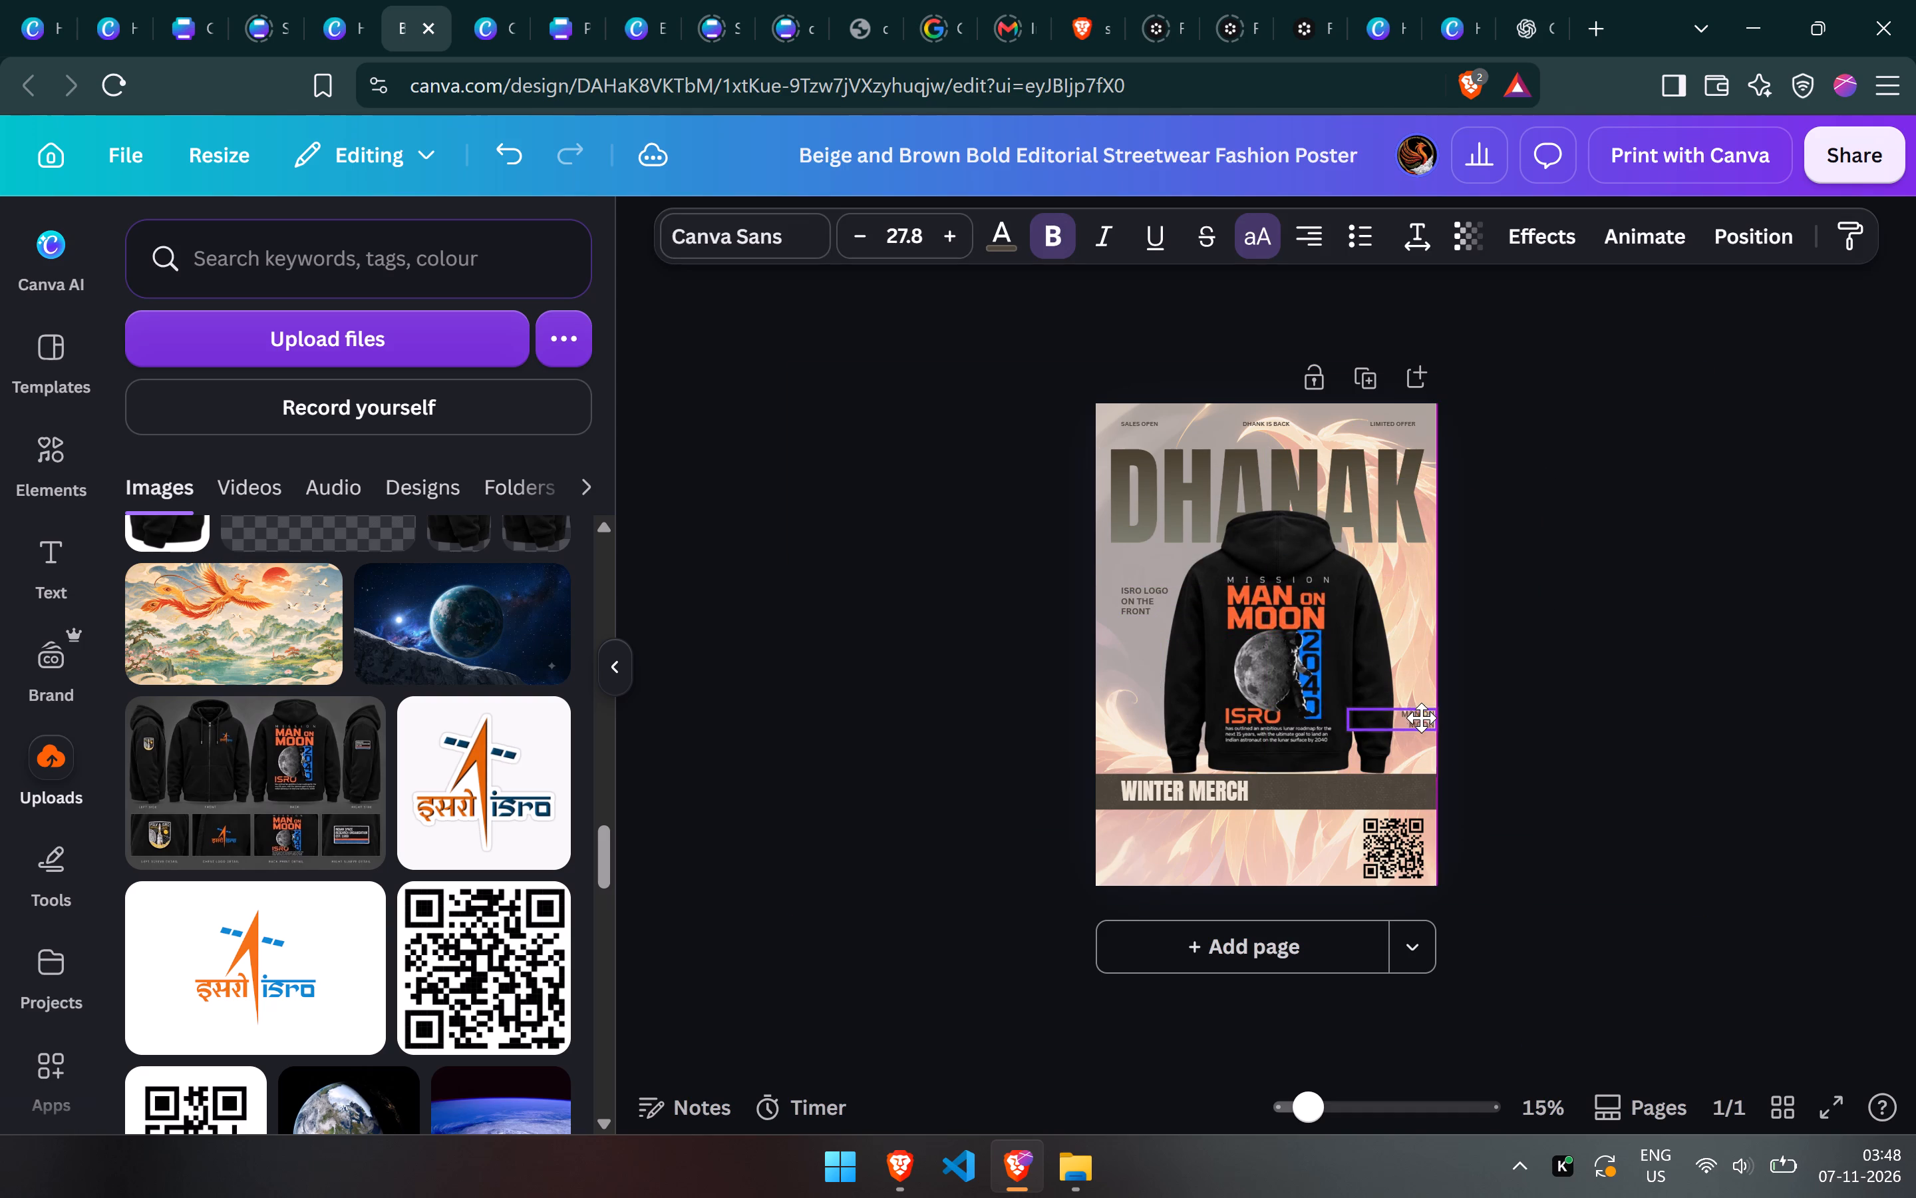
left_click_drag(1421, 717, 1414, 675)
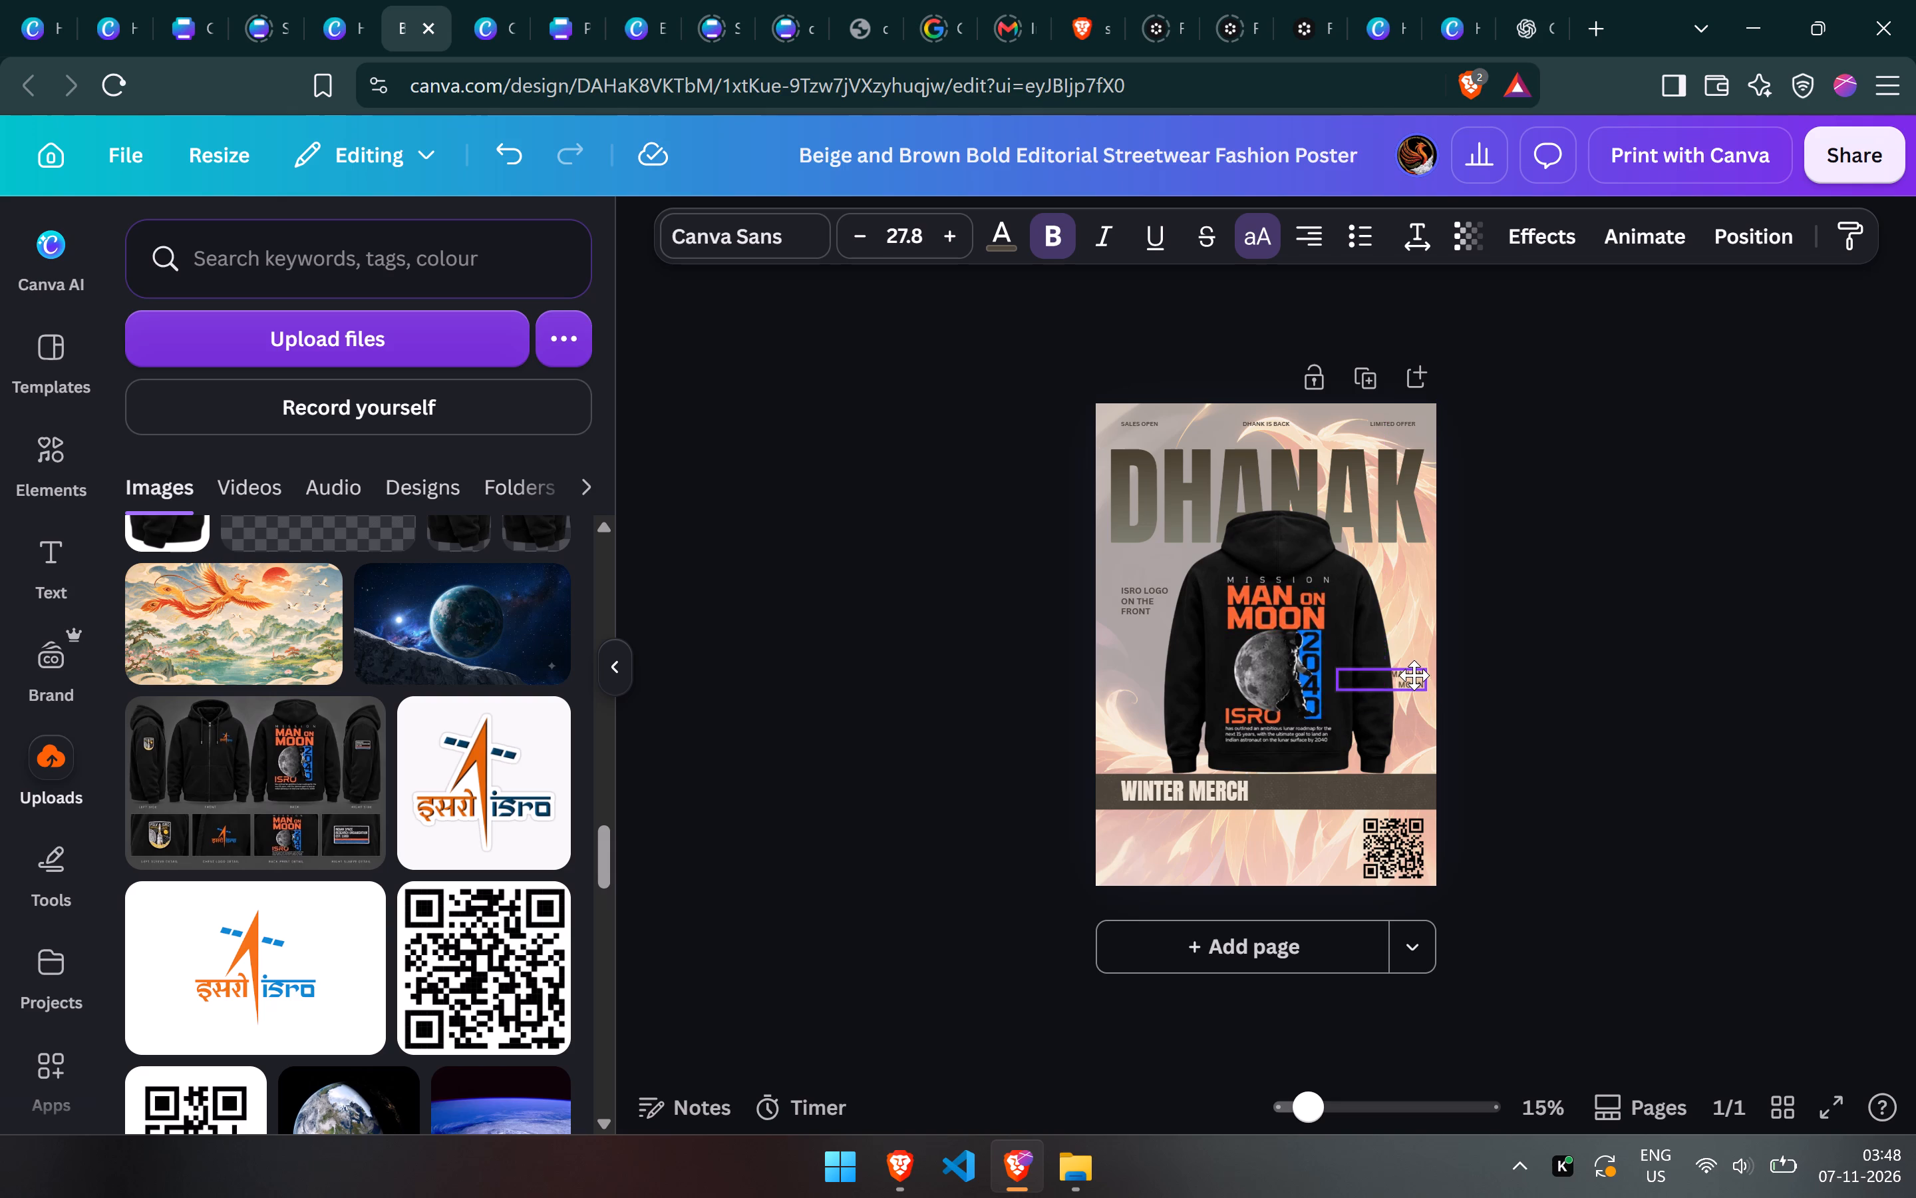
left_click_drag(1414, 675, 1418, 654)
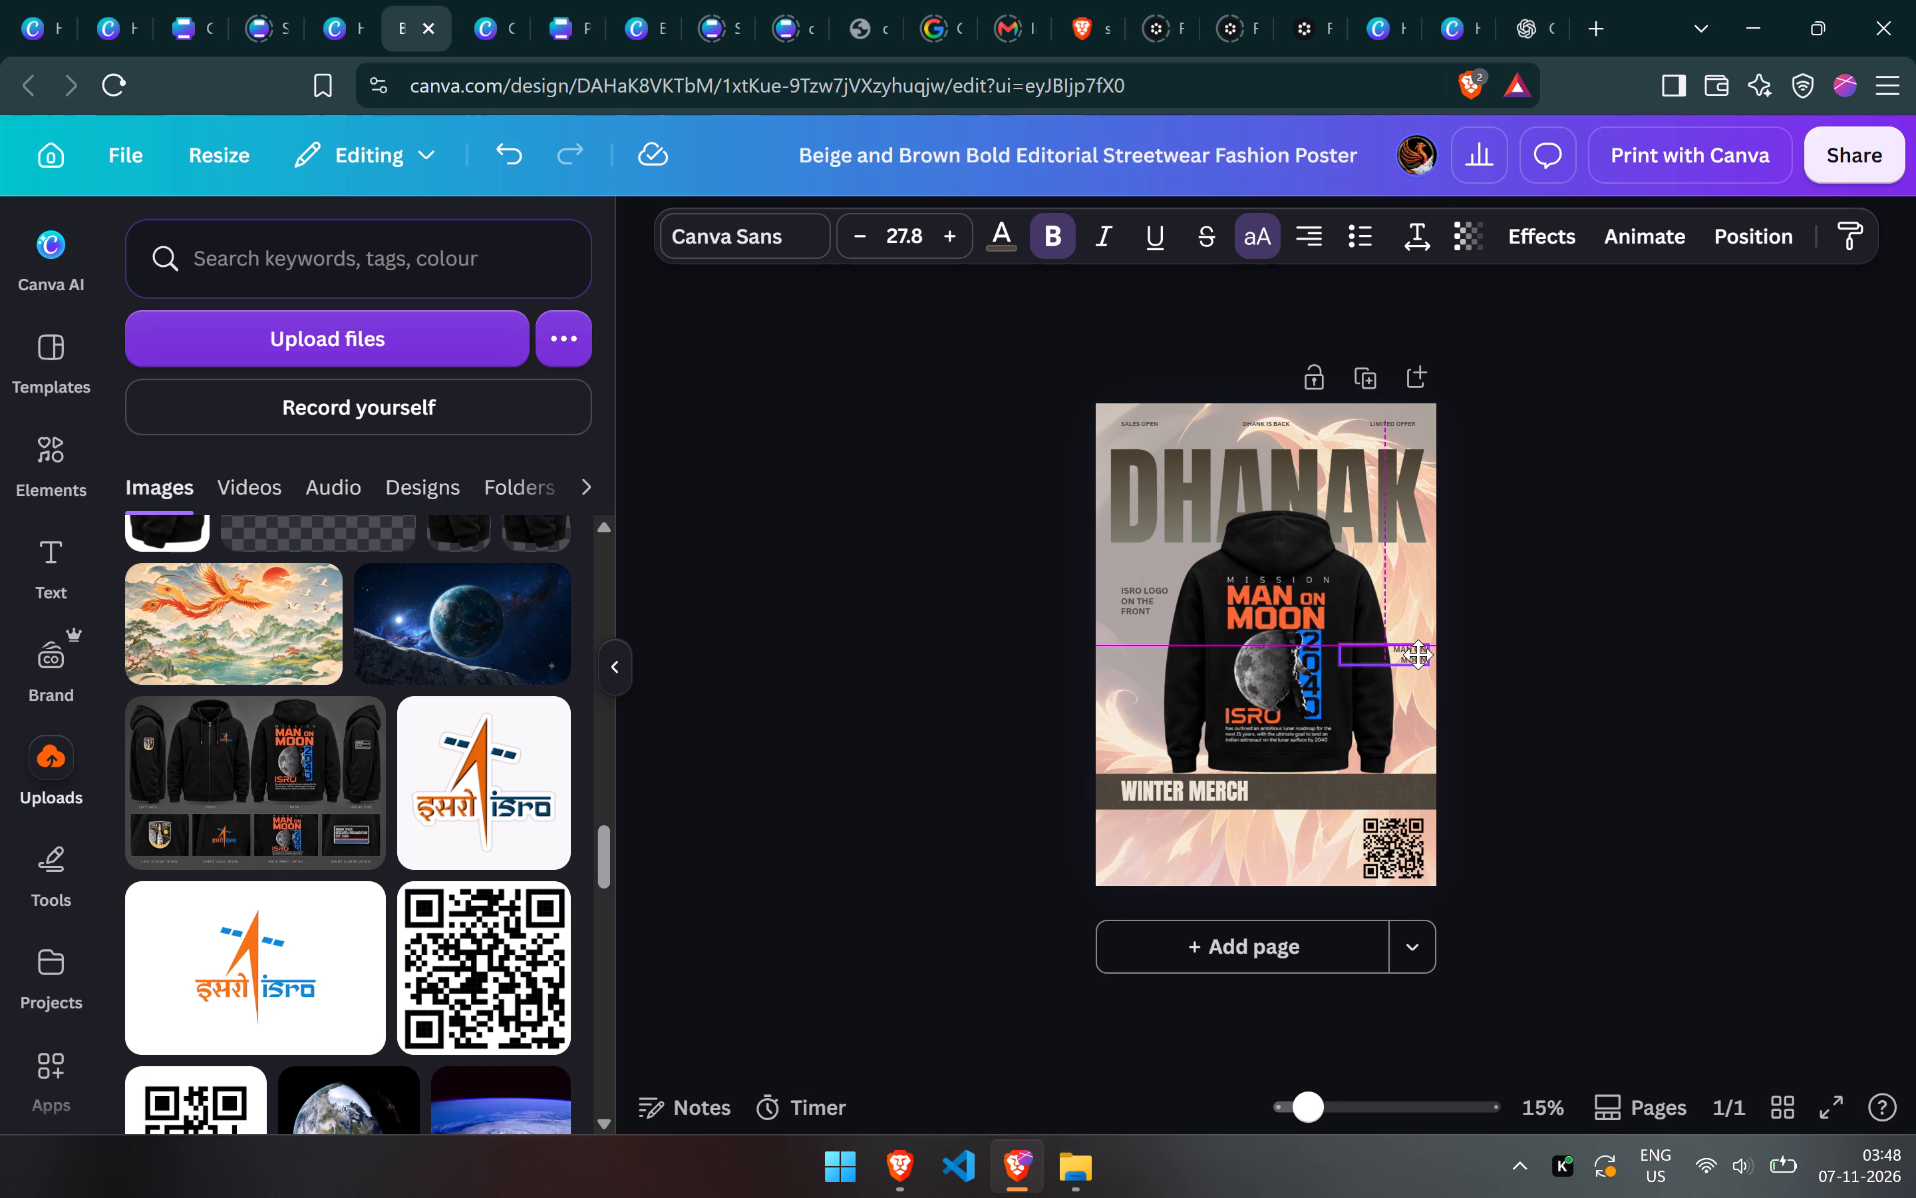
left_click_drag(1418, 654, 1414, 597)
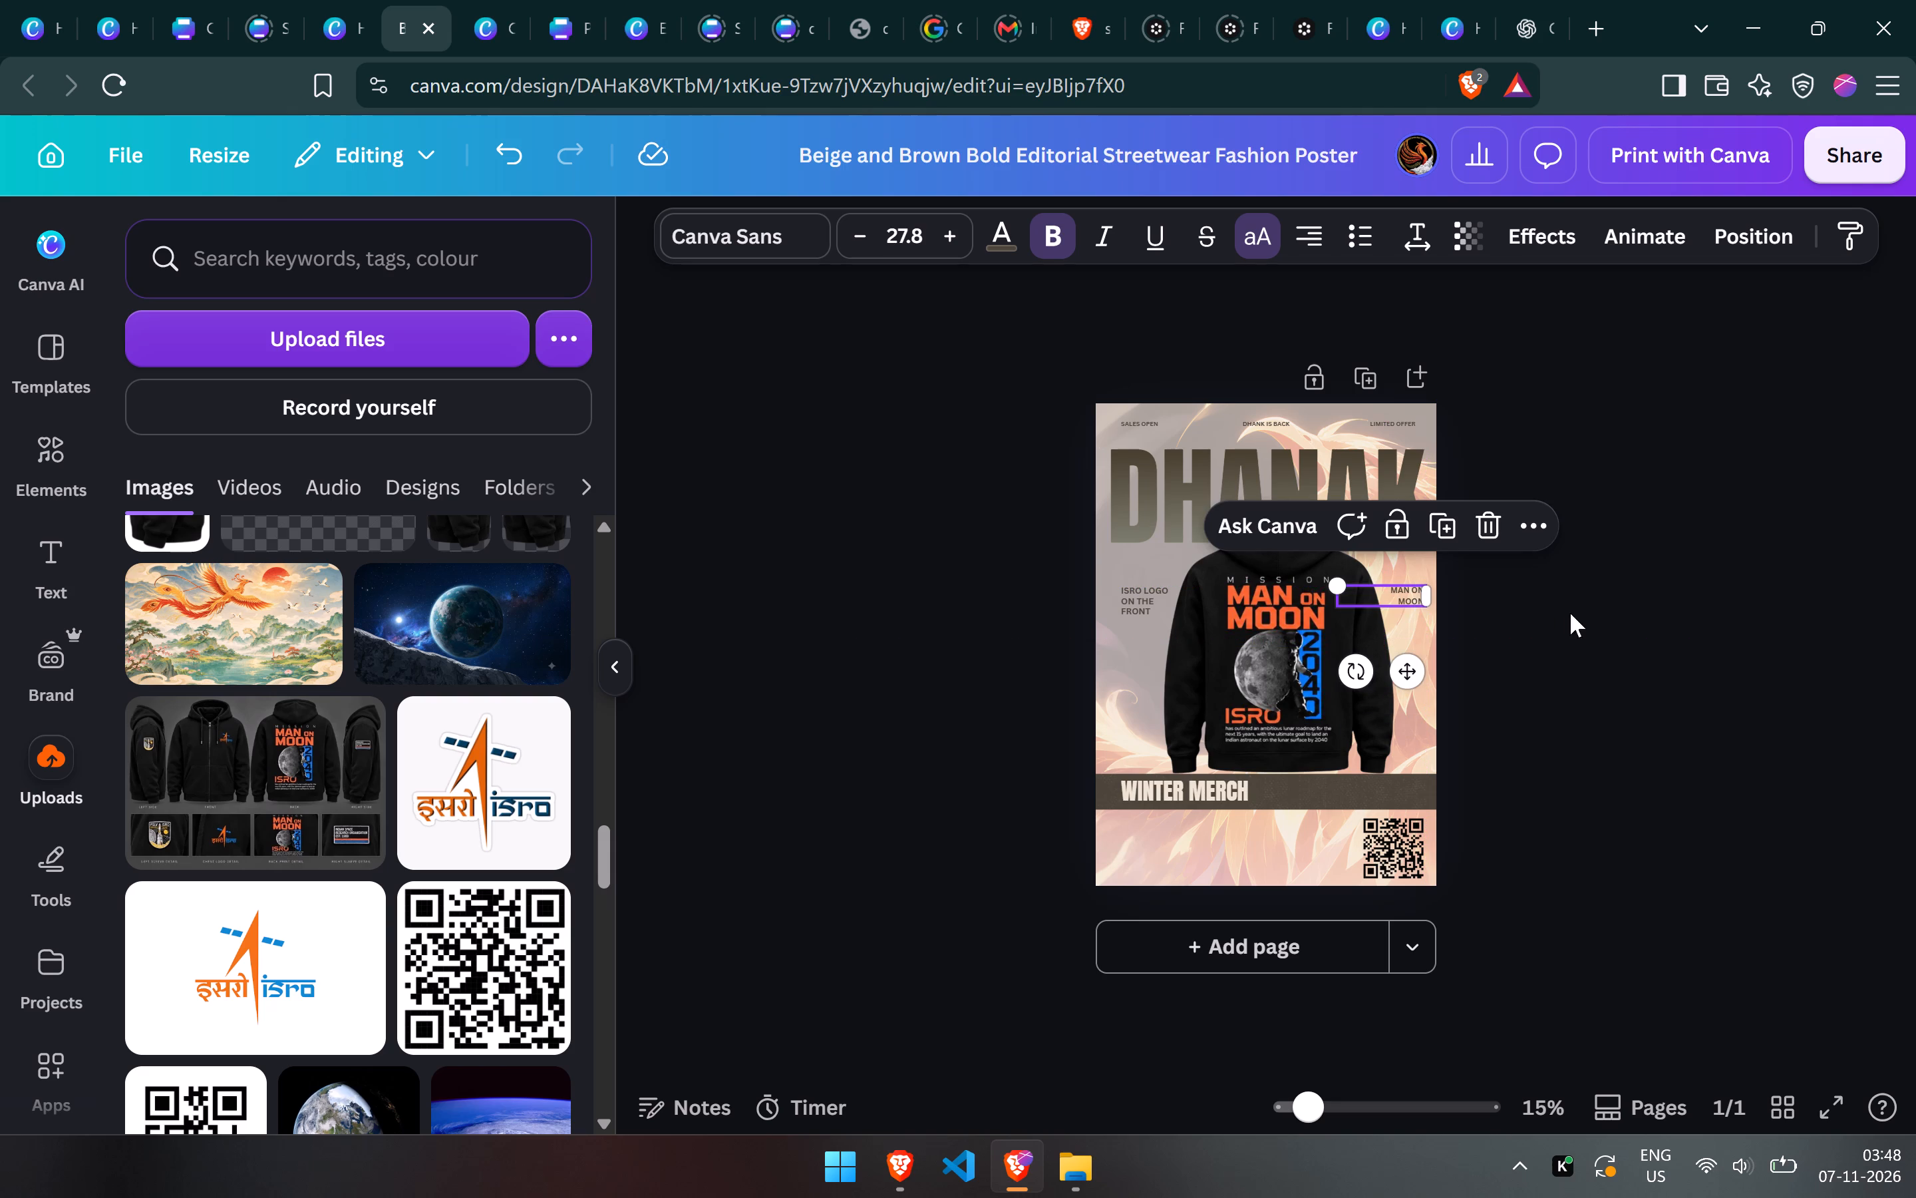
left_click_drag(1408, 596, 1408, 579)
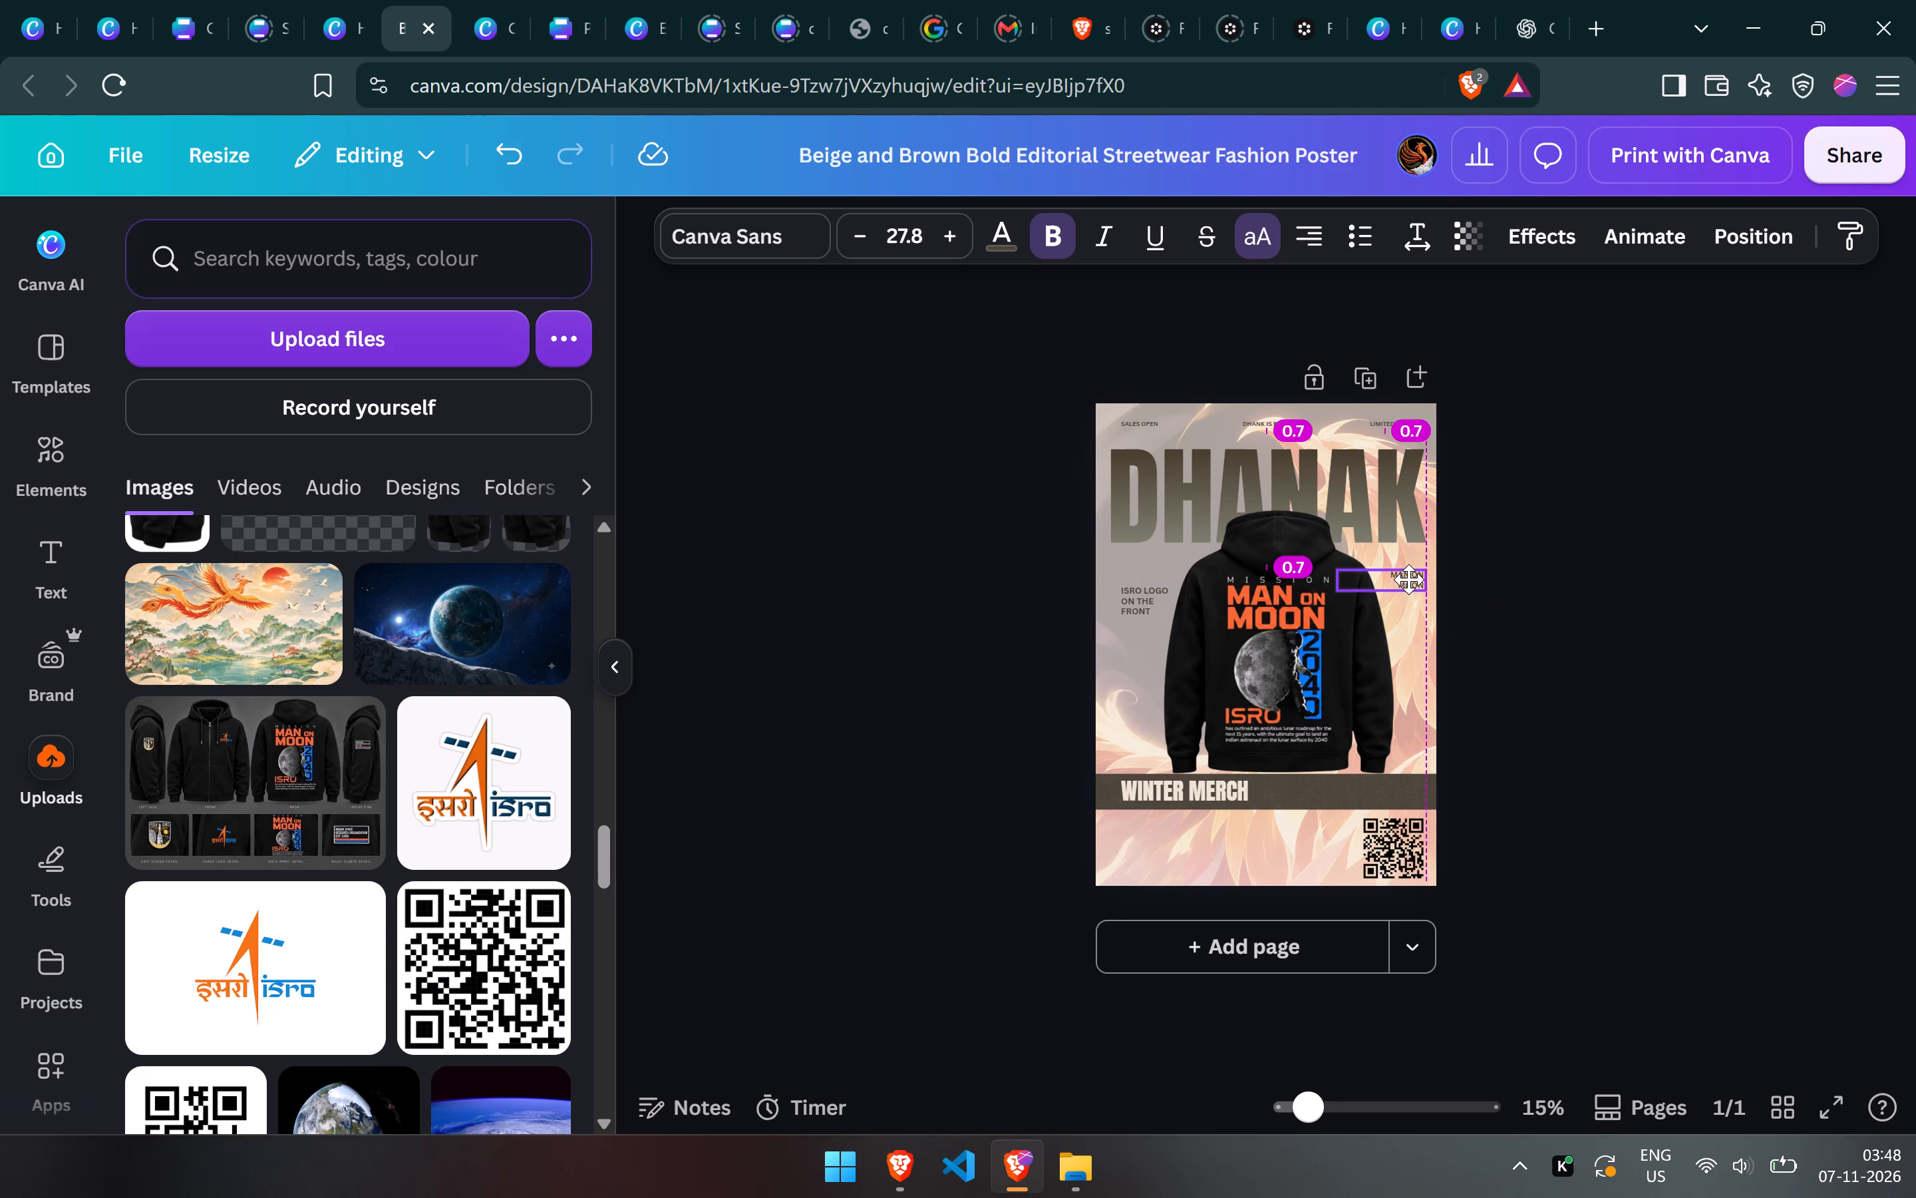
left_click_drag(1408, 579, 1408, 572)
left_click(1614, 566)
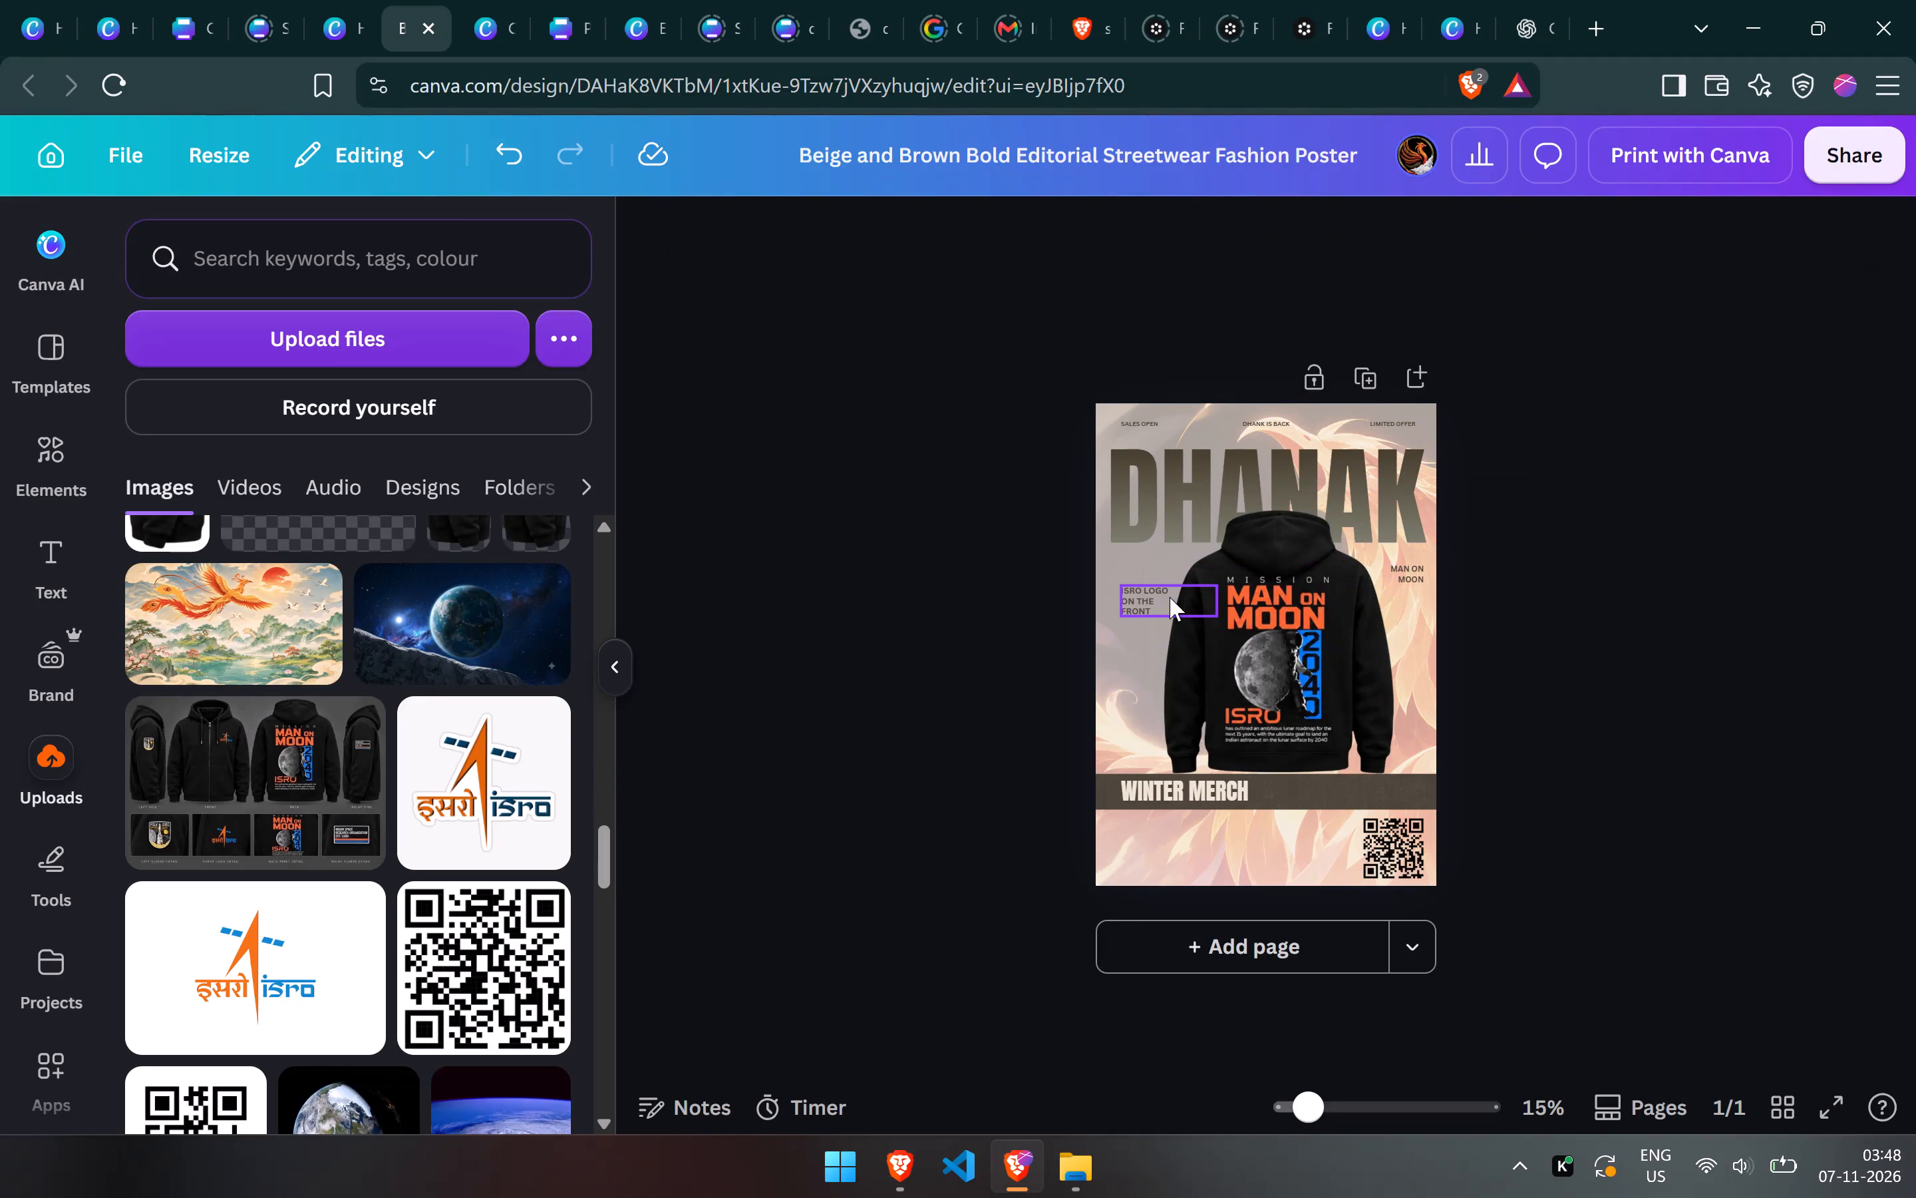
Lower the ISRO LOGO ON THE FRONT caption slightly along the hoodie's left side.
left_click_drag(1154, 601, 1154, 612)
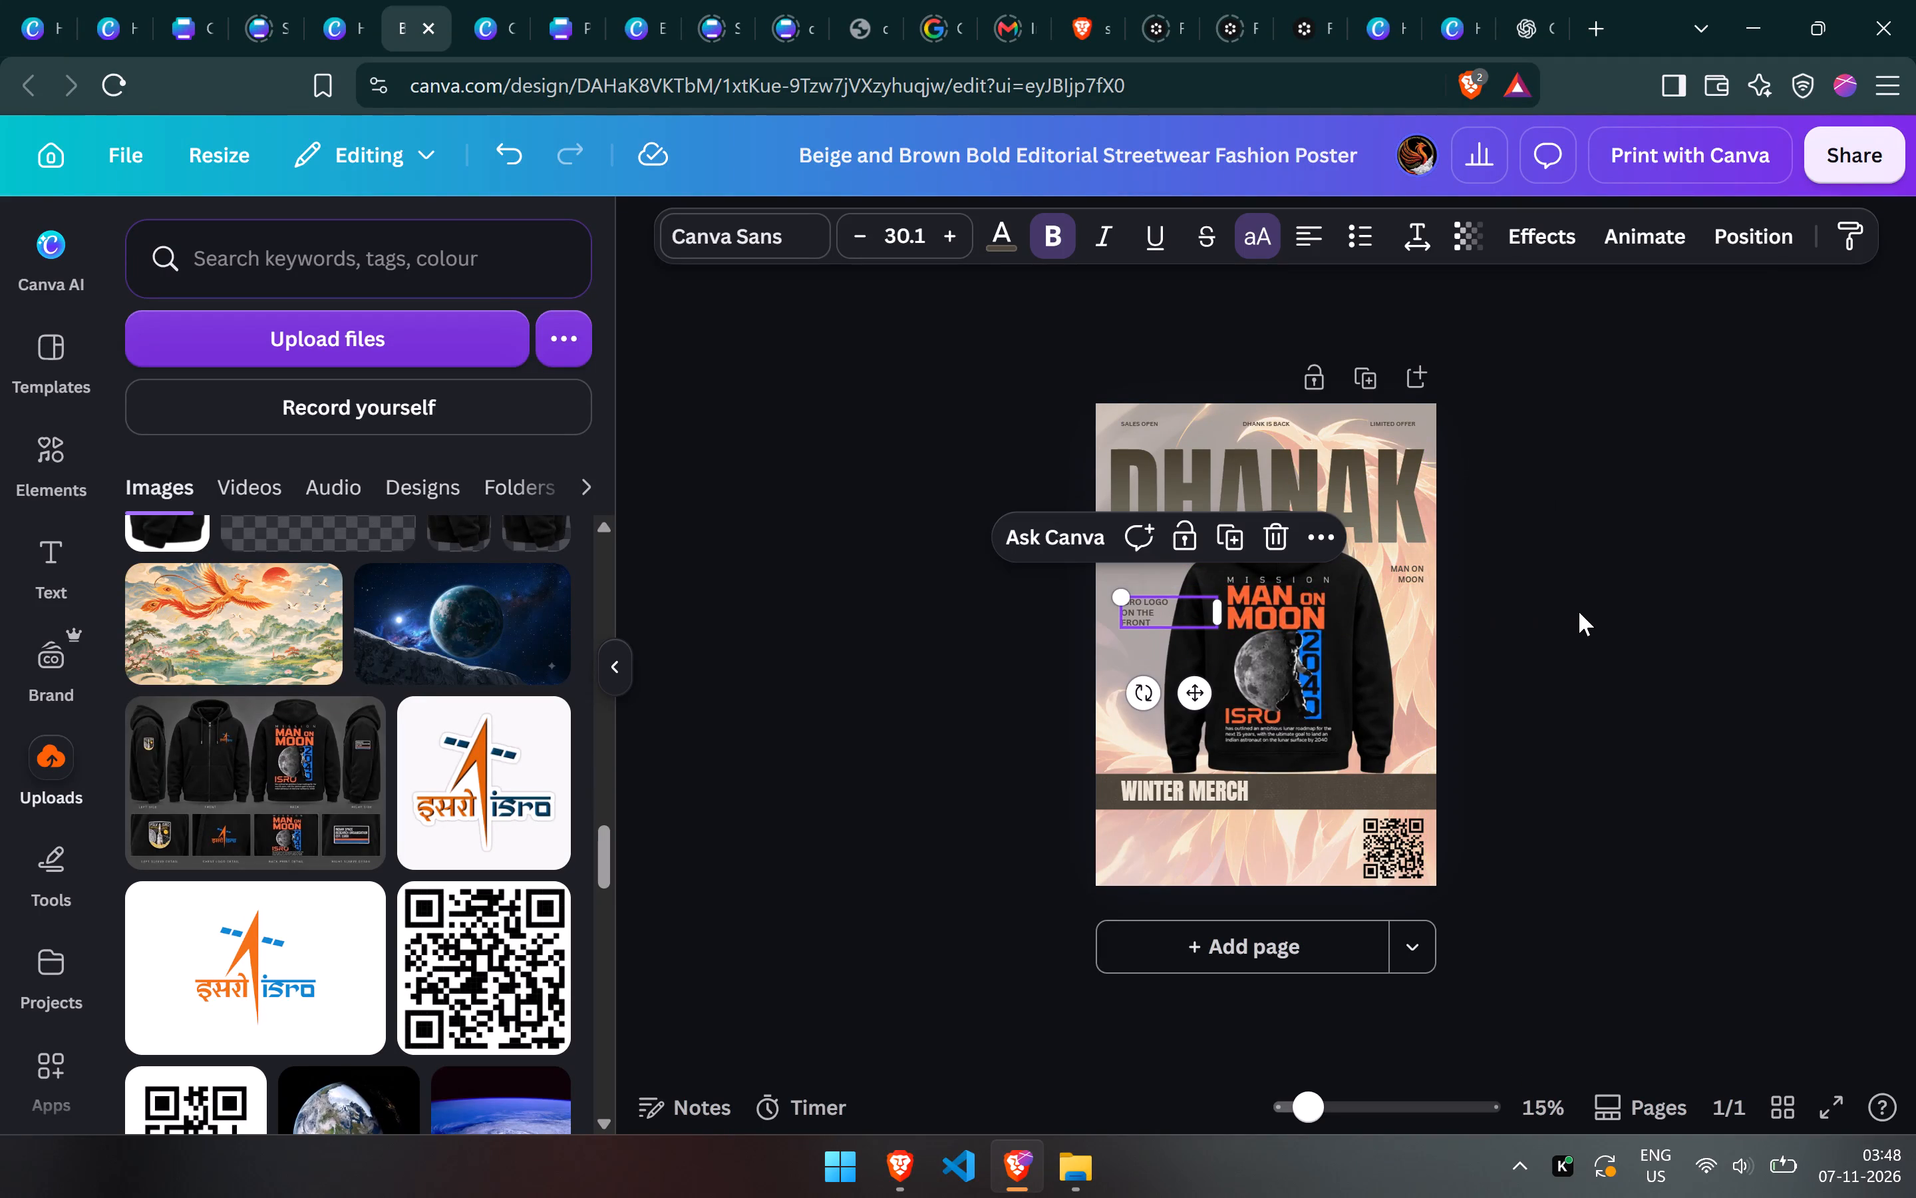
left_click(1579, 612)
Find the uploaded cutout image of two plain black hoodies and add it to the poster.
scroll(1579, 612, "down", 1)
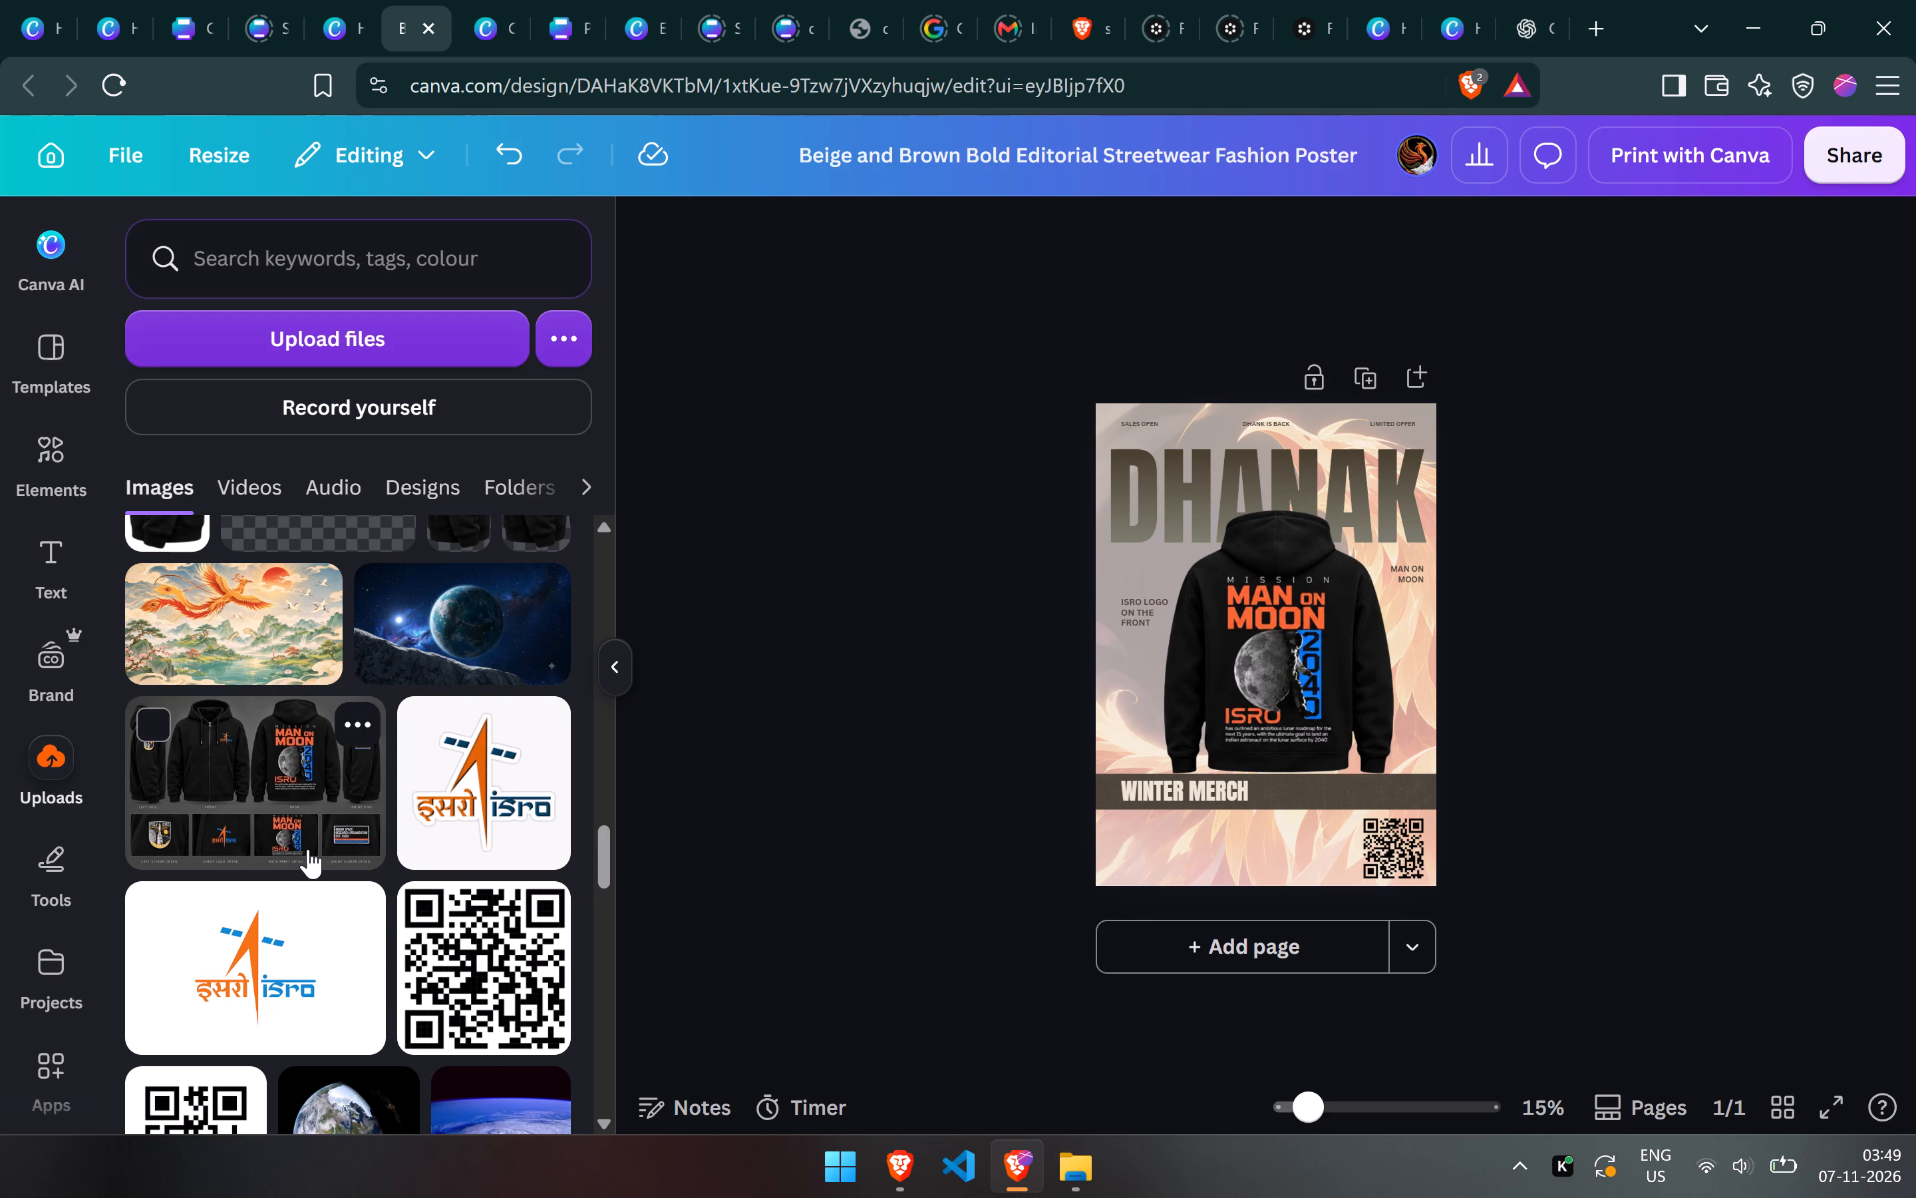
scroll(308, 849, "up", 4)
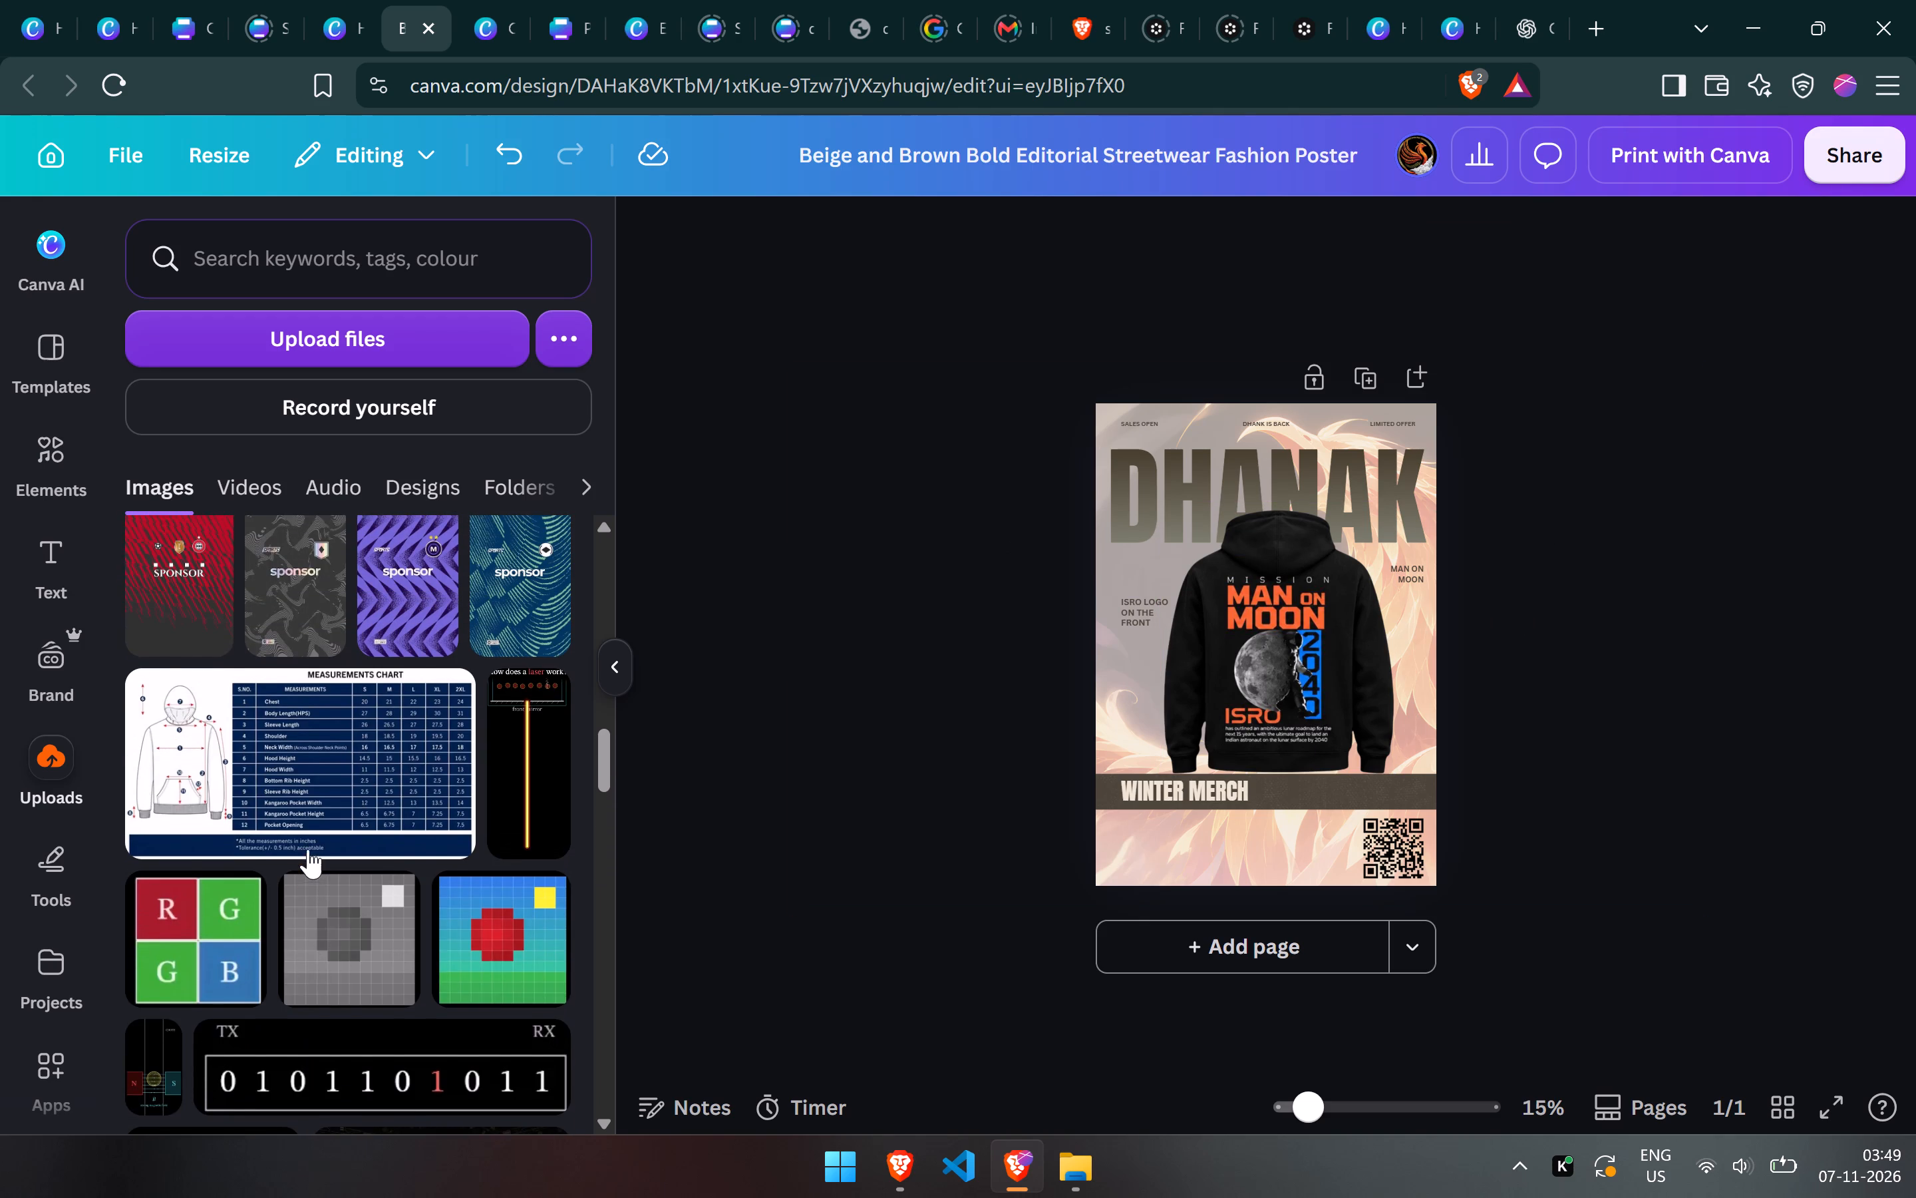
scroll(308, 849, "up", 5)
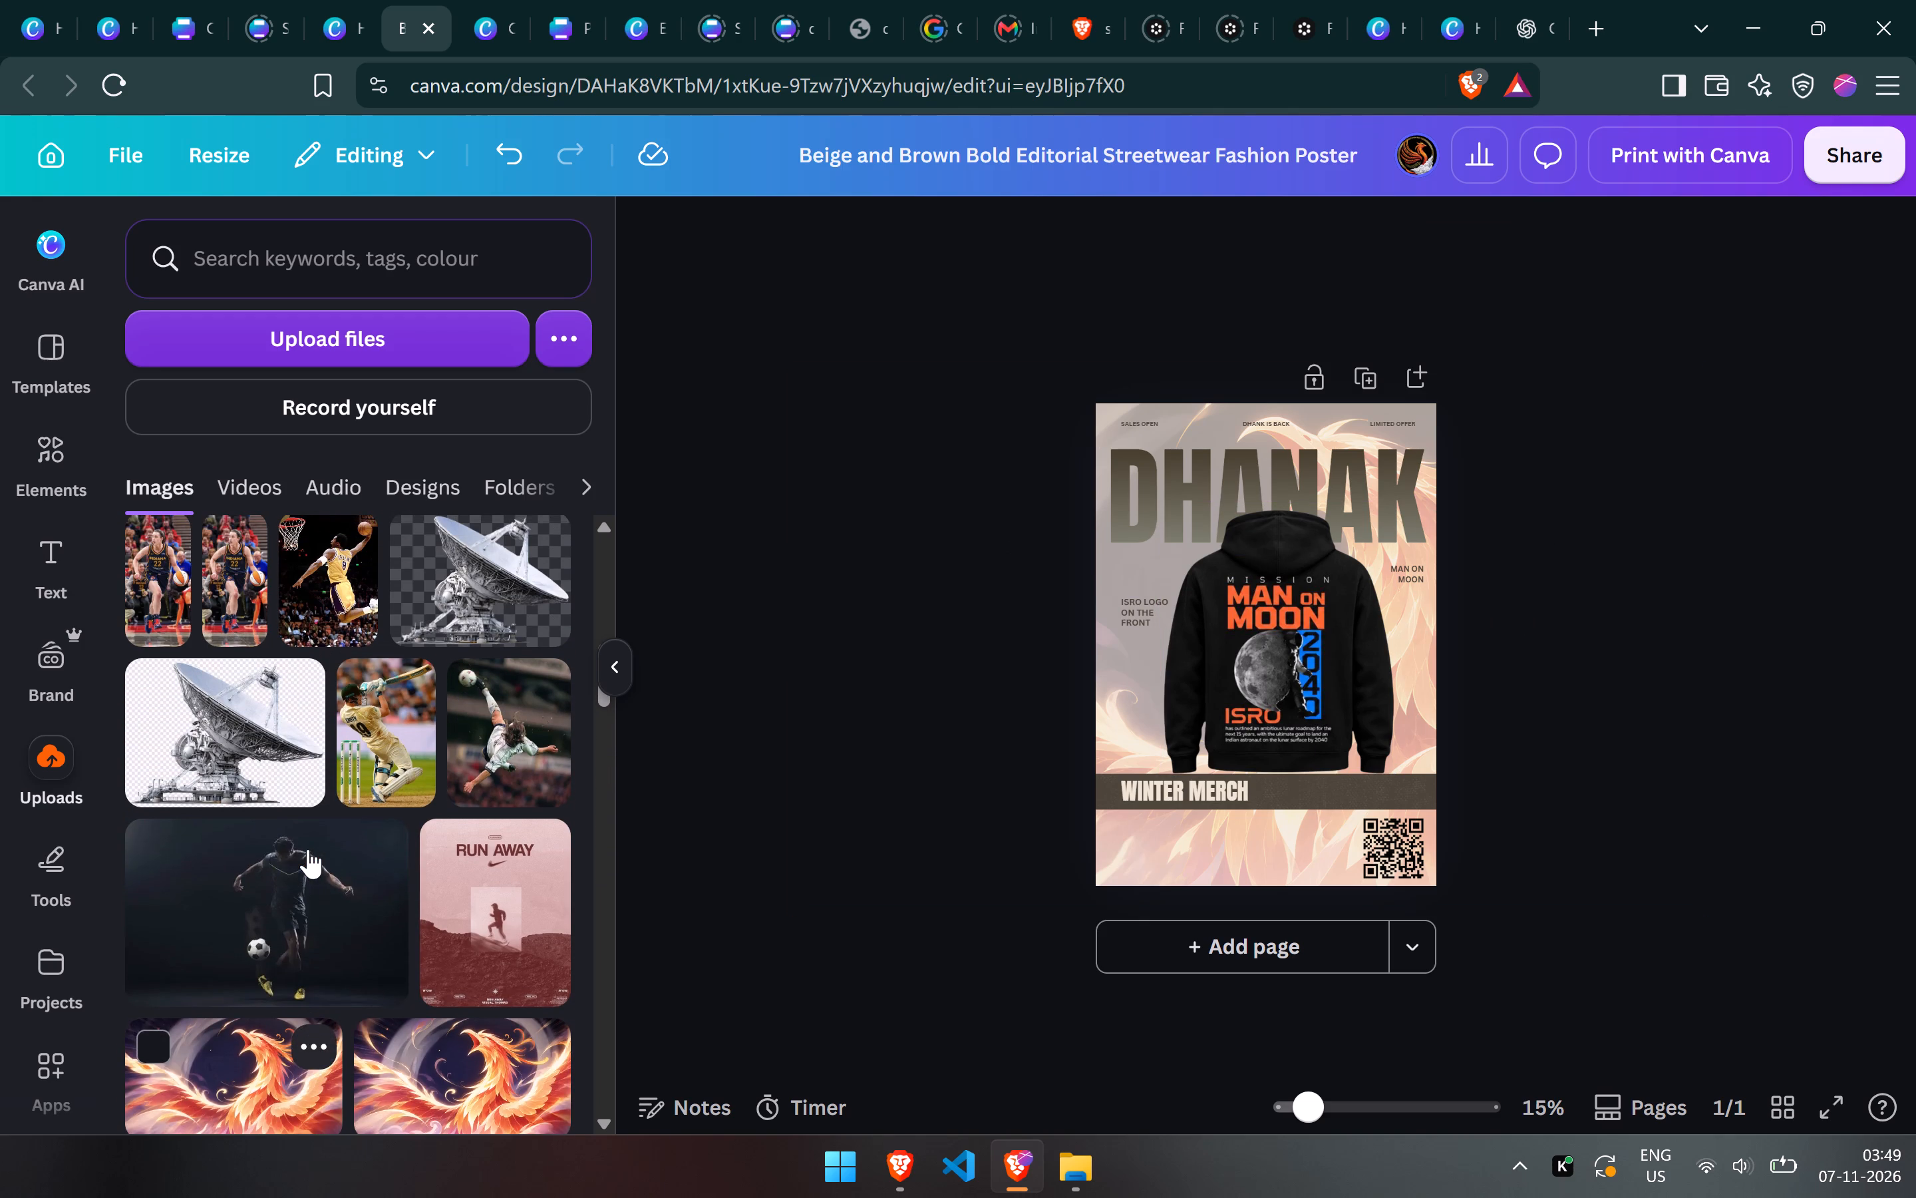
scroll(308, 849, "down", 4)
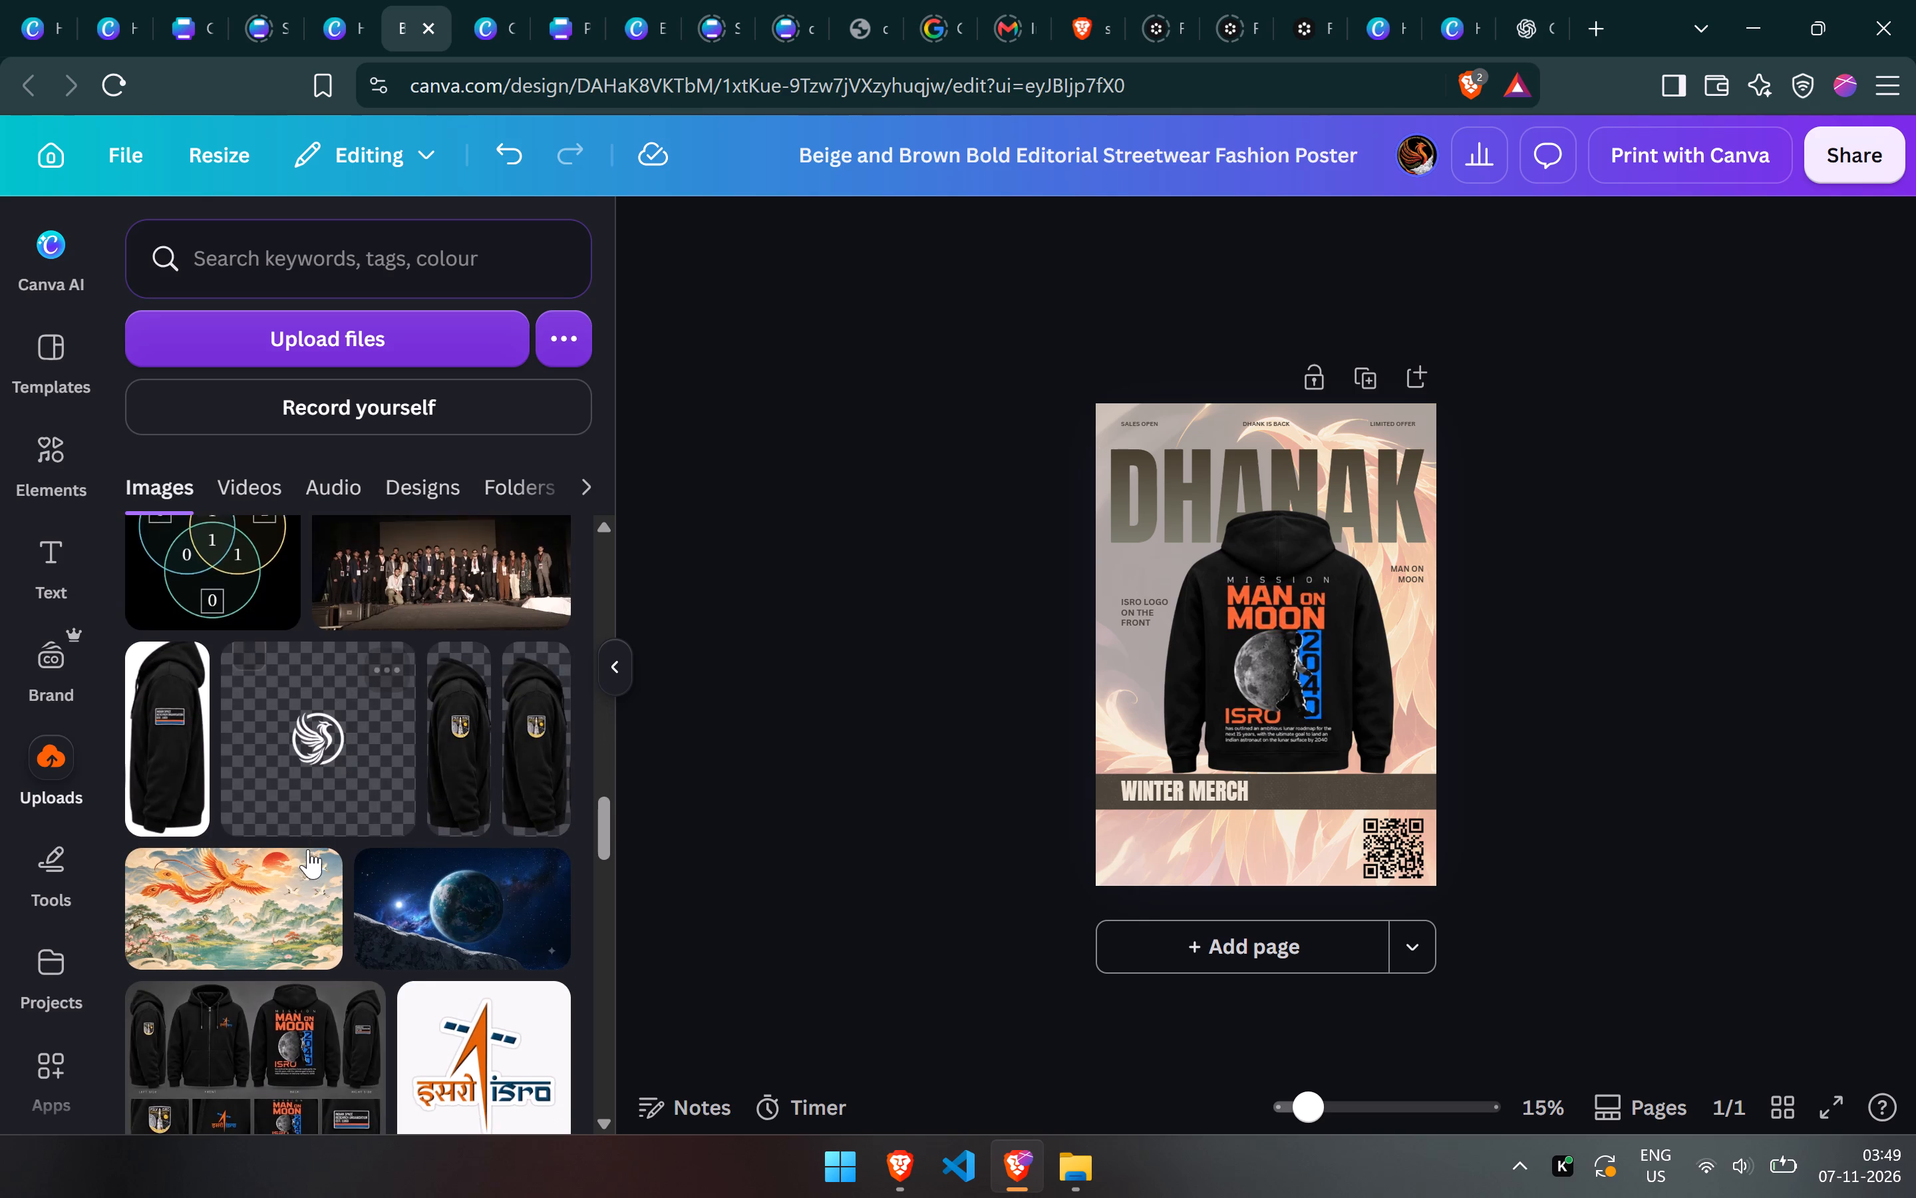
scroll(308, 849, "down", 4)
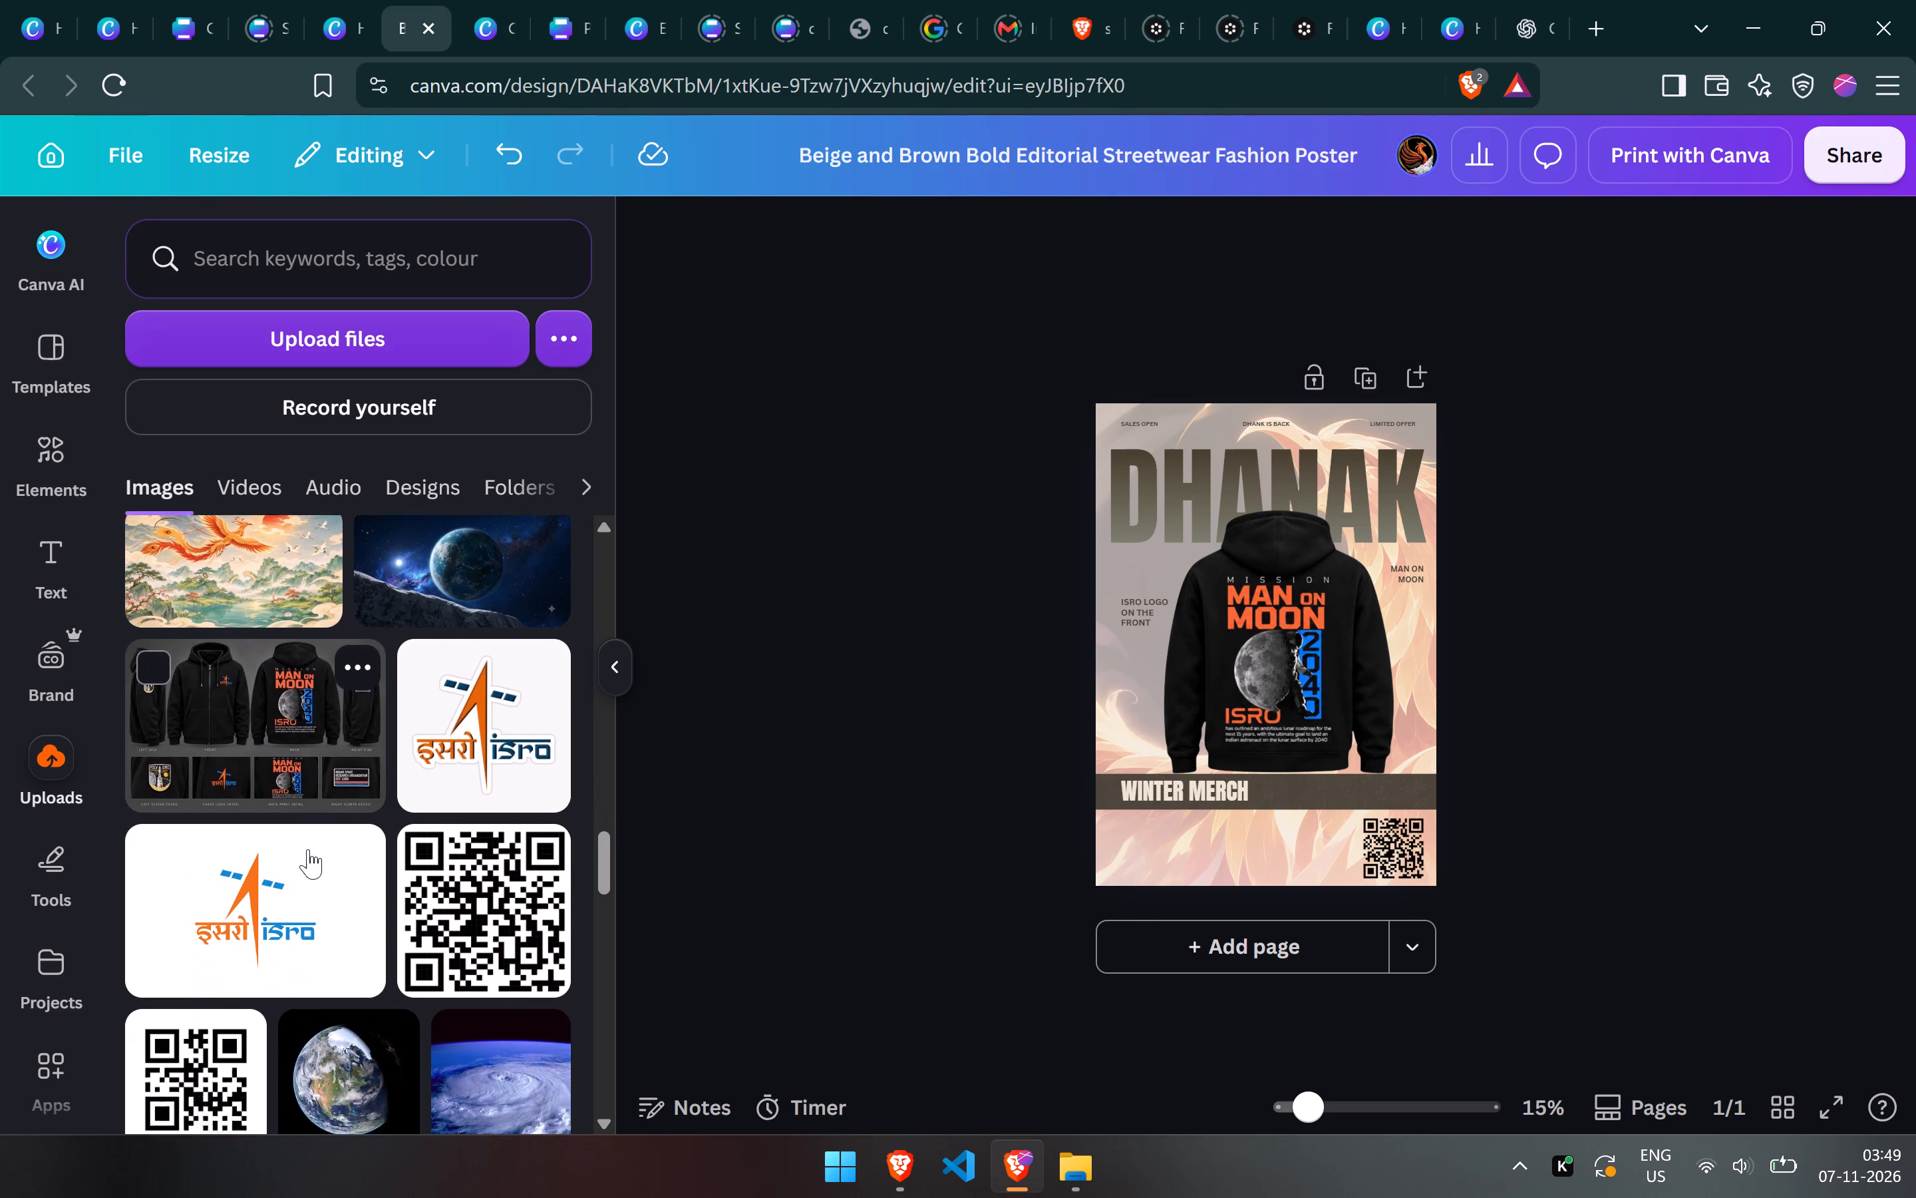
scroll(308, 849, "down", 4)
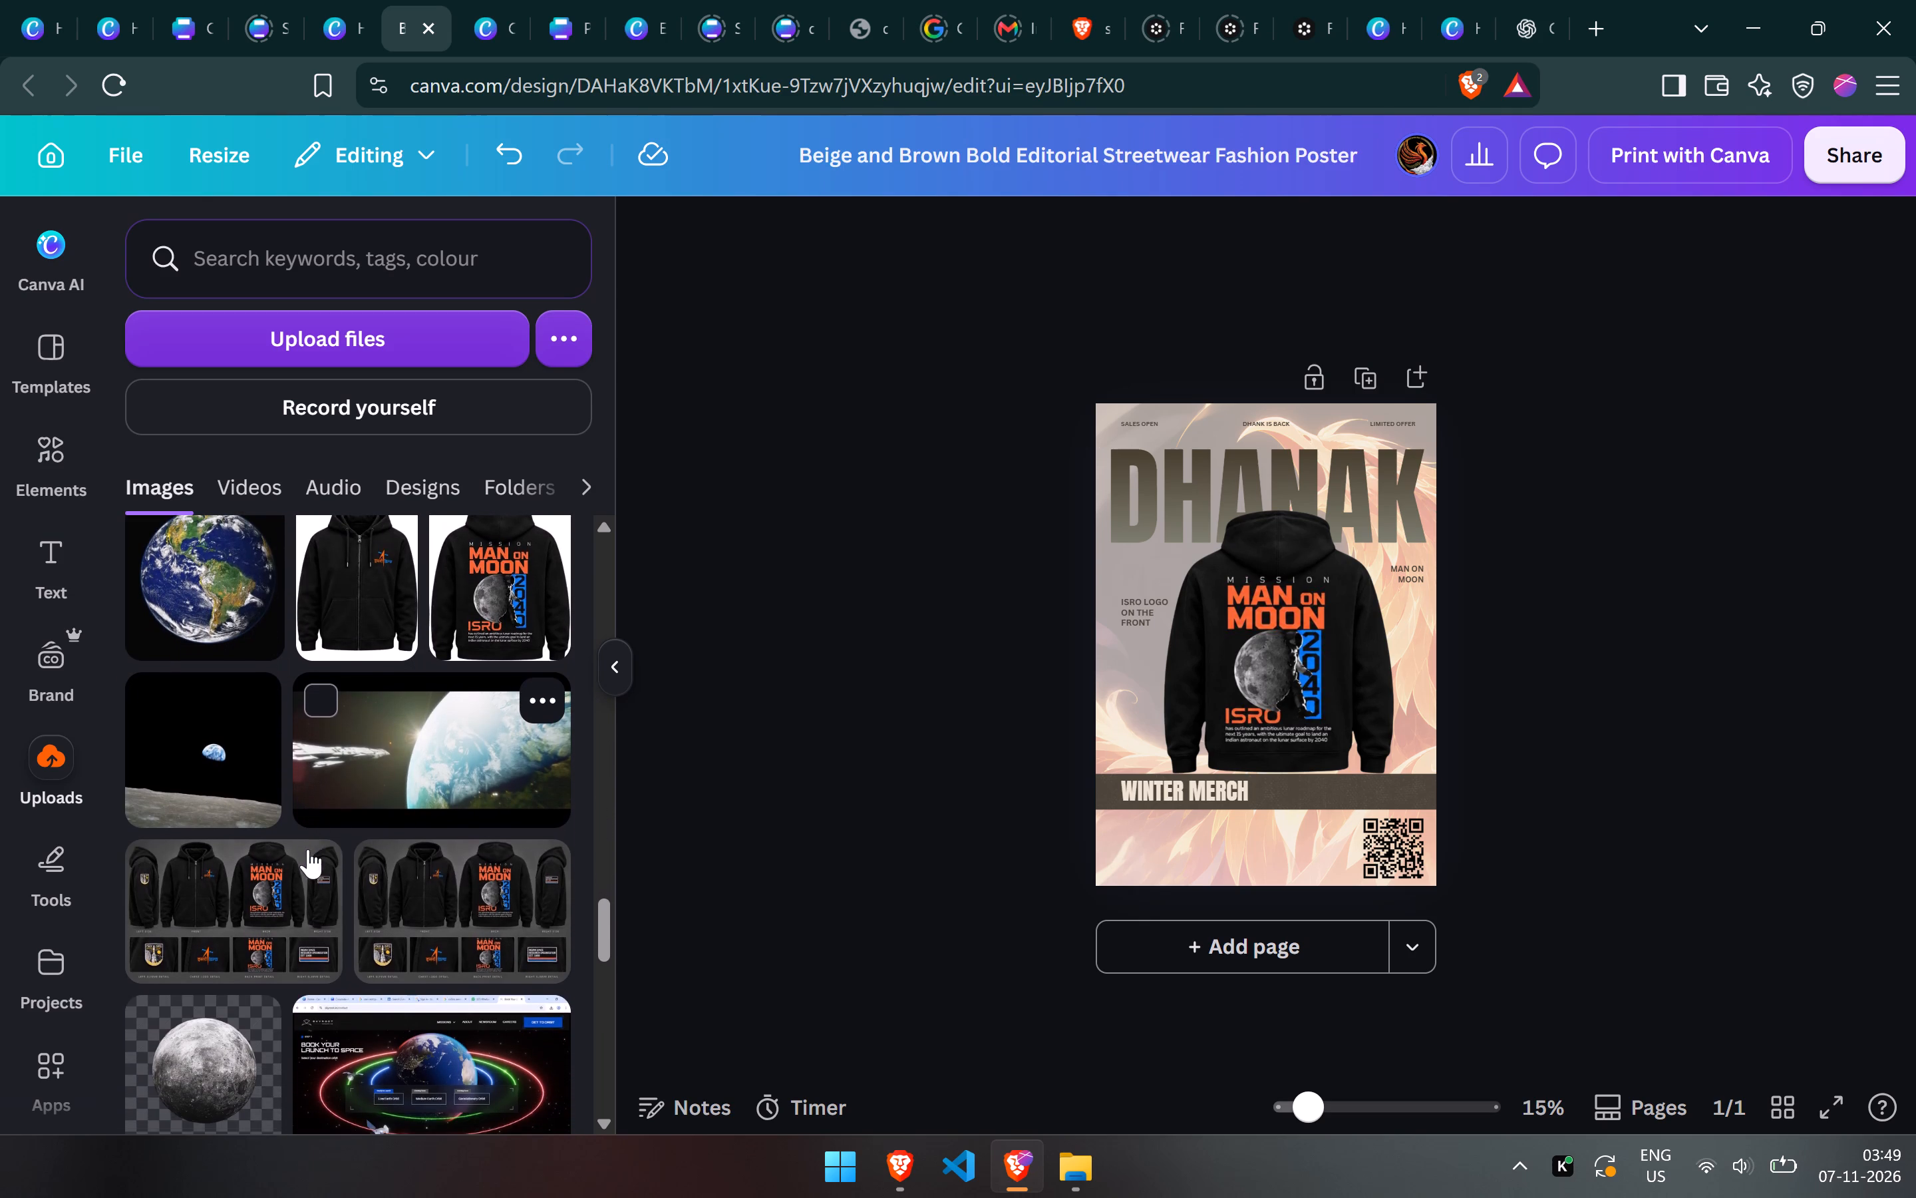
scroll(308, 849, "down", 3)
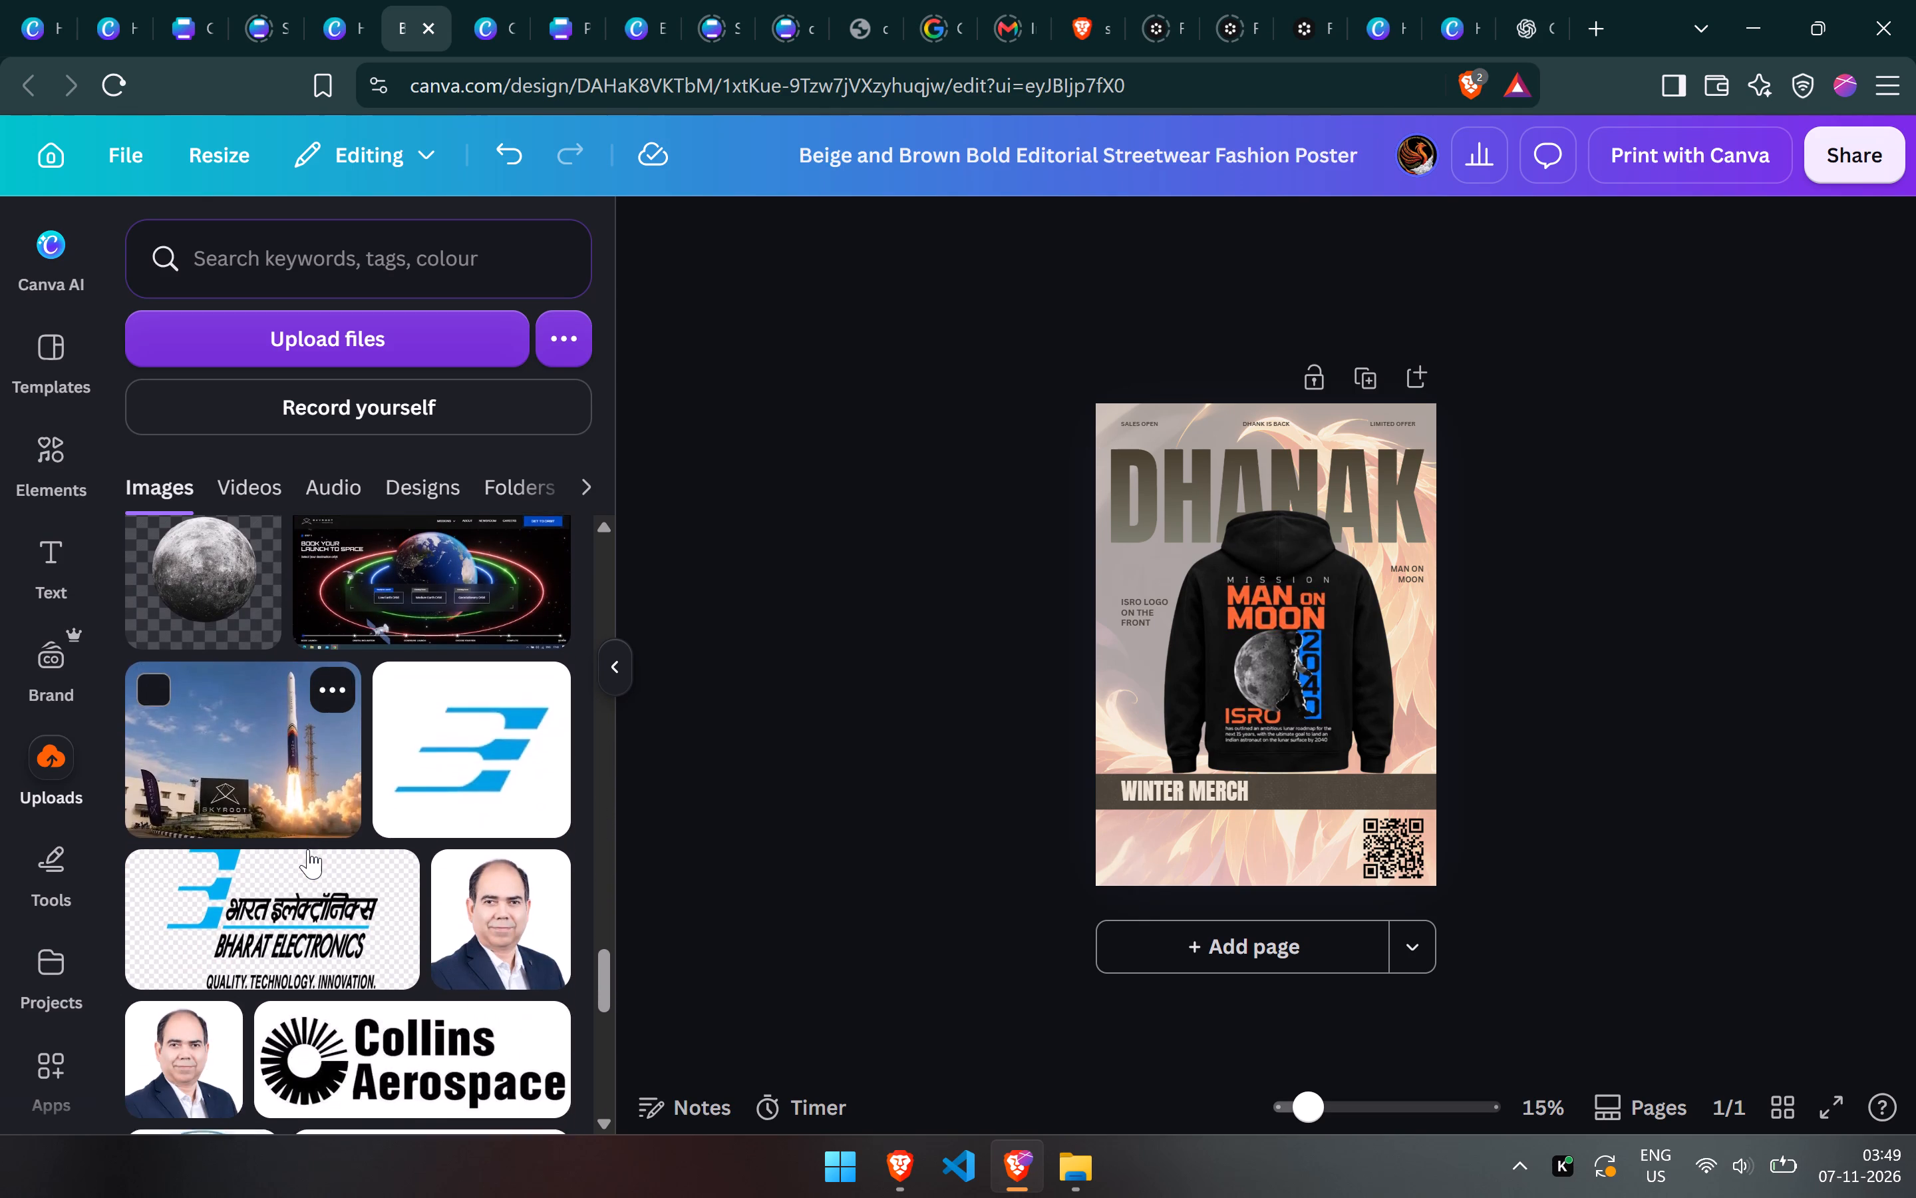
scroll(308, 849, "down", 3)
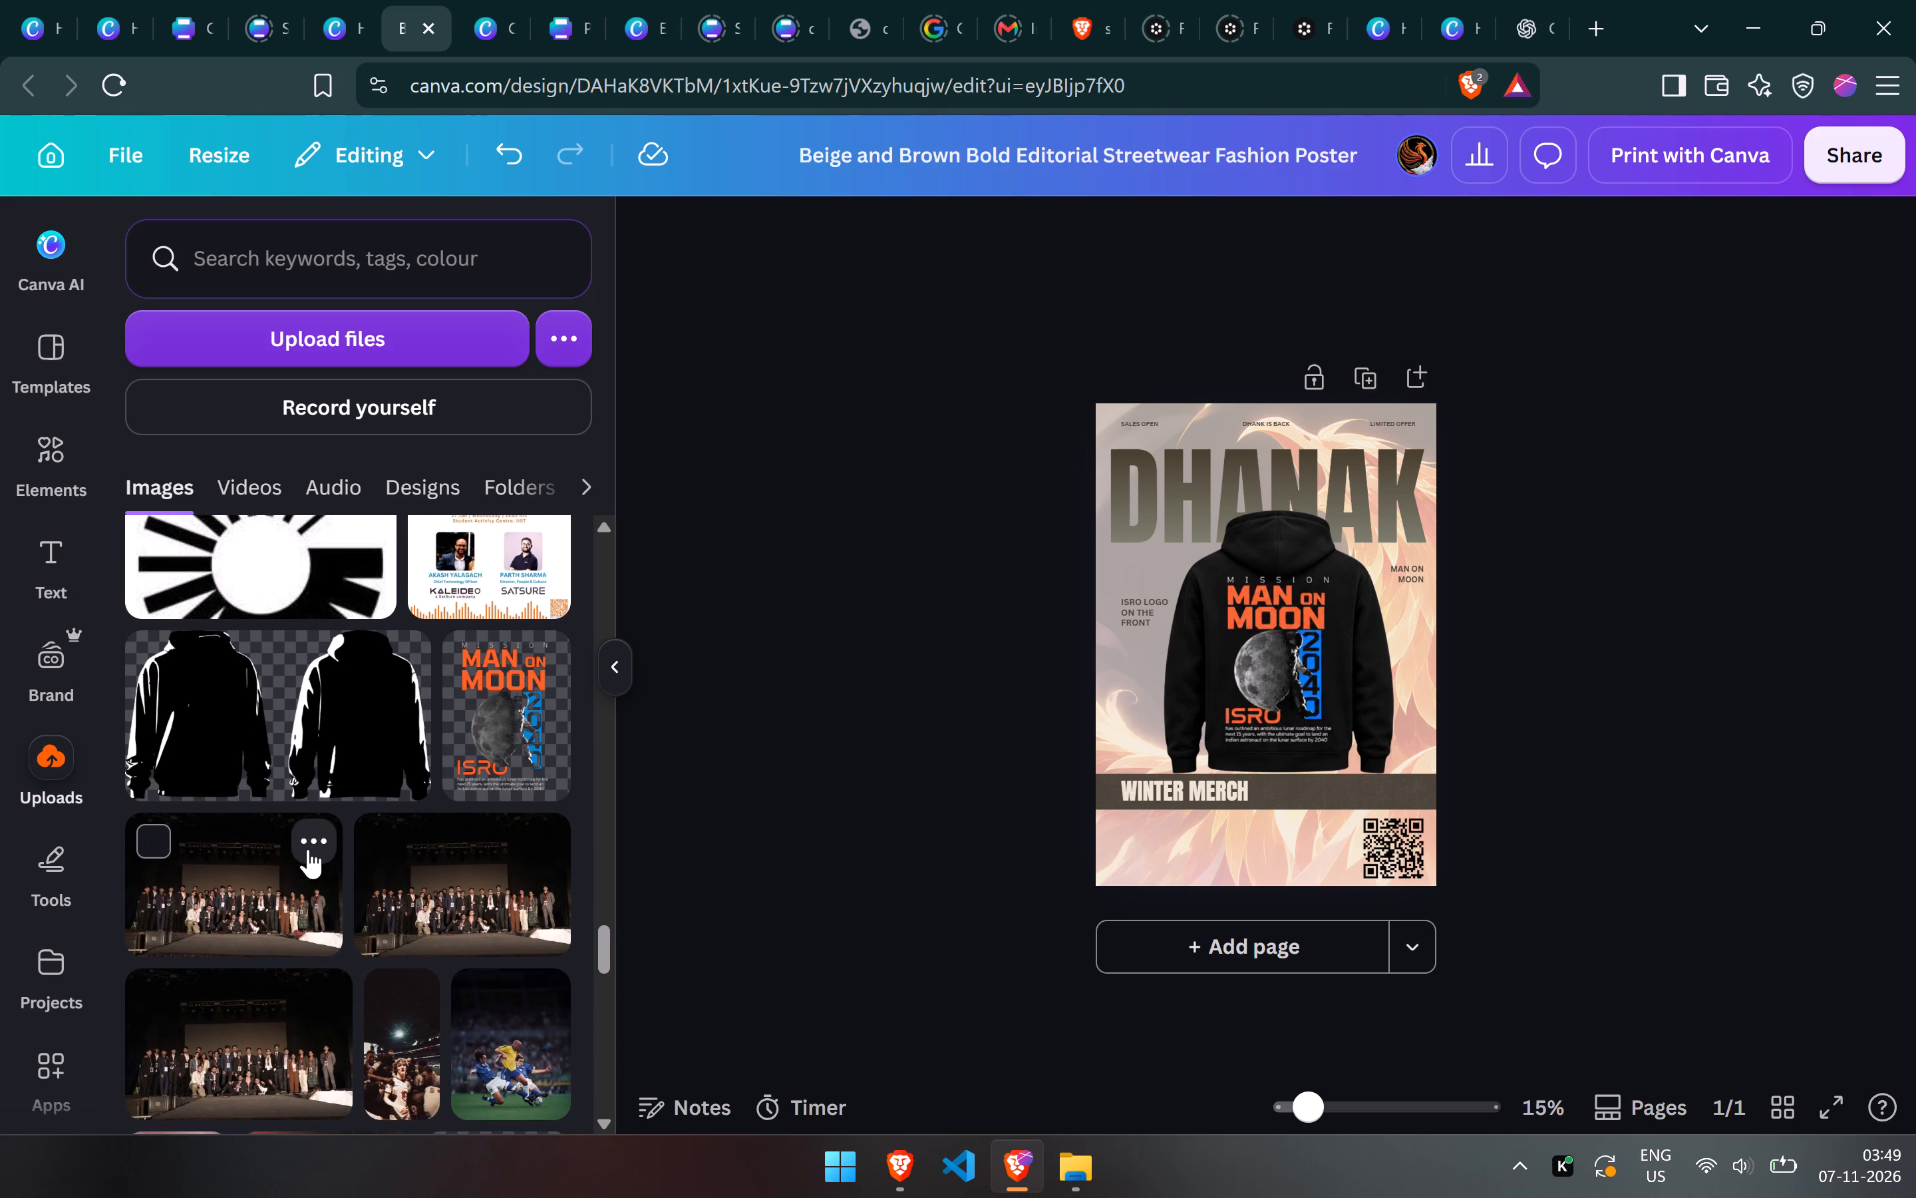
left_click(247, 700)
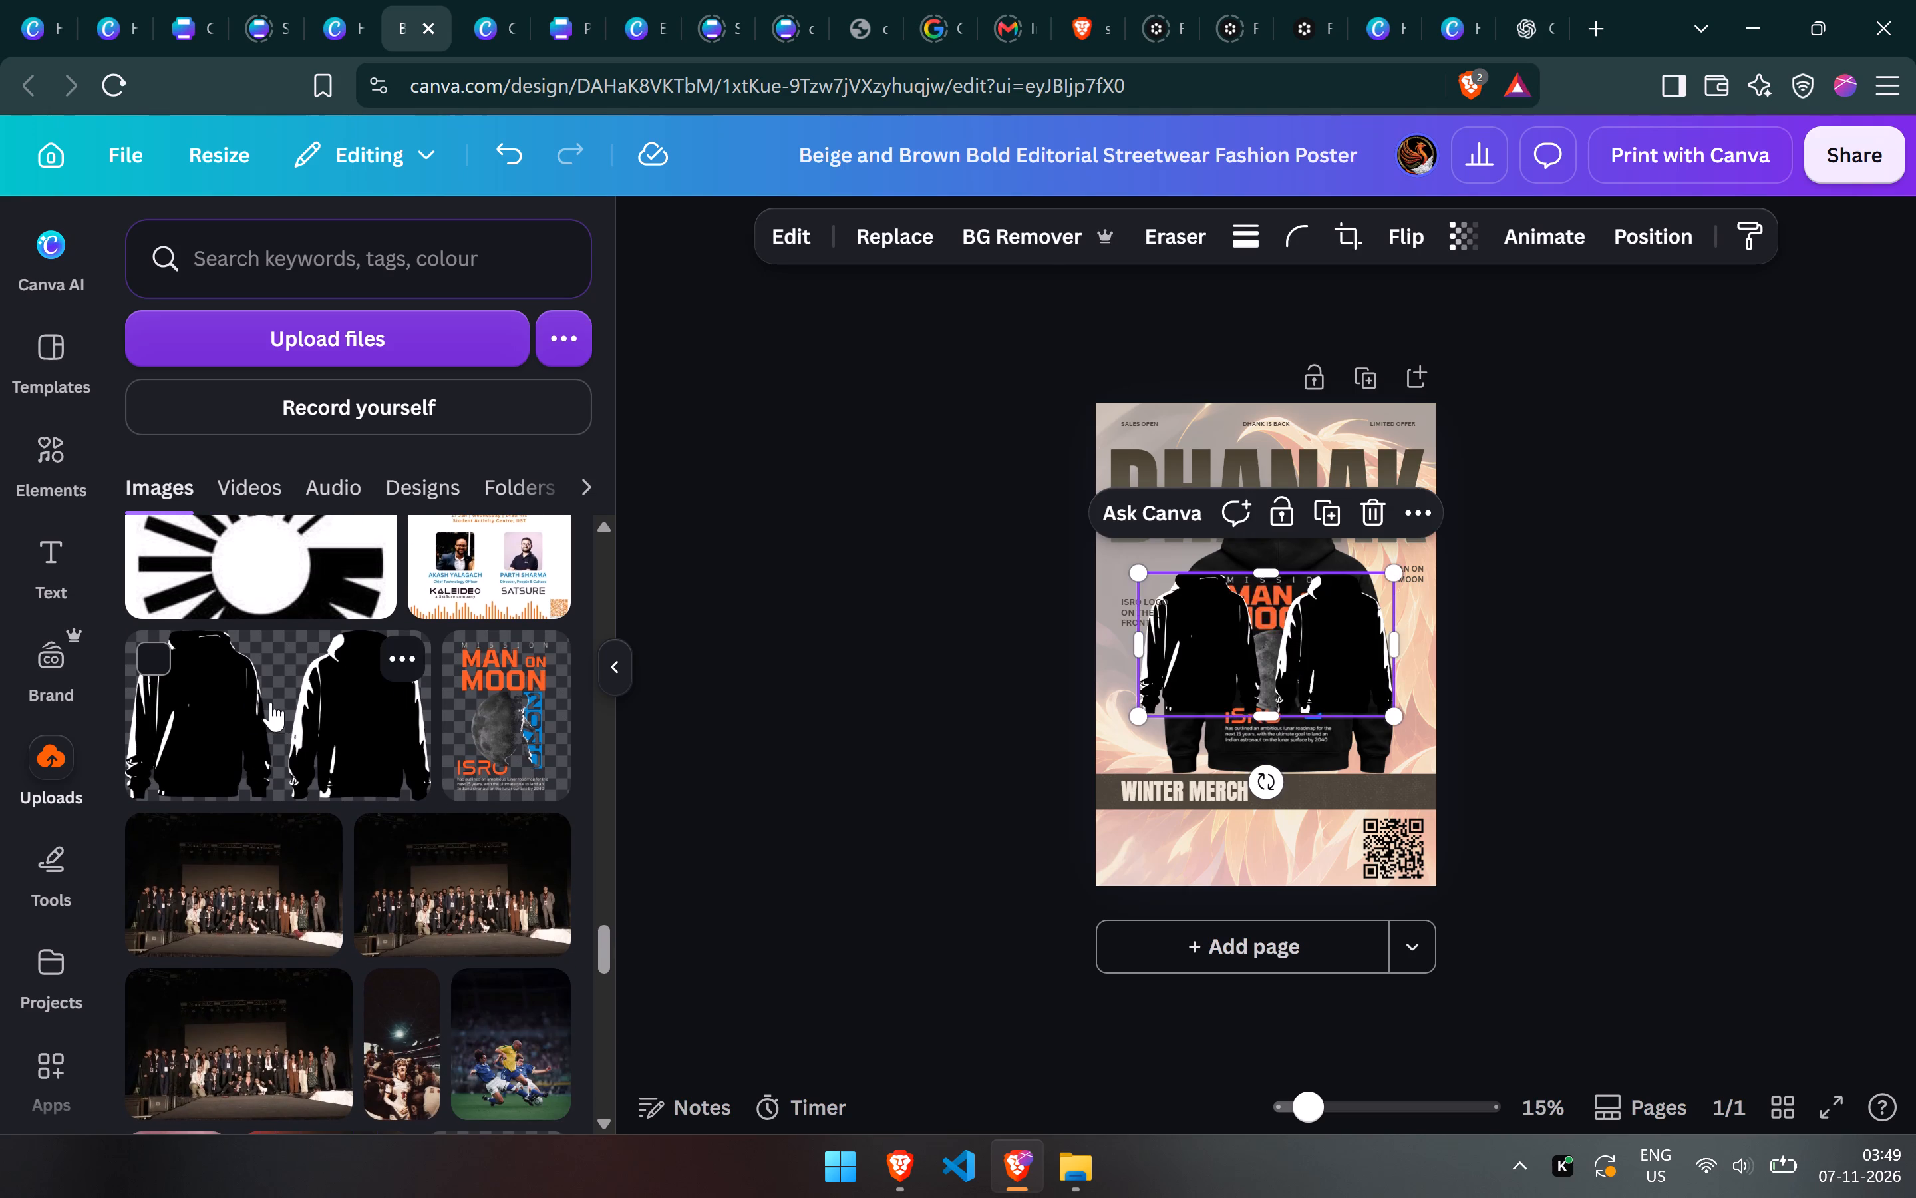
Try the two-hoodie image in several places on the poster and drop it into the band behind the WINTER MERCH text.
left_click_drag(1366, 662, 1321, 849)
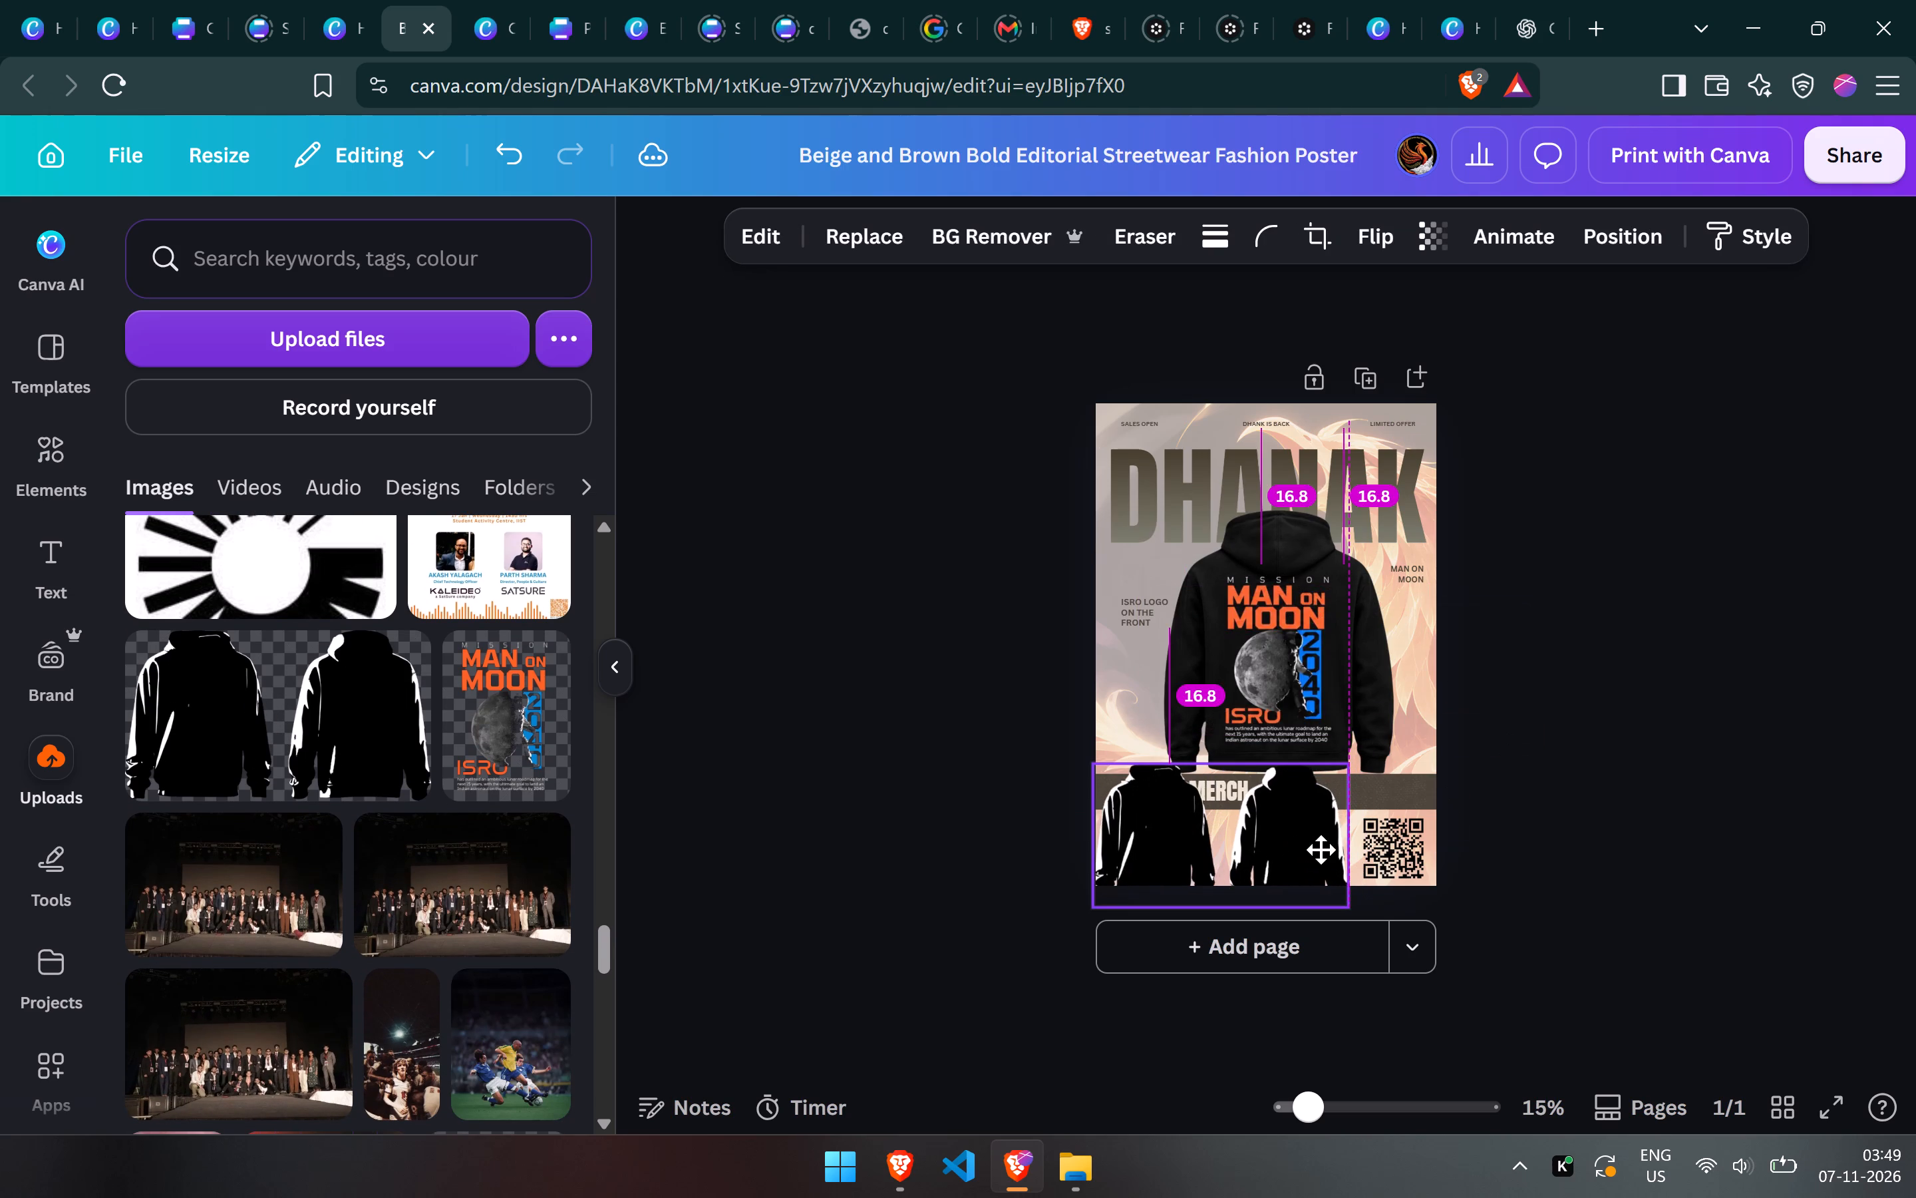
left_click_drag(1321, 849, 1341, 596)
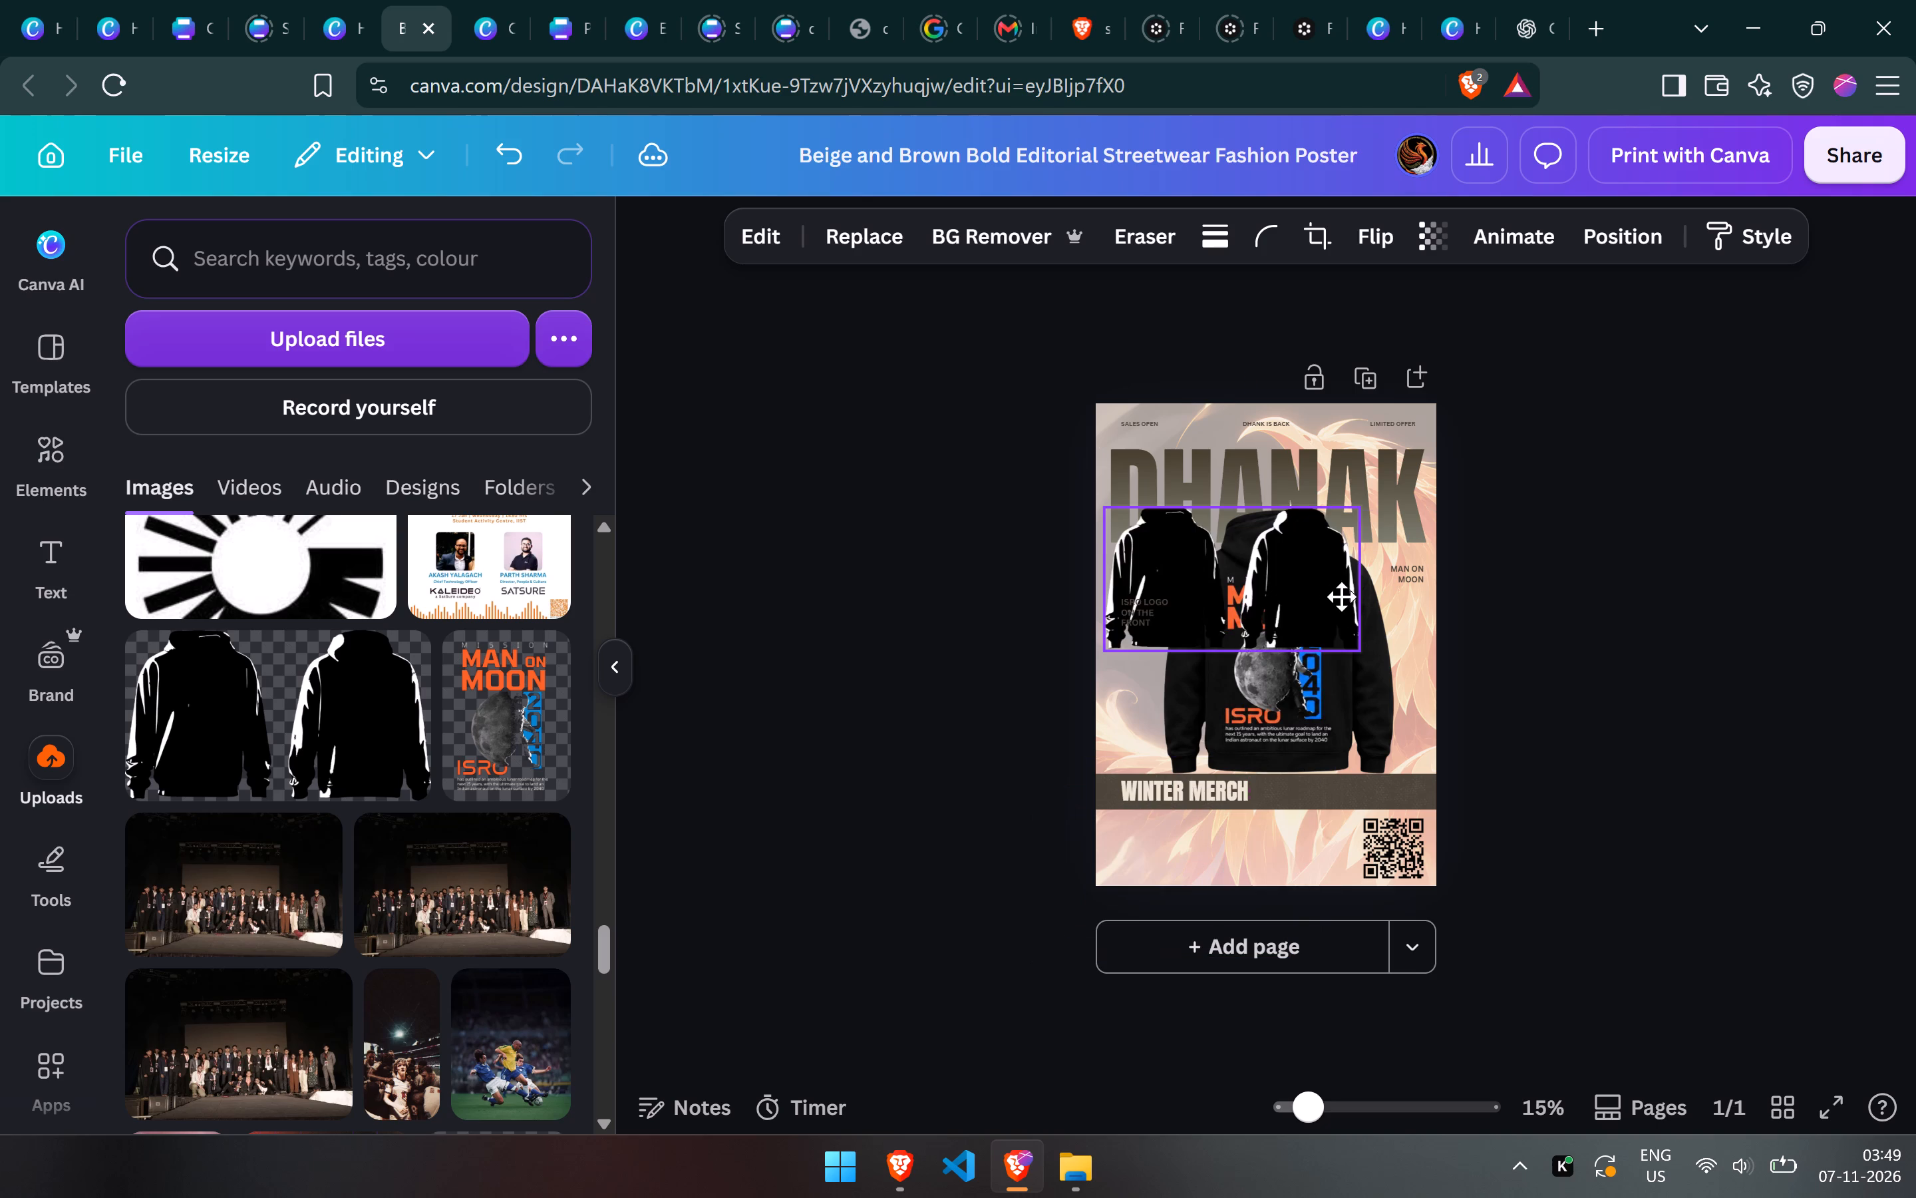
left_click_drag(1341, 596, 1373, 523)
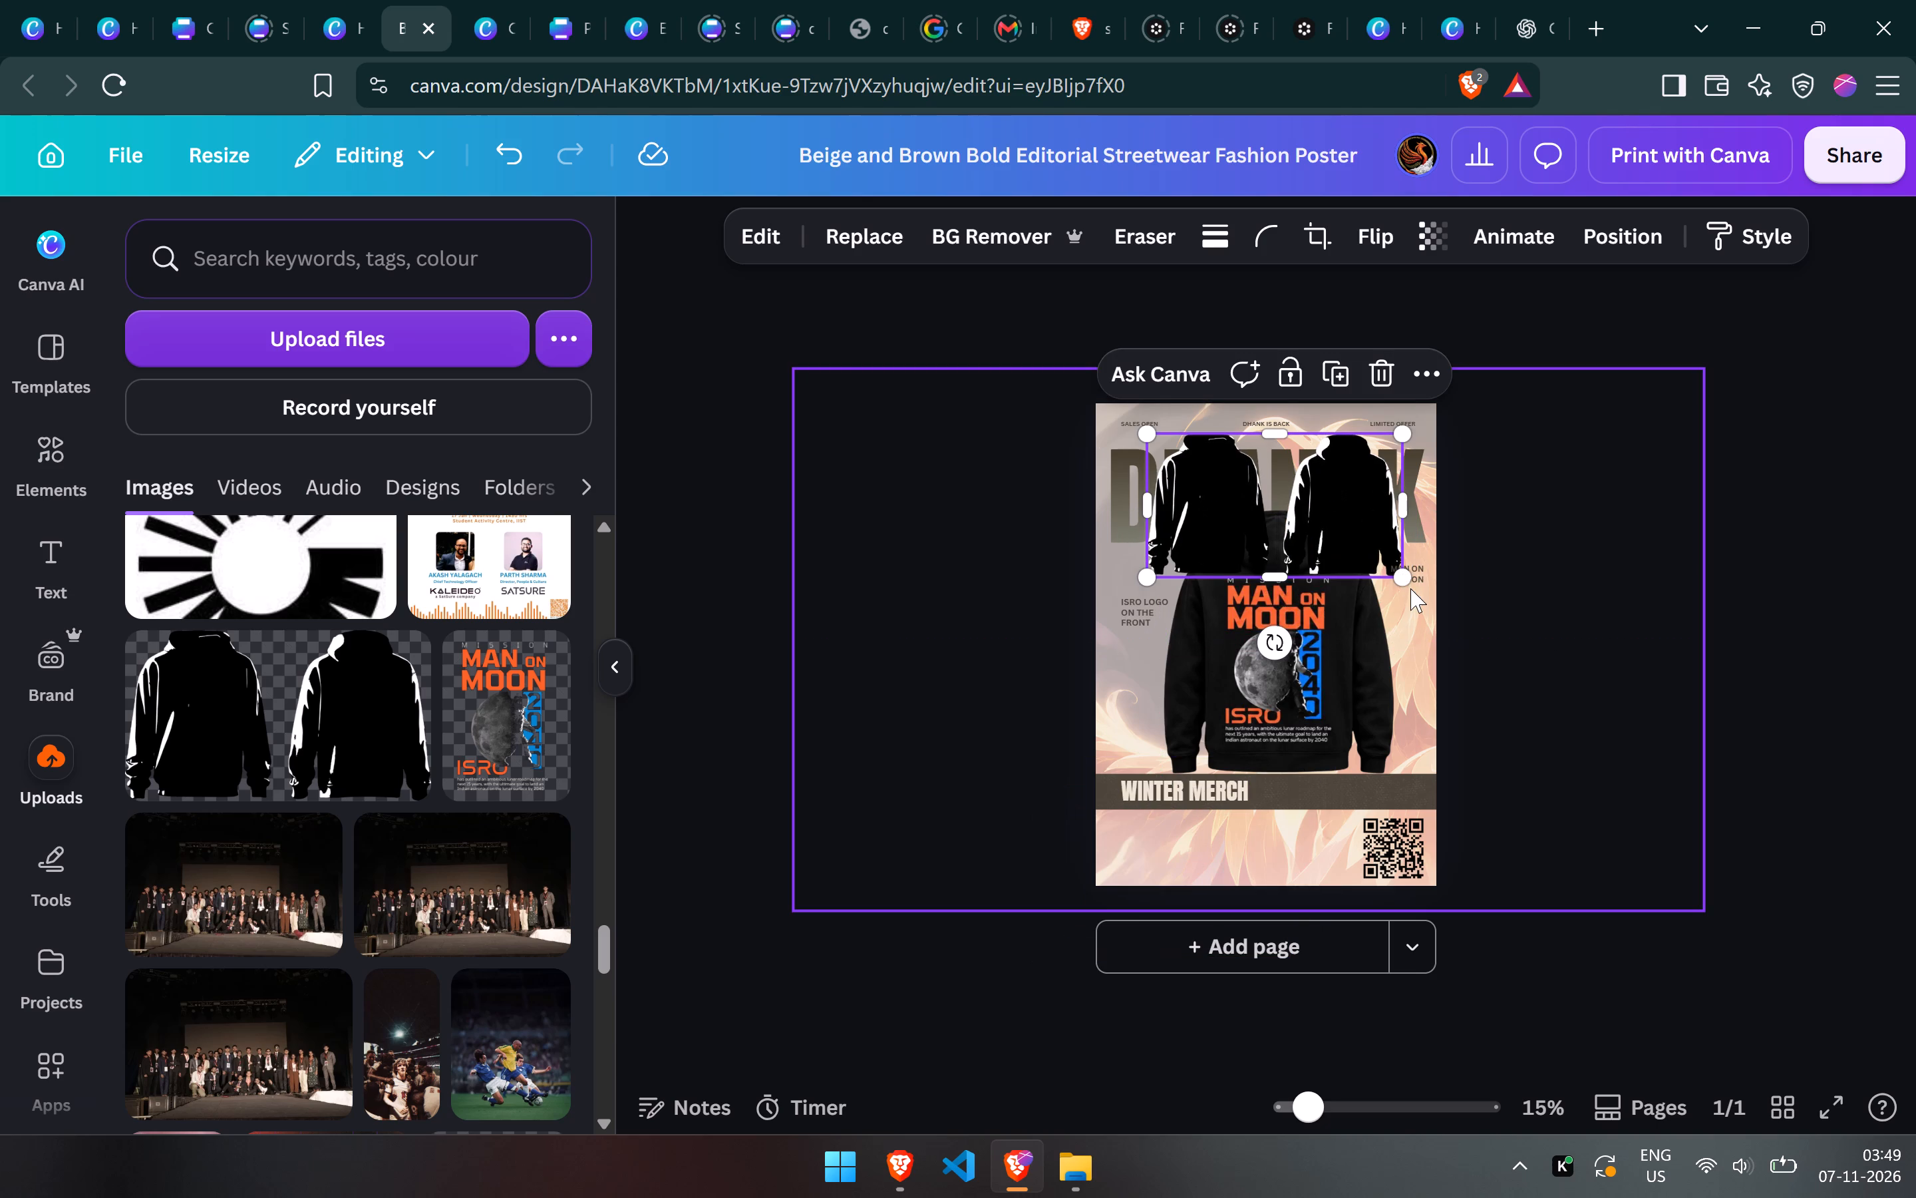
left_click_drag(1307, 510, 1335, 827)
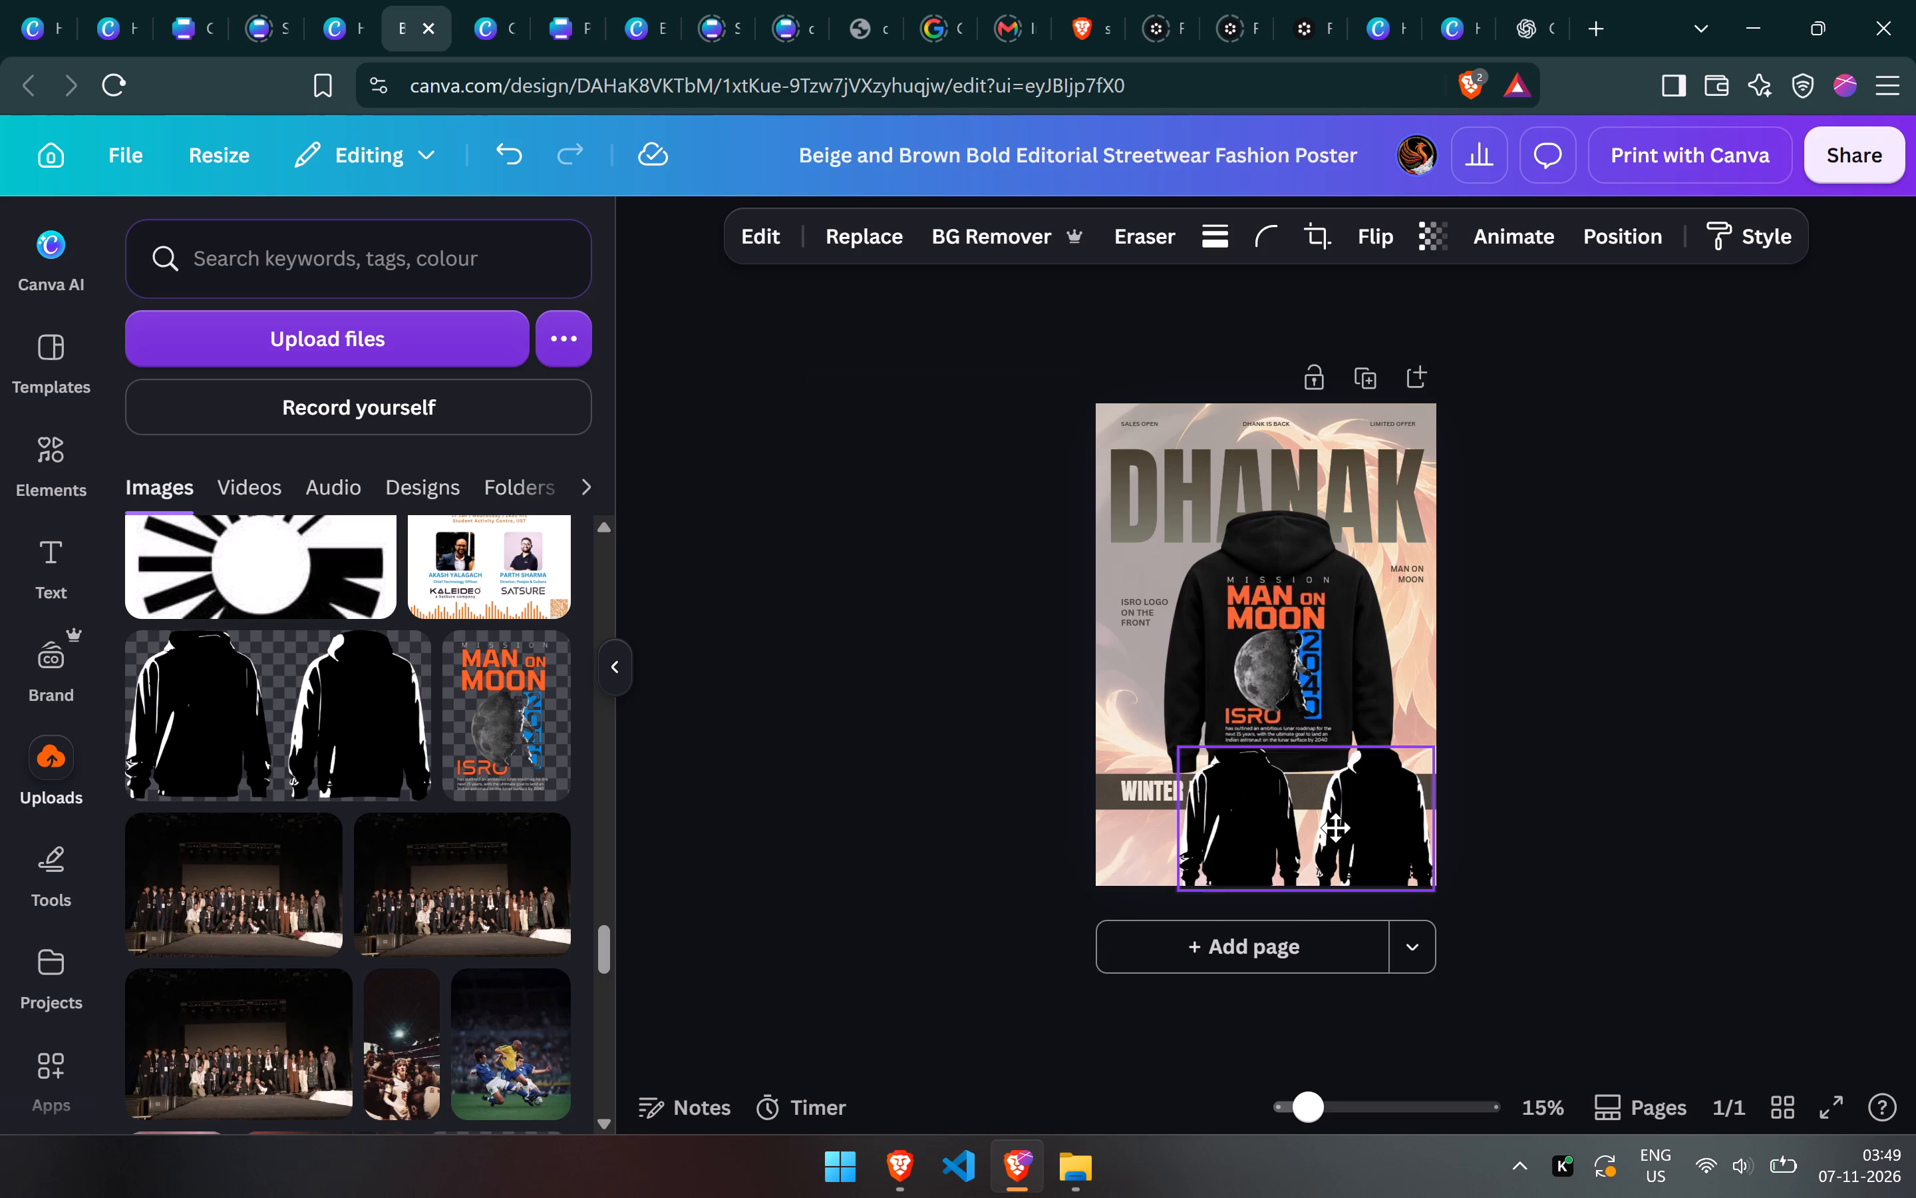
left_click_drag(1335, 827, 1330, 798)
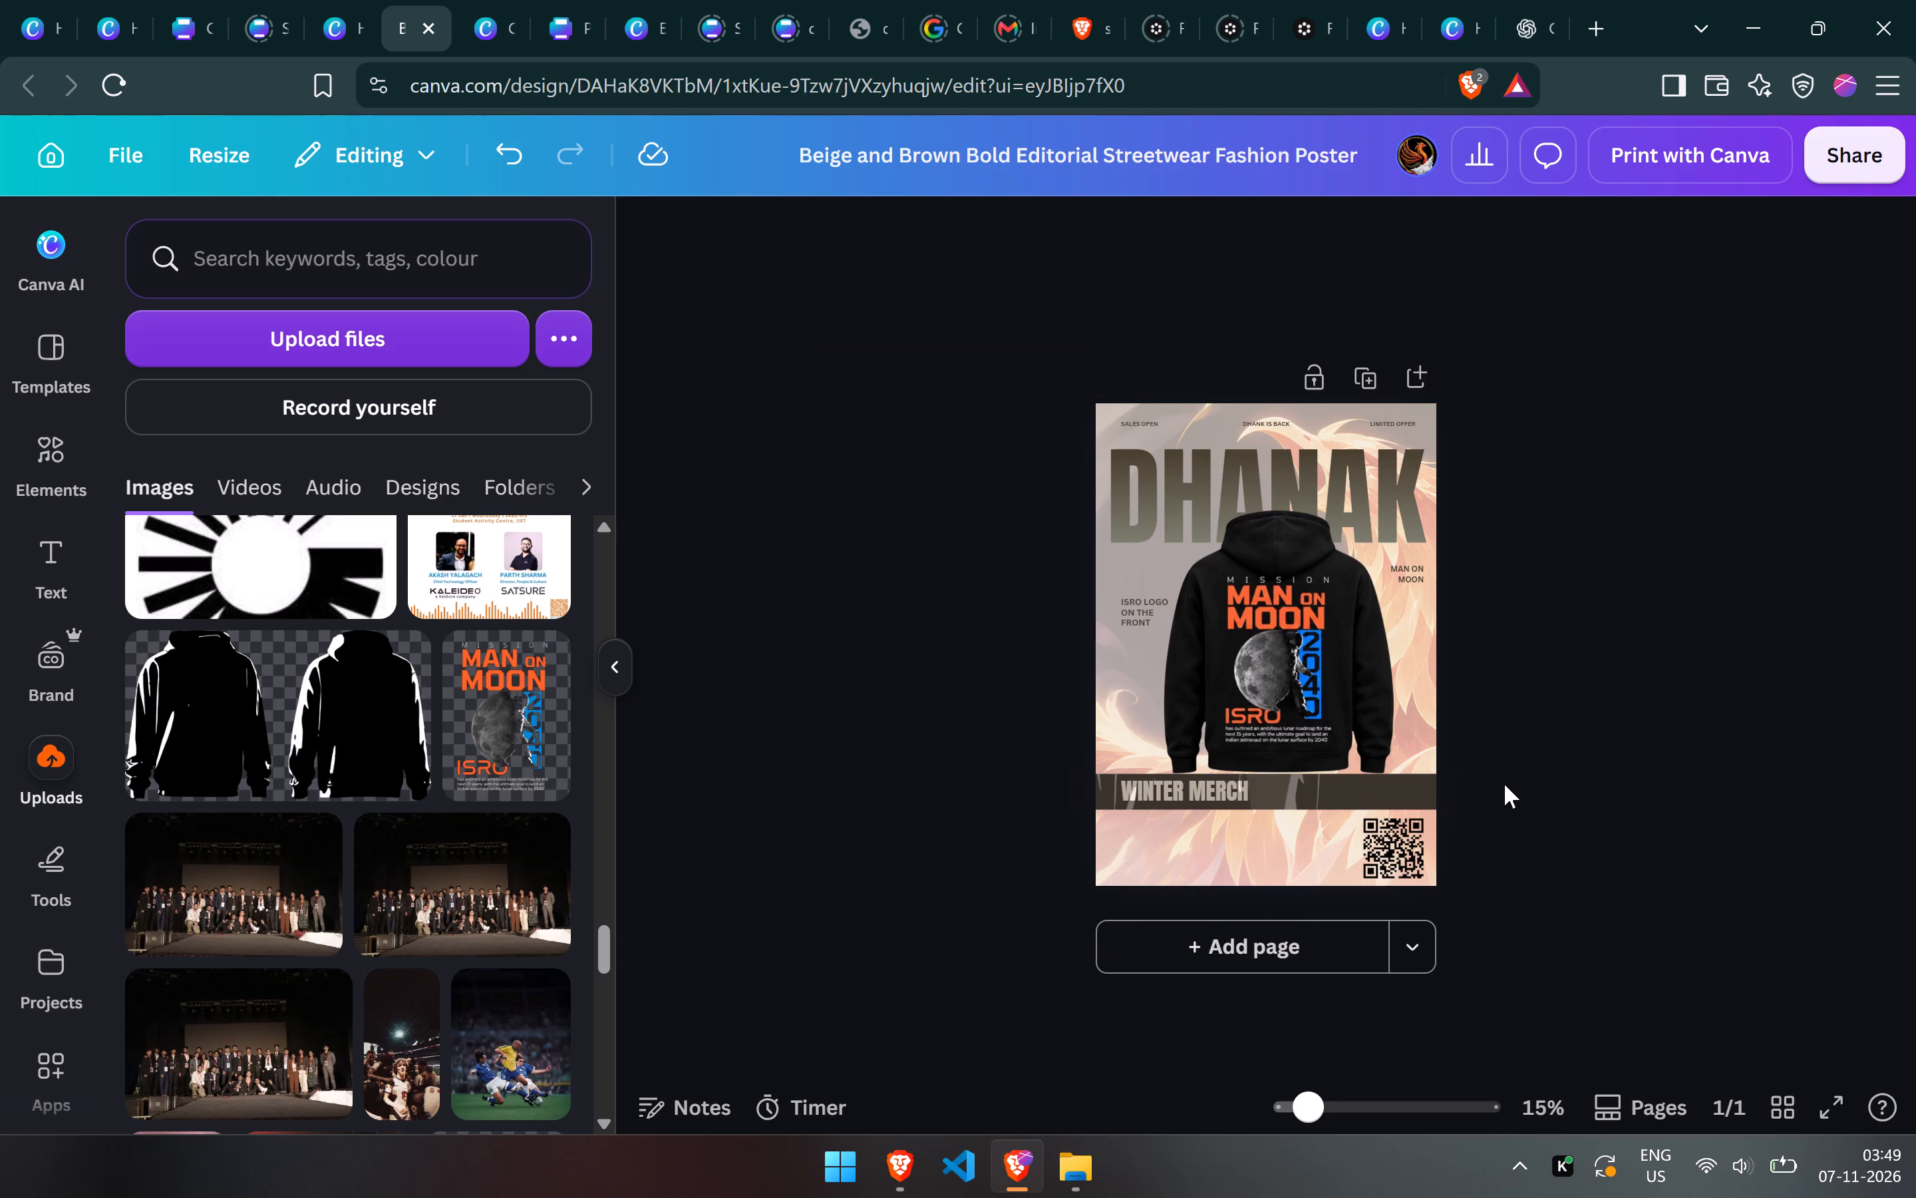
left_click(1504, 784)
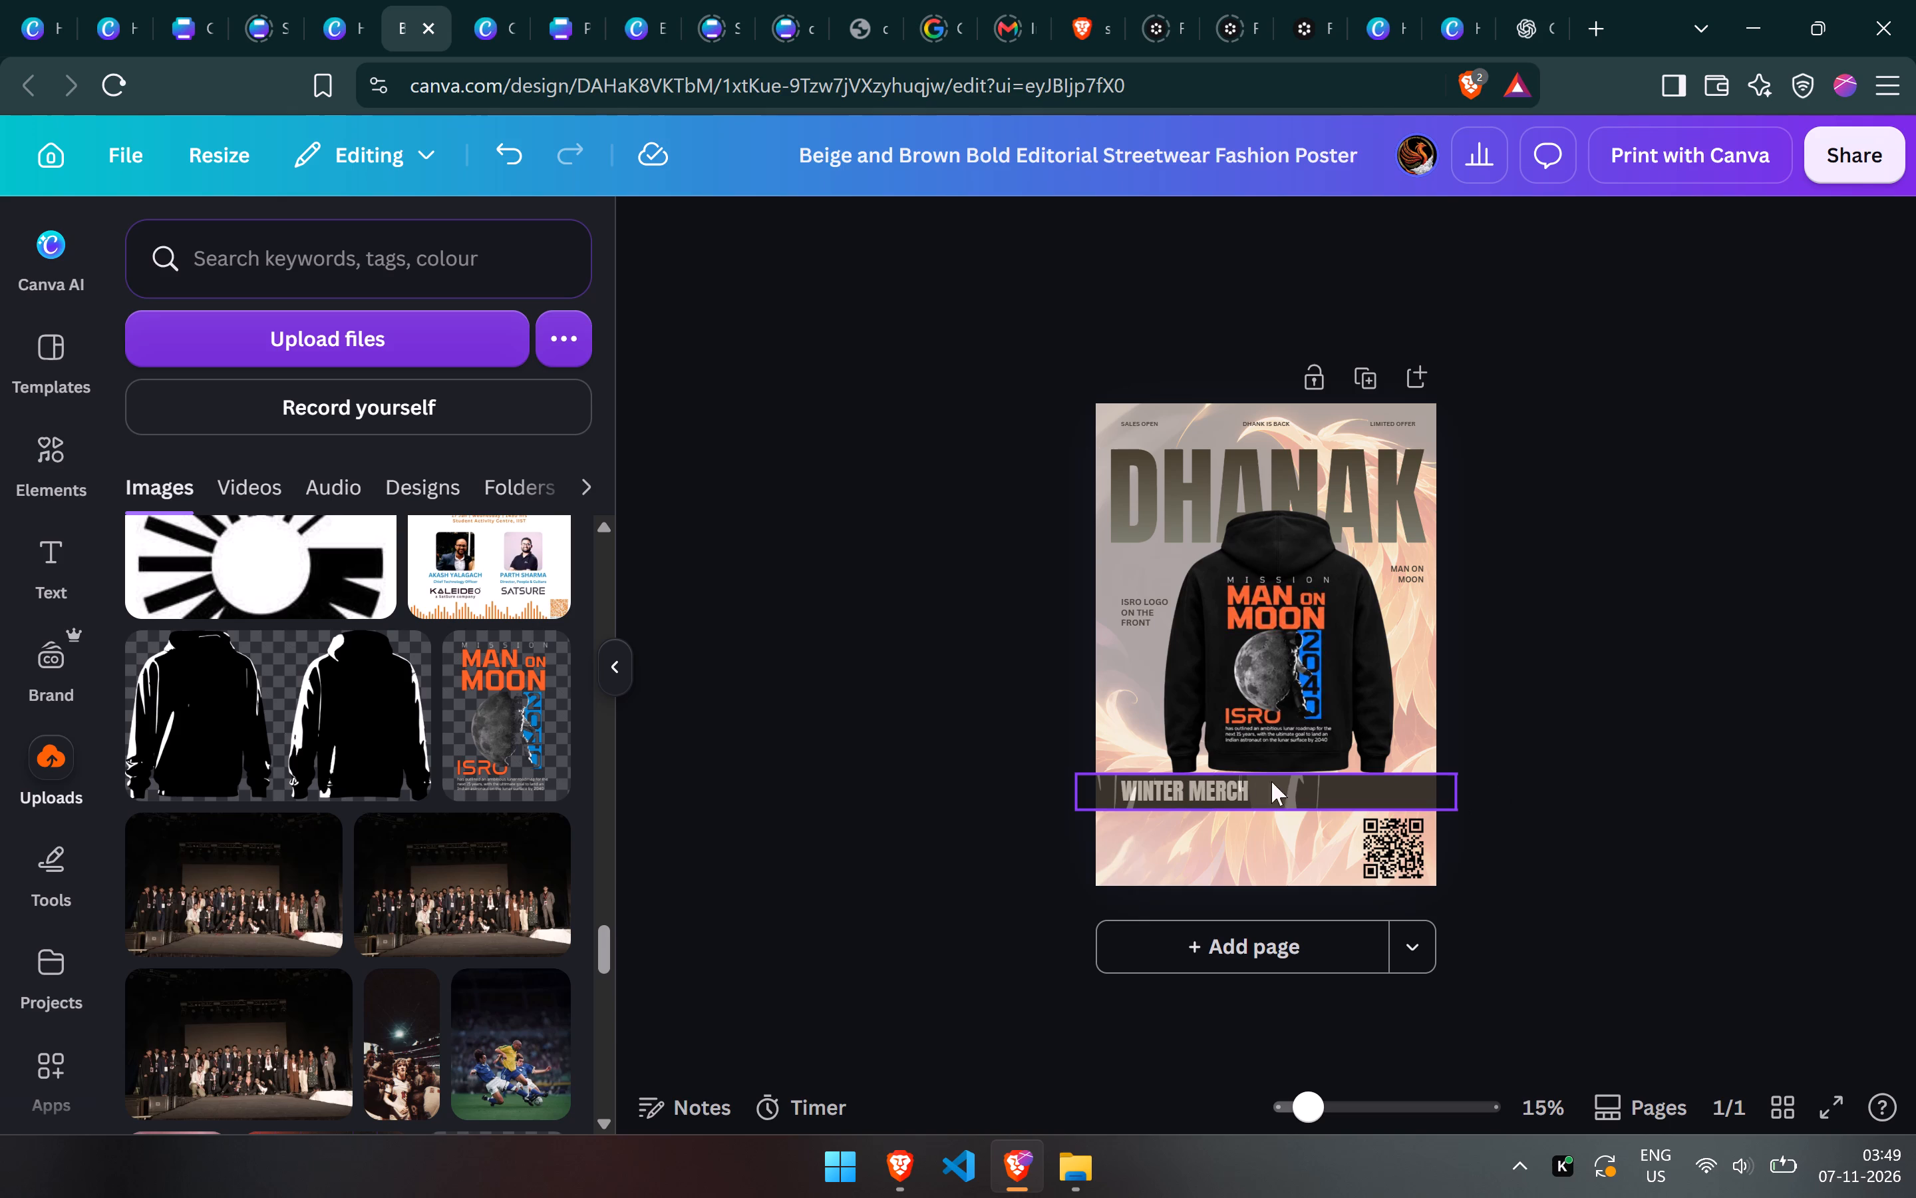
Send the hoodie-filled band one layer backward so it sits behind the WINTER MERCH text.
left_click(1197, 792)
left_click(1197, 792)
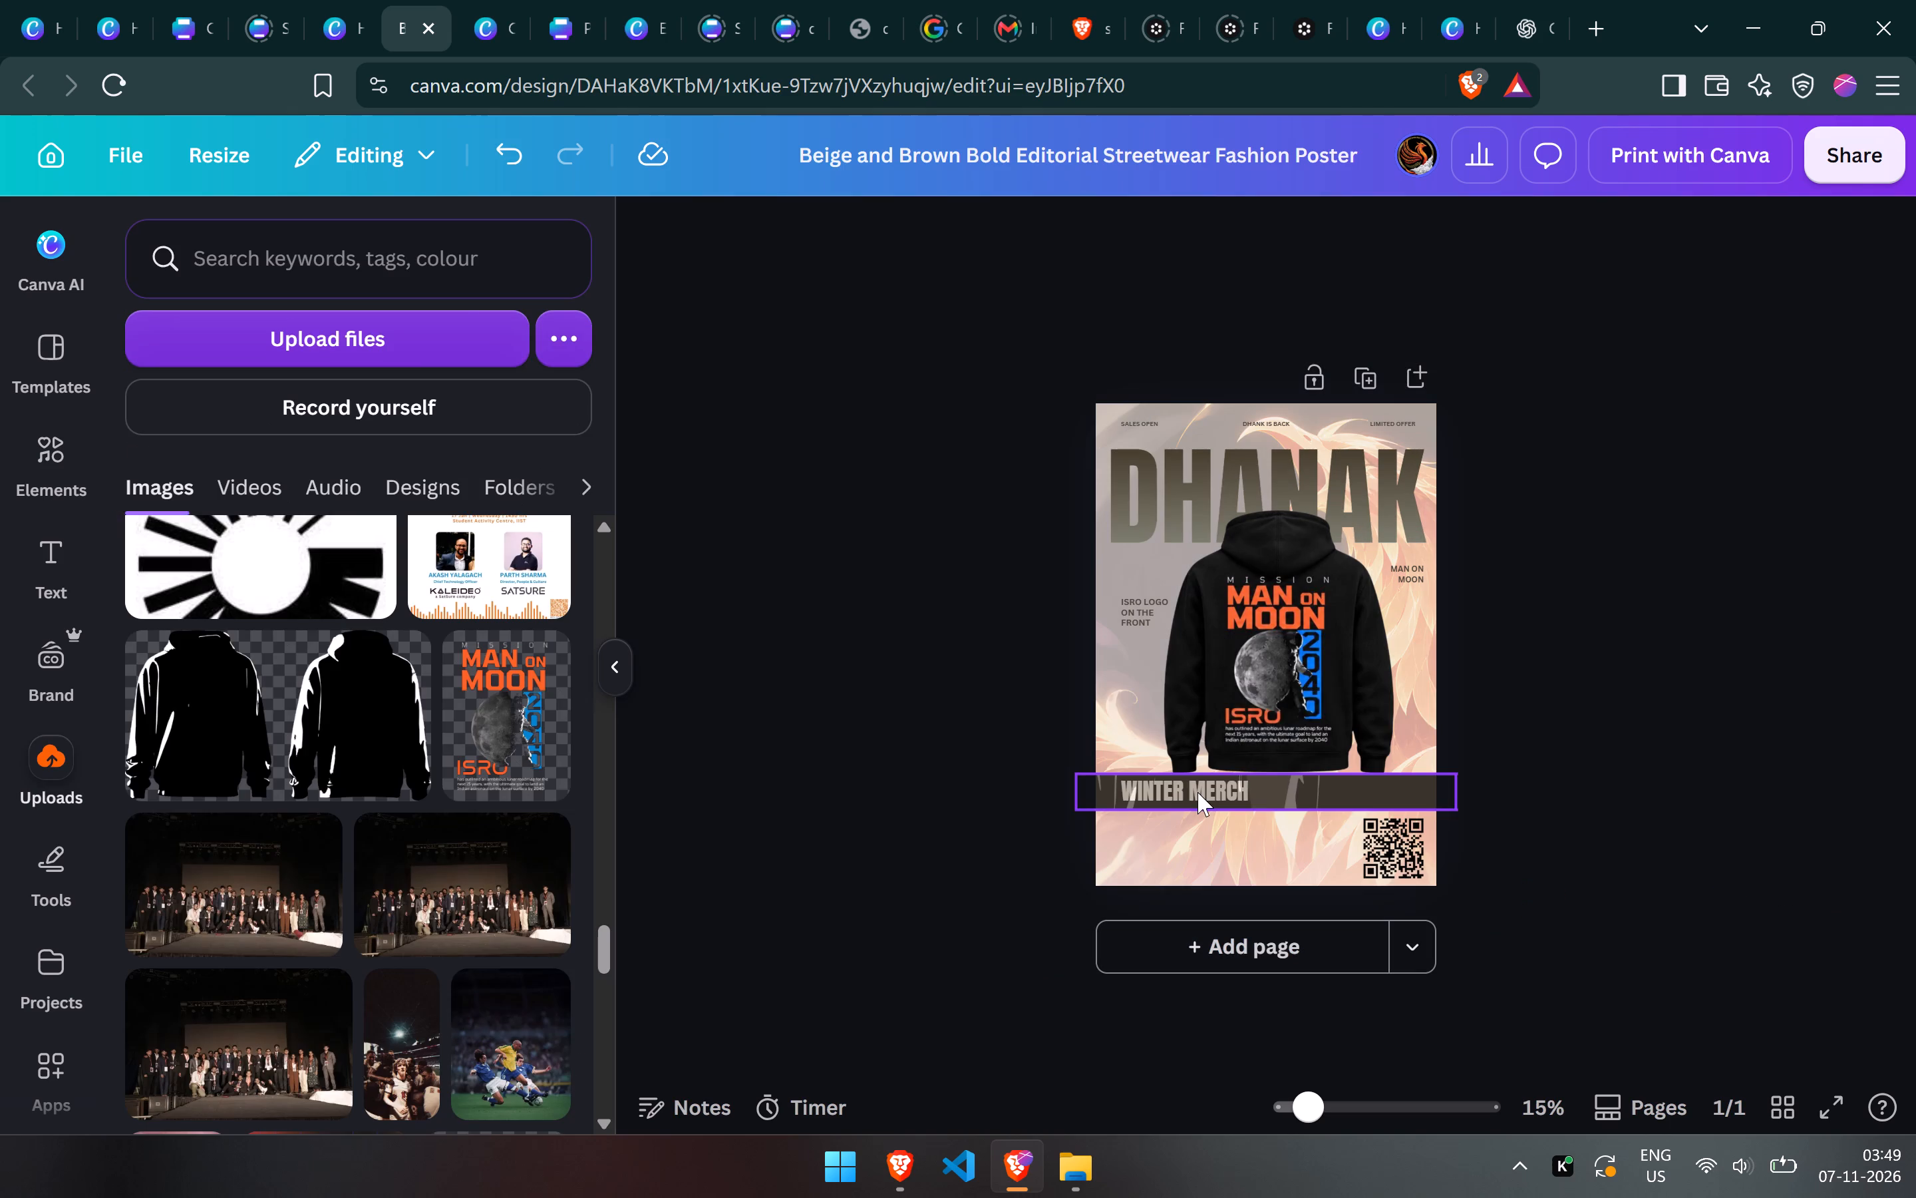
double_click(1197, 792)
left_click(1197, 792)
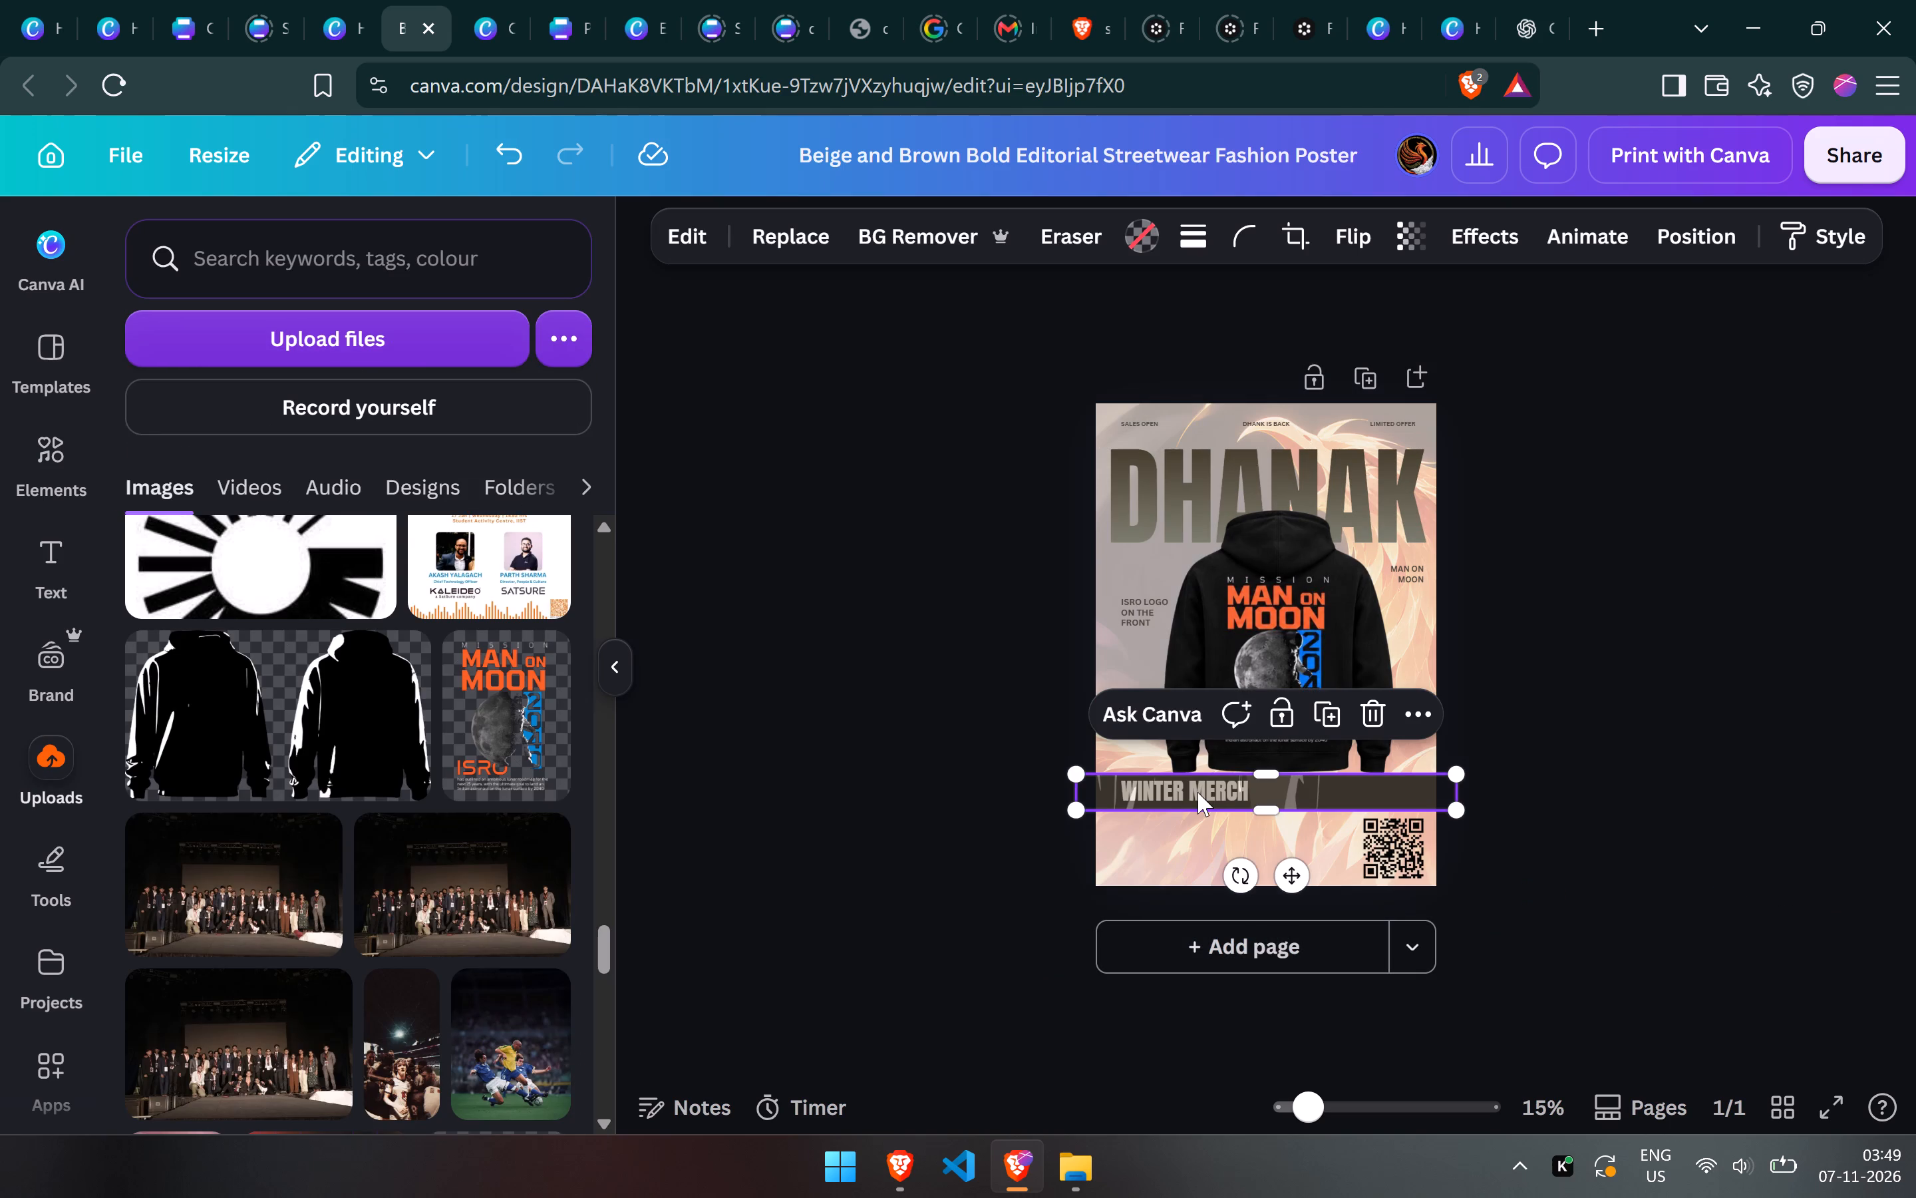
key("ctrl+bracketleft")
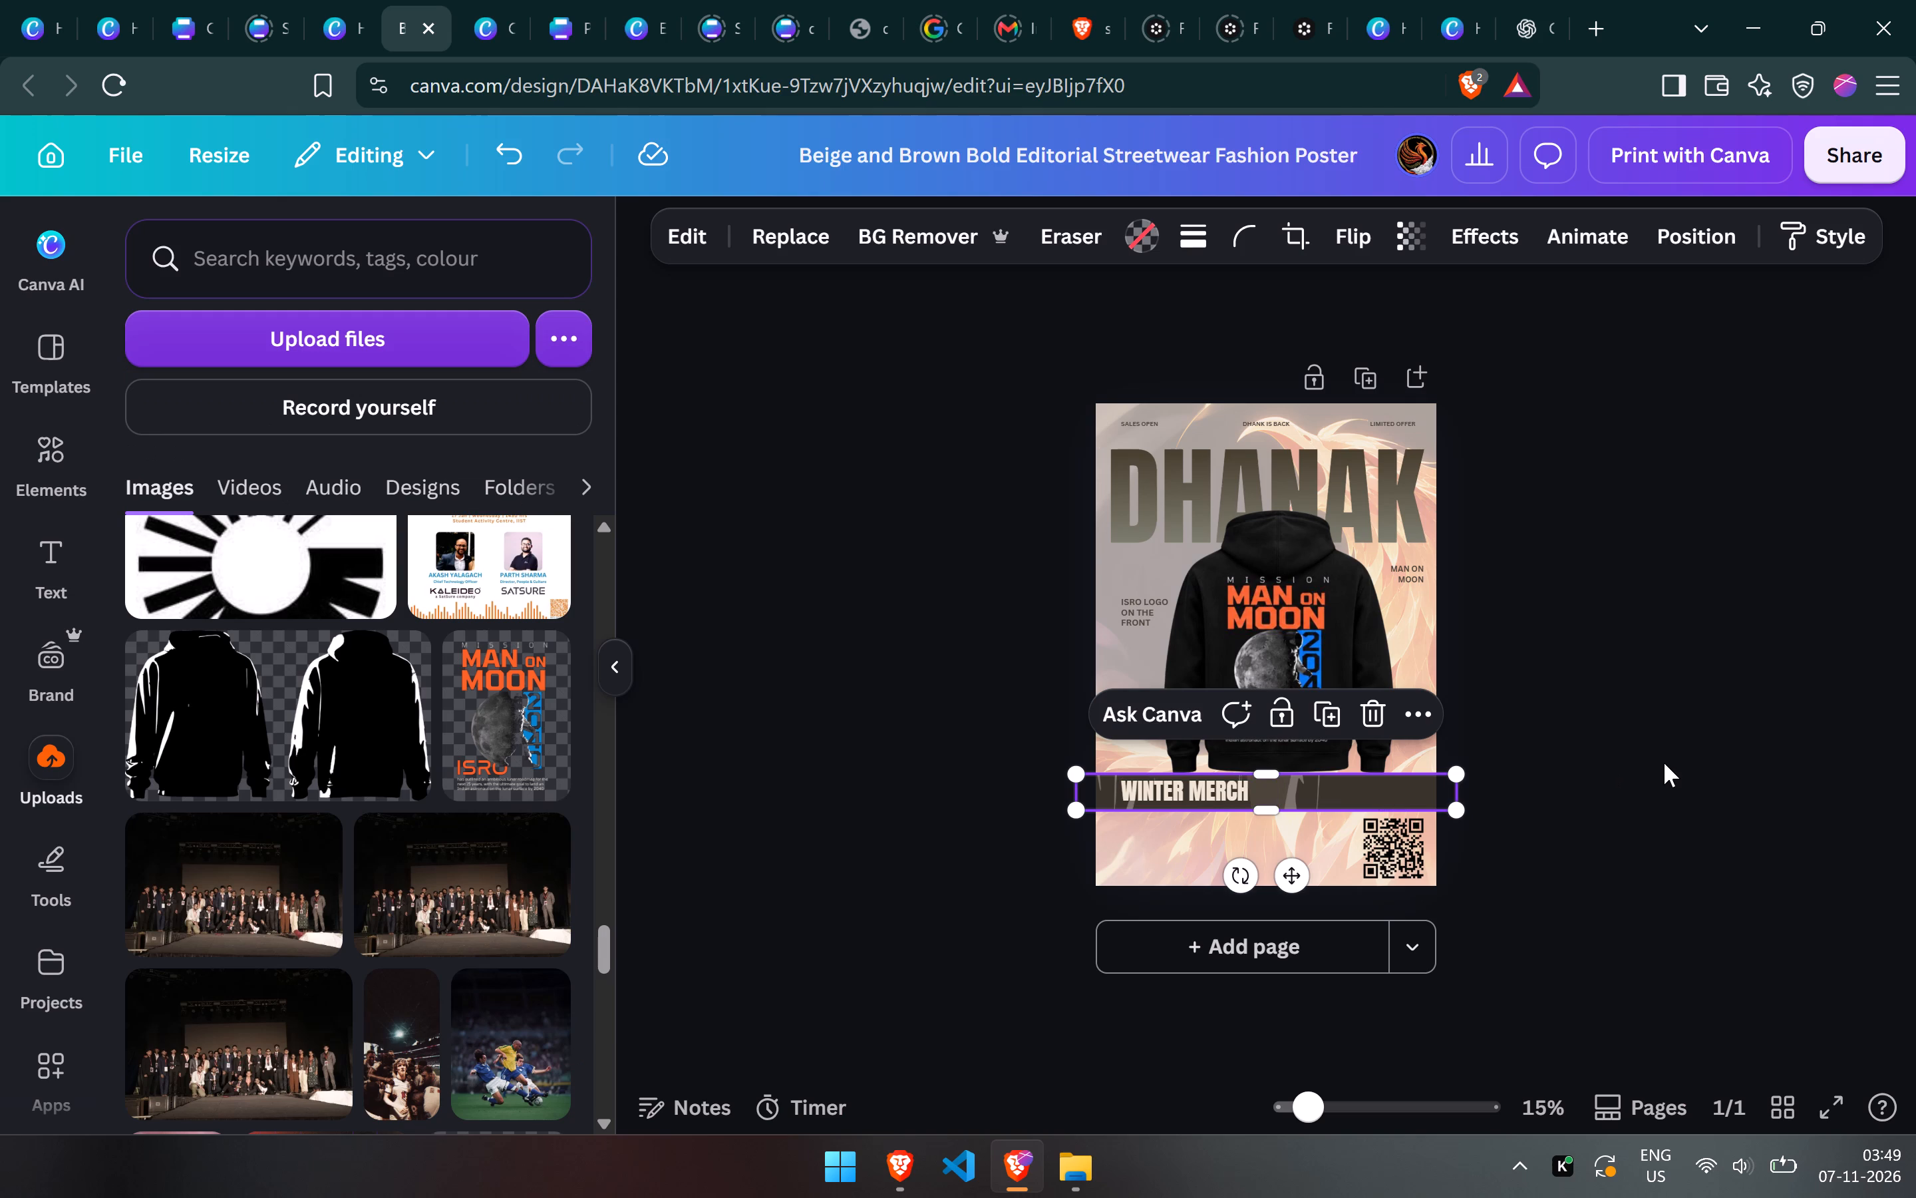
left_click(1664, 763)
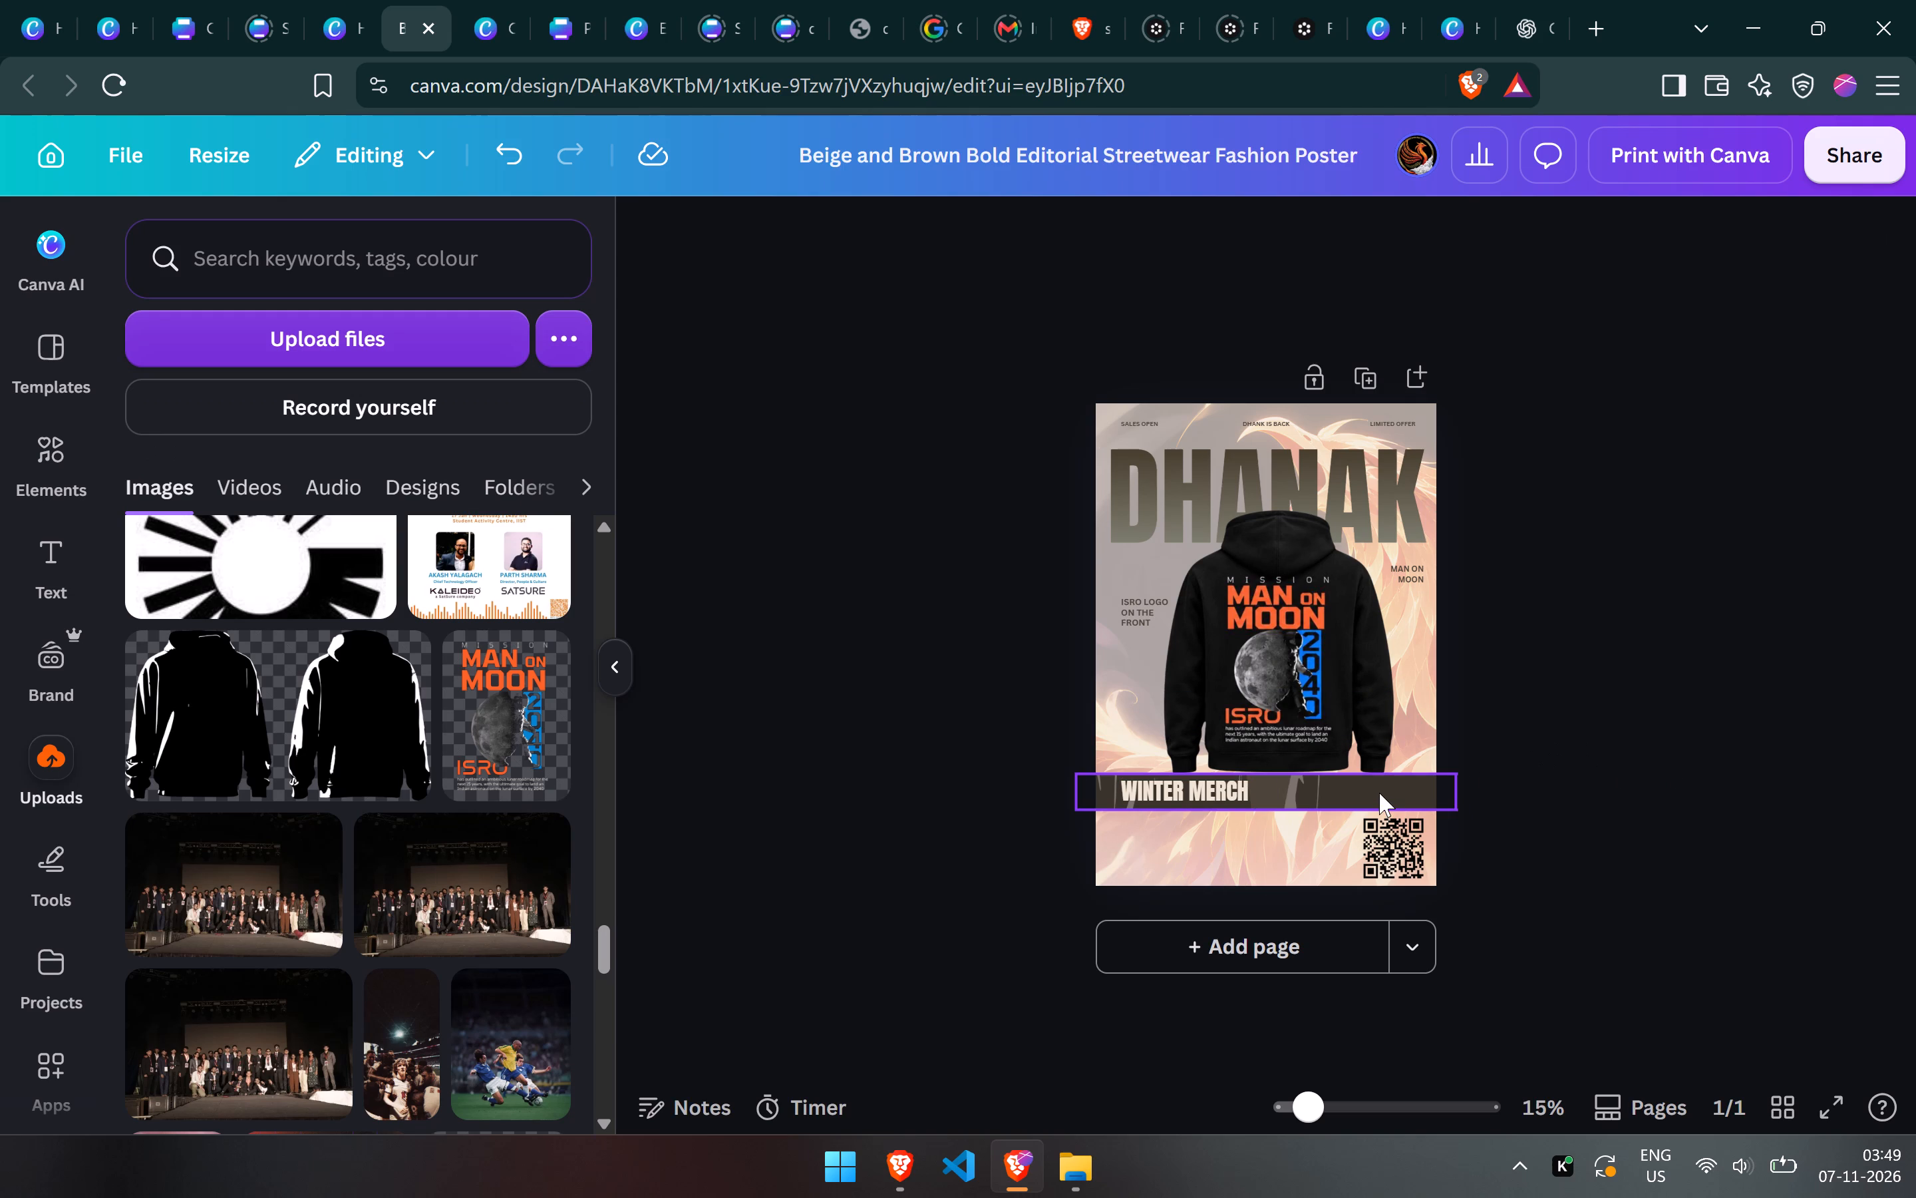
left_click(1609, 757)
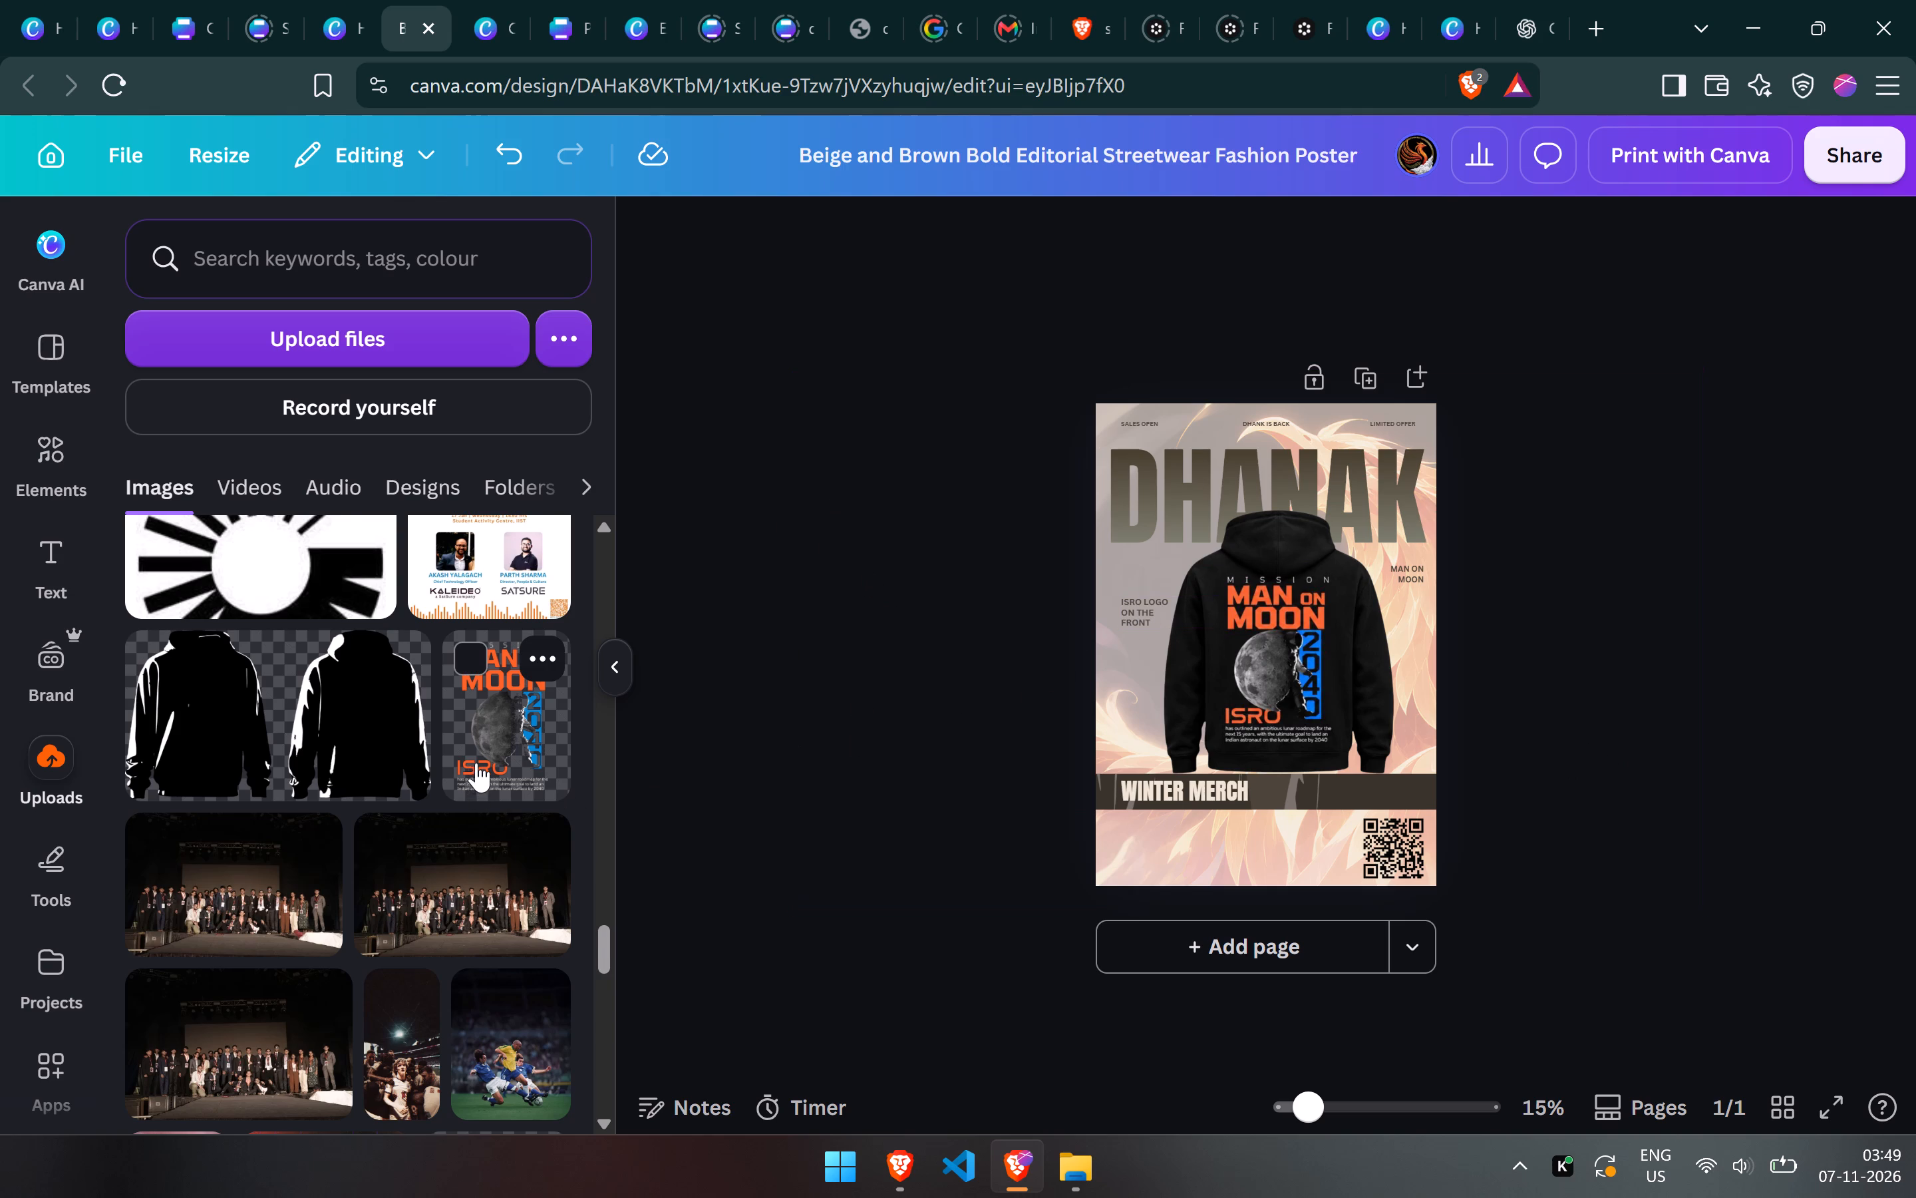
Find the uploaded hoodie mock-up collage with the row of detail thumbnails and add it to the poster.
scroll(476, 763, "up", 1)
scroll(476, 763, "down", 2)
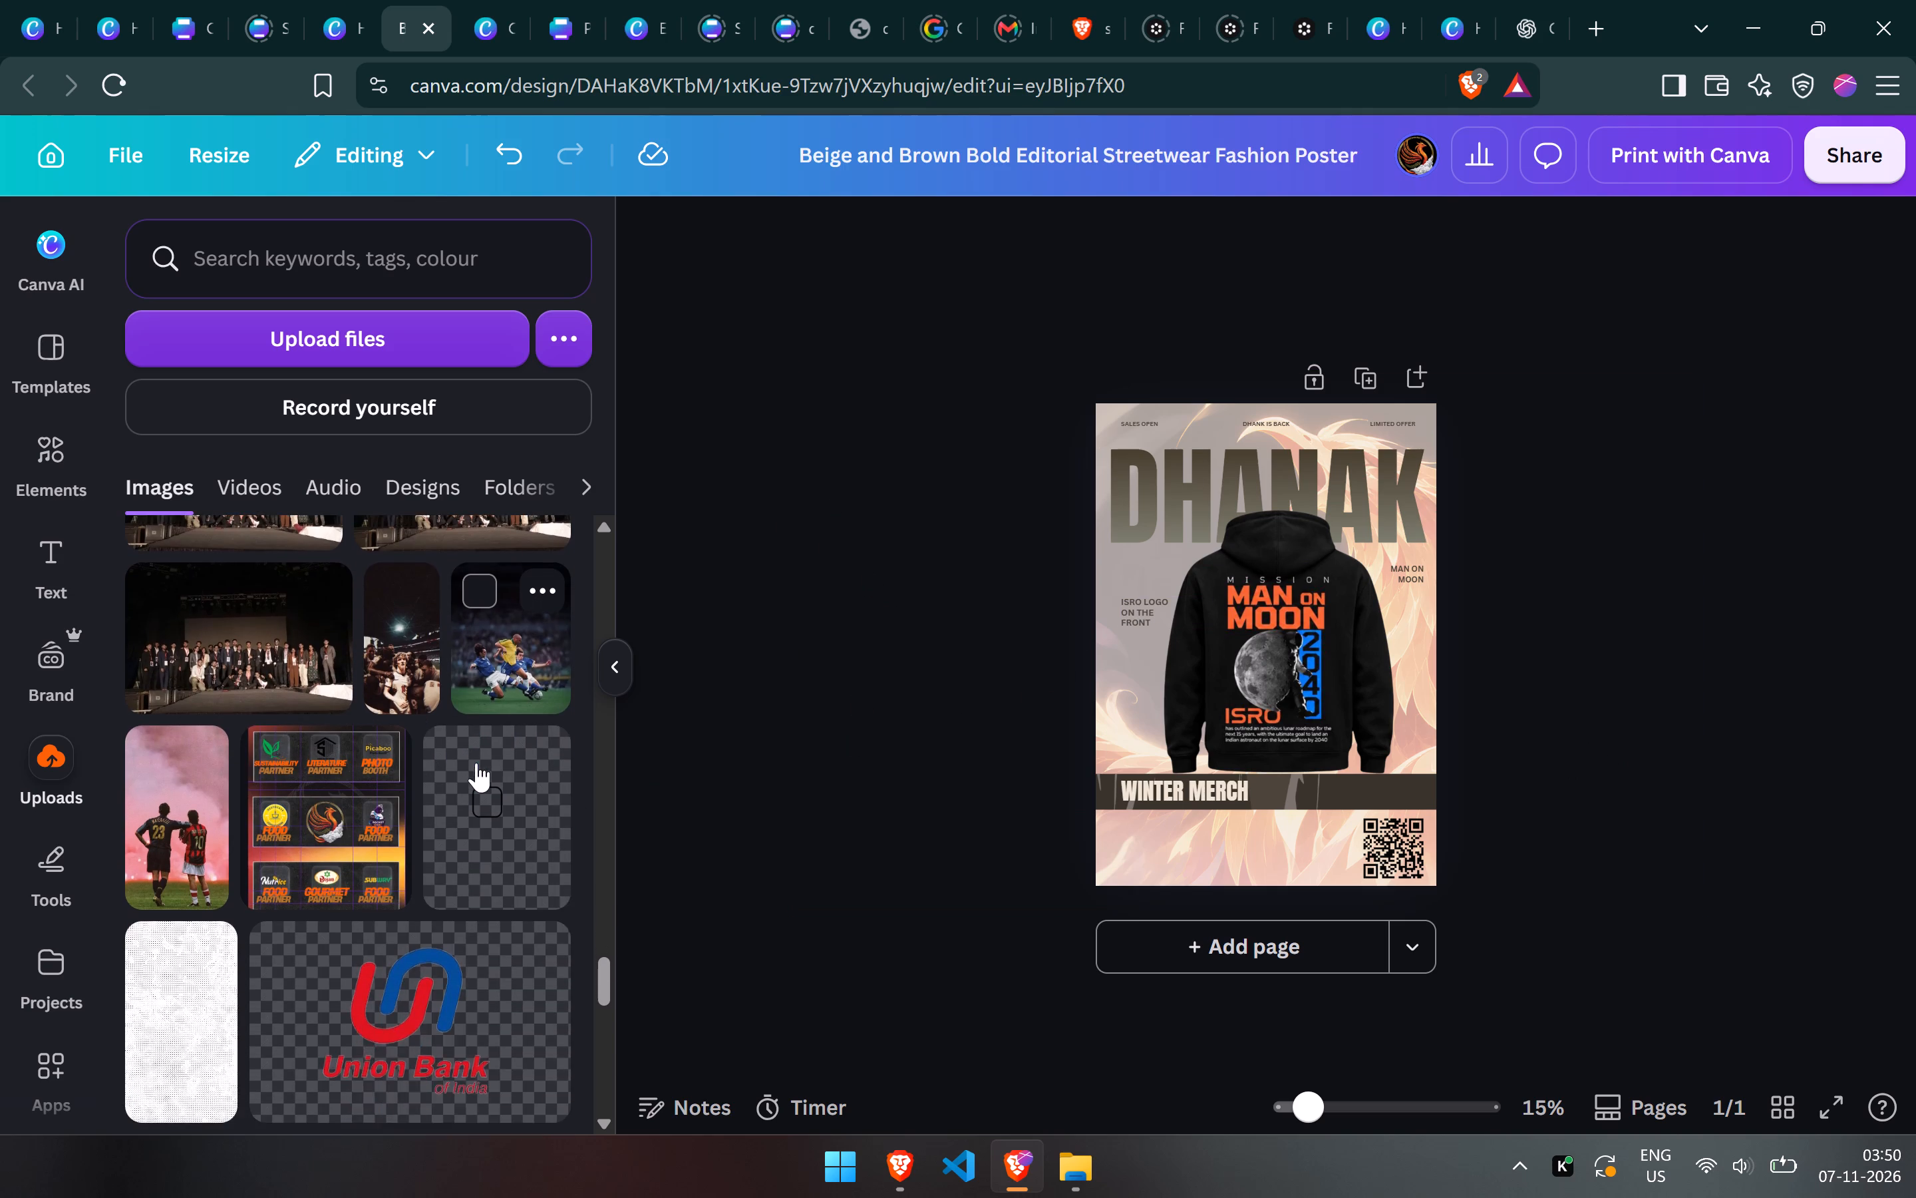
scroll(476, 763, "down", 3)
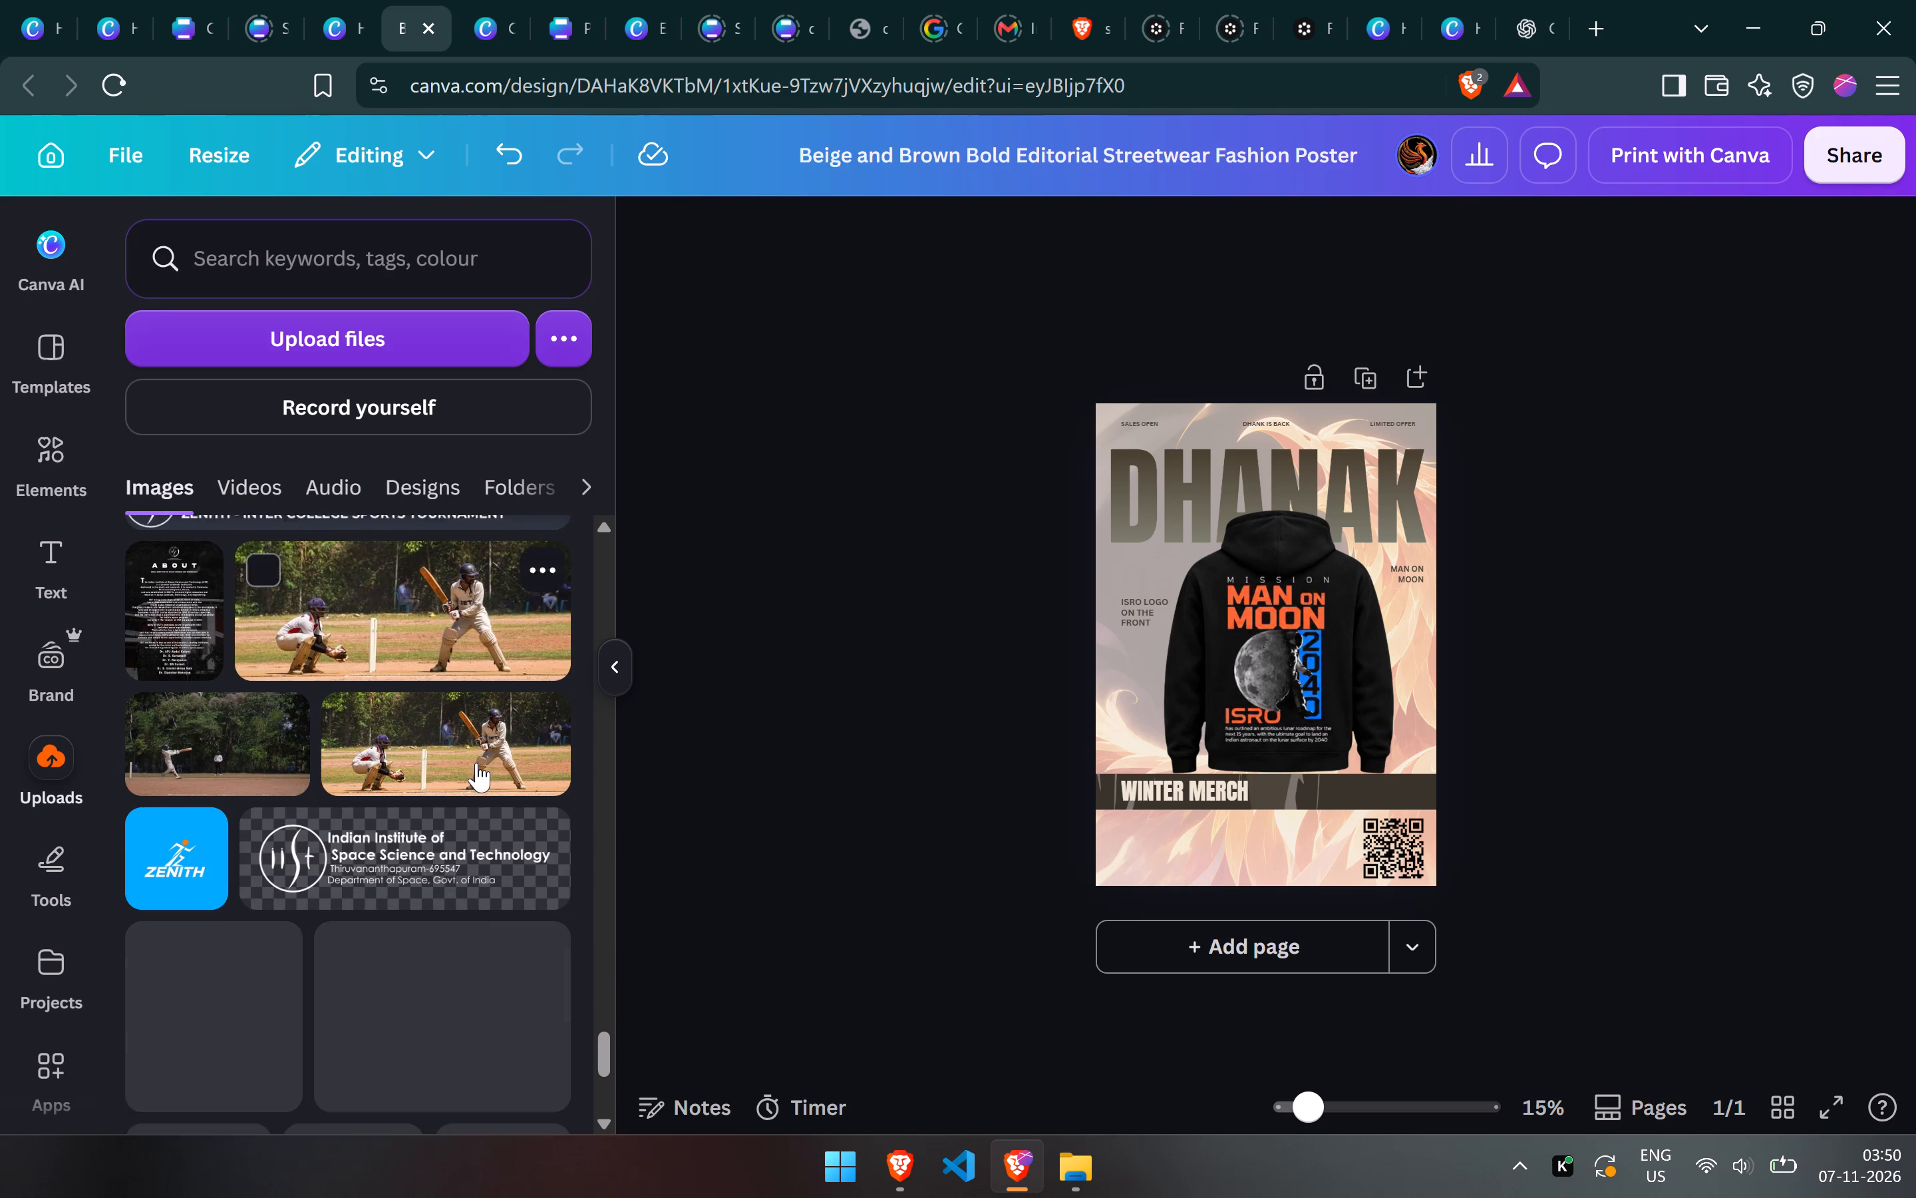
scroll(476, 763, "down", 7)
scroll(476, 763, "up", 1)
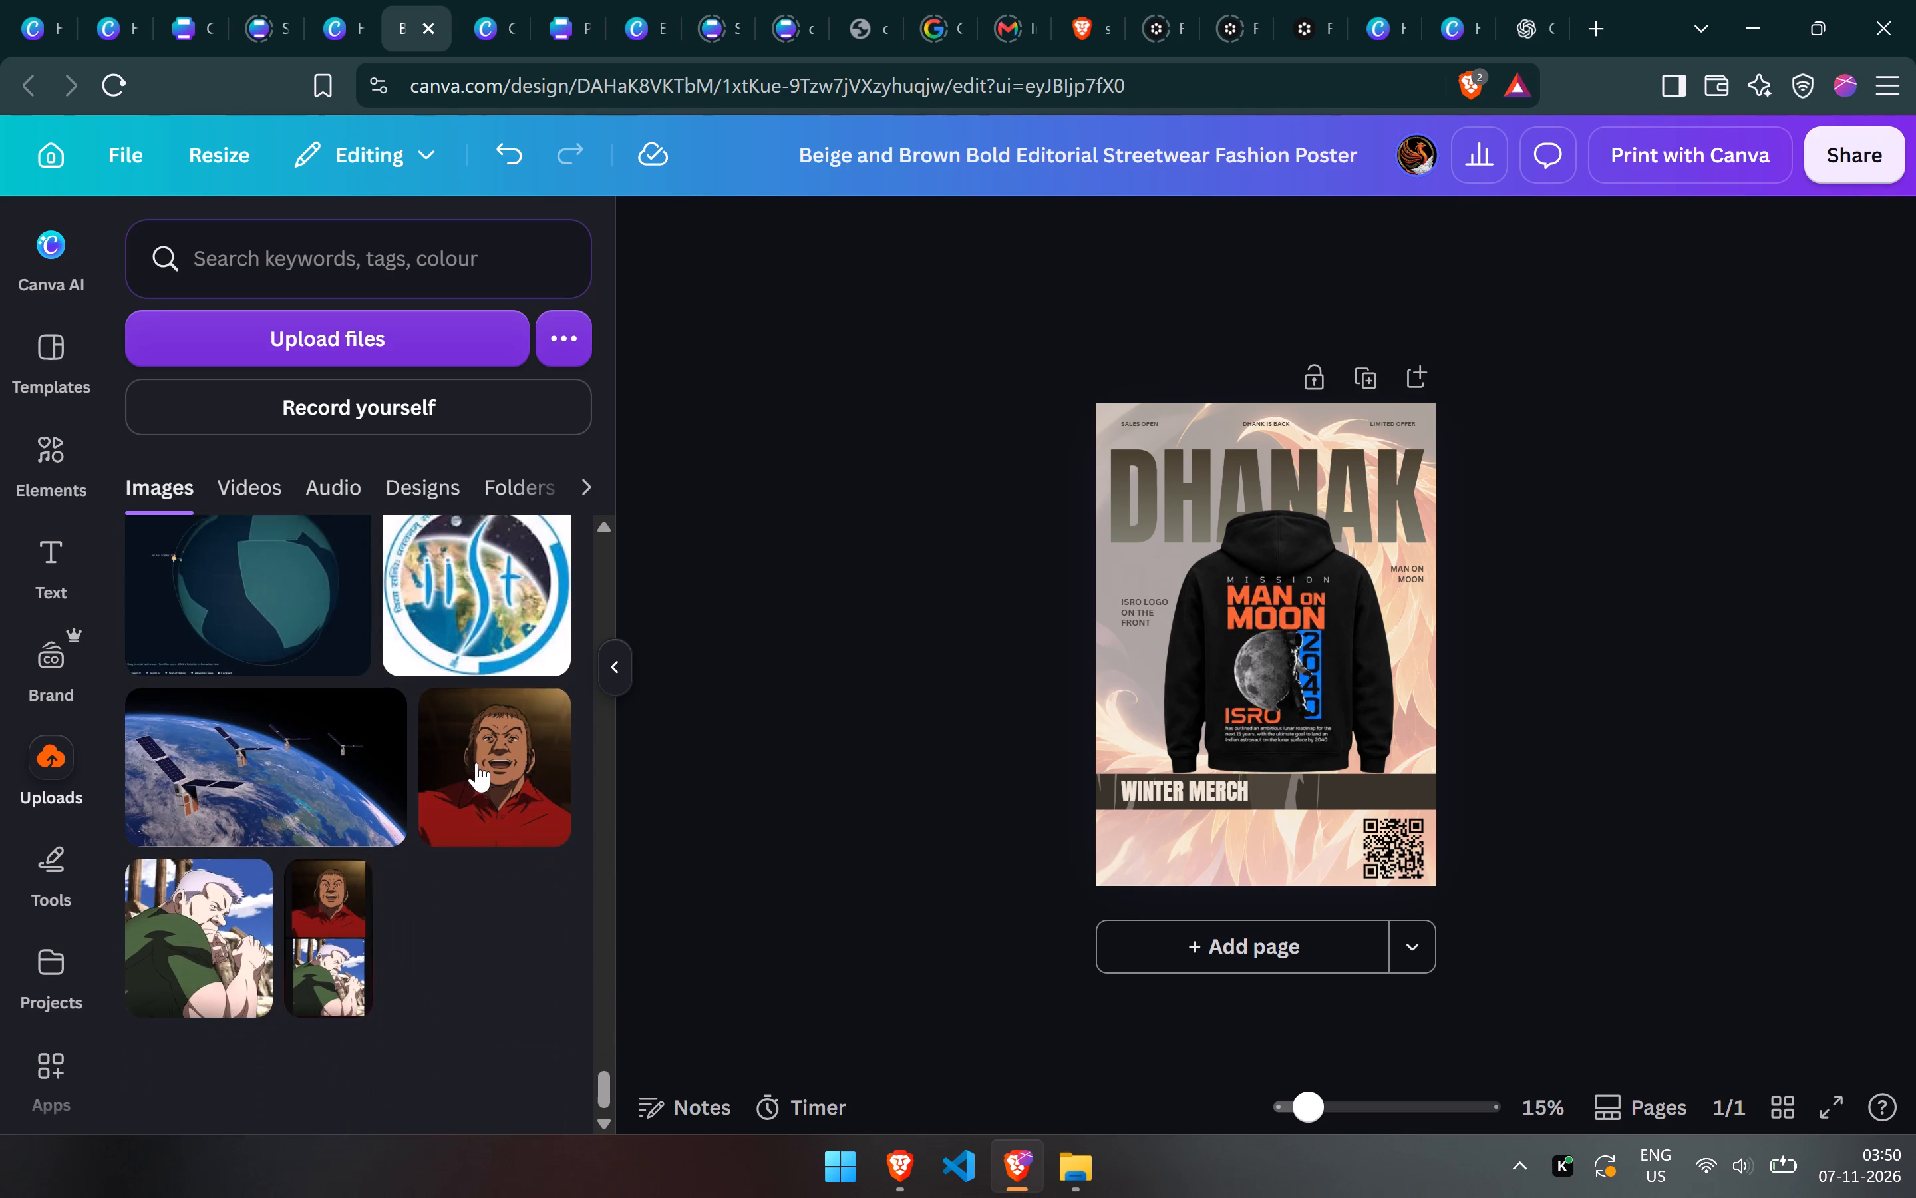
scroll(476, 763, "up", 3)
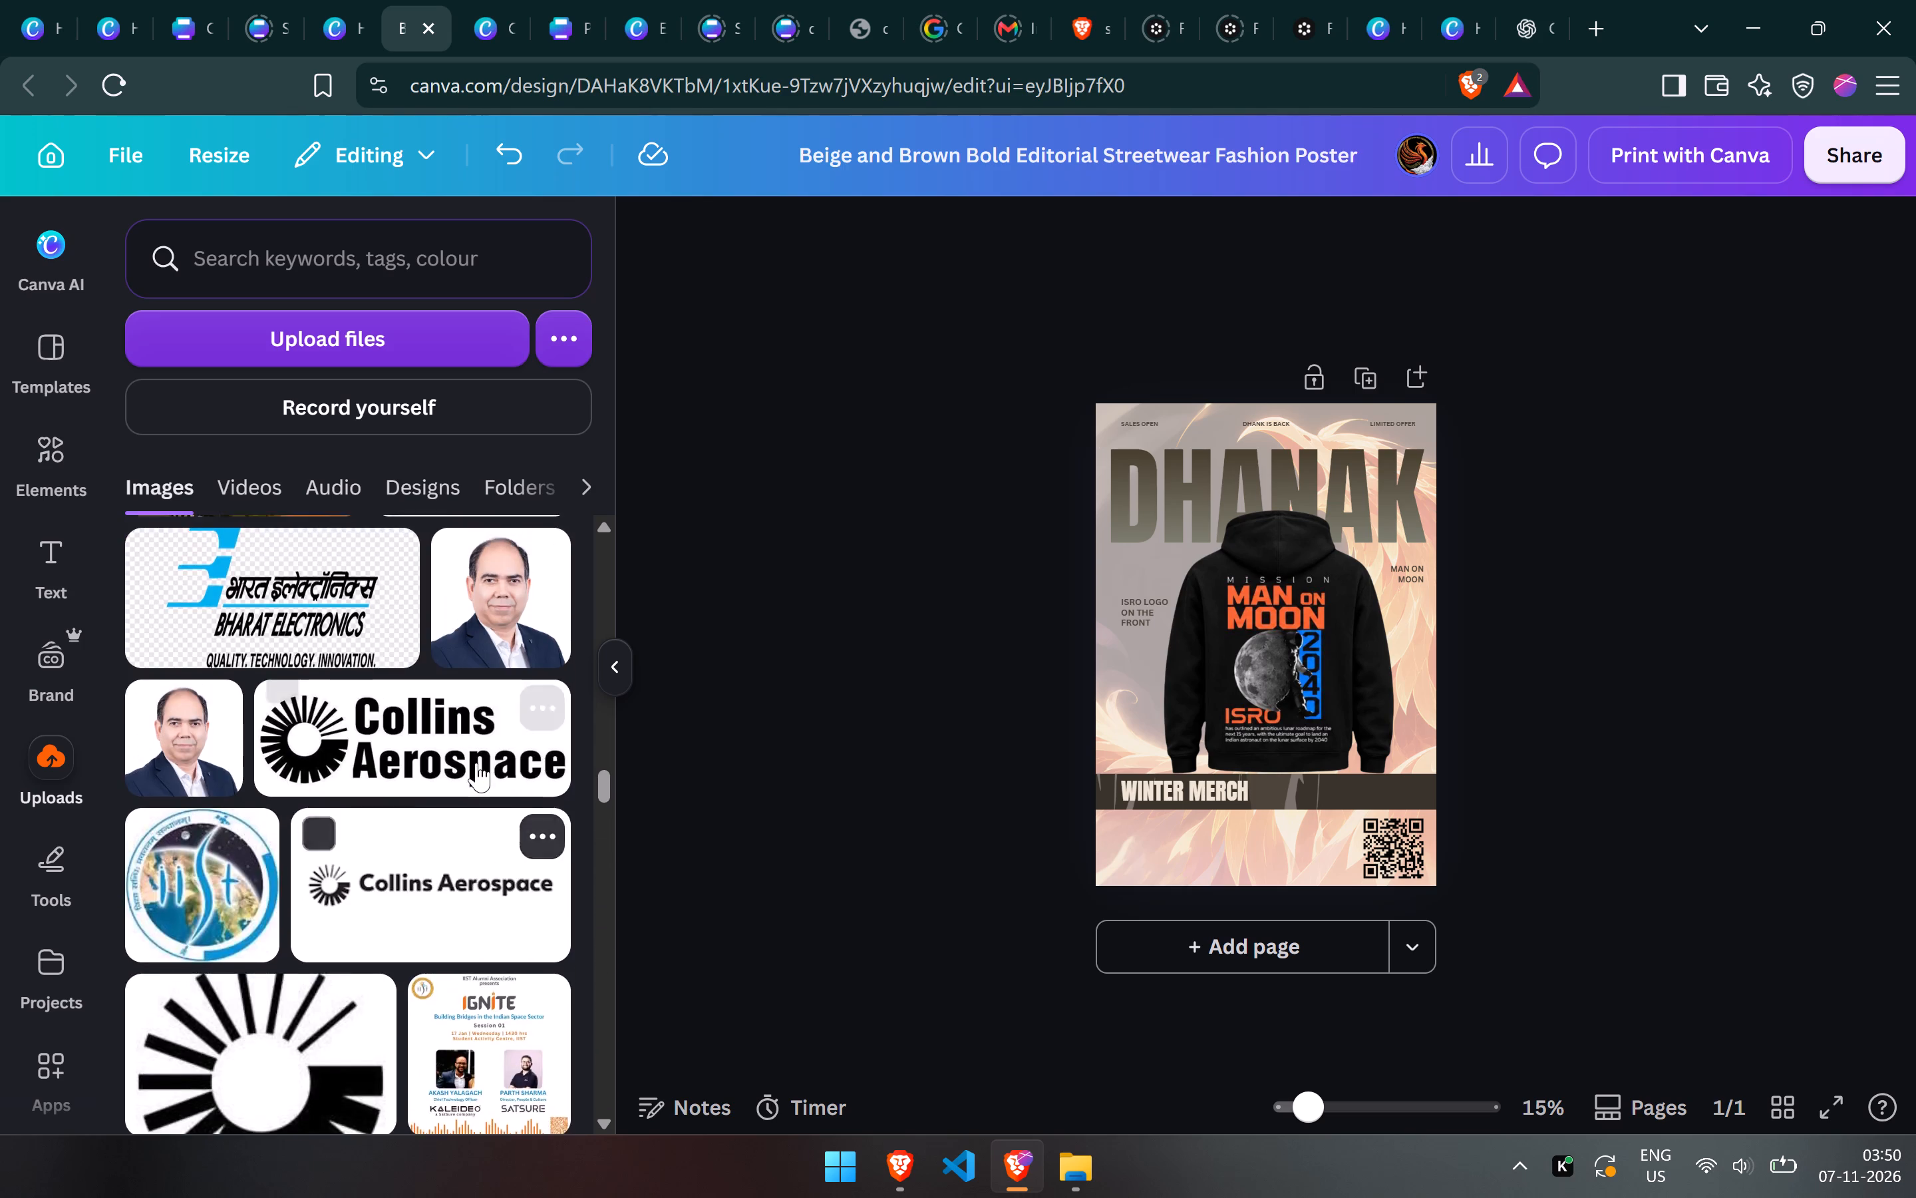
scroll(476, 763, "up", 3)
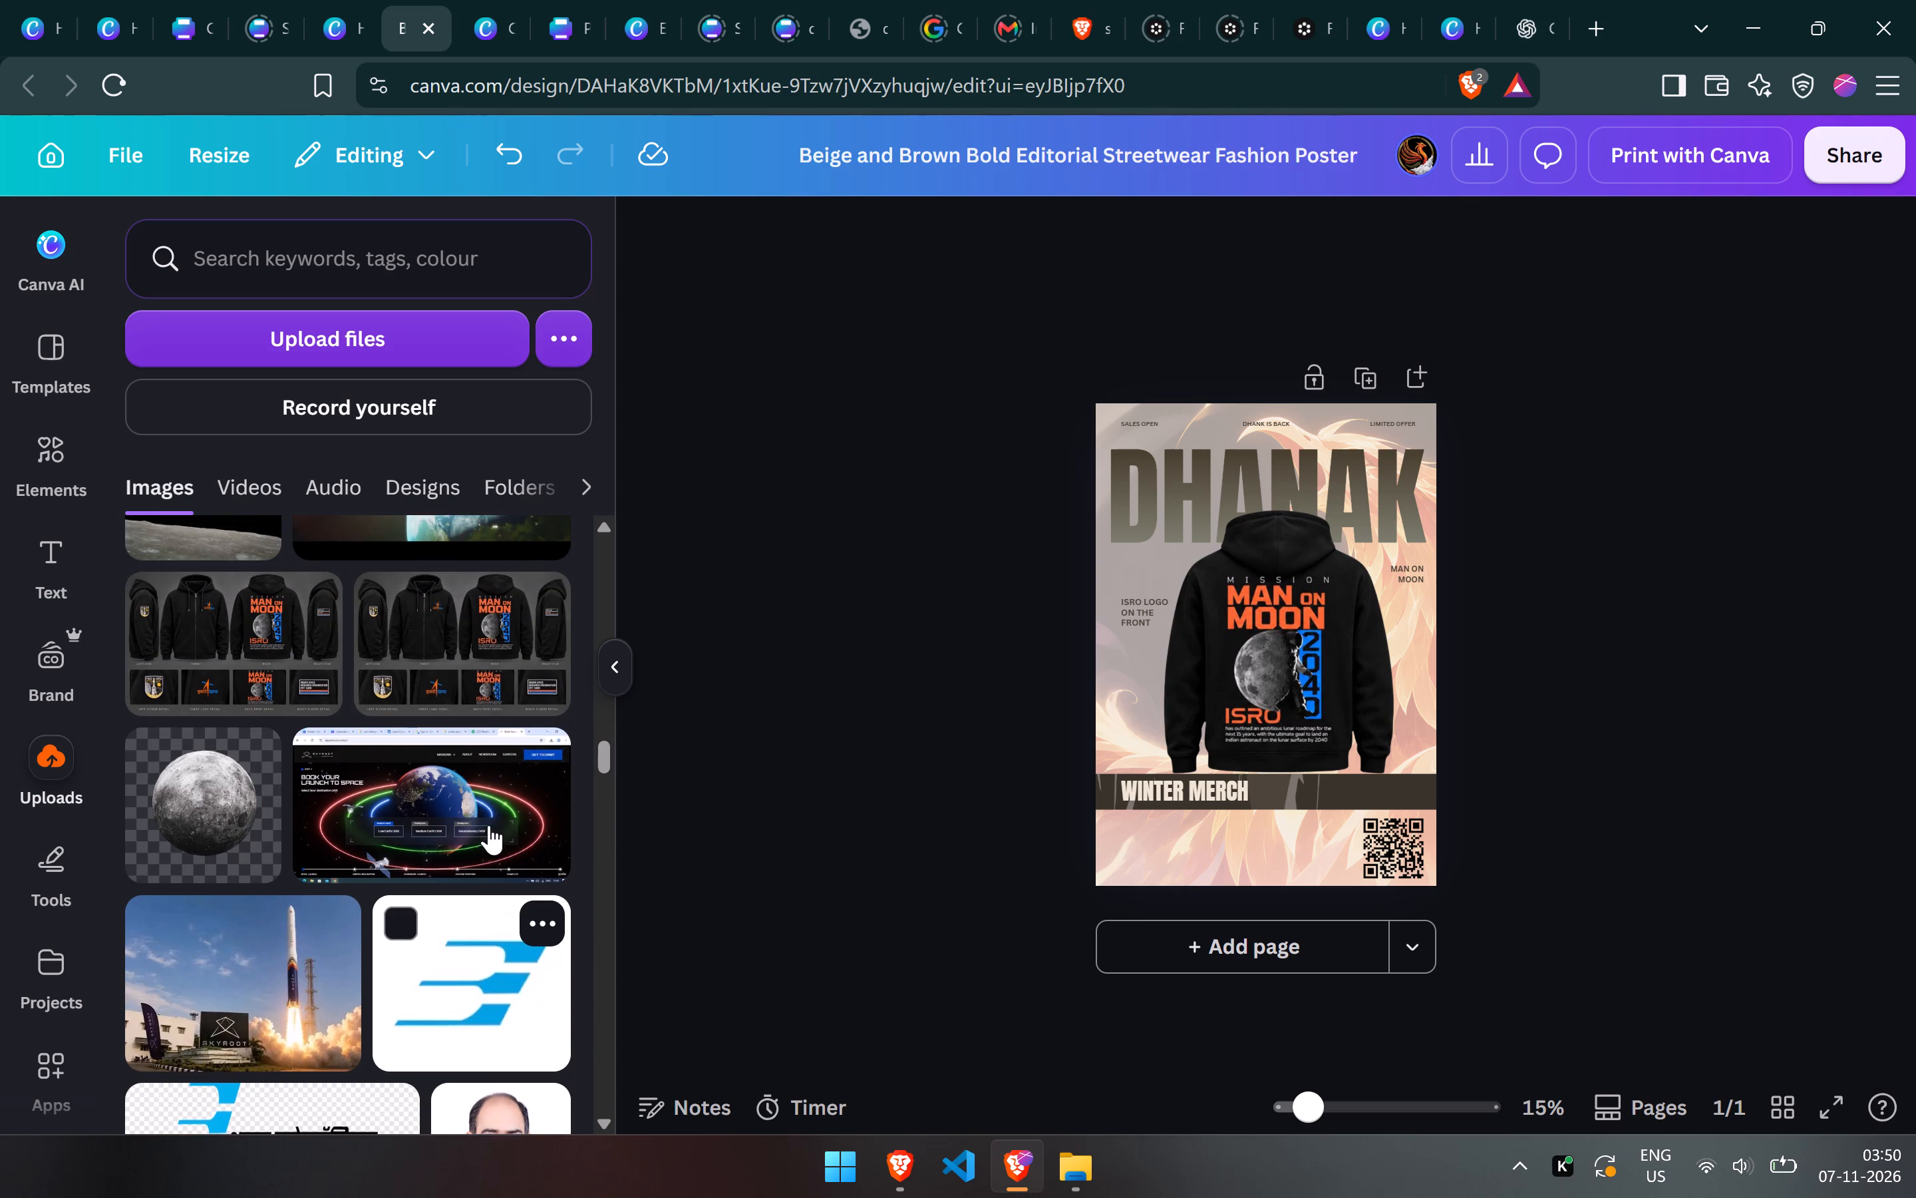
left_click(484, 656)
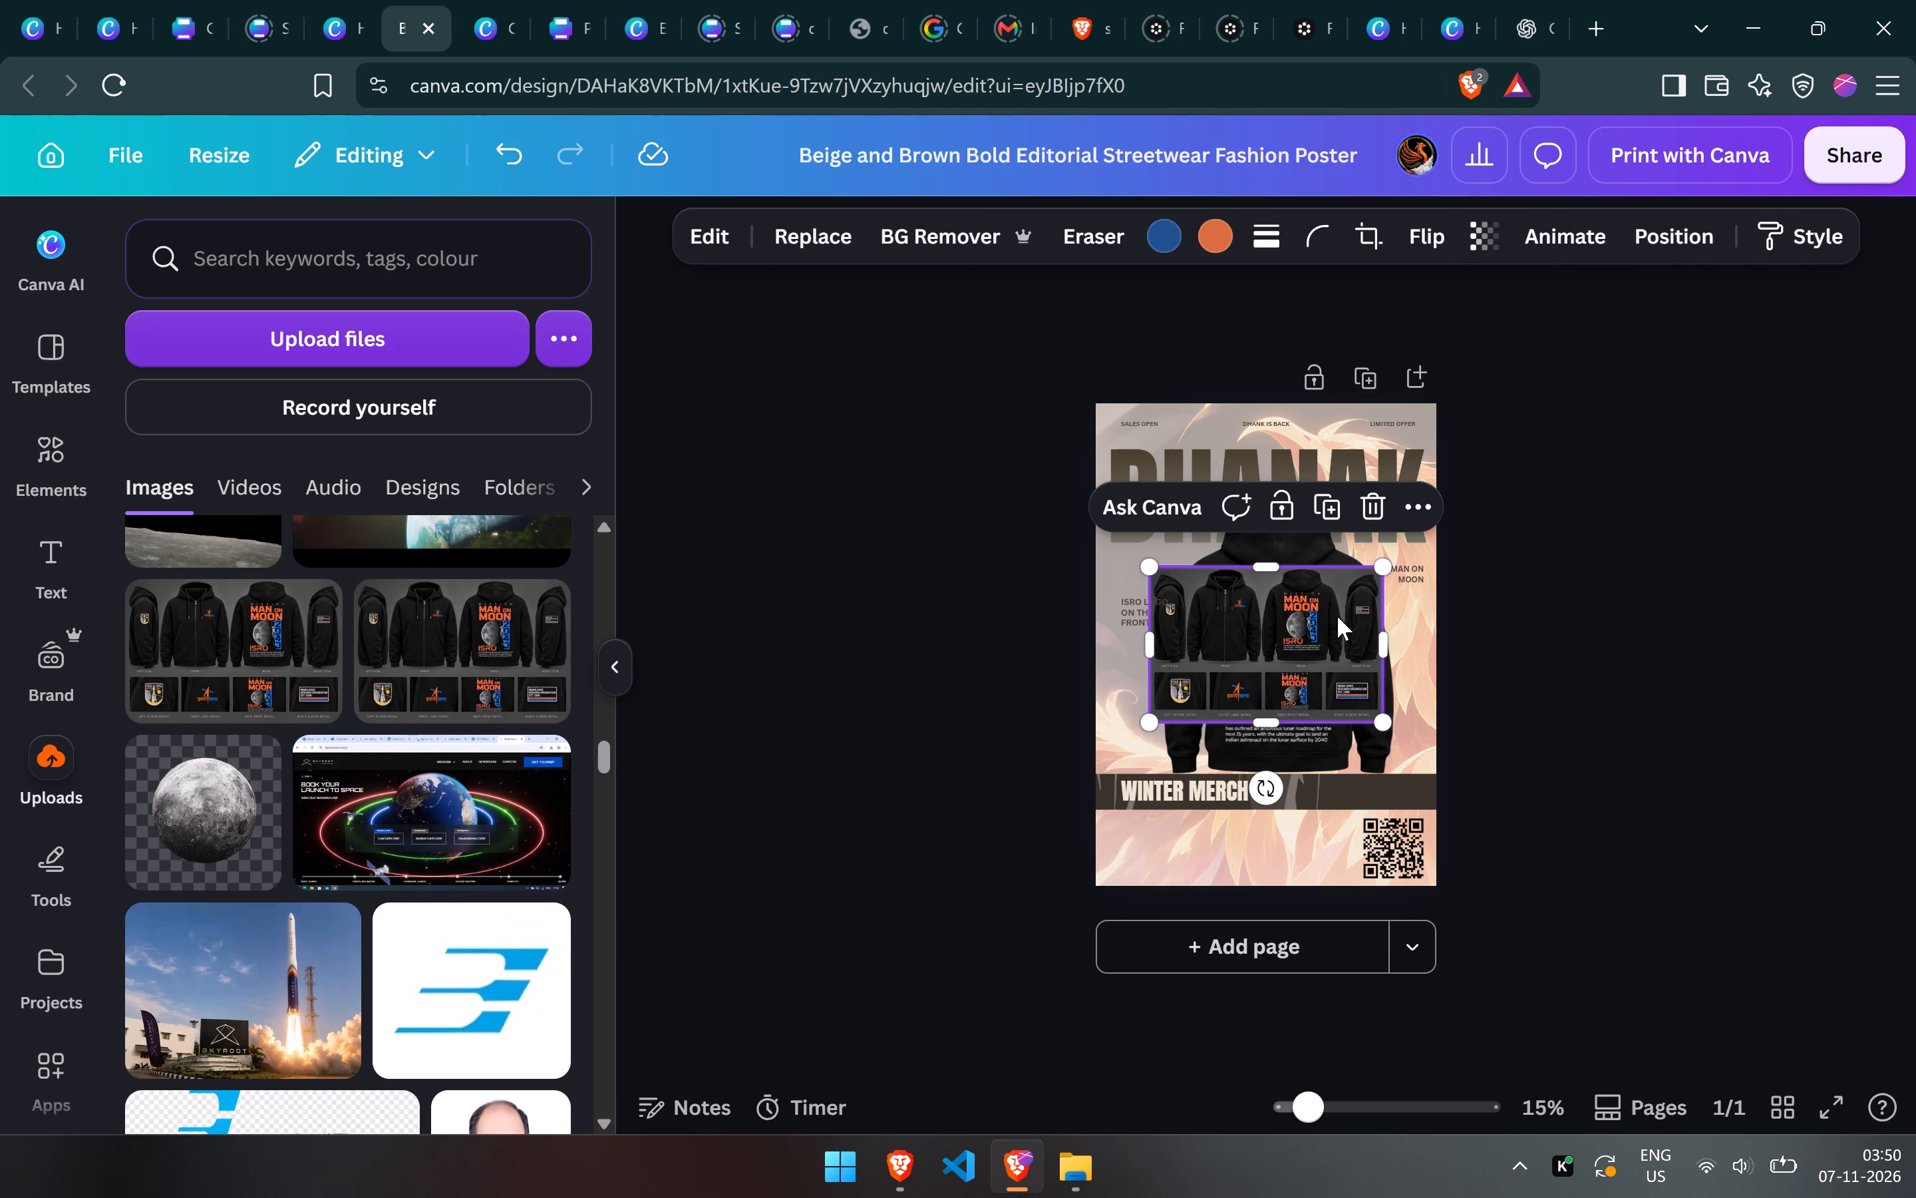
Crop the mock-up collage down to its bottom row of four design detail thumbnails.
left_click(1362, 227)
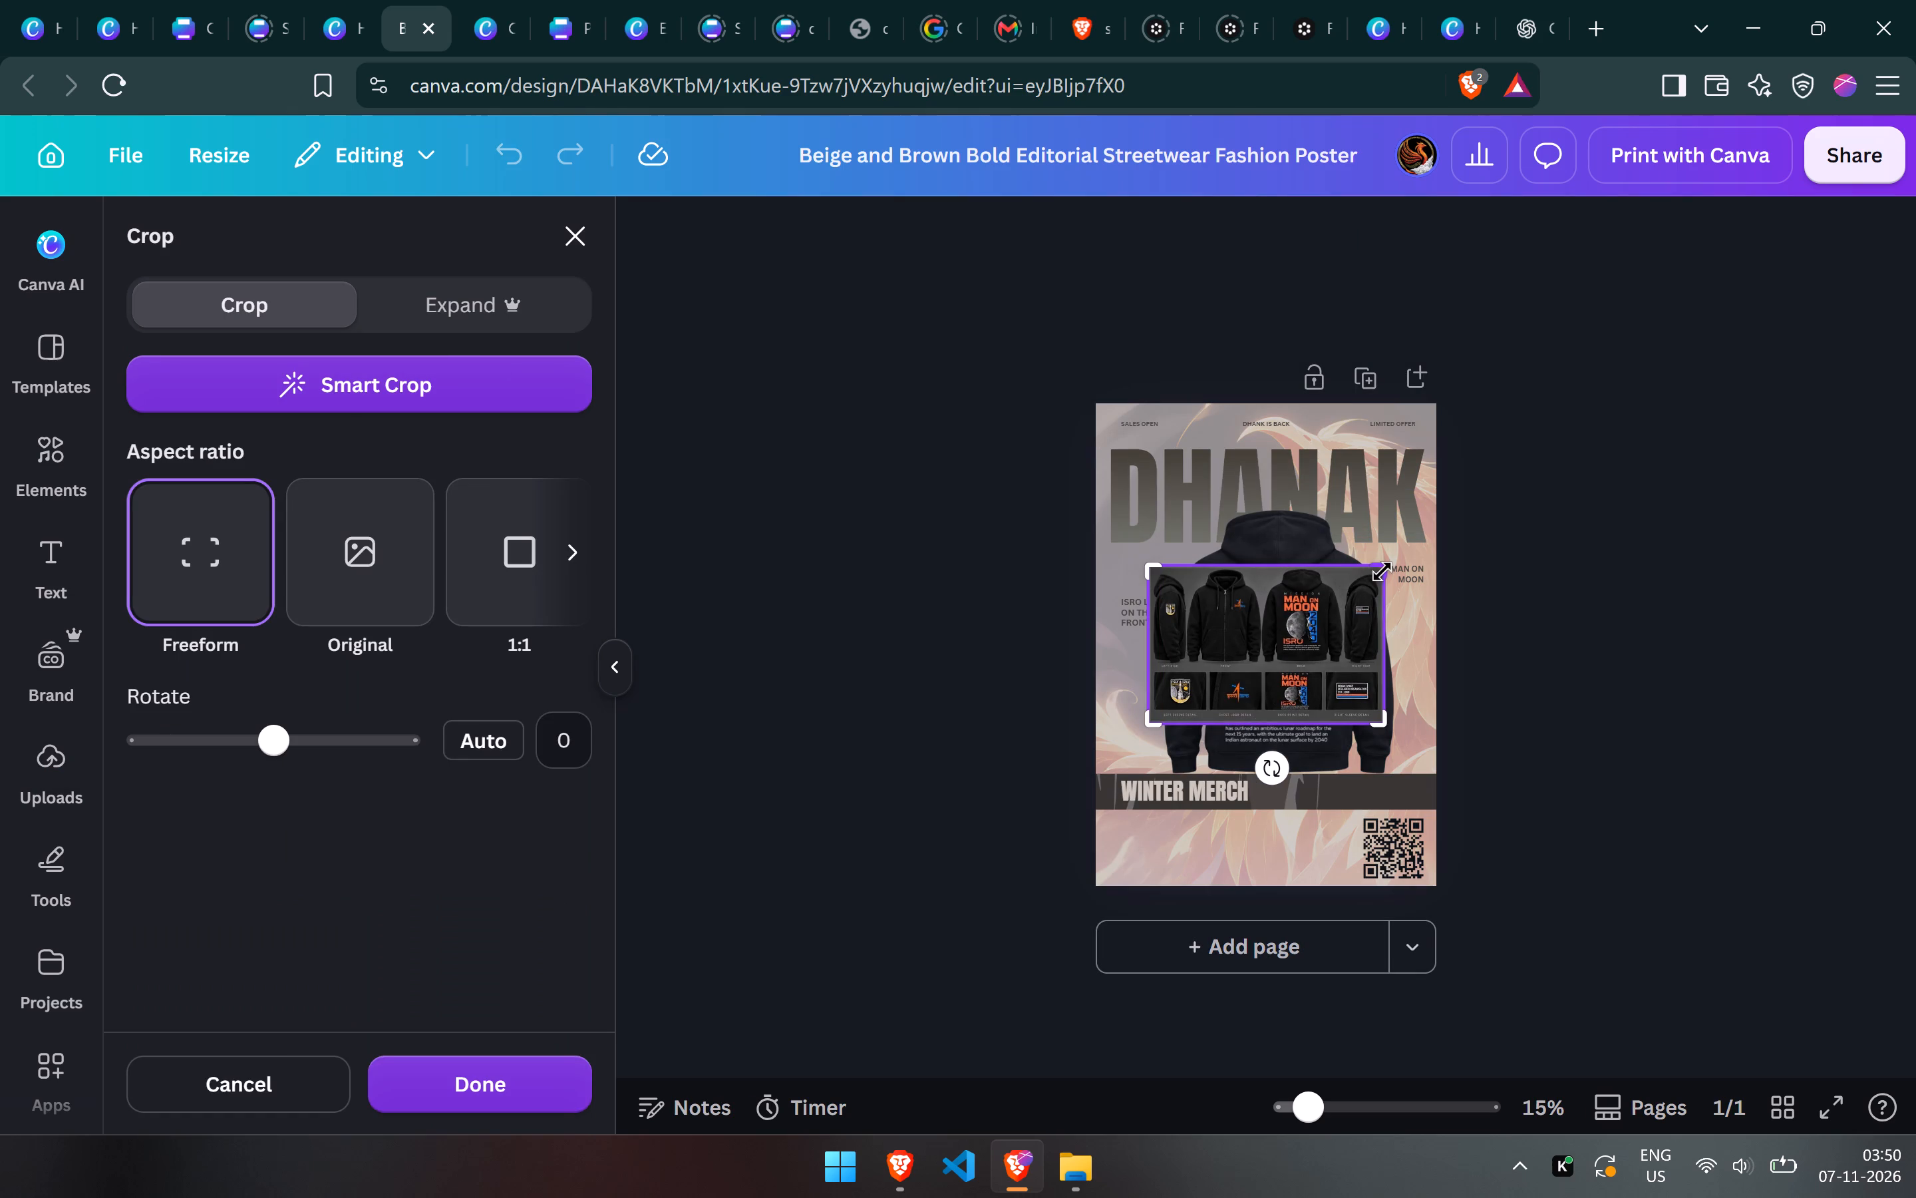
left_click_drag(1382, 571, 1419, 676)
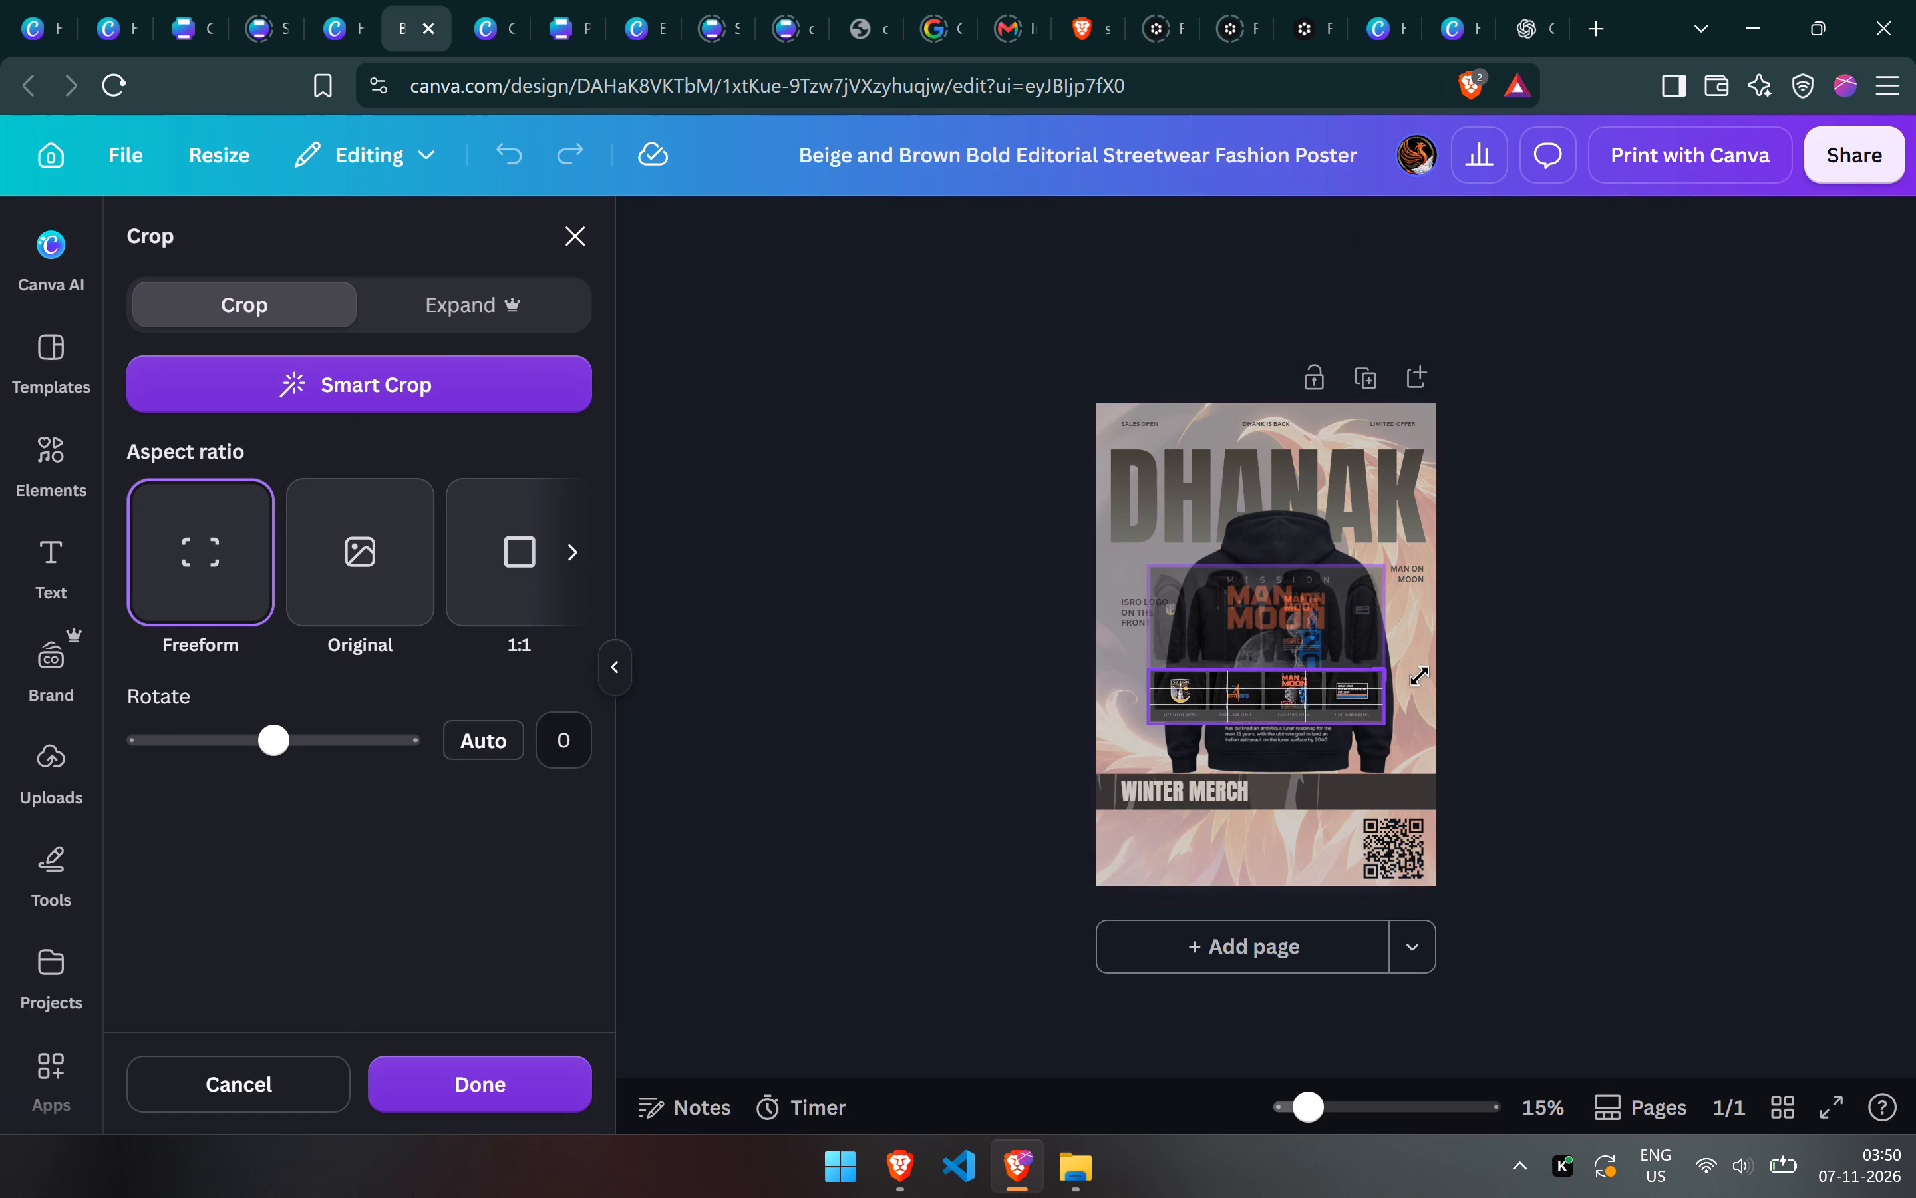
left_click_drag(1419, 676, 1423, 670)
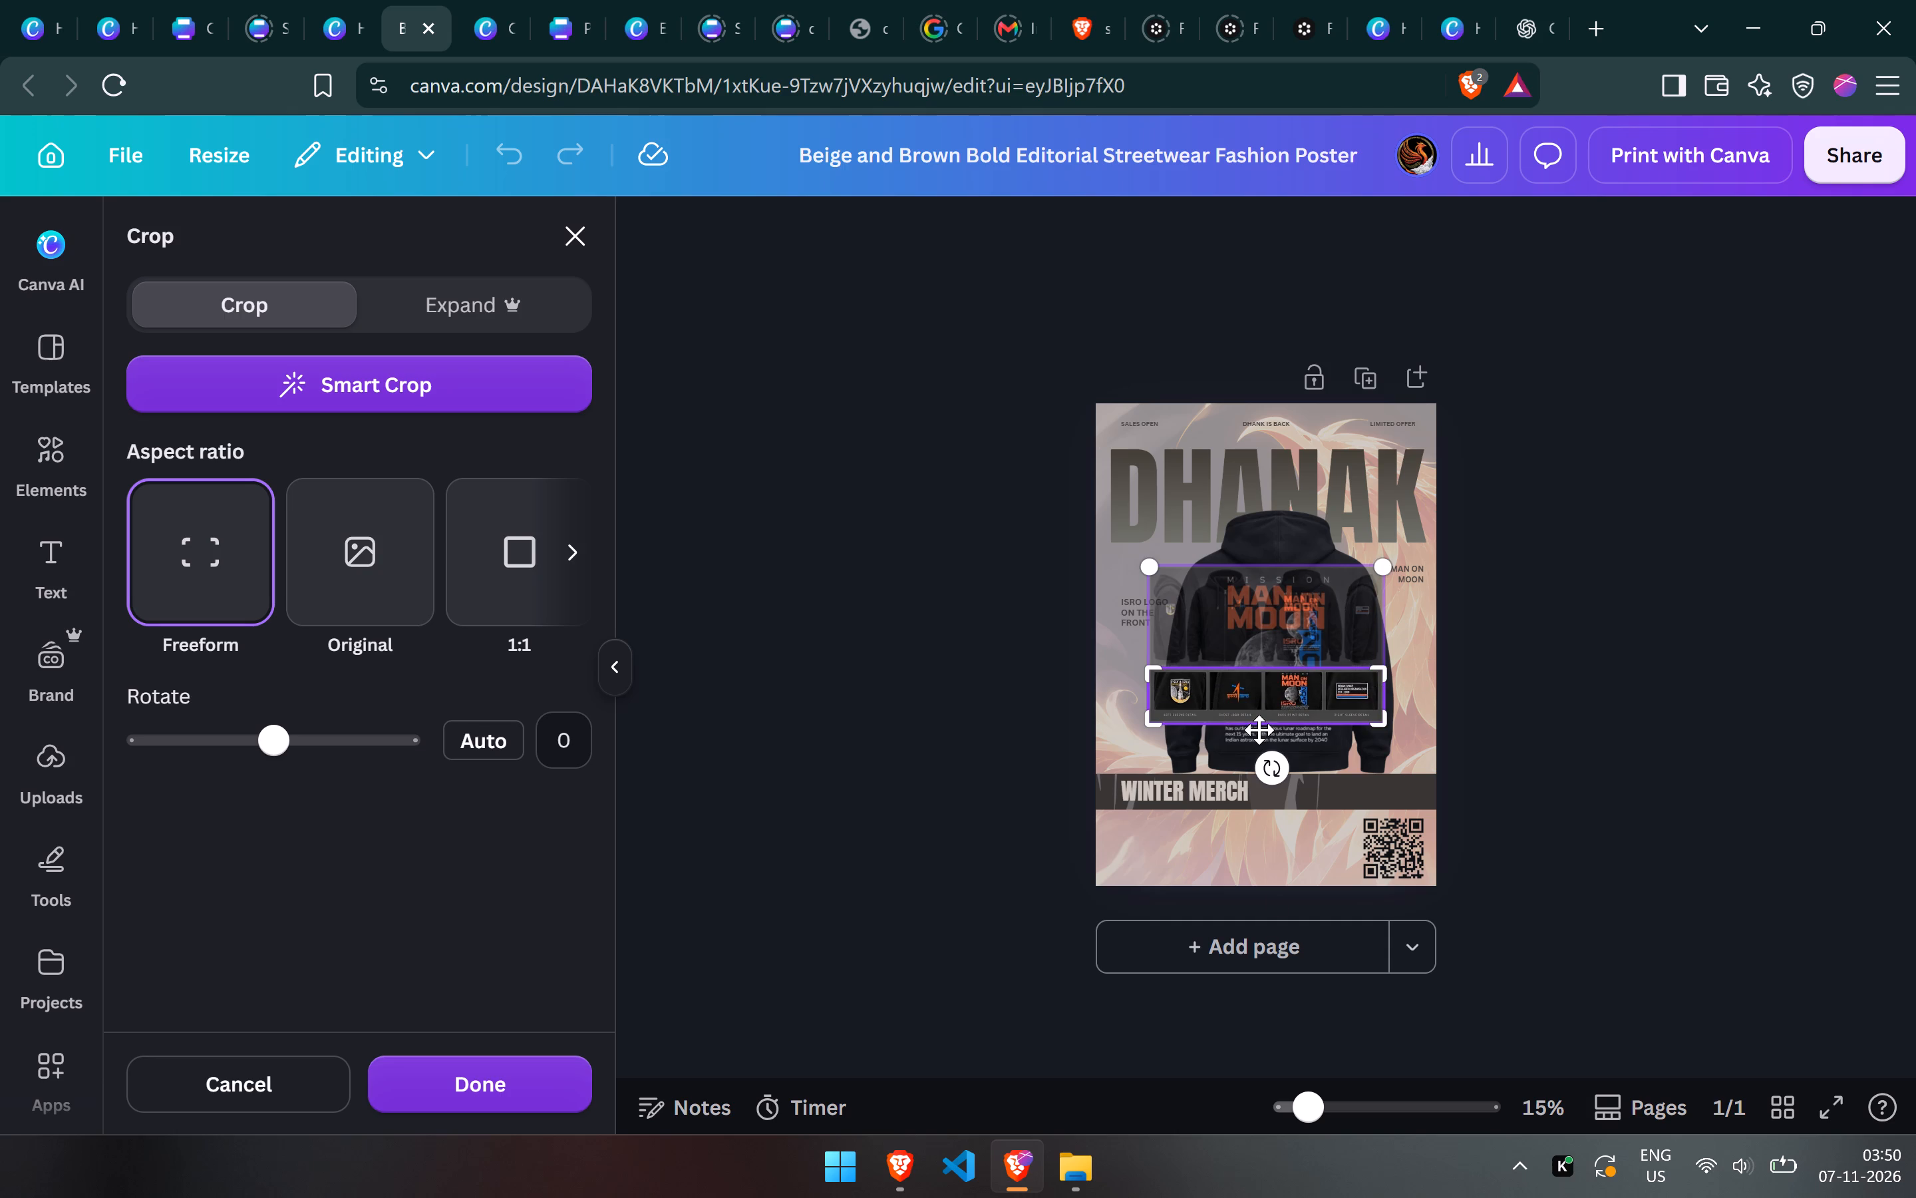
key("Return")
key("Return")
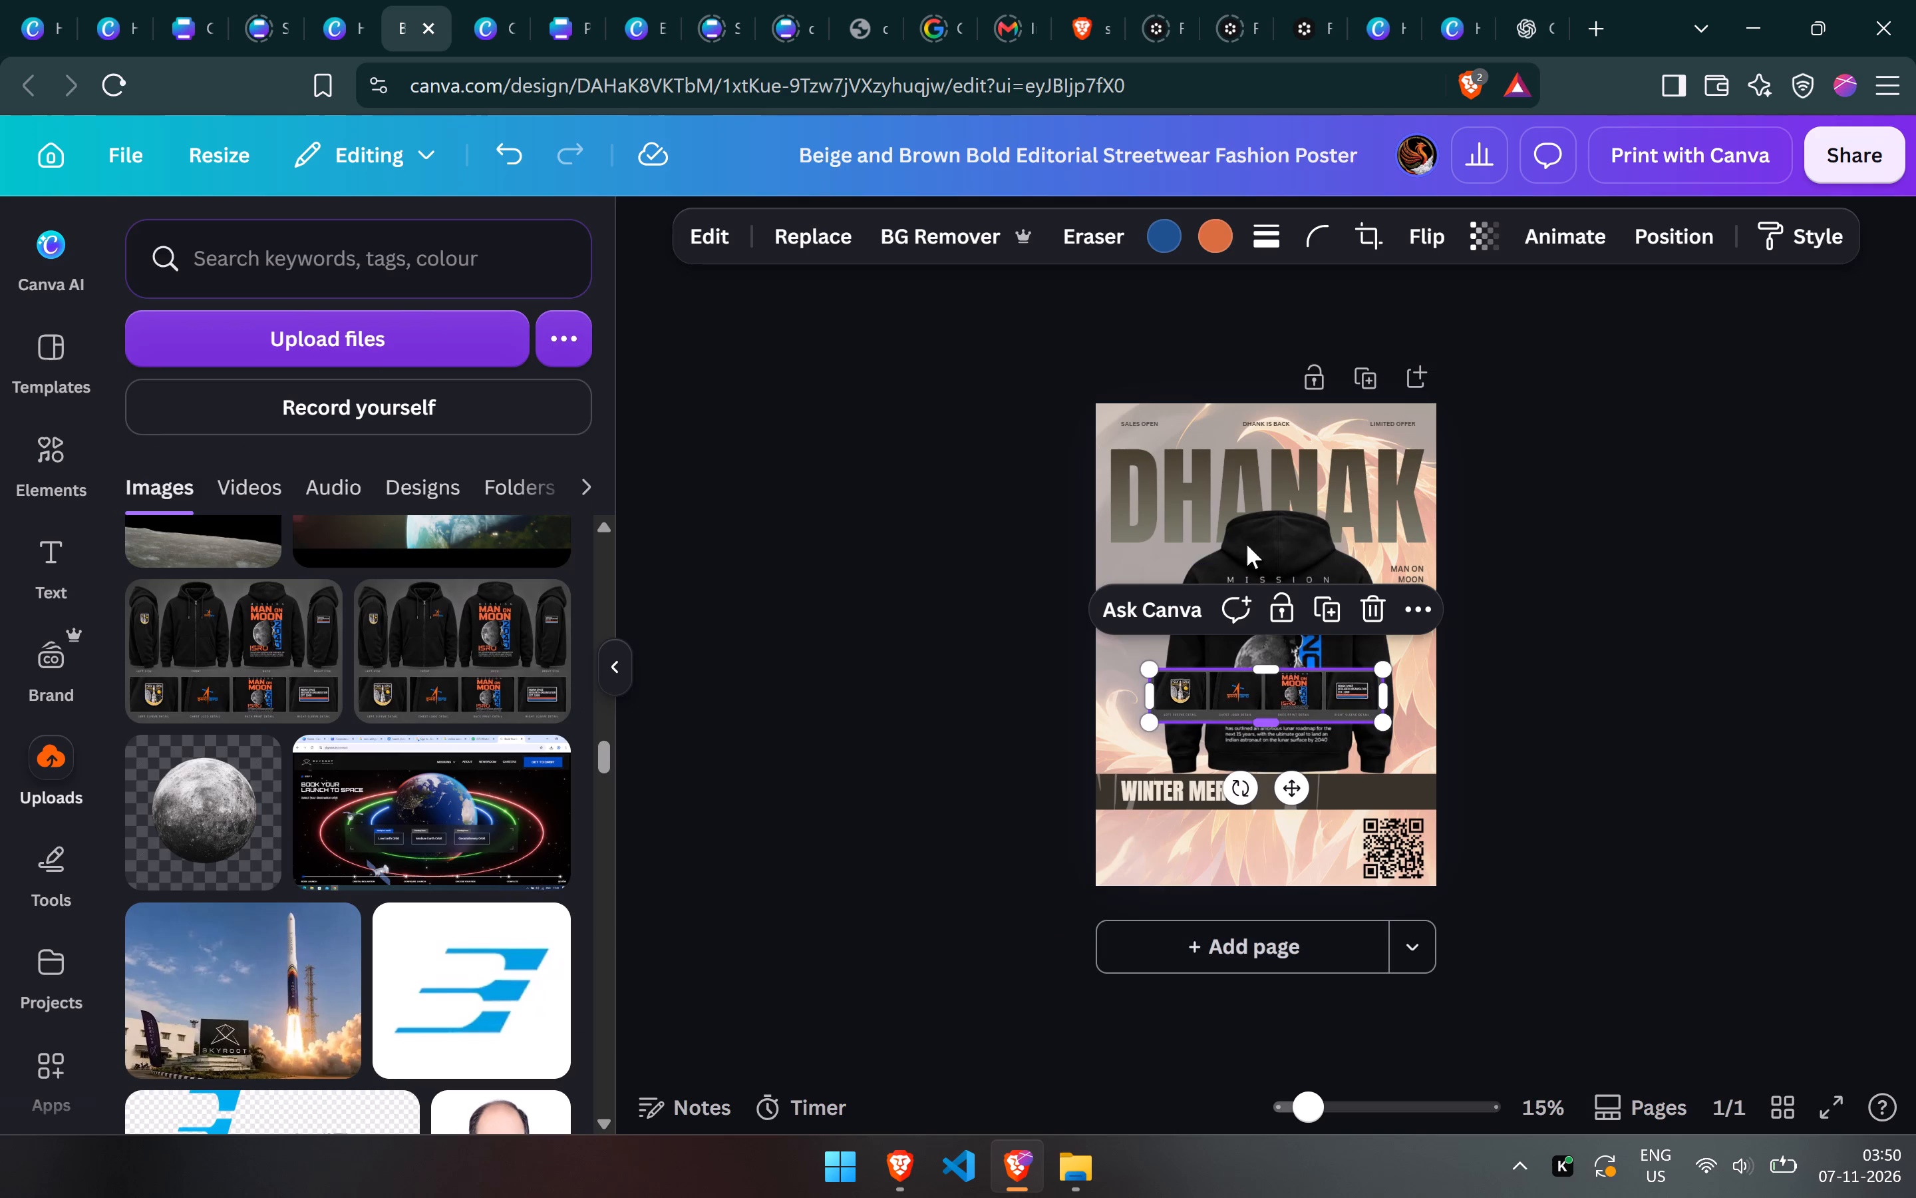
Remove the background from the cropped thumbnail strip.
left_click(1000, 226)
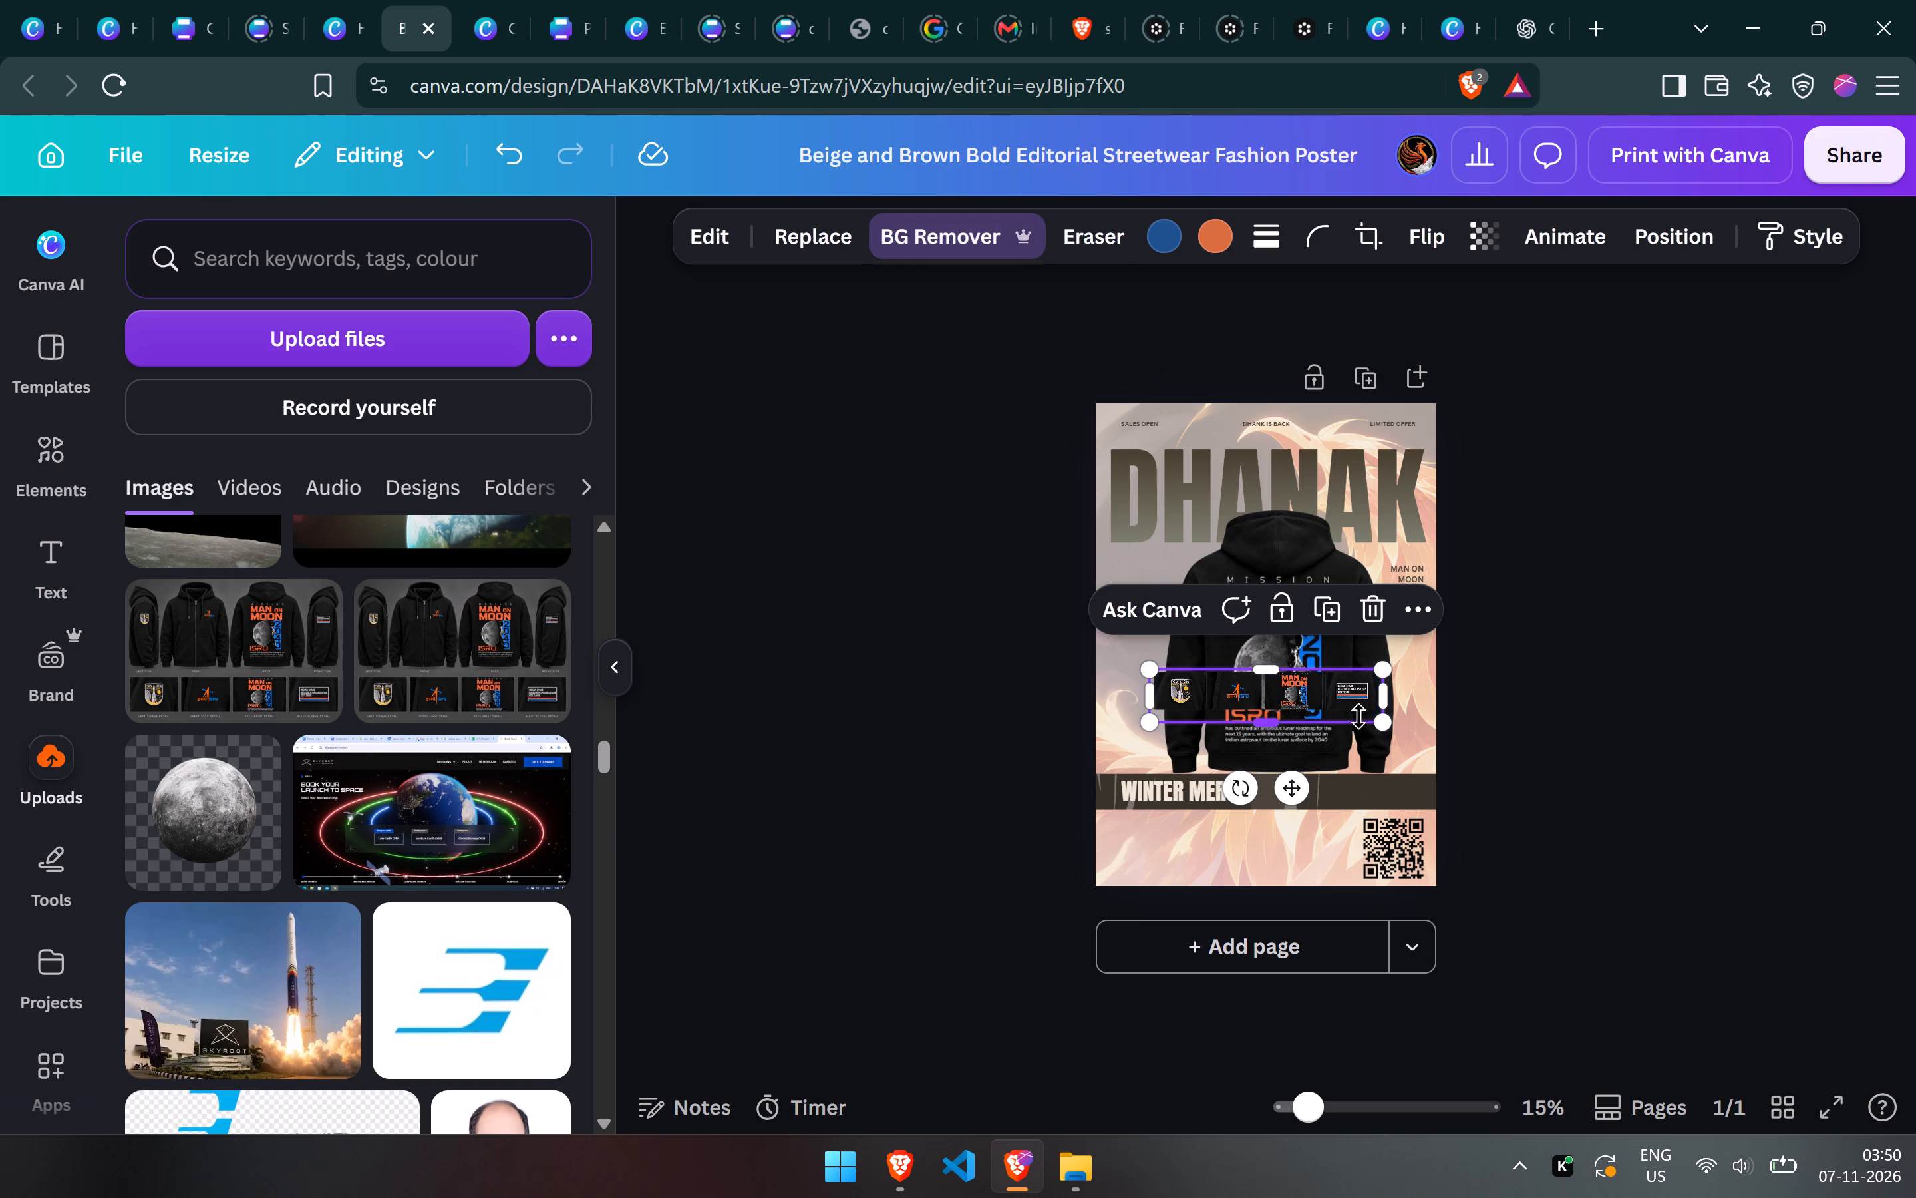
Move the four-thumbnail strip below the WINTER MERCH band, in the space to the left of the QR code.
left_click_drag(1380, 721, 1458, 777)
left_click_drag(1442, 696, 1379, 852)
left_click_drag(1416, 815, 1327, 819)
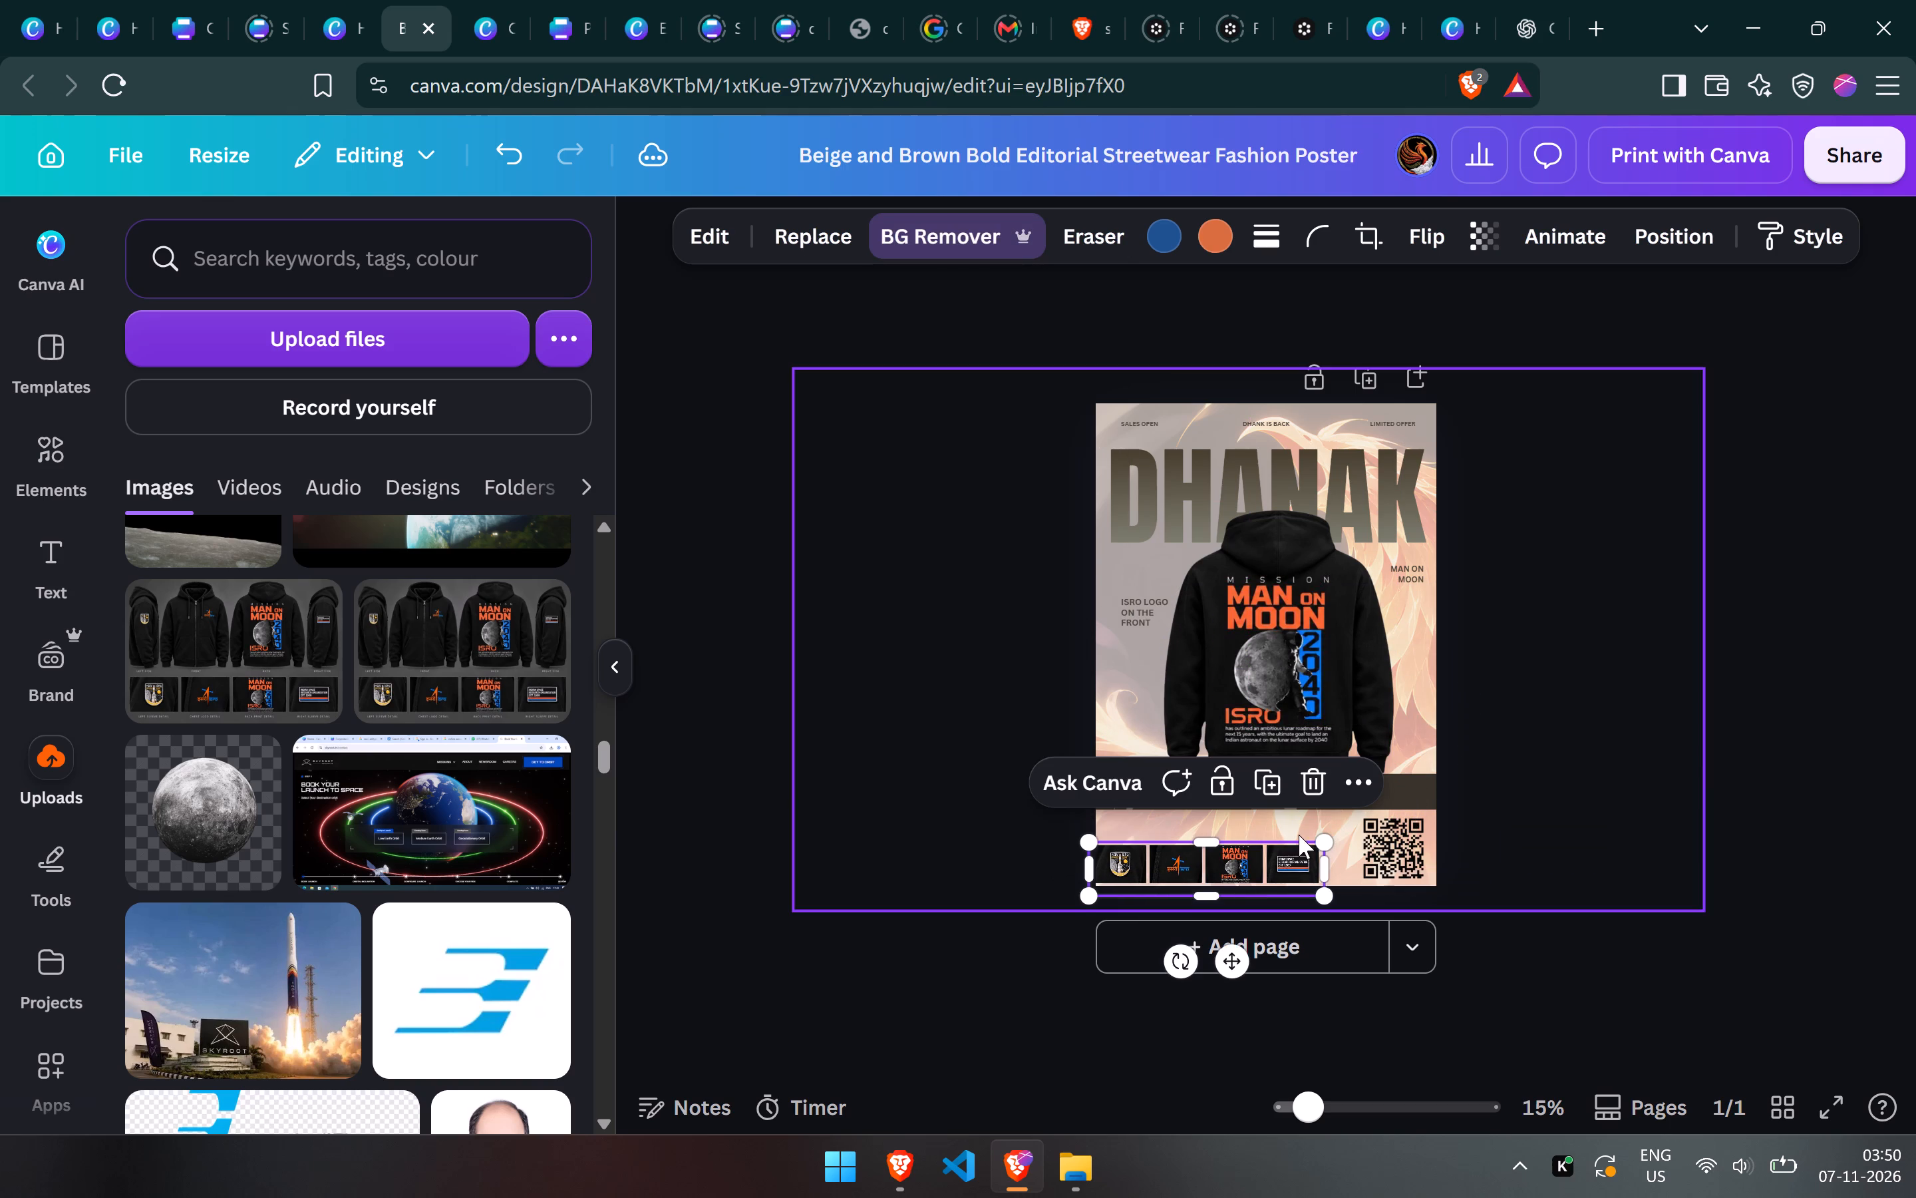
left_click_drag(1250, 865, 1273, 849)
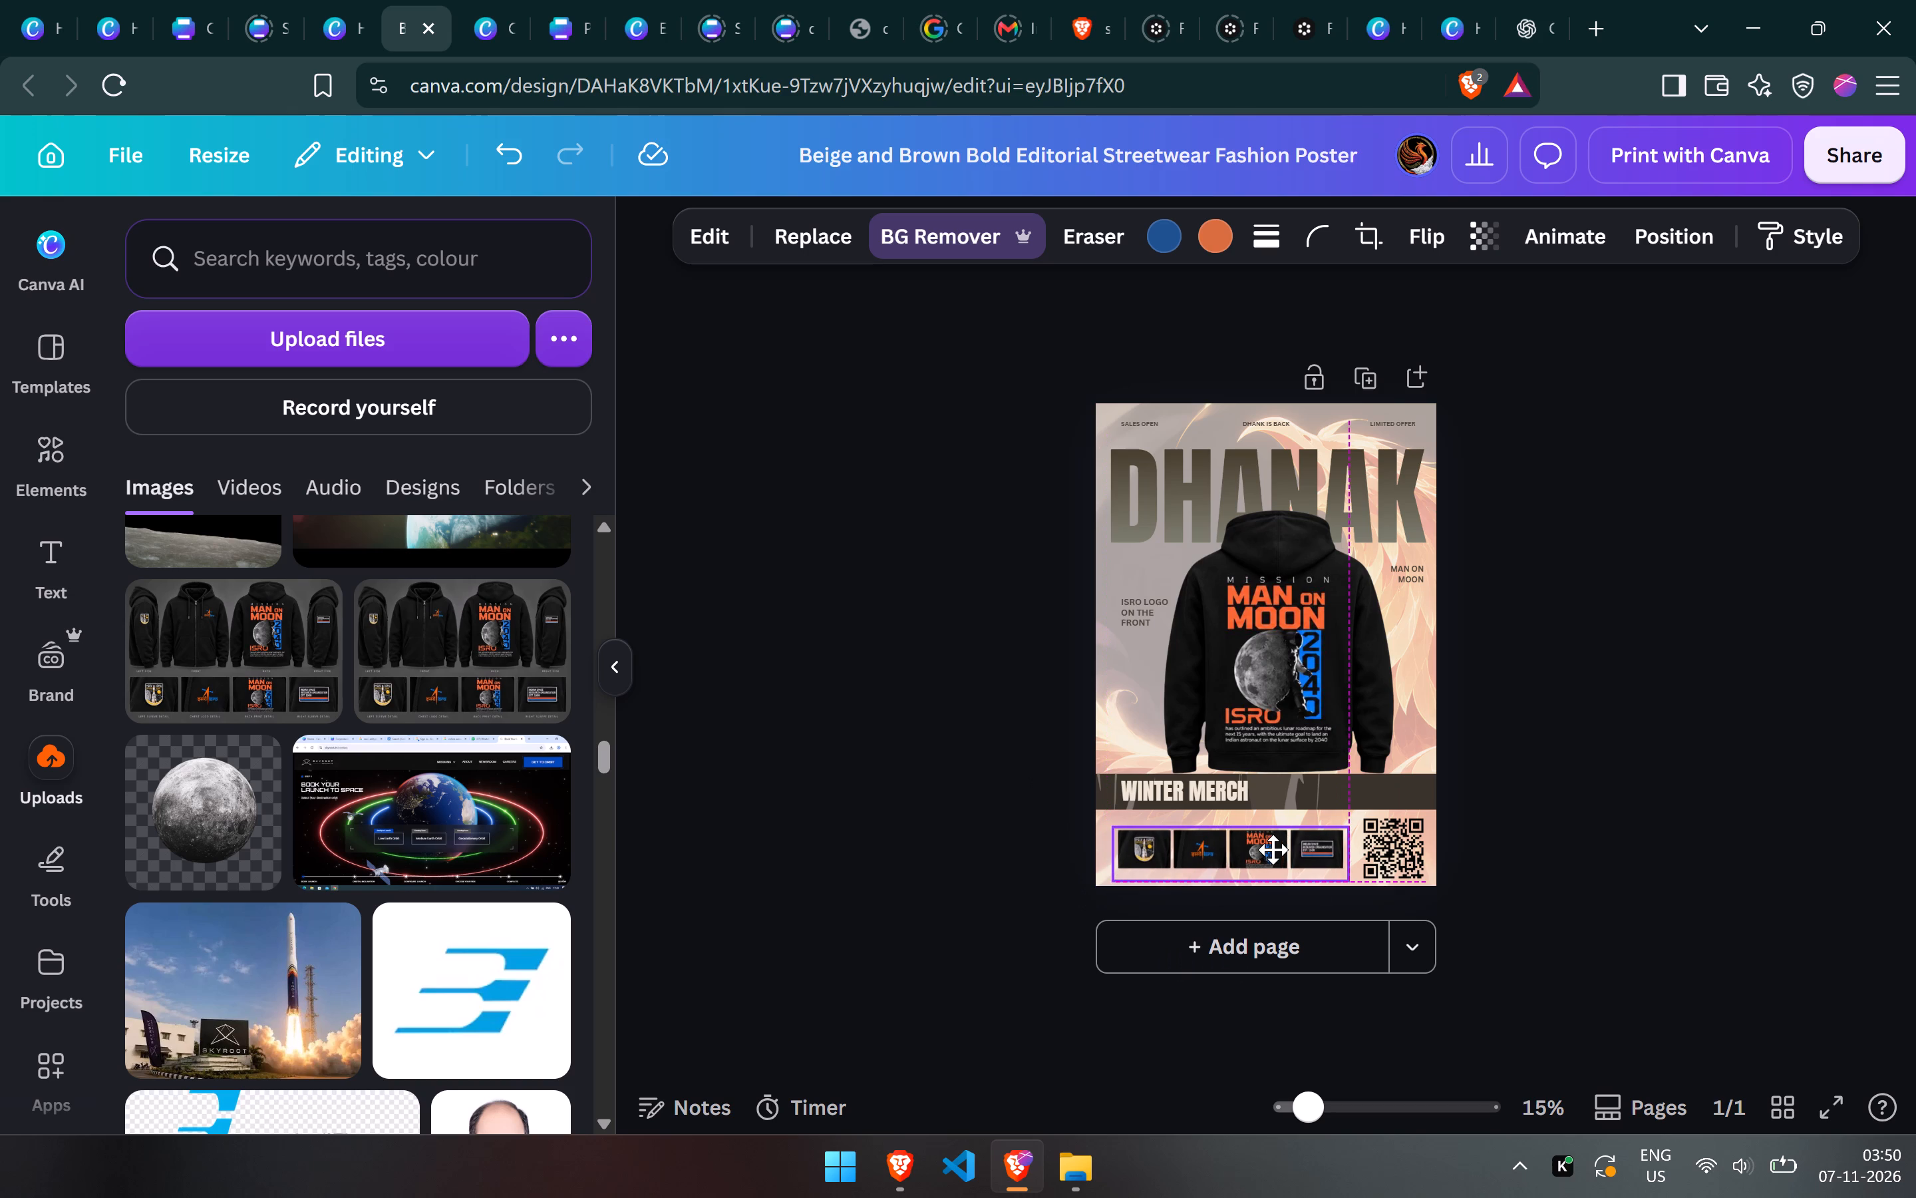
left_click_drag(1273, 849, 1270, 849)
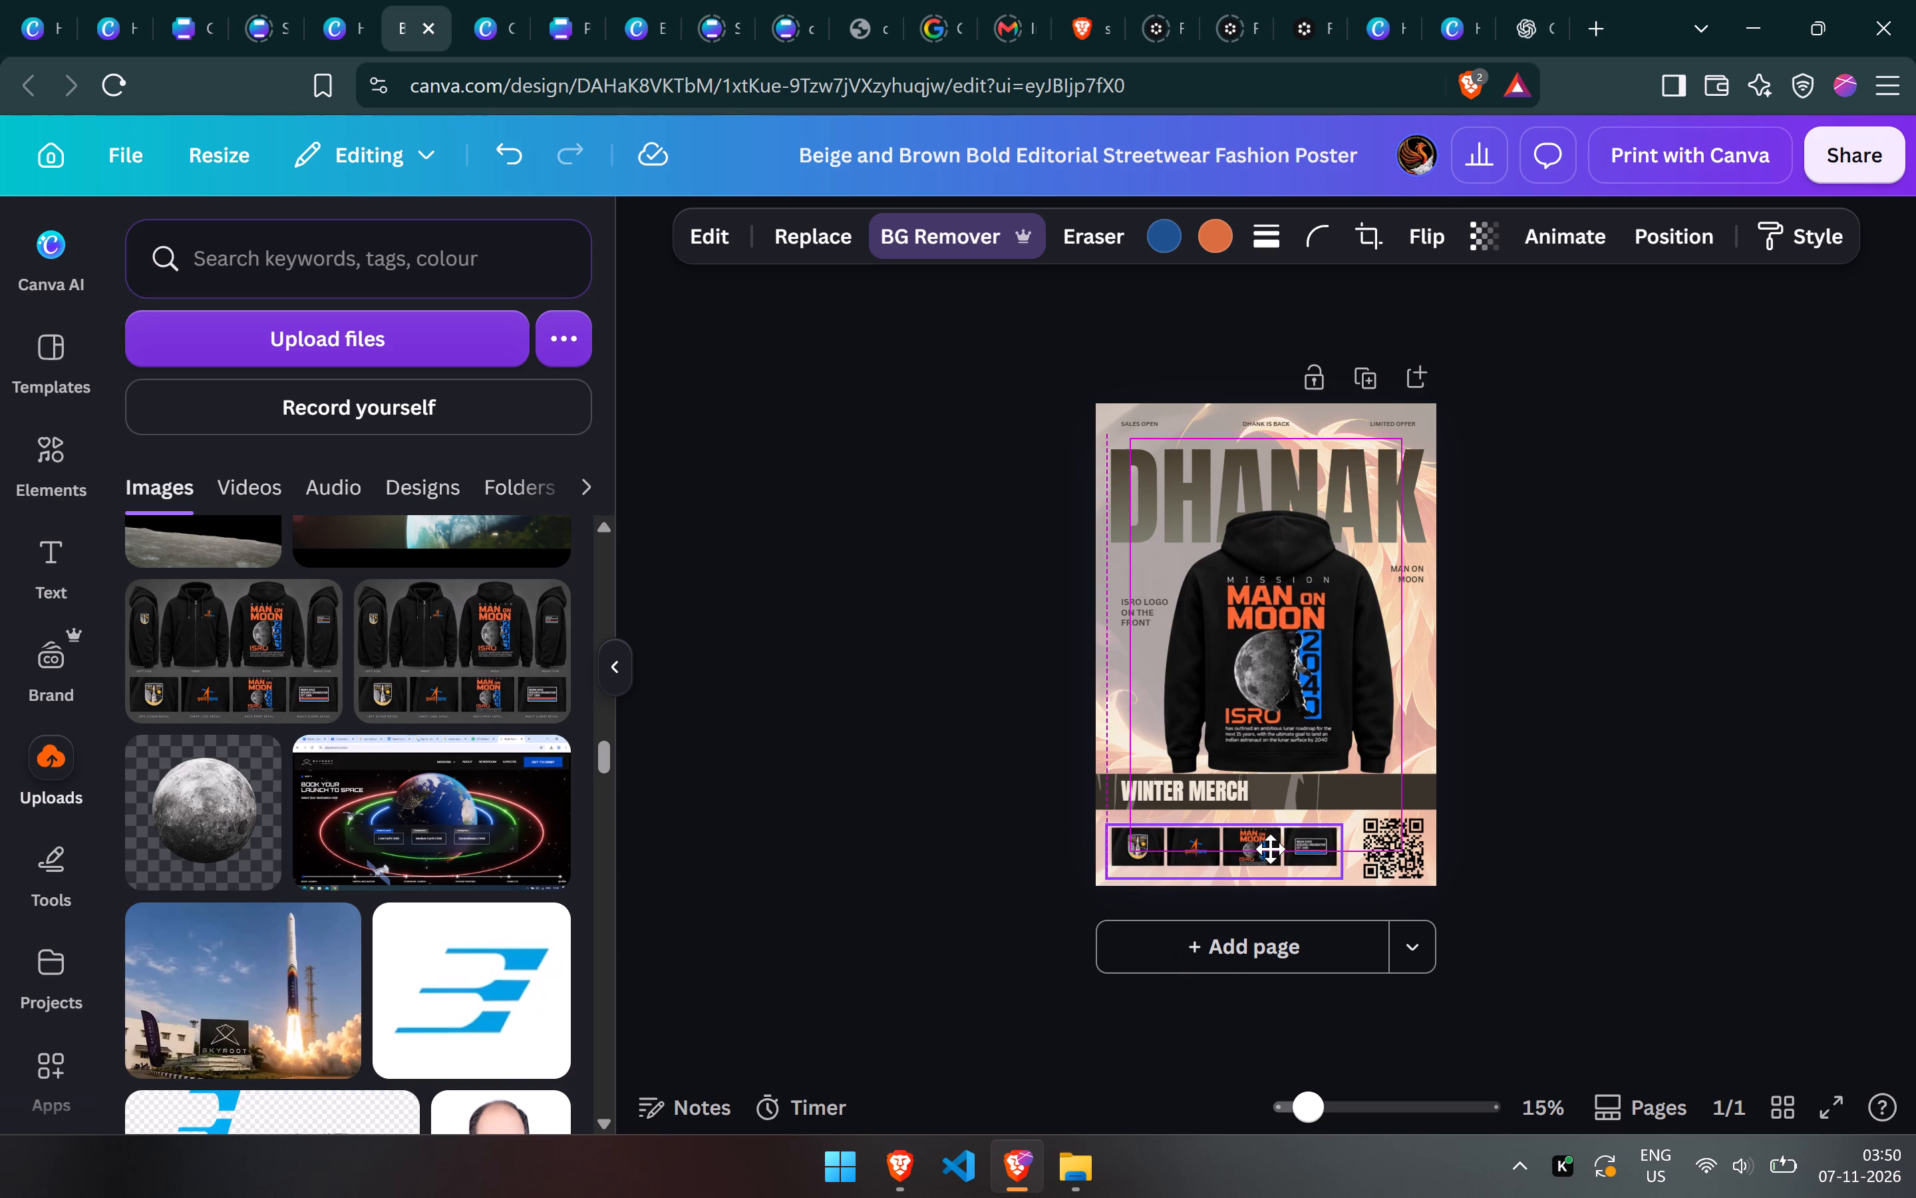
left_click_drag(1270, 849, 1271, 849)
left_click(1605, 839)
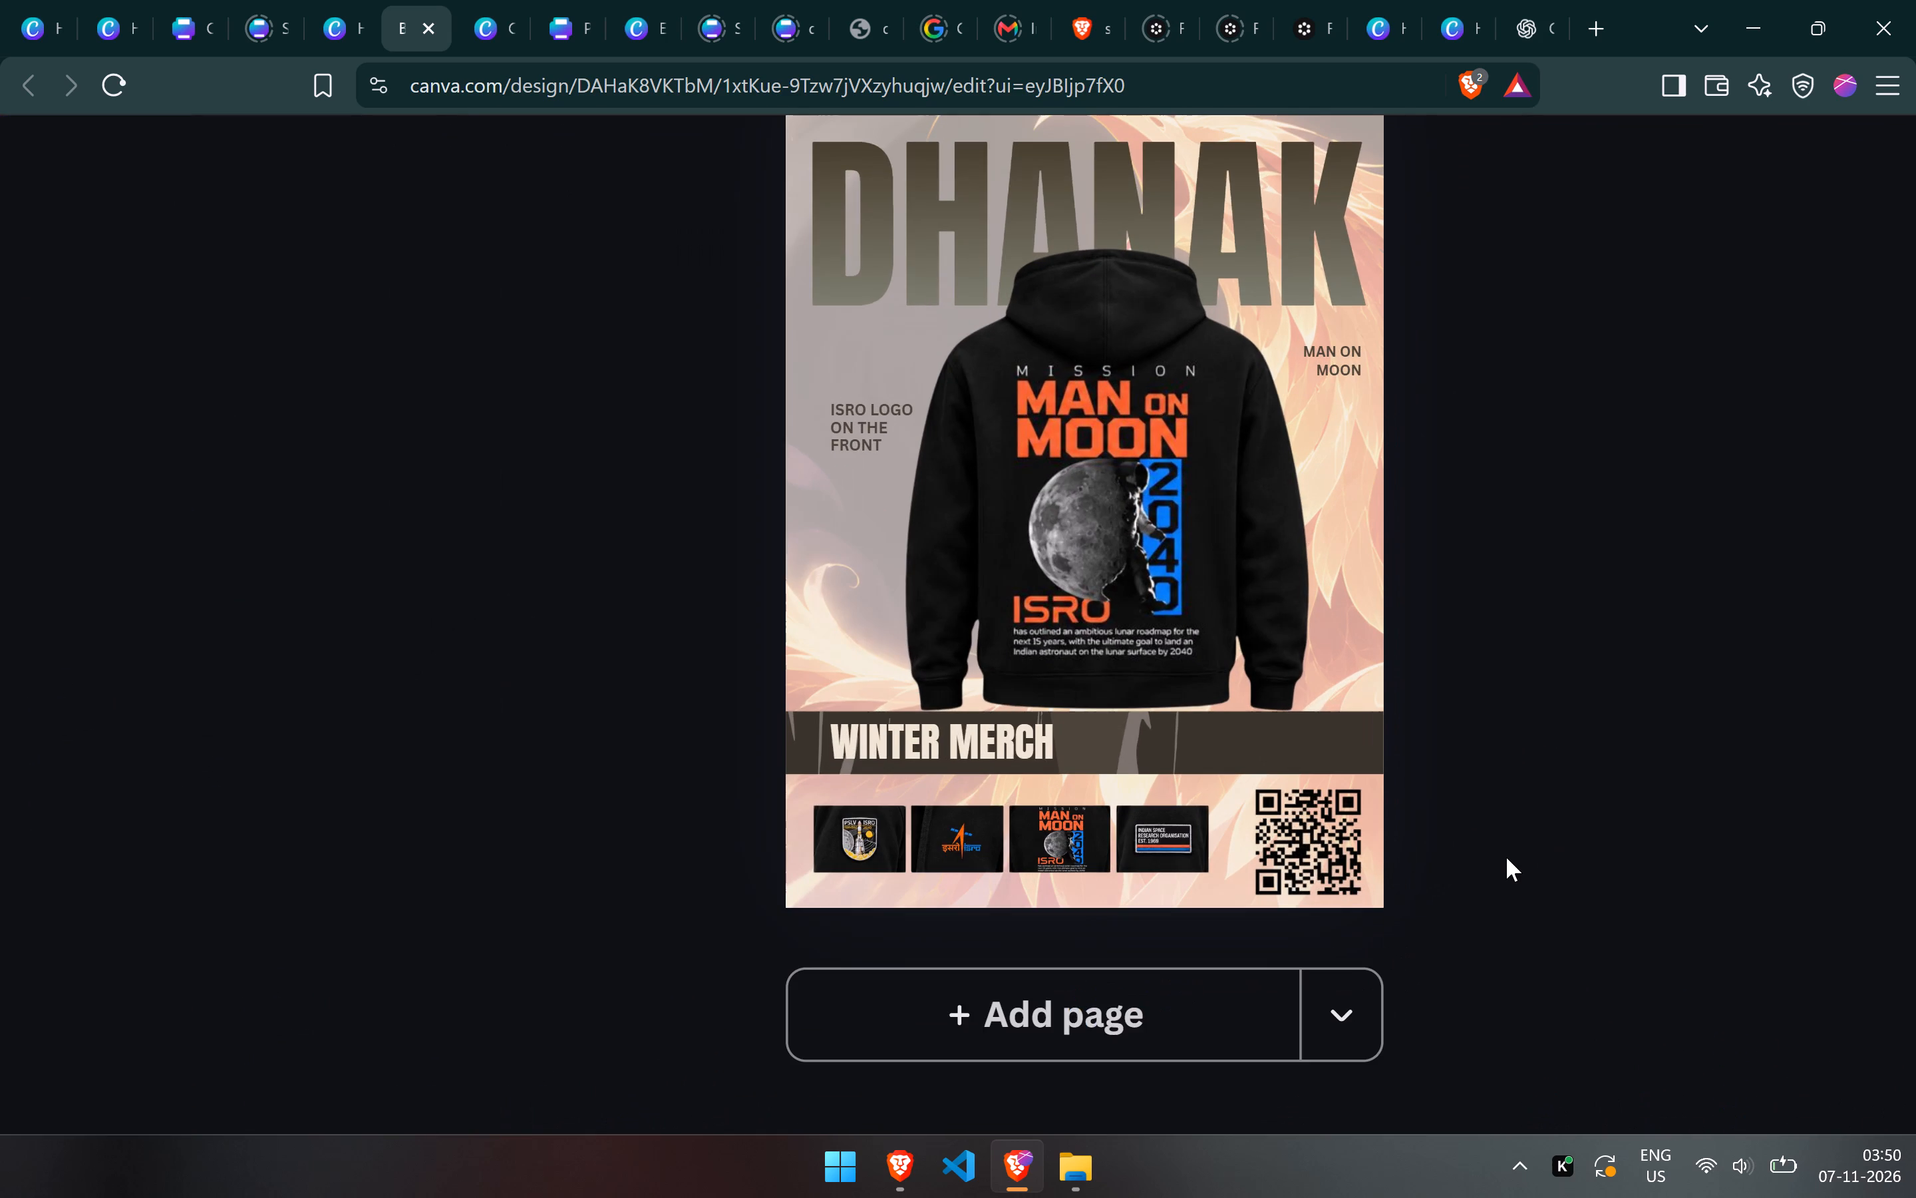
Find the uploaded side-view hoodie image with the sleeve badge and add it to the poster.
scroll(1506, 857, "up", 3)
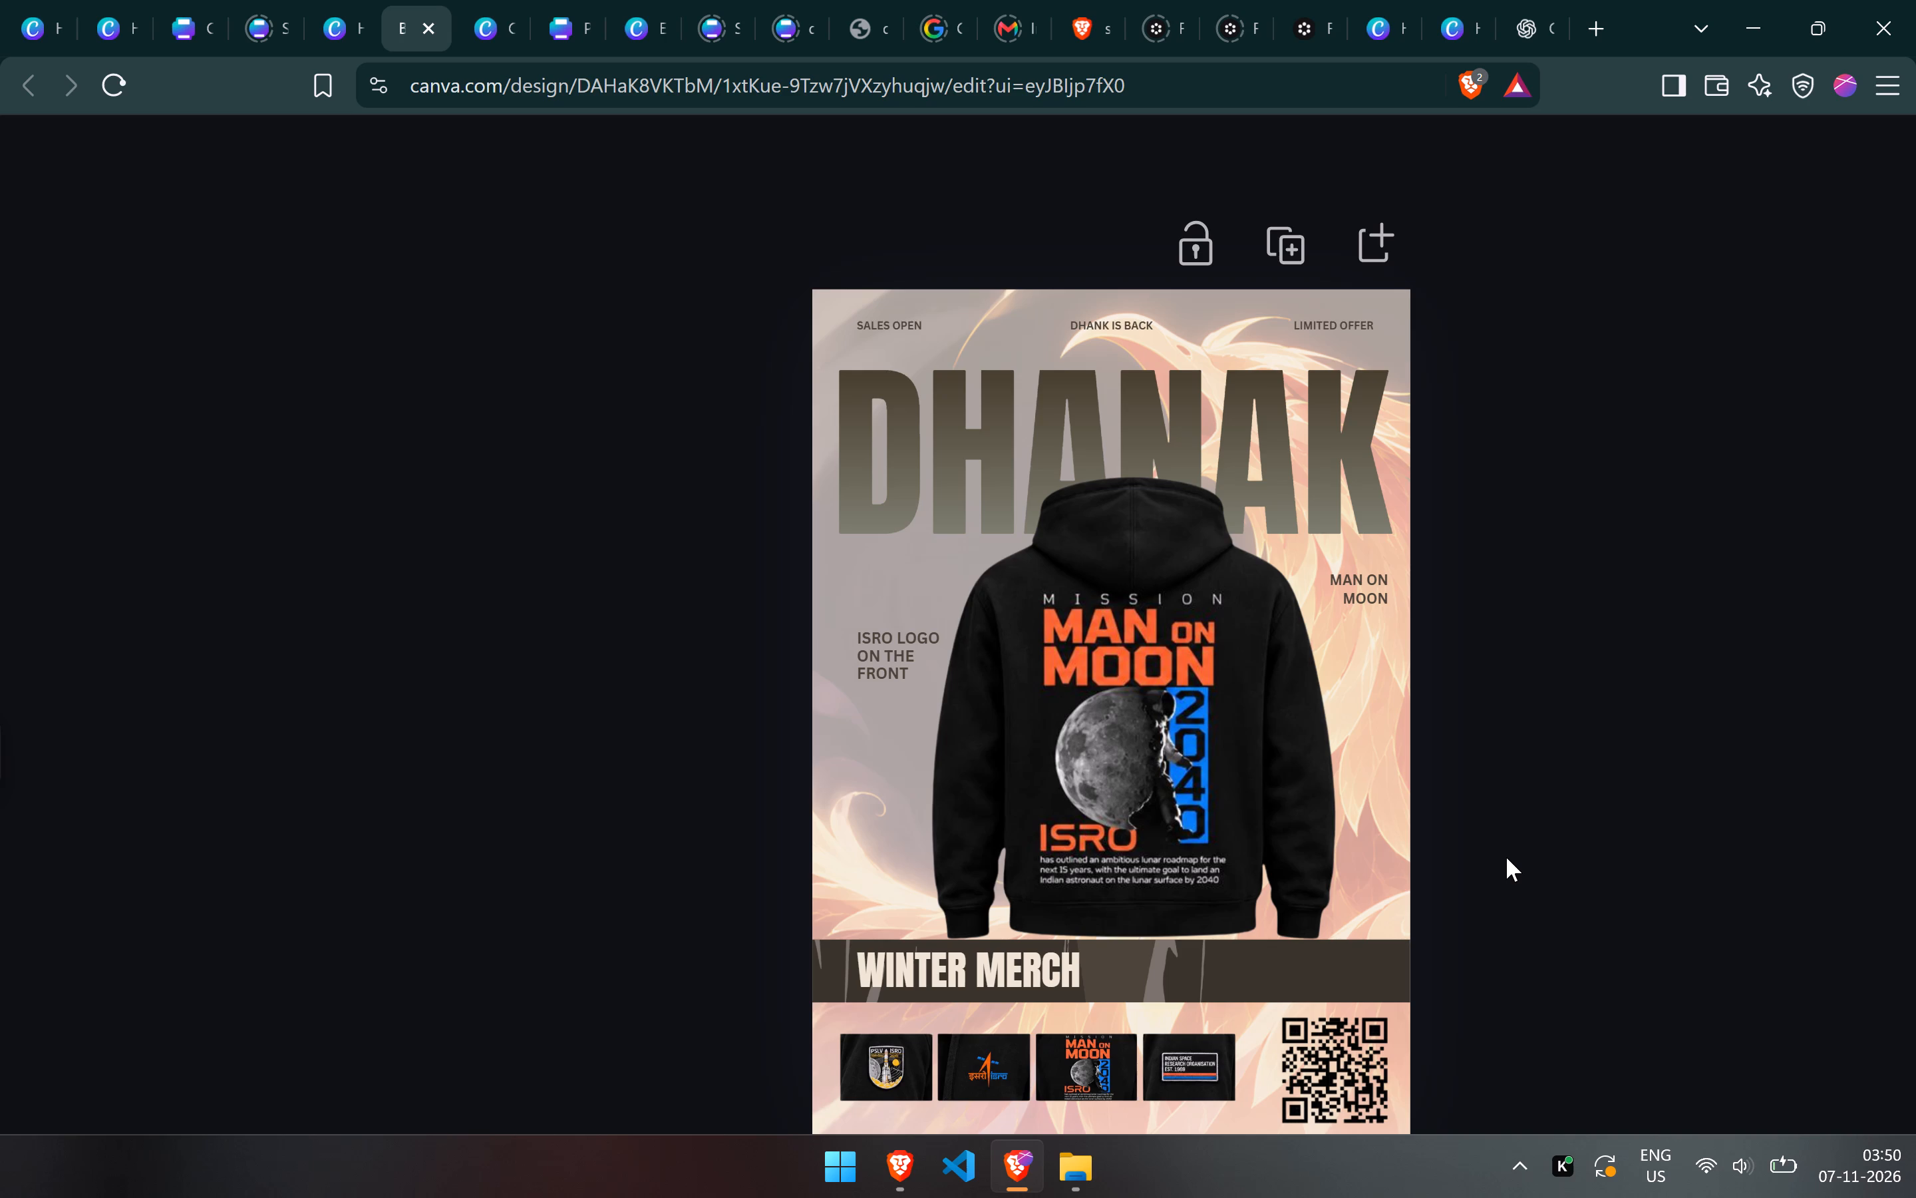
scroll(1506, 857, "down", 1)
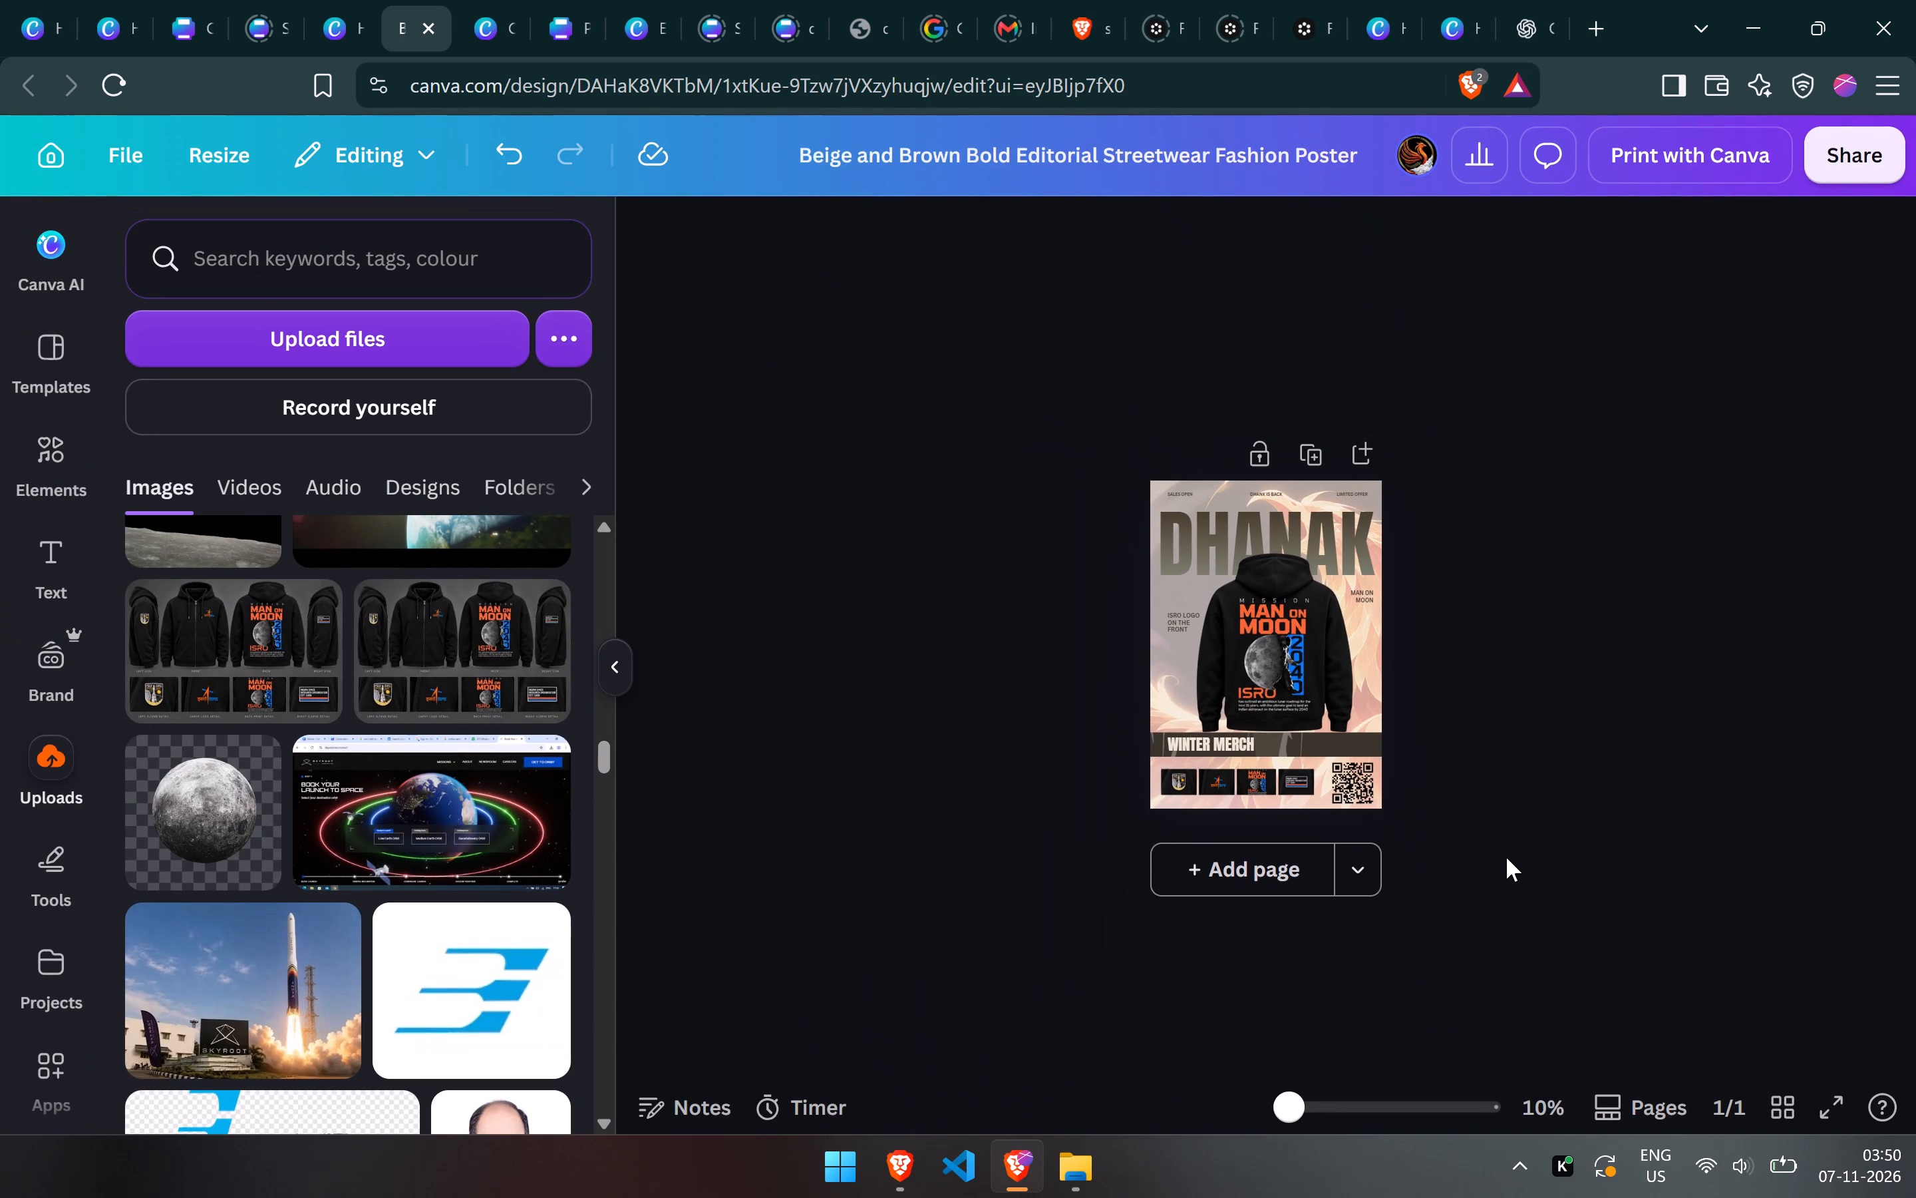
scroll(1506, 857, "right", 1)
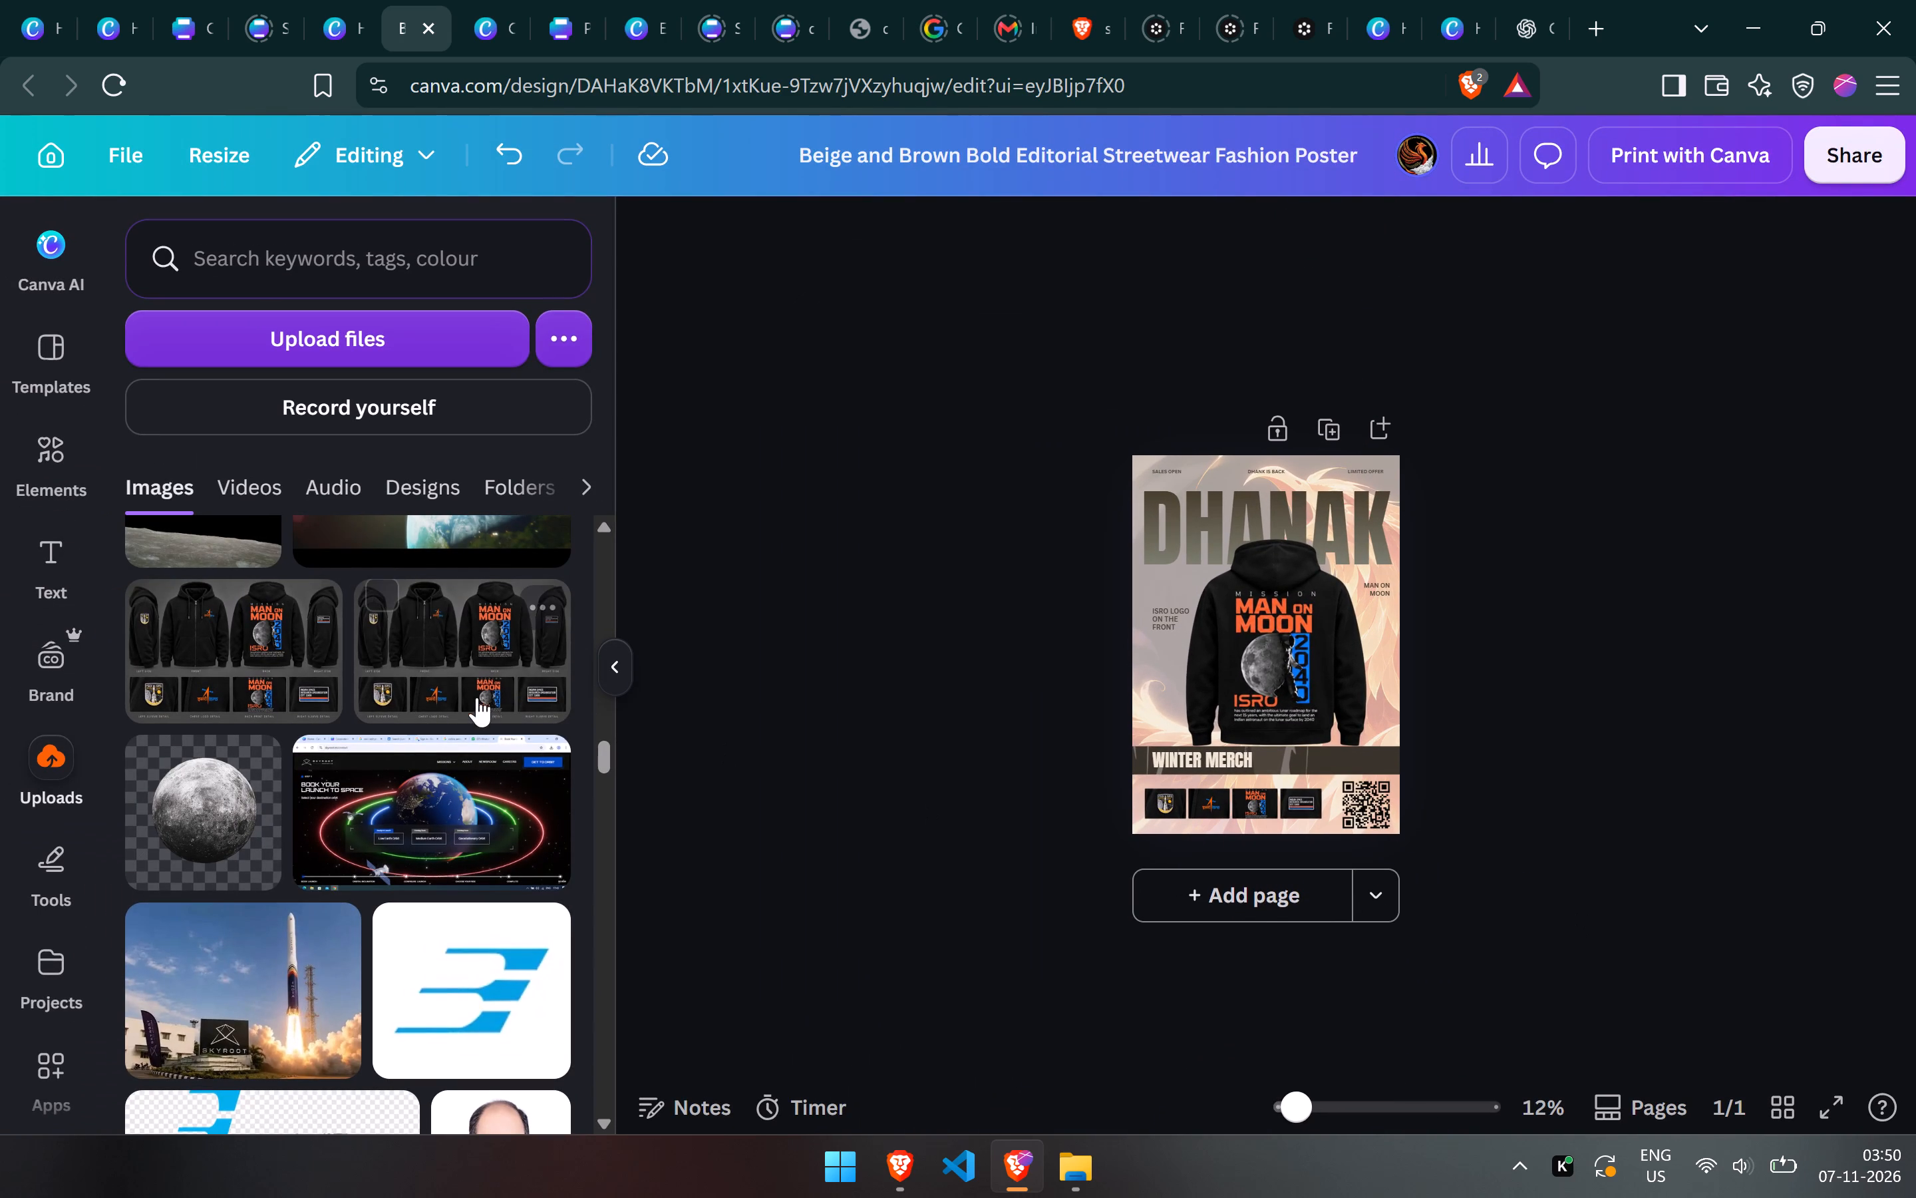
scroll(477, 698, "up", 5)
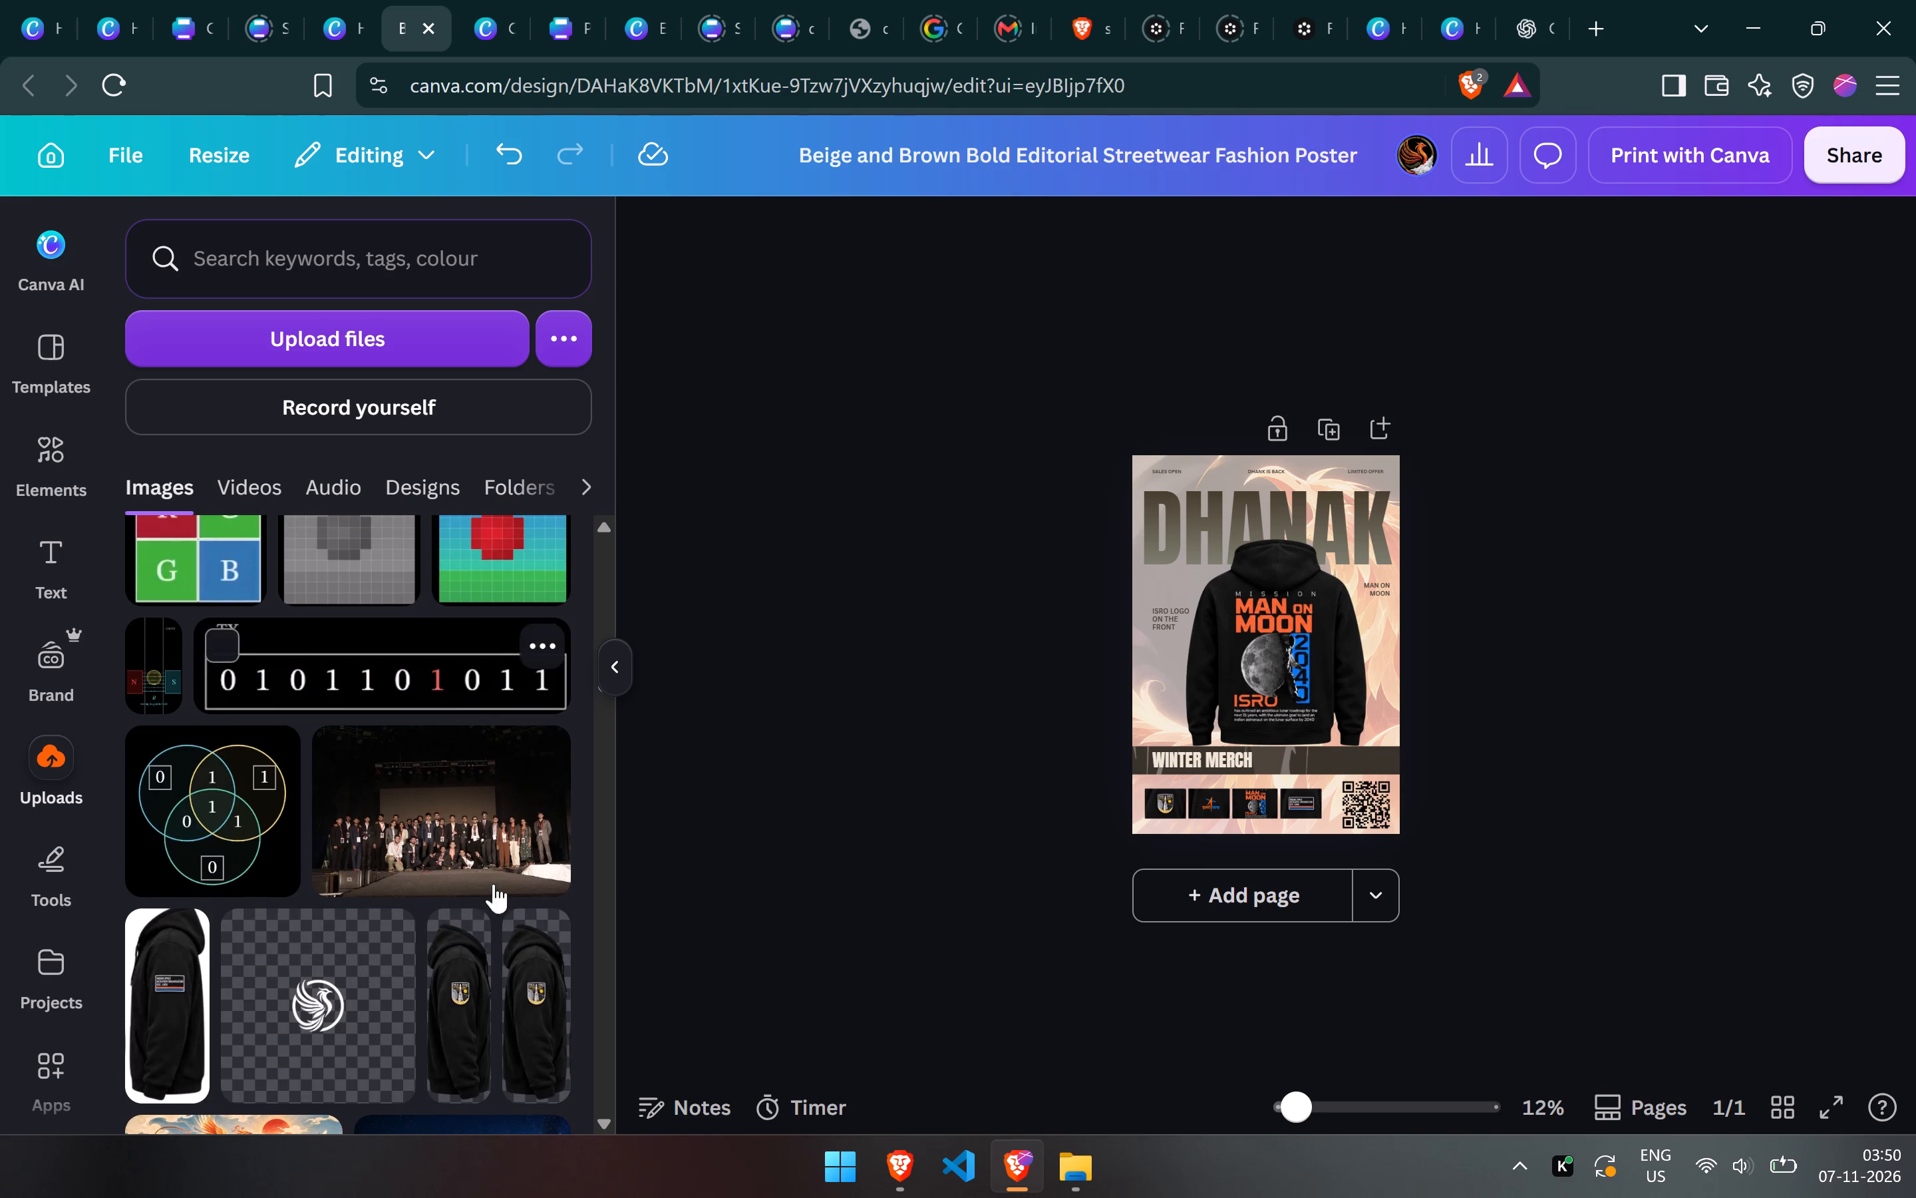
left_click_drag(468, 1020, 1129, 680)
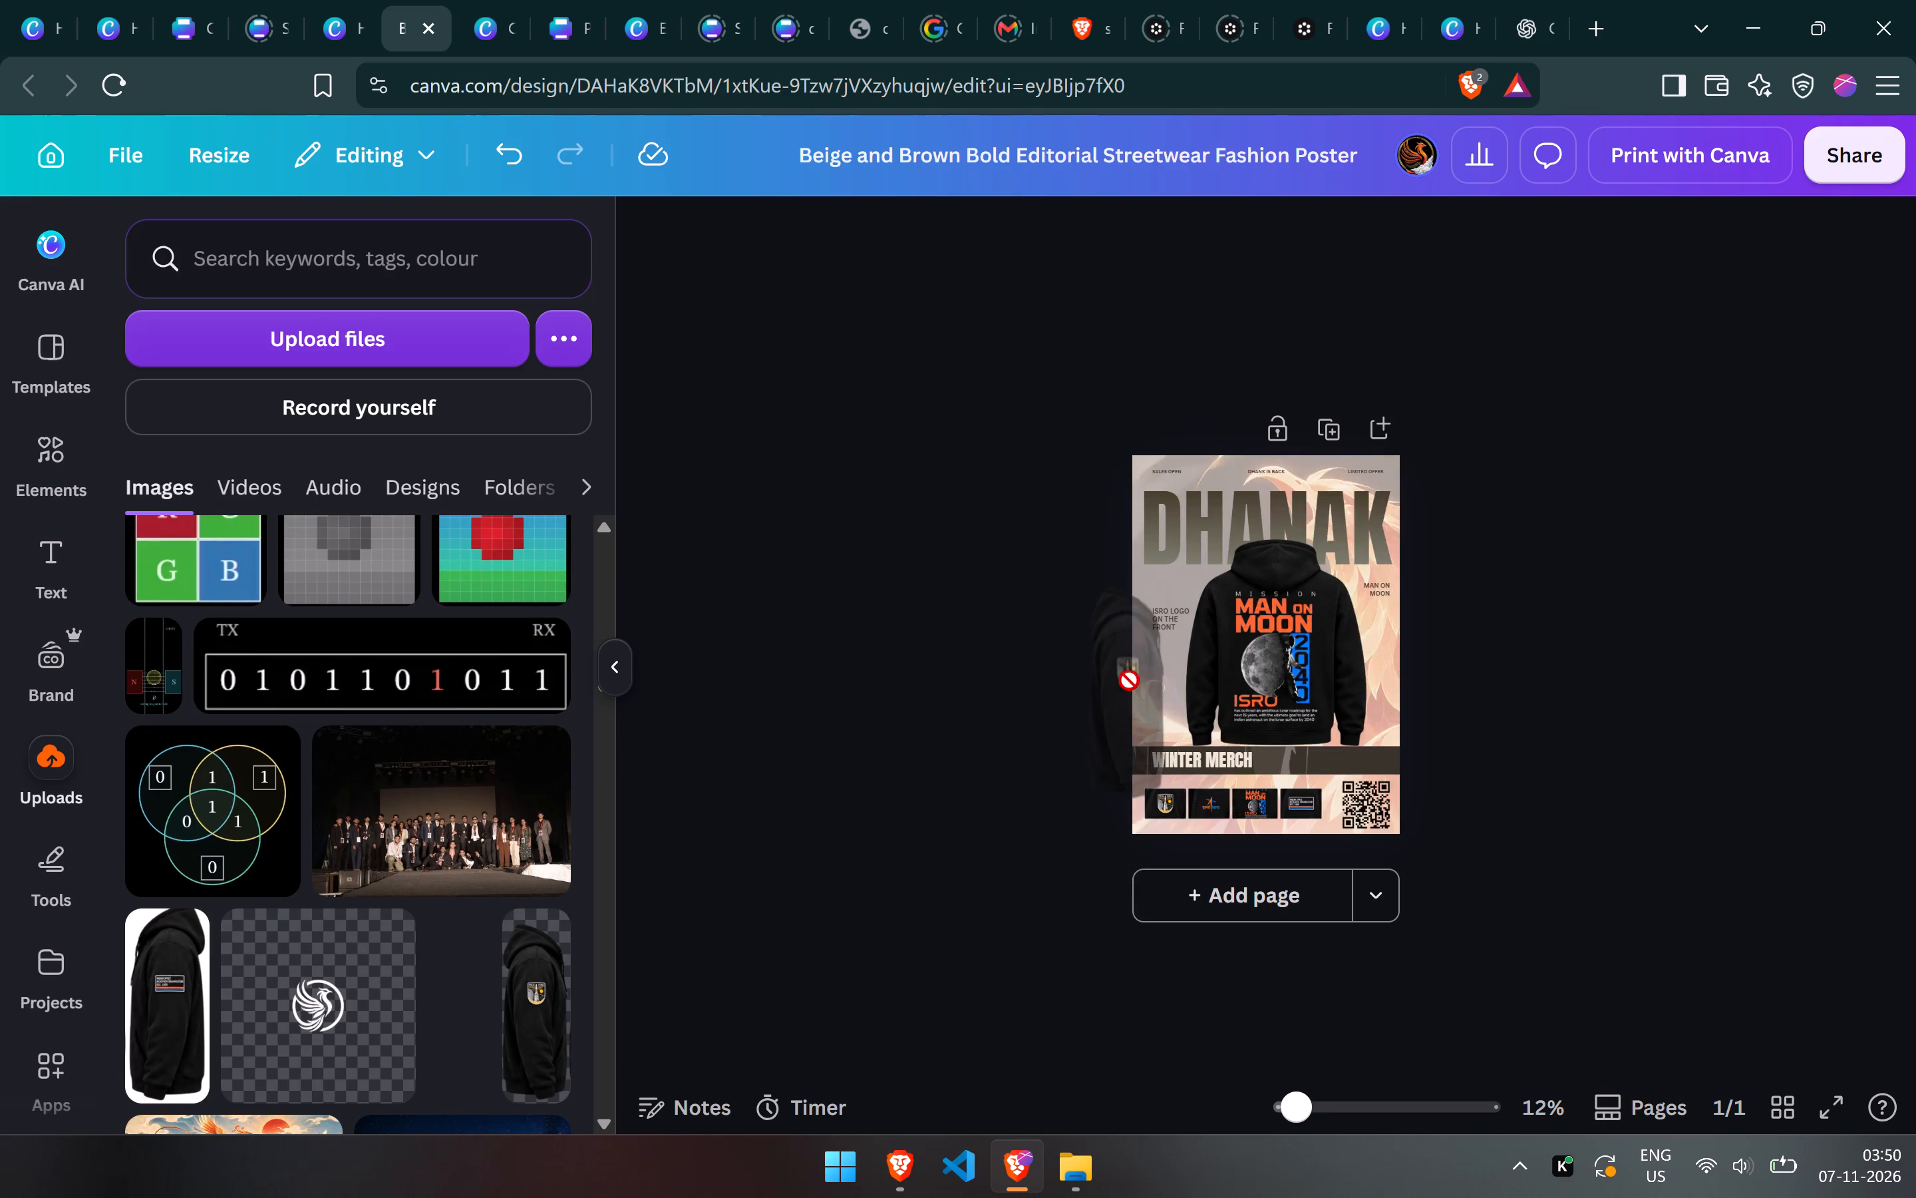
left_click_drag(1129, 680, 464, 1062)
double_click(464, 1062)
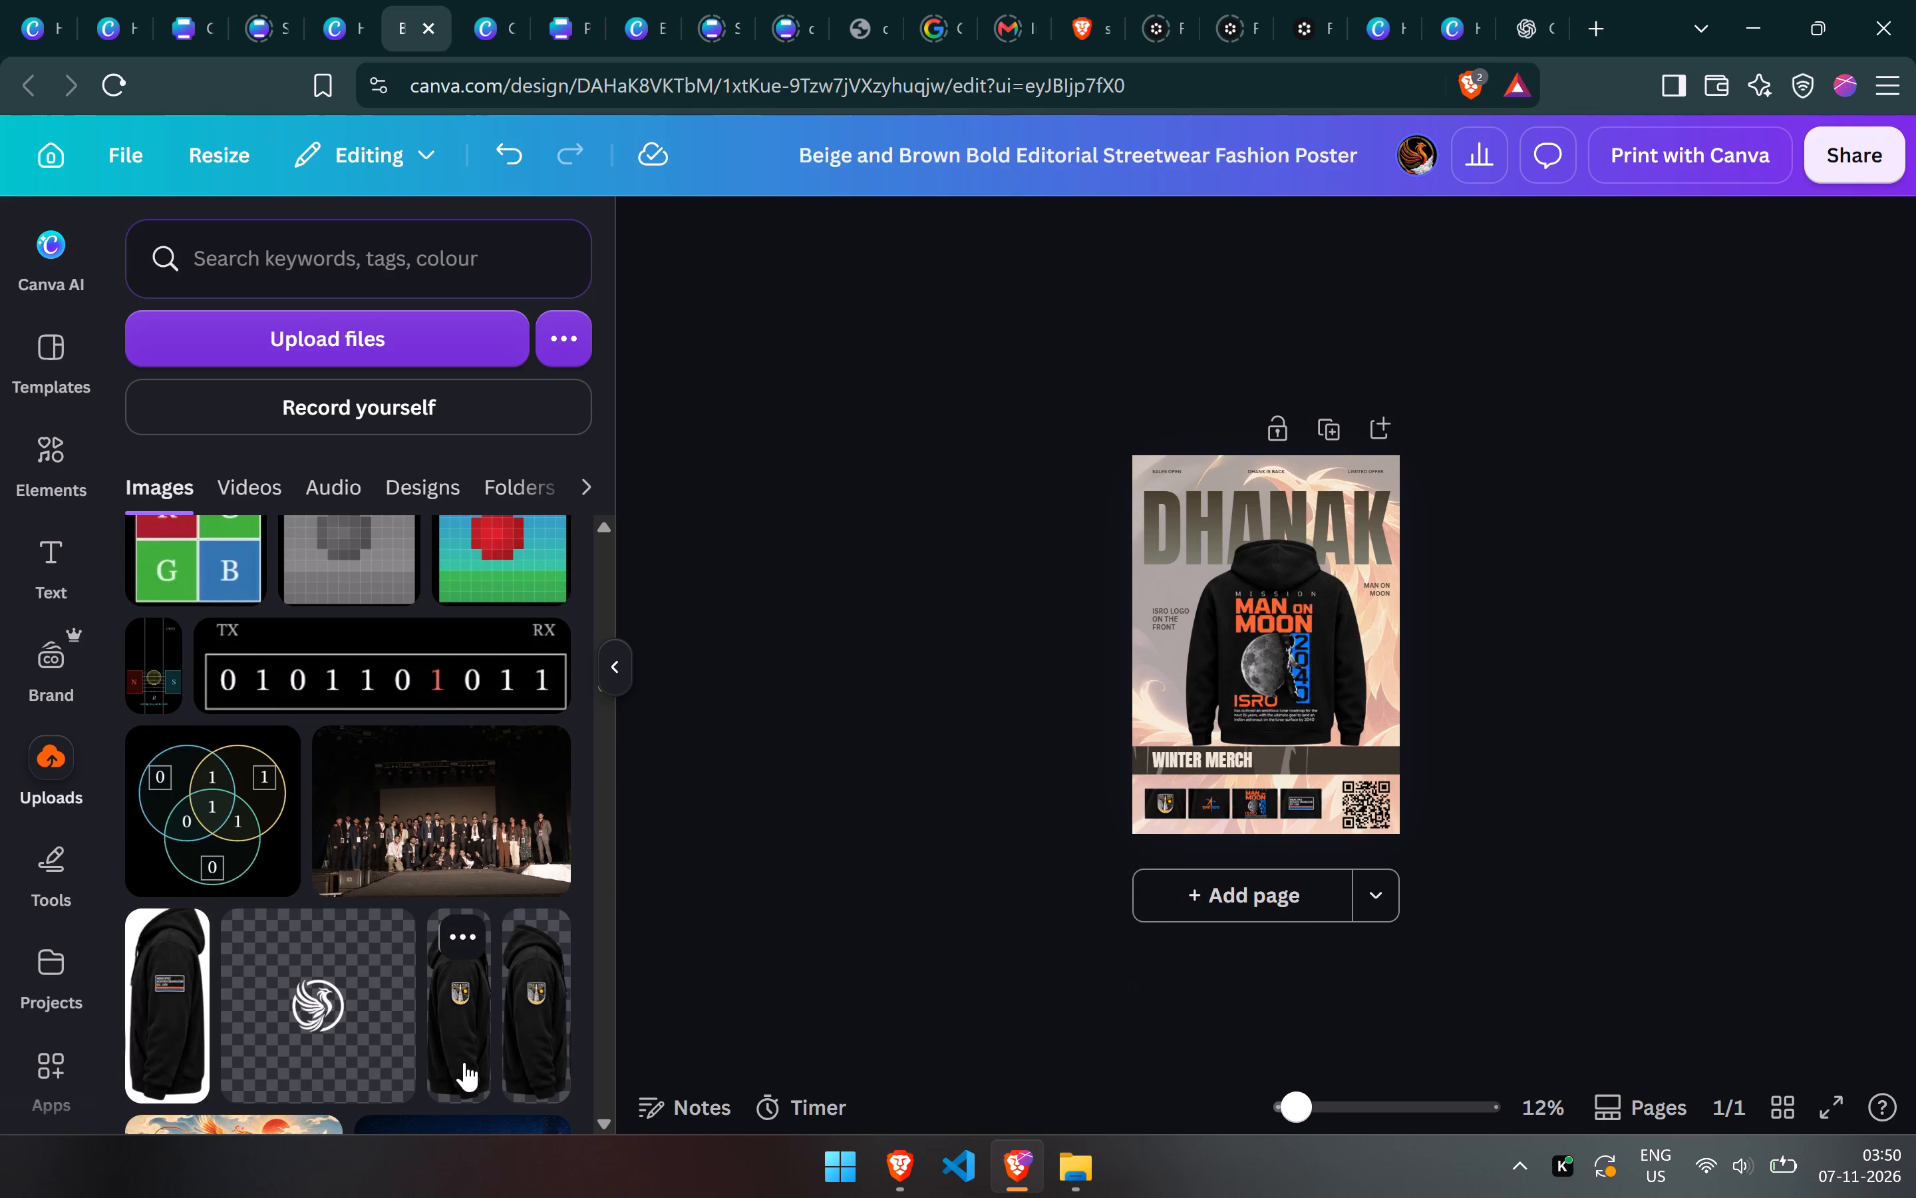
Pull the duplicate side-view hoodie off the overlapping copy and delete it, leaving a single one.
left_click_drag(1282, 704, 1229, 765)
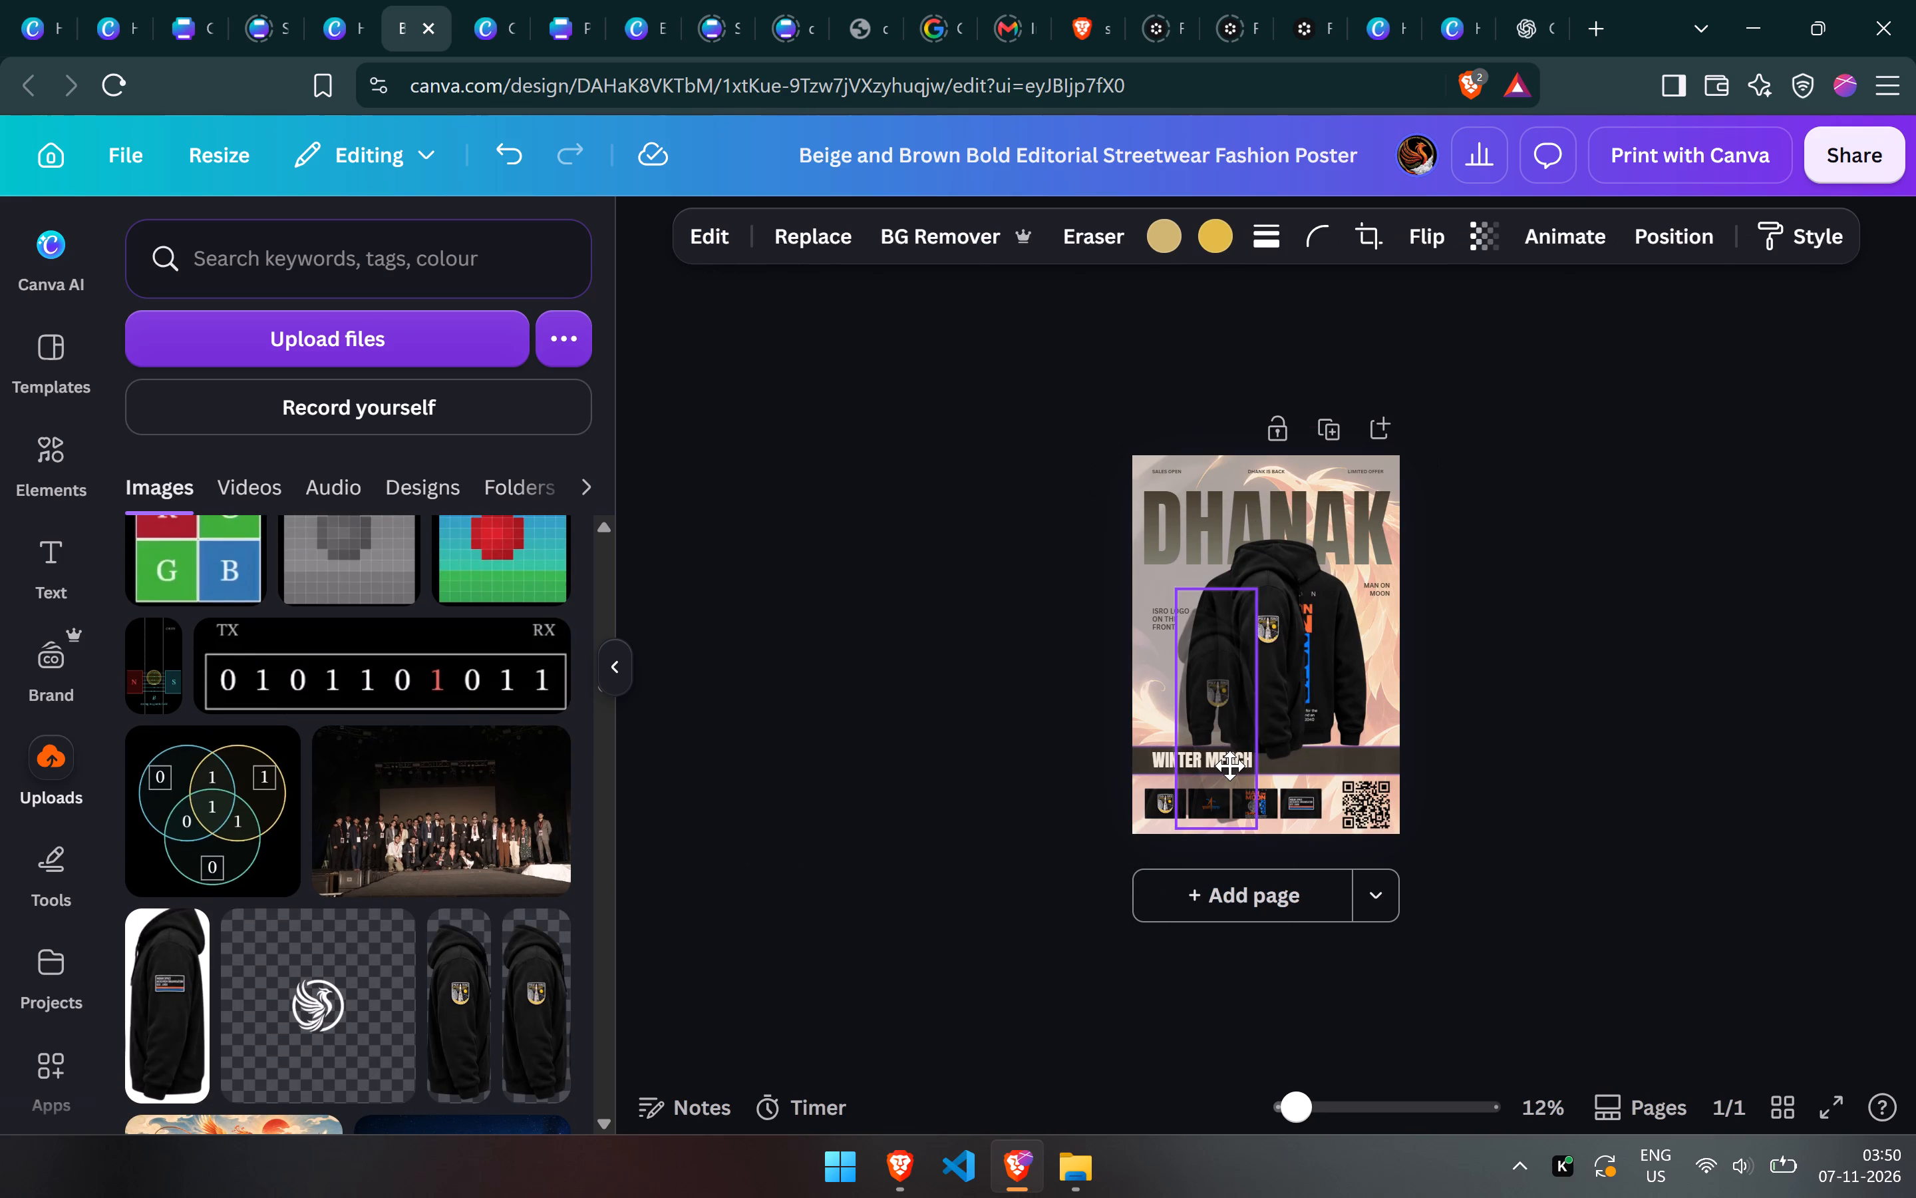
left_click_drag(1229, 765, 1223, 763)
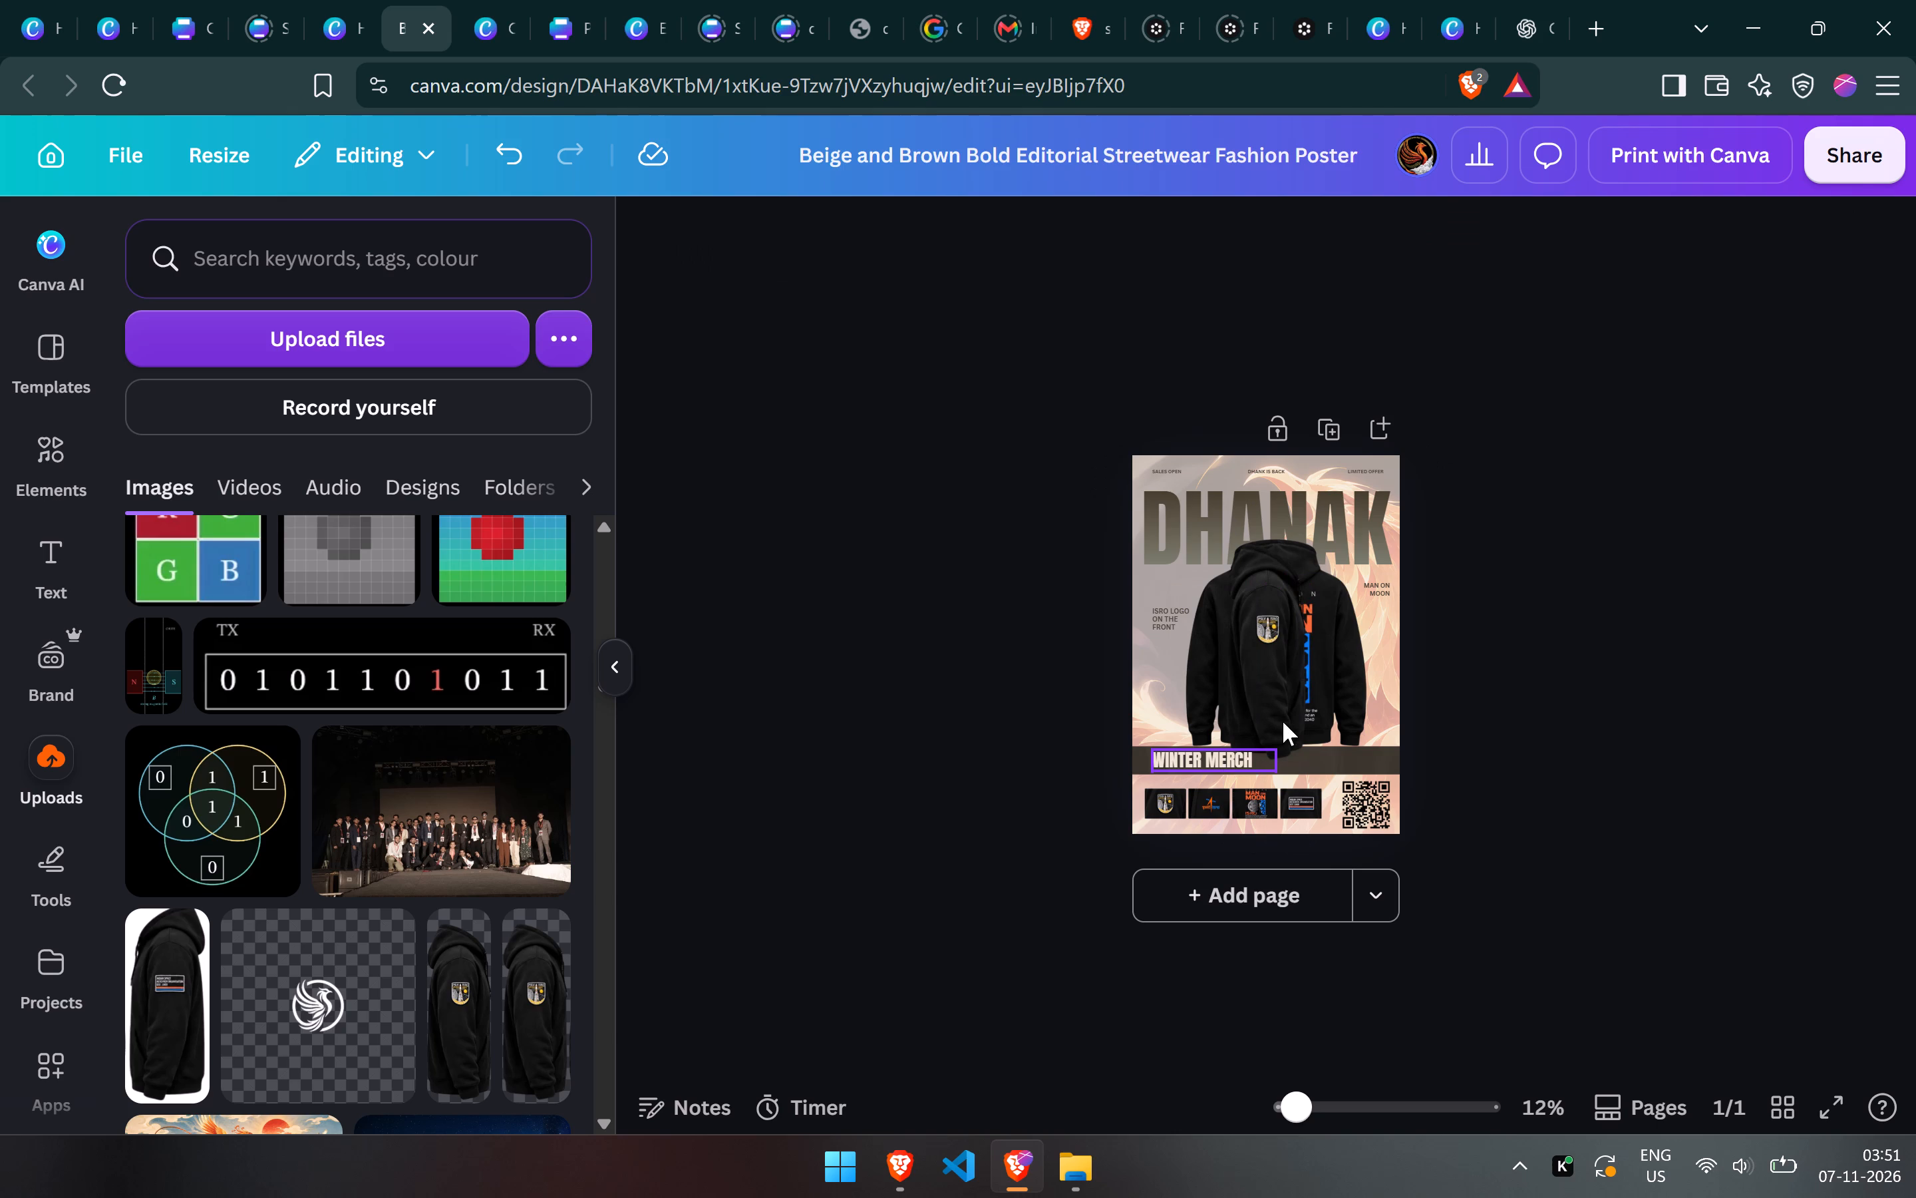
key("ctrl+z")
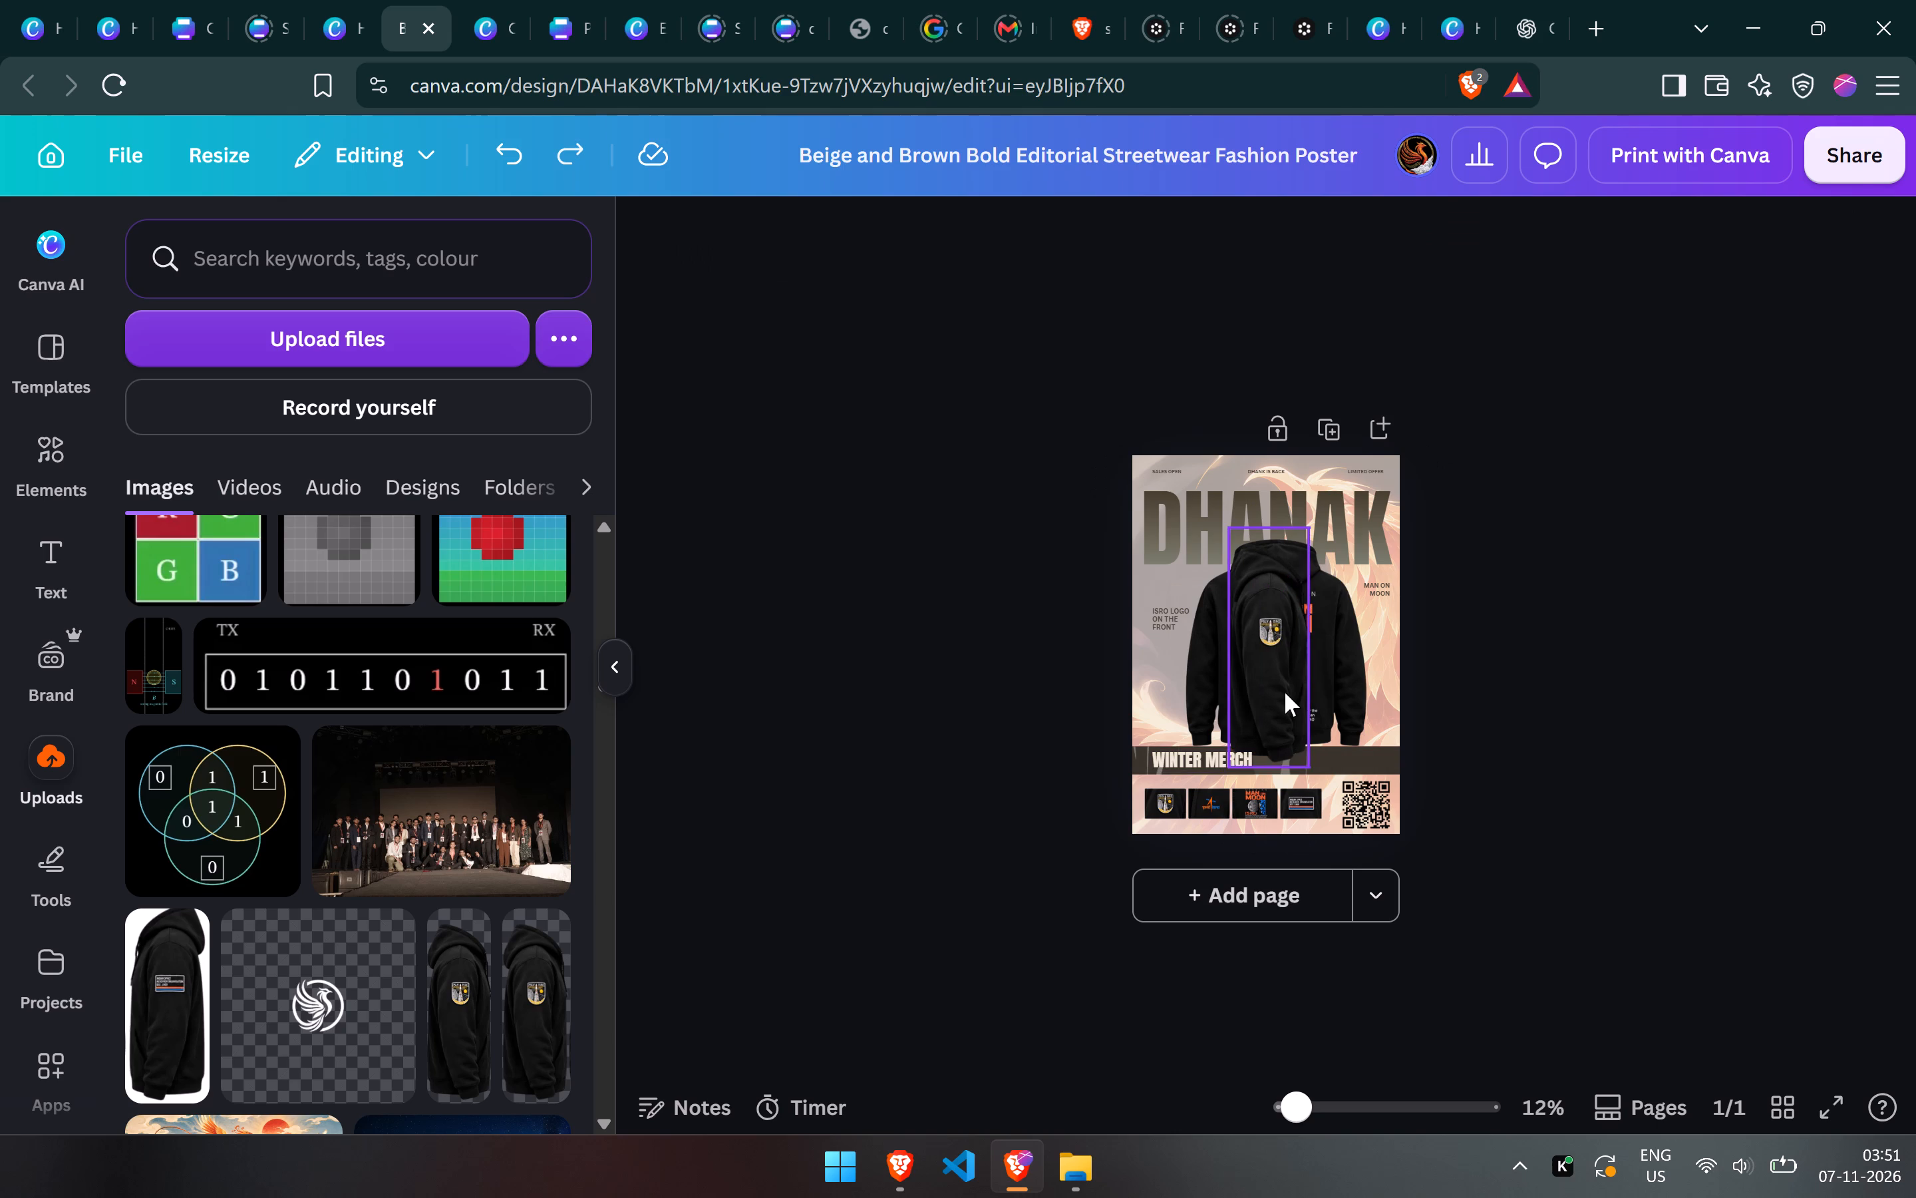
key("BackSpace")
left_click_drag(1297, 604, 1343, 687)
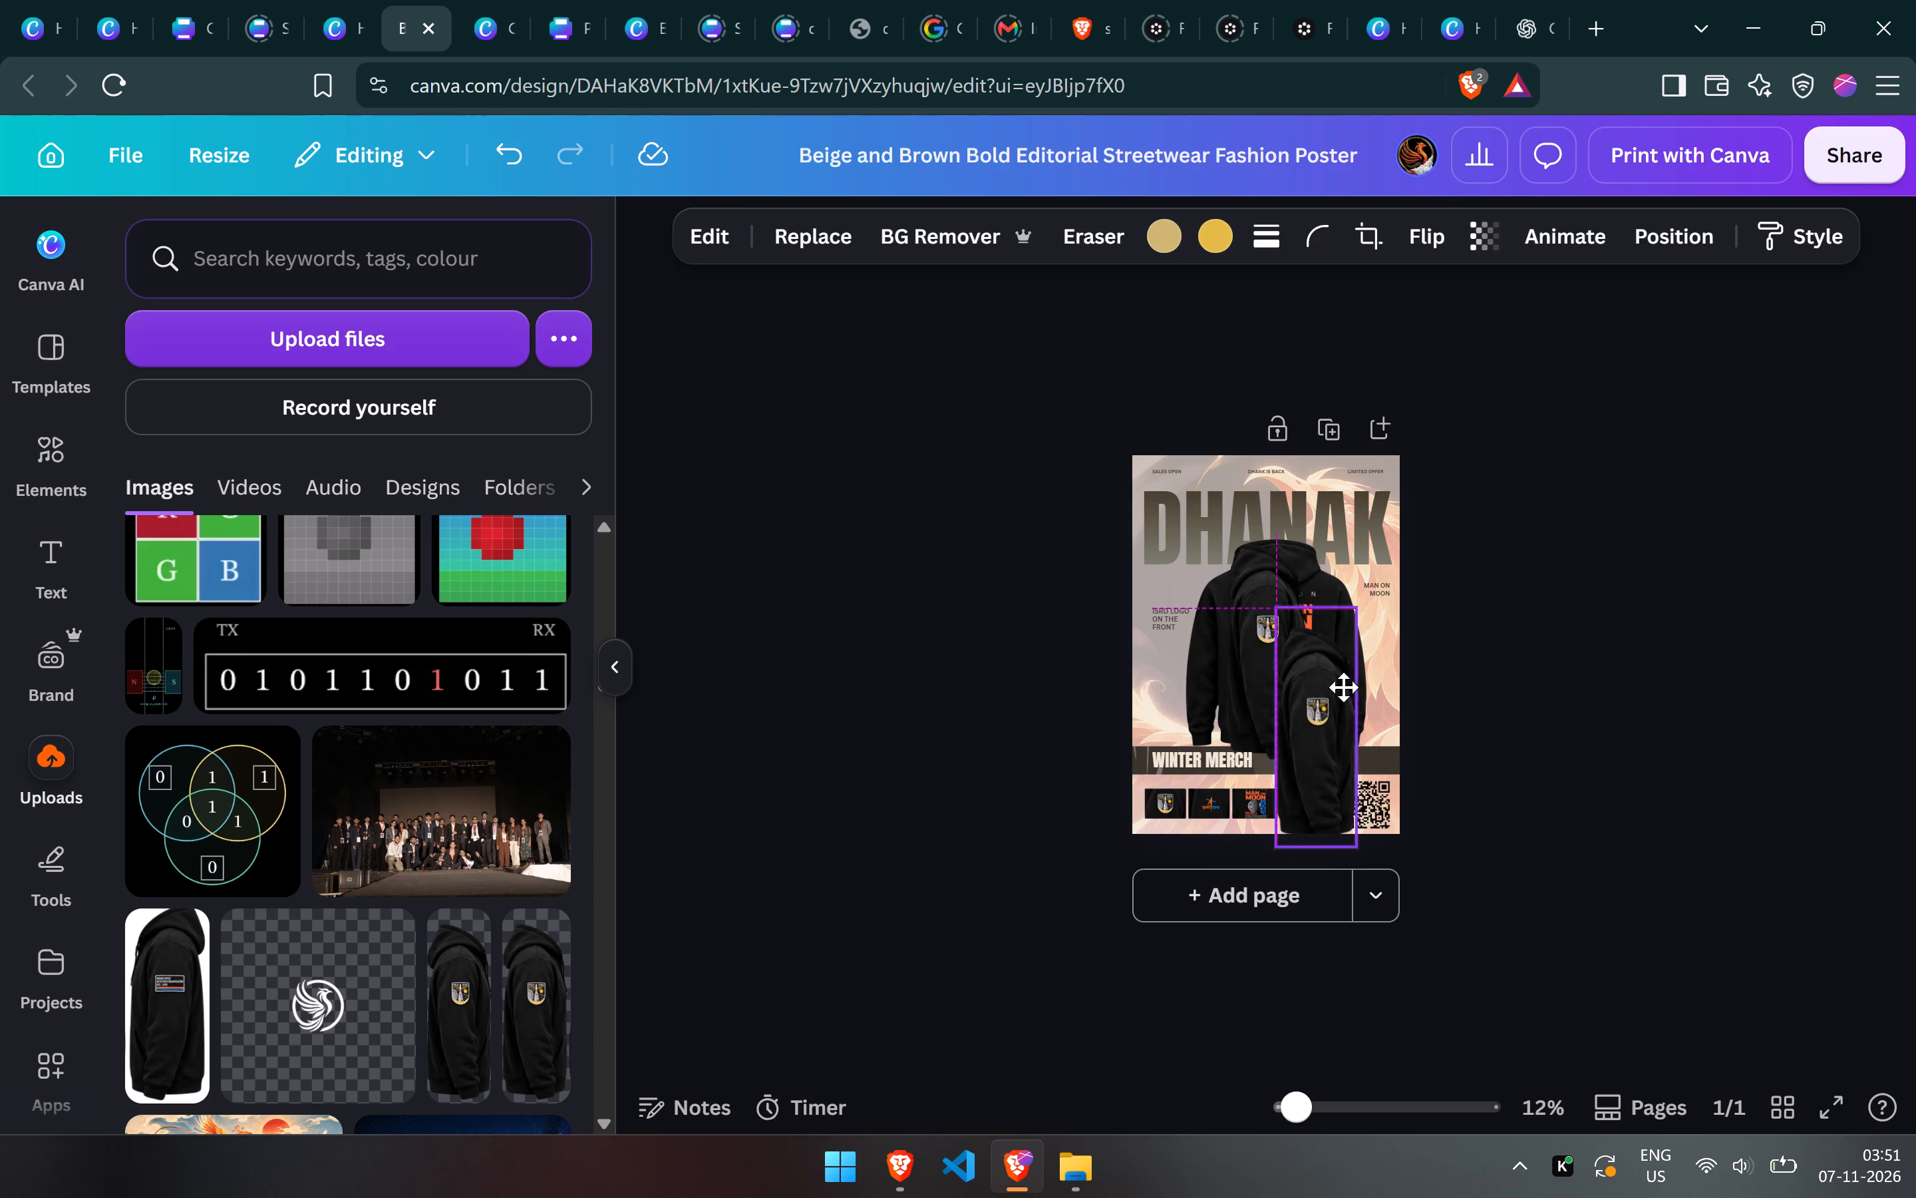
left_click_drag(1343, 687, 1349, 678)
key("BackSpace")
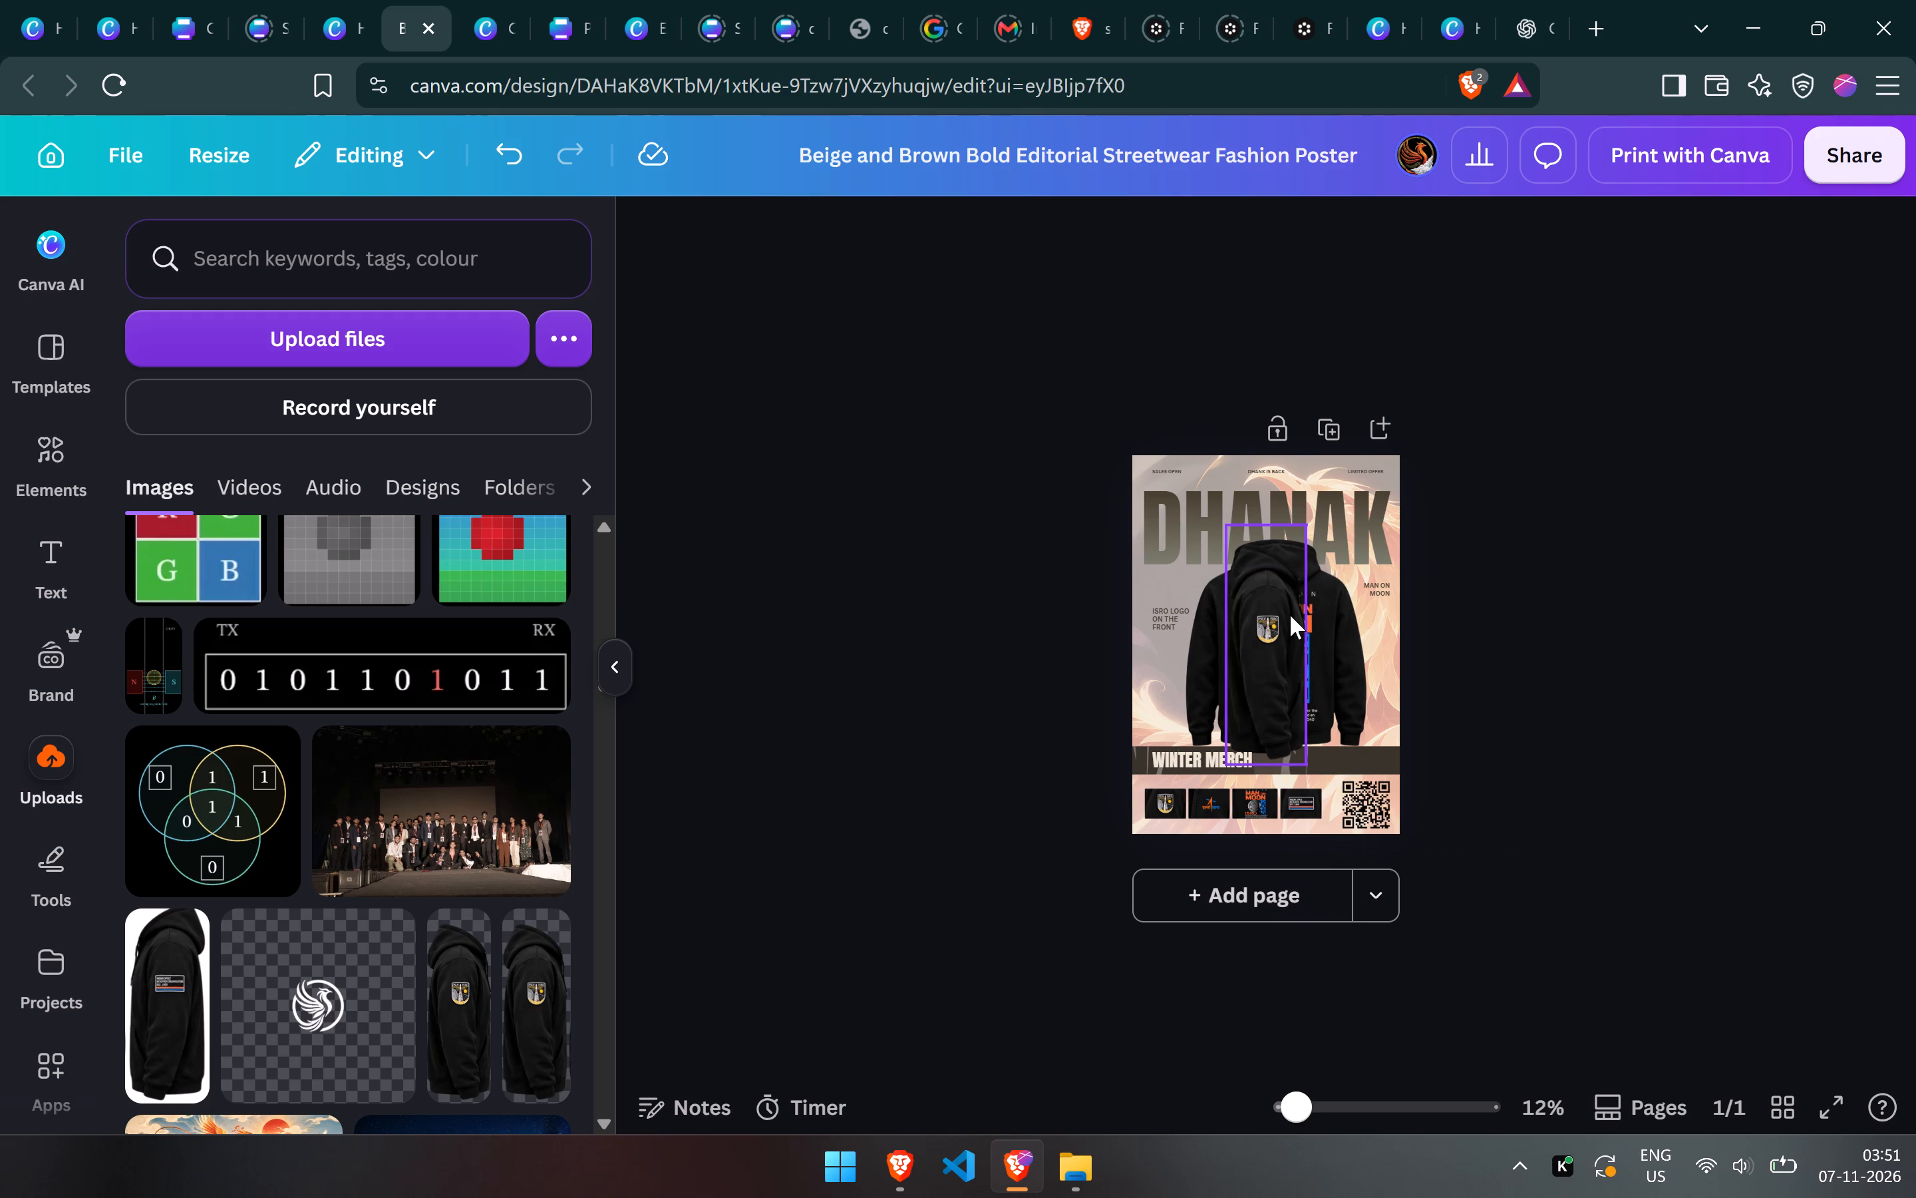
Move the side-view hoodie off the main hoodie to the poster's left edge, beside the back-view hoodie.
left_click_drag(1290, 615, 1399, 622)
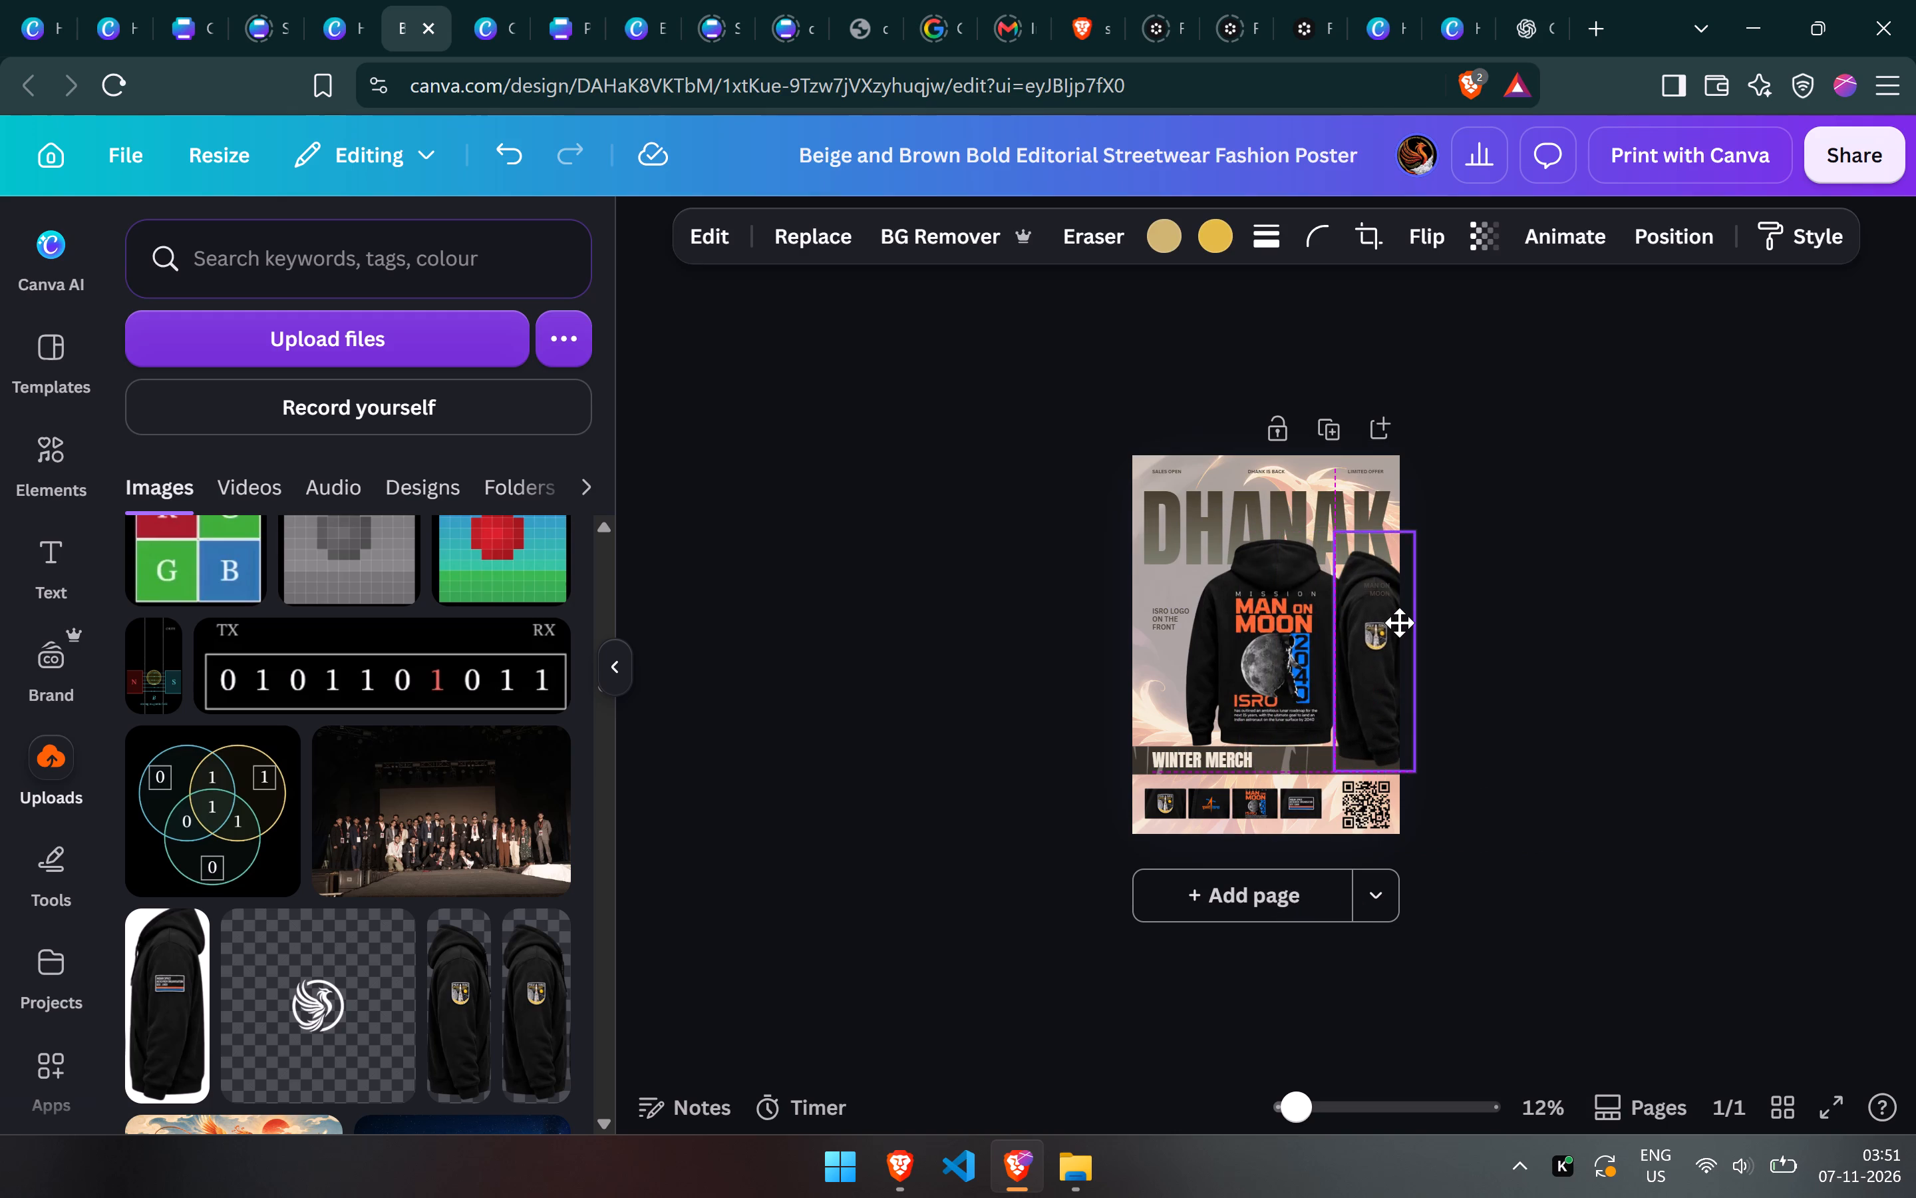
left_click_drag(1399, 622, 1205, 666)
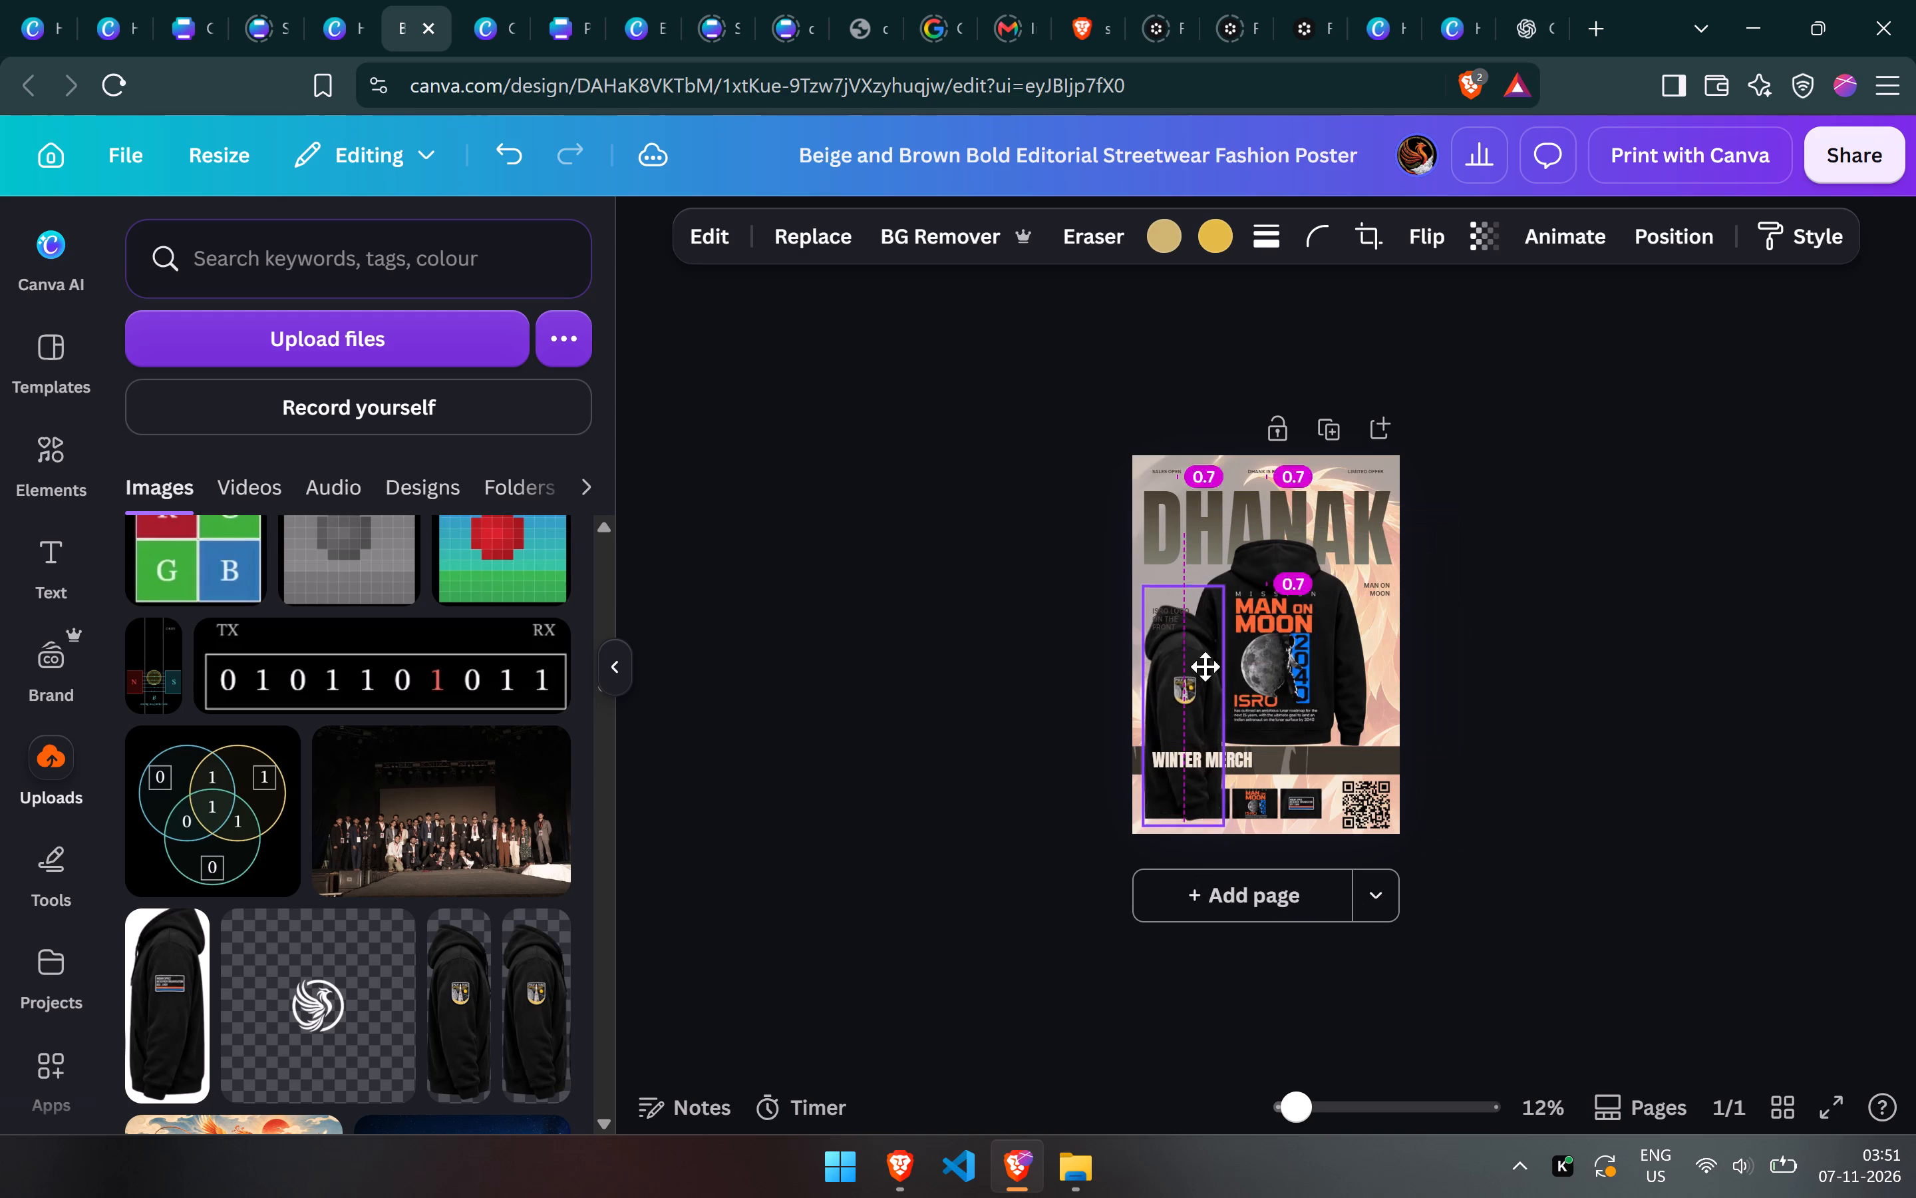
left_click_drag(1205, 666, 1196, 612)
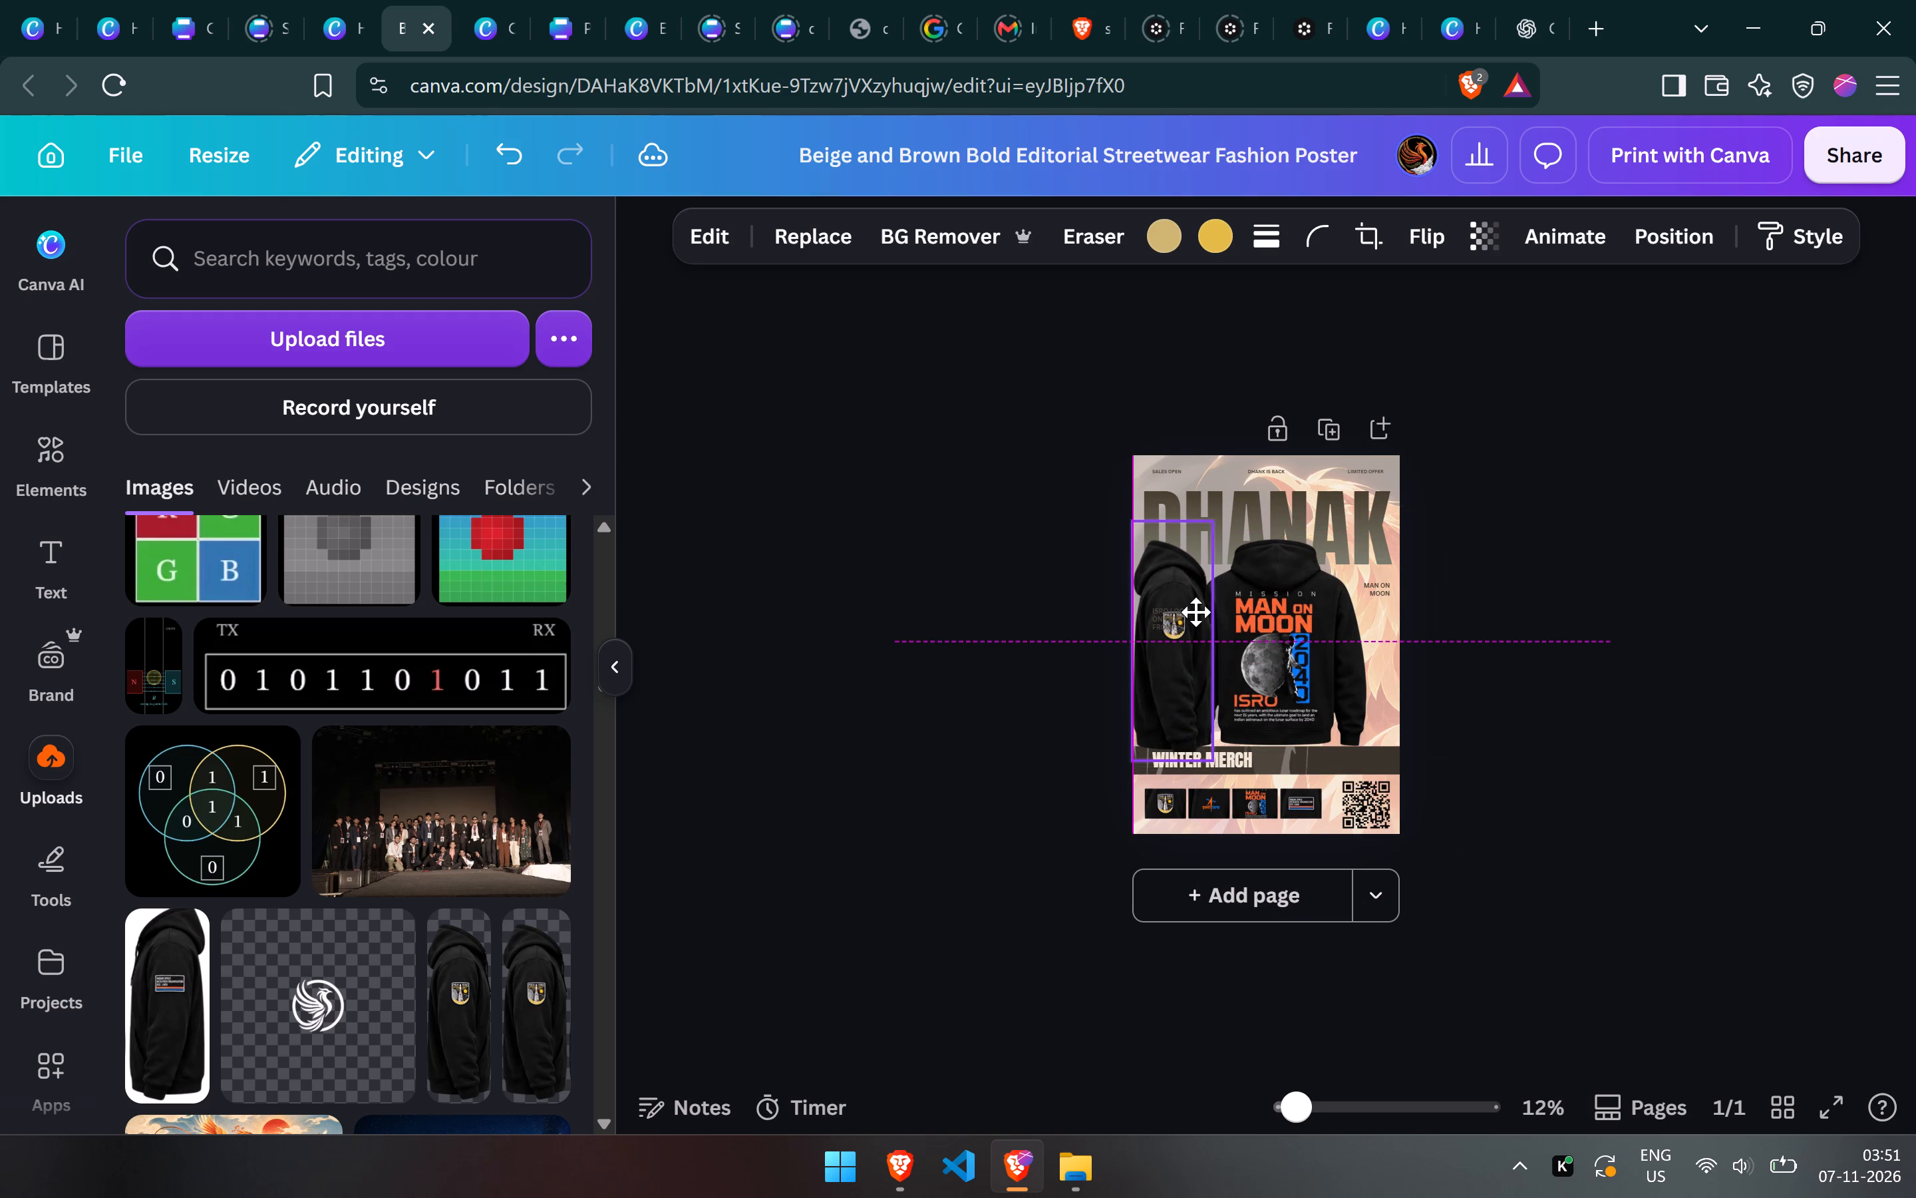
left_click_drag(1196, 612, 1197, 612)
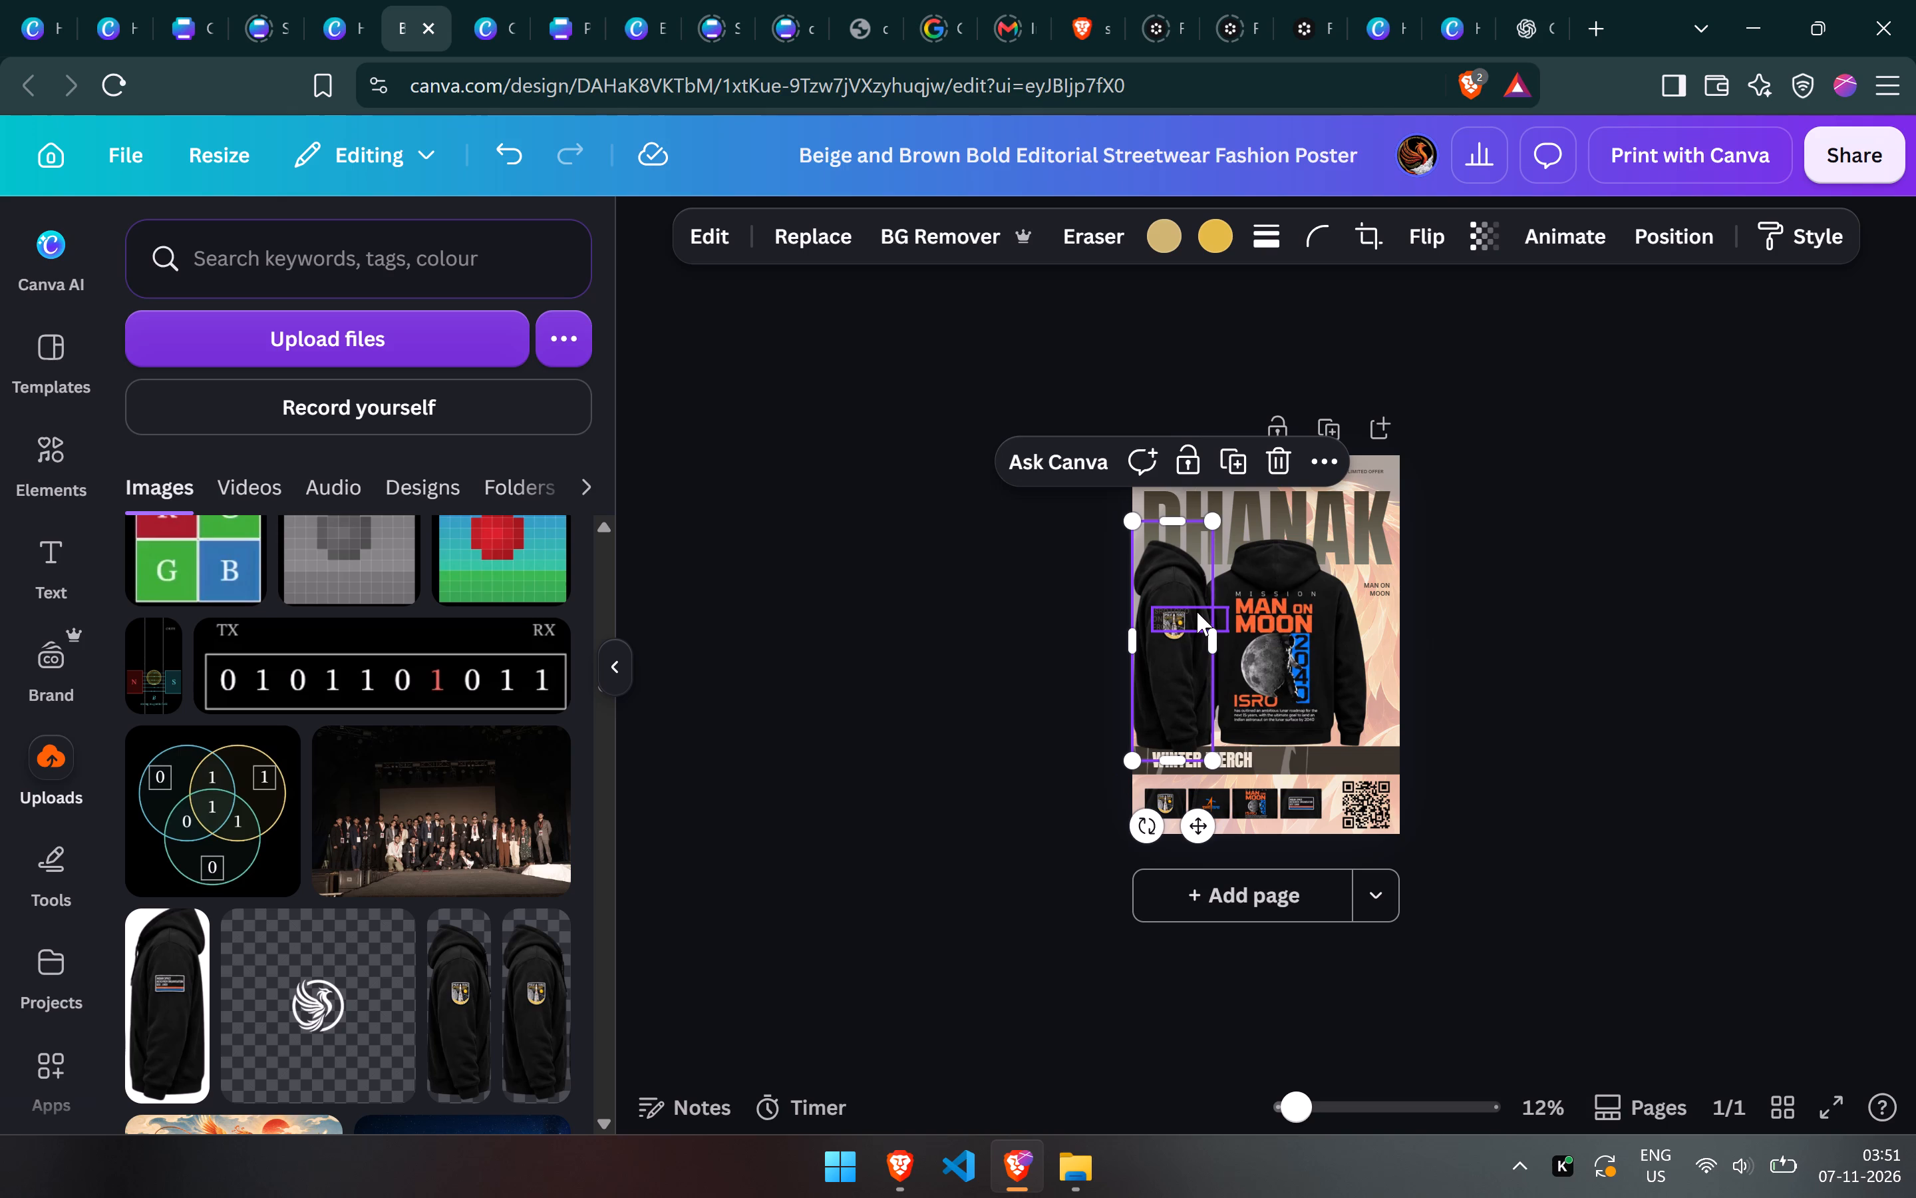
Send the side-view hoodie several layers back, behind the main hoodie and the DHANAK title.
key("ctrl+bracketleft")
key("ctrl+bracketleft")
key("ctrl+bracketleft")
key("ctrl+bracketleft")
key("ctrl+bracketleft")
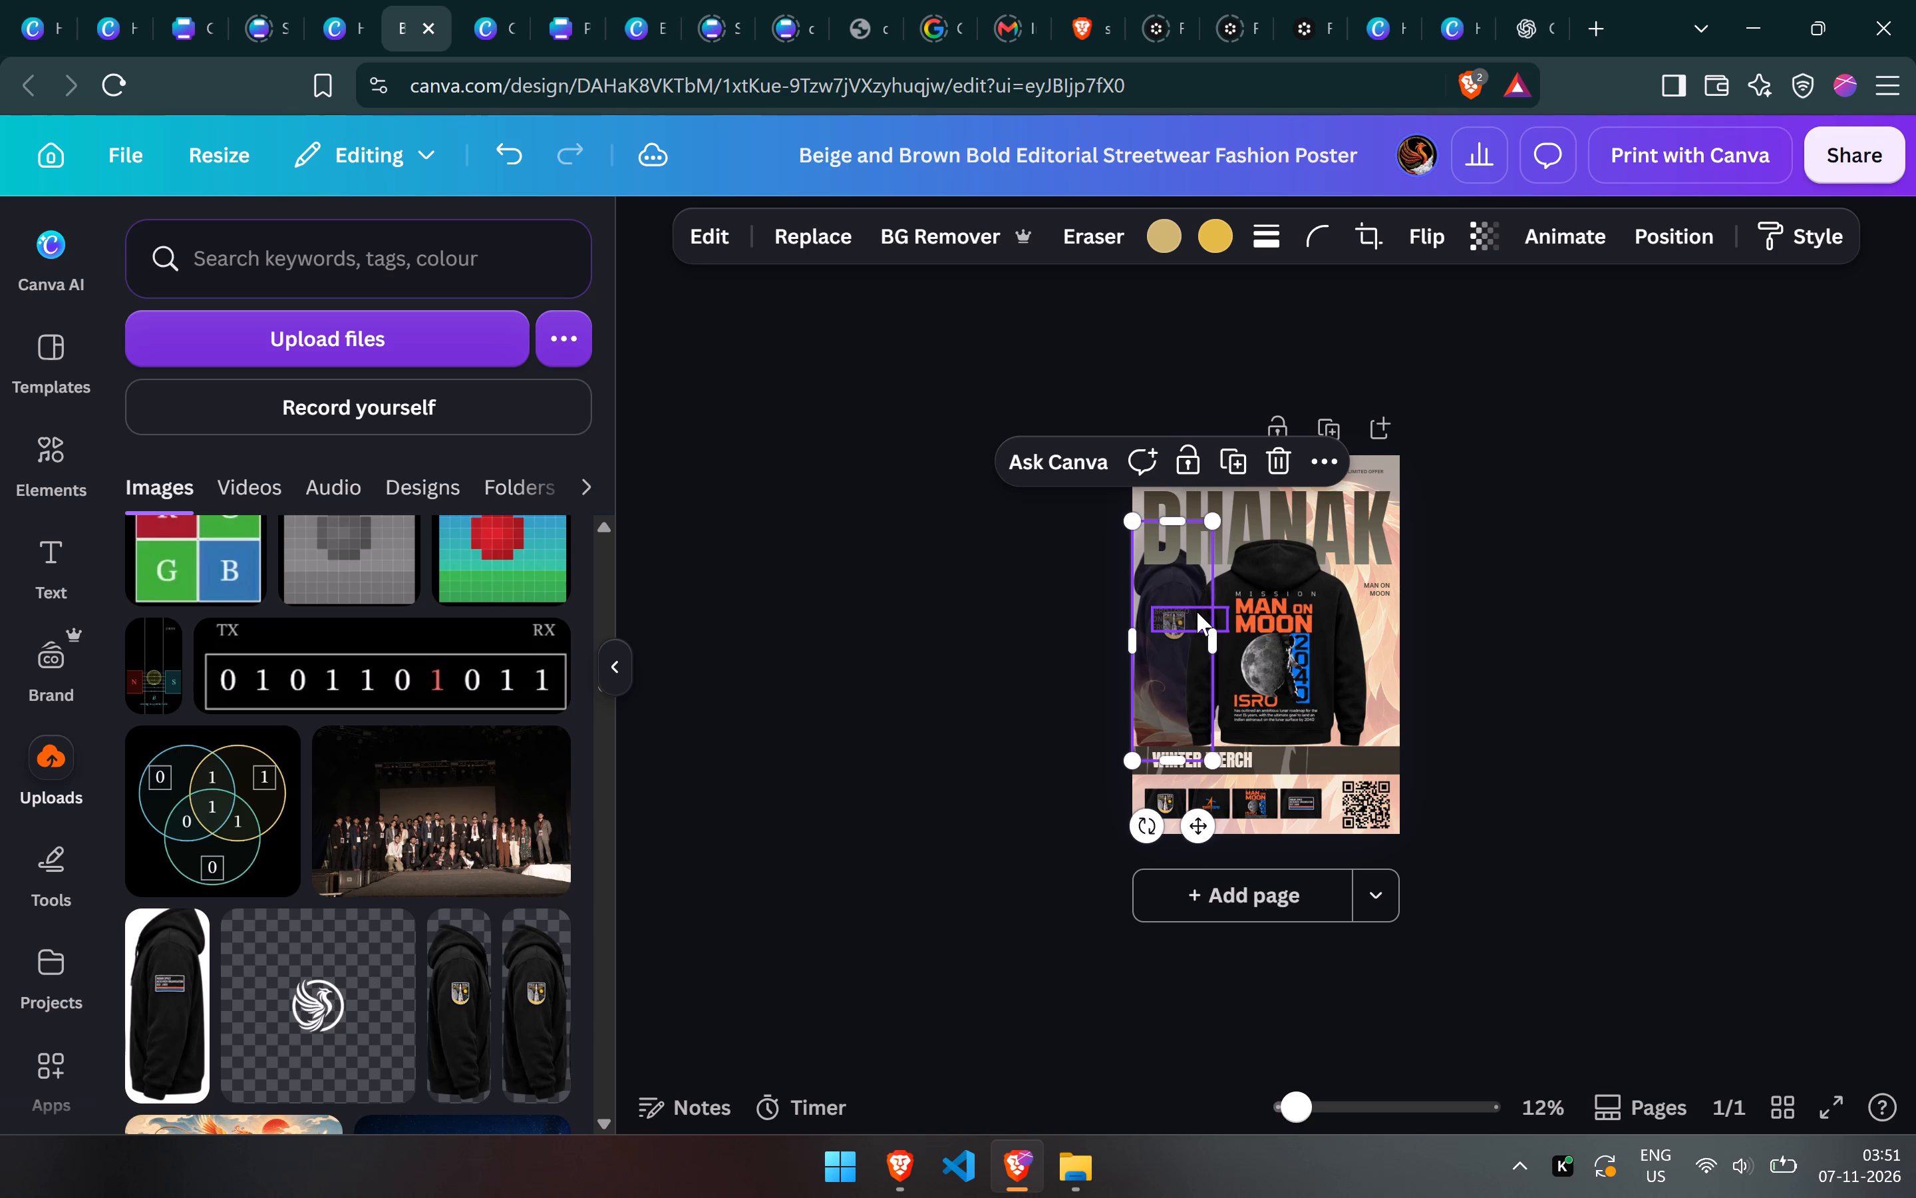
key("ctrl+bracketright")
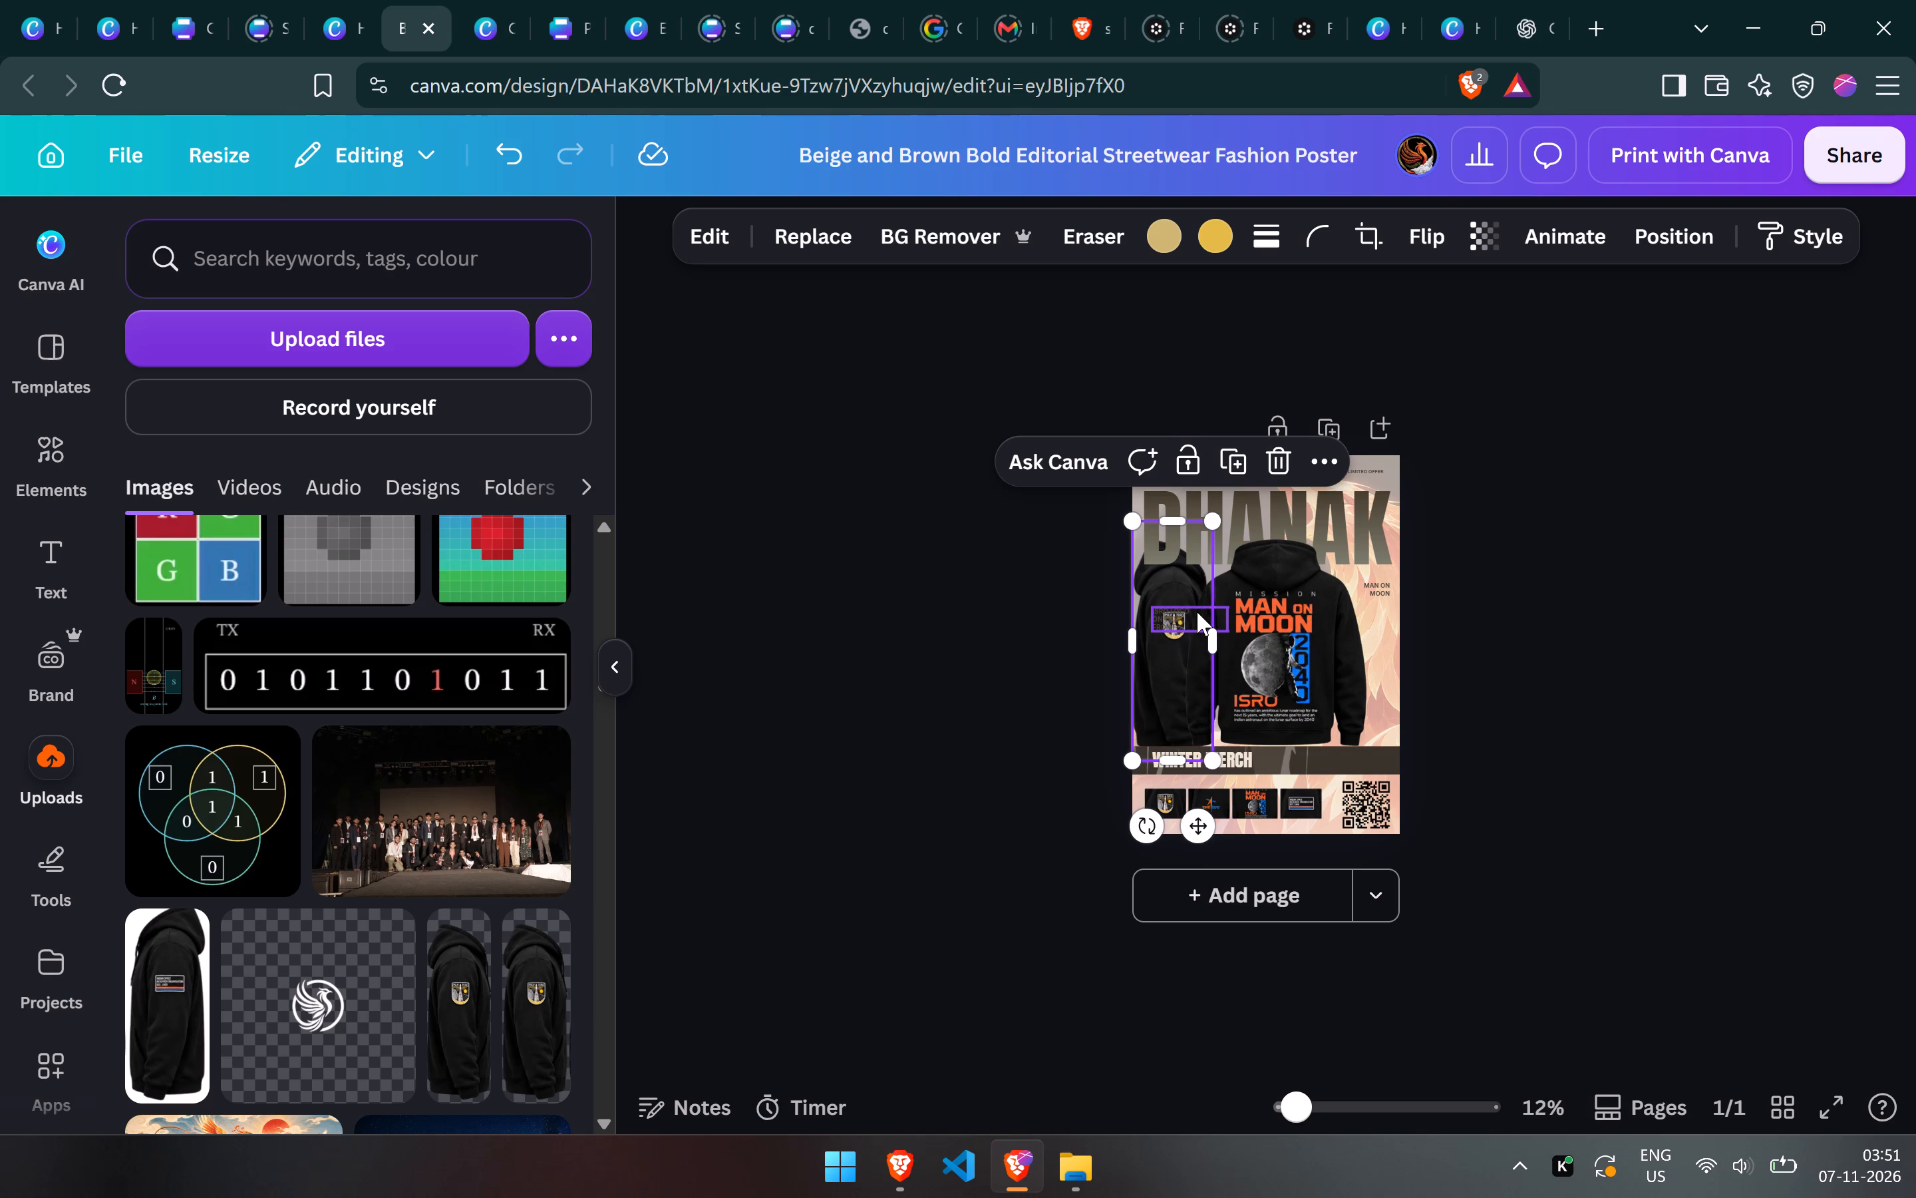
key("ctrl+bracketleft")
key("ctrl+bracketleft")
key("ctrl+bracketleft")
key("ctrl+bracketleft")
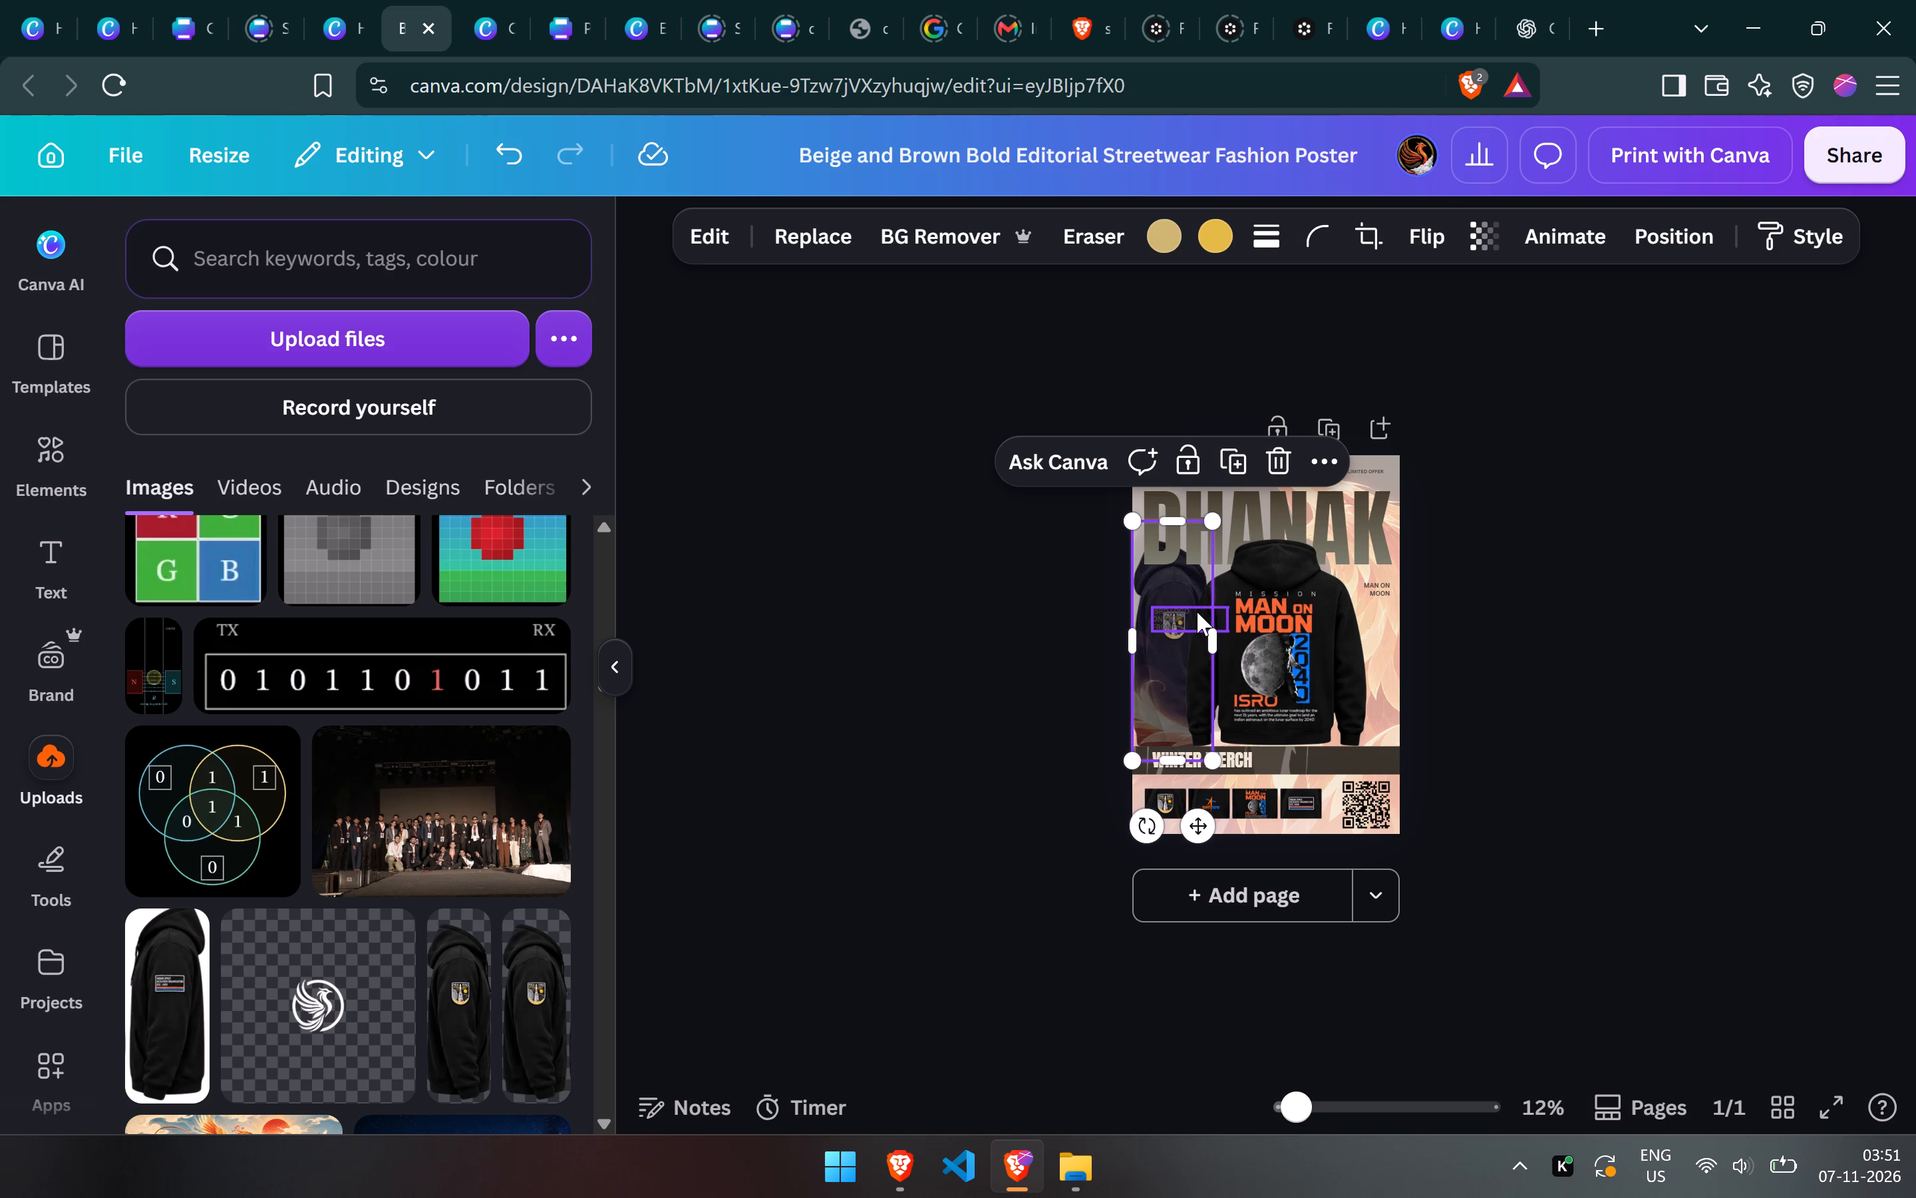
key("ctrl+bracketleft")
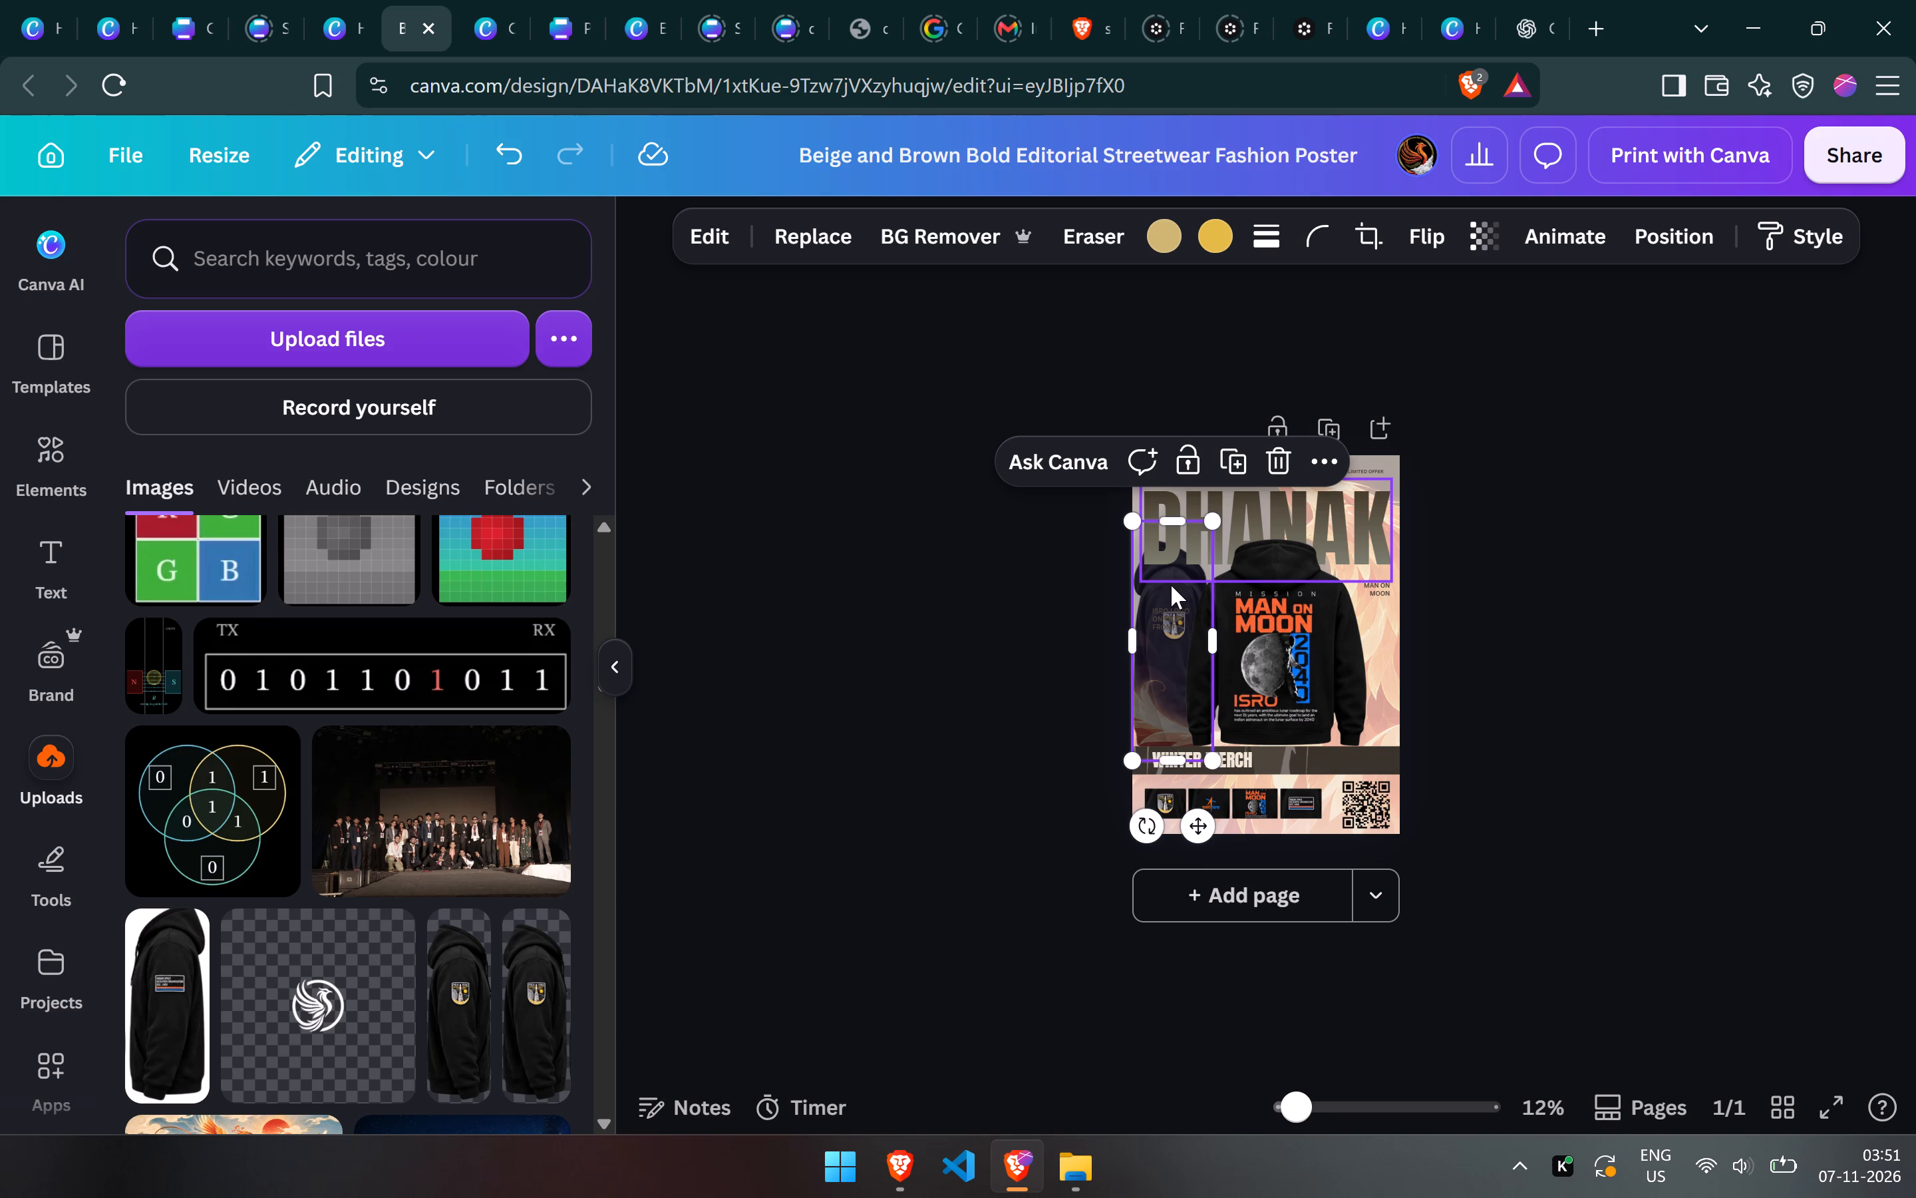
Delete the side-view hoodie from the poster.
key("BackSpace")
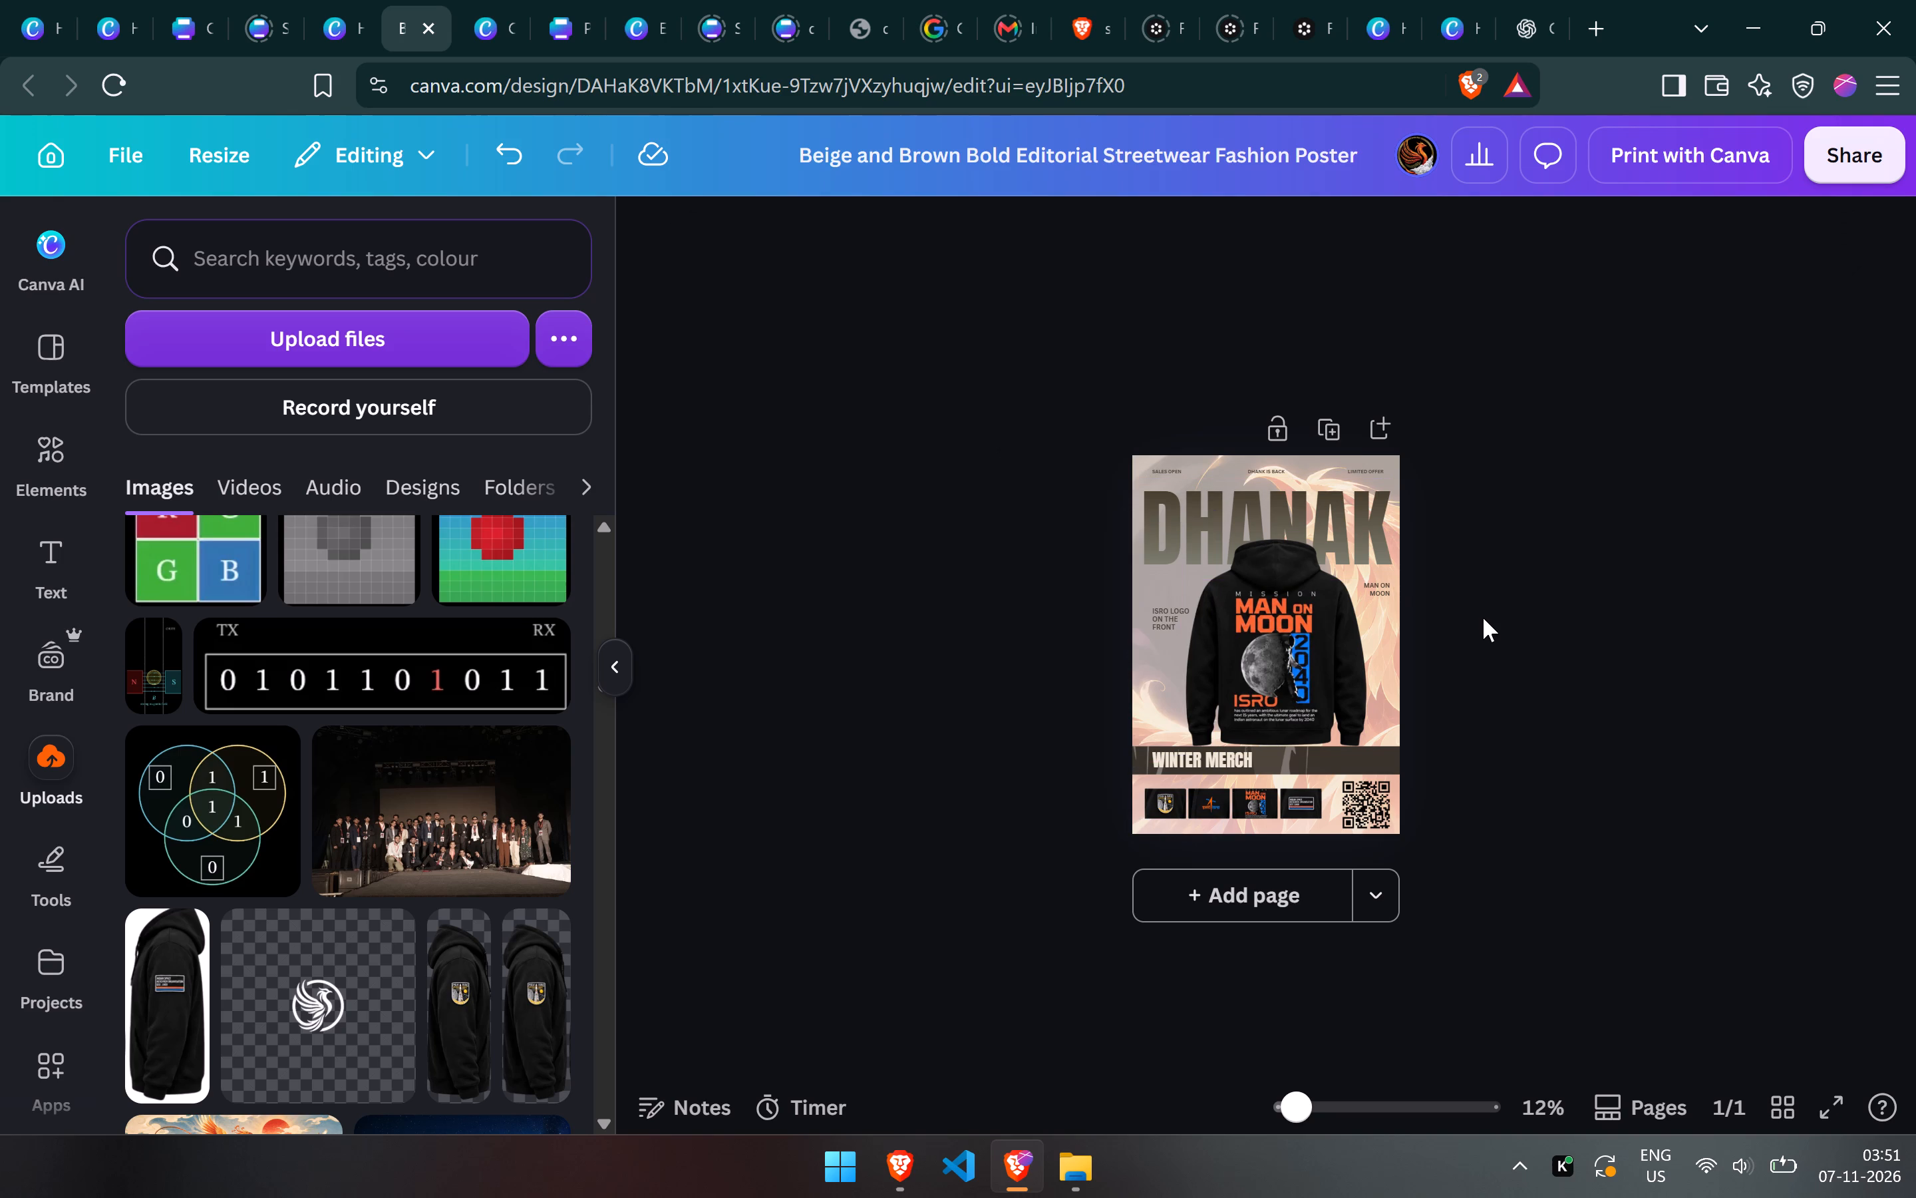
left_click(1483, 618)
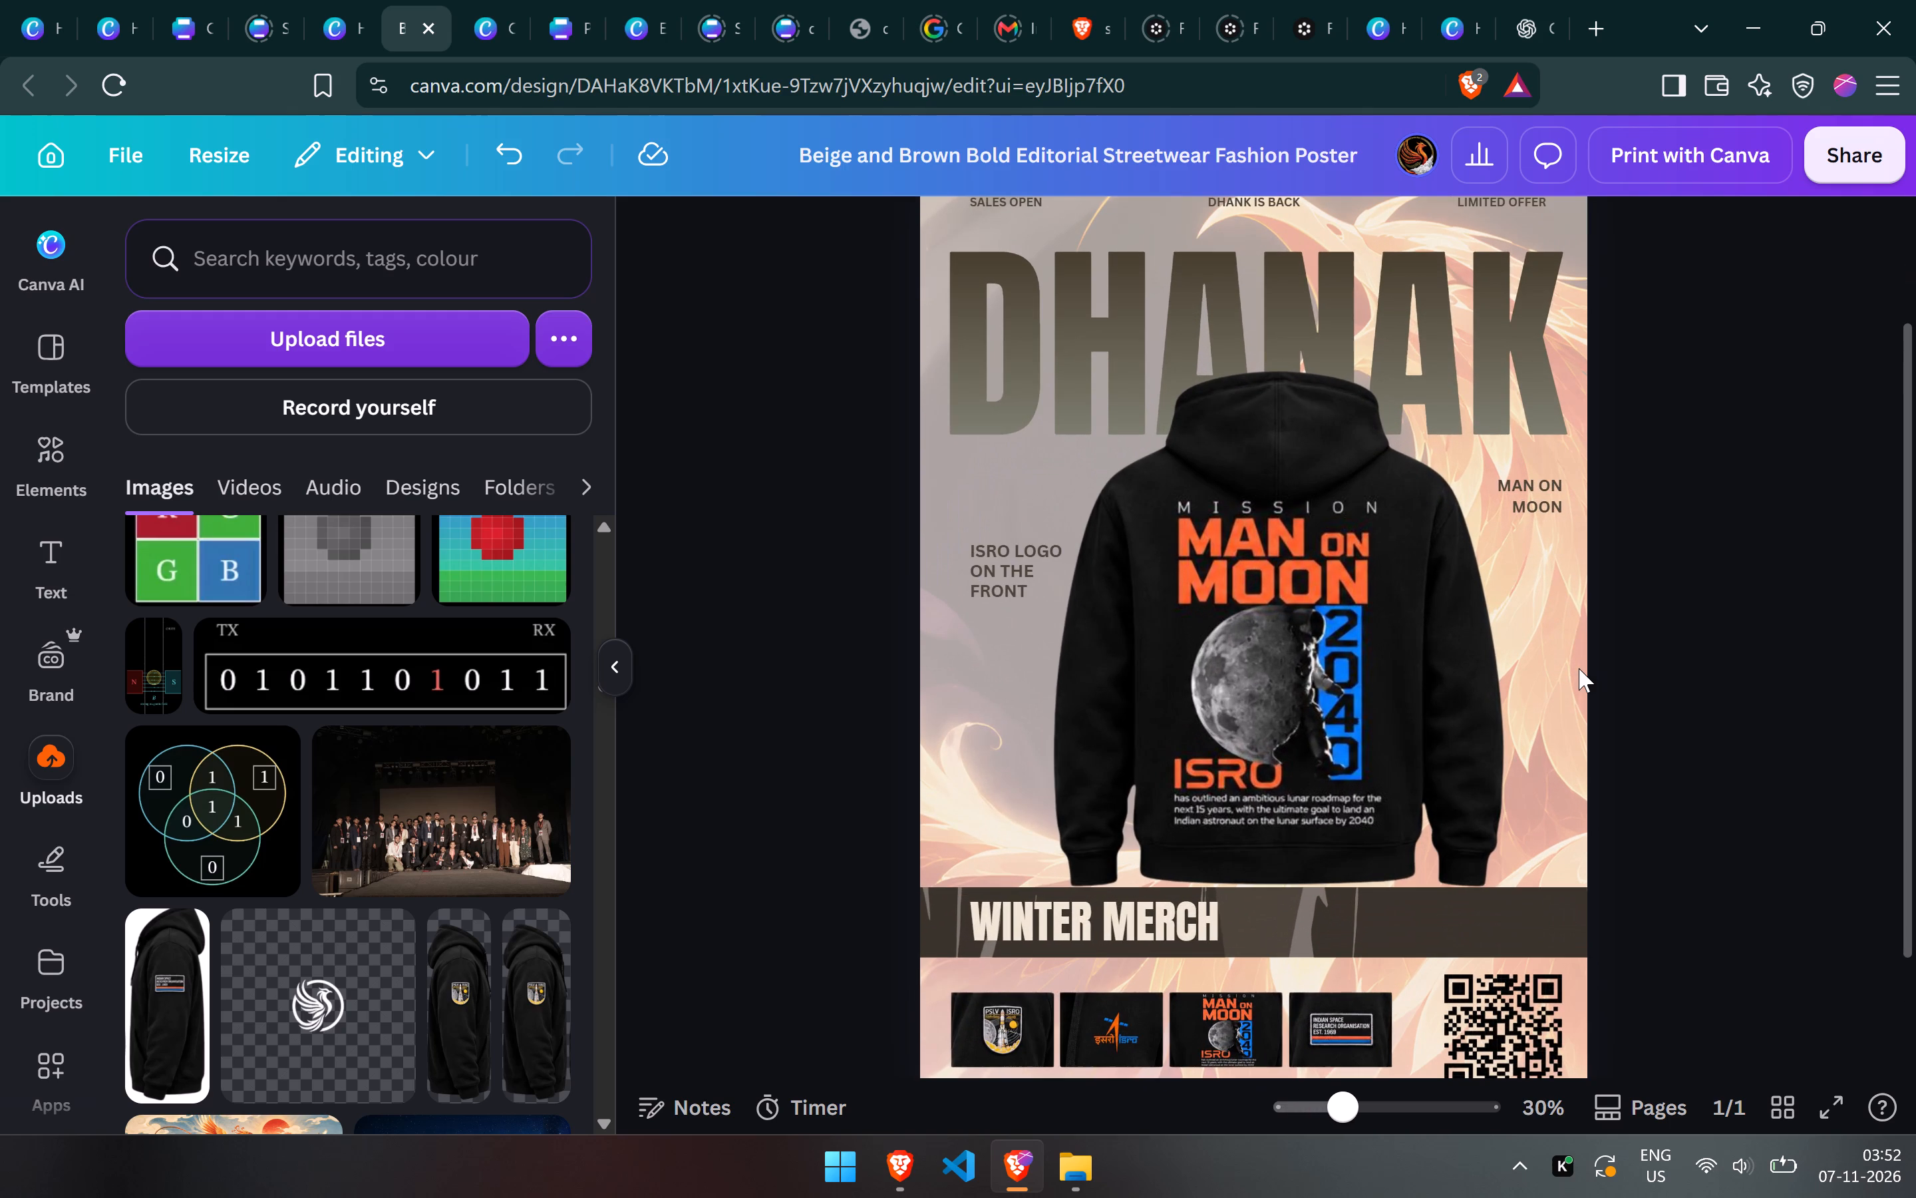
Review the whole poster layout, from the header captions down to the thumbnails and QR code.
scroll(1579, 668, "down", 2)
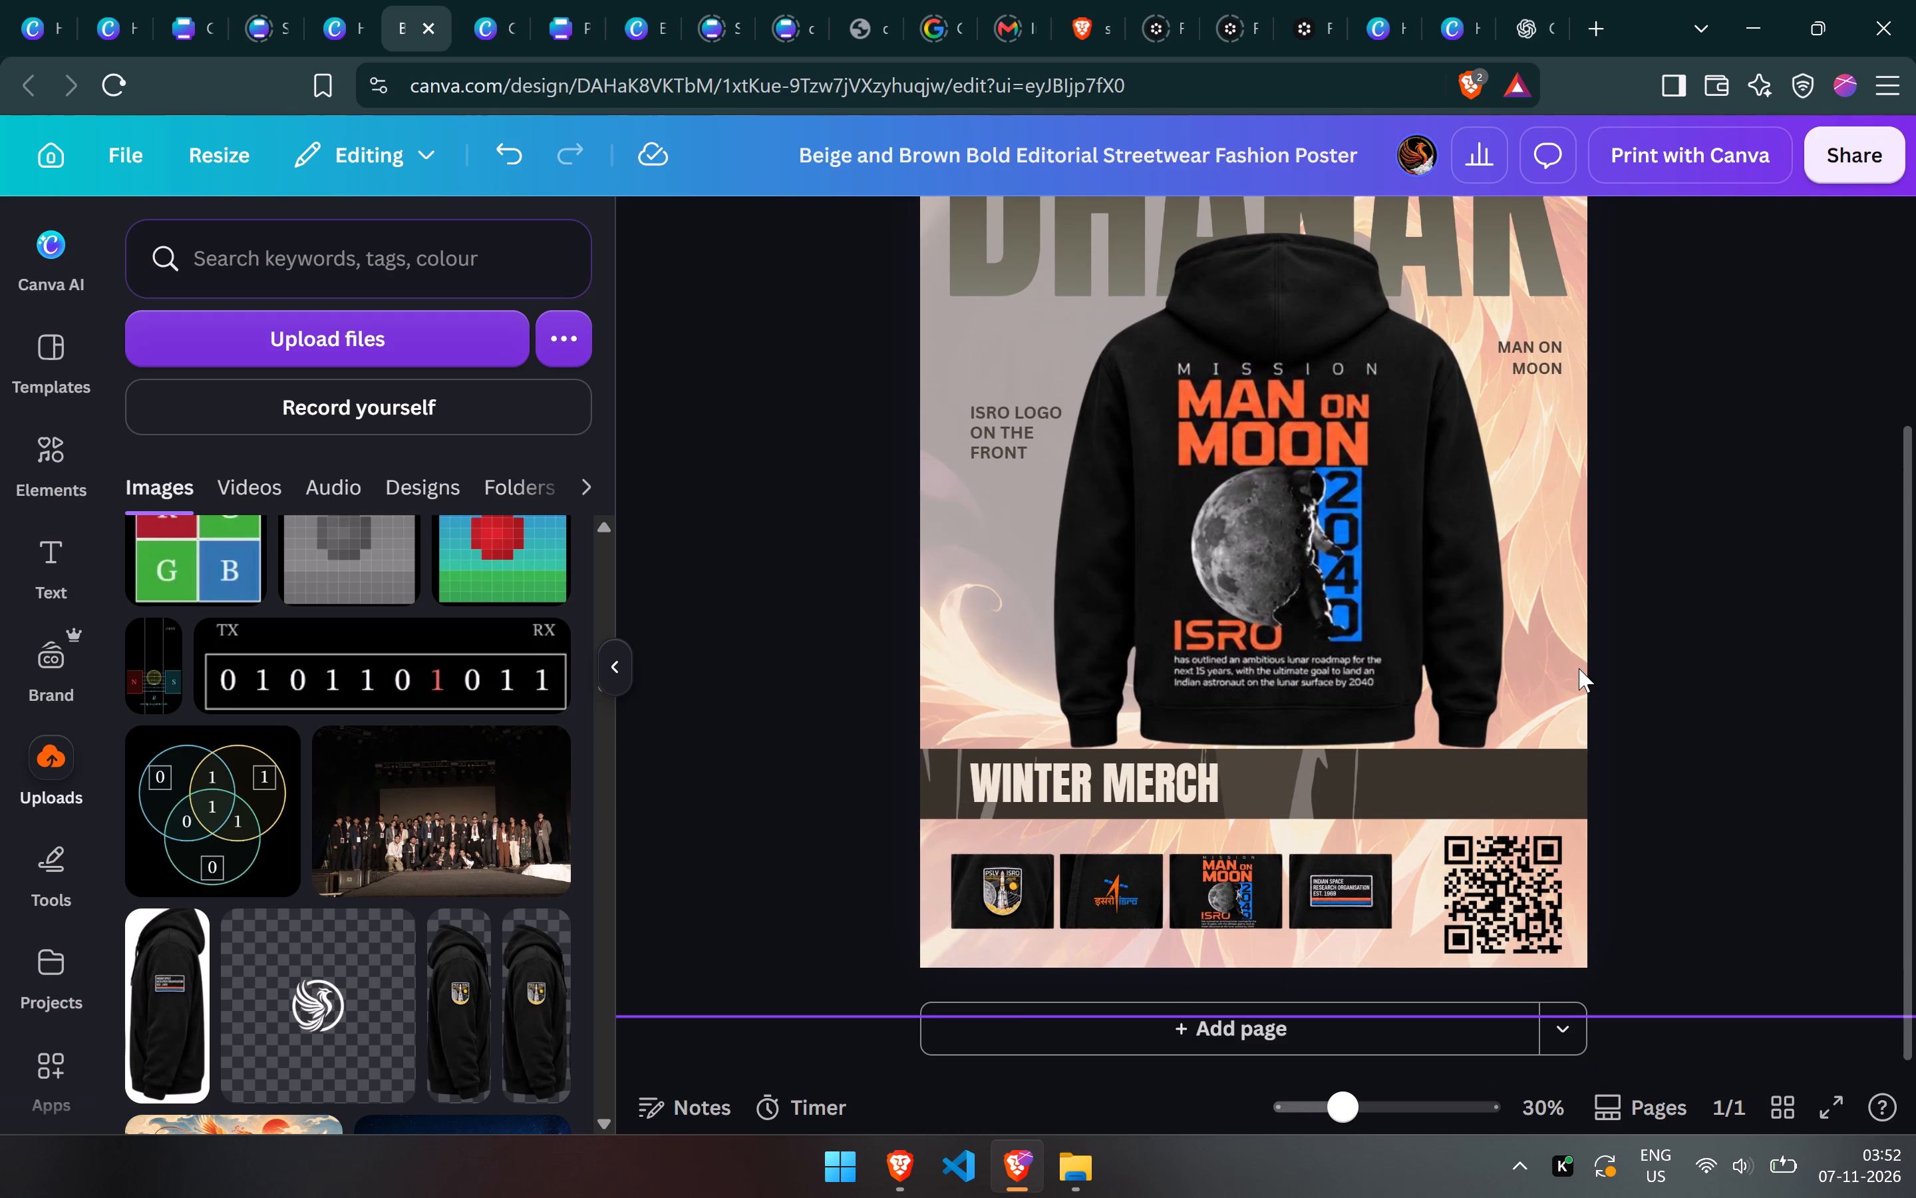
scroll(1579, 668, "down", 1)
scroll(1579, 668, "up", 4)
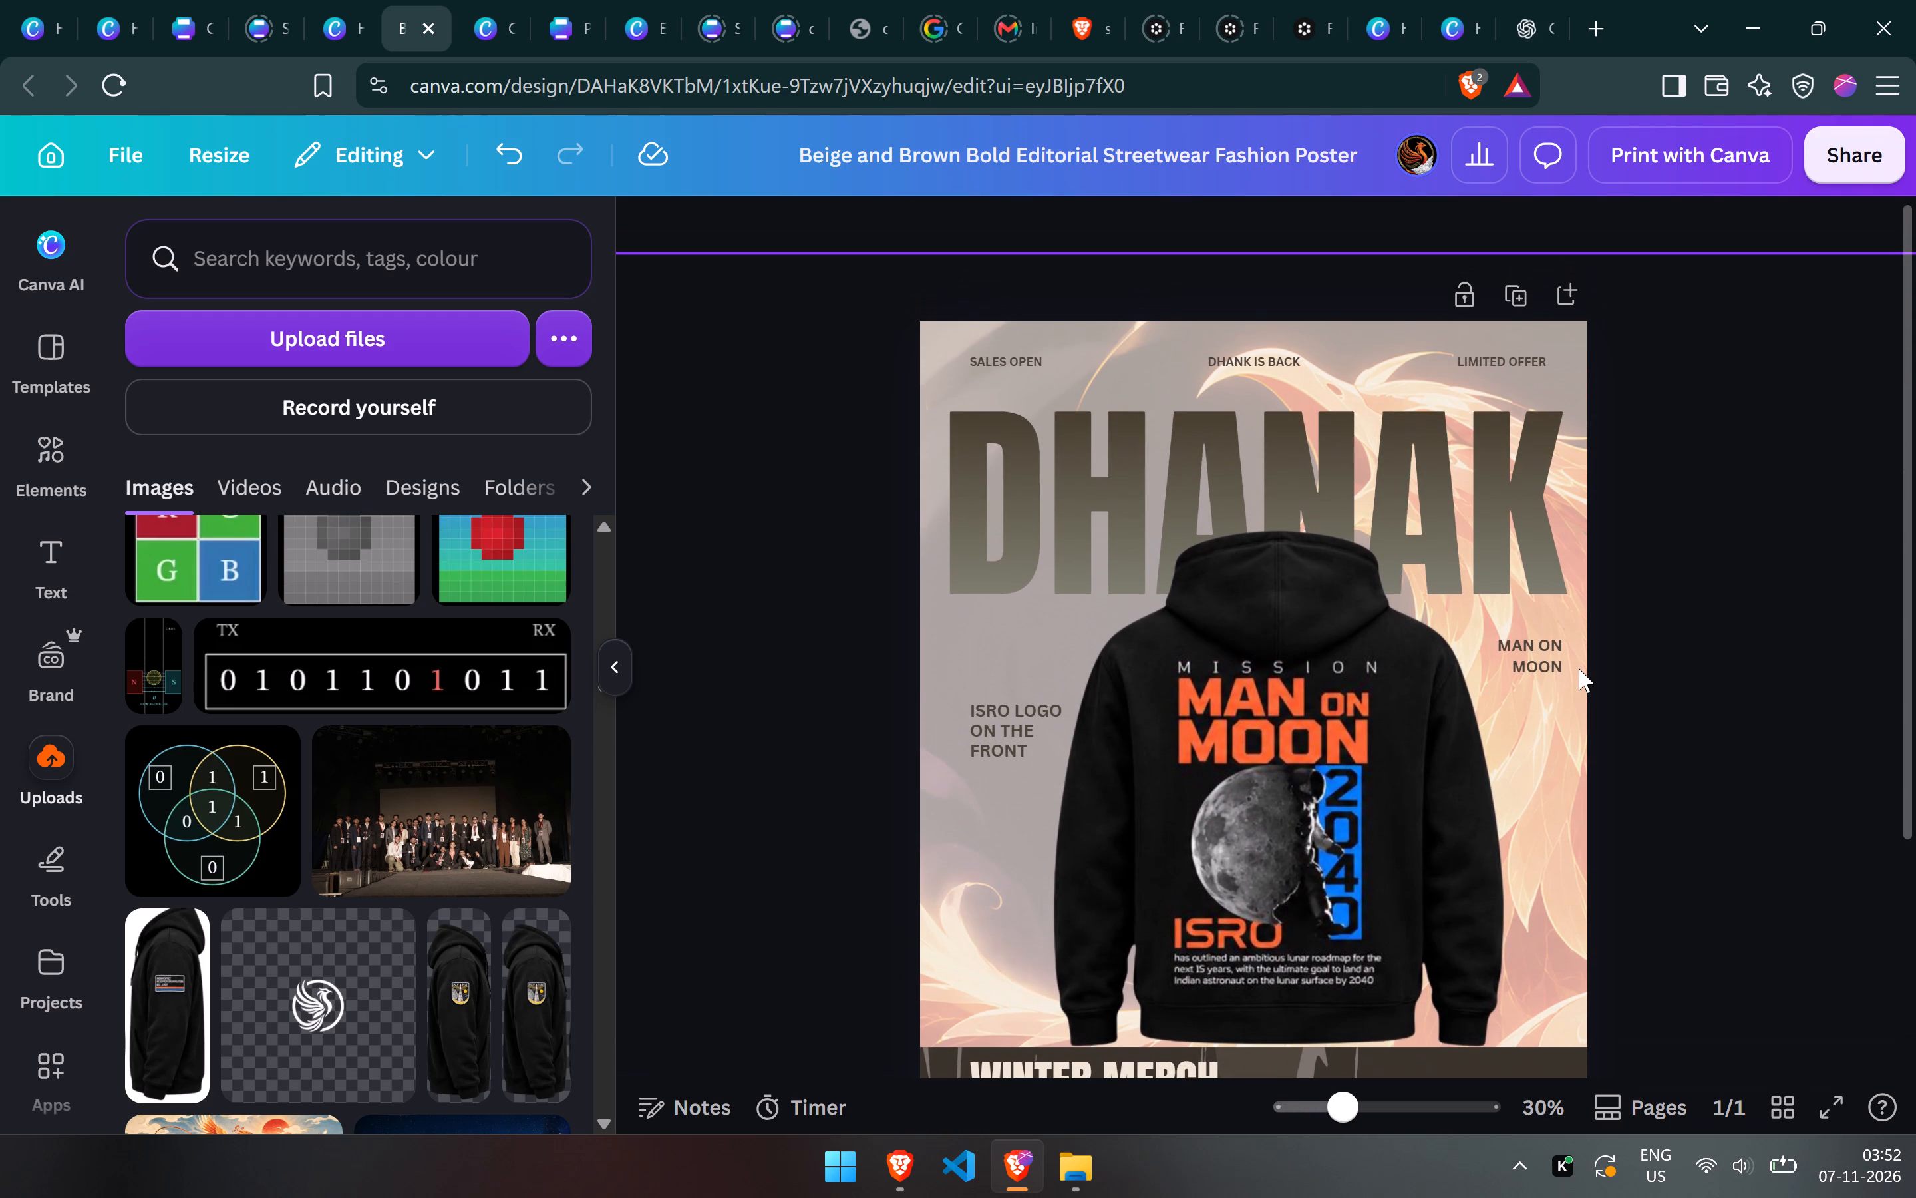
scroll(1579, 668, "up", 1)
scroll(1579, 664, "down", 1)
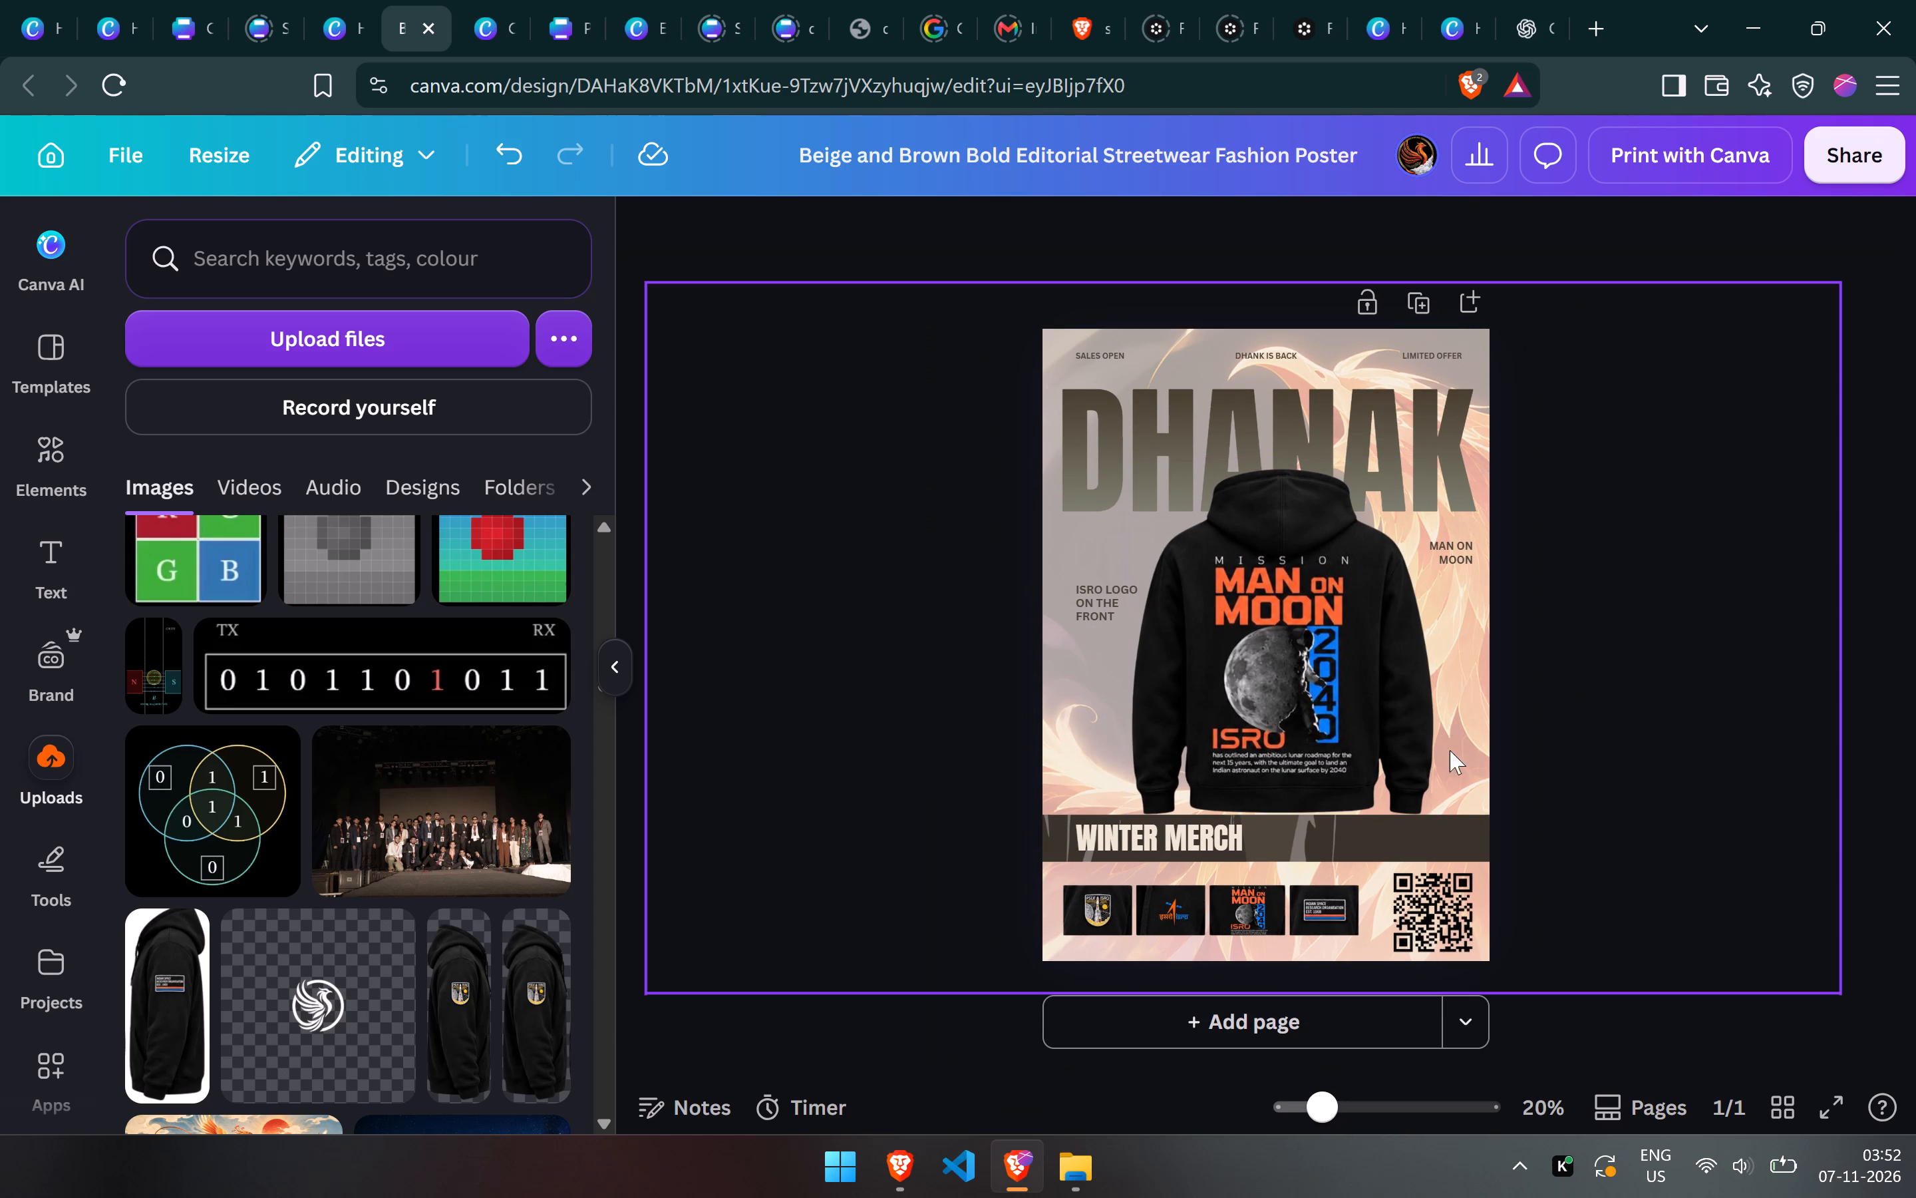
Set the ISRO LOGO ON THE FRONT caption's text alignment to justified.
left_click(1105, 600)
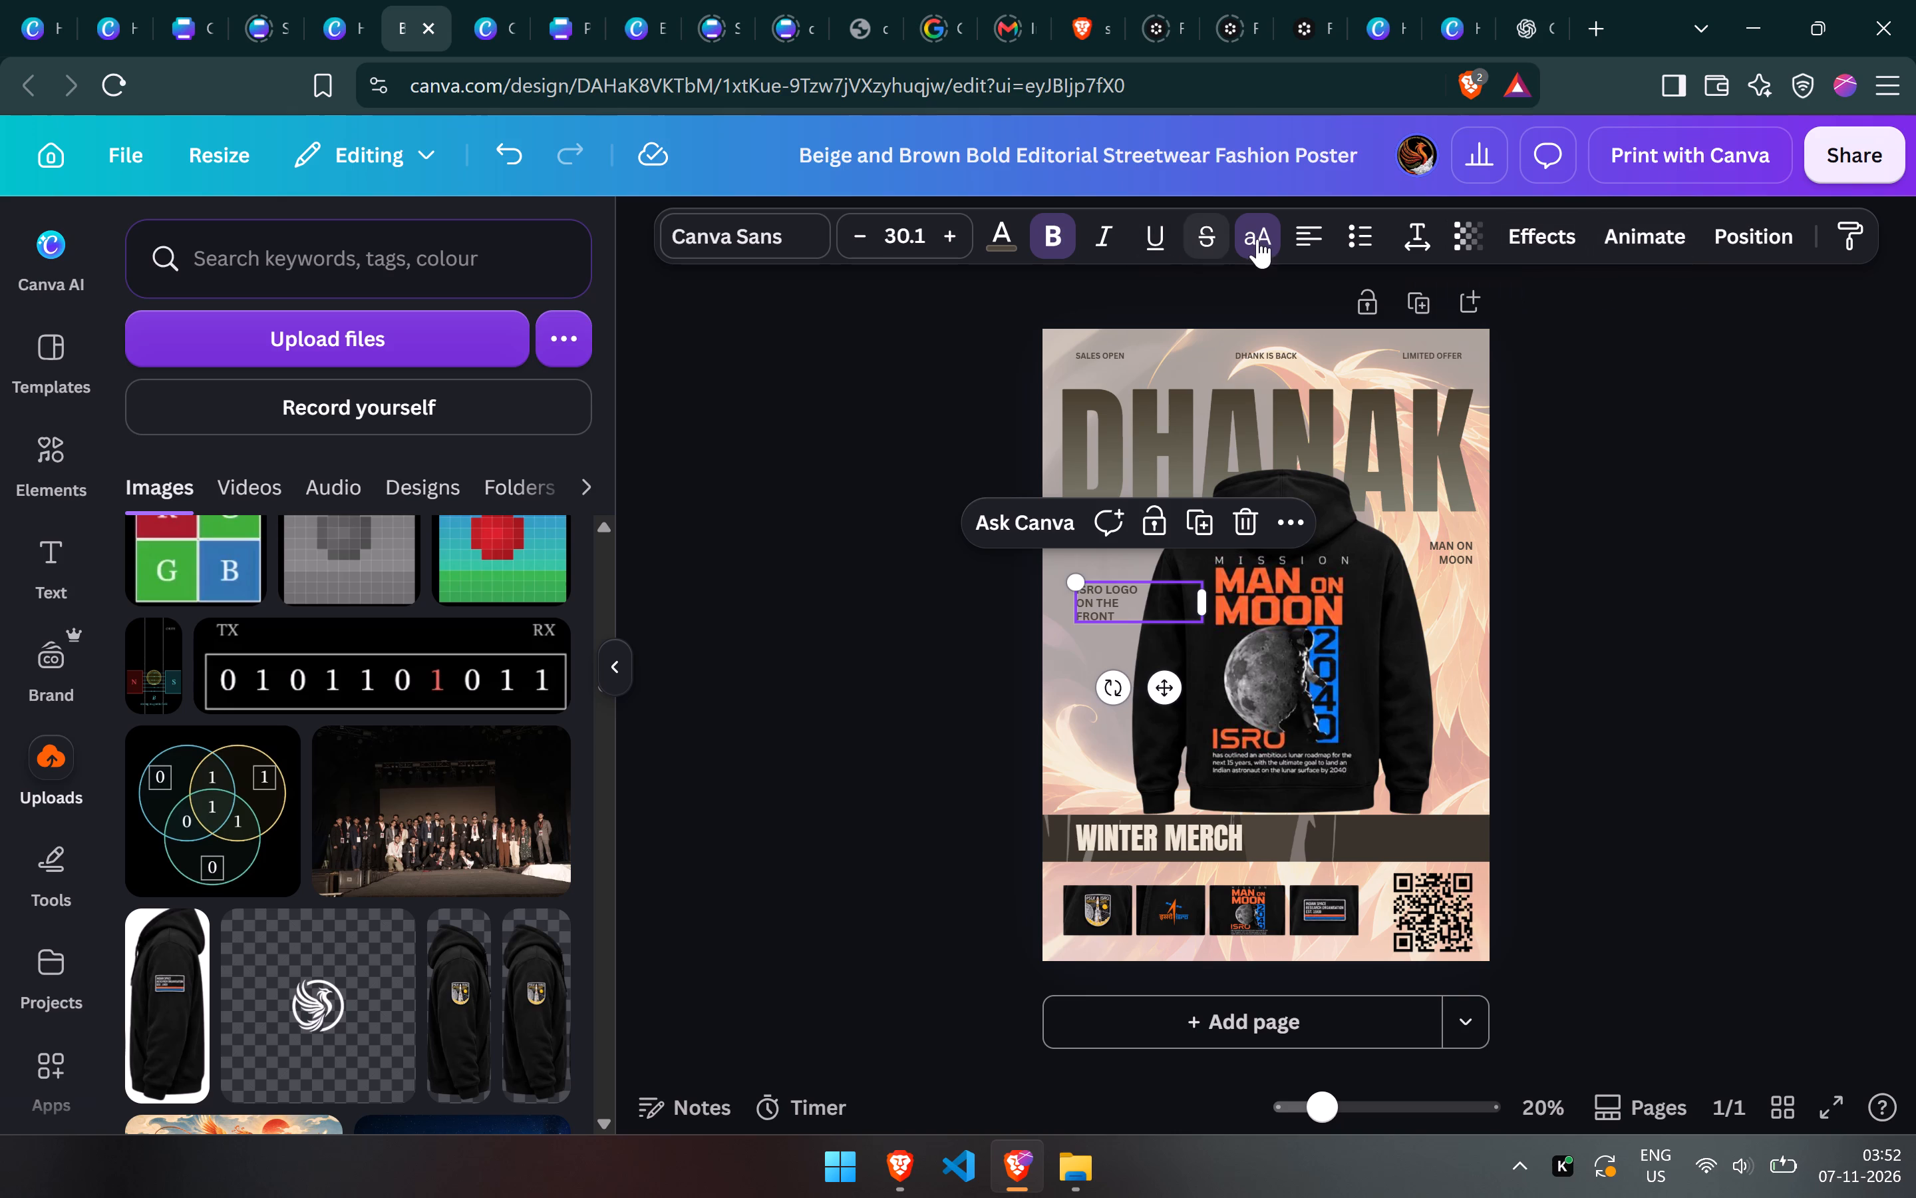
left_click(1301, 234)
left_click(1301, 234)
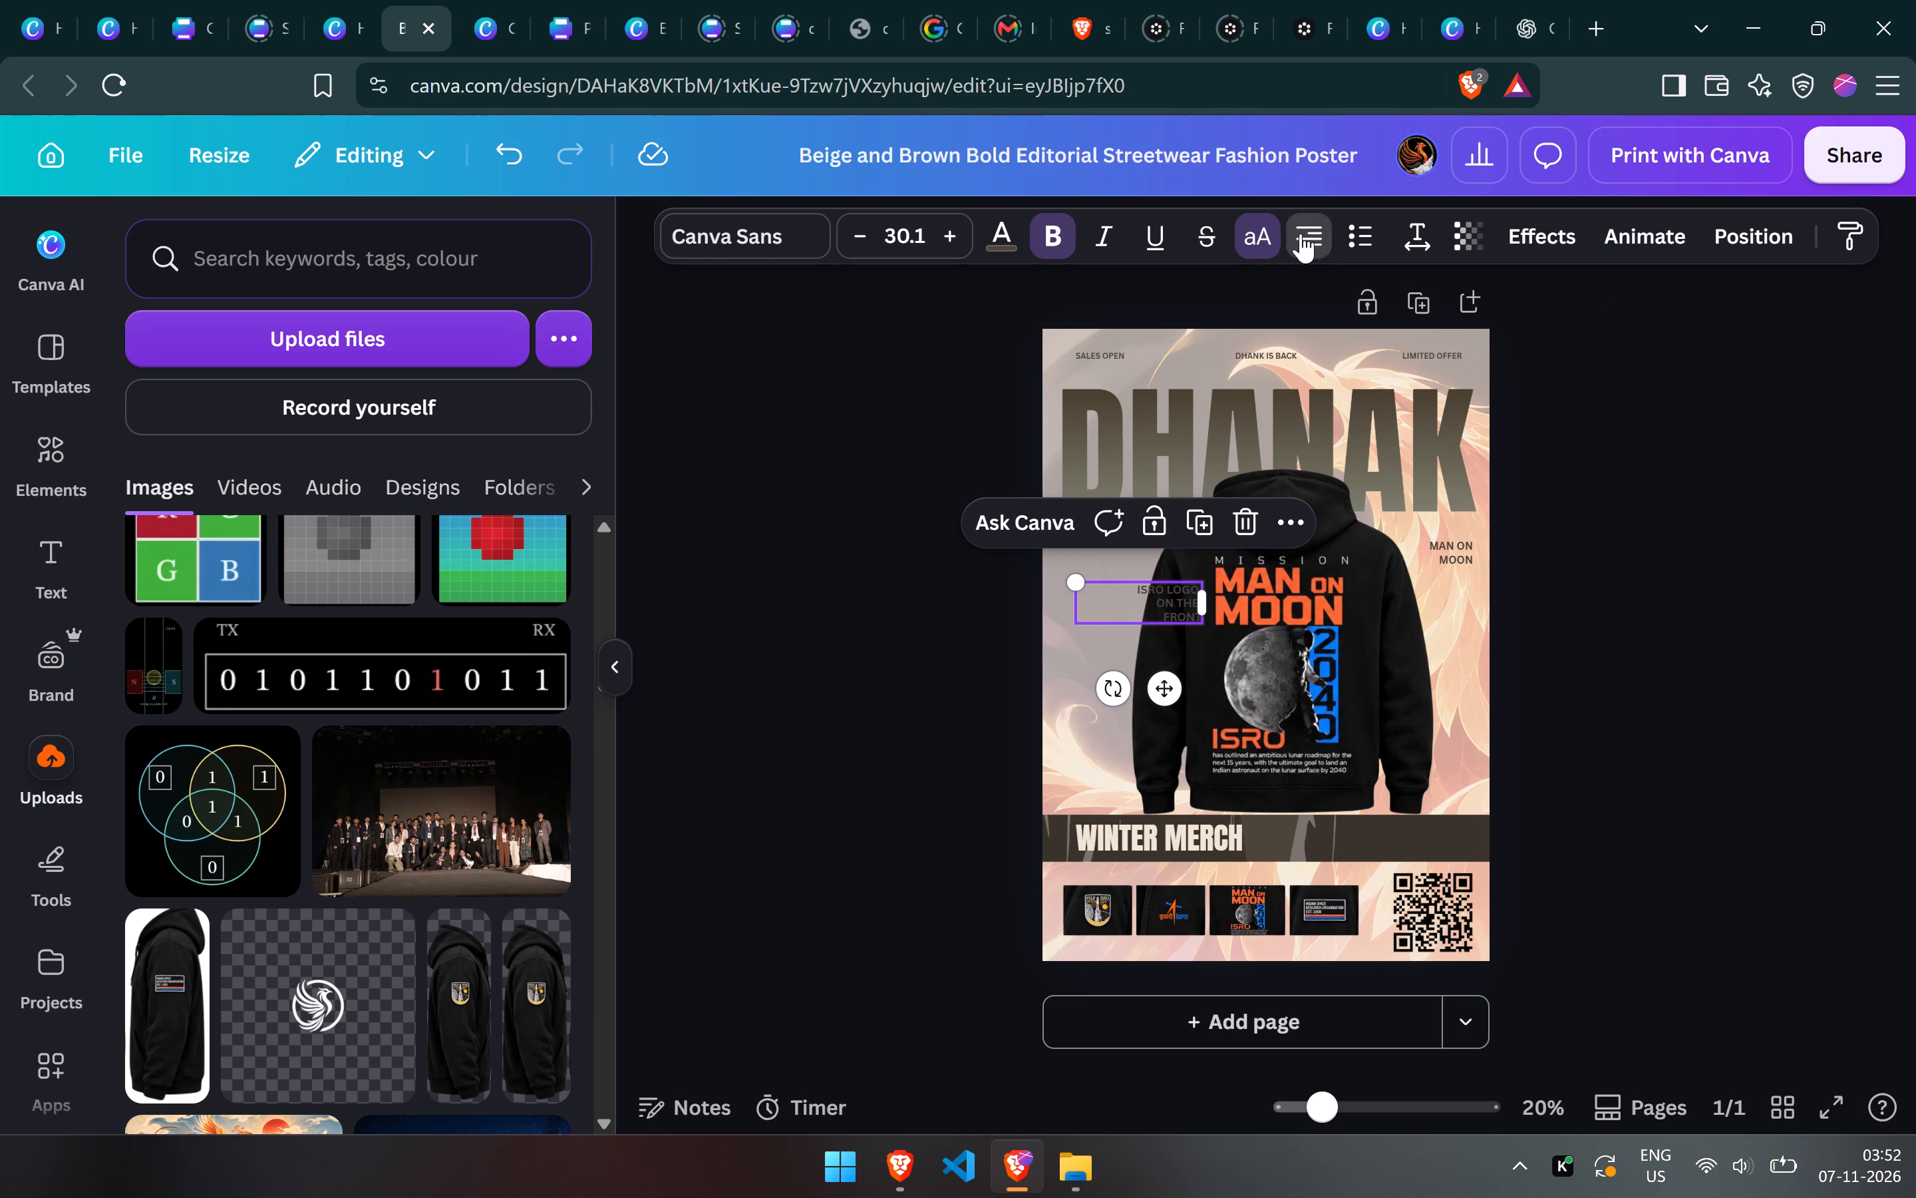
left_click(1301, 234)
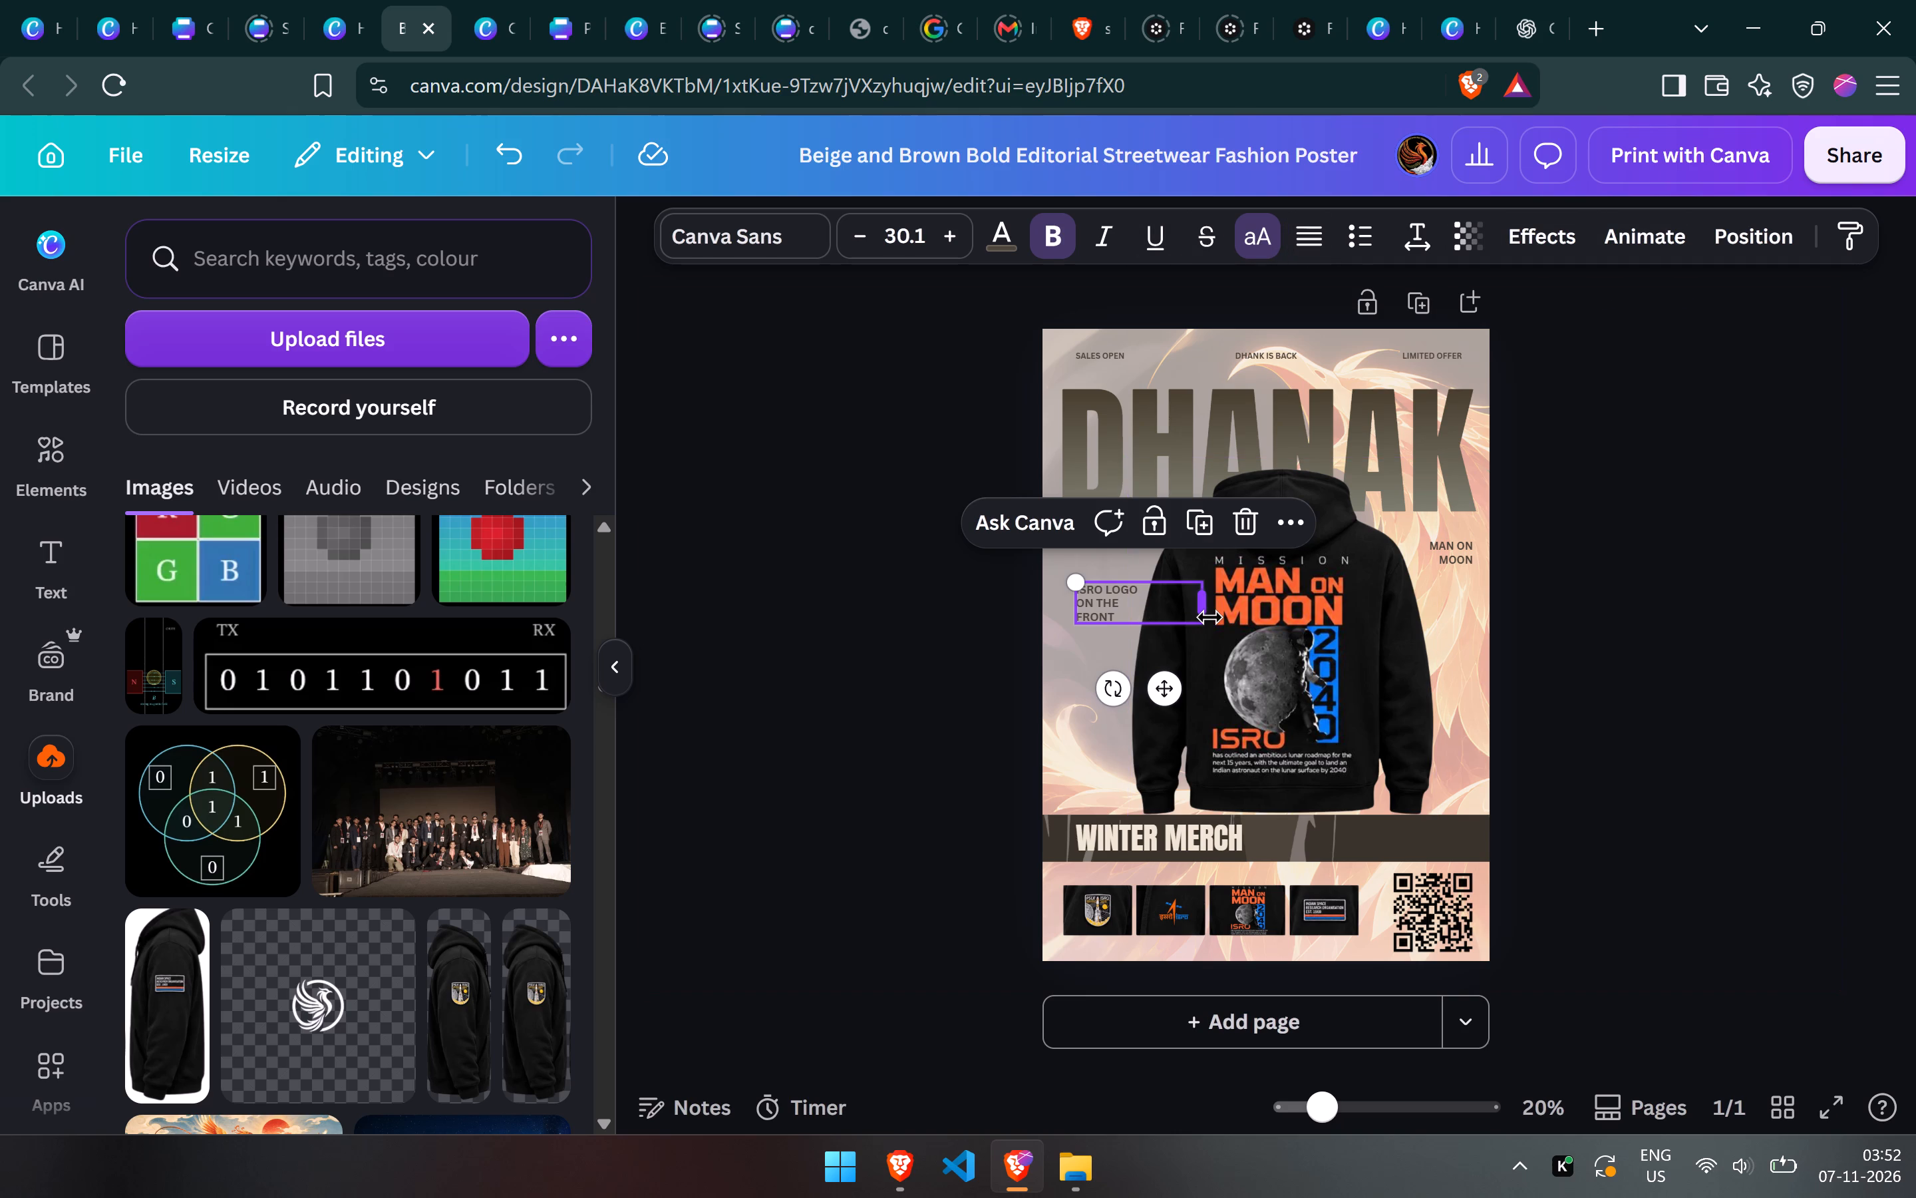
Widen the ISRO LOGO ON THE FRONT text box across the hoodie to just past the poster's right edge.
left_click(1199, 610)
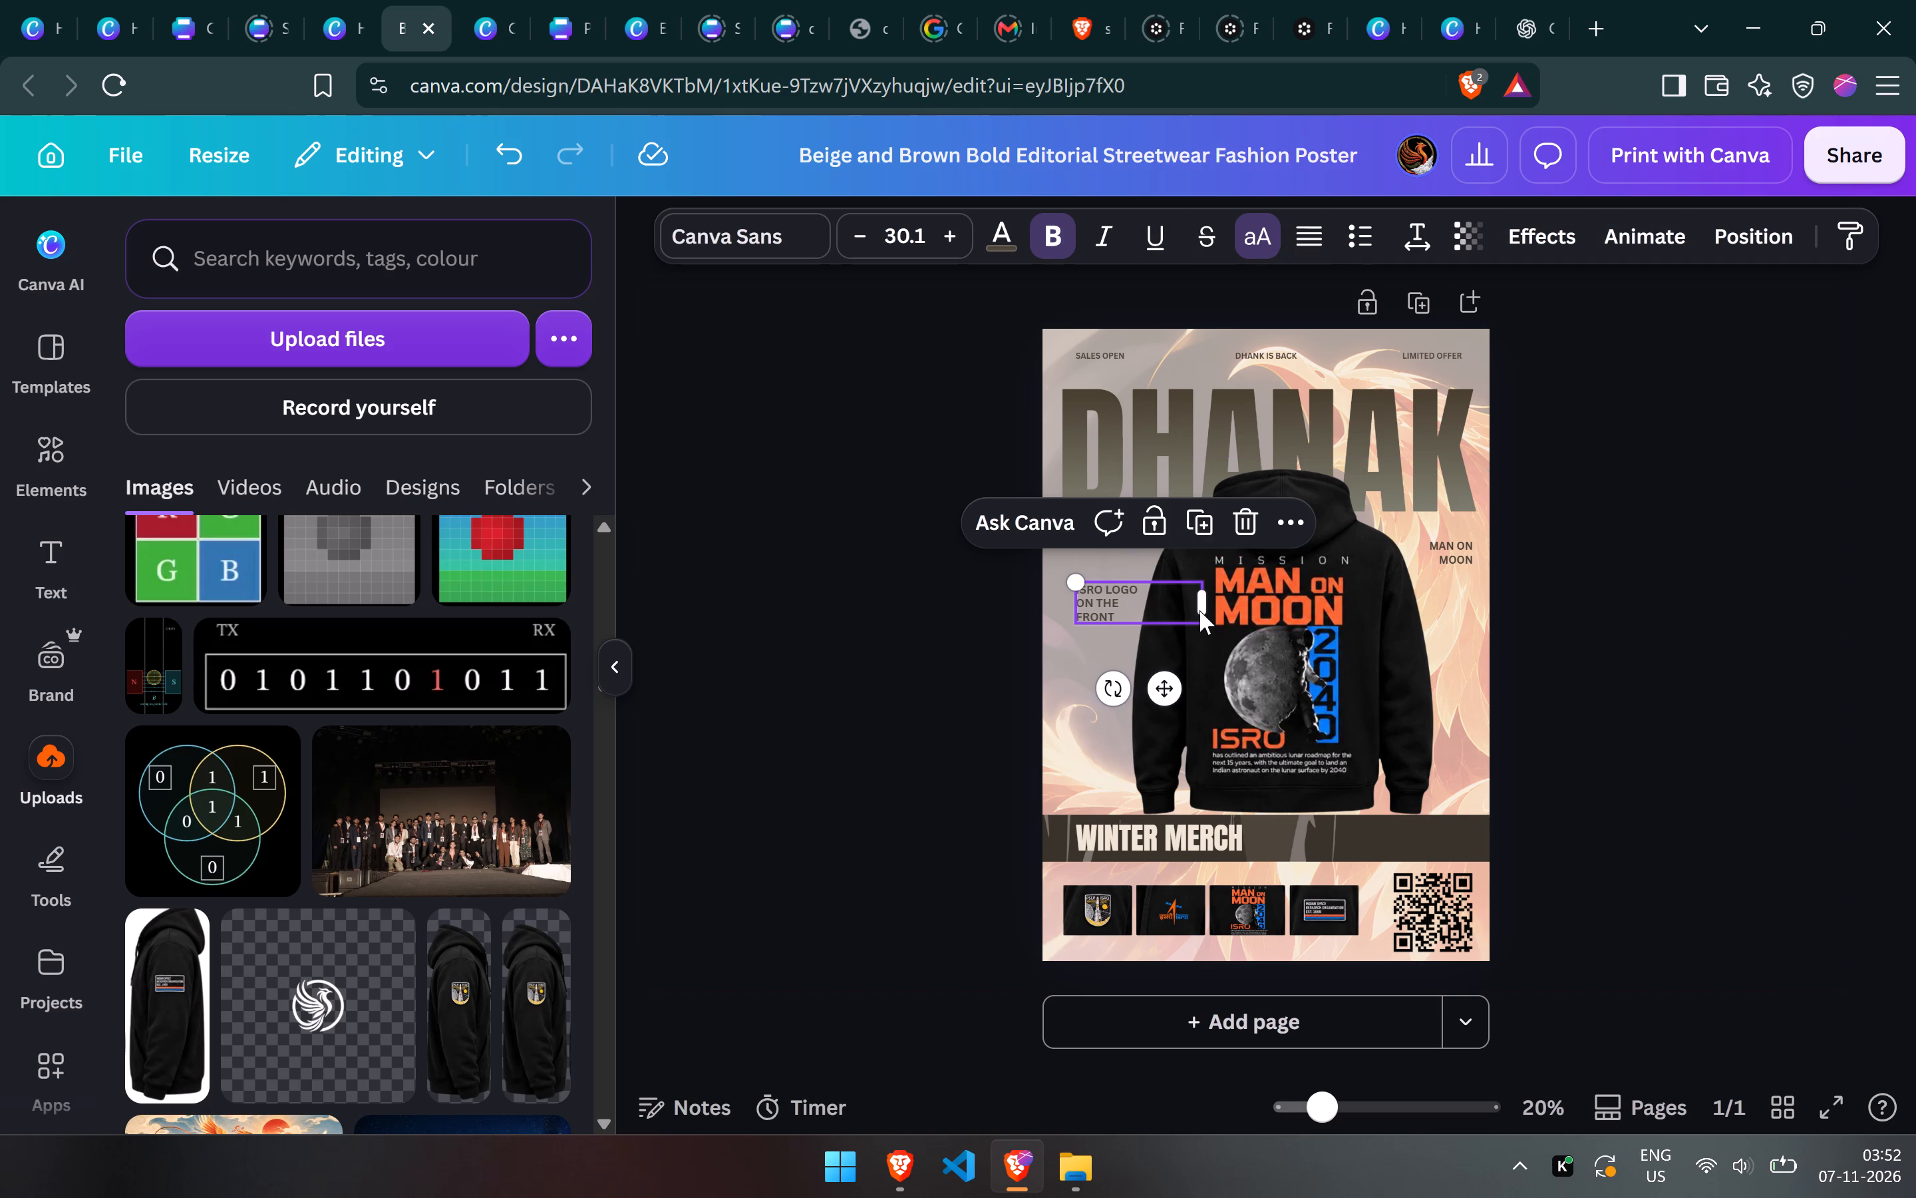
left_click(1205, 610)
left_click_drag(1213, 604, 1504, 560)
Remove the caption's line breaks so that ISRO LOGO ON THE FRONT runs on a single line.
left_click(1209, 602)
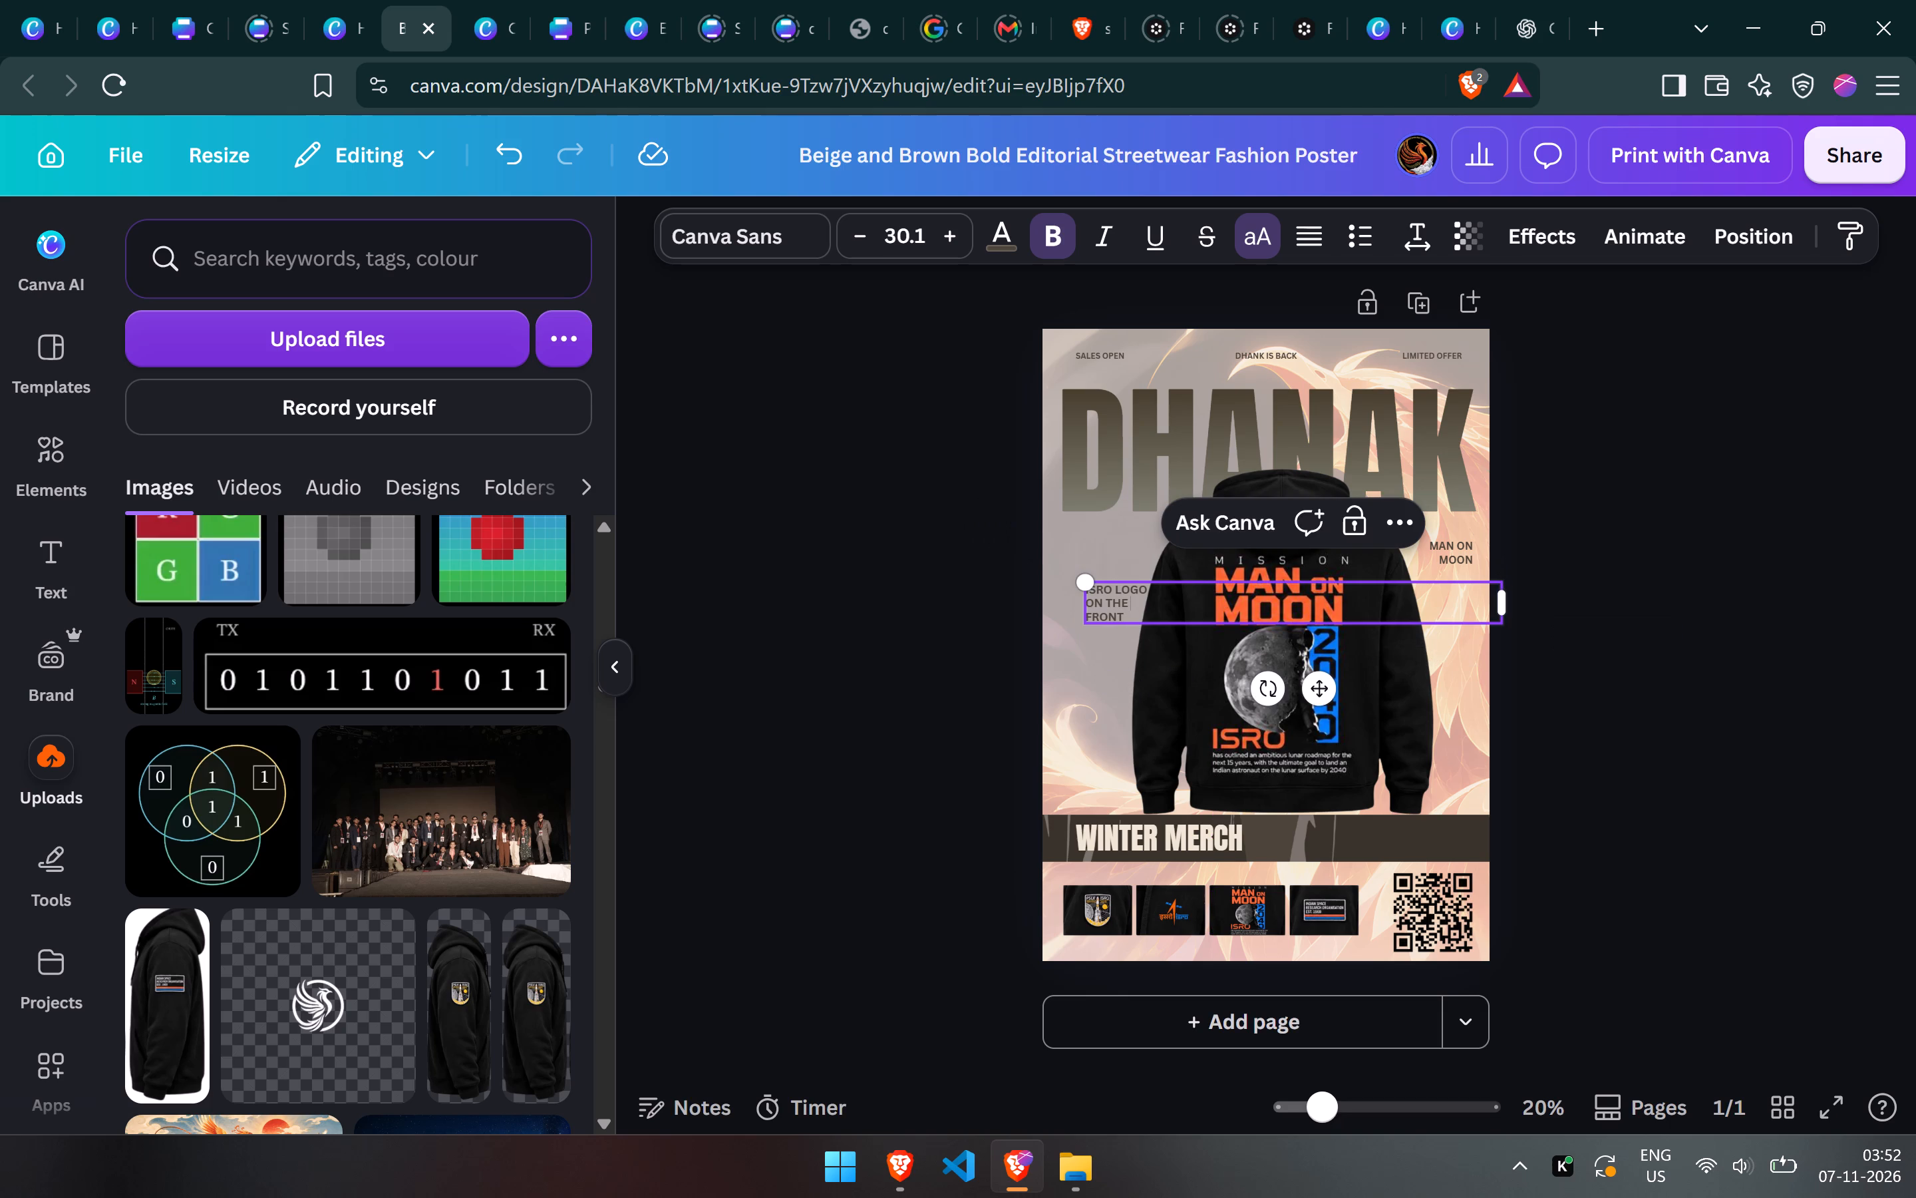
key("Left")
key("Left")
key("Left")
key("Left")
key("Left")
key("Left")
key("Left")
key("Left")
key("BackSpace")
key("BackSpace")
type("O")
key("space")
key("Delete")
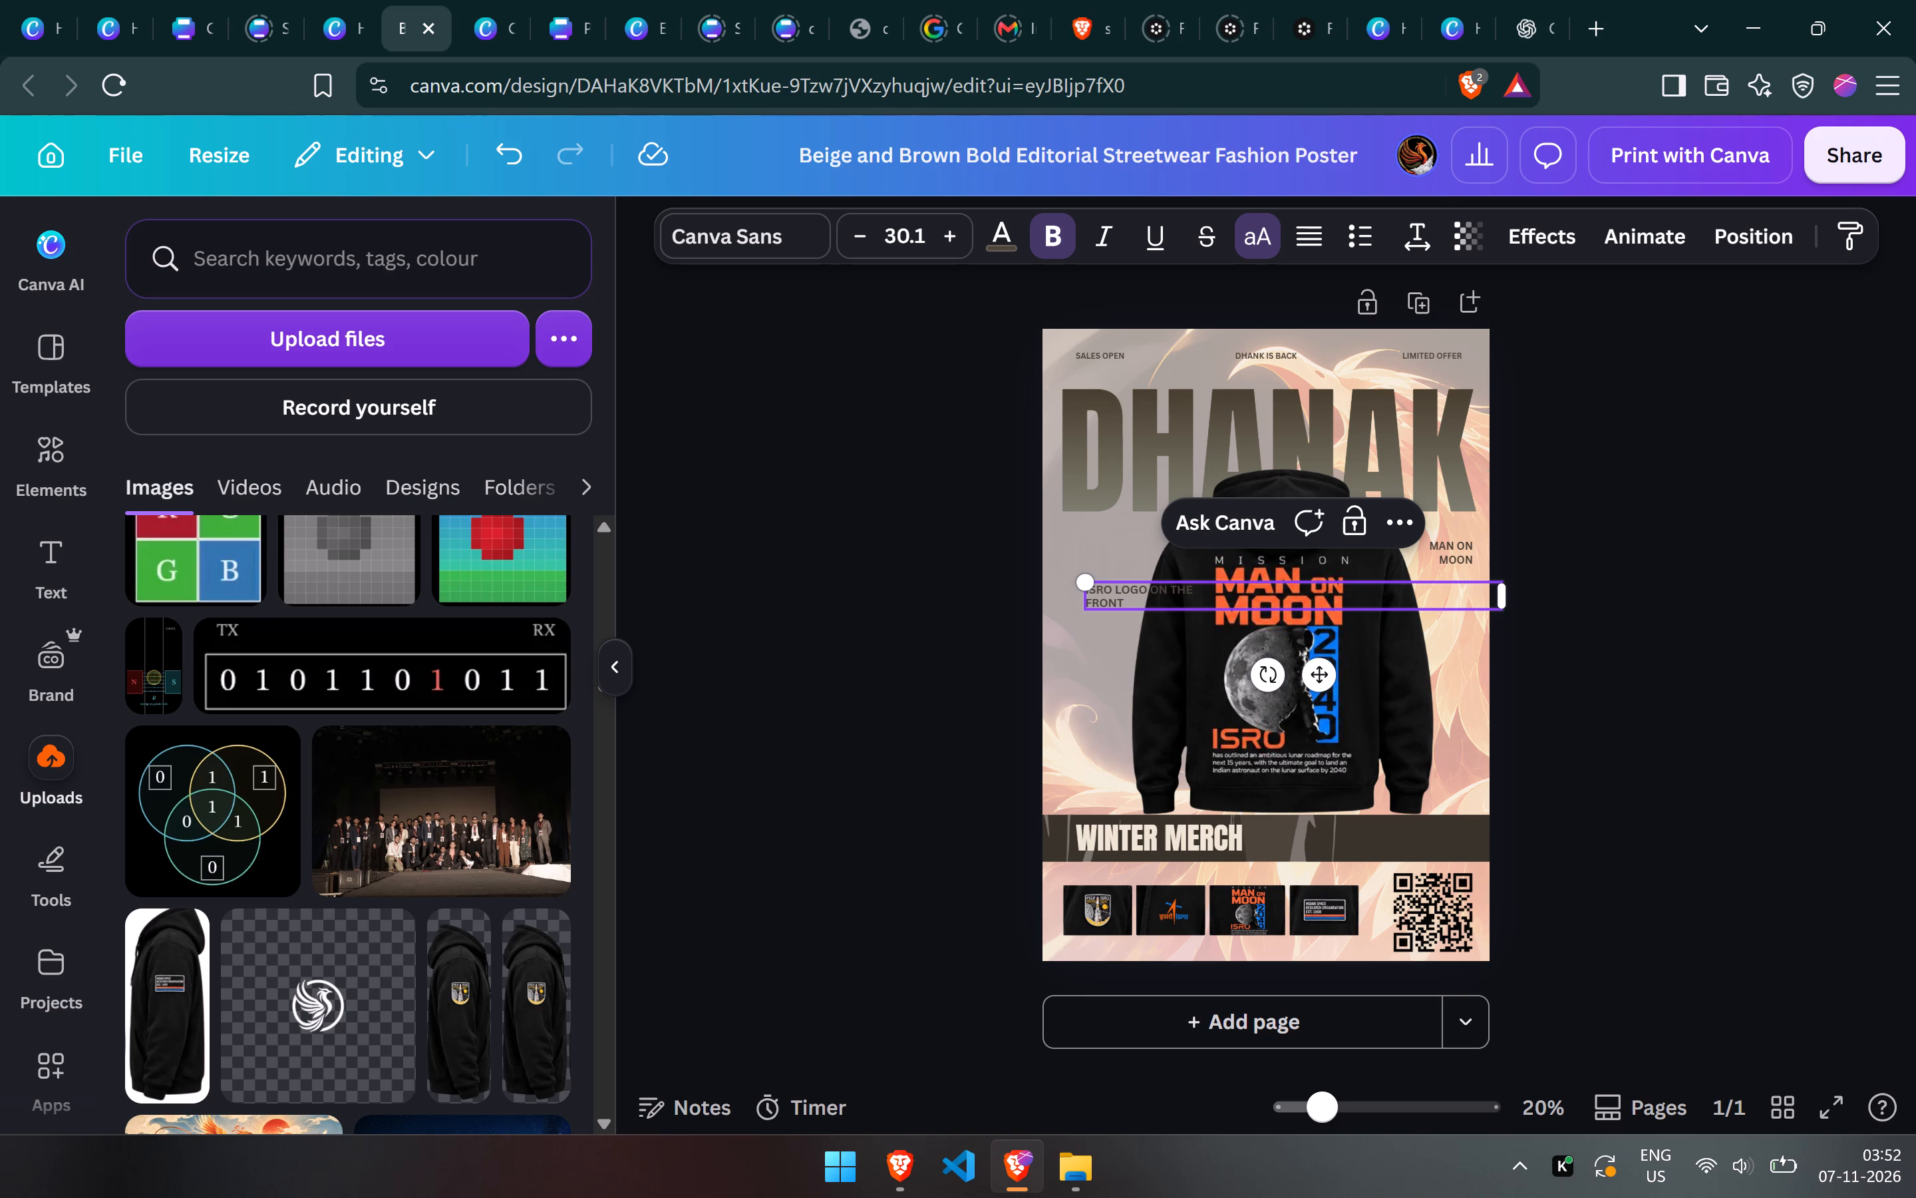
key("space")
key("BackSpace")
key("BackSpace")
key("space")
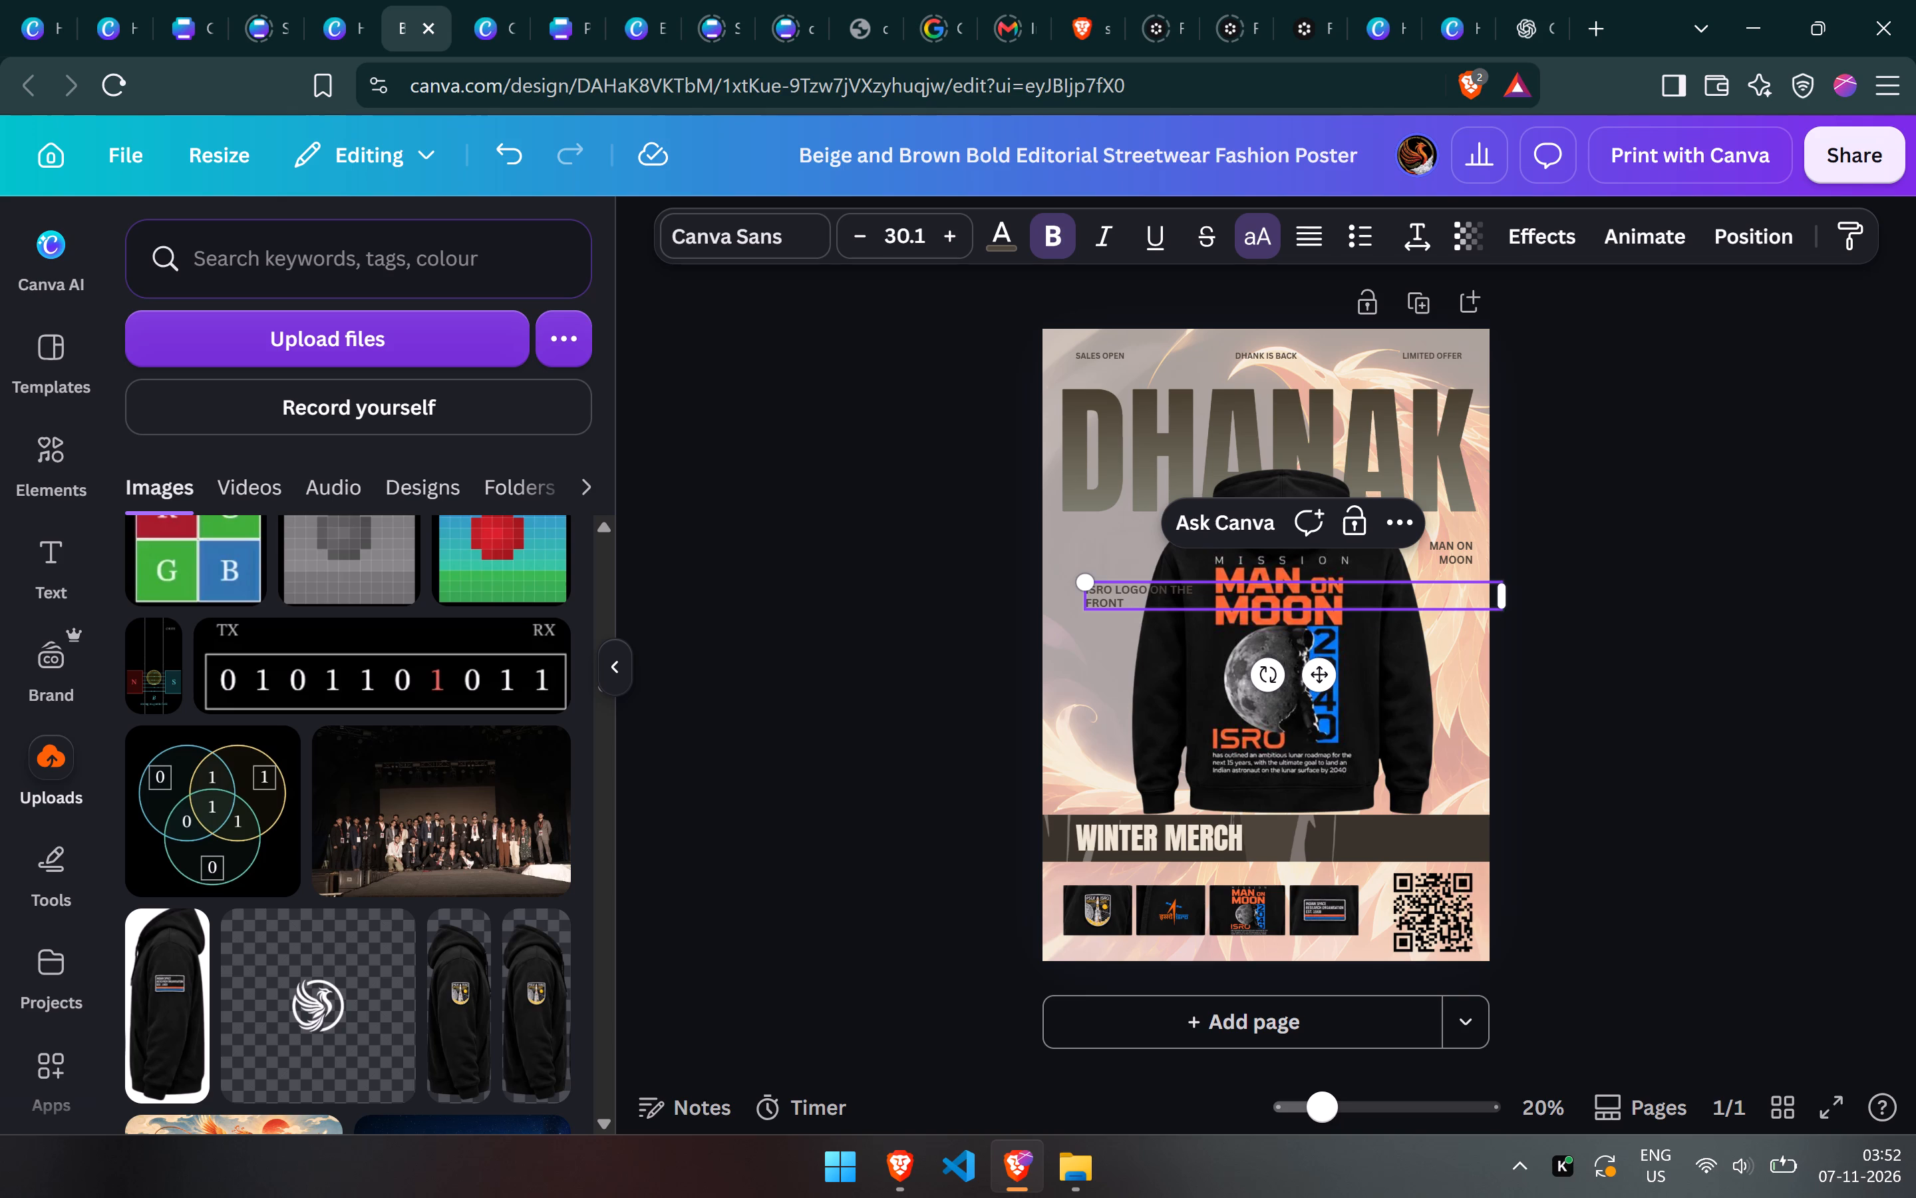
left_click(1243, 591)
key("Delete")
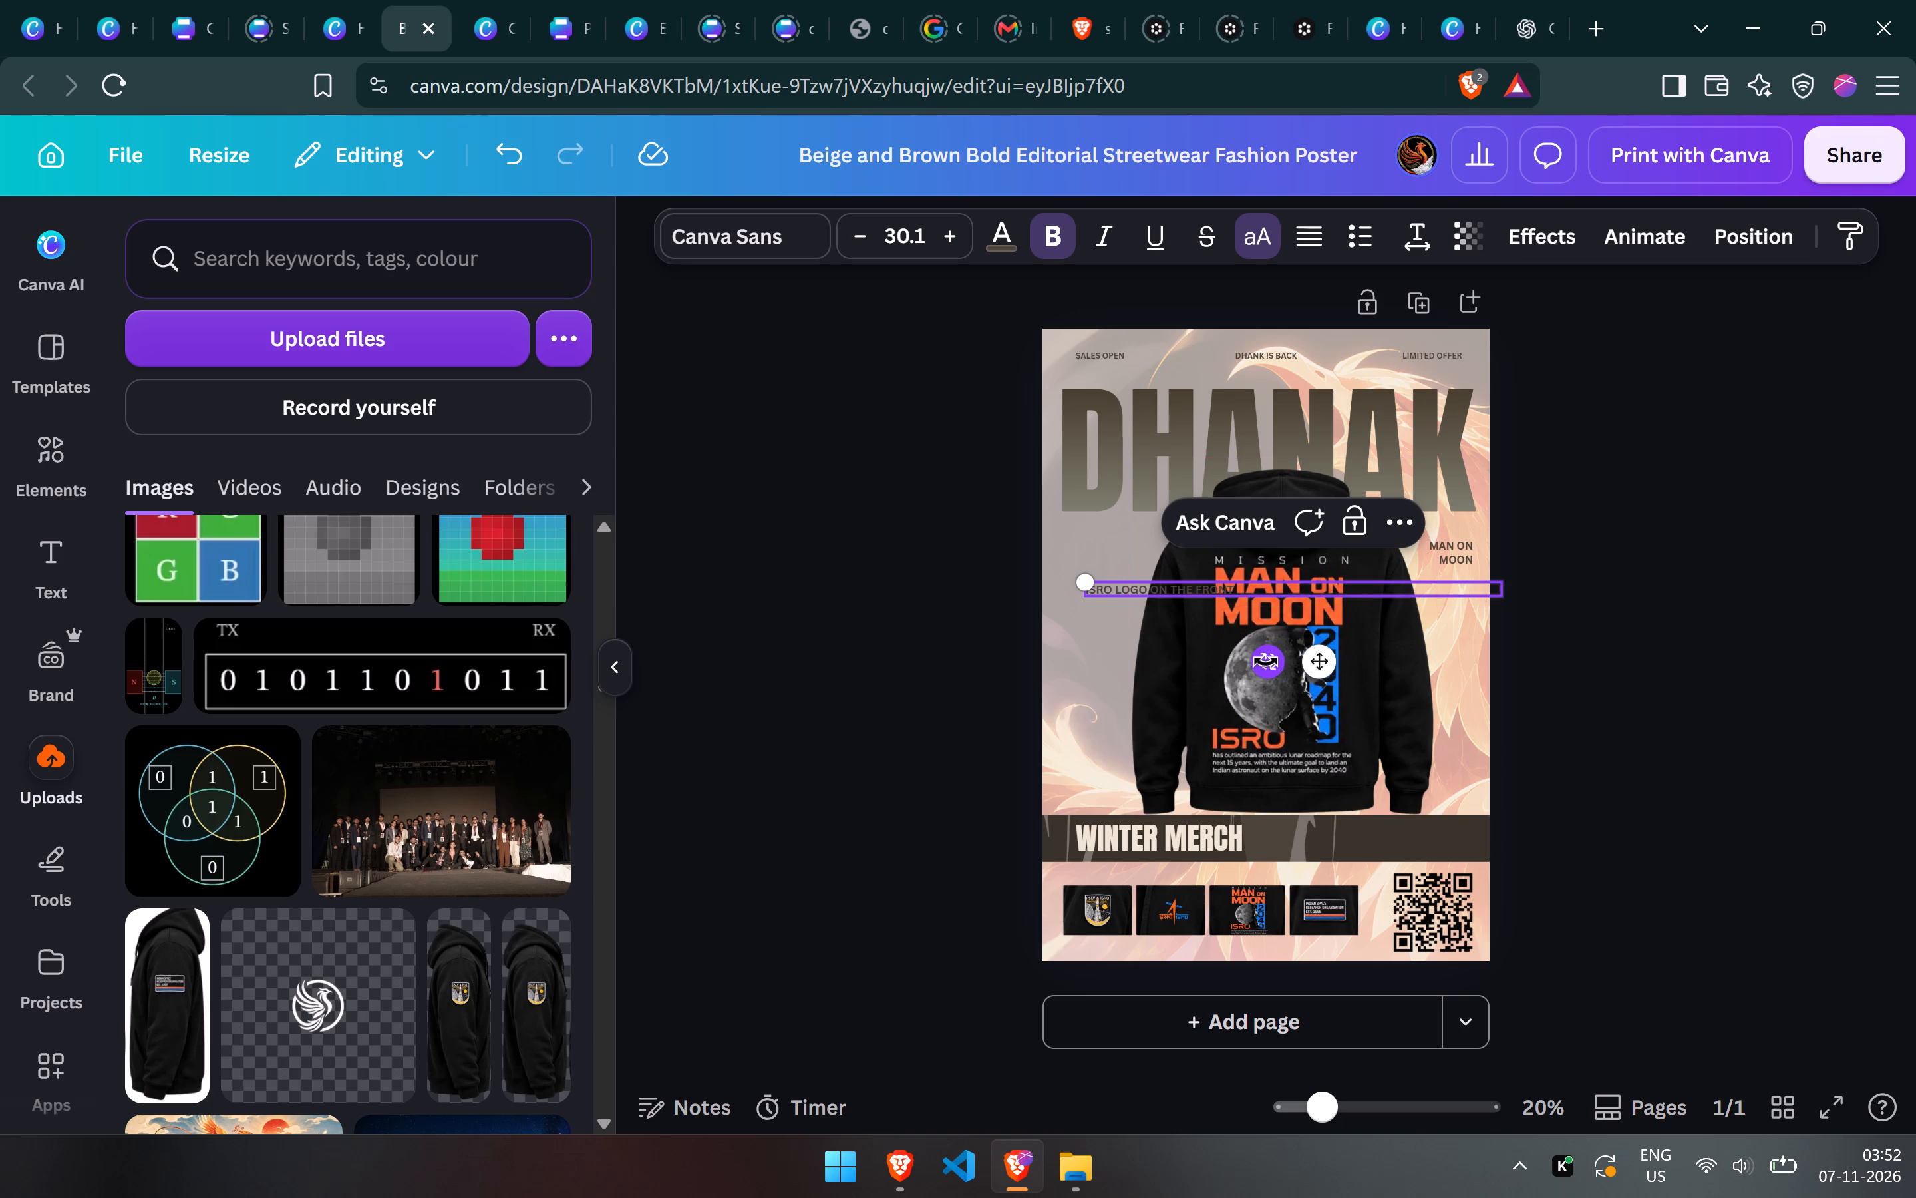
Rotate the ISRO LOGO ON THE FRONT caption to -90° so it reads vertically from bottom to top.
left_click_drag(1263, 661, 1468, 607)
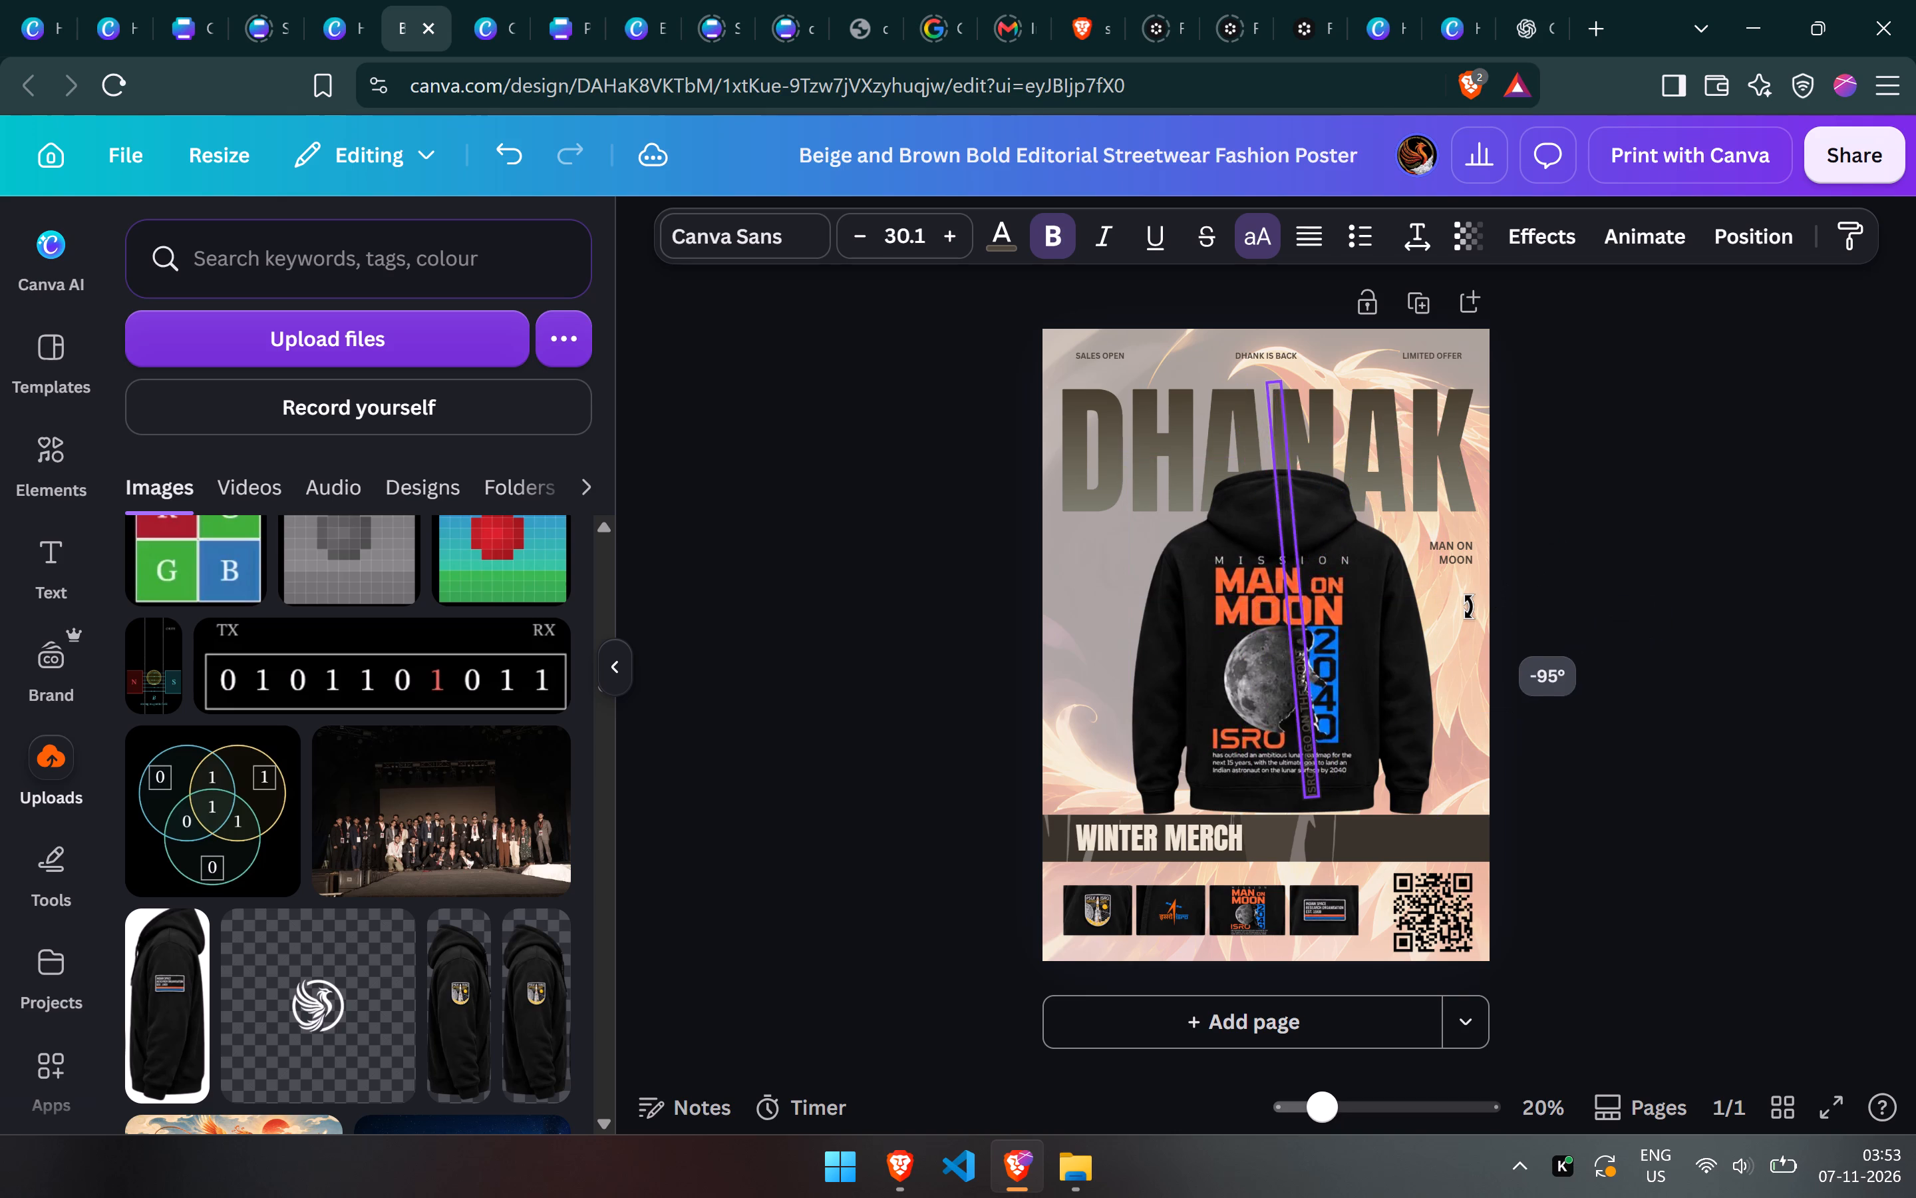
left_click_drag(1468, 607, 1453, 618)
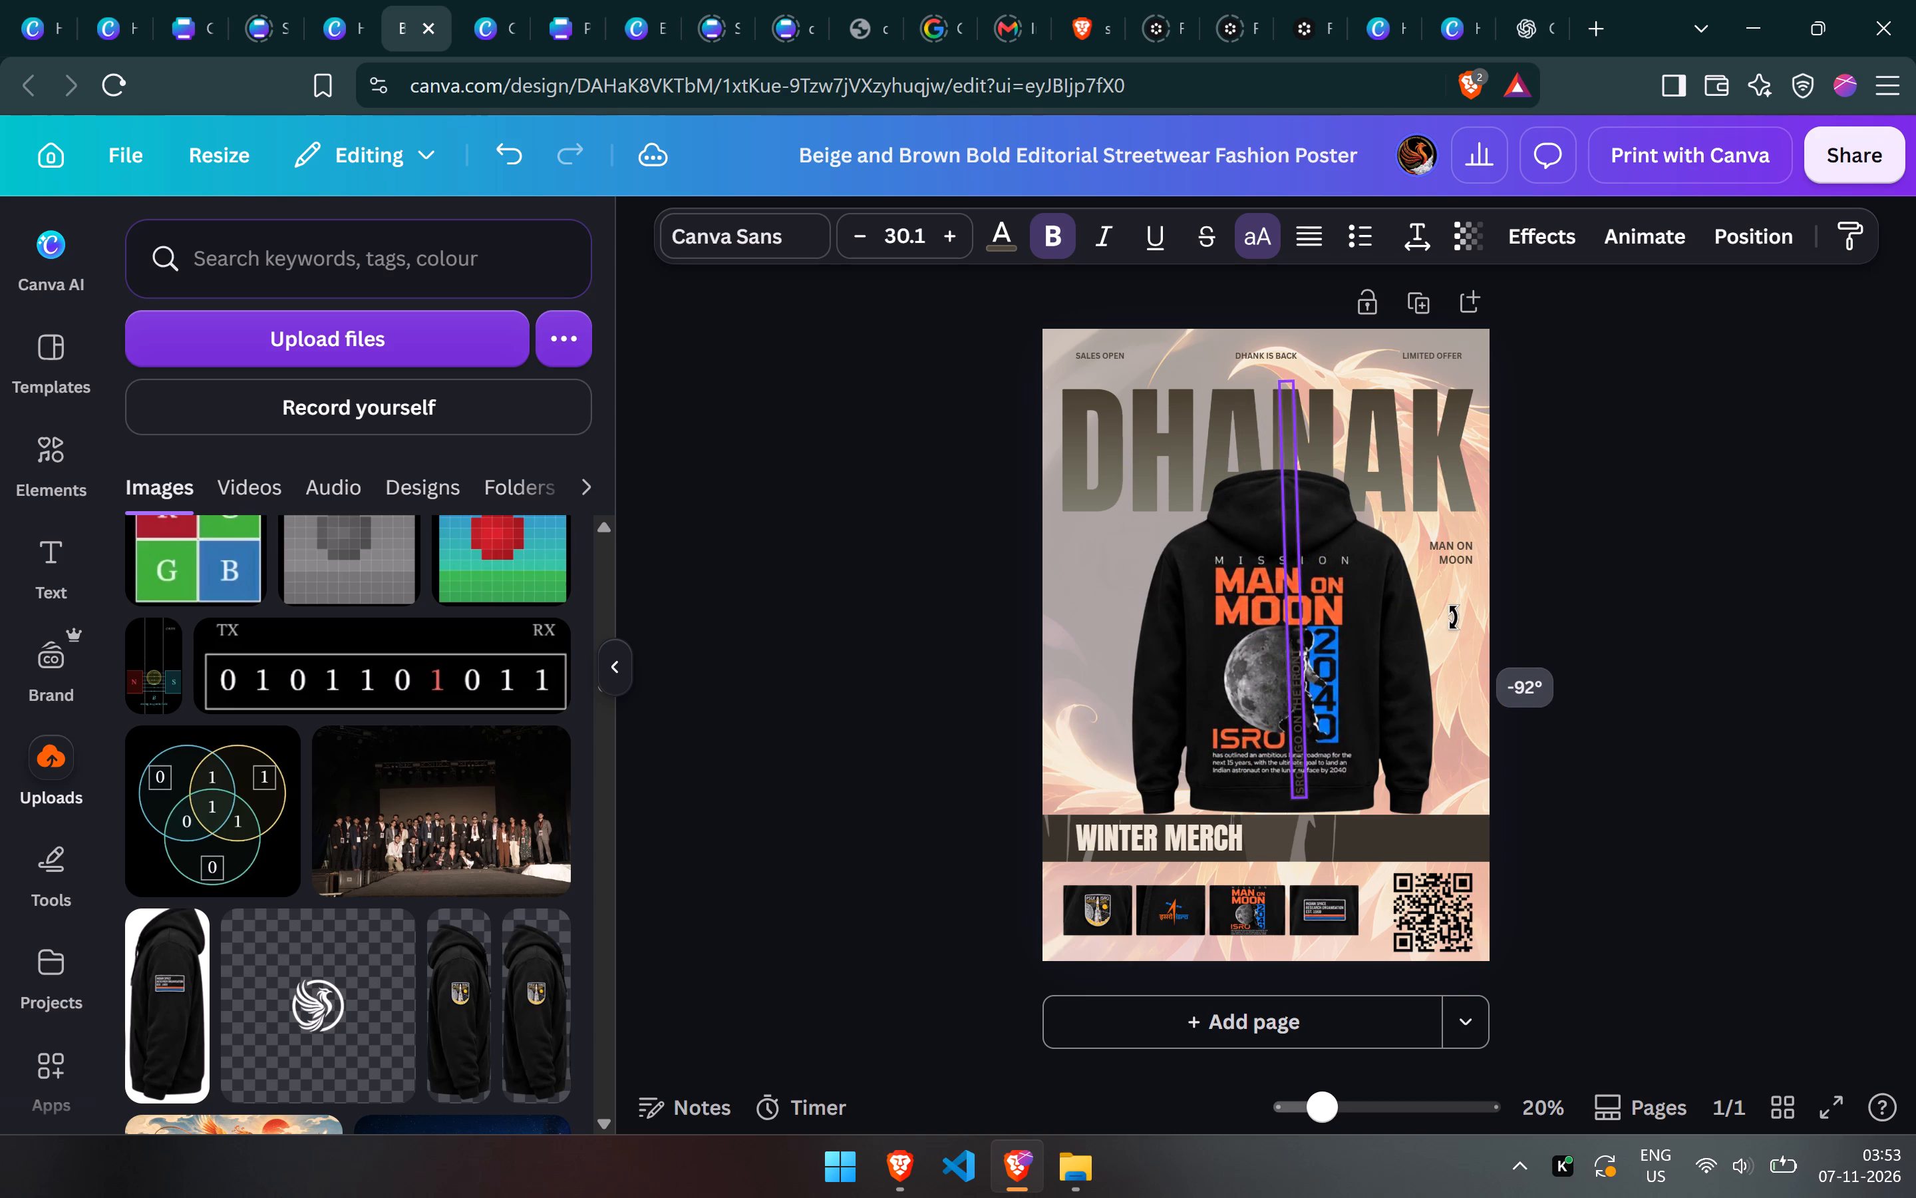
left_click_drag(1453, 618, 1448, 620)
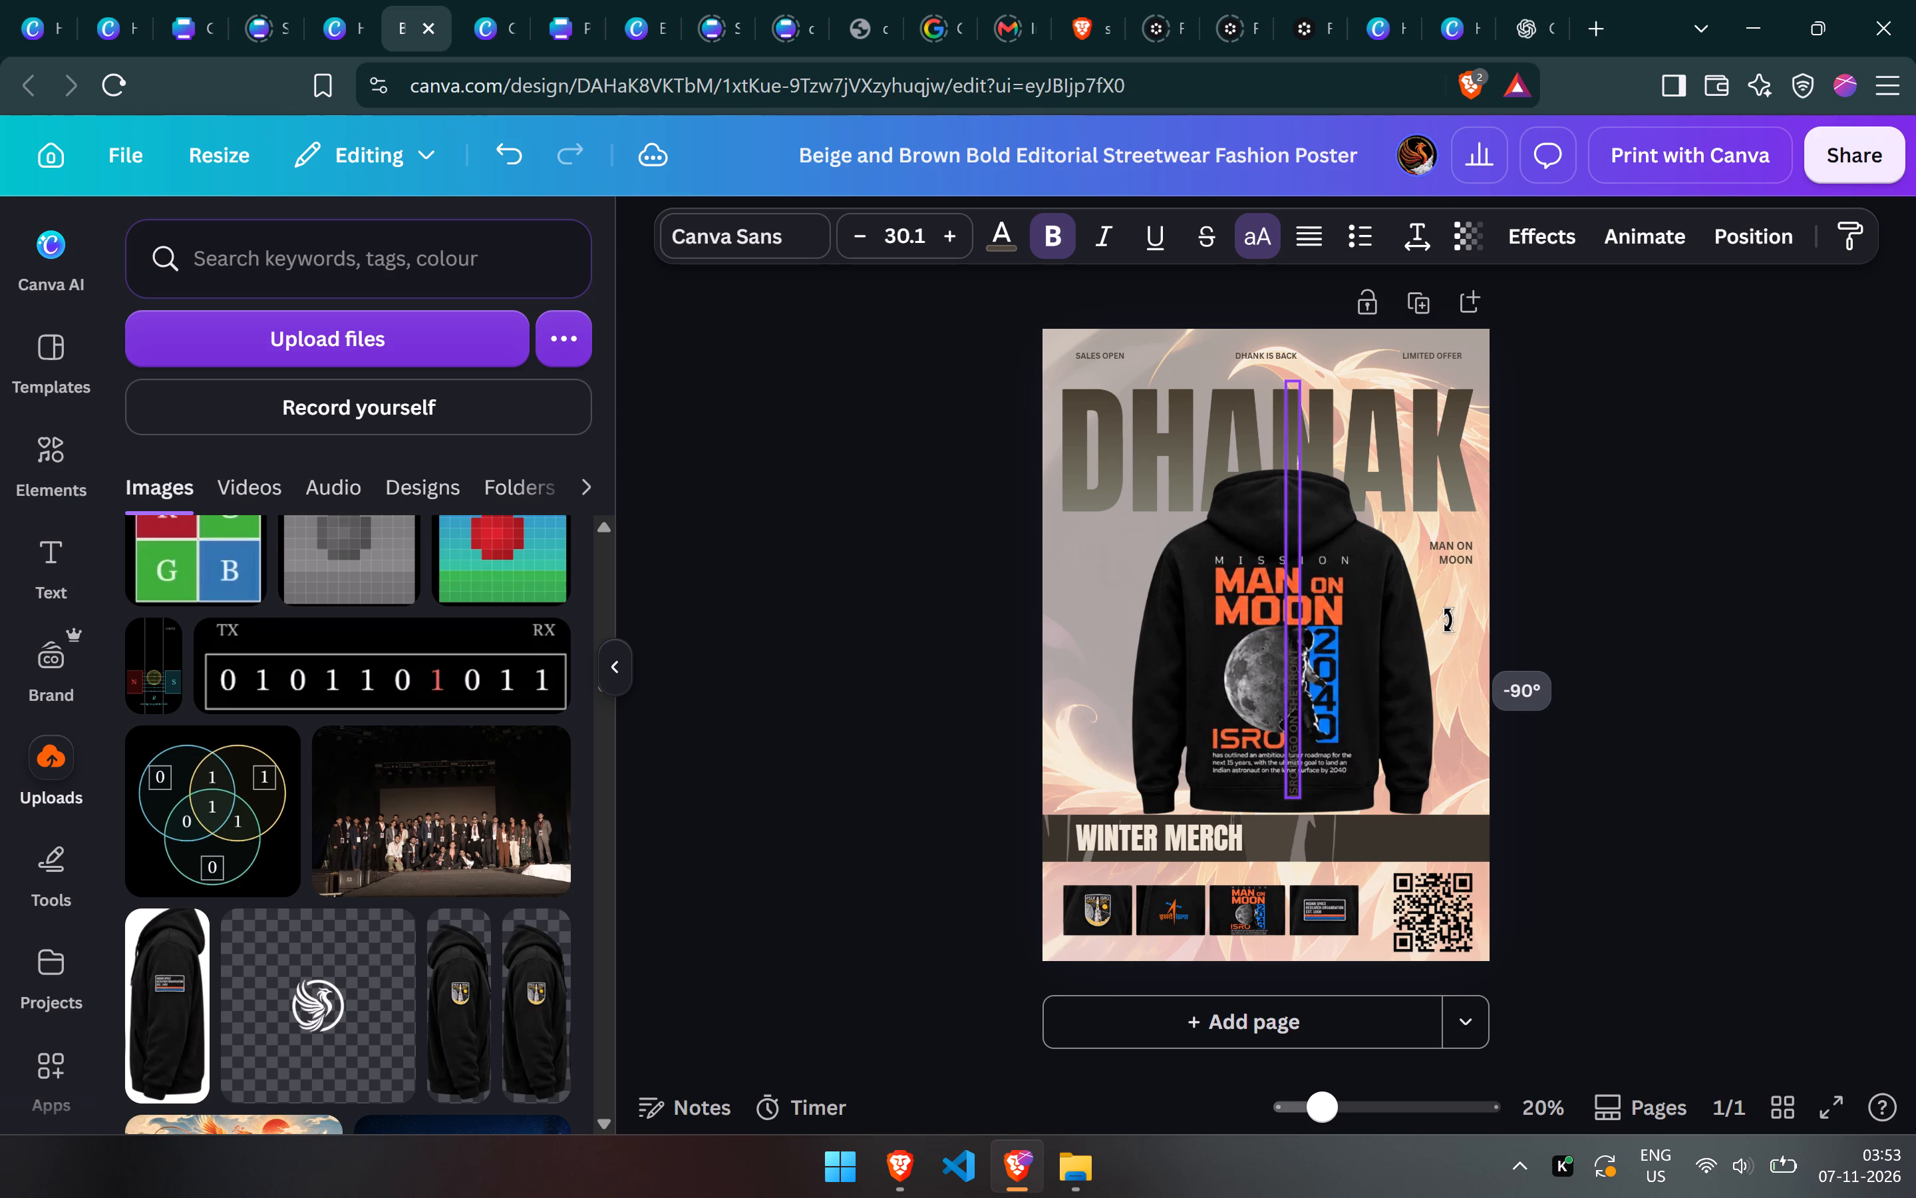
left_click_drag(1448, 620, 1448, 623)
Move the vertical caption to the poster's left margin and scale its text up to size 43.8.
left_click_drag(1360, 562, 1124, 554)
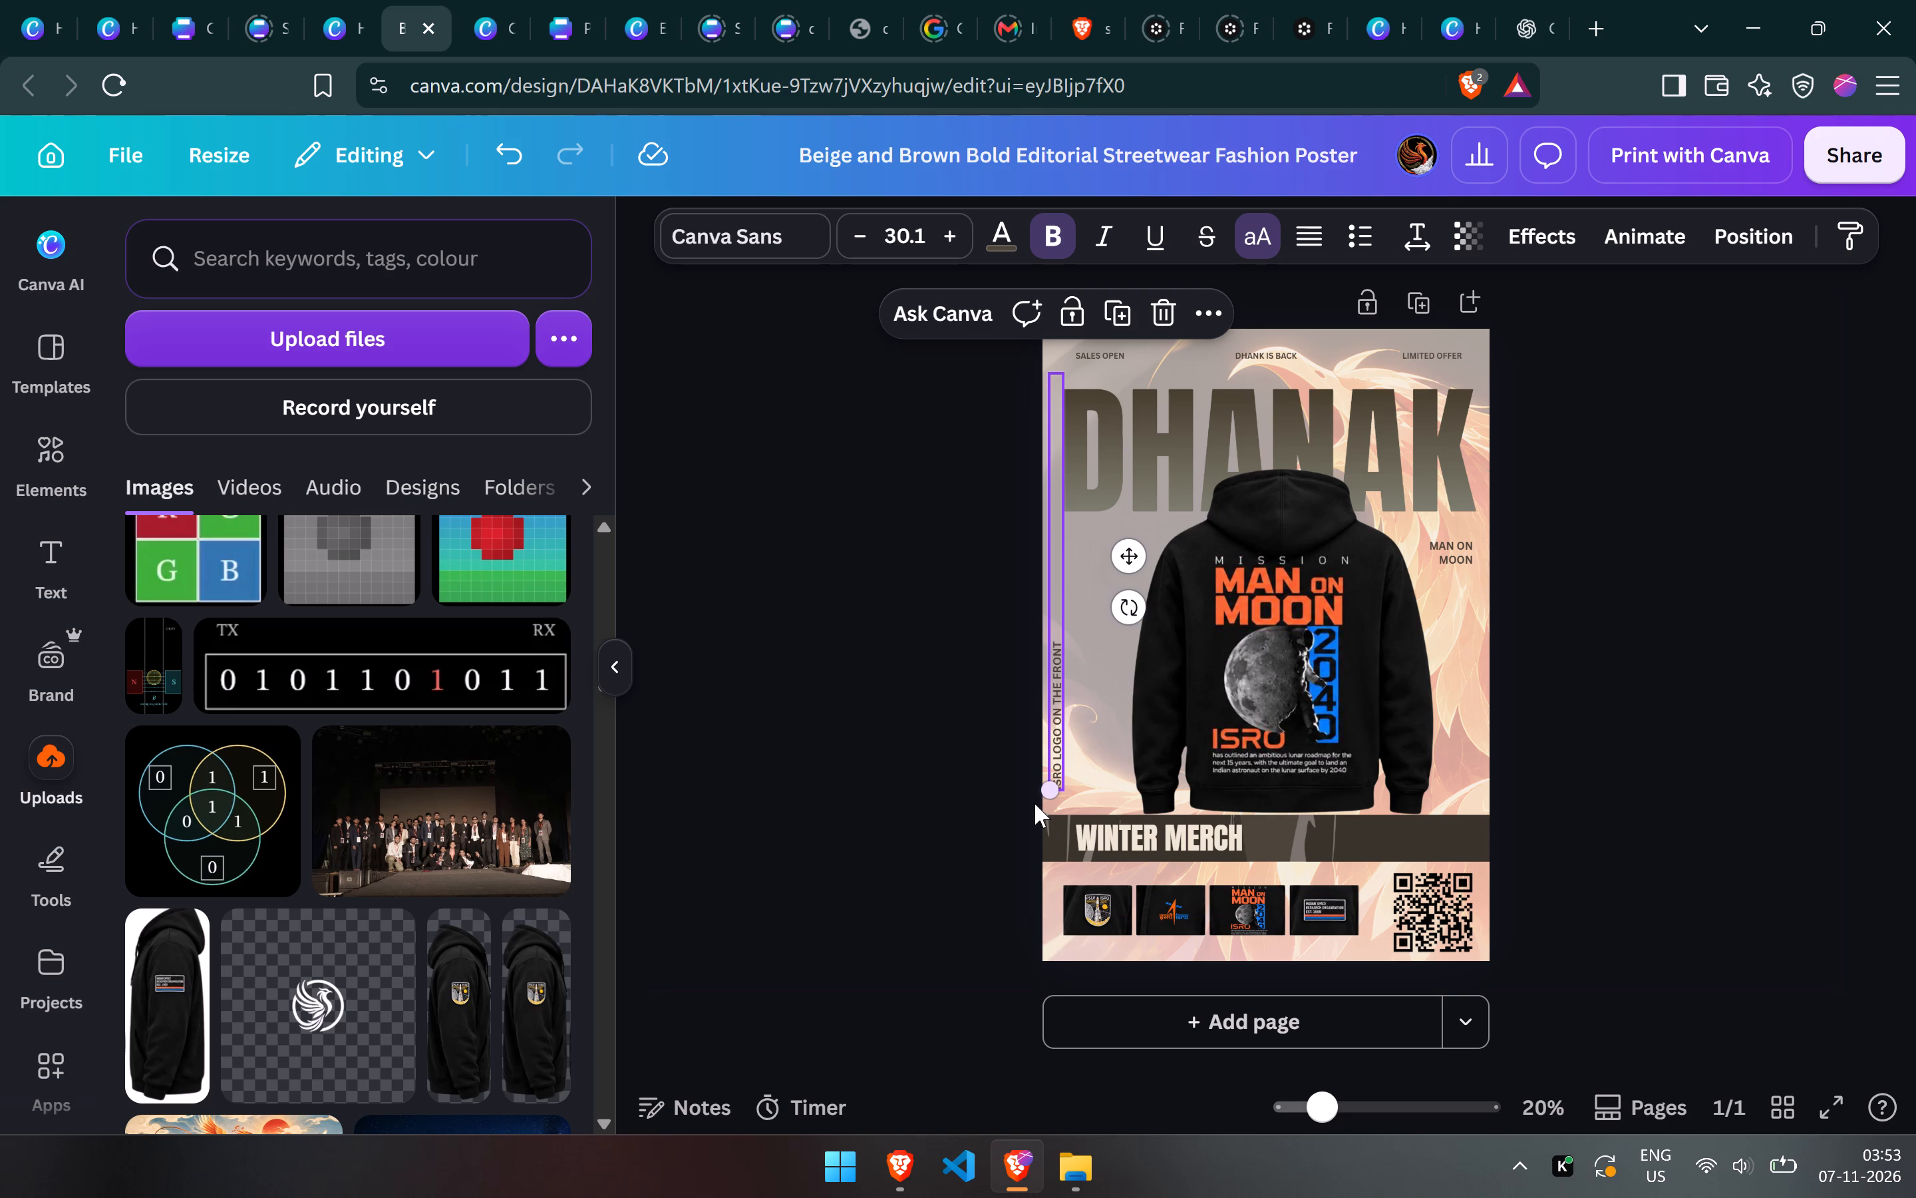
left_click_drag(1048, 788, 831, 970)
Position the vertical ISRO LOGO ON THE FRONT caption beside the hoodie, in line with the left edge of SALES OPEN and WINTER MERCH.
left_click_drag(1124, 648, 1161, 562)
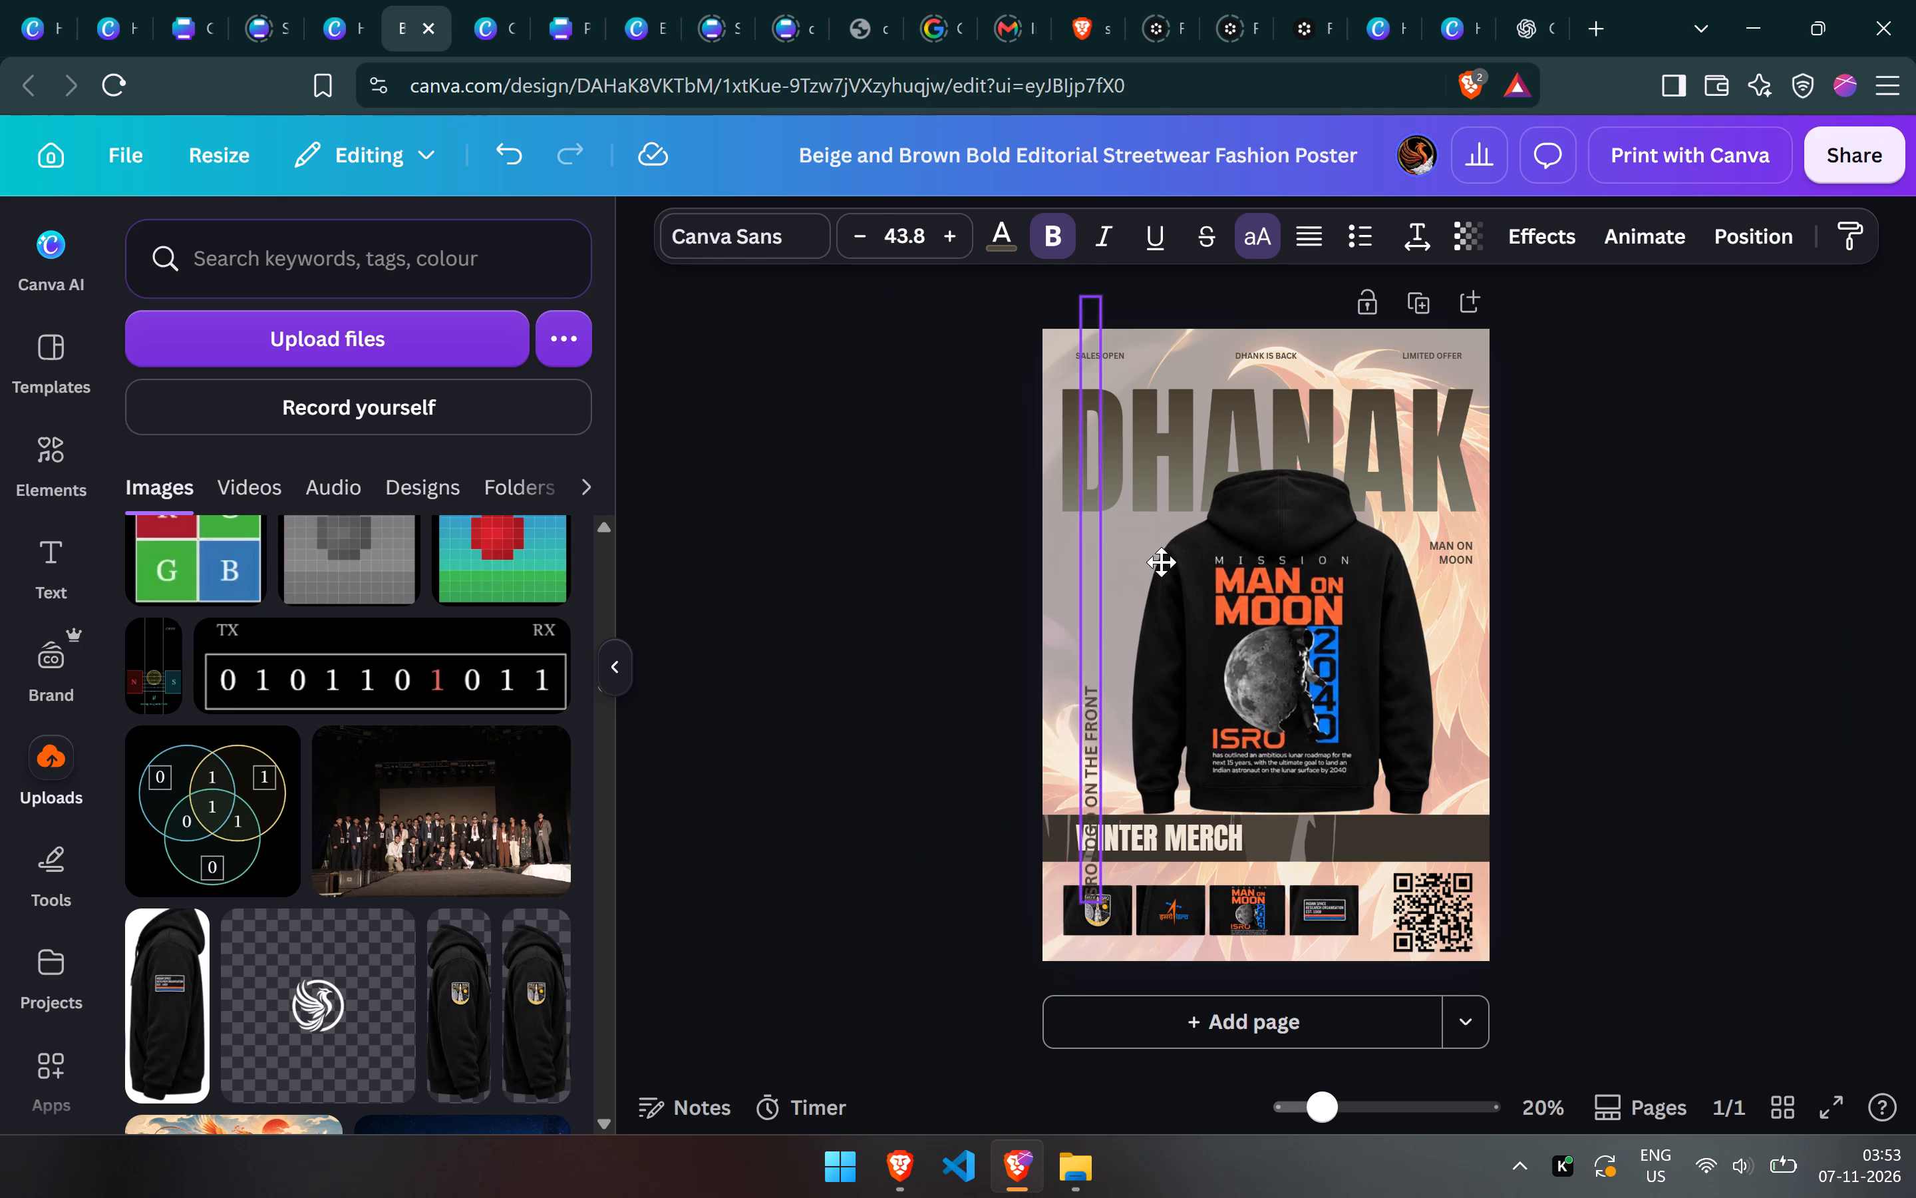
left_click_drag(1161, 562, 1130, 469)
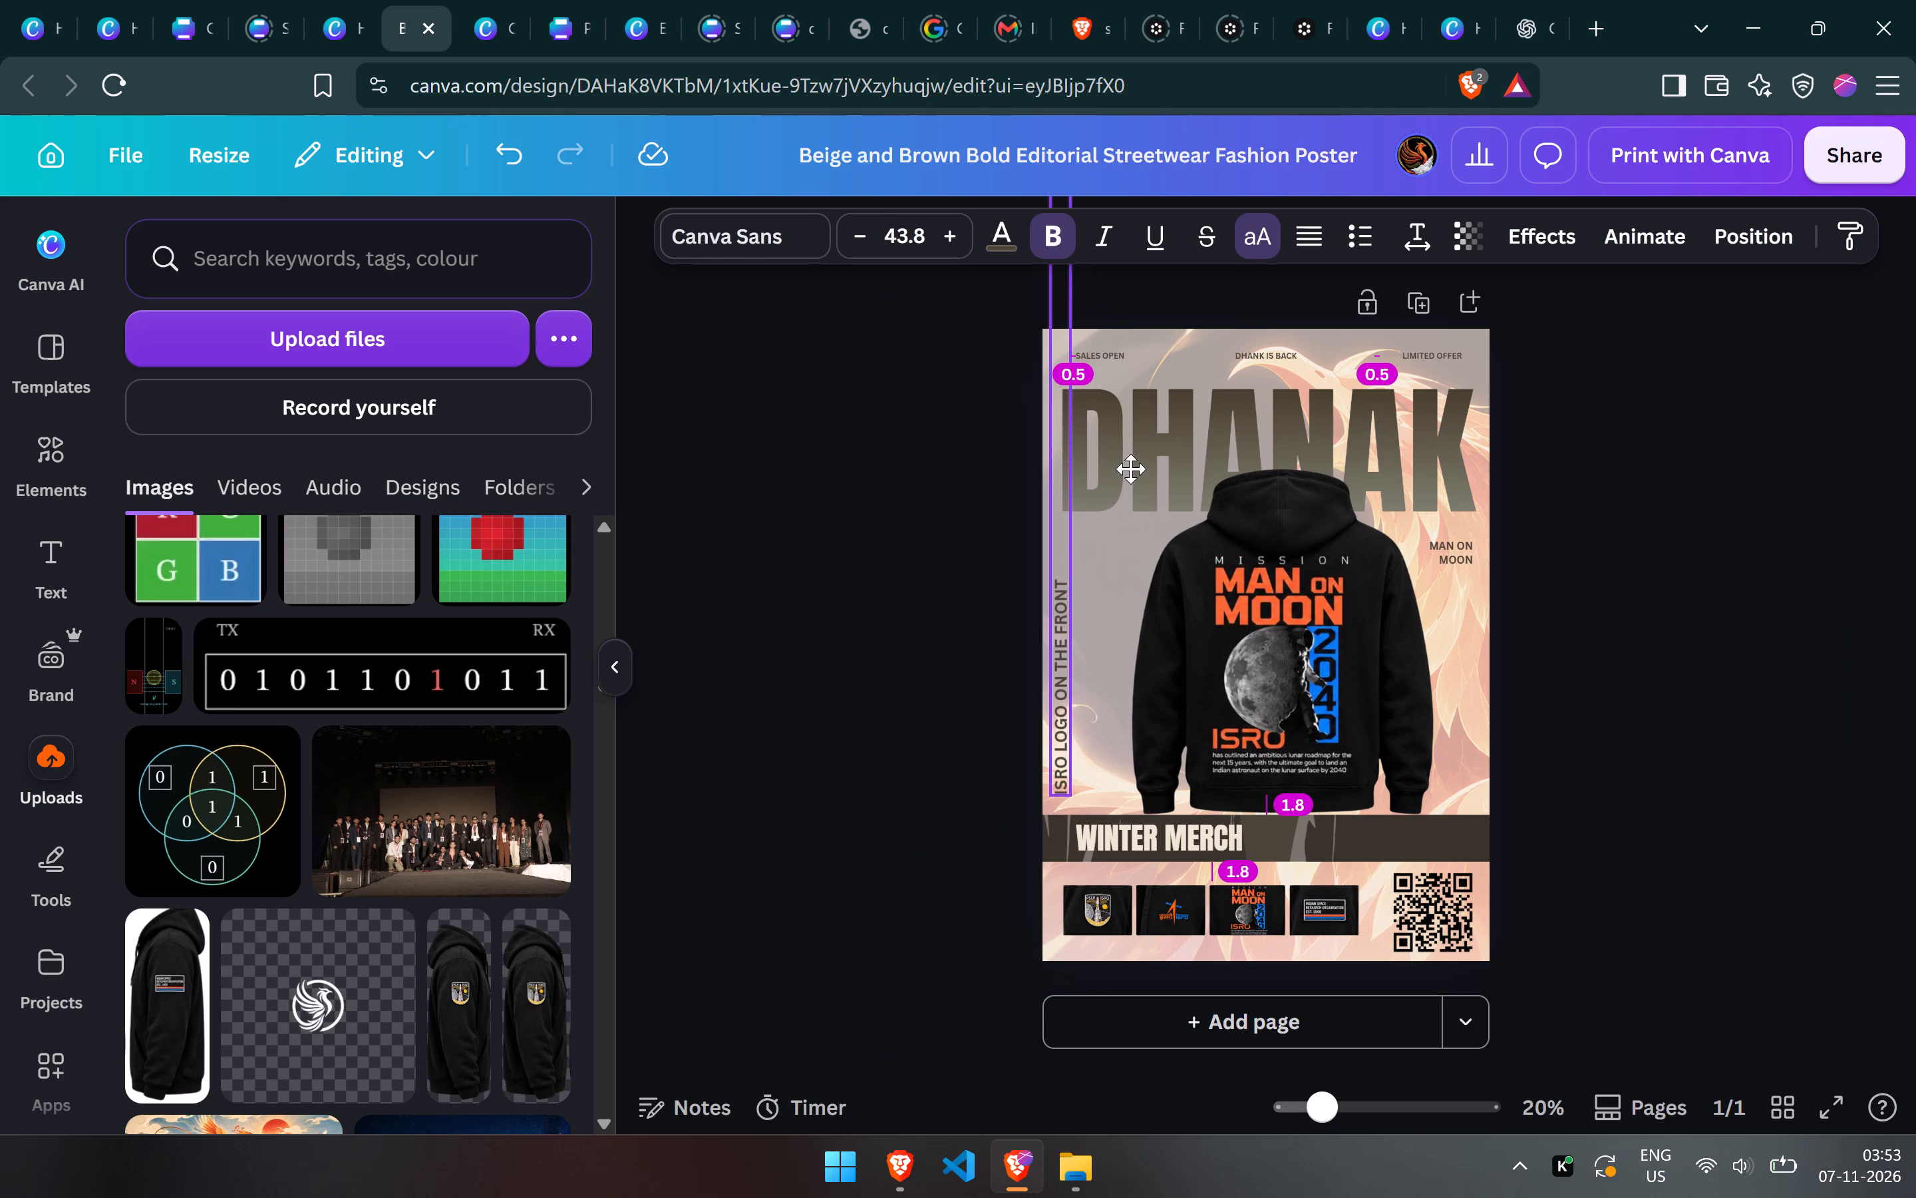
left_click_drag(1130, 469, 1130, 465)
left_click_drag(1130, 465, 1132, 461)
left_click(902, 610)
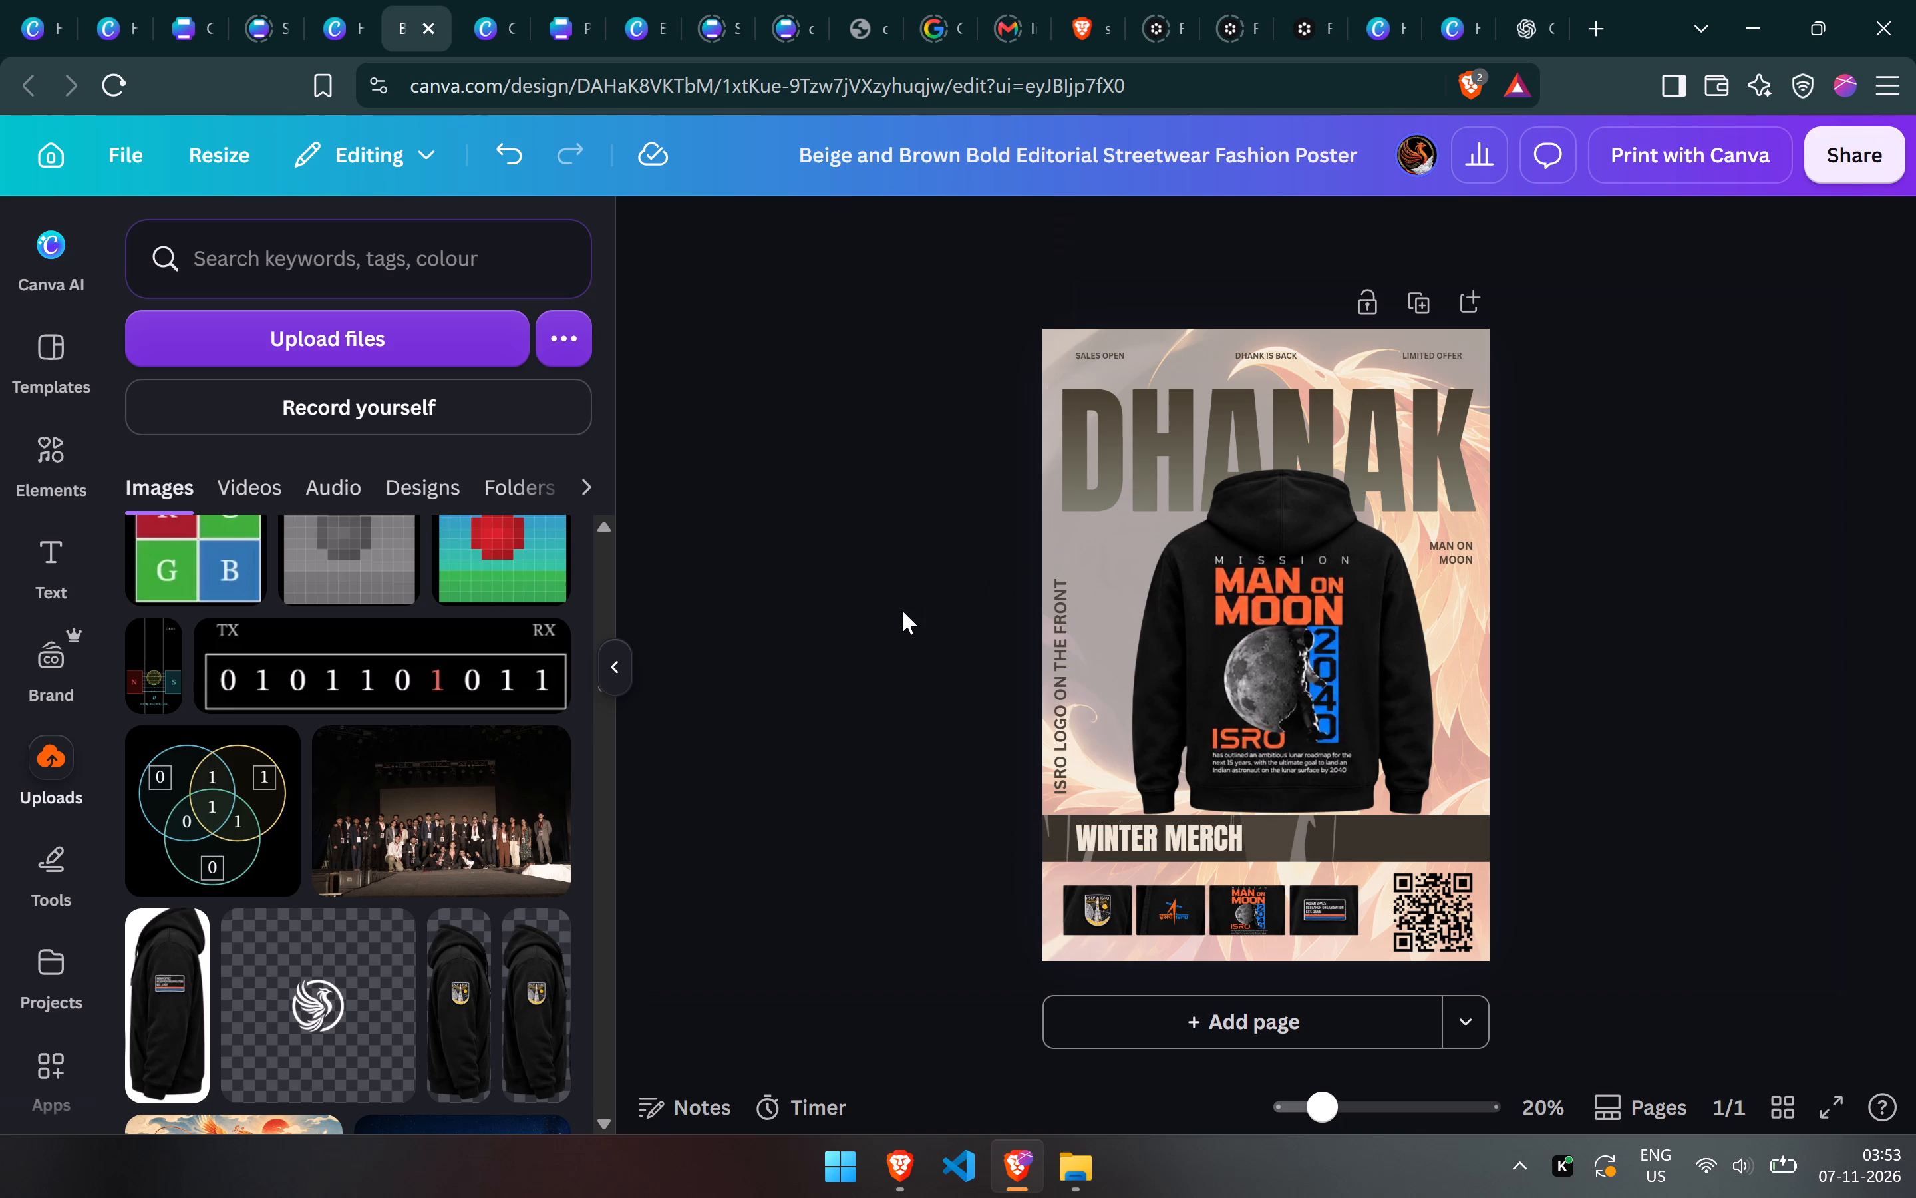
left_click_drag(1054, 702, 1075, 676)
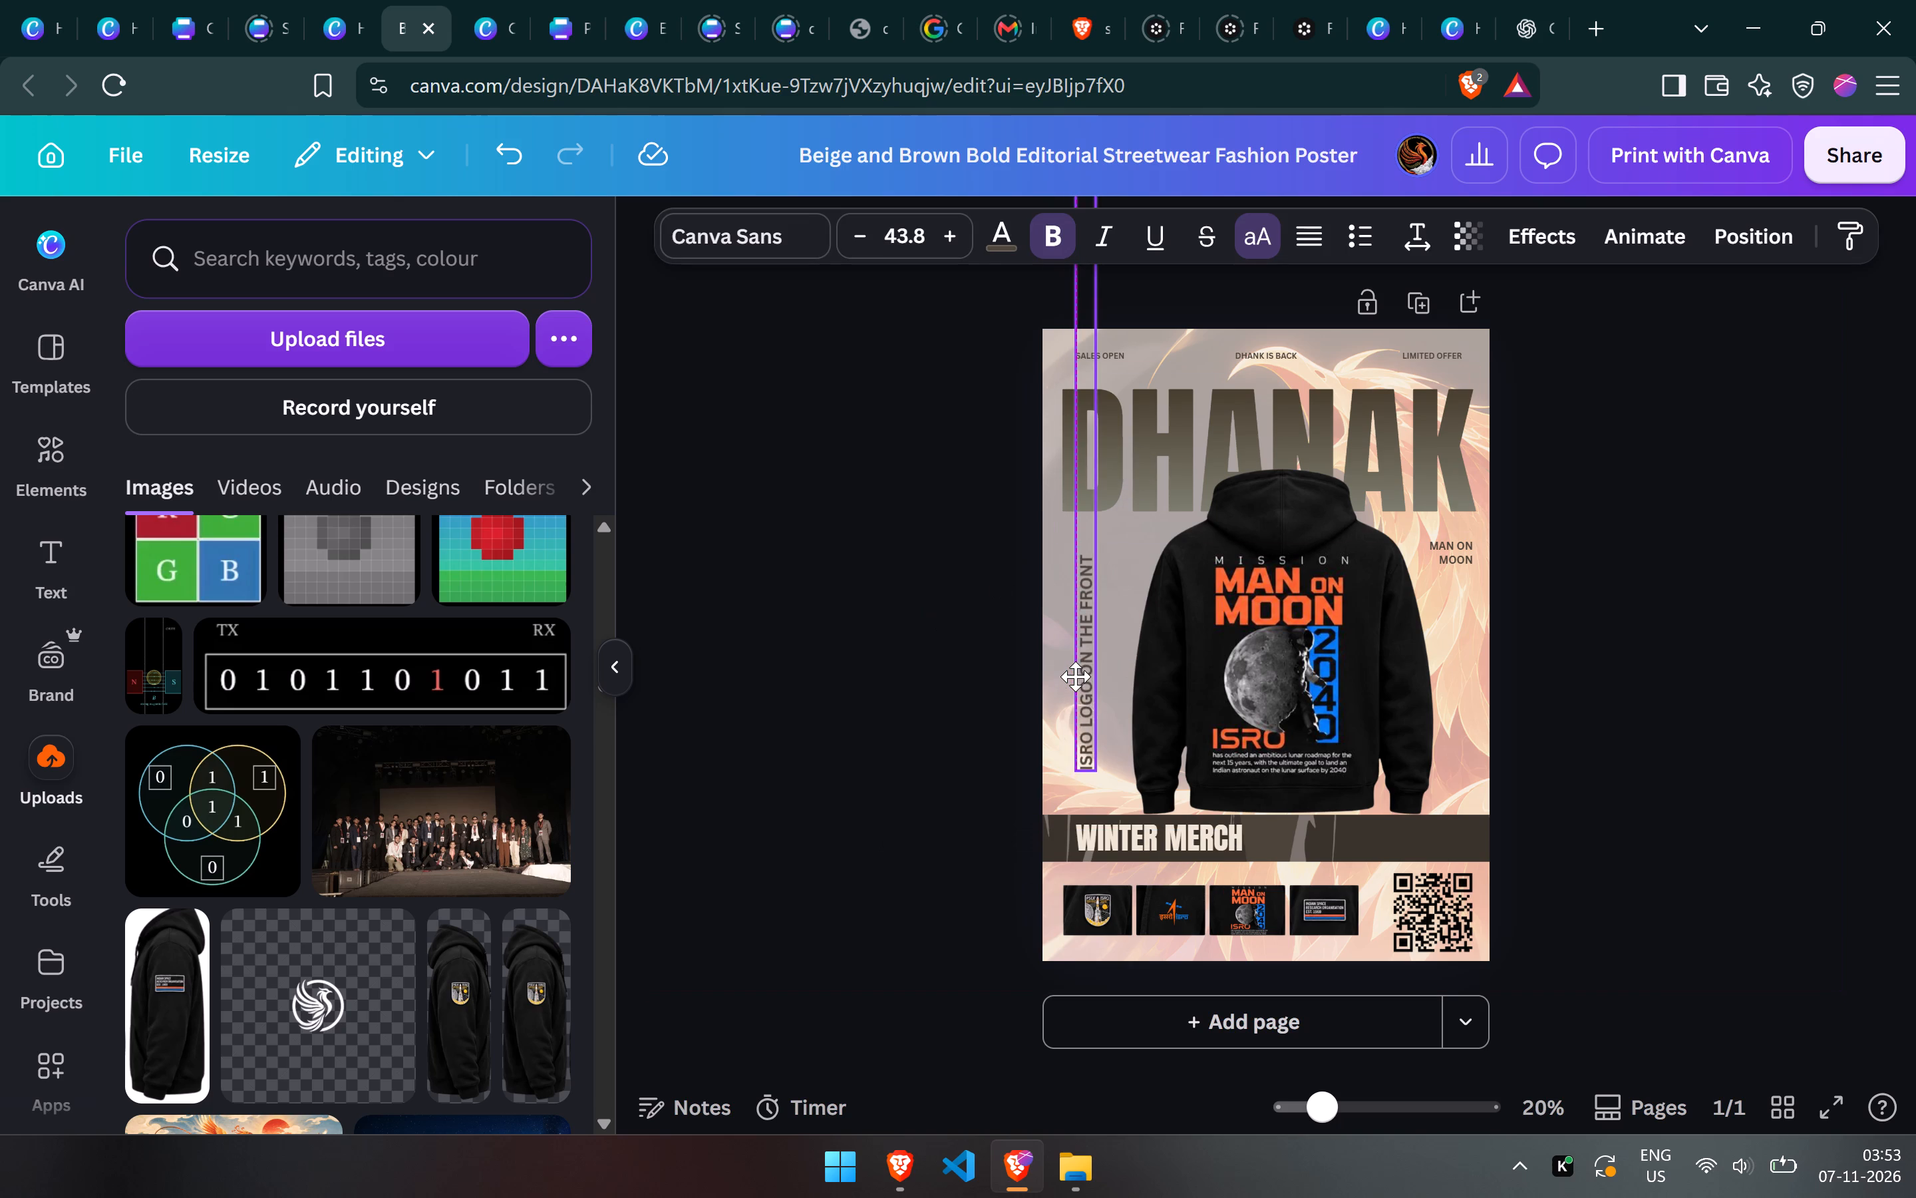
left_click_drag(1075, 676, 1068, 690)
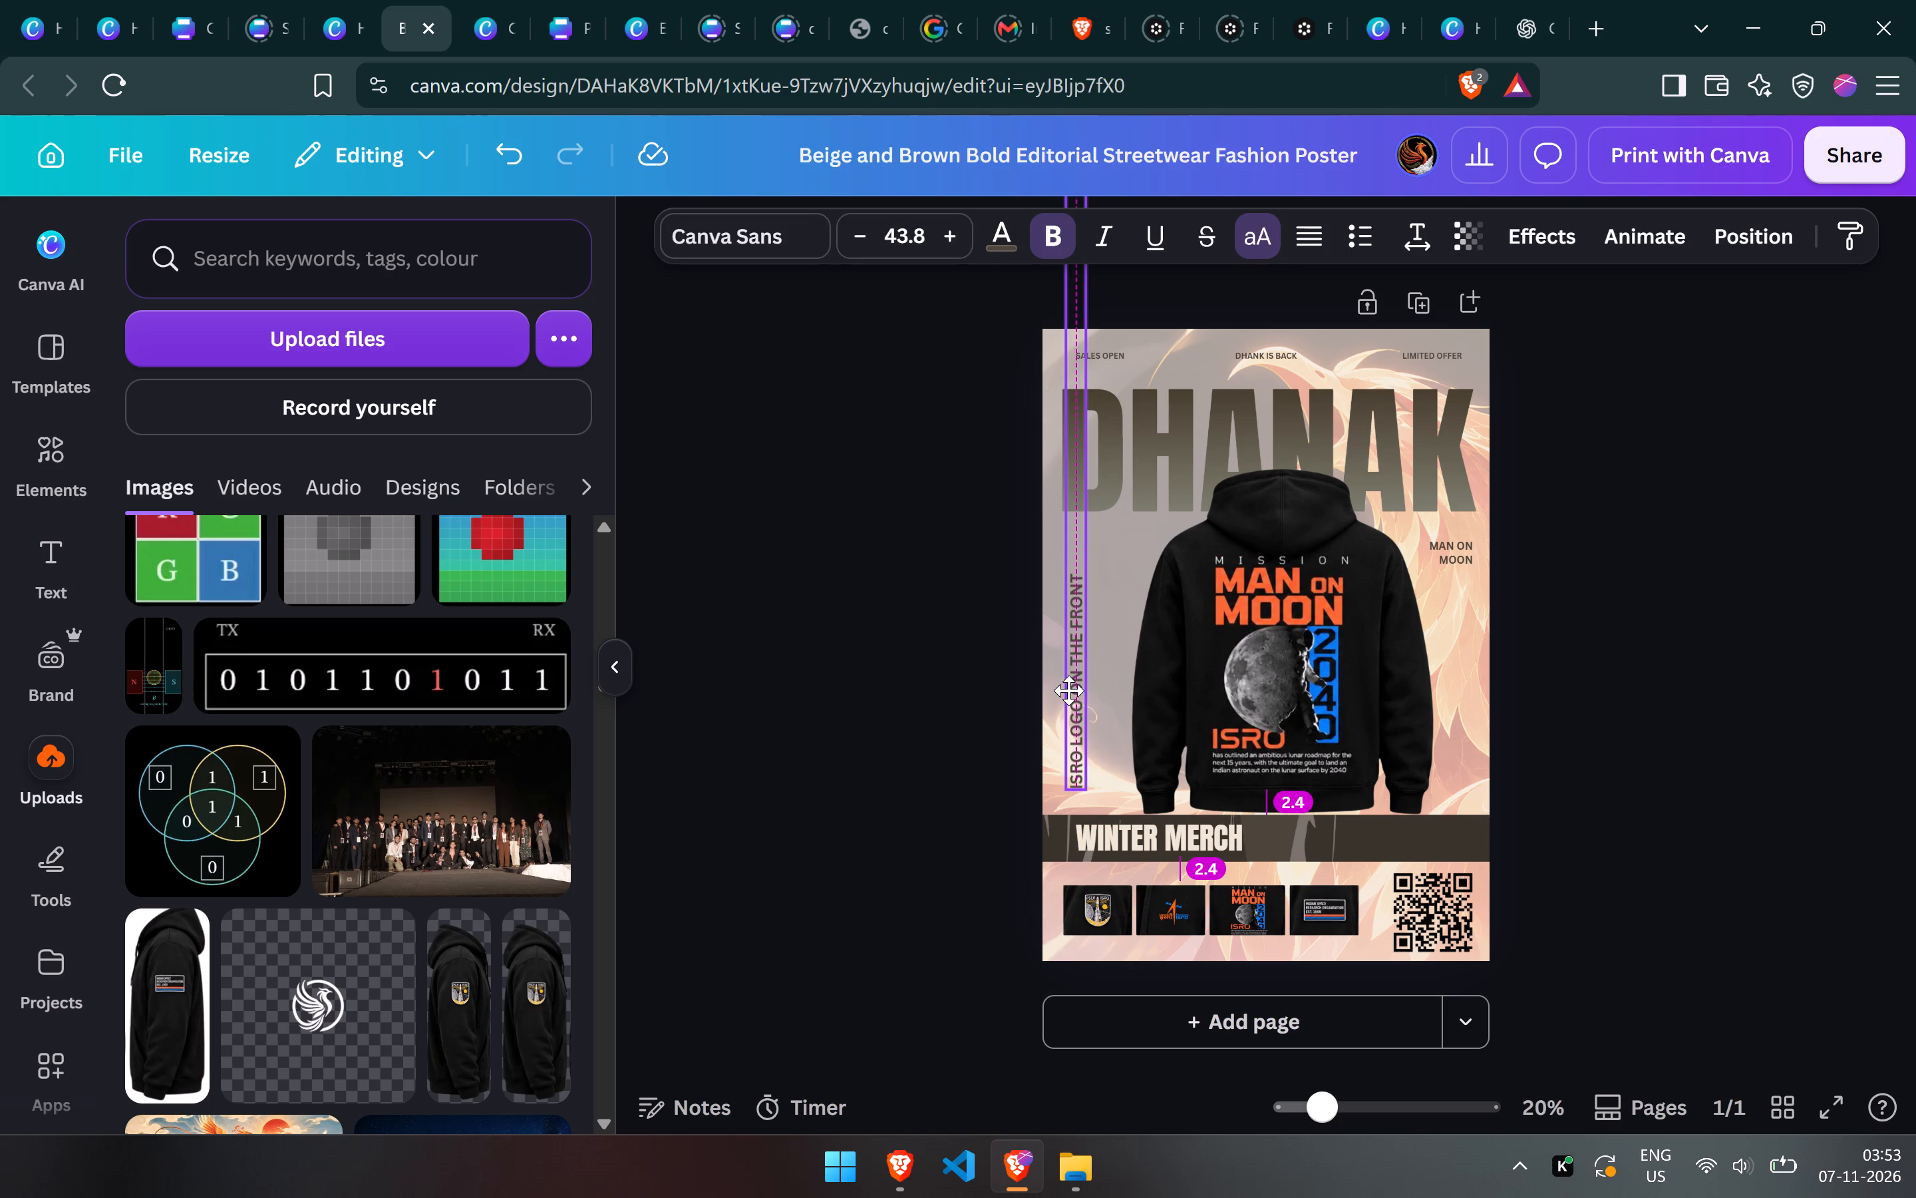
left_click_drag(1068, 690, 1068, 690)
left_click(1595, 582)
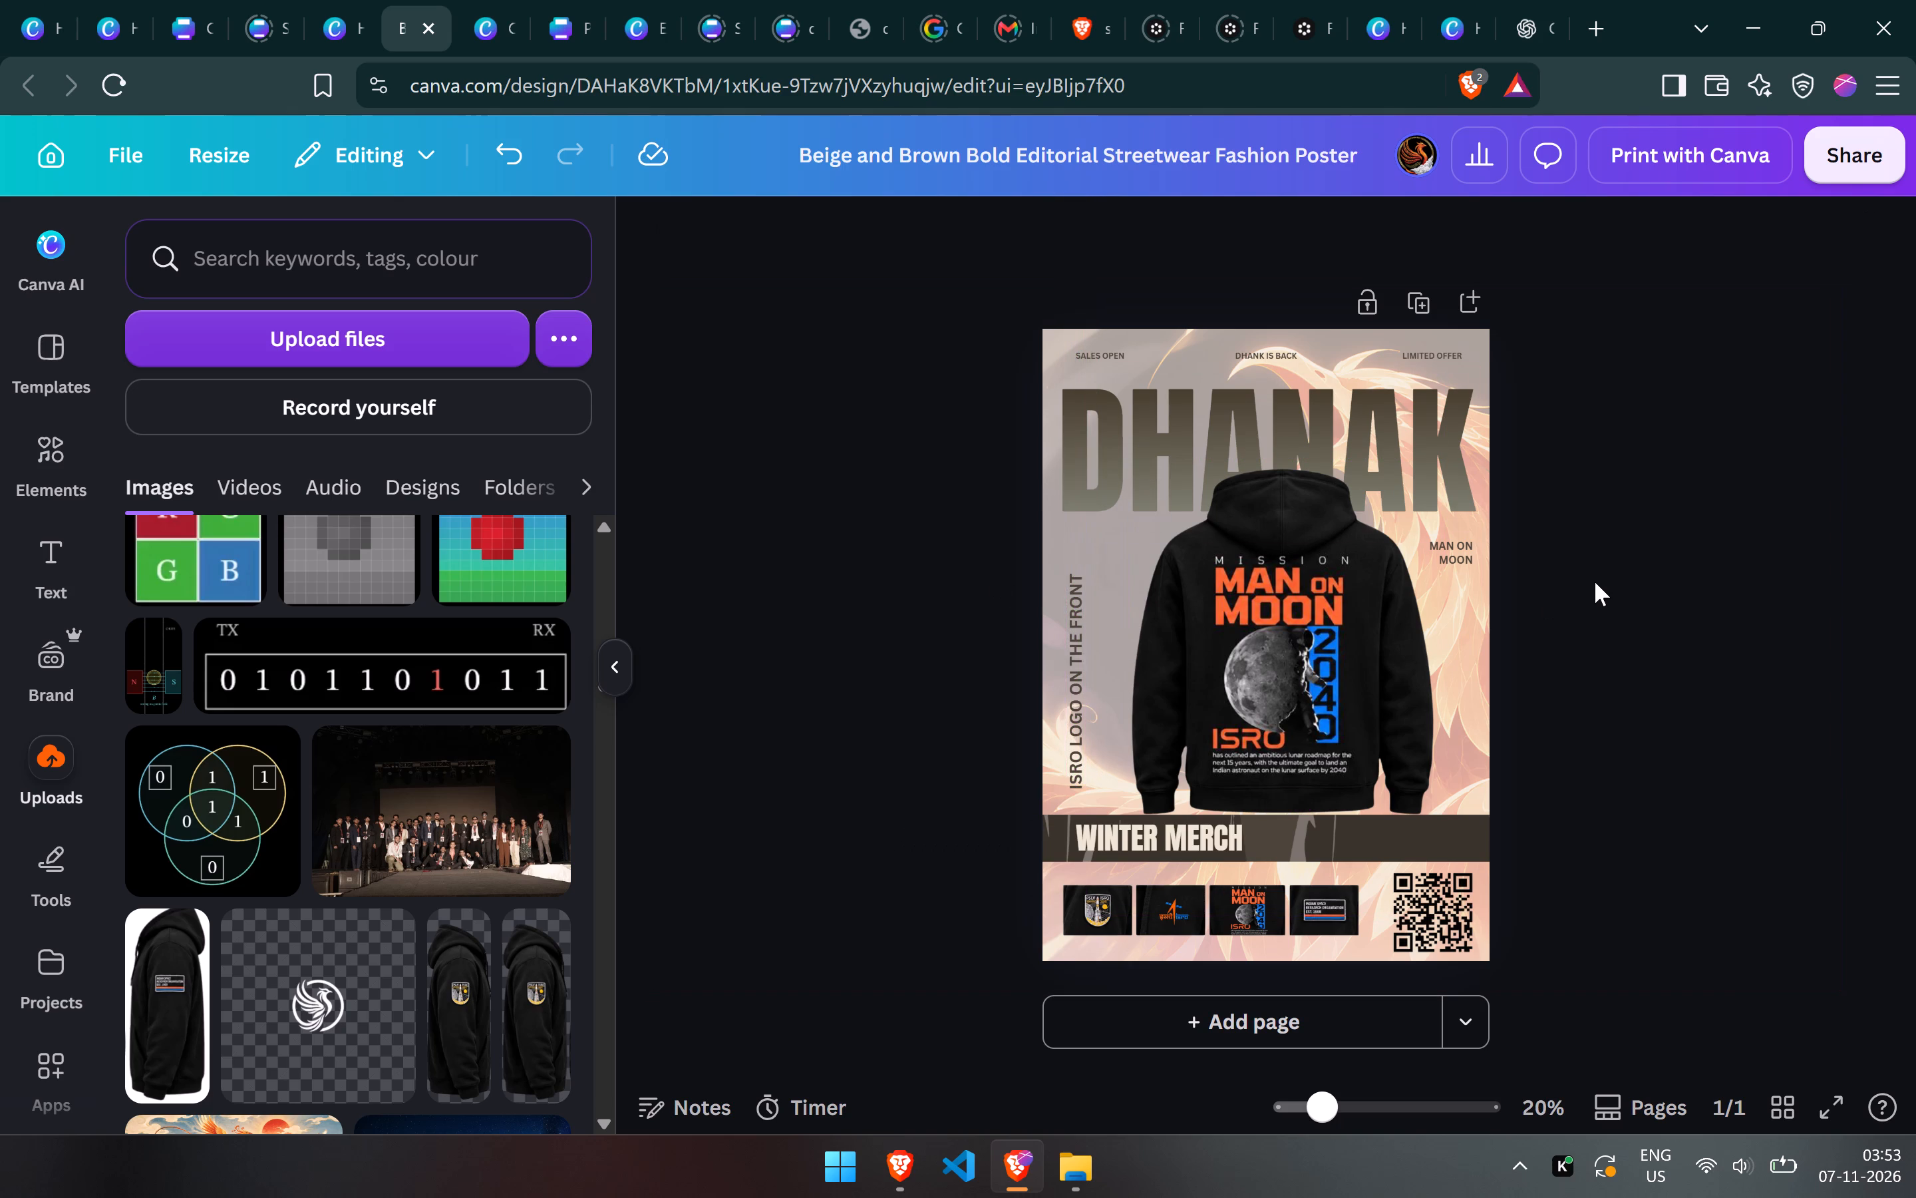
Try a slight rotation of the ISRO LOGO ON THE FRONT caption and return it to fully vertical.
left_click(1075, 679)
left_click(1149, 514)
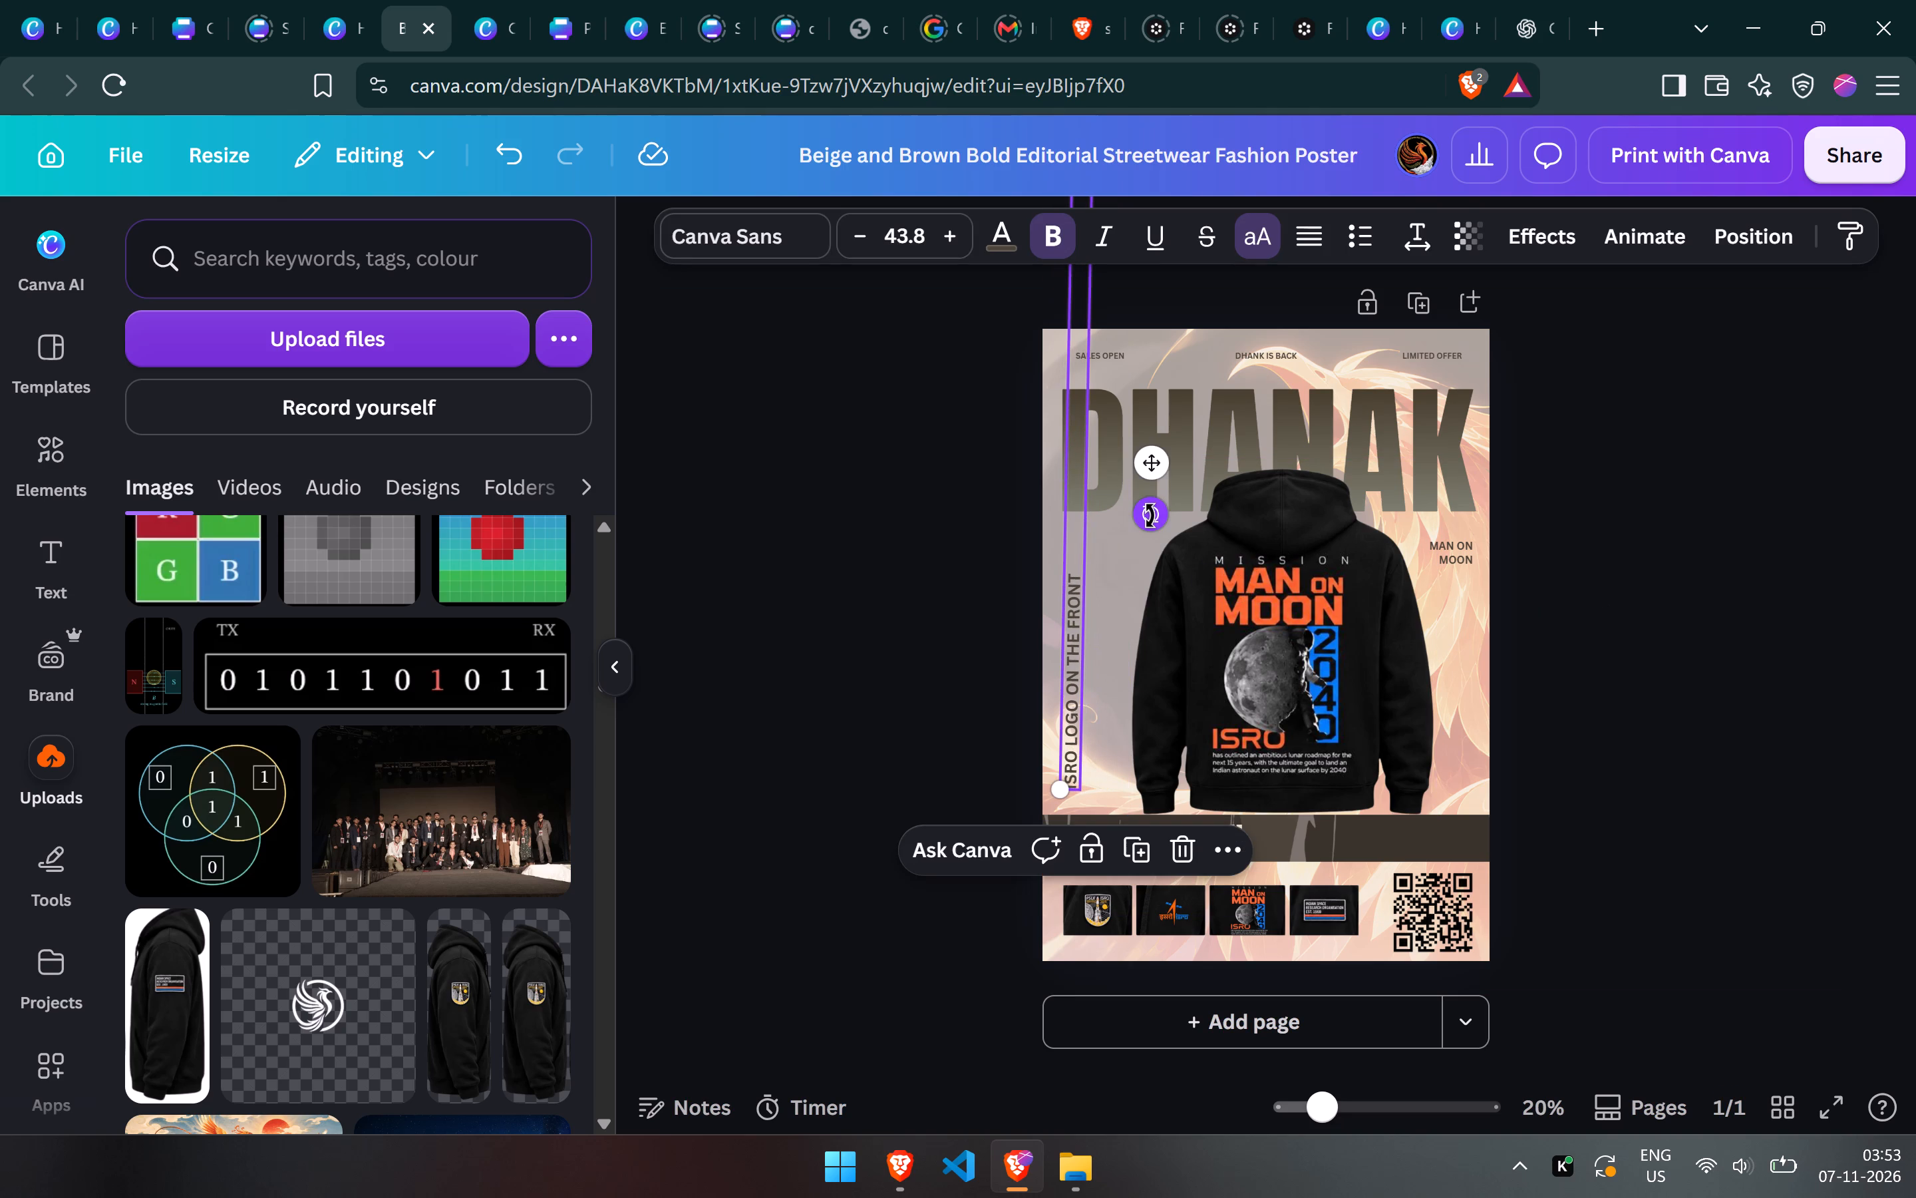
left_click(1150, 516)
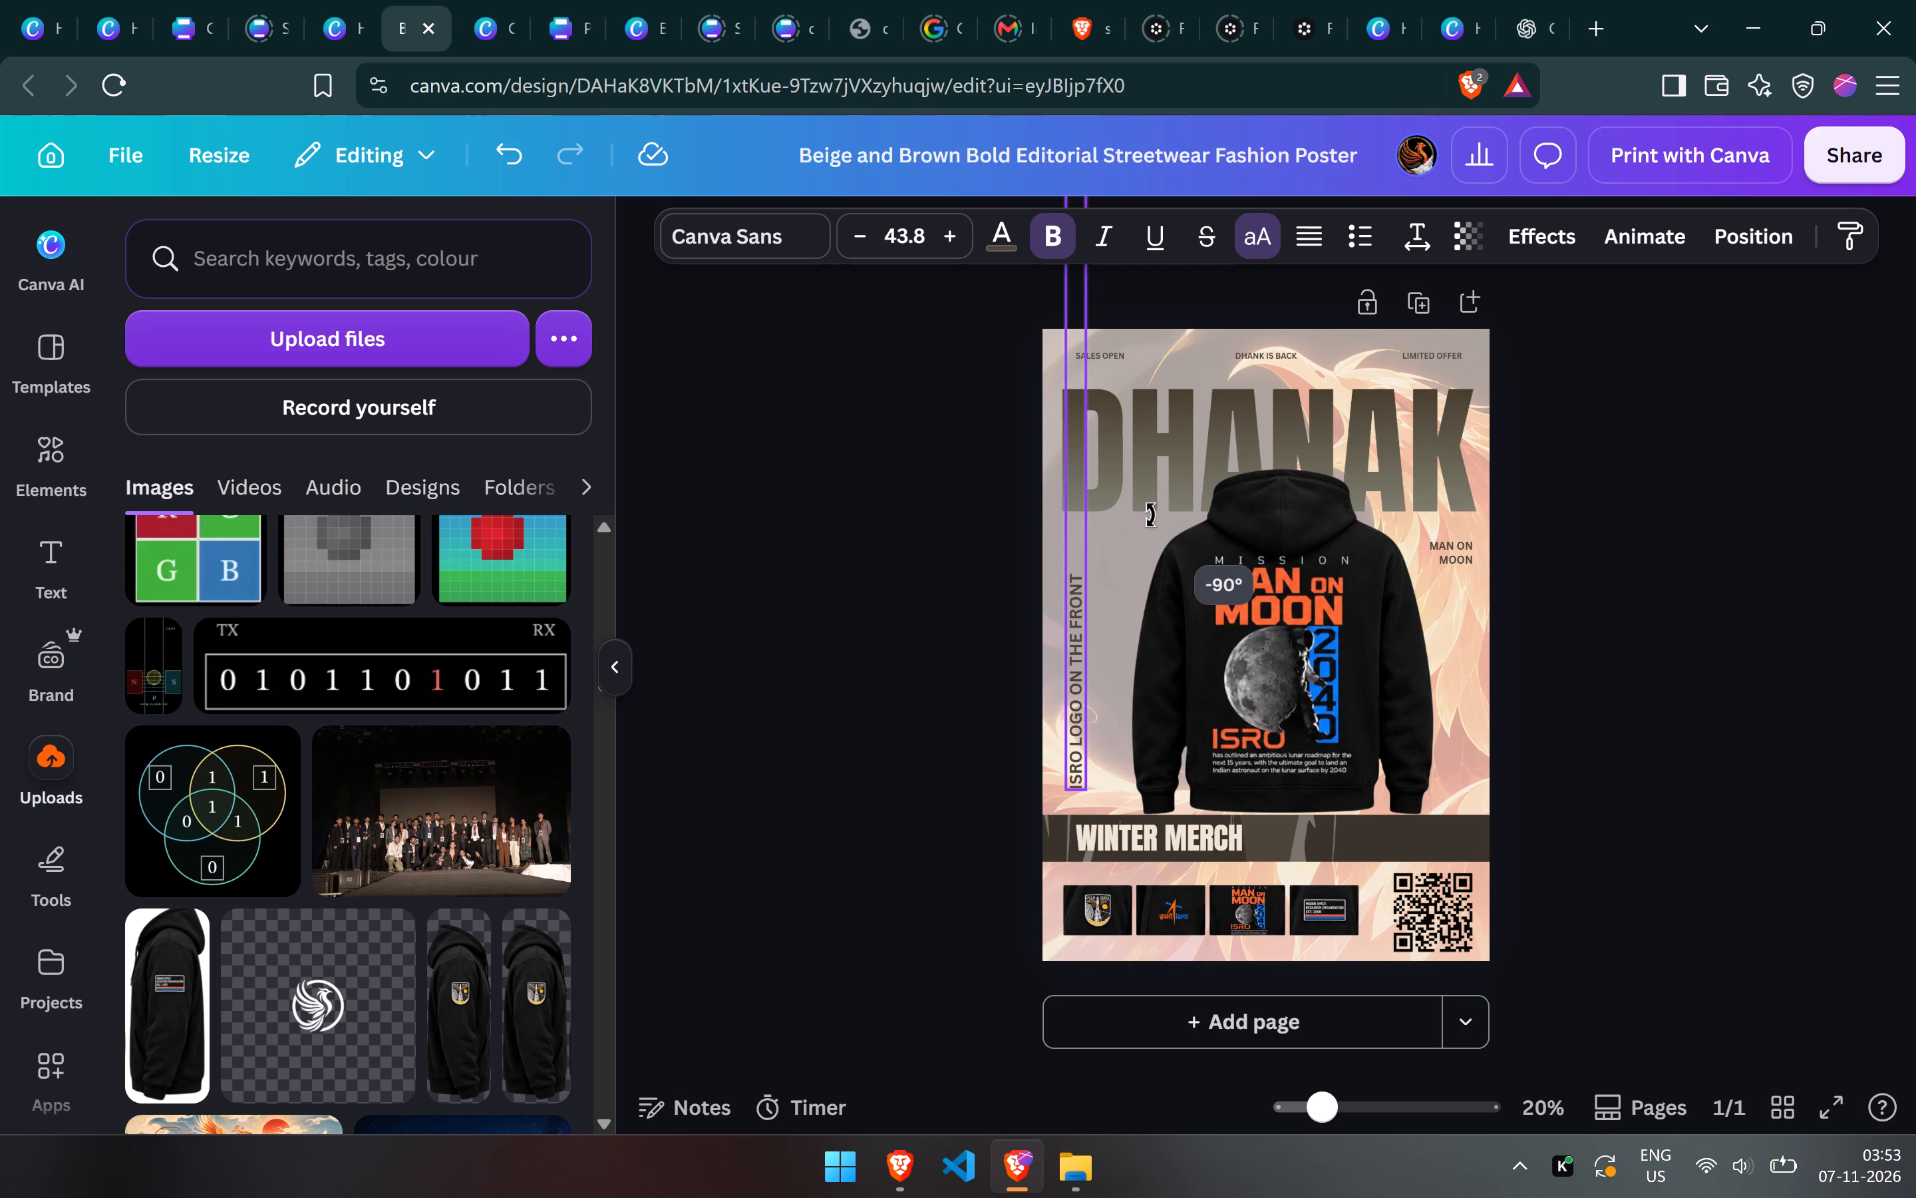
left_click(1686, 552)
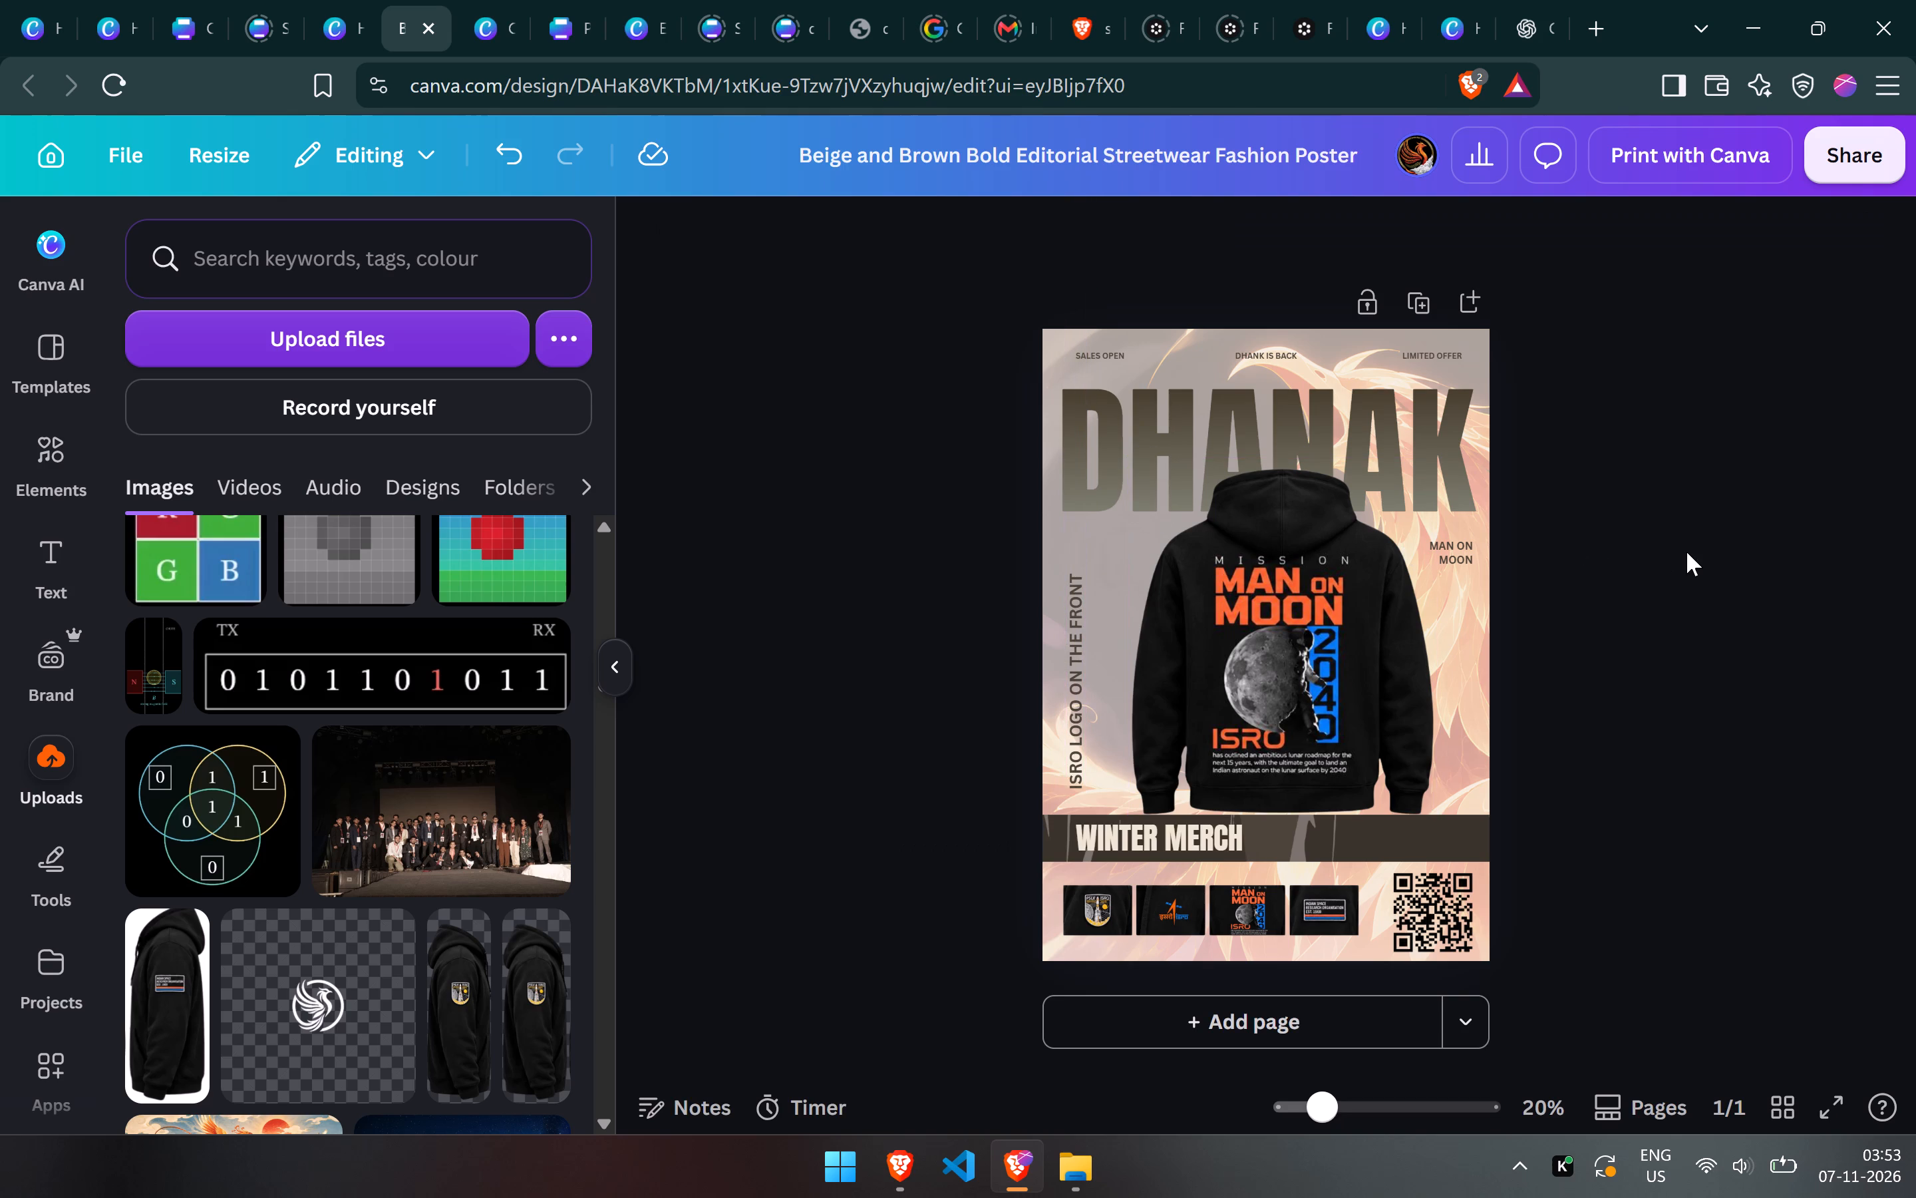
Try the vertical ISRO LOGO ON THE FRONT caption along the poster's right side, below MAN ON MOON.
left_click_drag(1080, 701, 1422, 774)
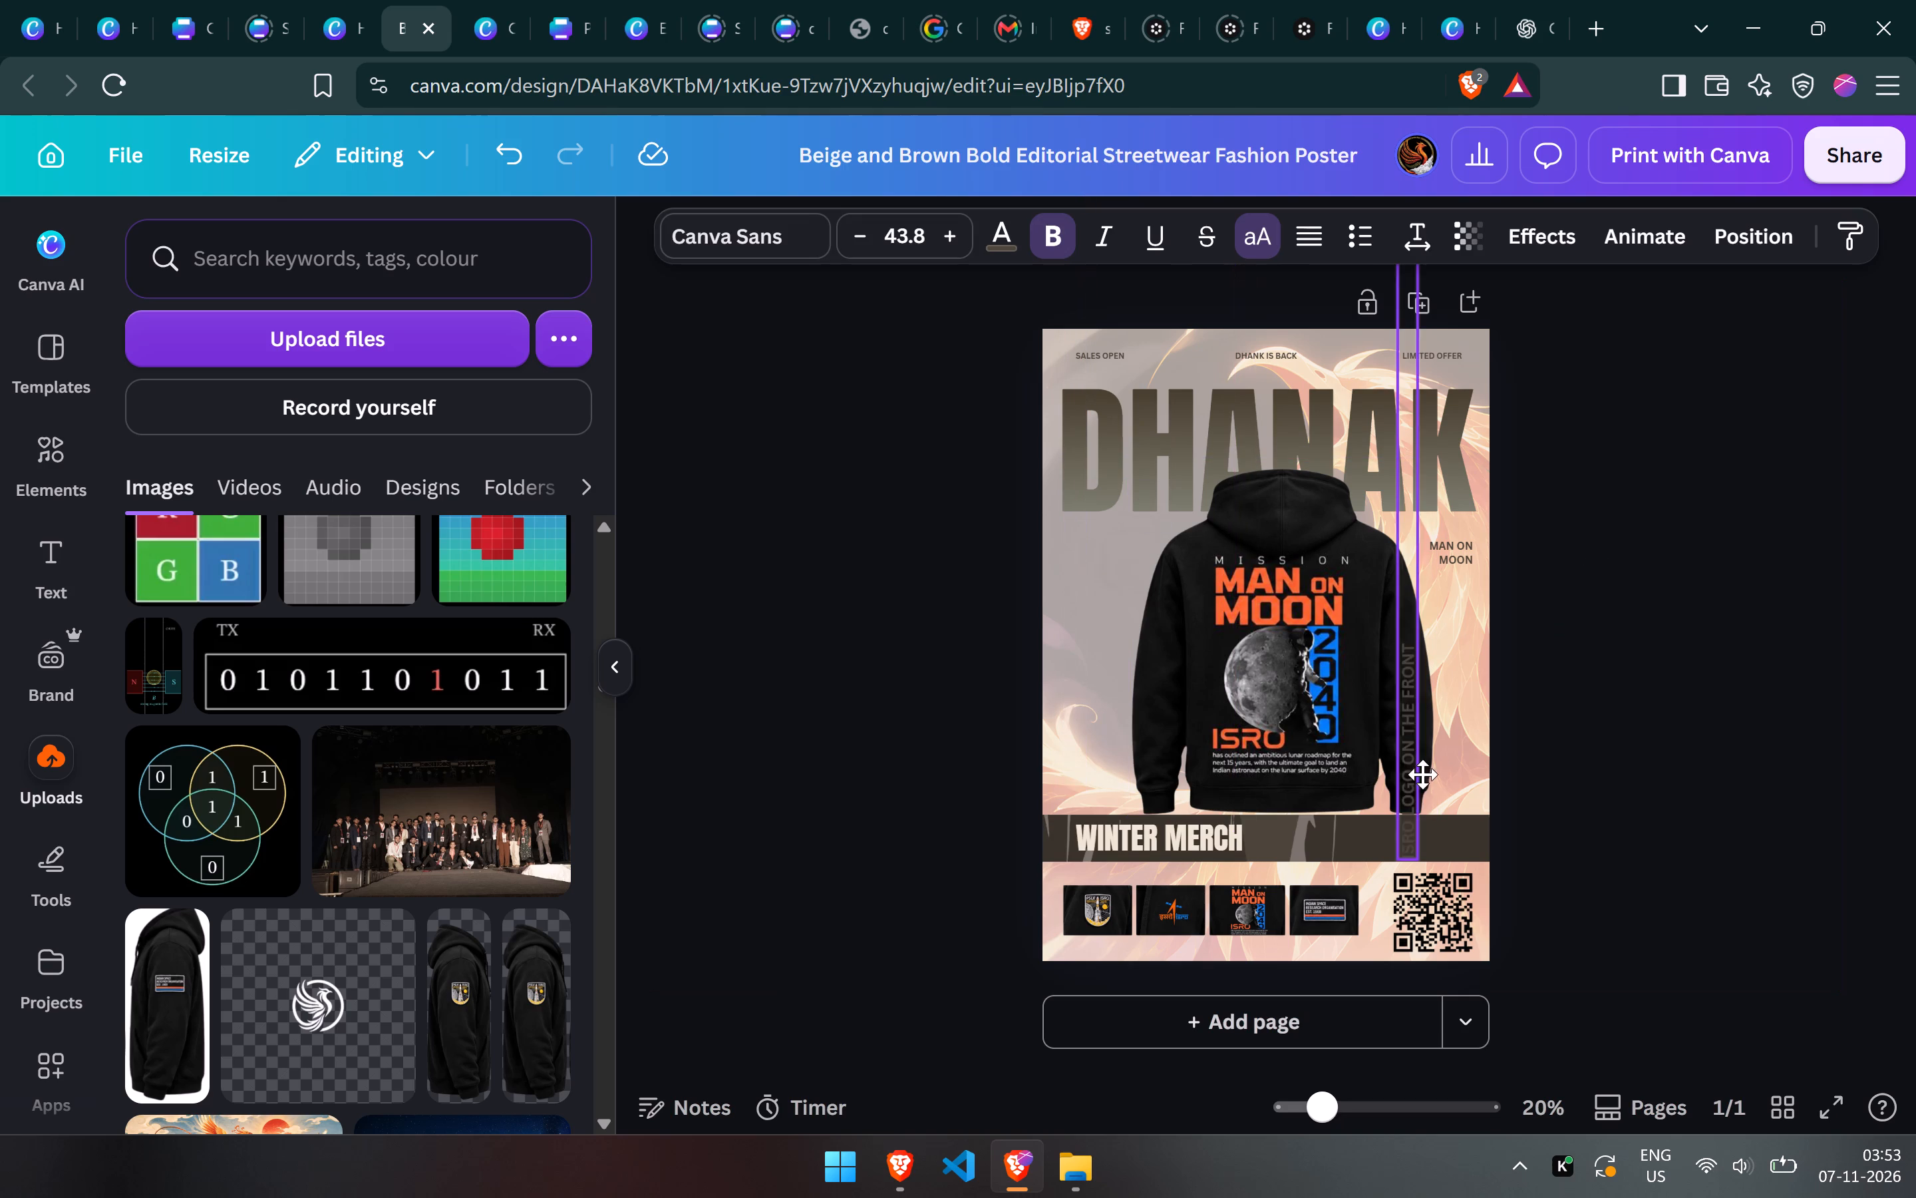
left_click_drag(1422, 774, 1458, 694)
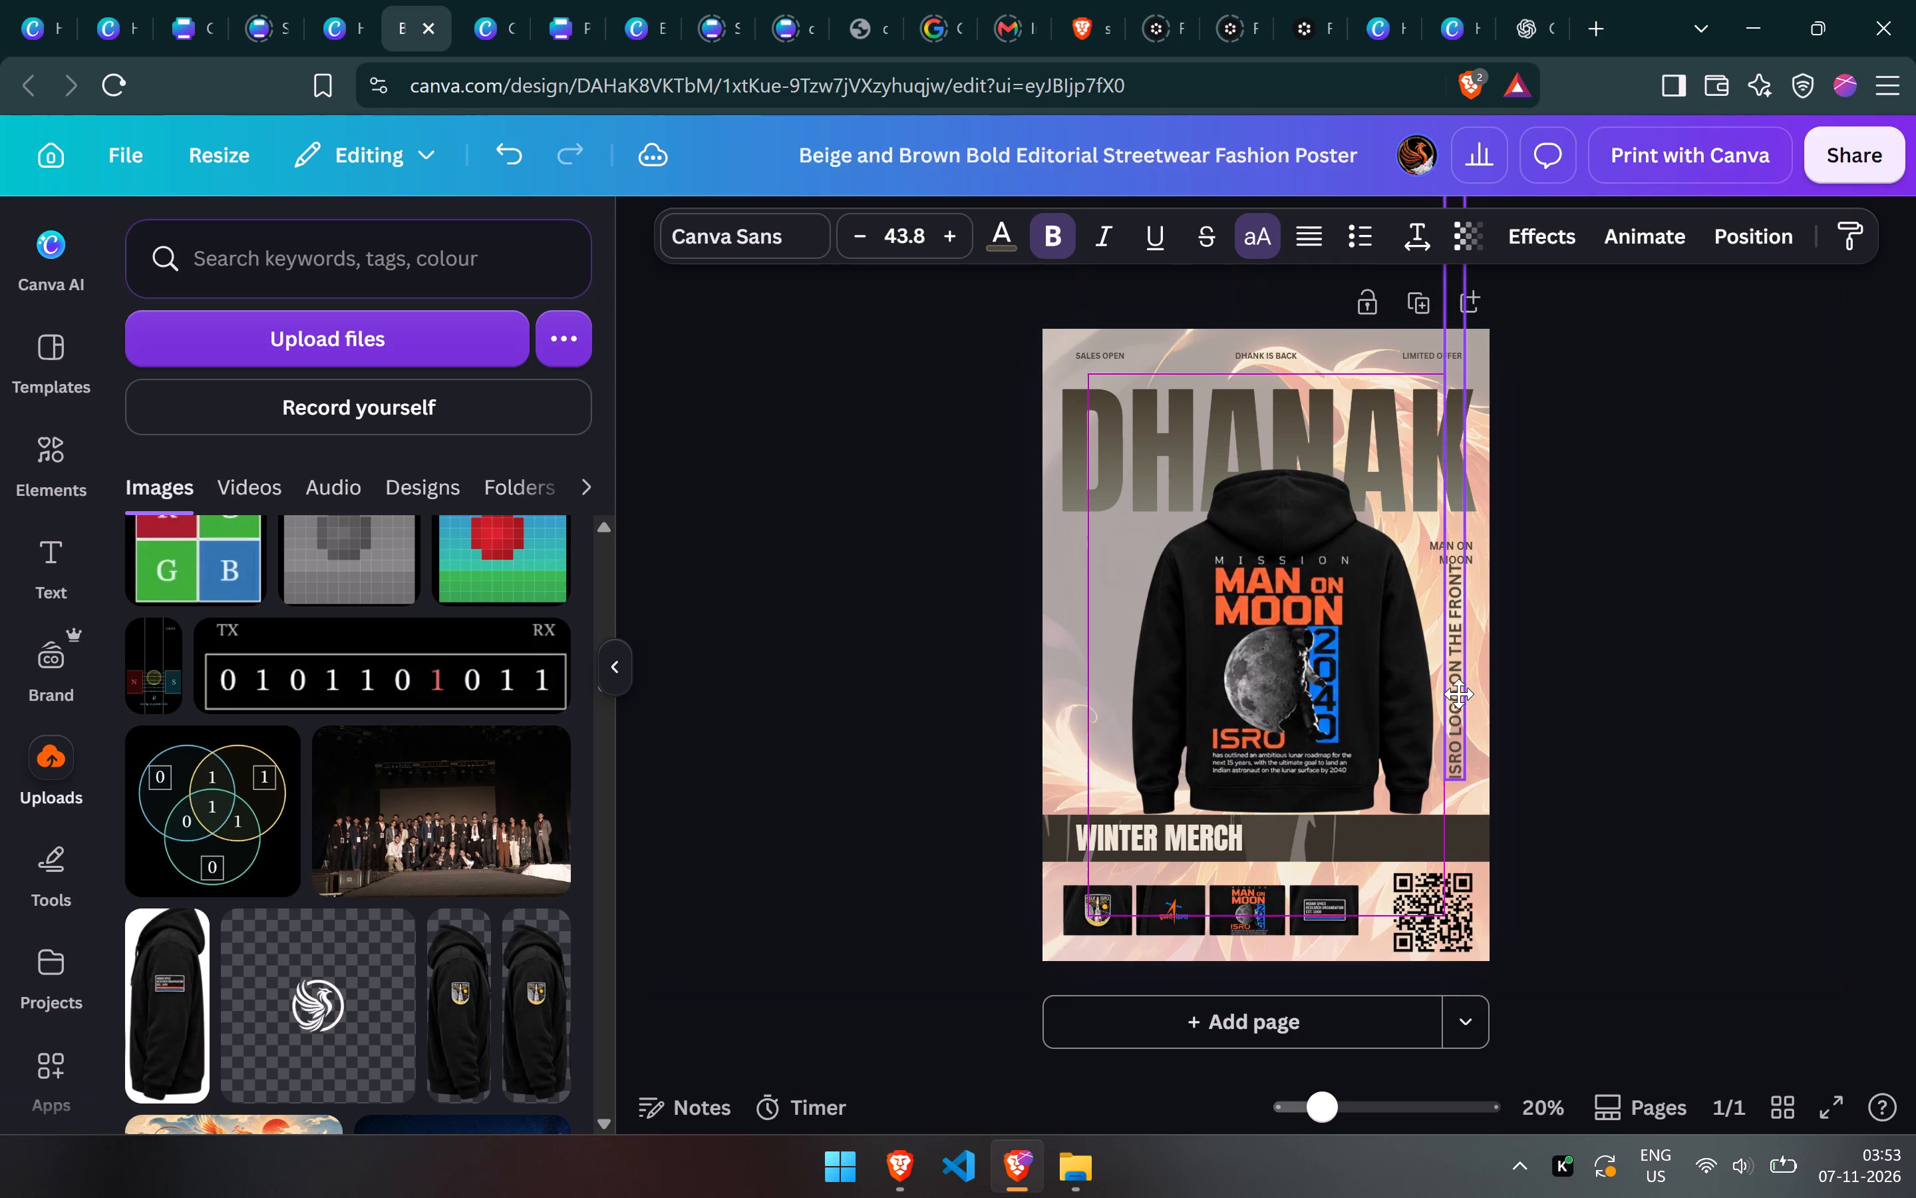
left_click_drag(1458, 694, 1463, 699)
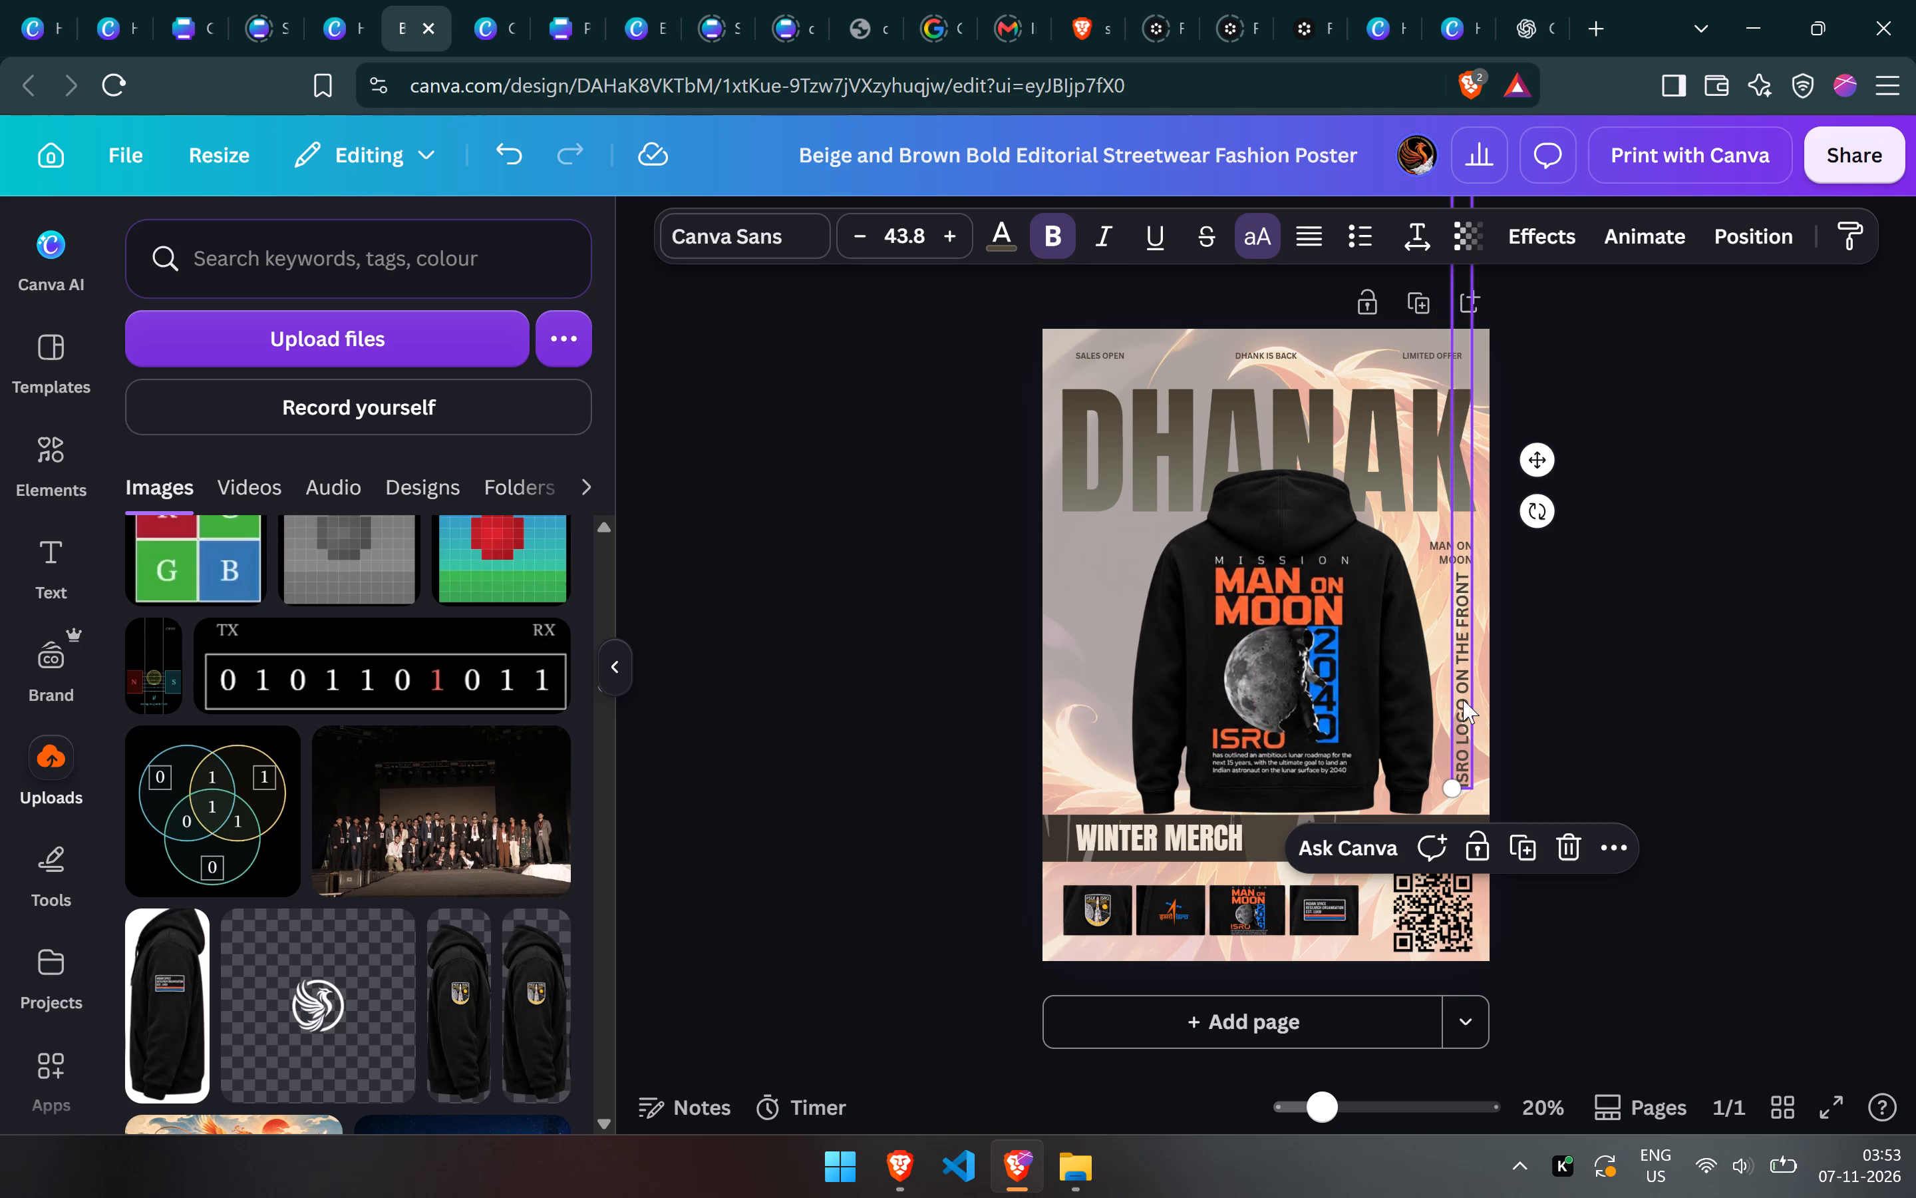
Shift the hoodie image slightly left so it is centred horizontally on the poster.
left_click_drag(1277, 636, 1260, 636)
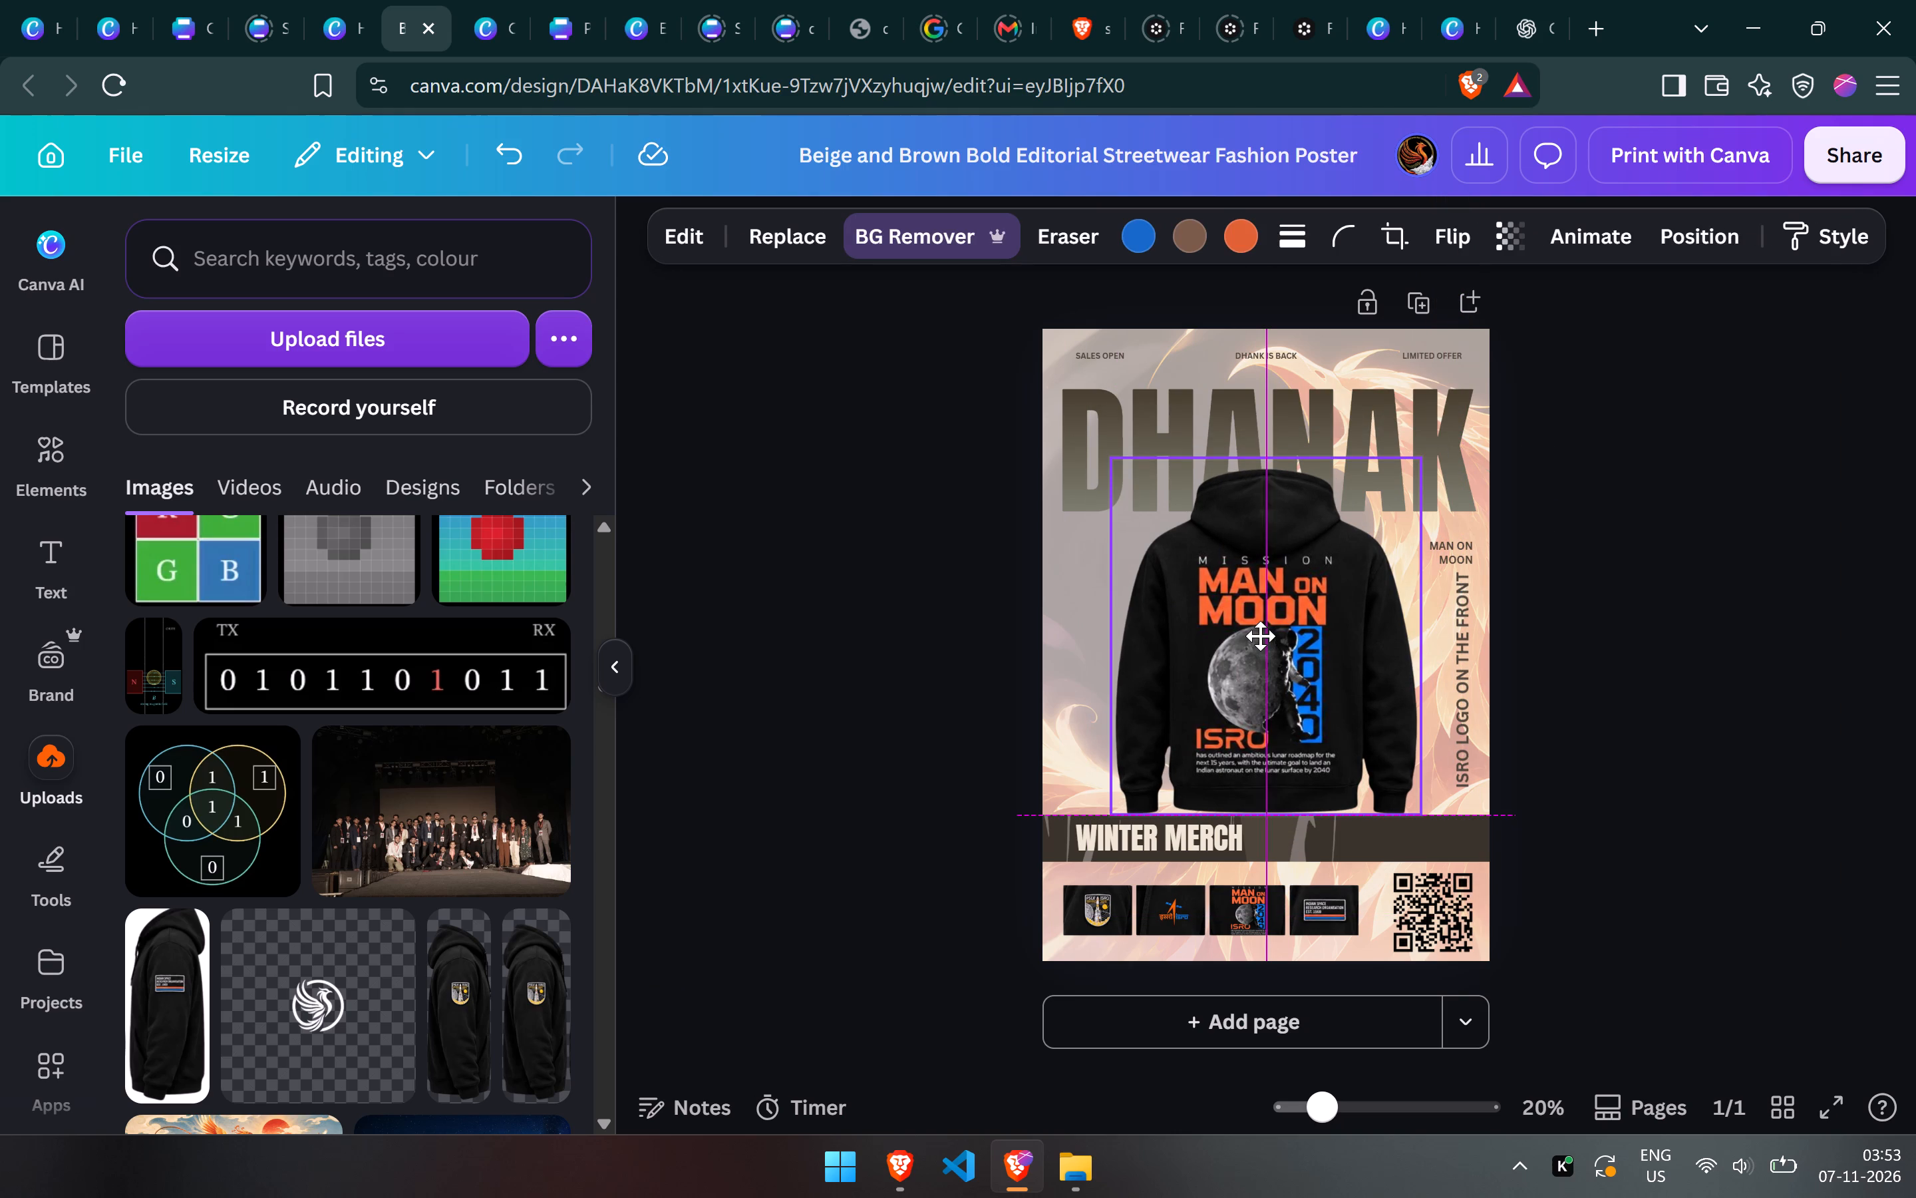
left_click_drag(1260, 636, 1261, 636)
left_click(1585, 563)
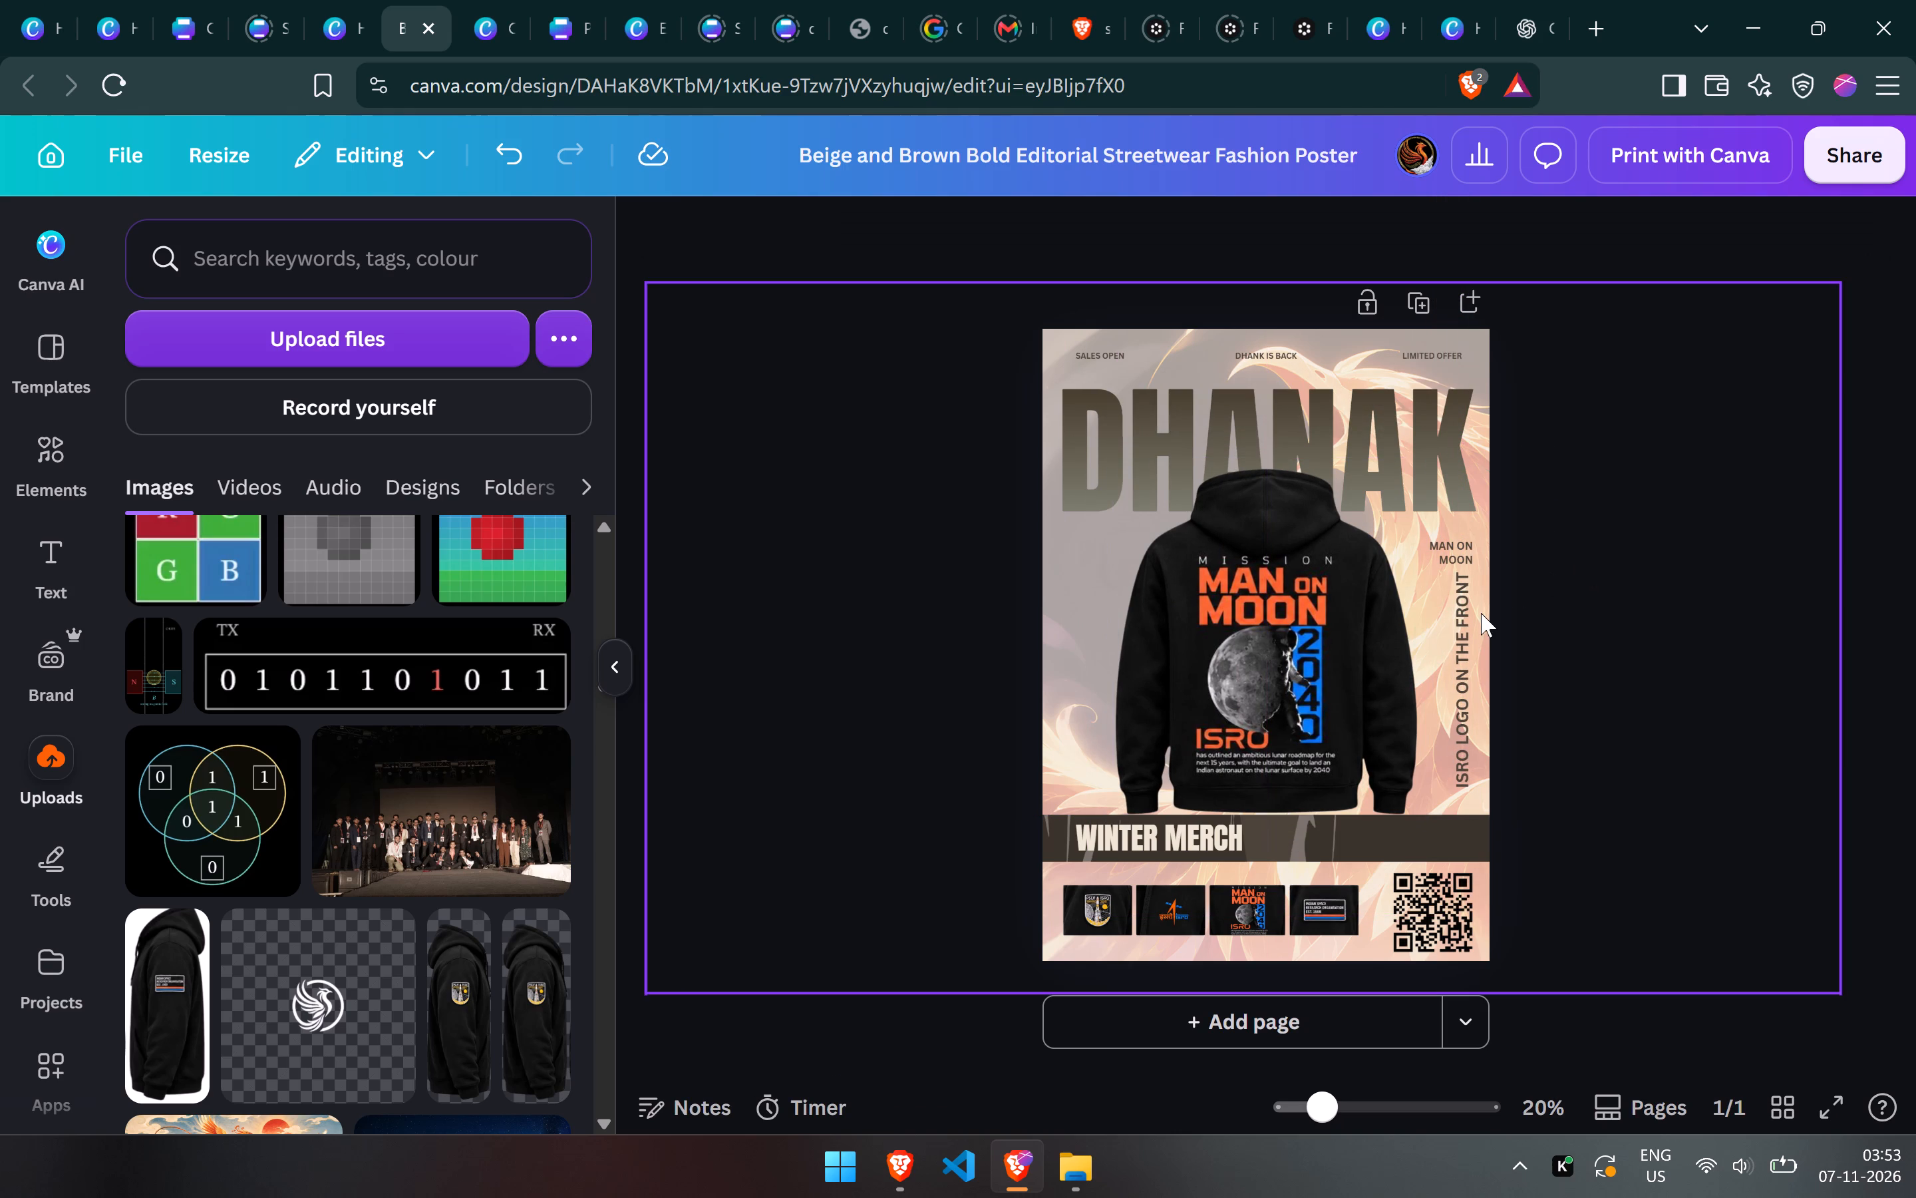
Place the vertical ISRO LOGO ON THE FRONT caption along the poster's left side above WINTER MERCH, aligned with that heading's left edge.
left_click_drag(1468, 628, 1096, 650)
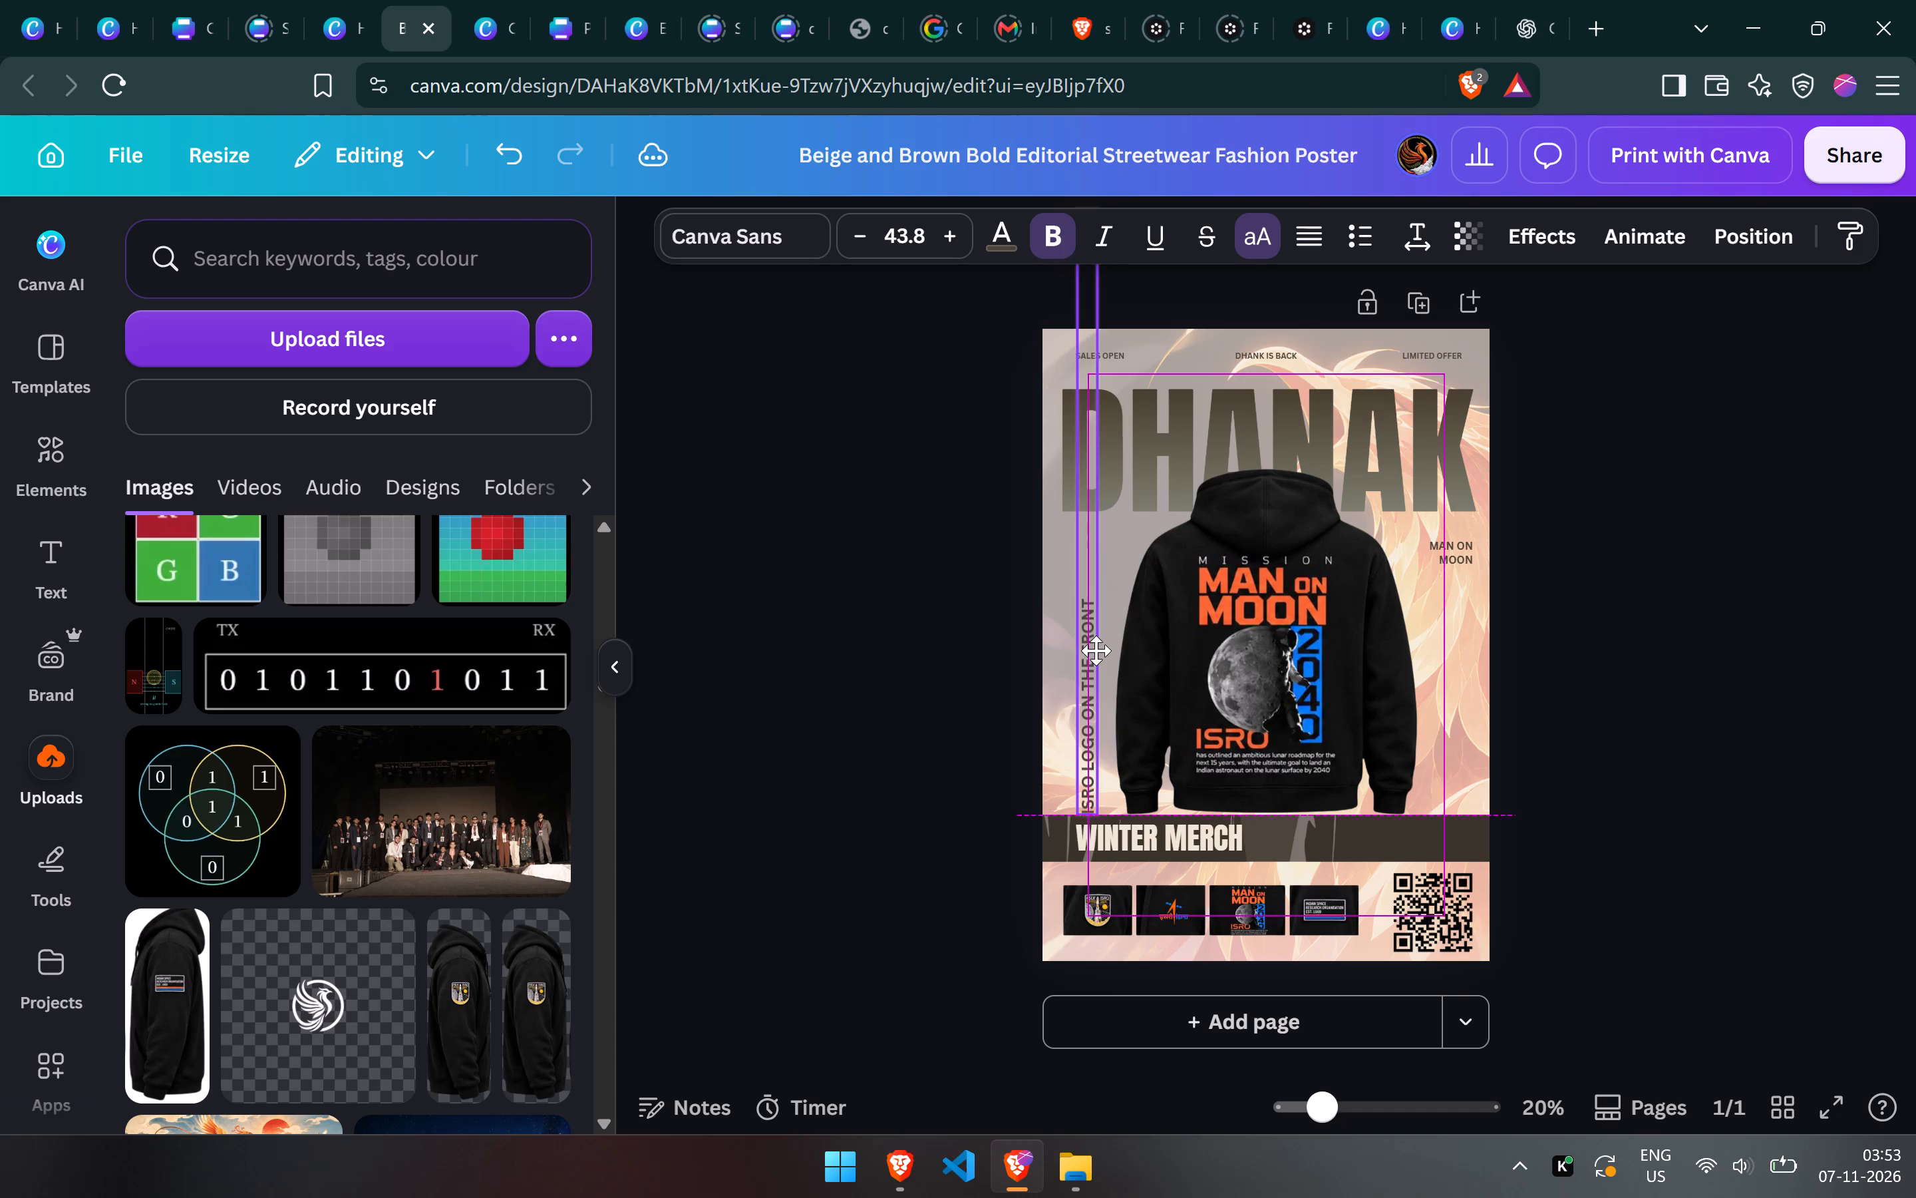
left_click_drag(1096, 650, 1077, 635)
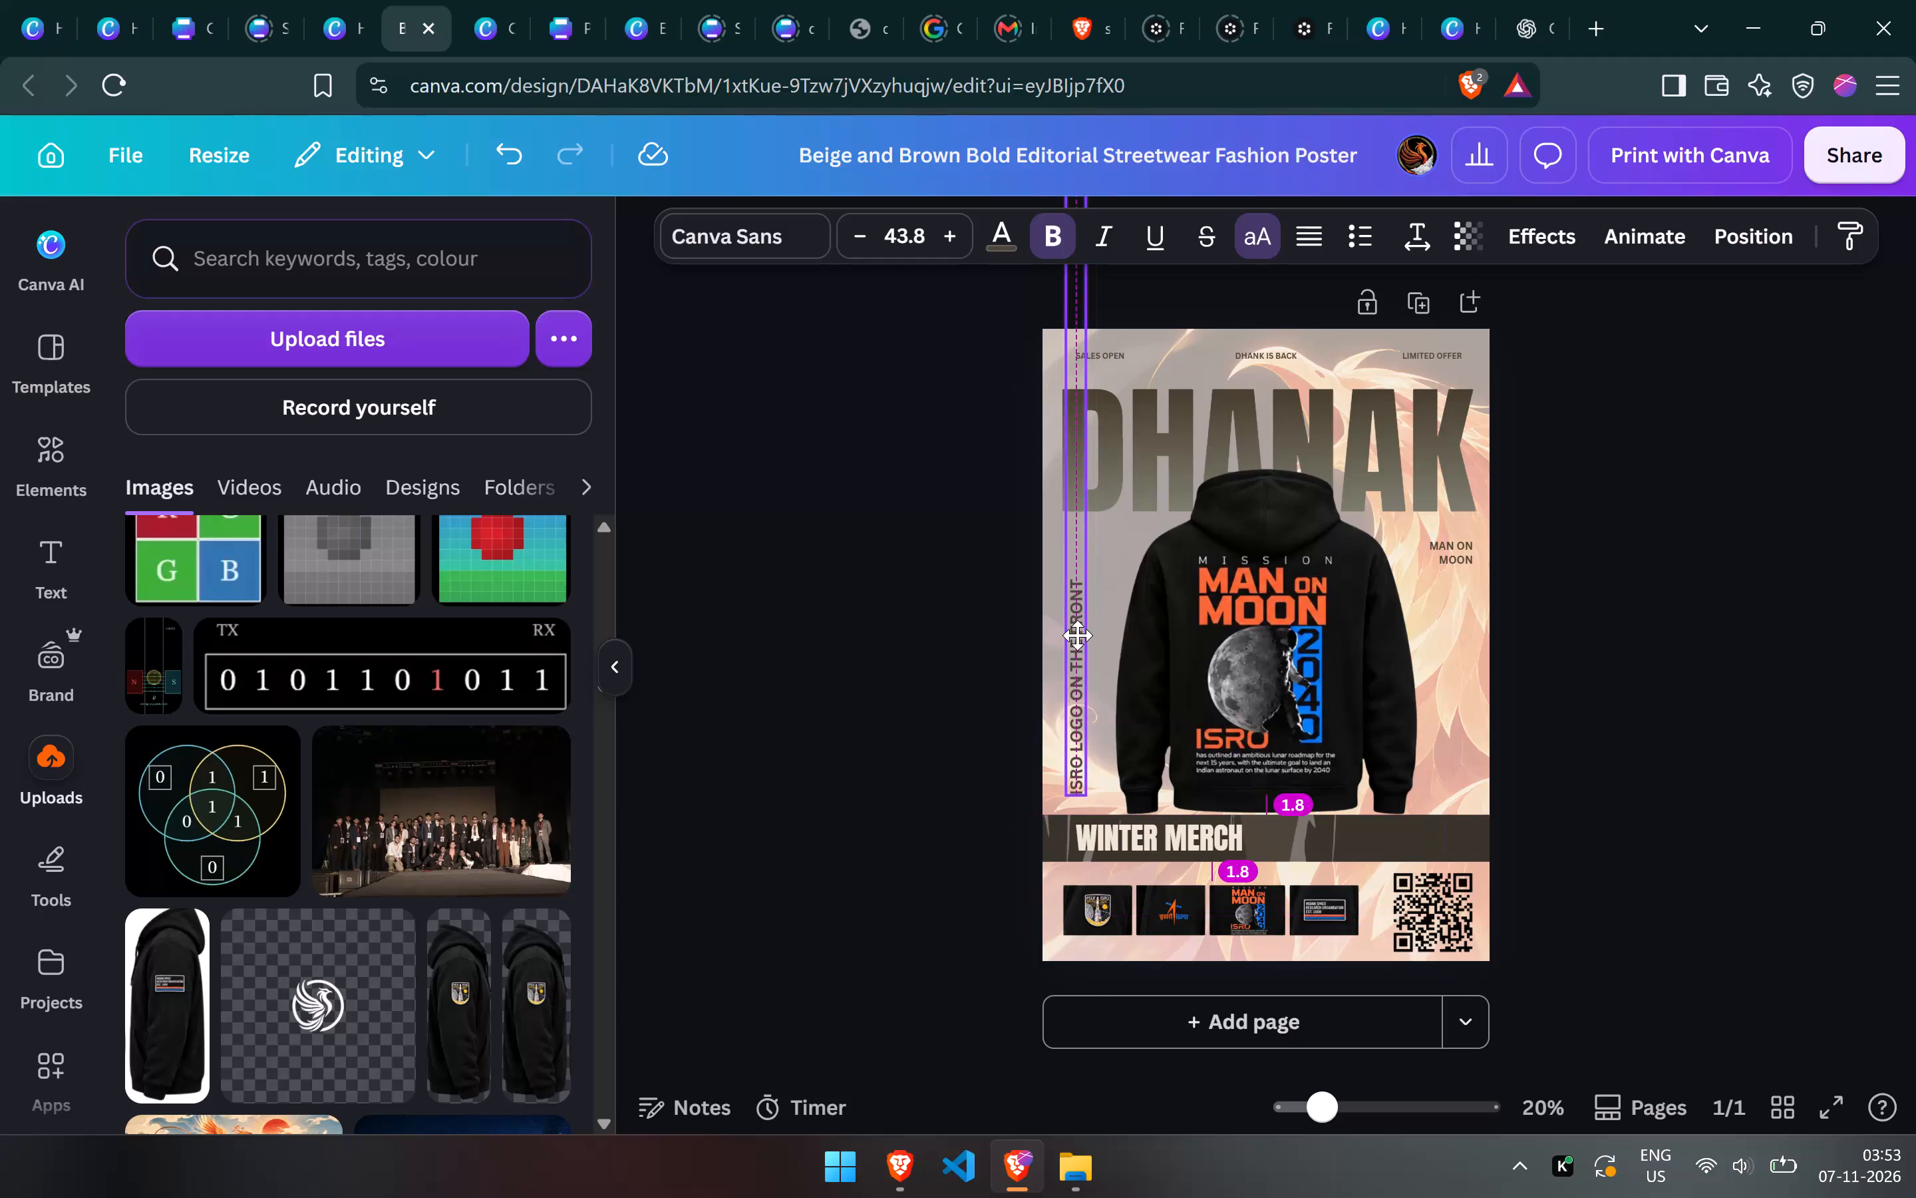
left_click_drag(1077, 635, 1078, 640)
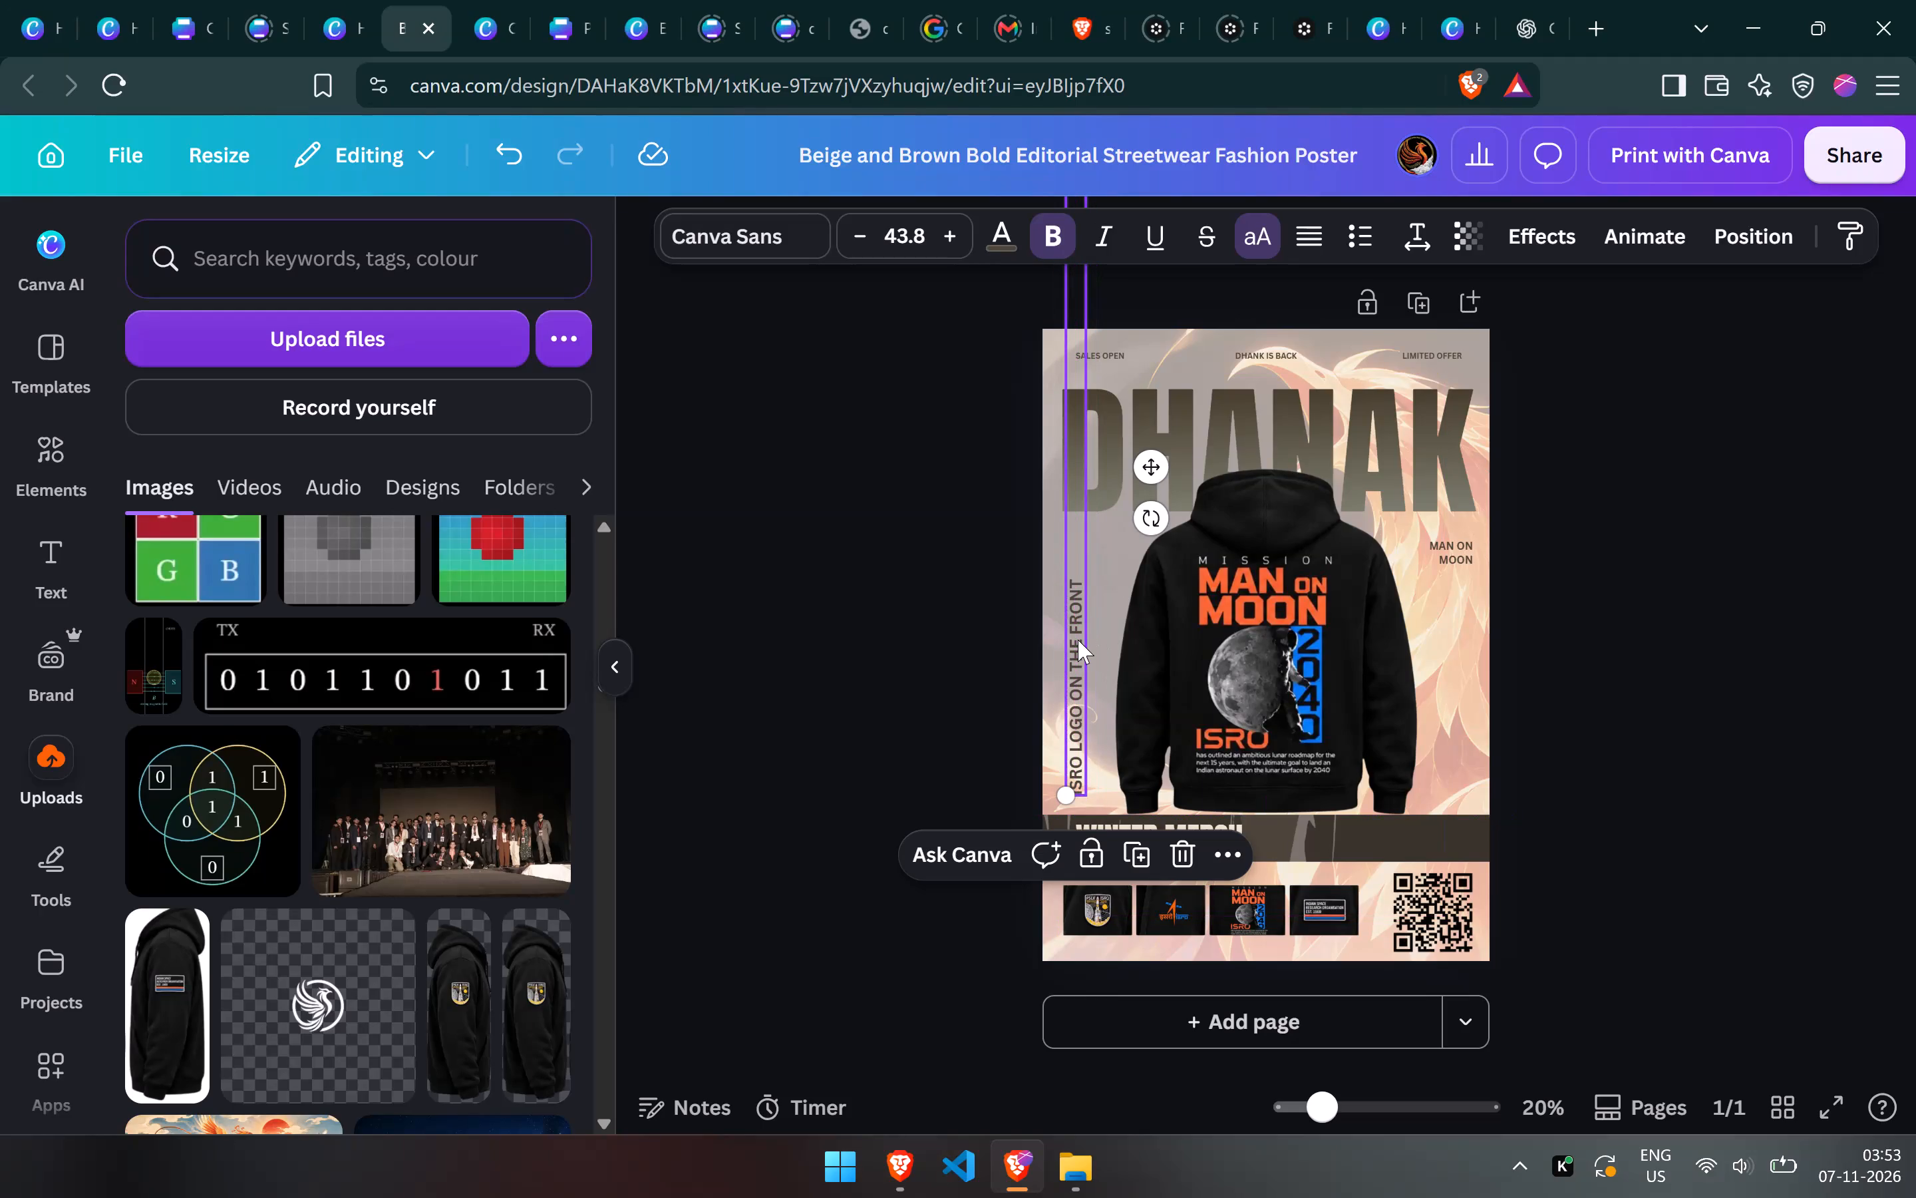
left_click_drag(1077, 642, 1077, 636)
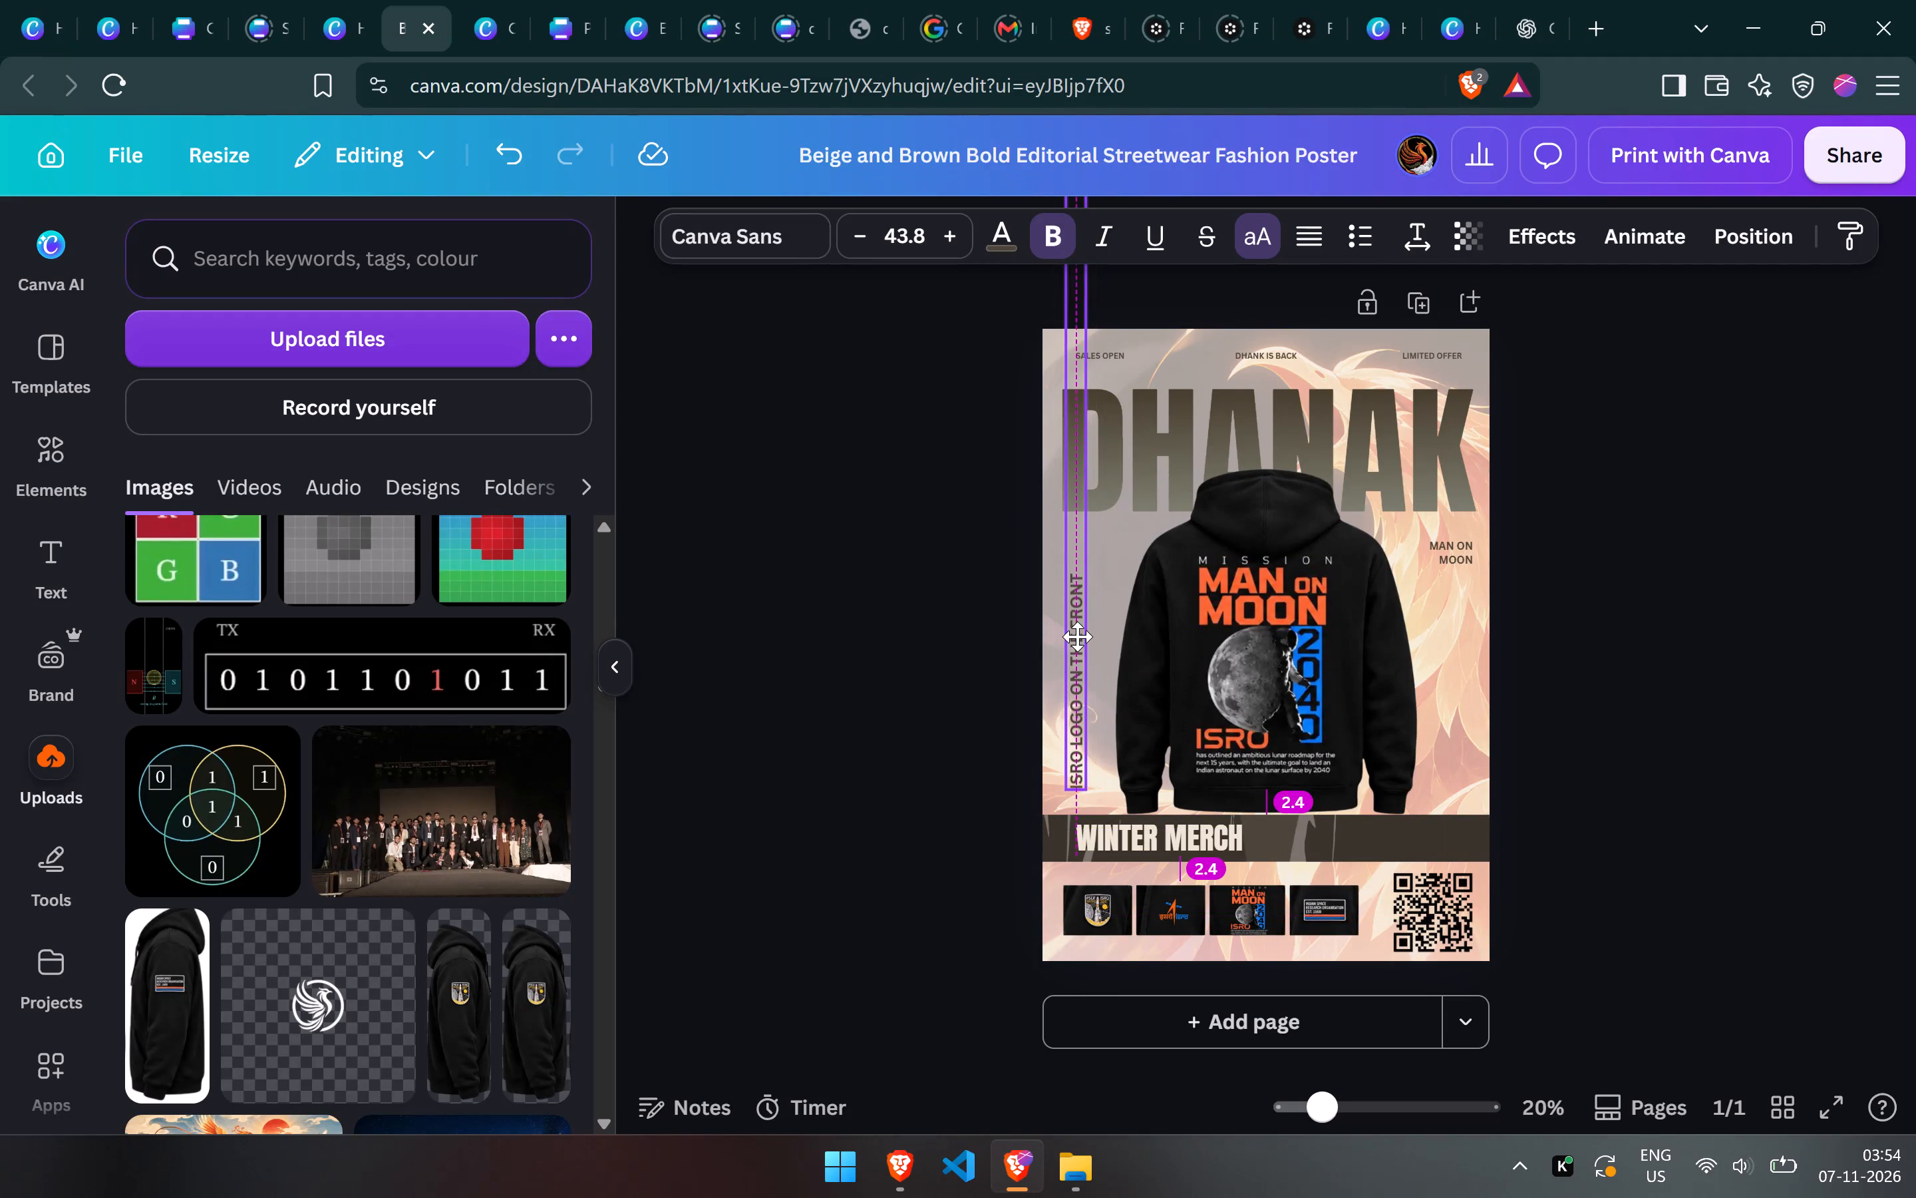
left_click_drag(1077, 636, 1077, 636)
left_click(1522, 618)
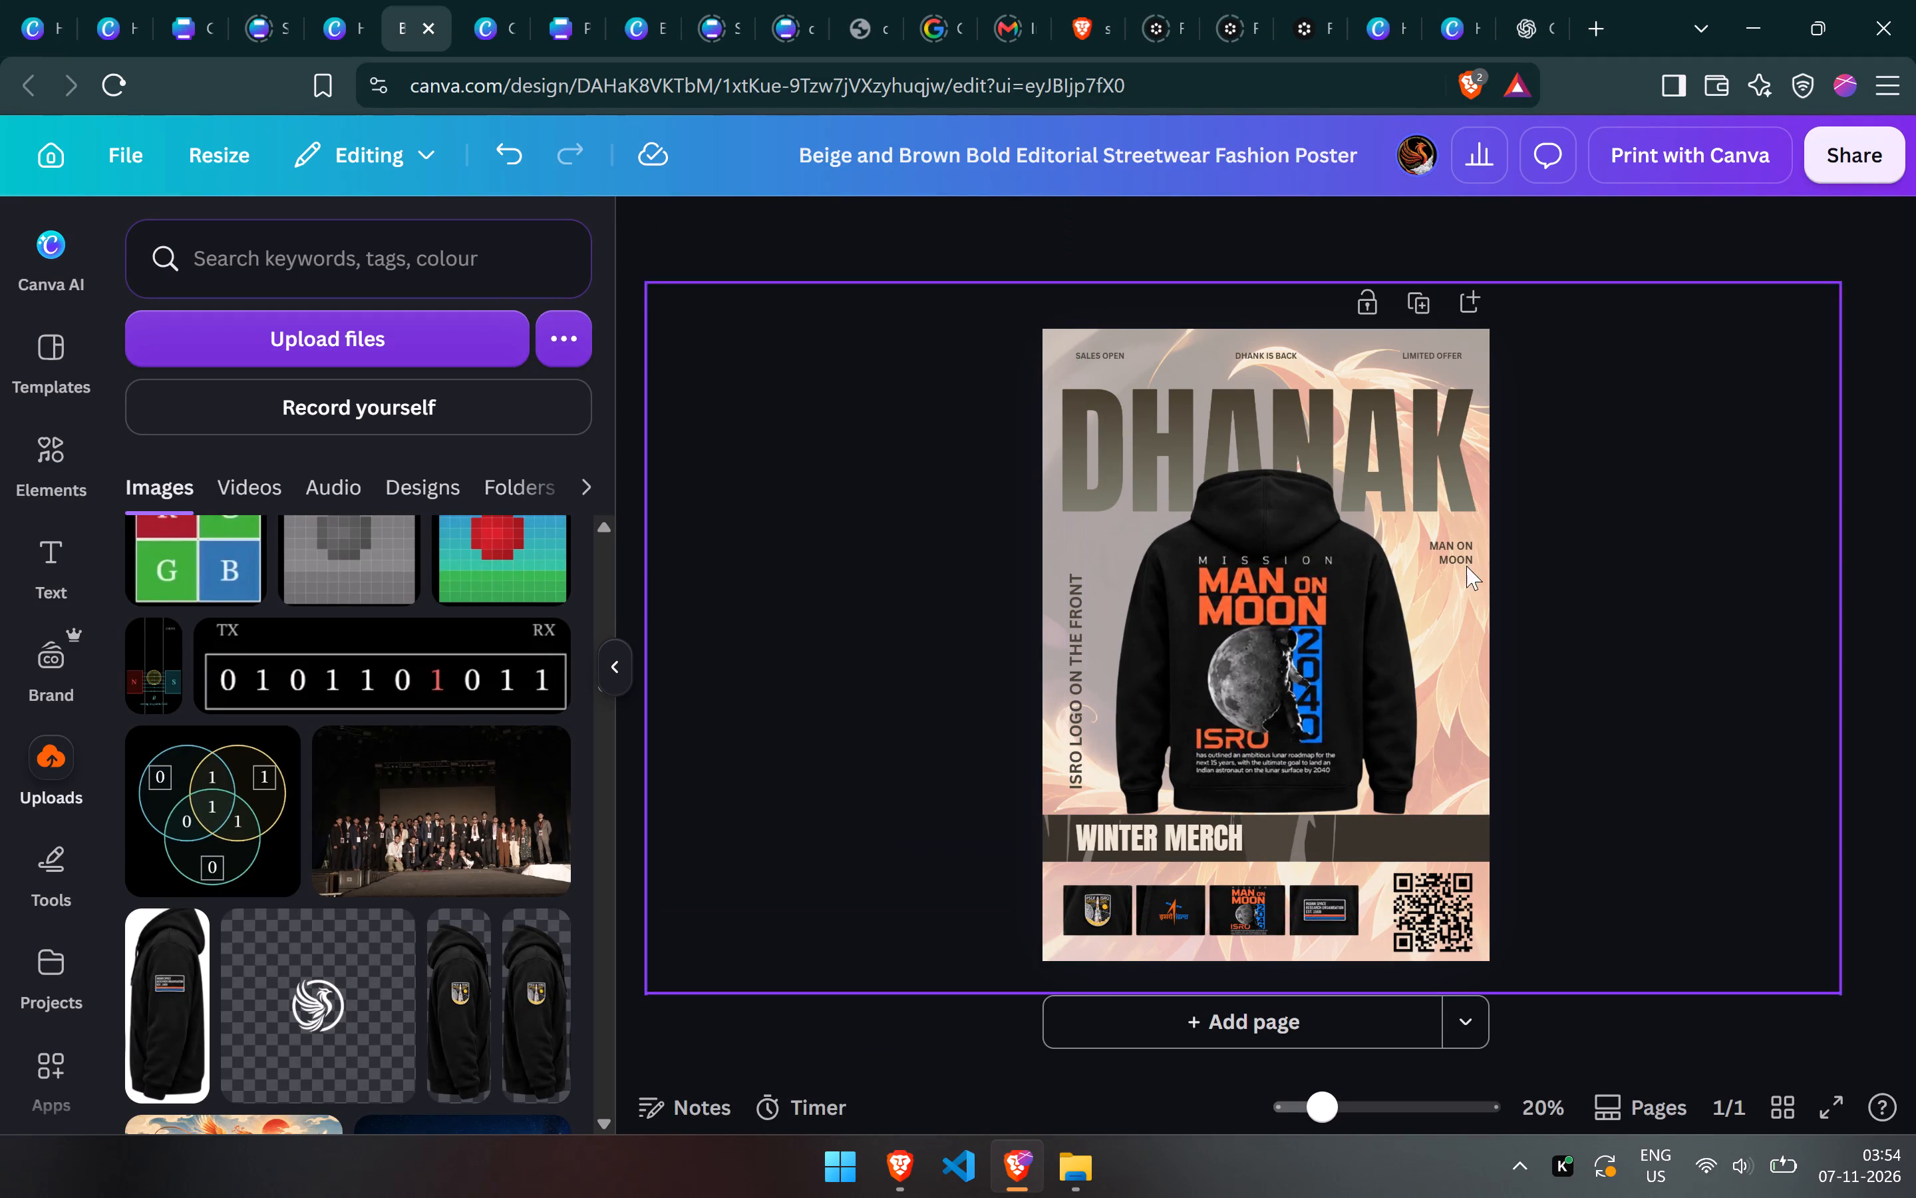
Nudge the MAN ON MOON caption slightly left, closer to the hoodie.
left_click_drag(1453, 554, 1440, 554)
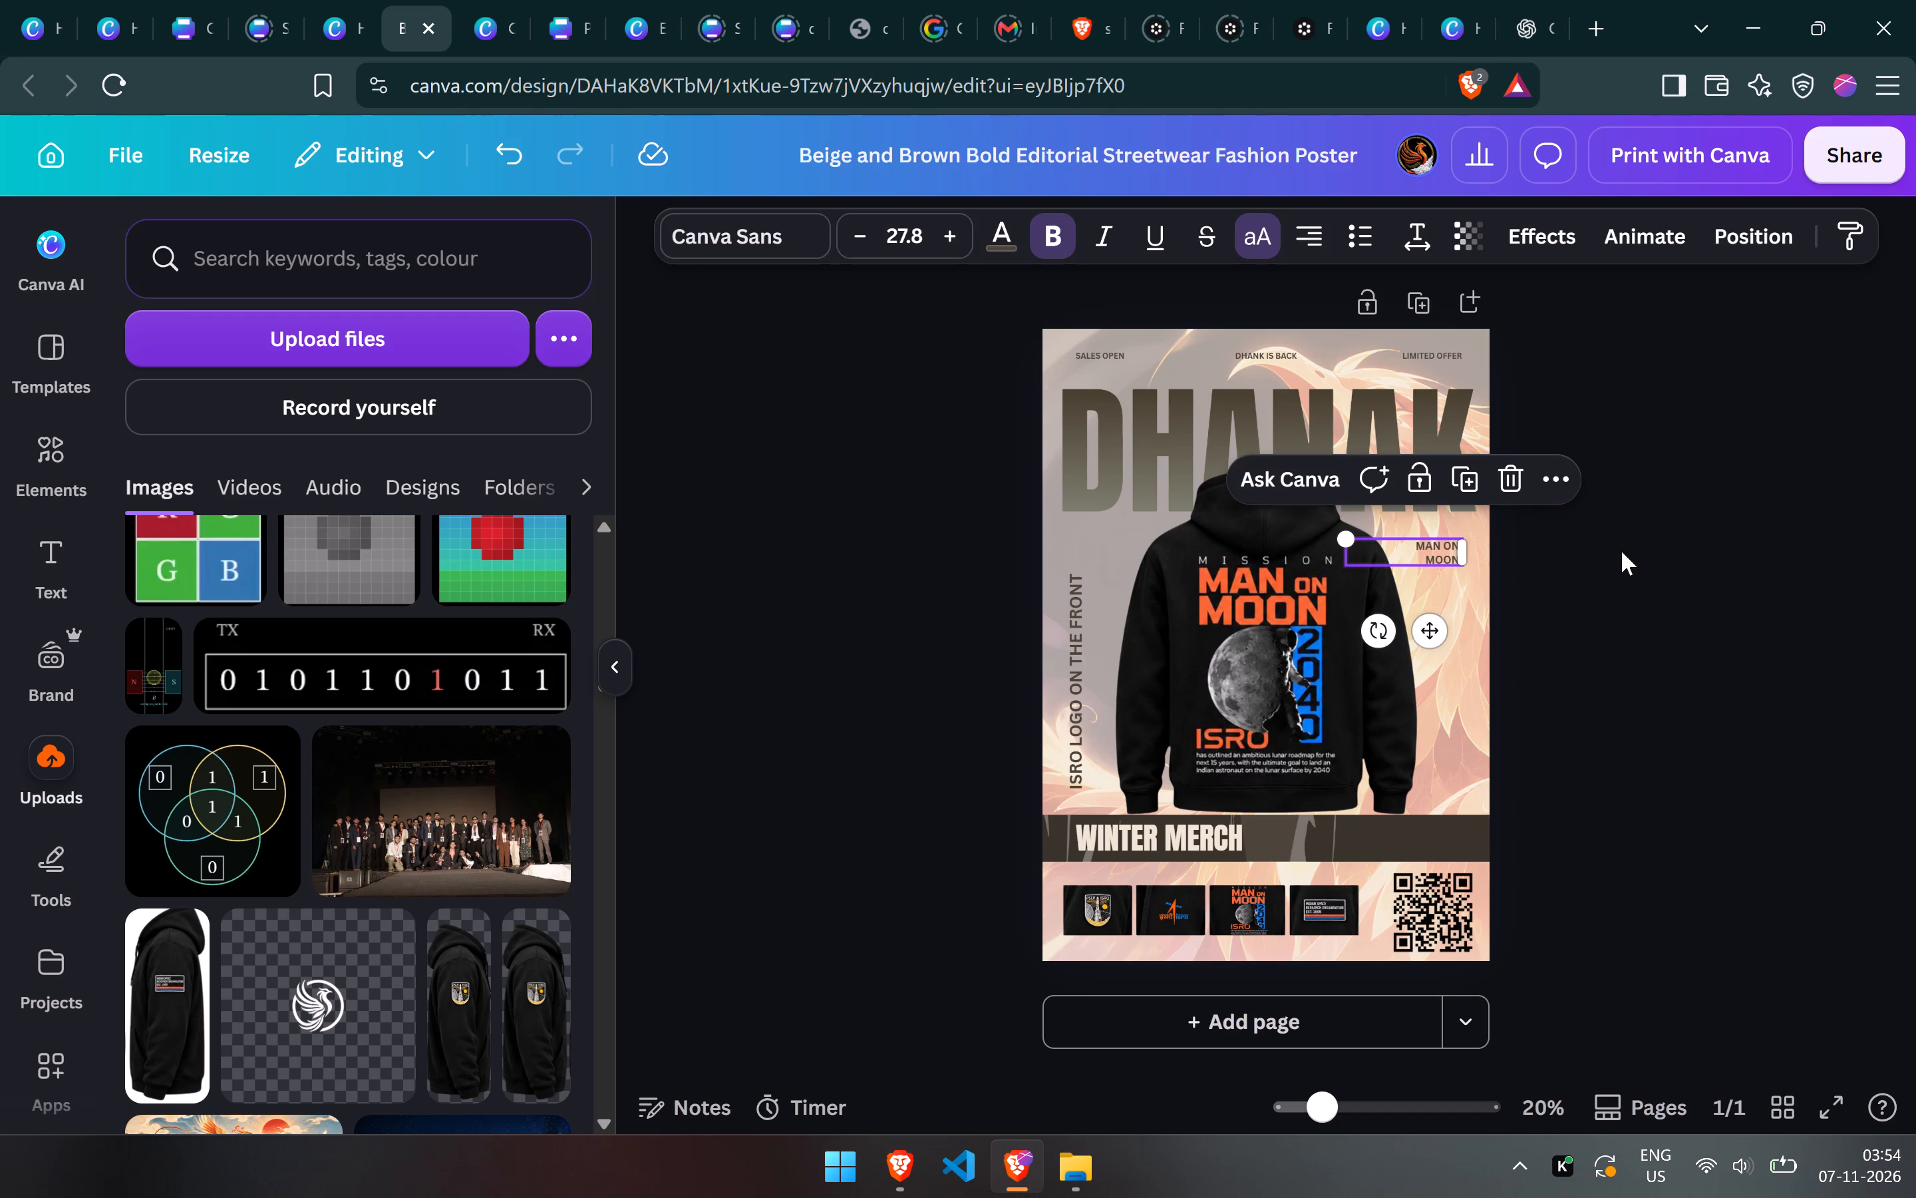
left_click(1621, 551)
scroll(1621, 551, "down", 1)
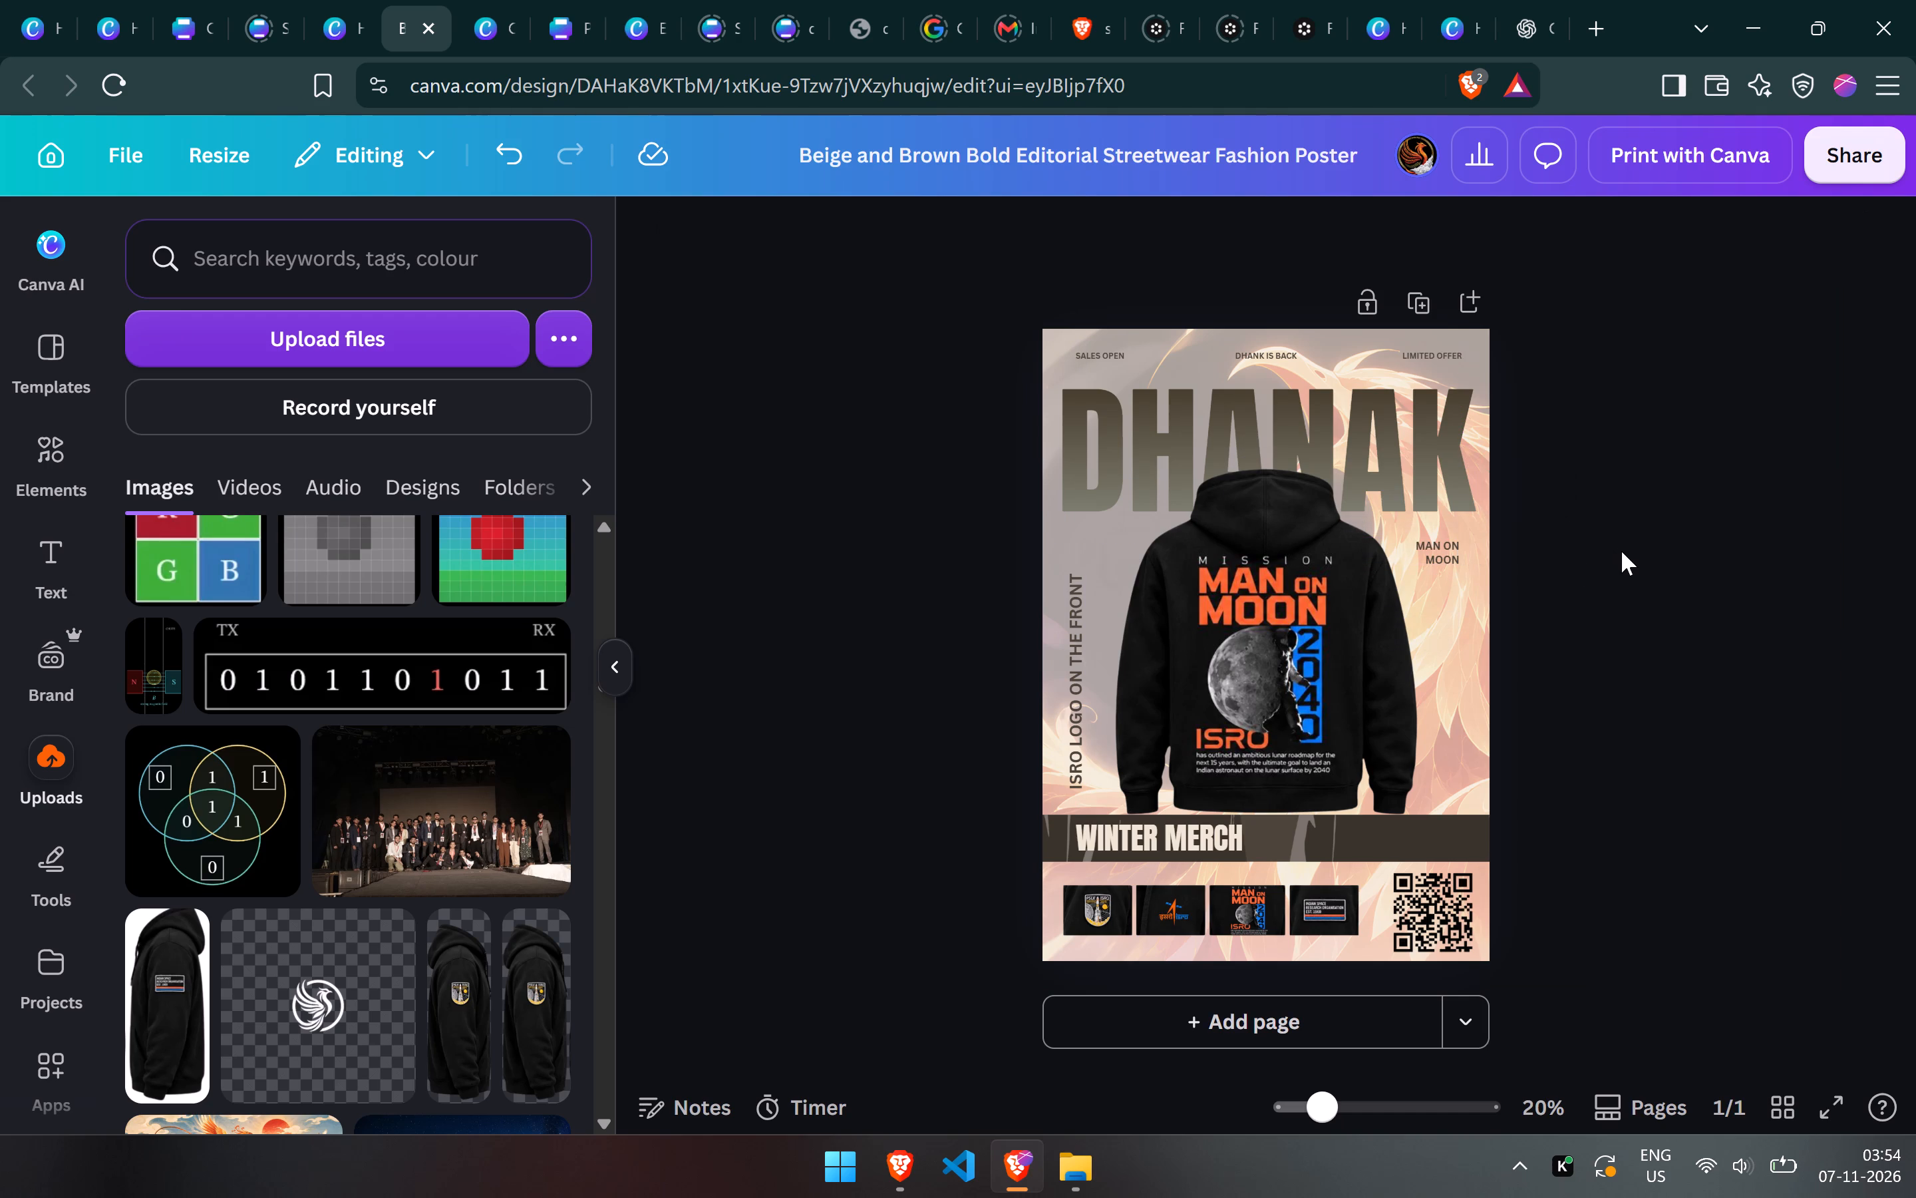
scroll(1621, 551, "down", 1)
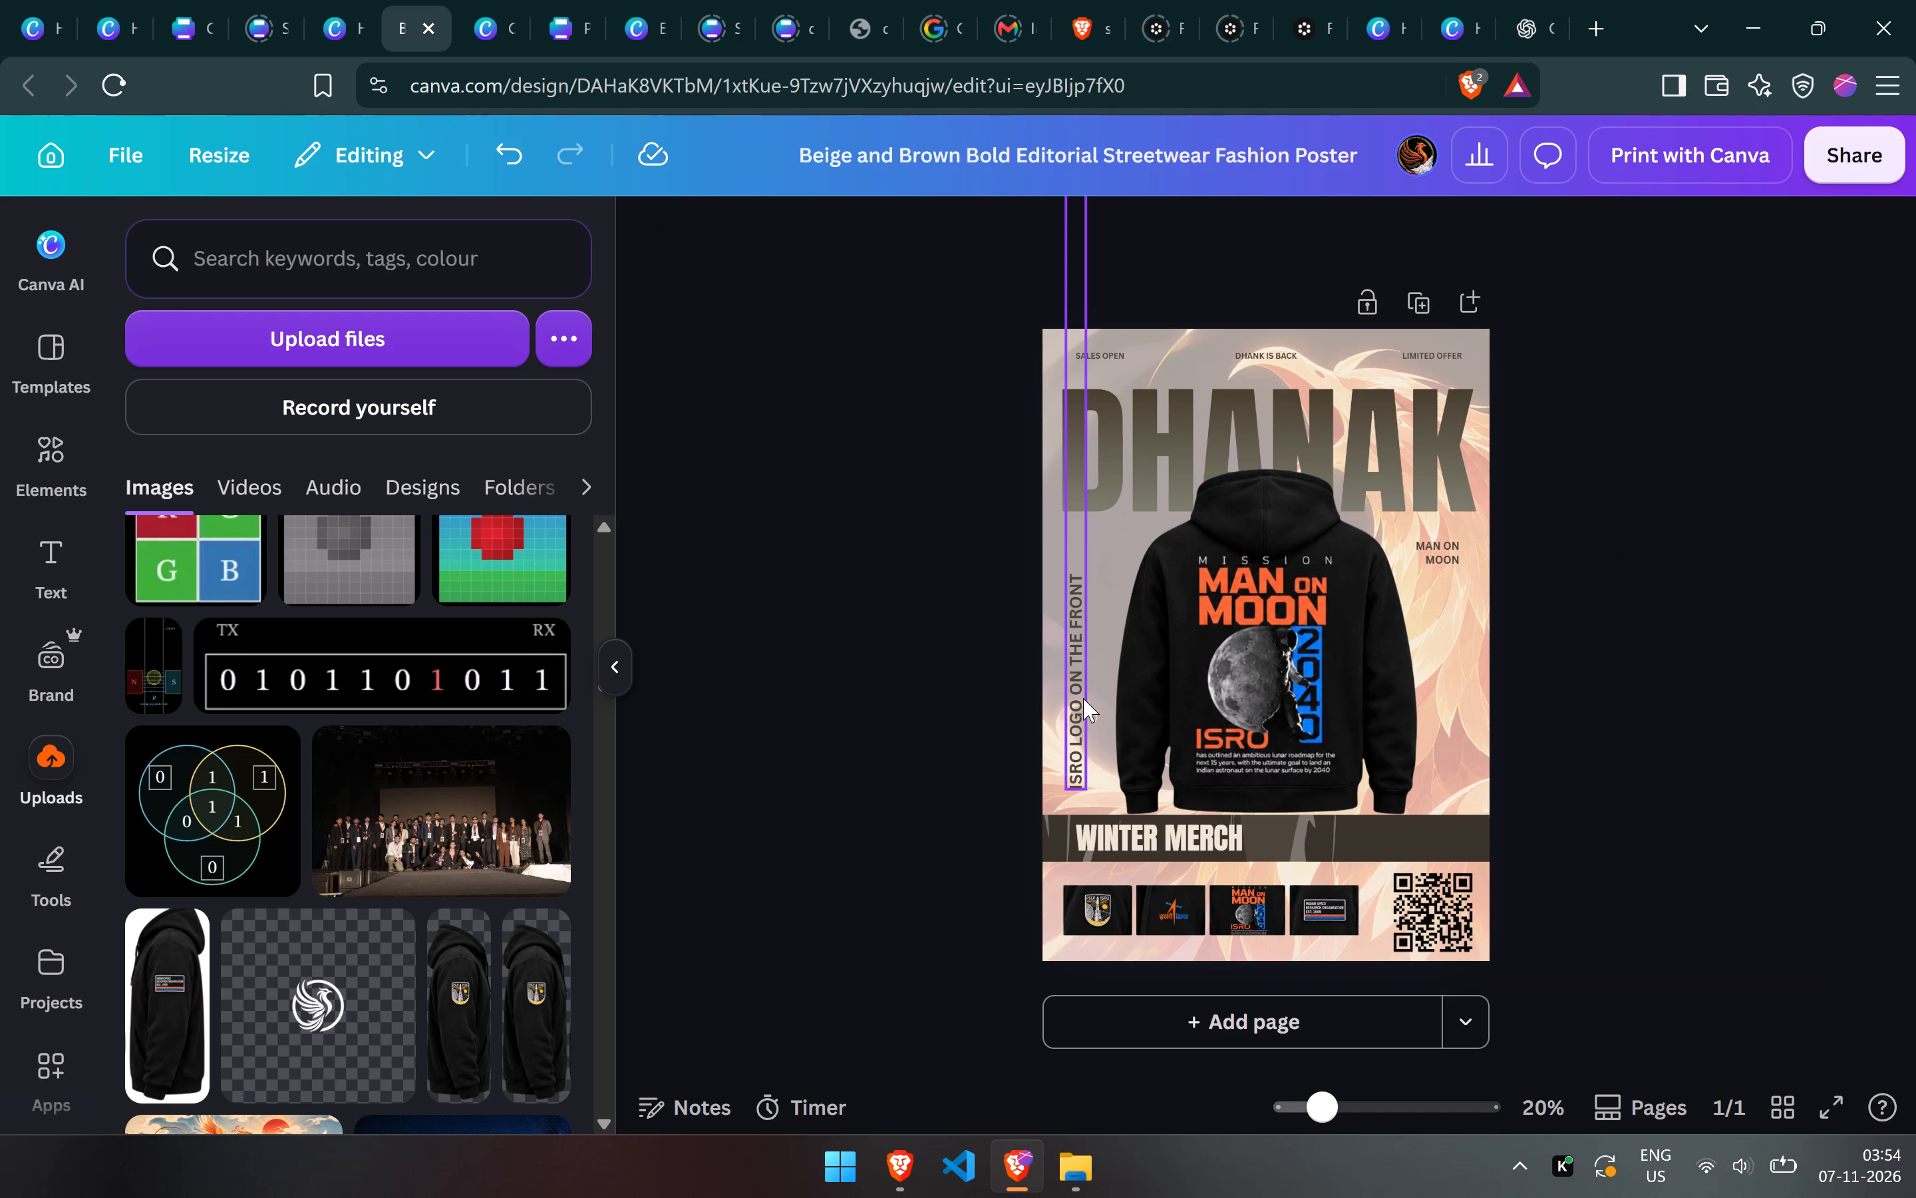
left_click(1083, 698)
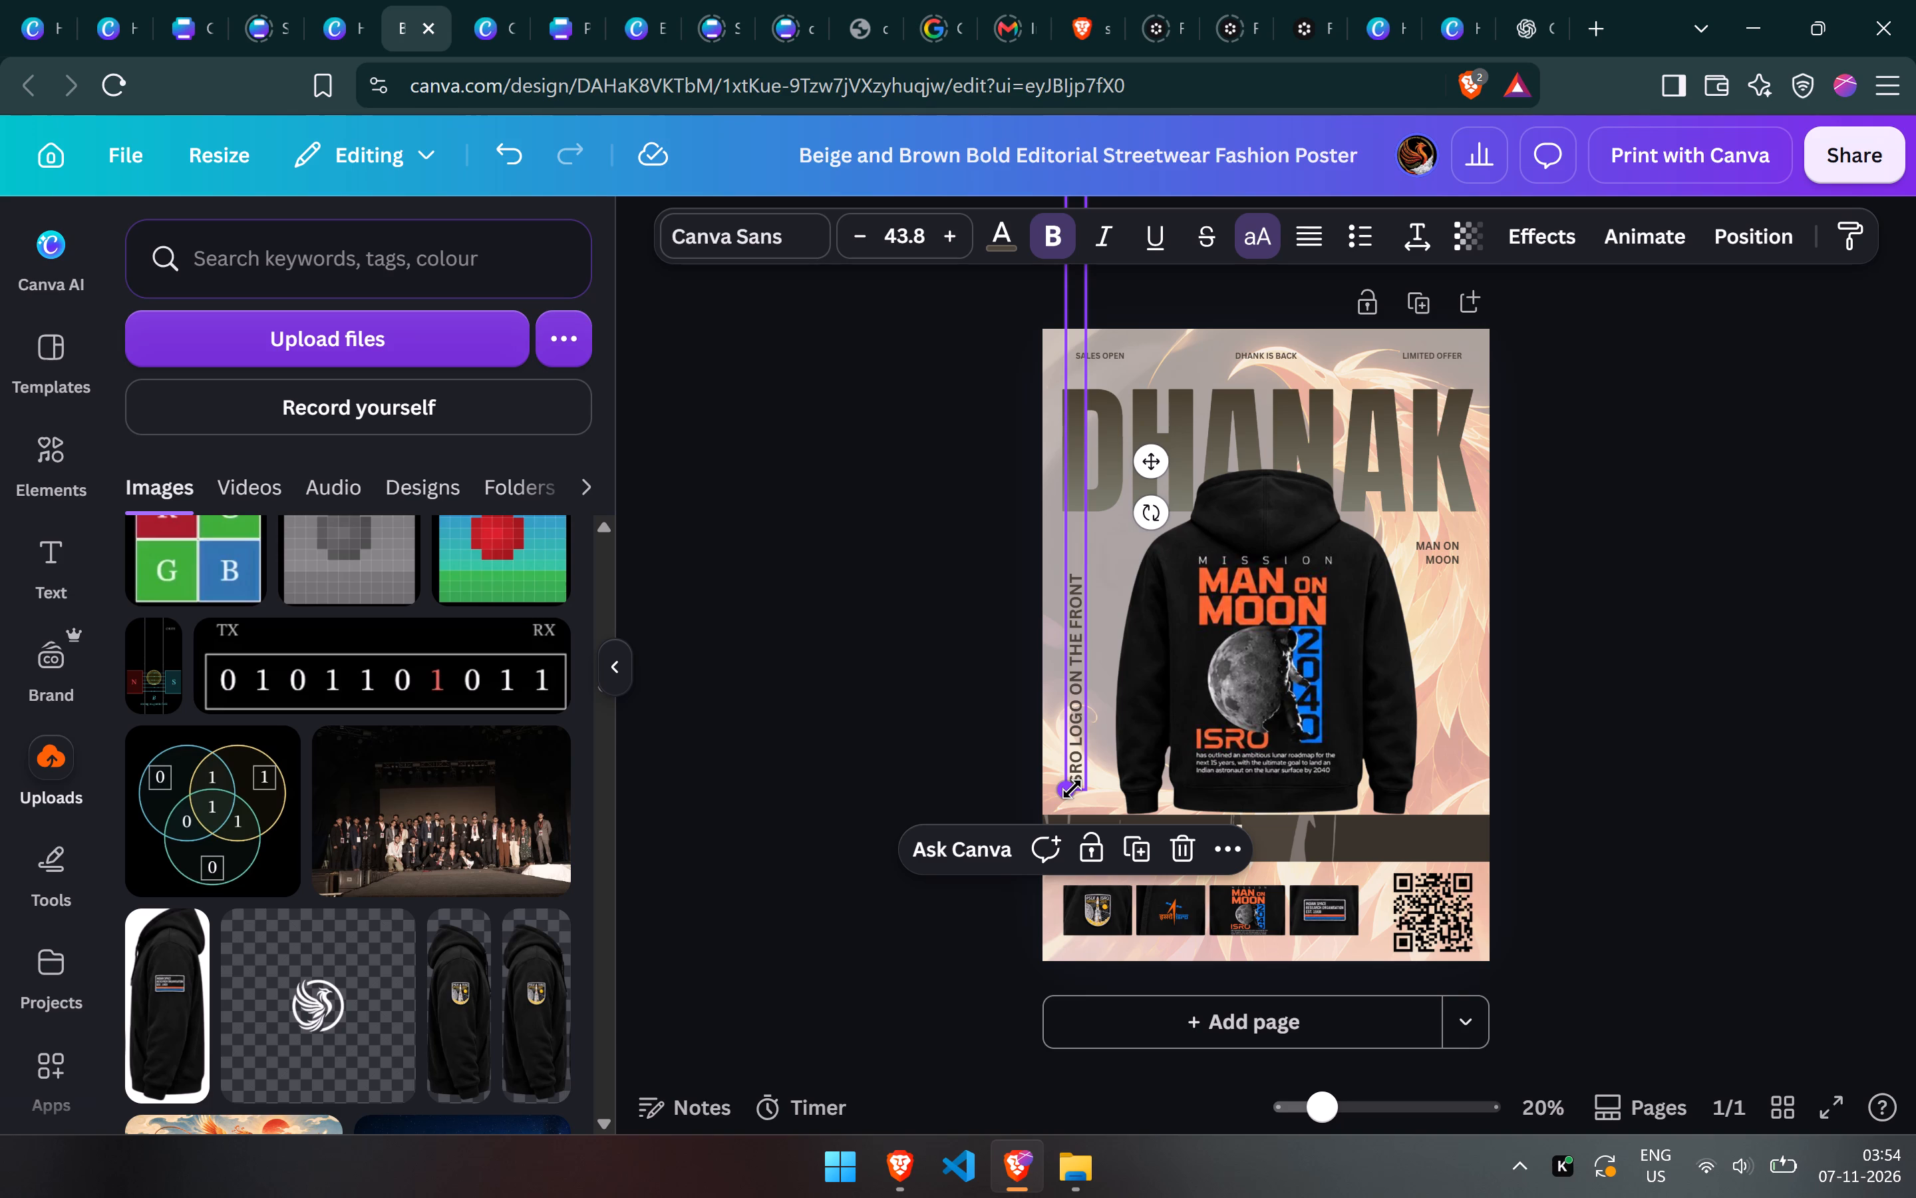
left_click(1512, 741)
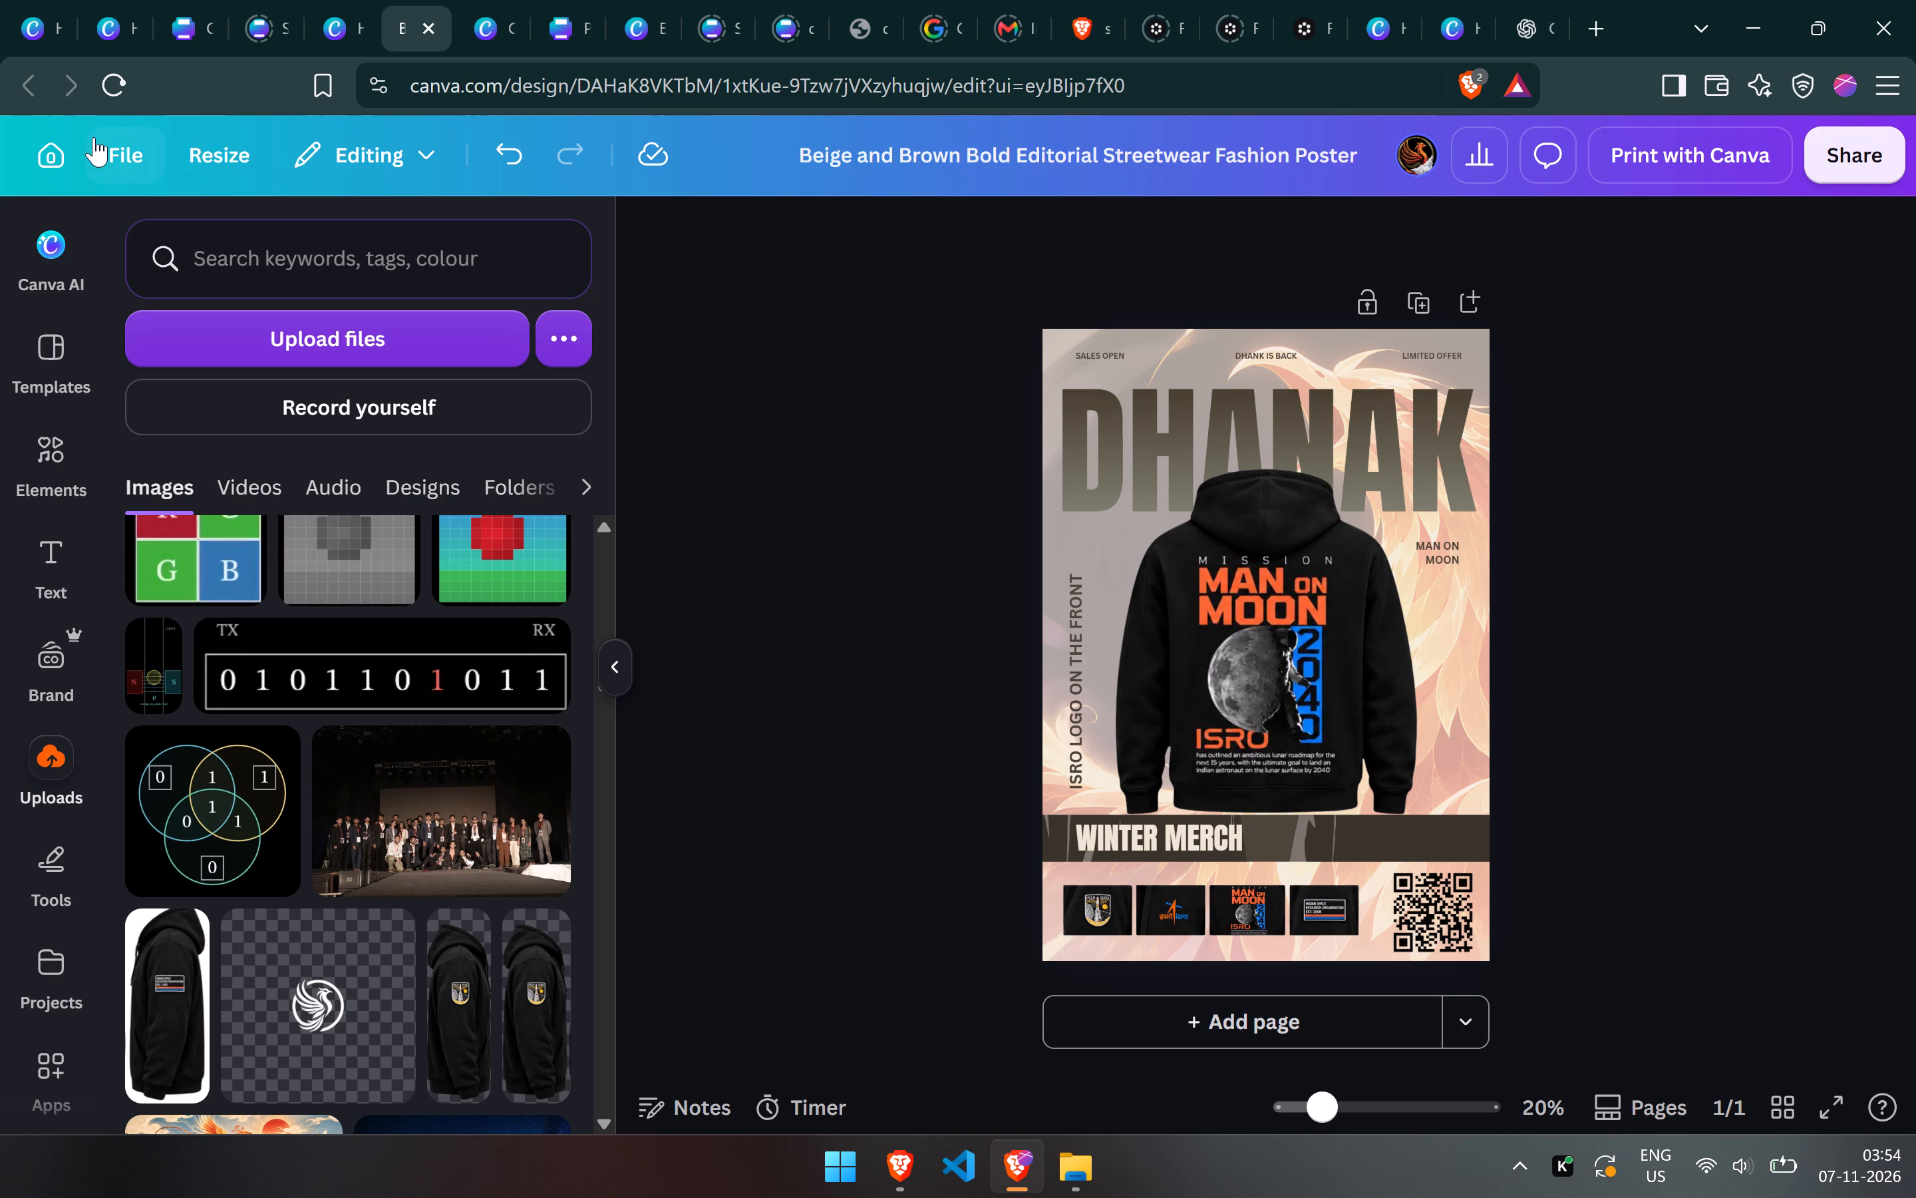
Leave the poster for the Canva home page and close the browser tab with the FLAIR template preview.
left_click(57, 162)
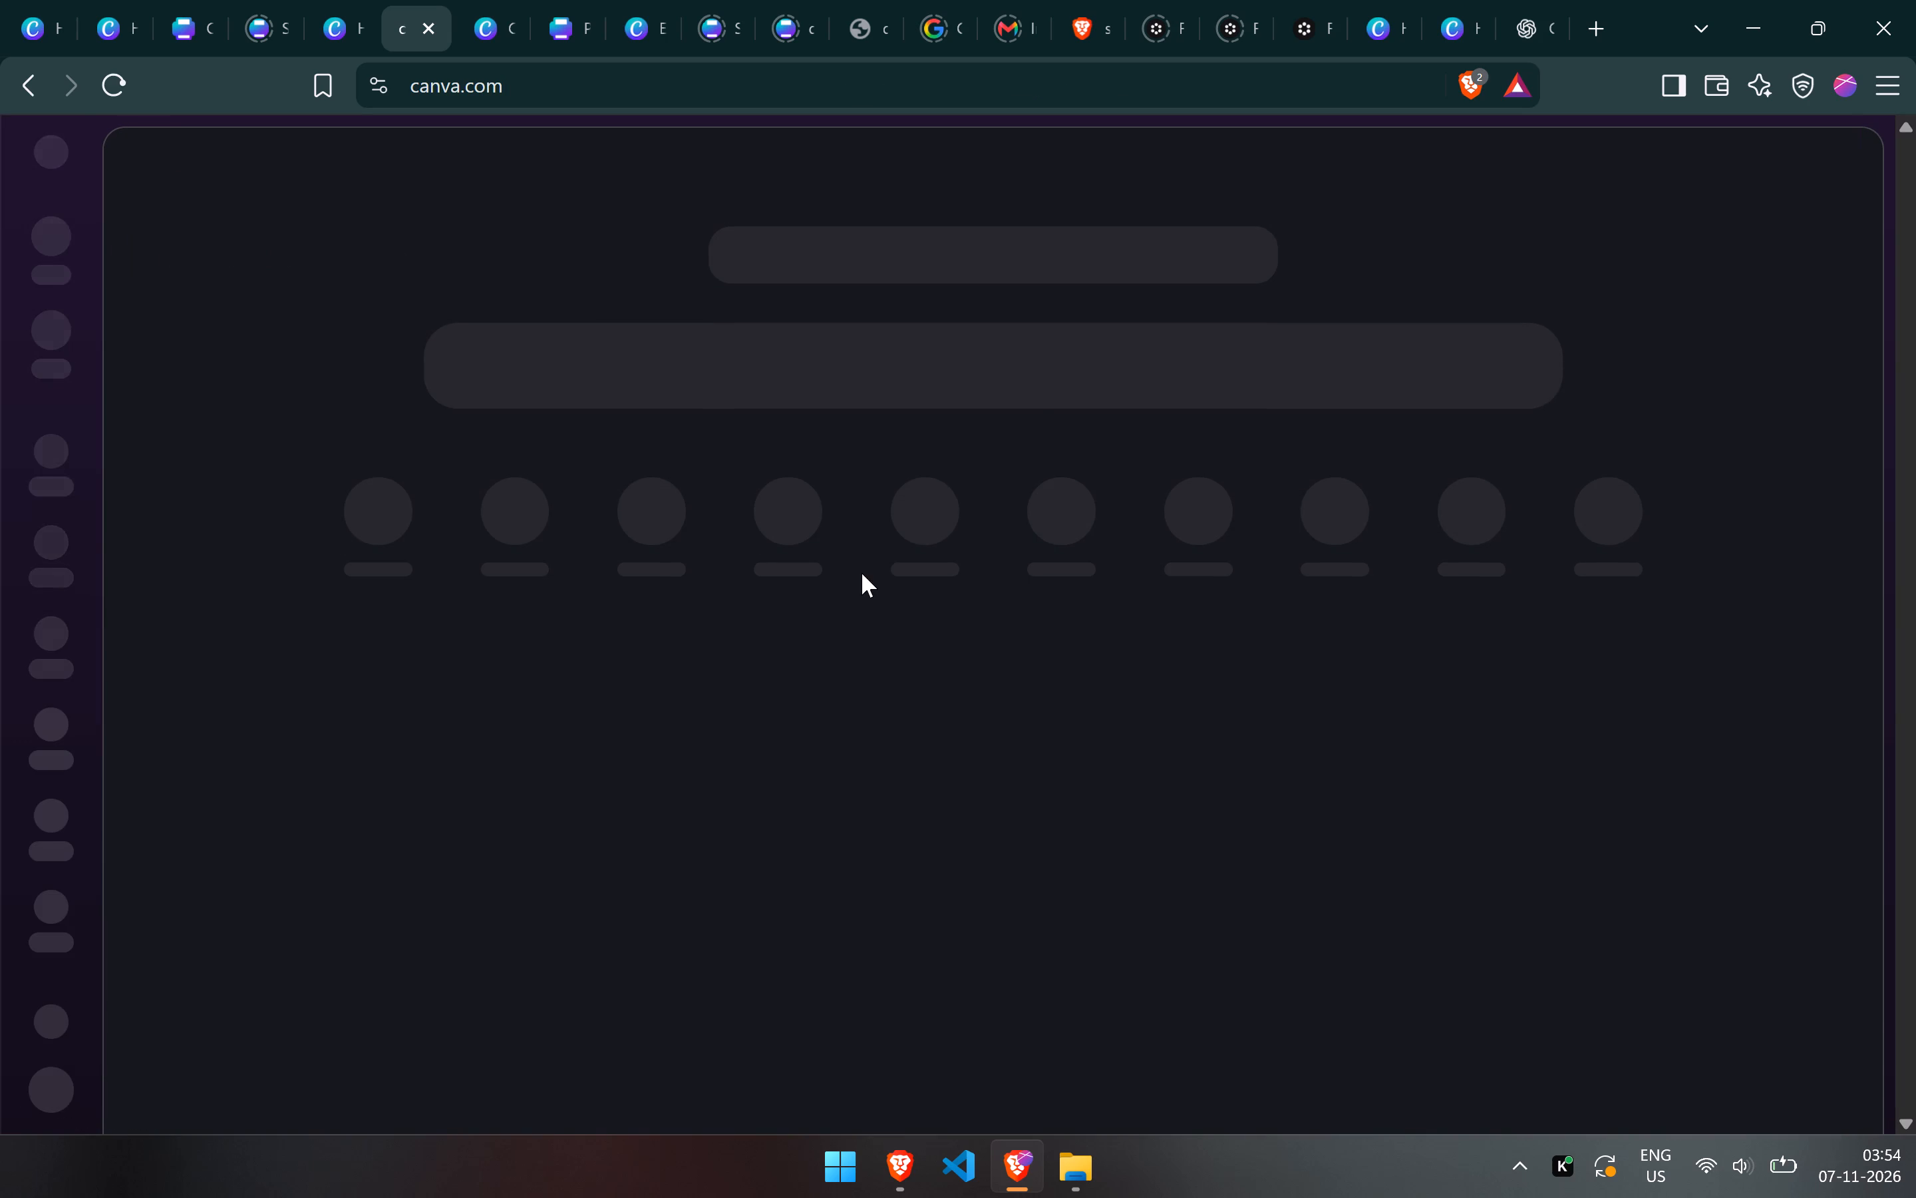
left_click(361, 0)
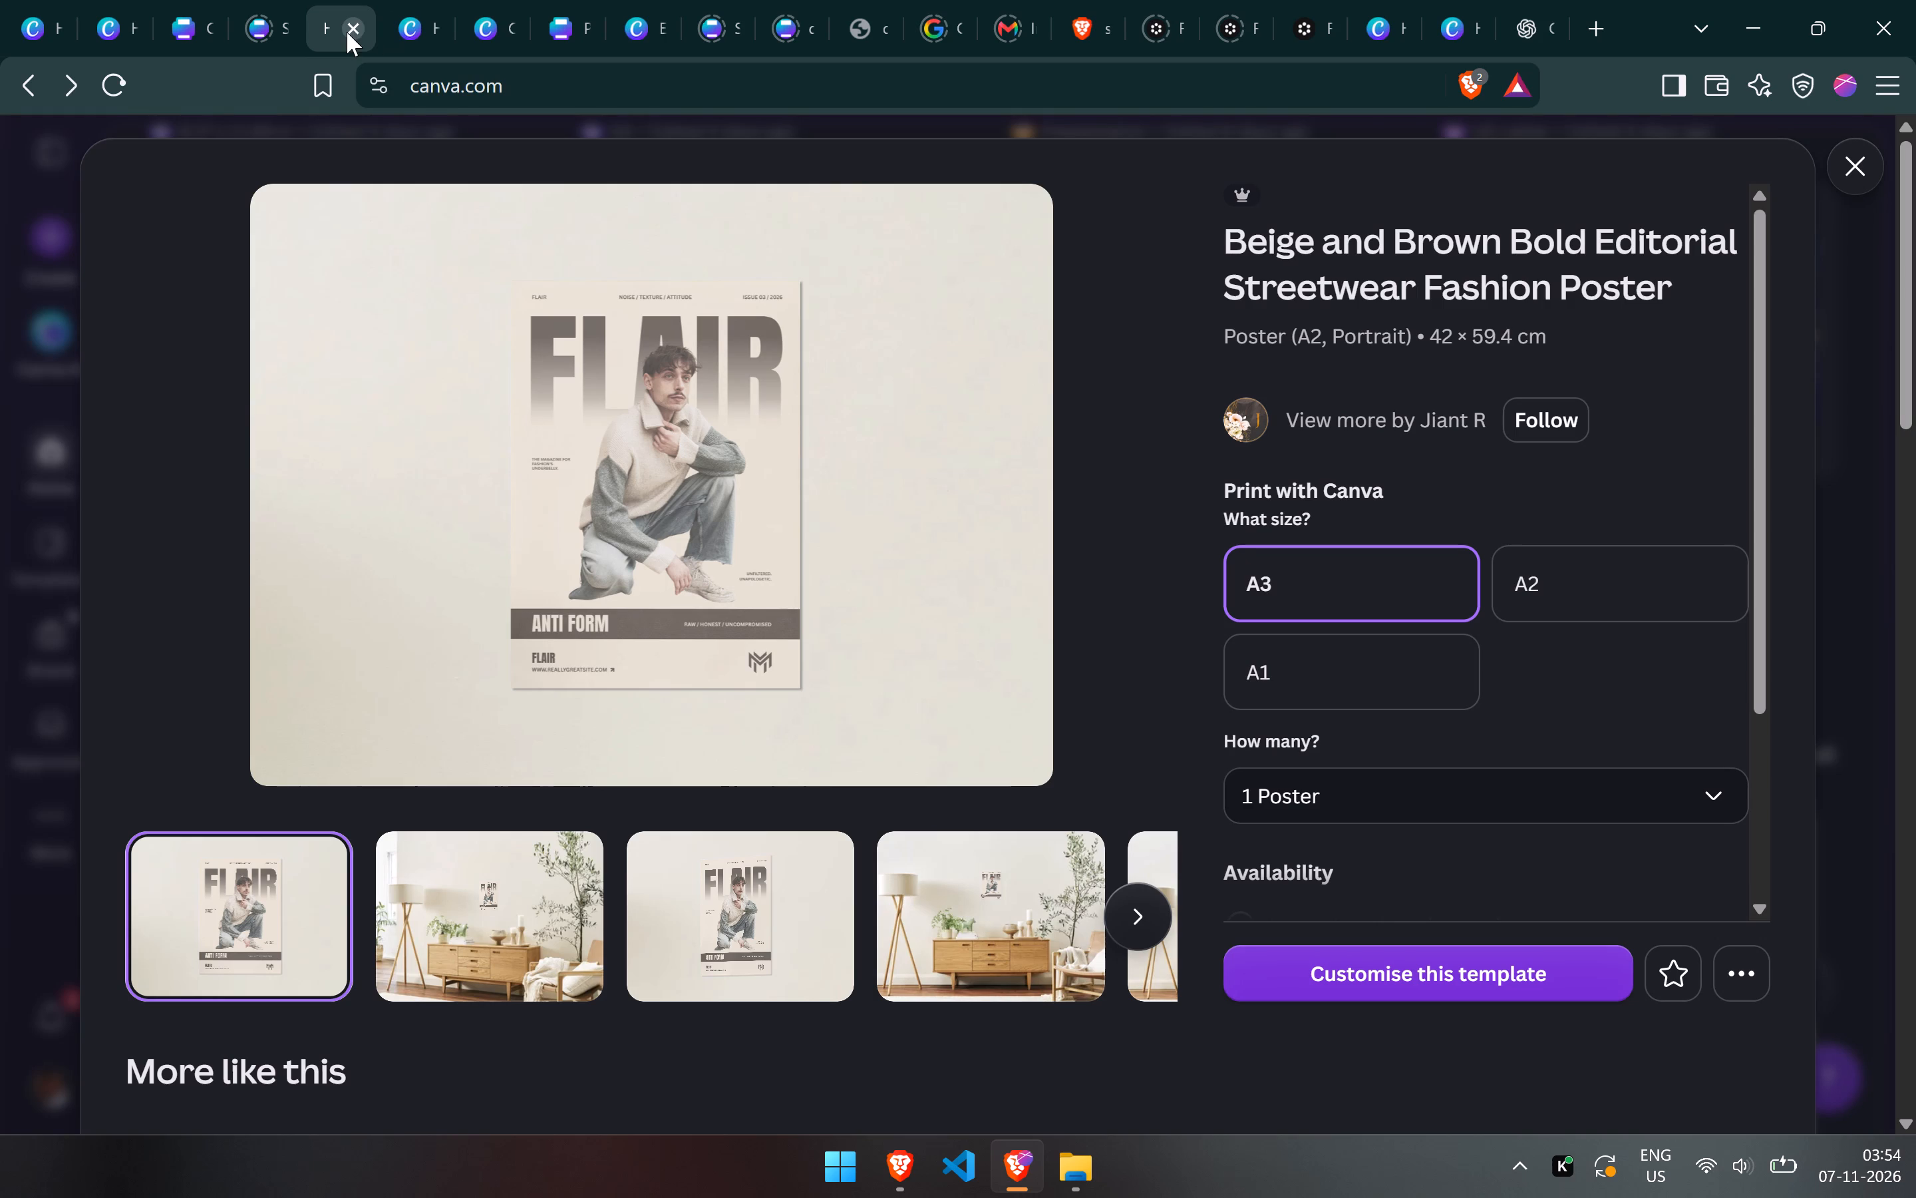
left_click(360, 27)
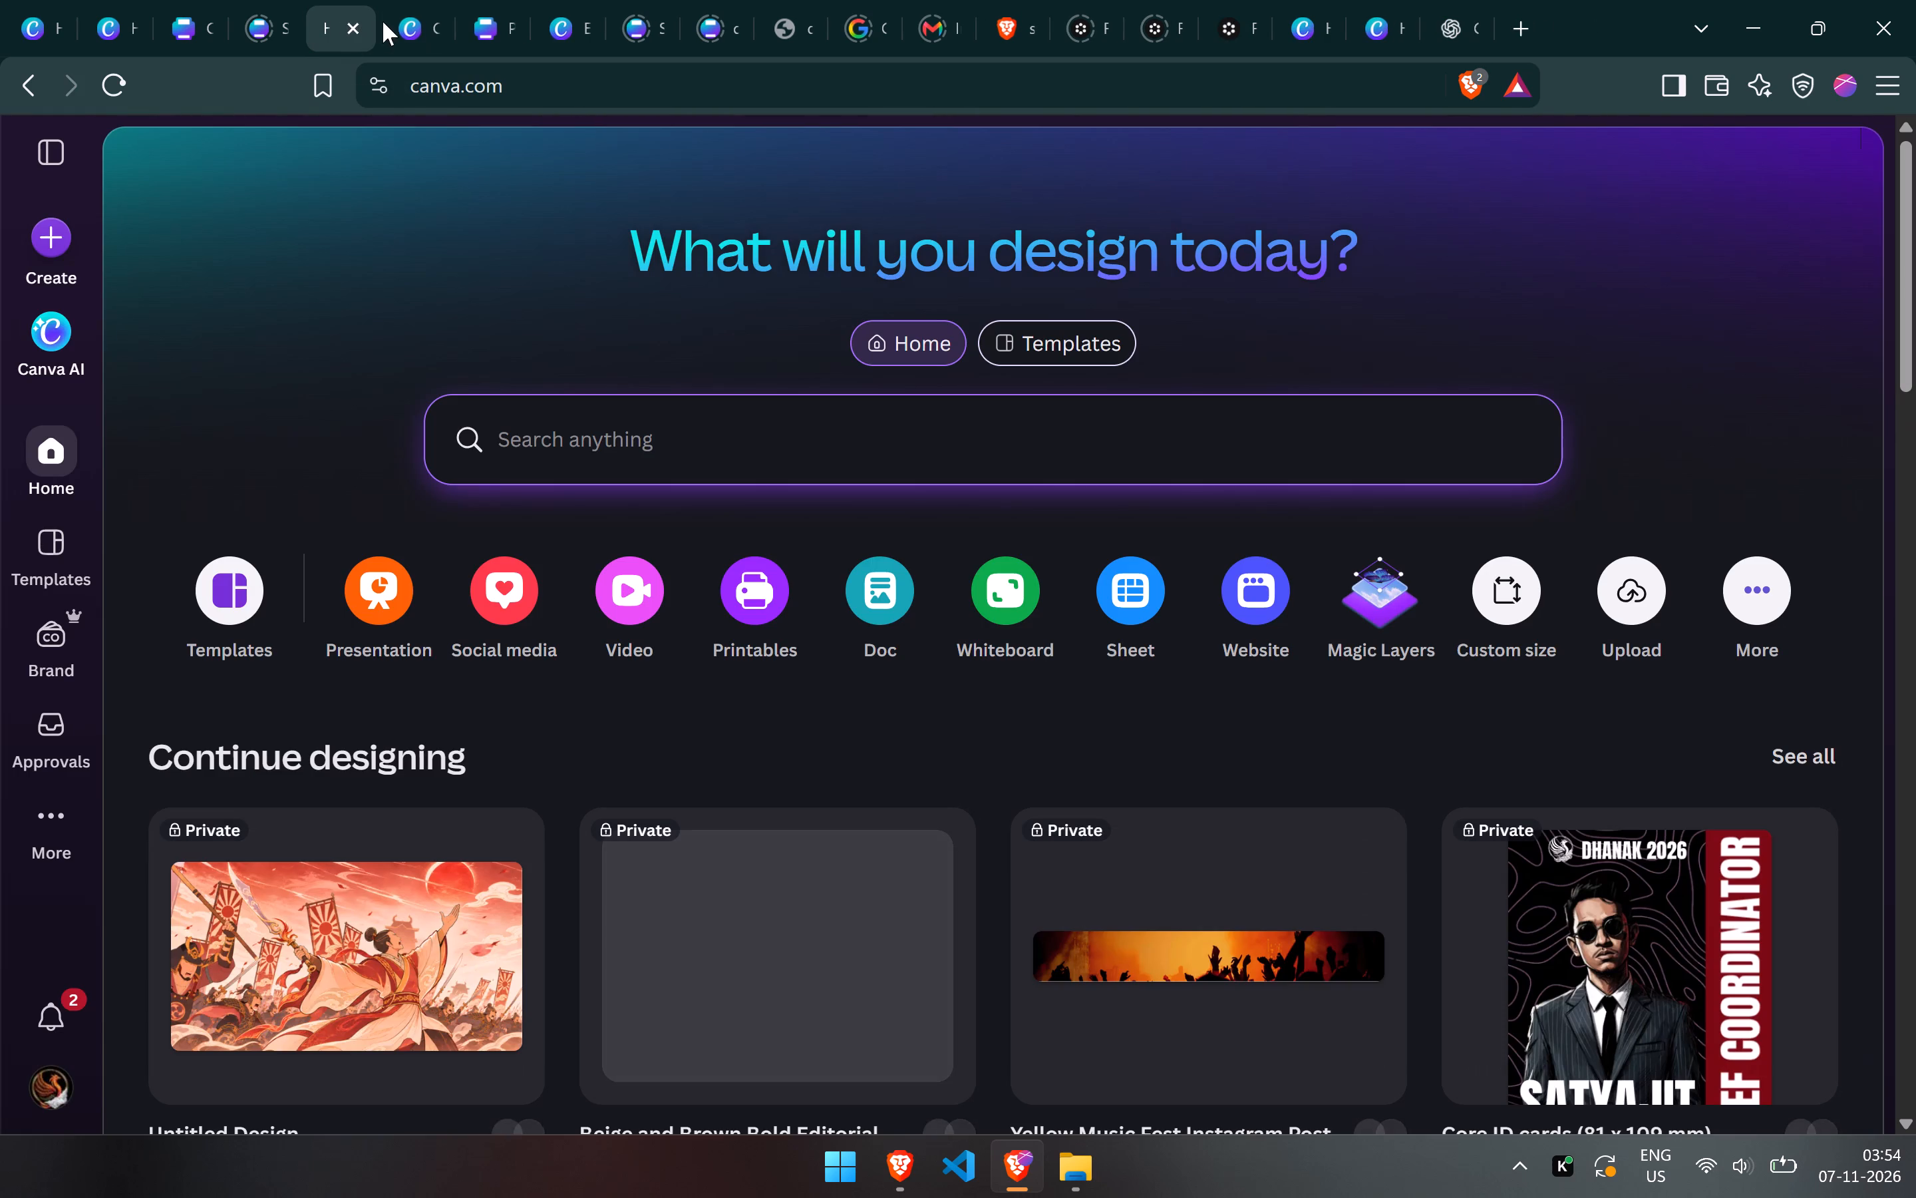
Examine the Core ID cards design from the Chief Coordinator page to the Event Coordinator pages, and close its tab.
left_click(428, 0)
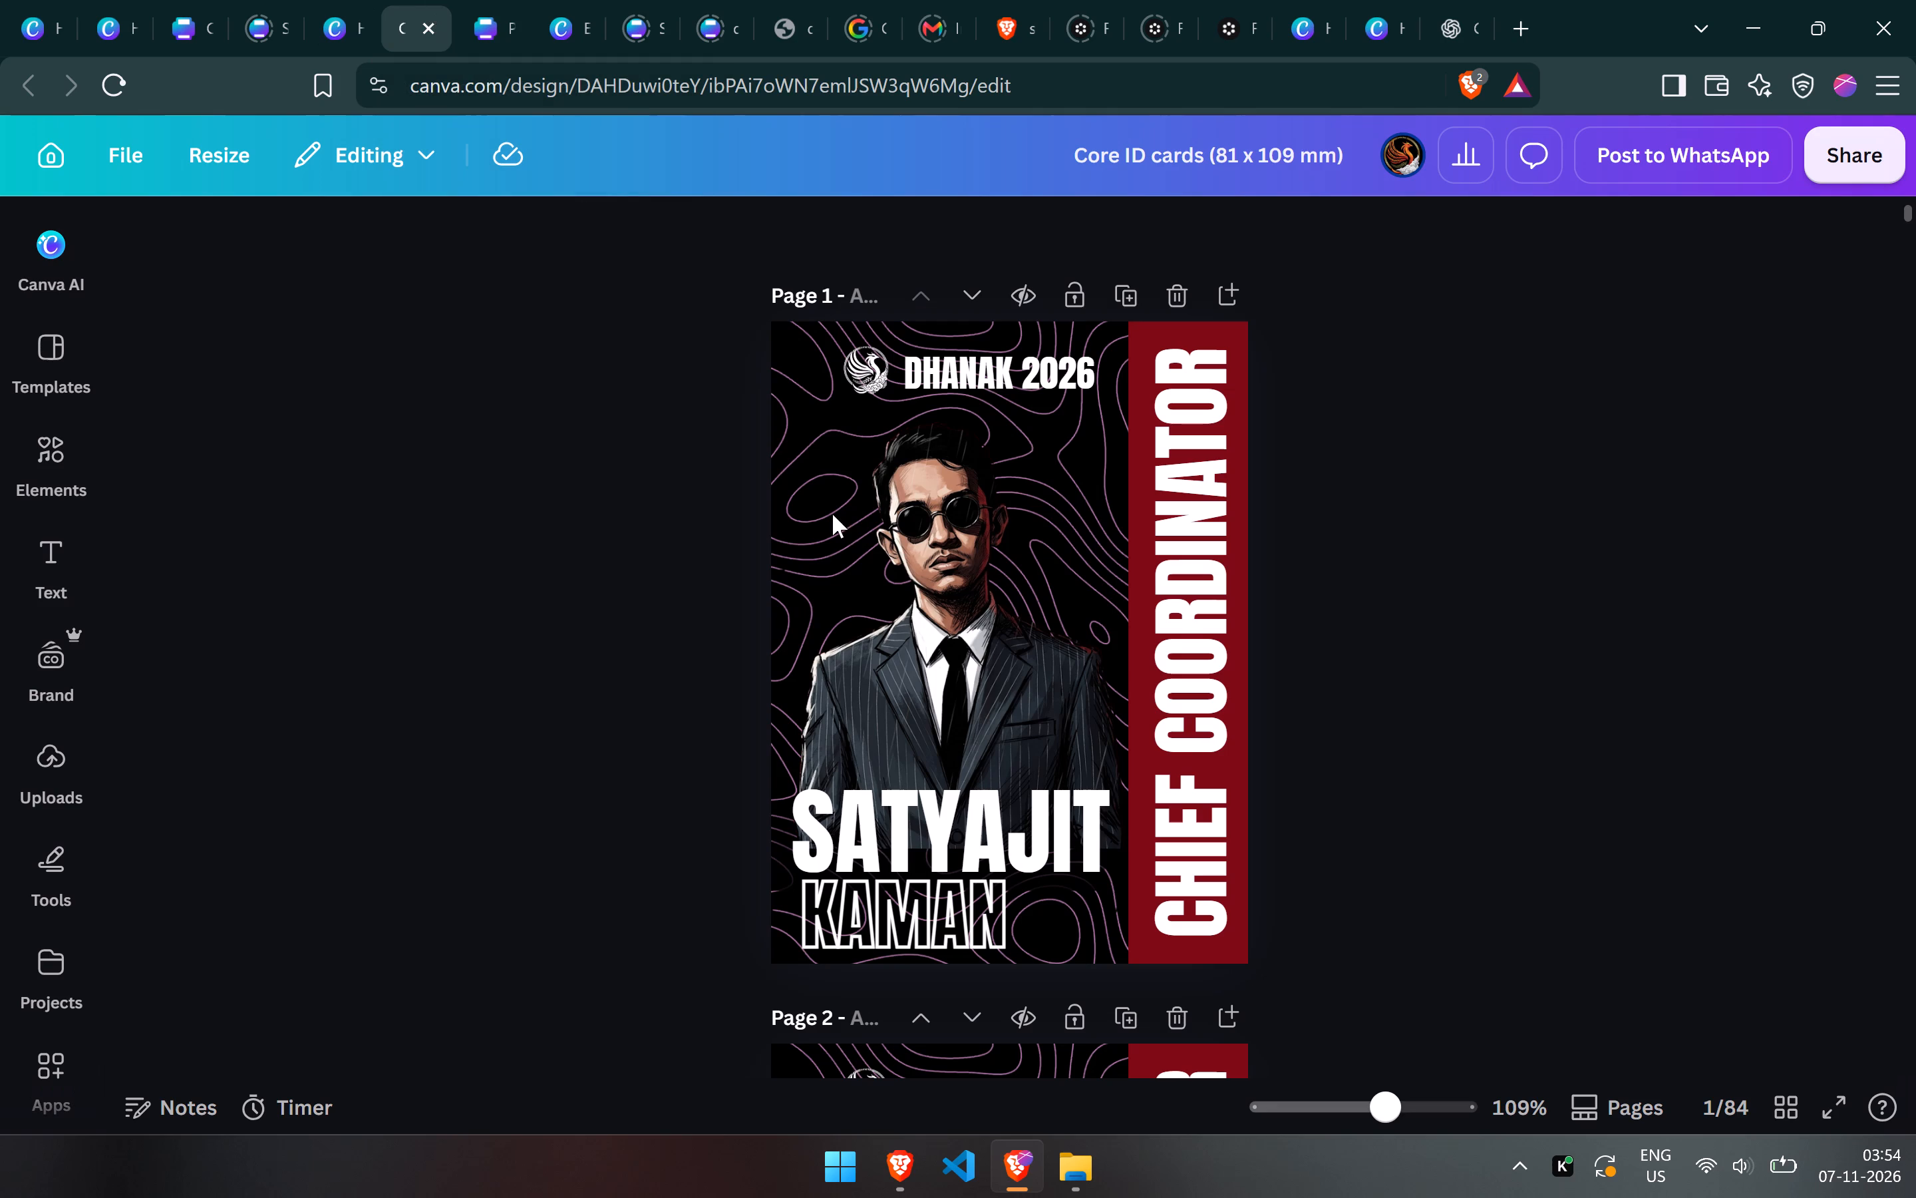
scroll(832, 514, "down", 10)
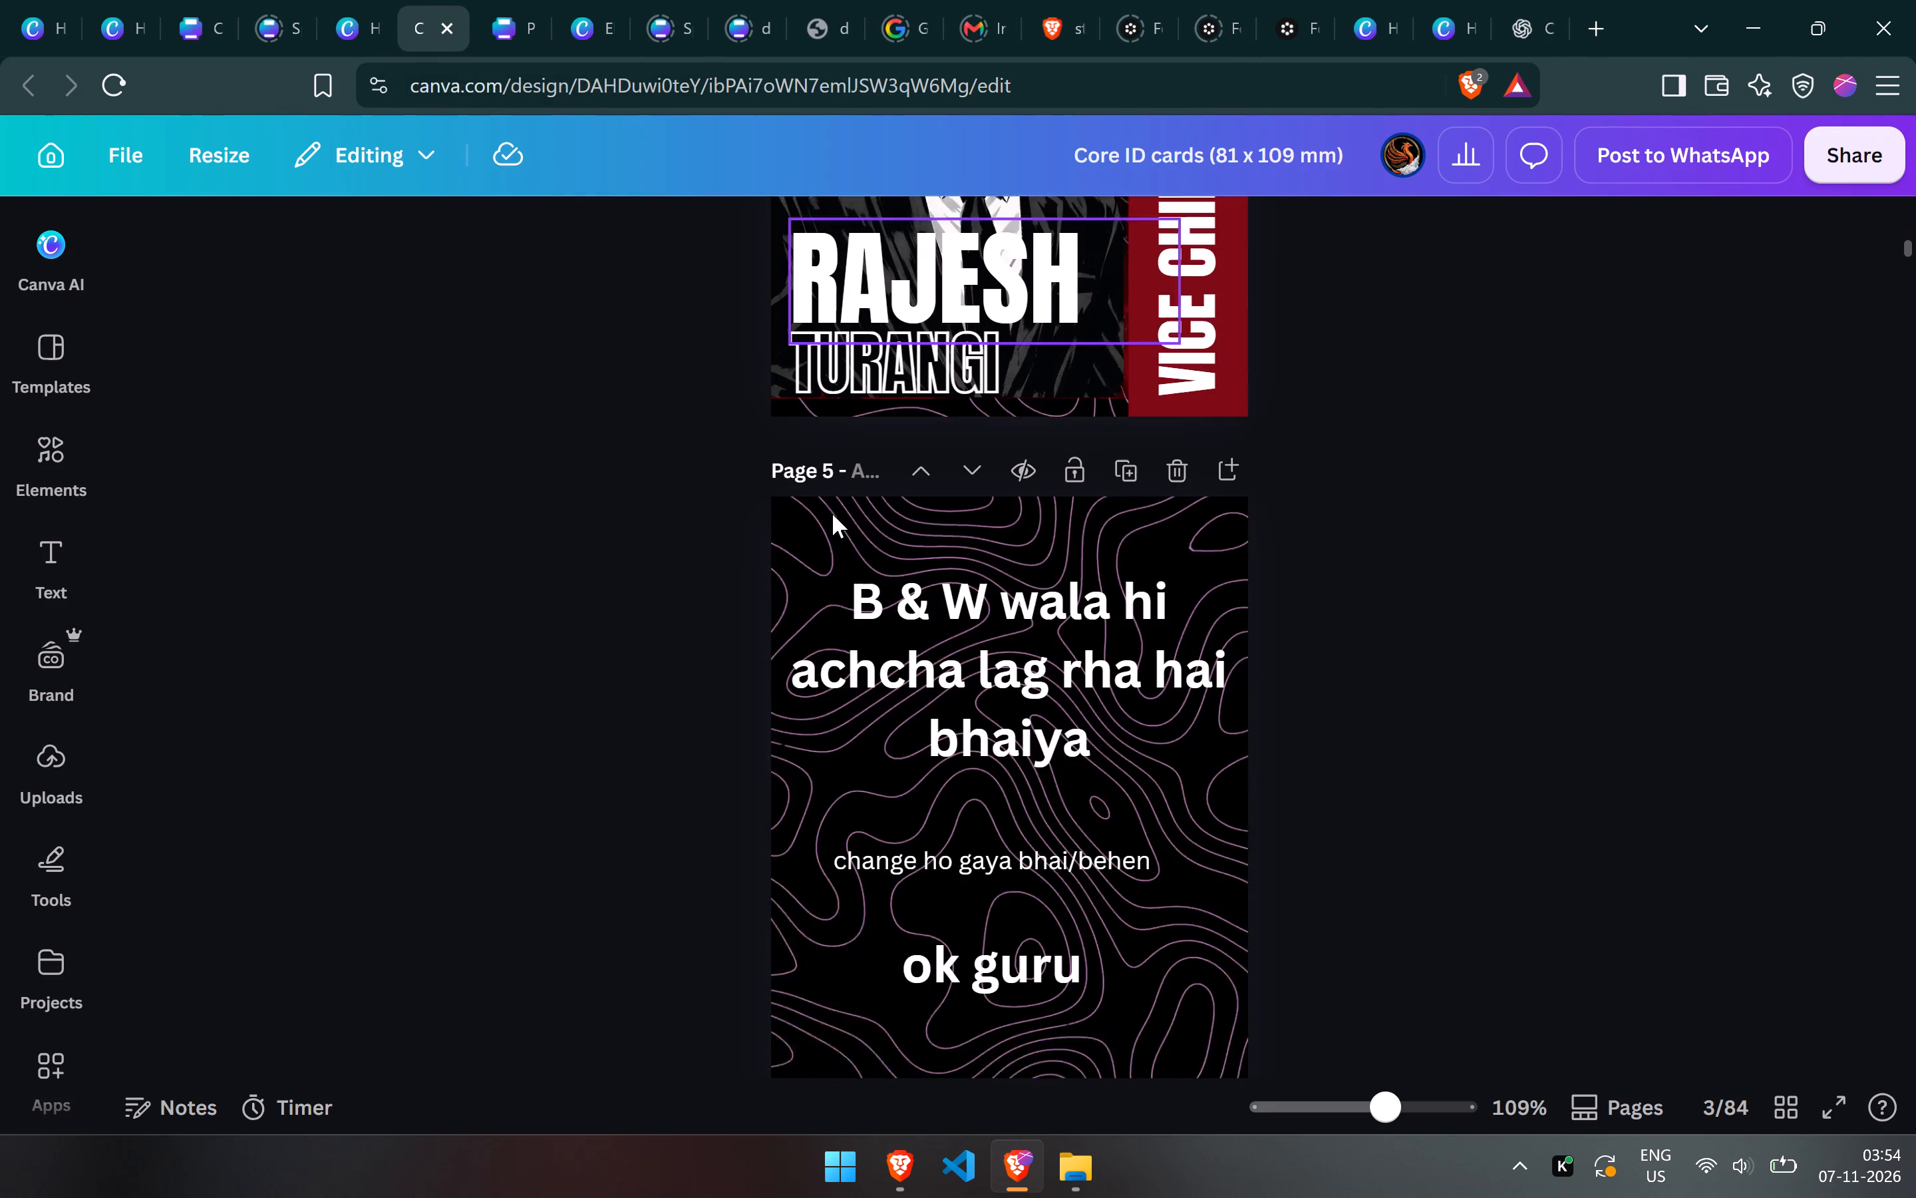
scroll(832, 514, "up", 1)
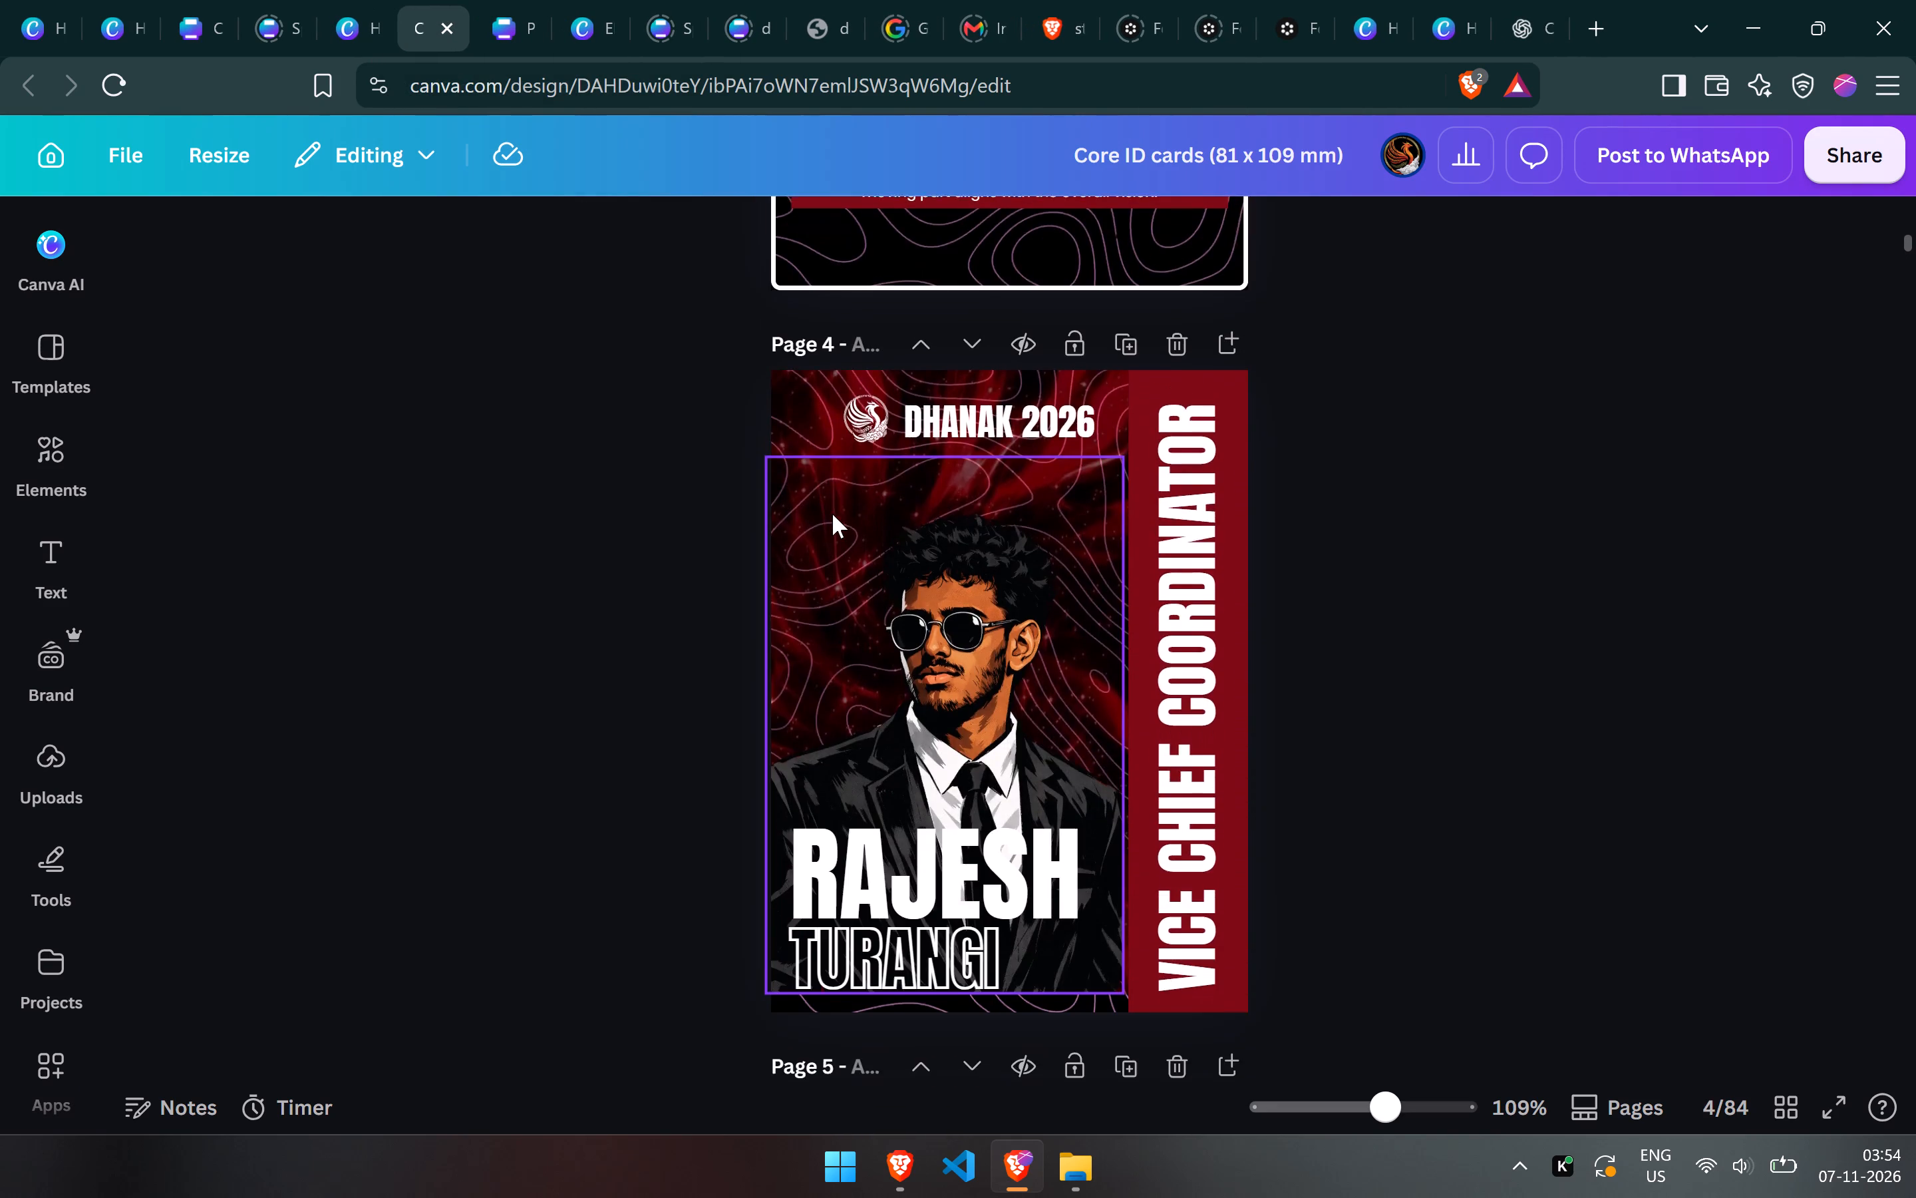
scroll(832, 514, "down", 6)
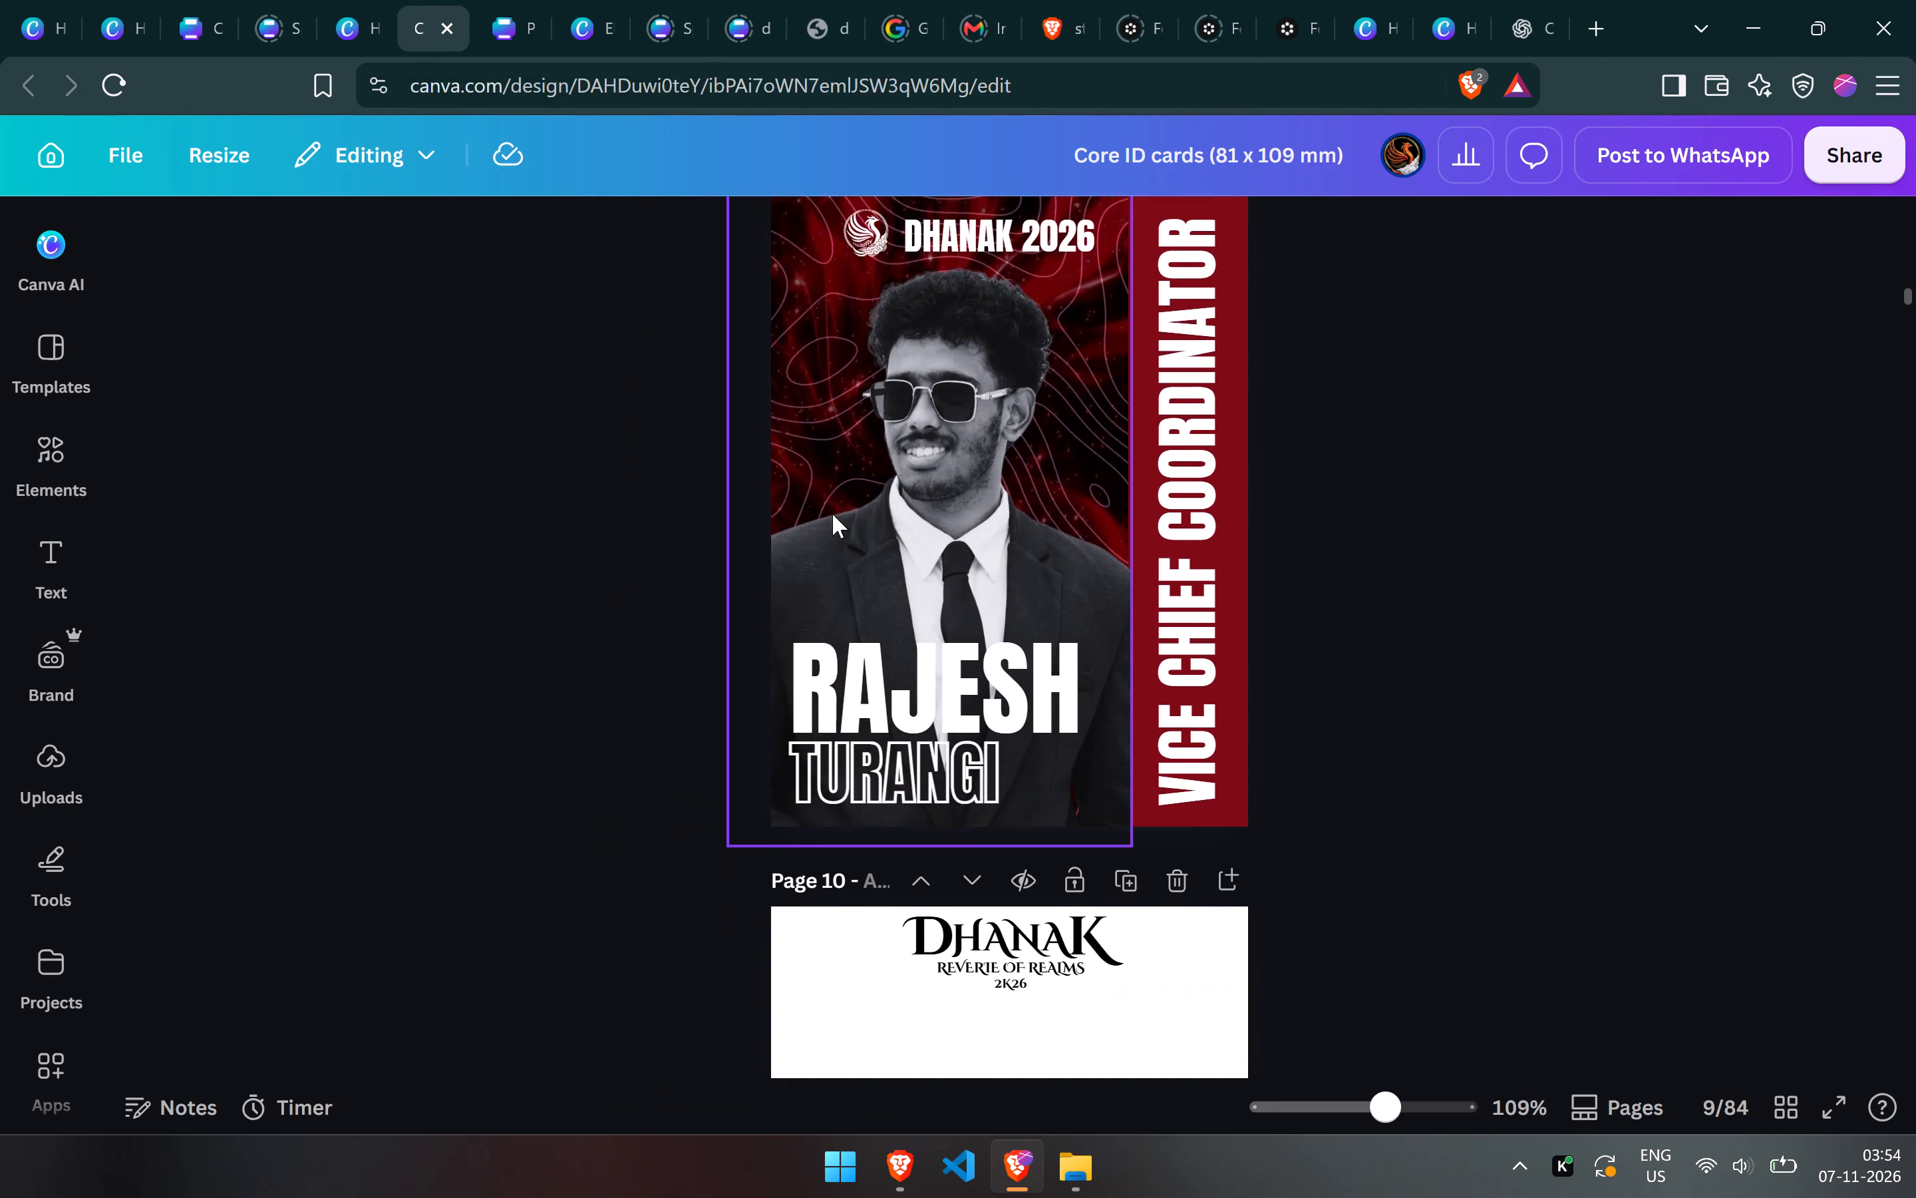
scroll(832, 514, "down", 5)
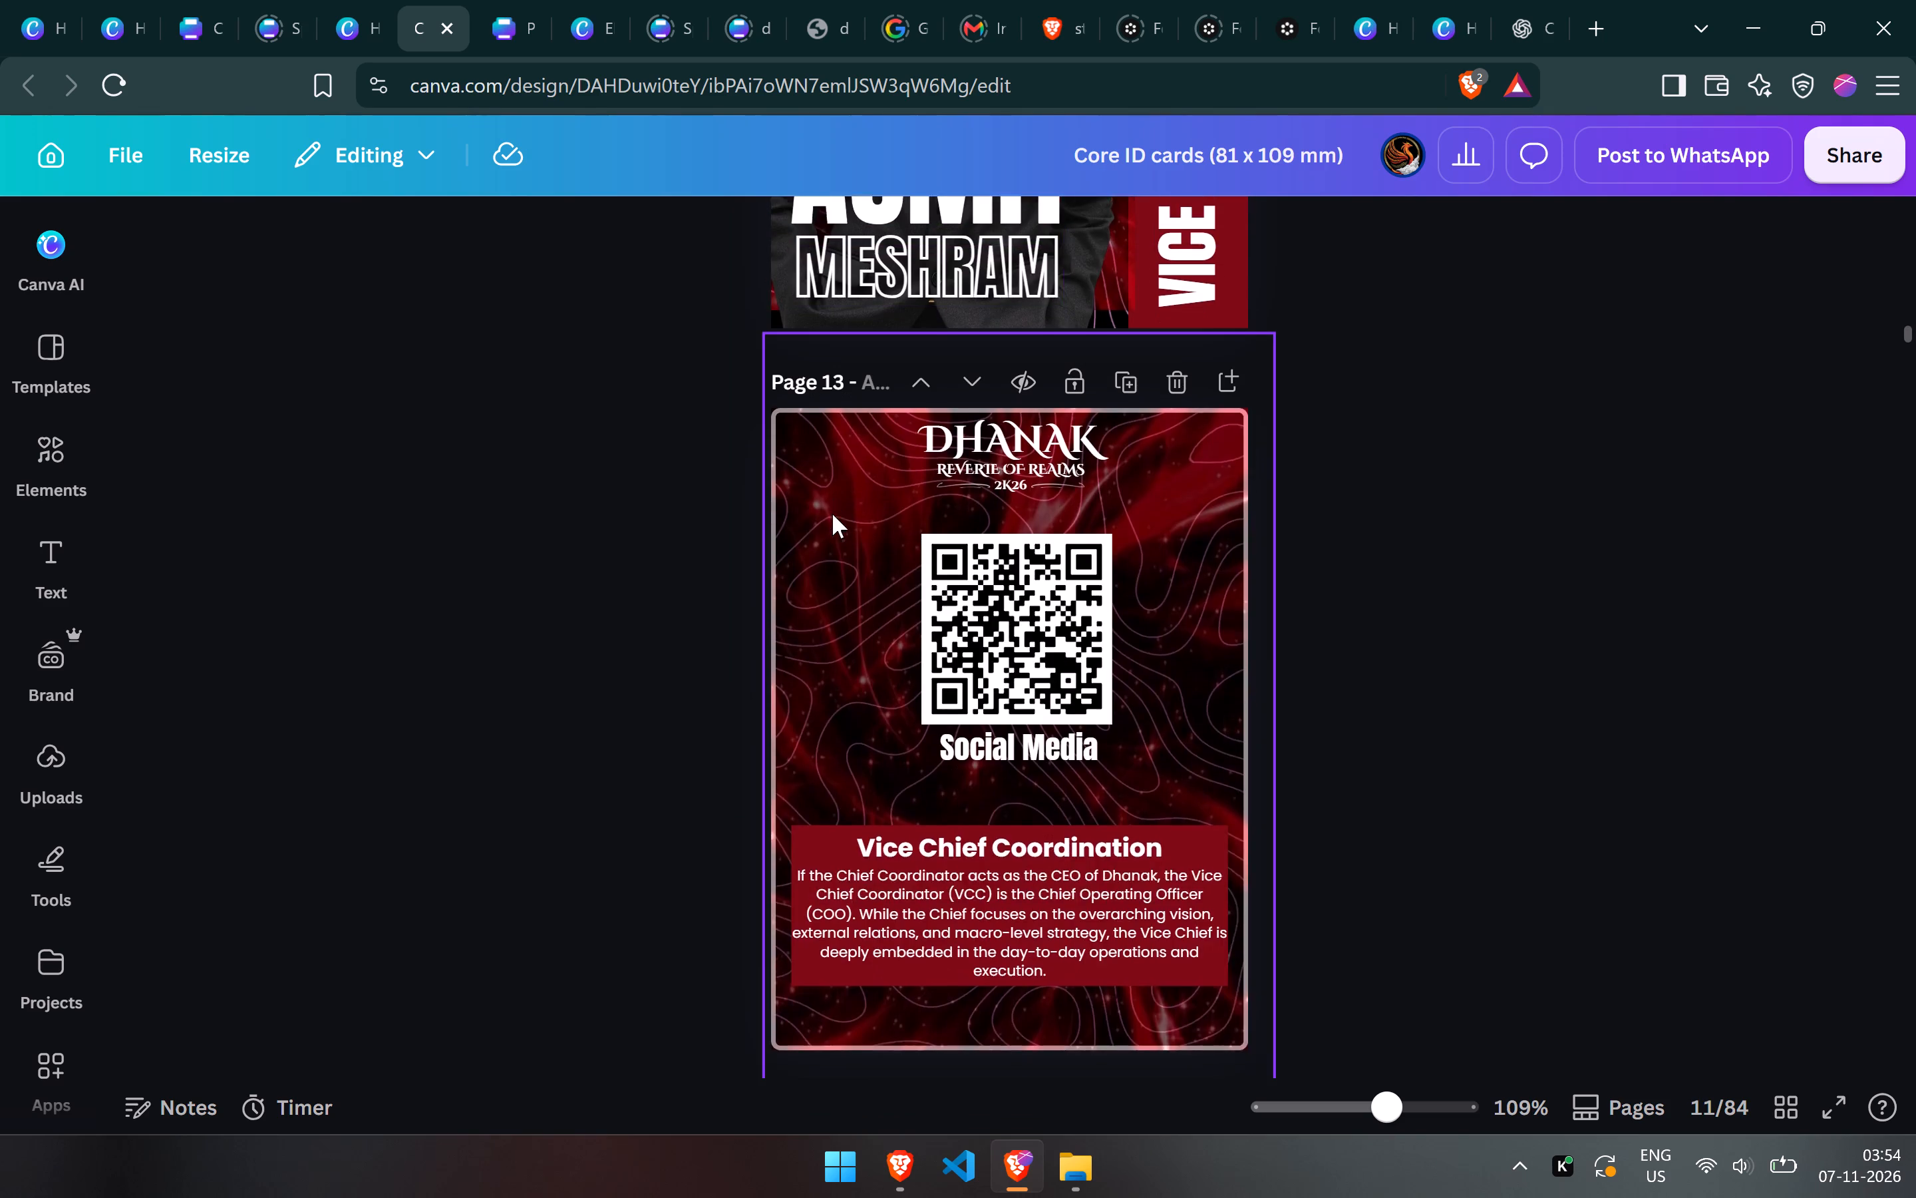
scroll(832, 514, "down", 5)
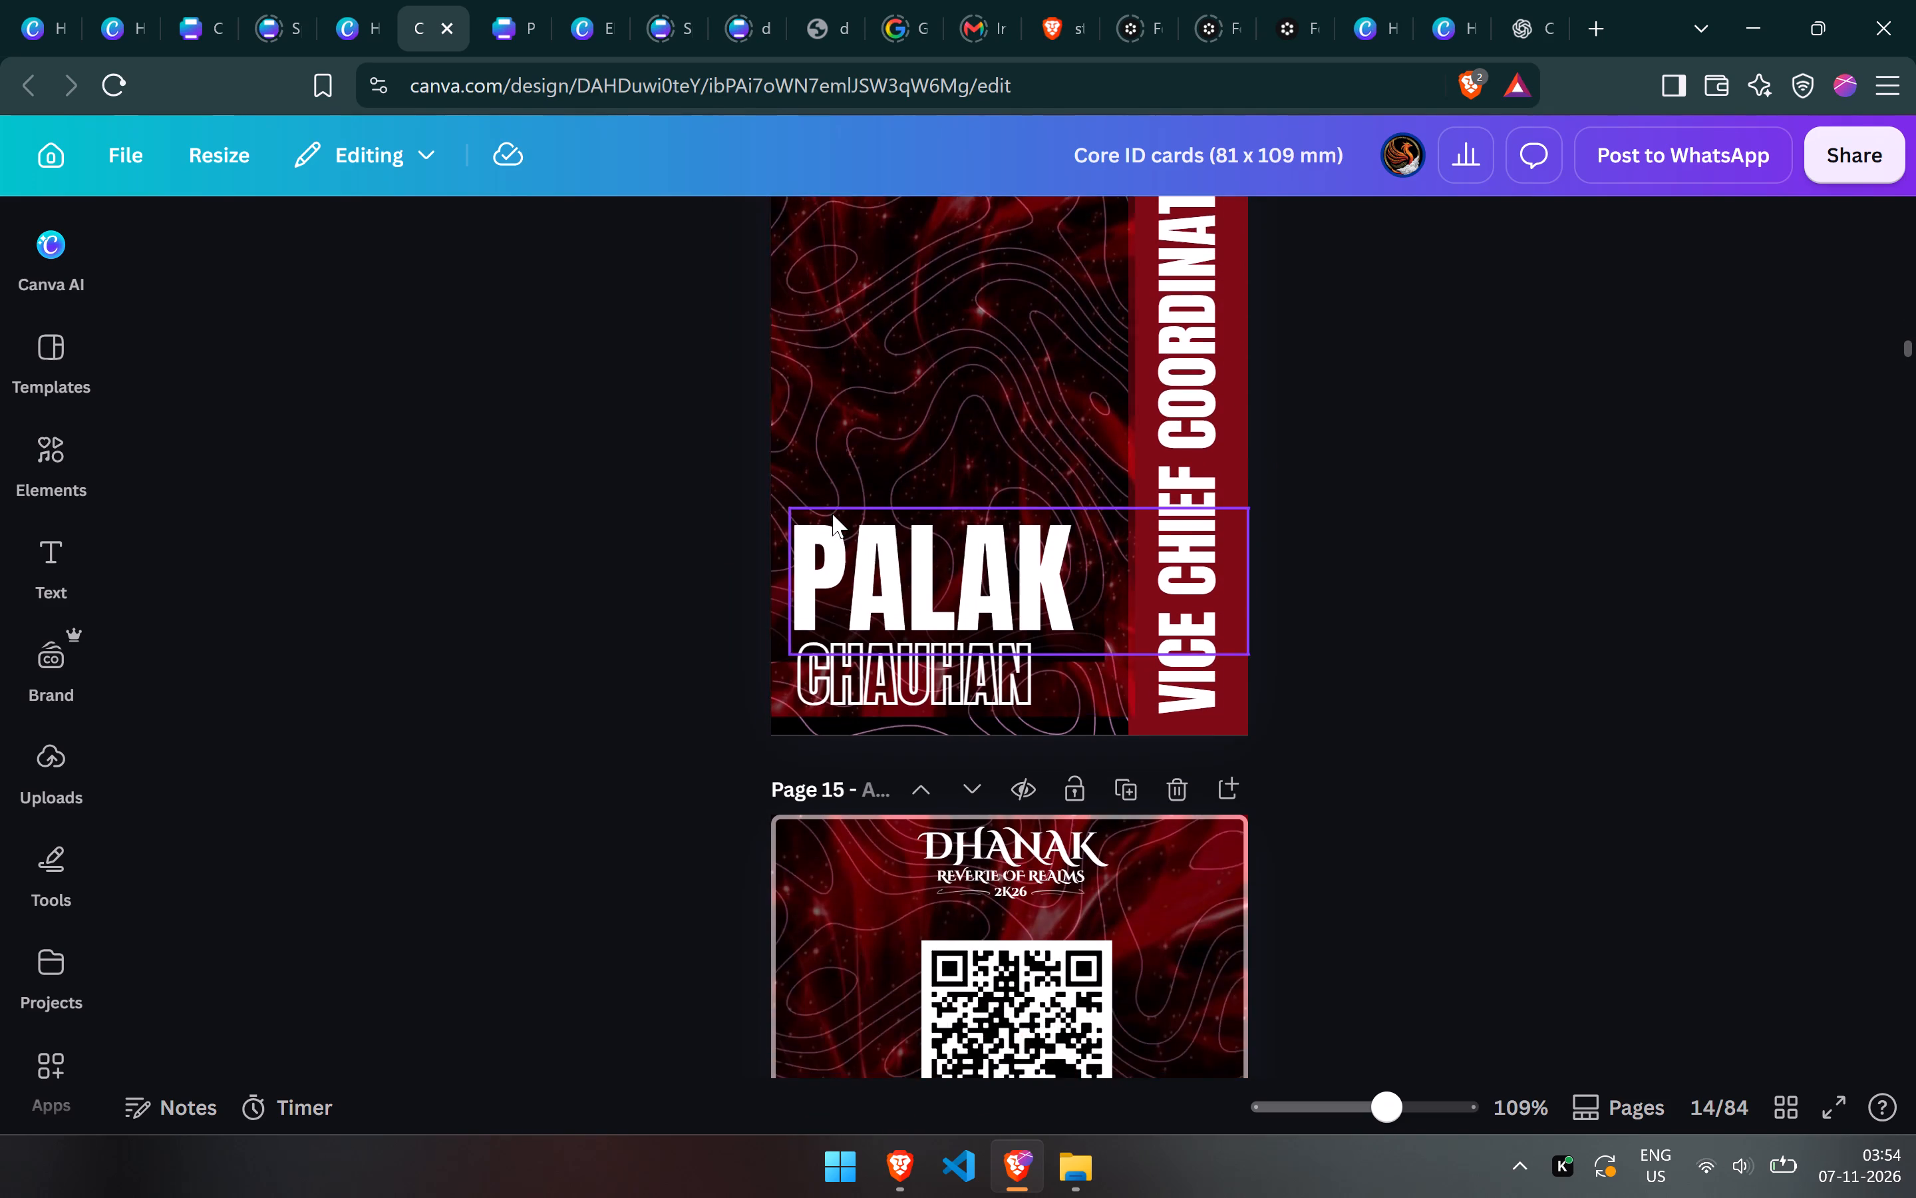
scroll(832, 514, "down", 5)
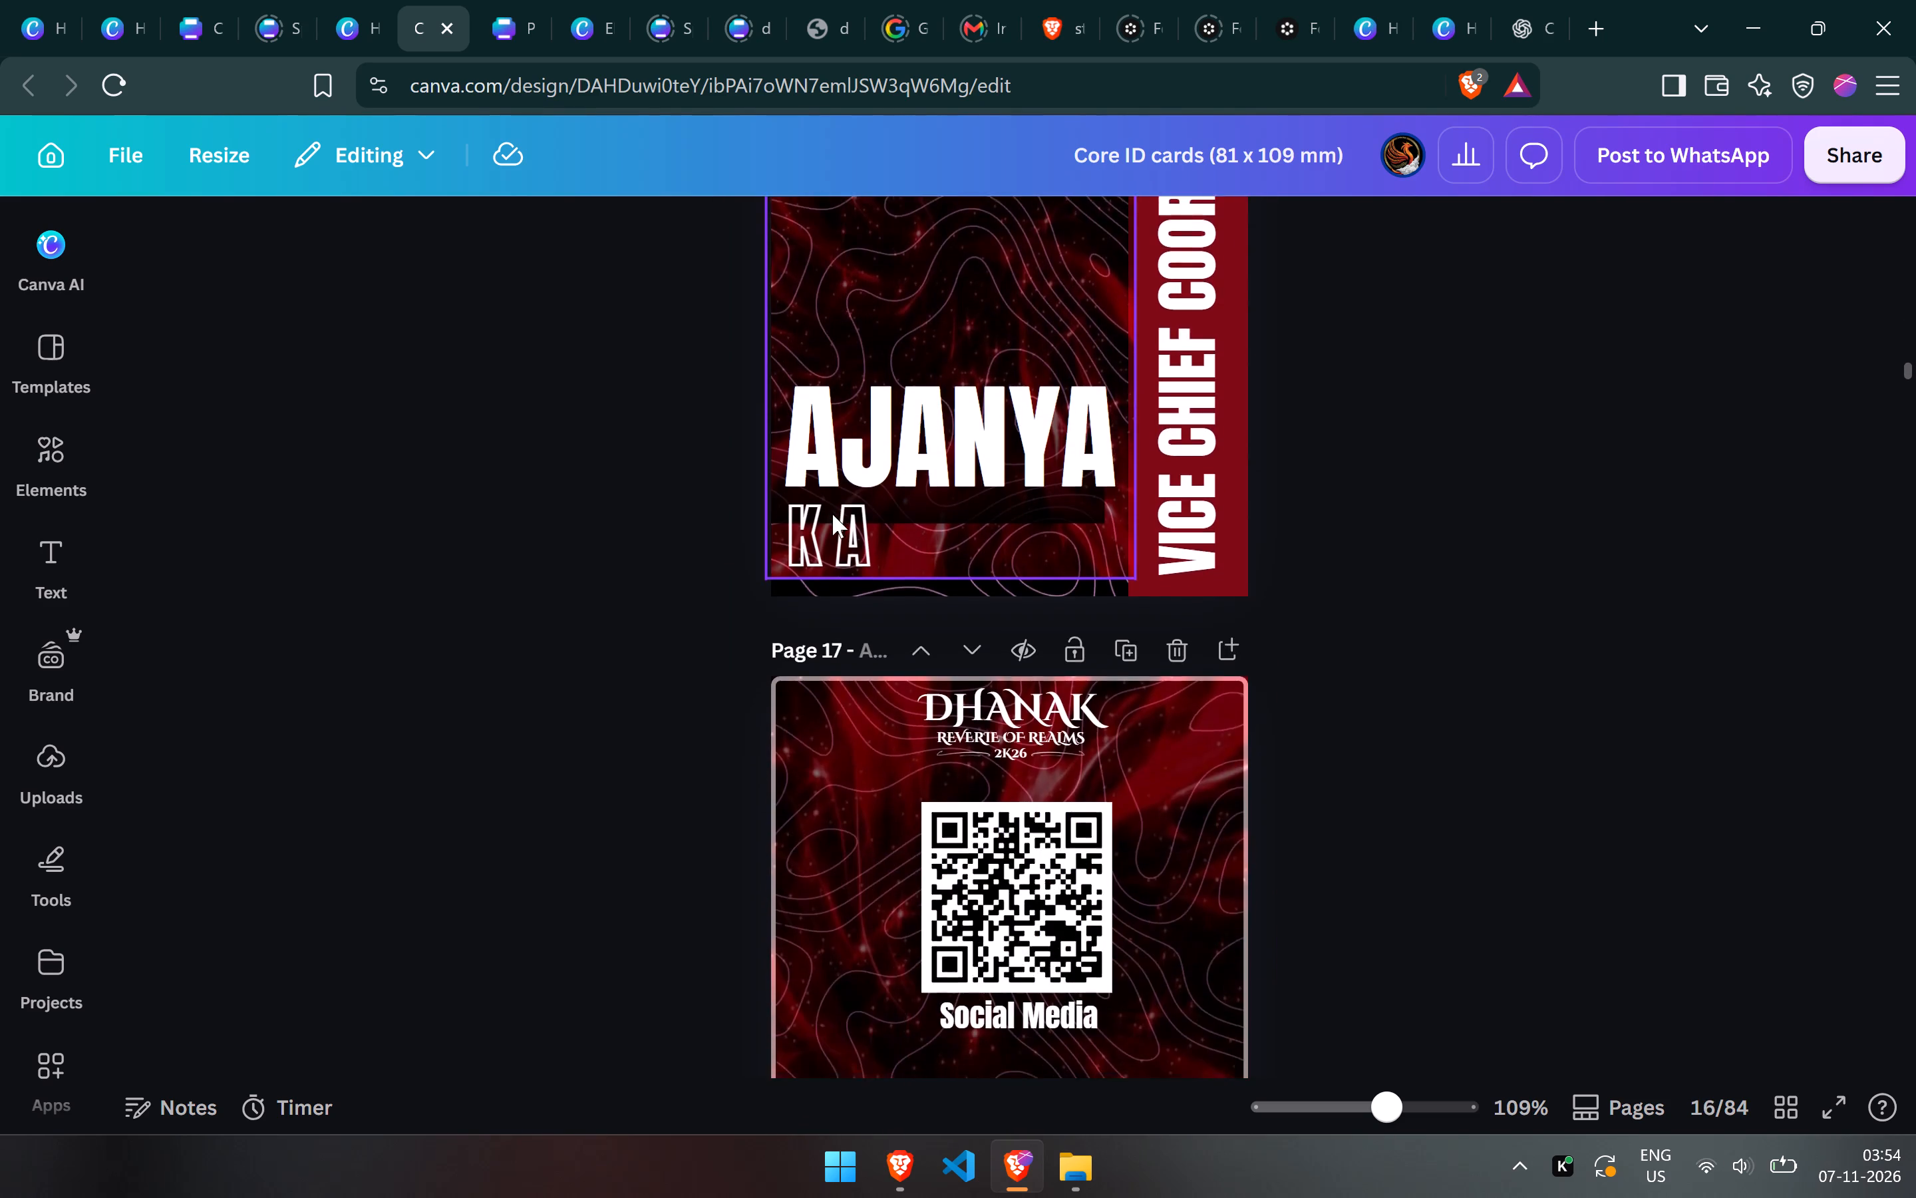
scroll(832, 514, "down", 3)
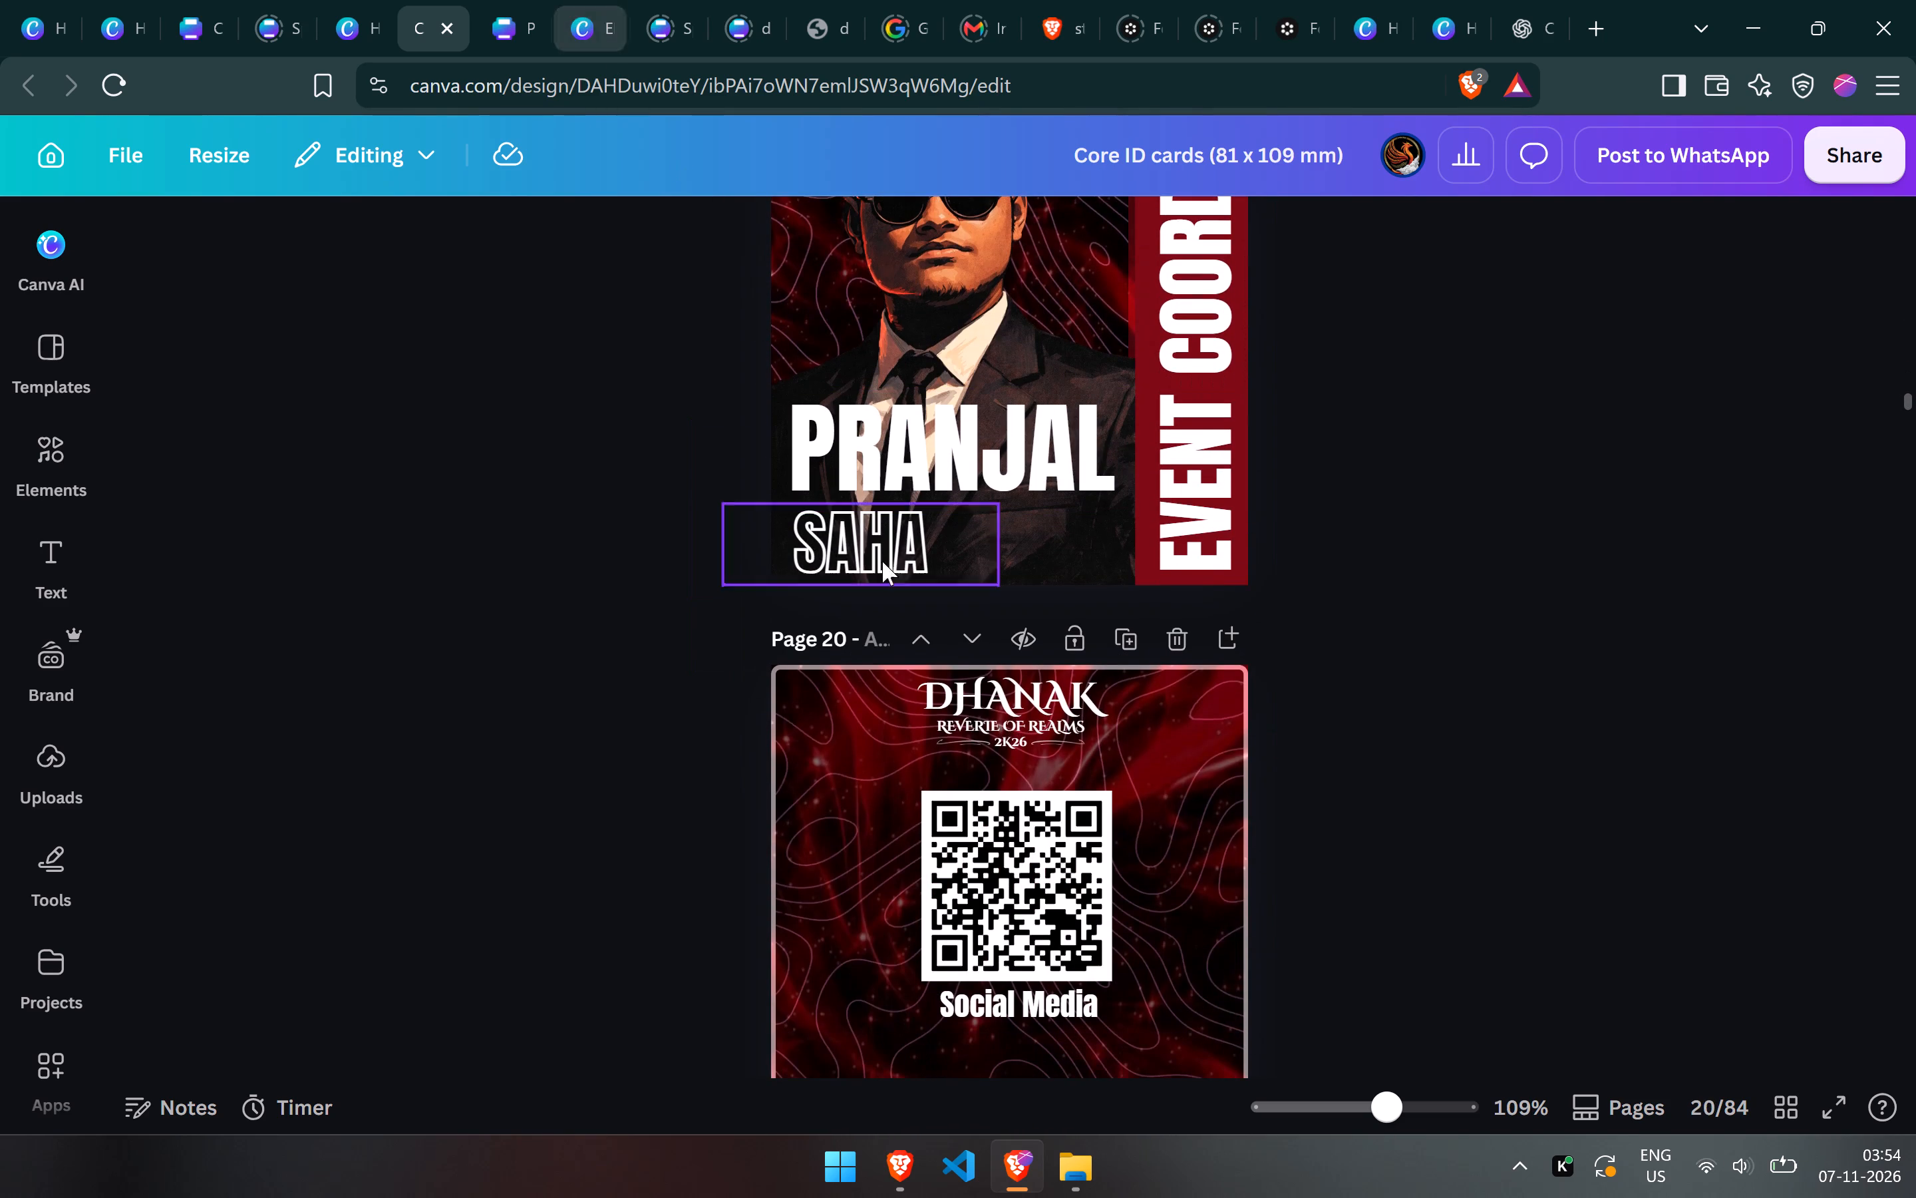
scroll(883, 592, "up", 3)
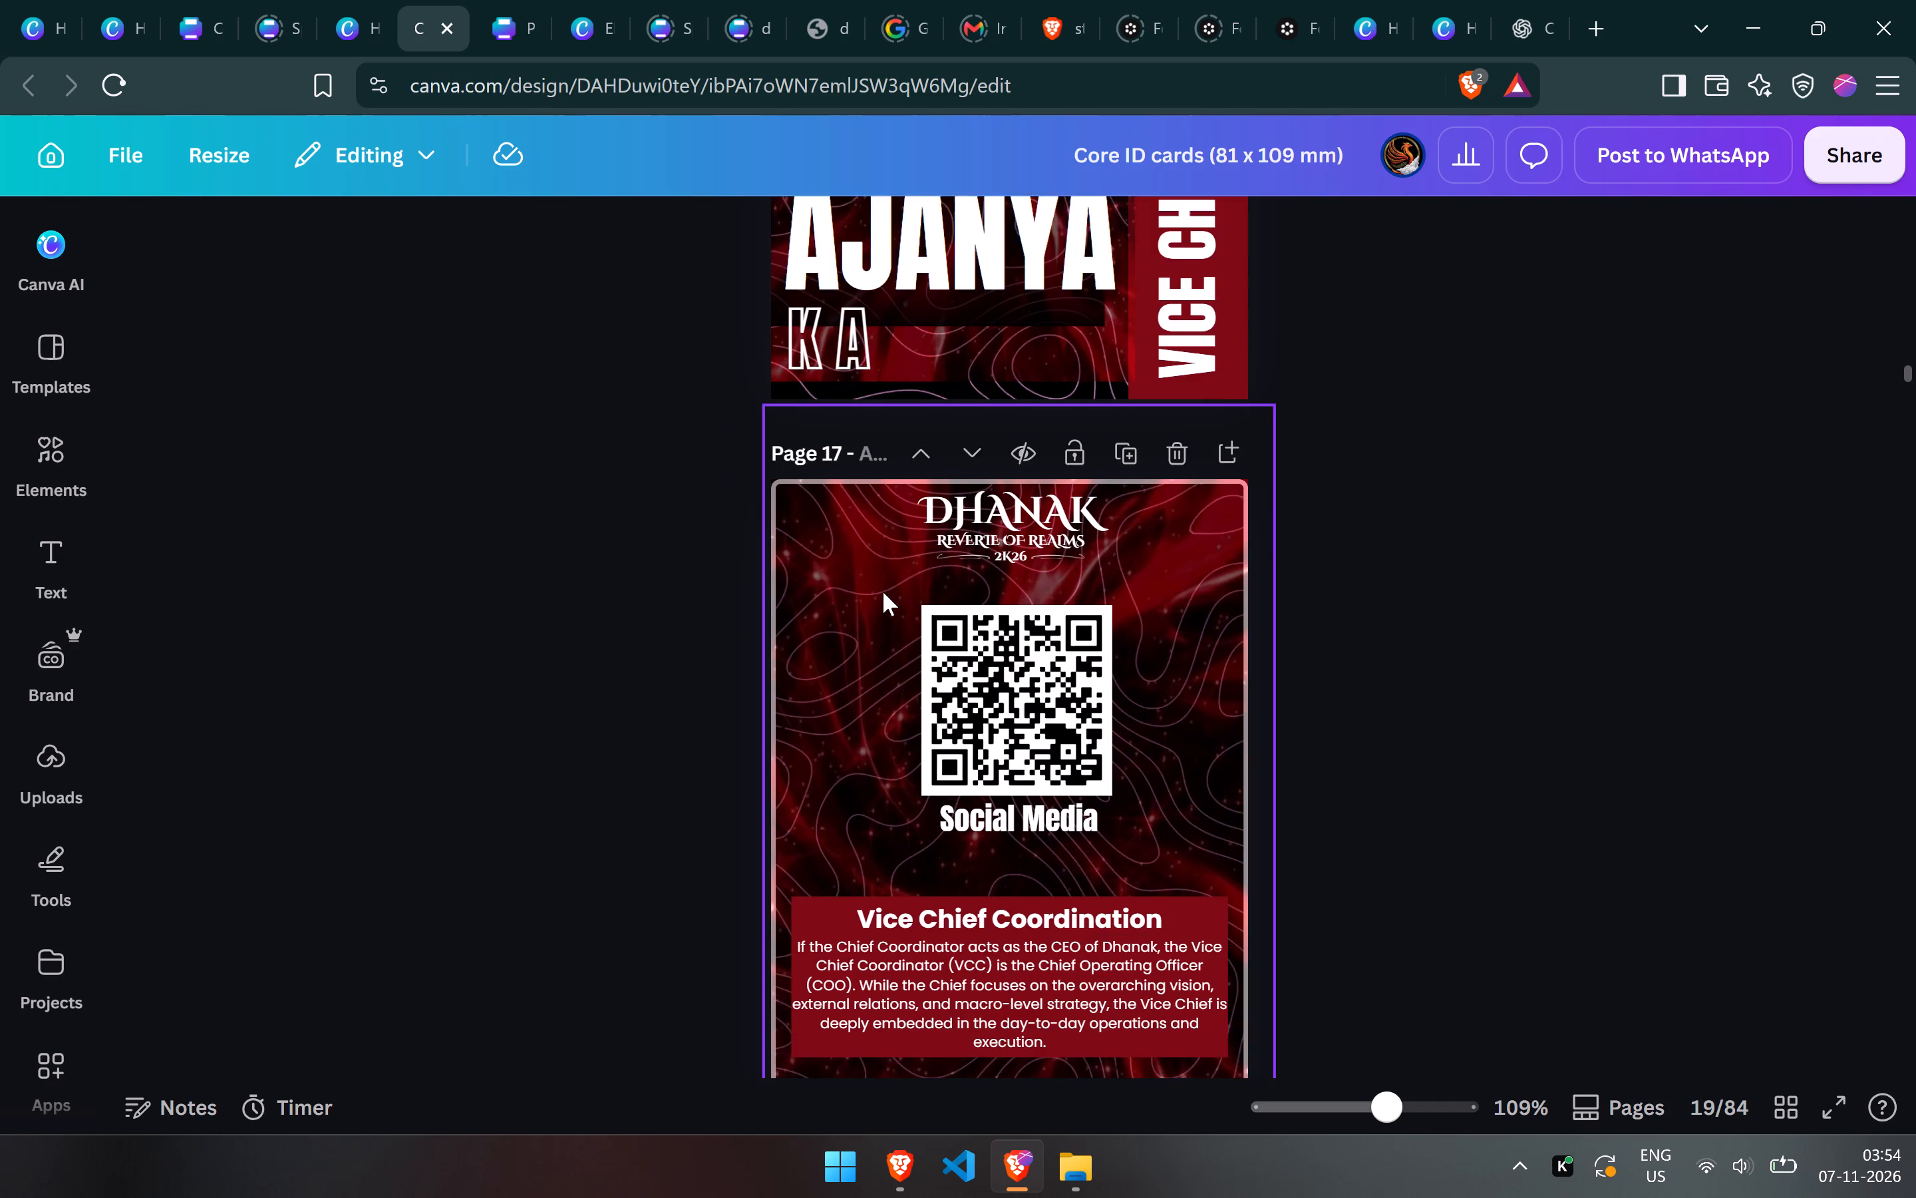
scroll(883, 592, "down", 4)
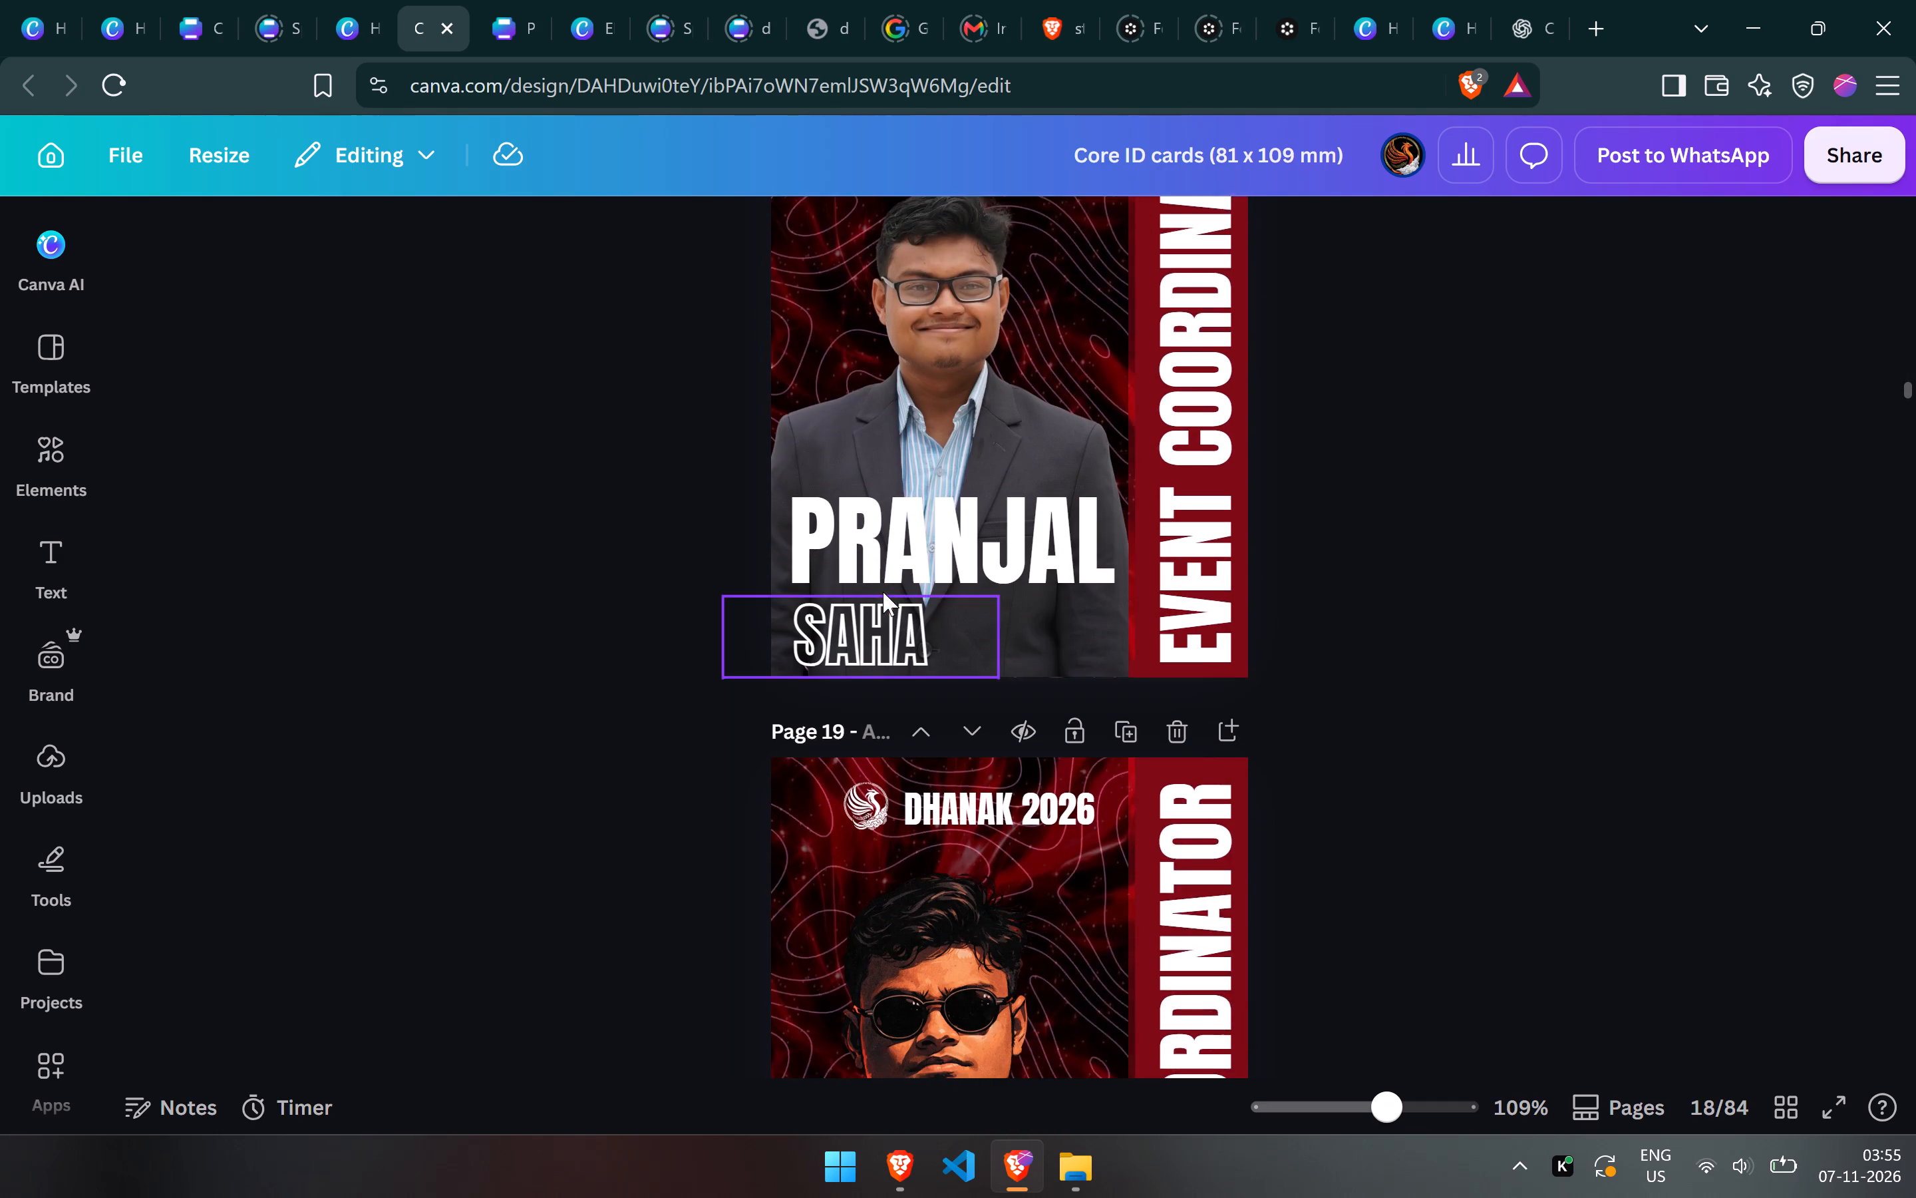
scroll(883, 592, "down", 2)
scroll(883, 592, "up", 2)
scroll(883, 592, "down", 1)
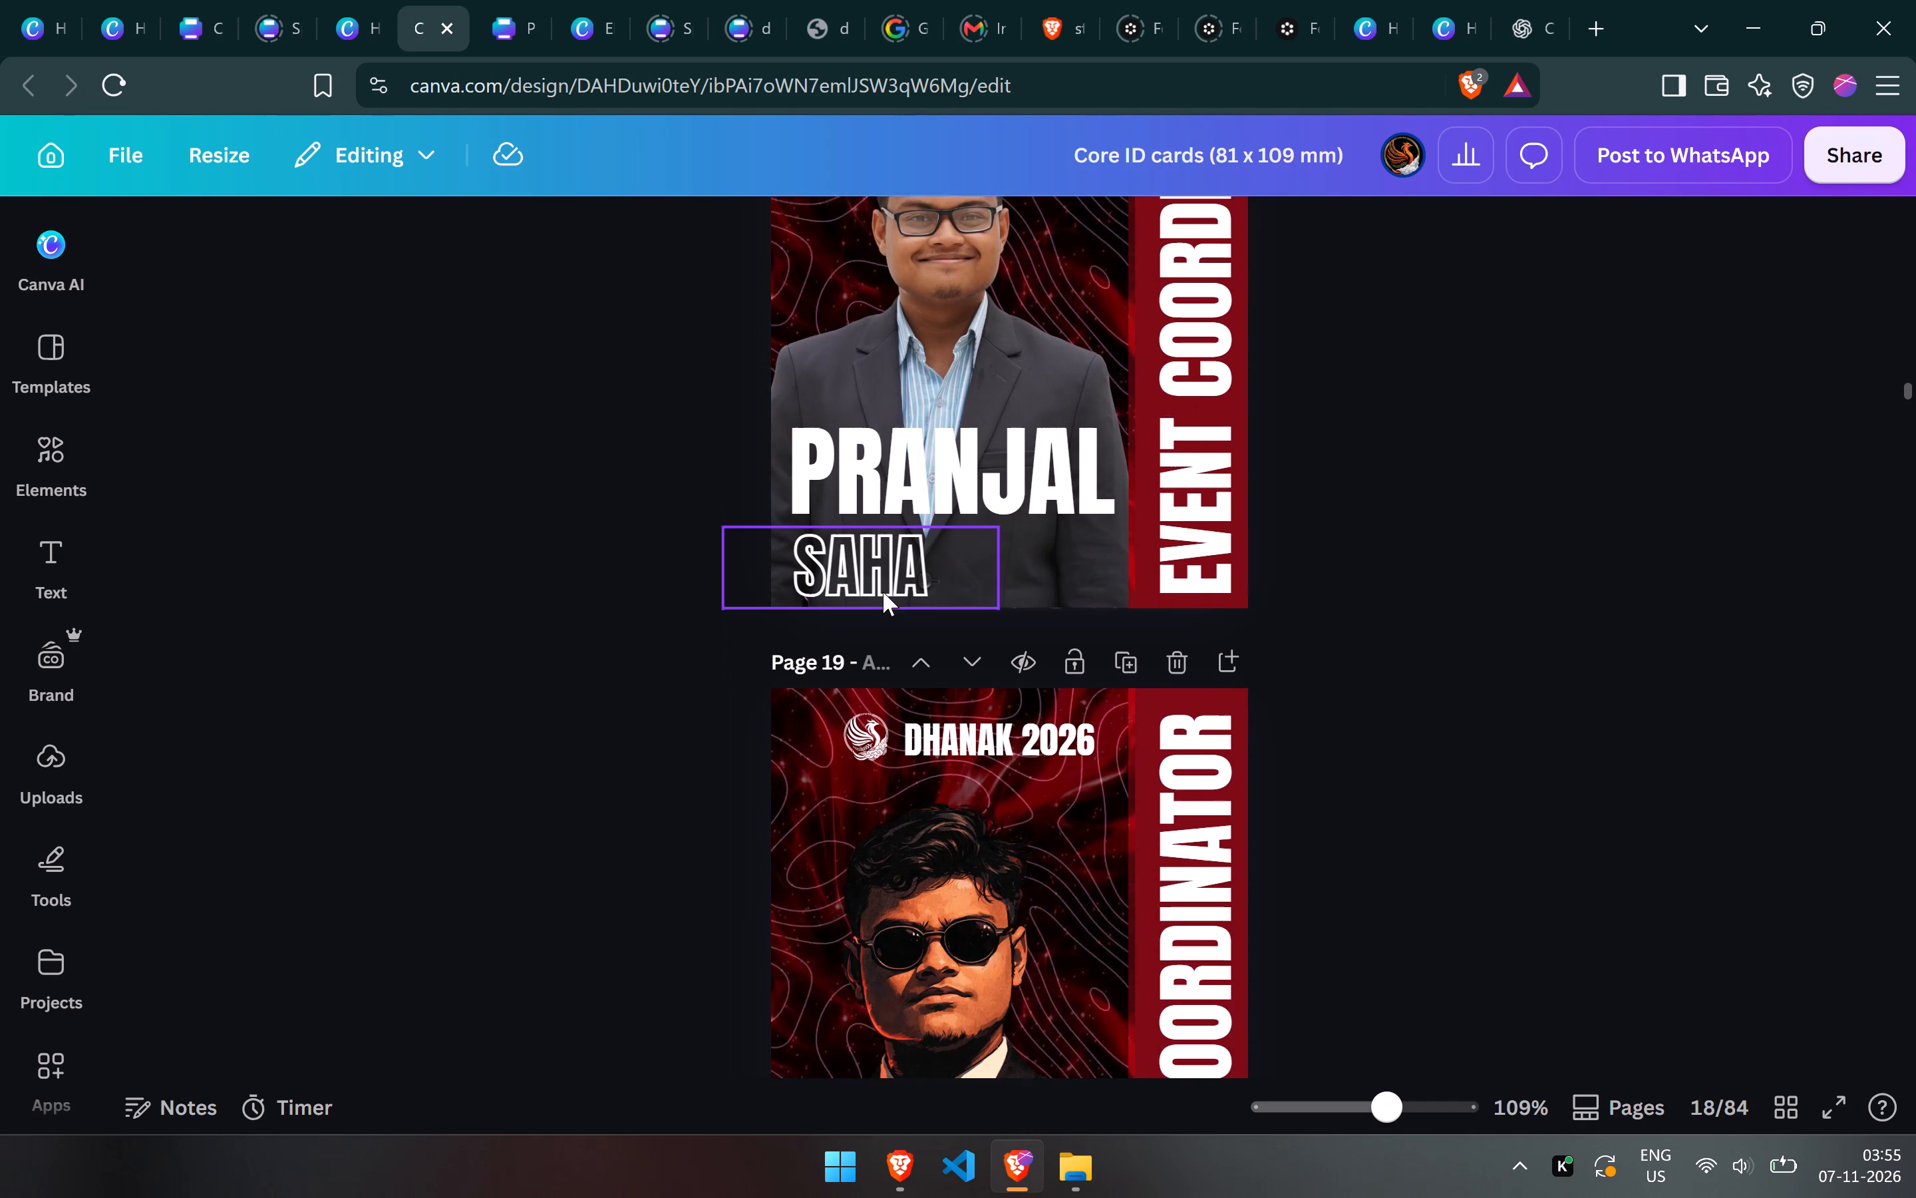
scroll(883, 592, "down", 2)
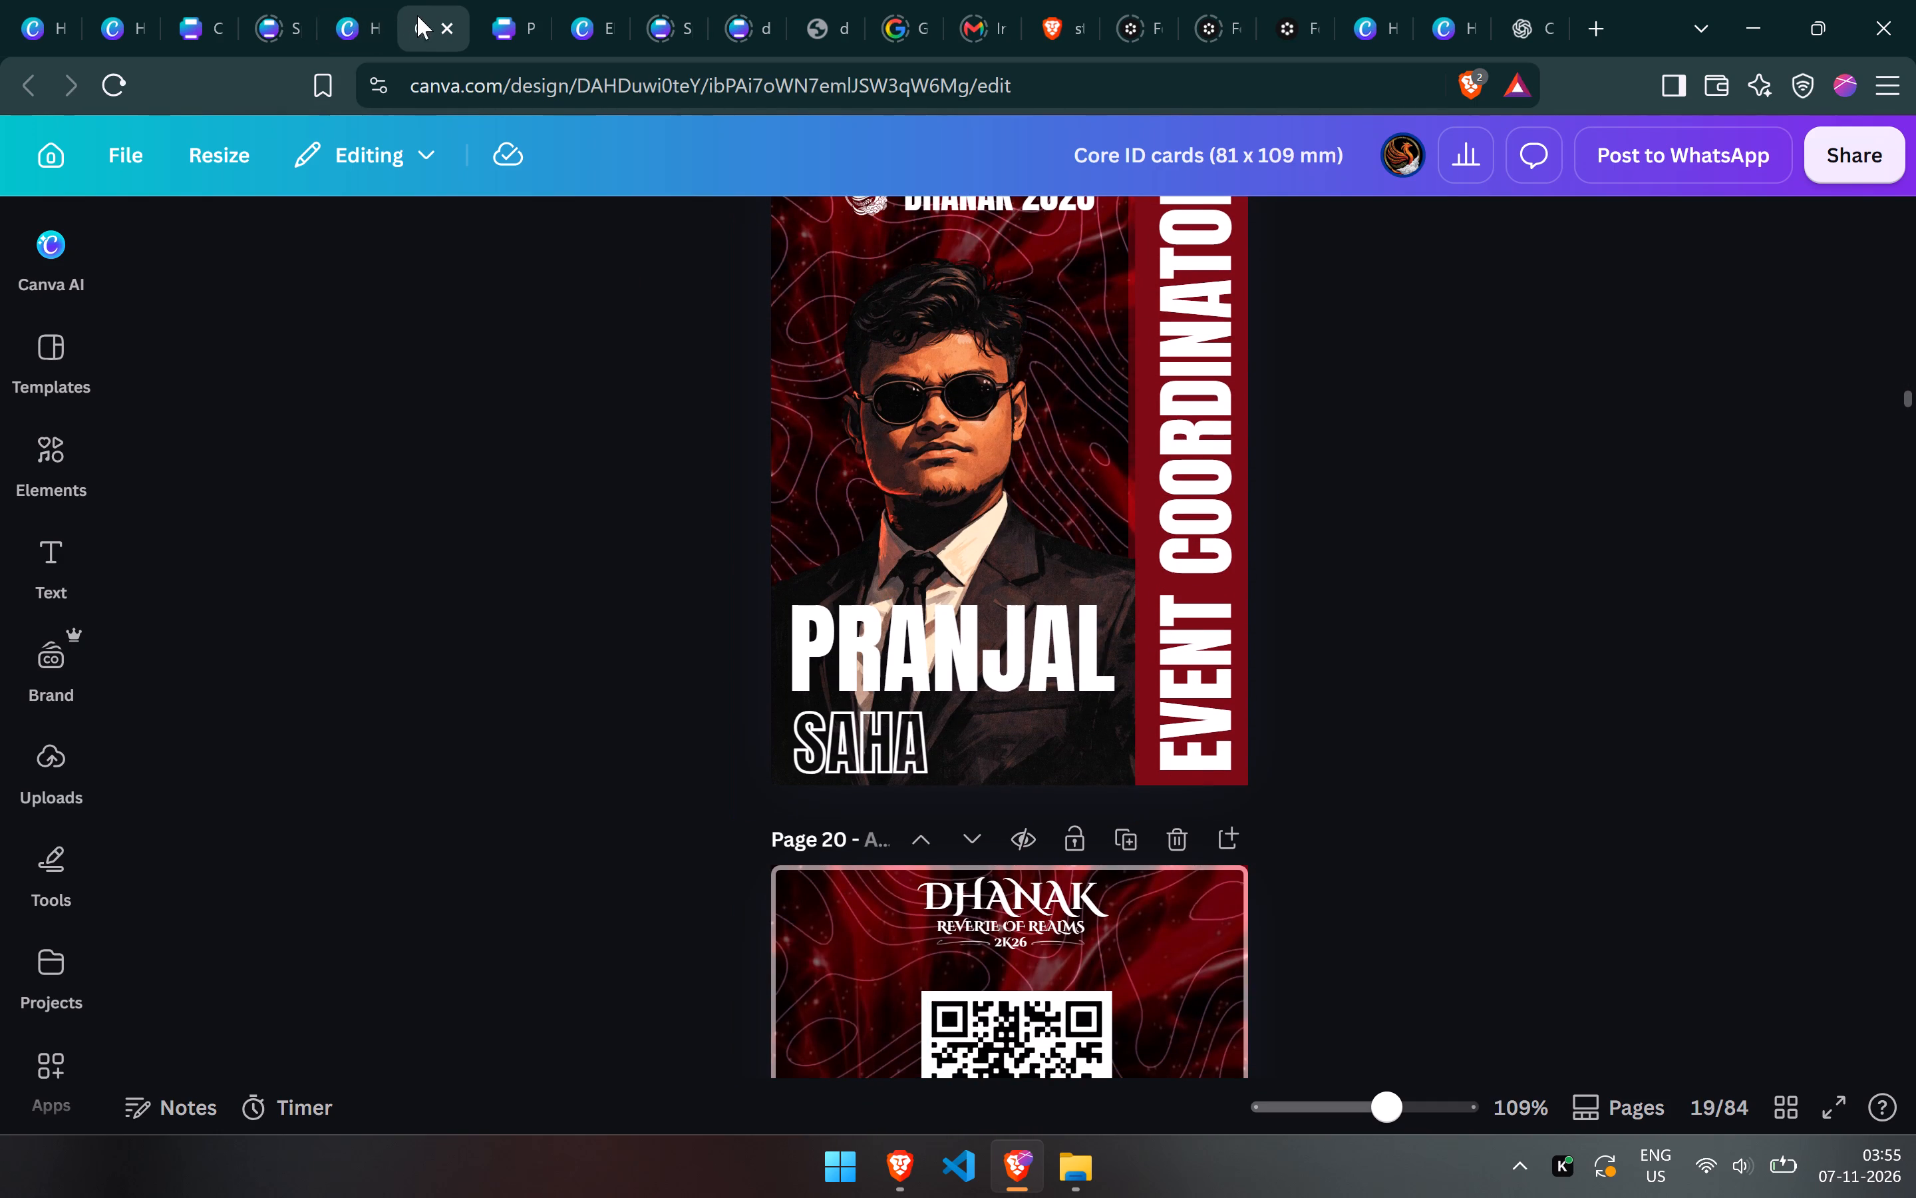
left_click(438, 23)
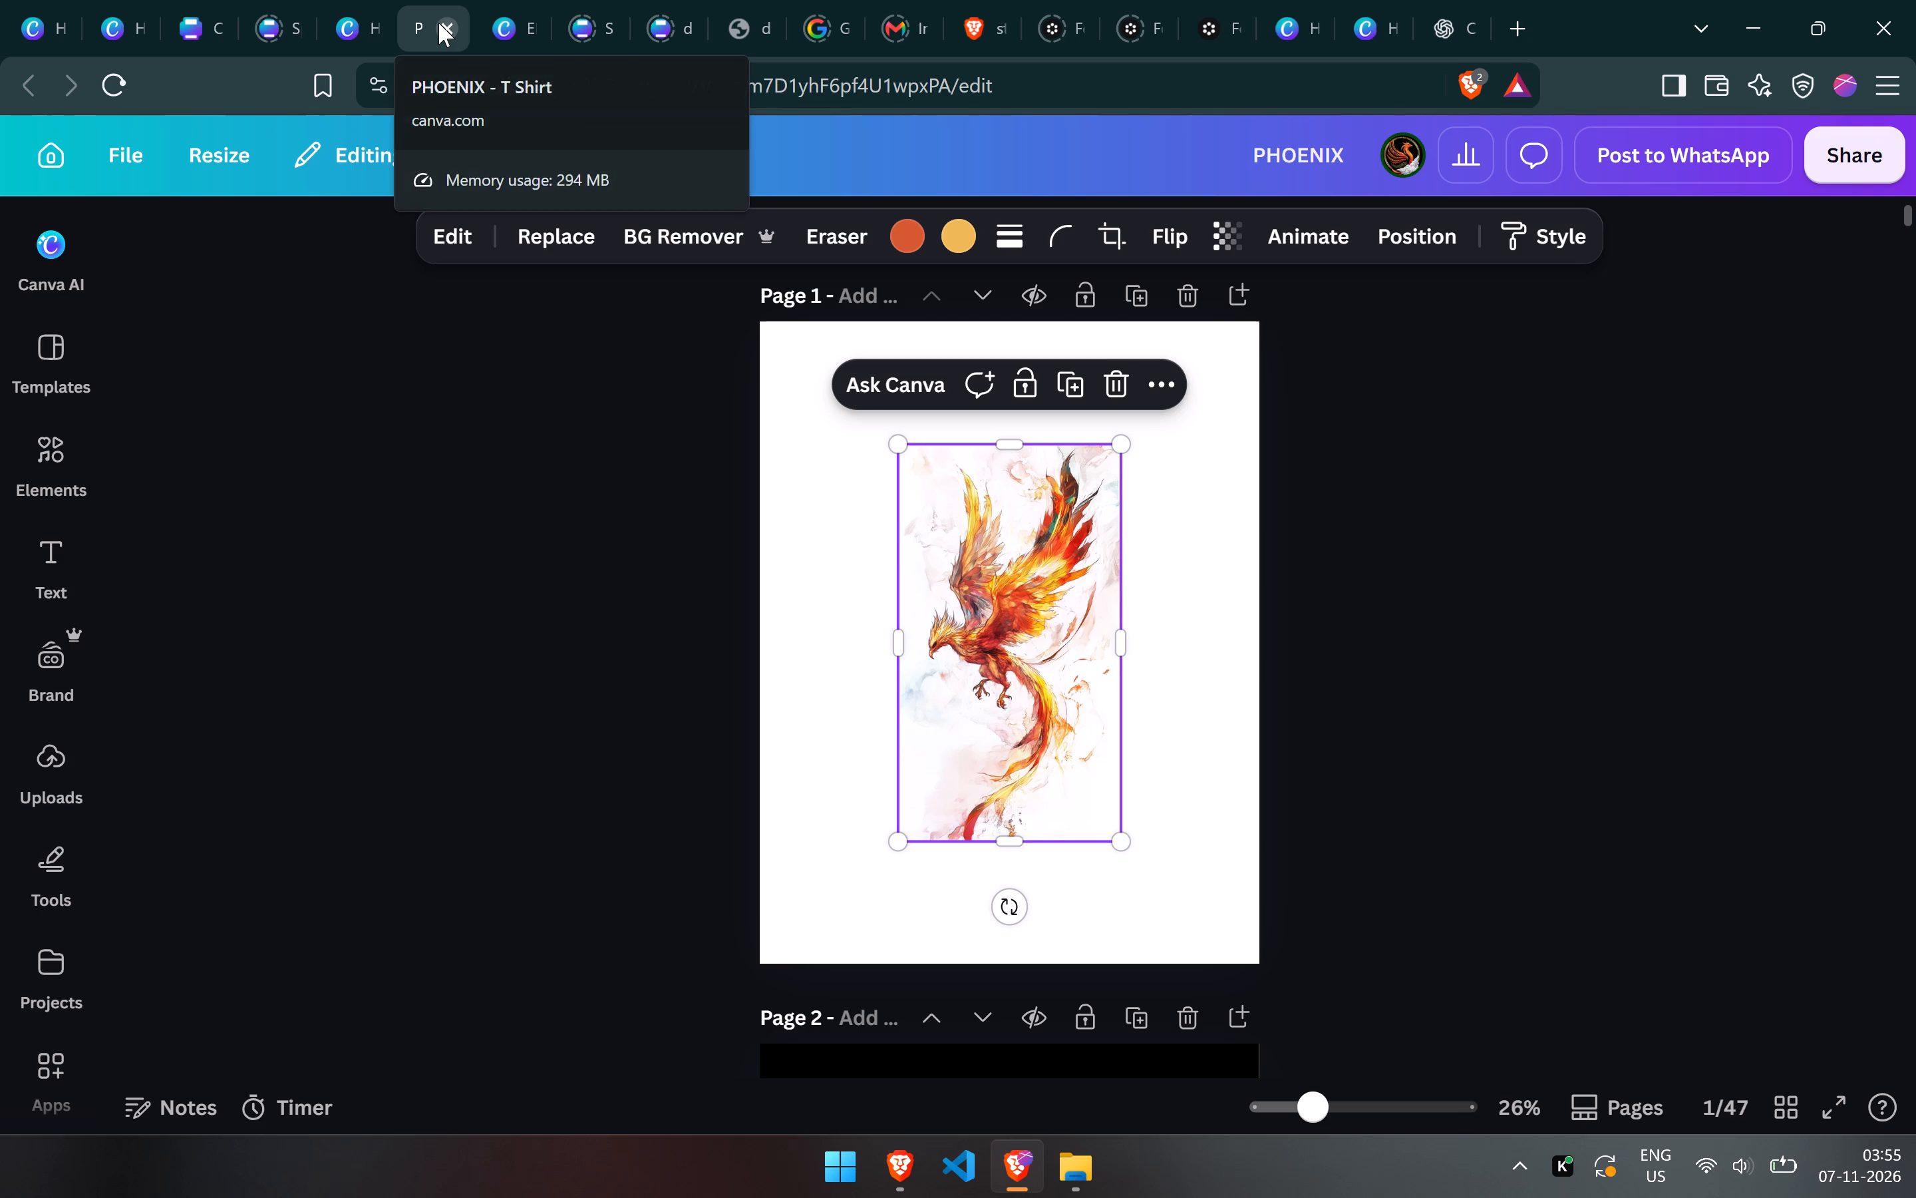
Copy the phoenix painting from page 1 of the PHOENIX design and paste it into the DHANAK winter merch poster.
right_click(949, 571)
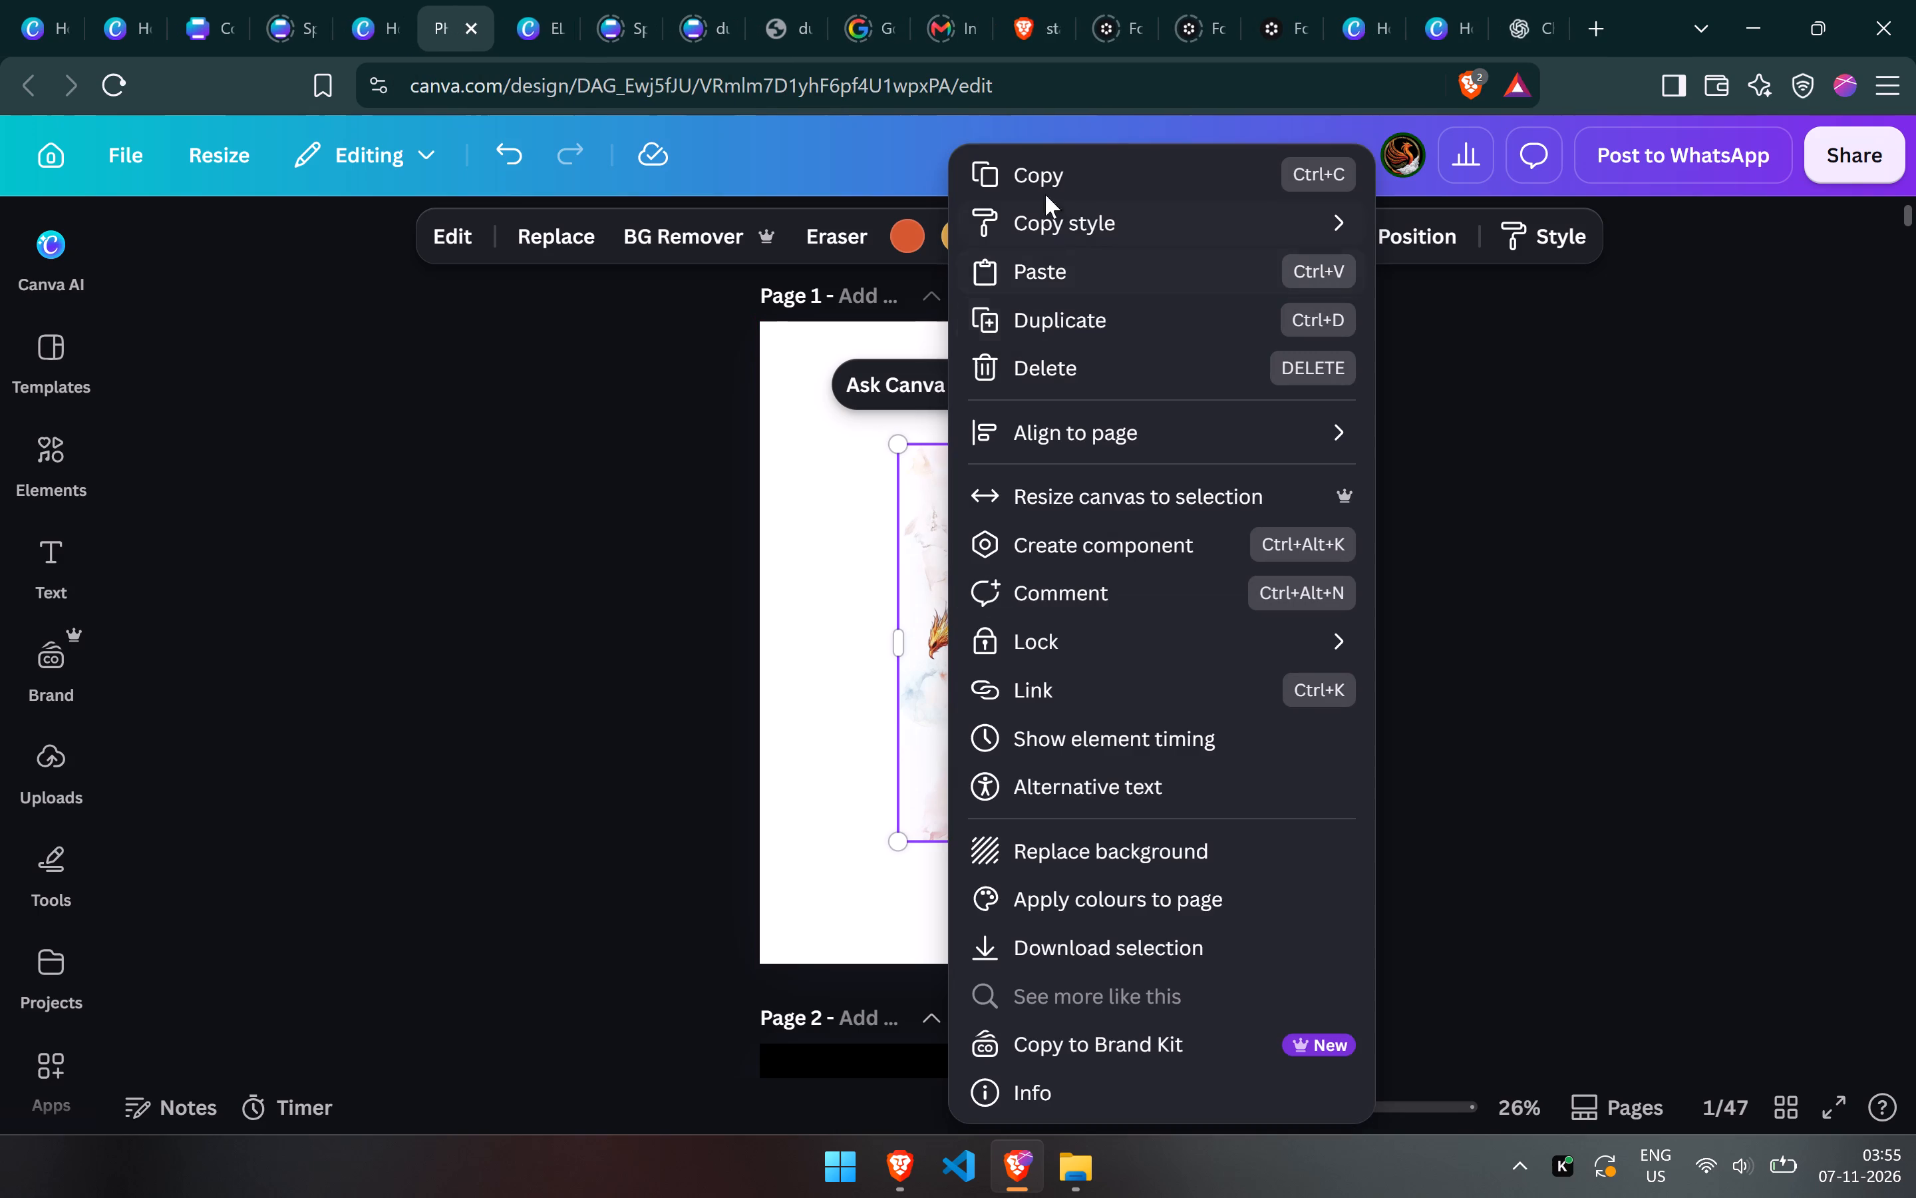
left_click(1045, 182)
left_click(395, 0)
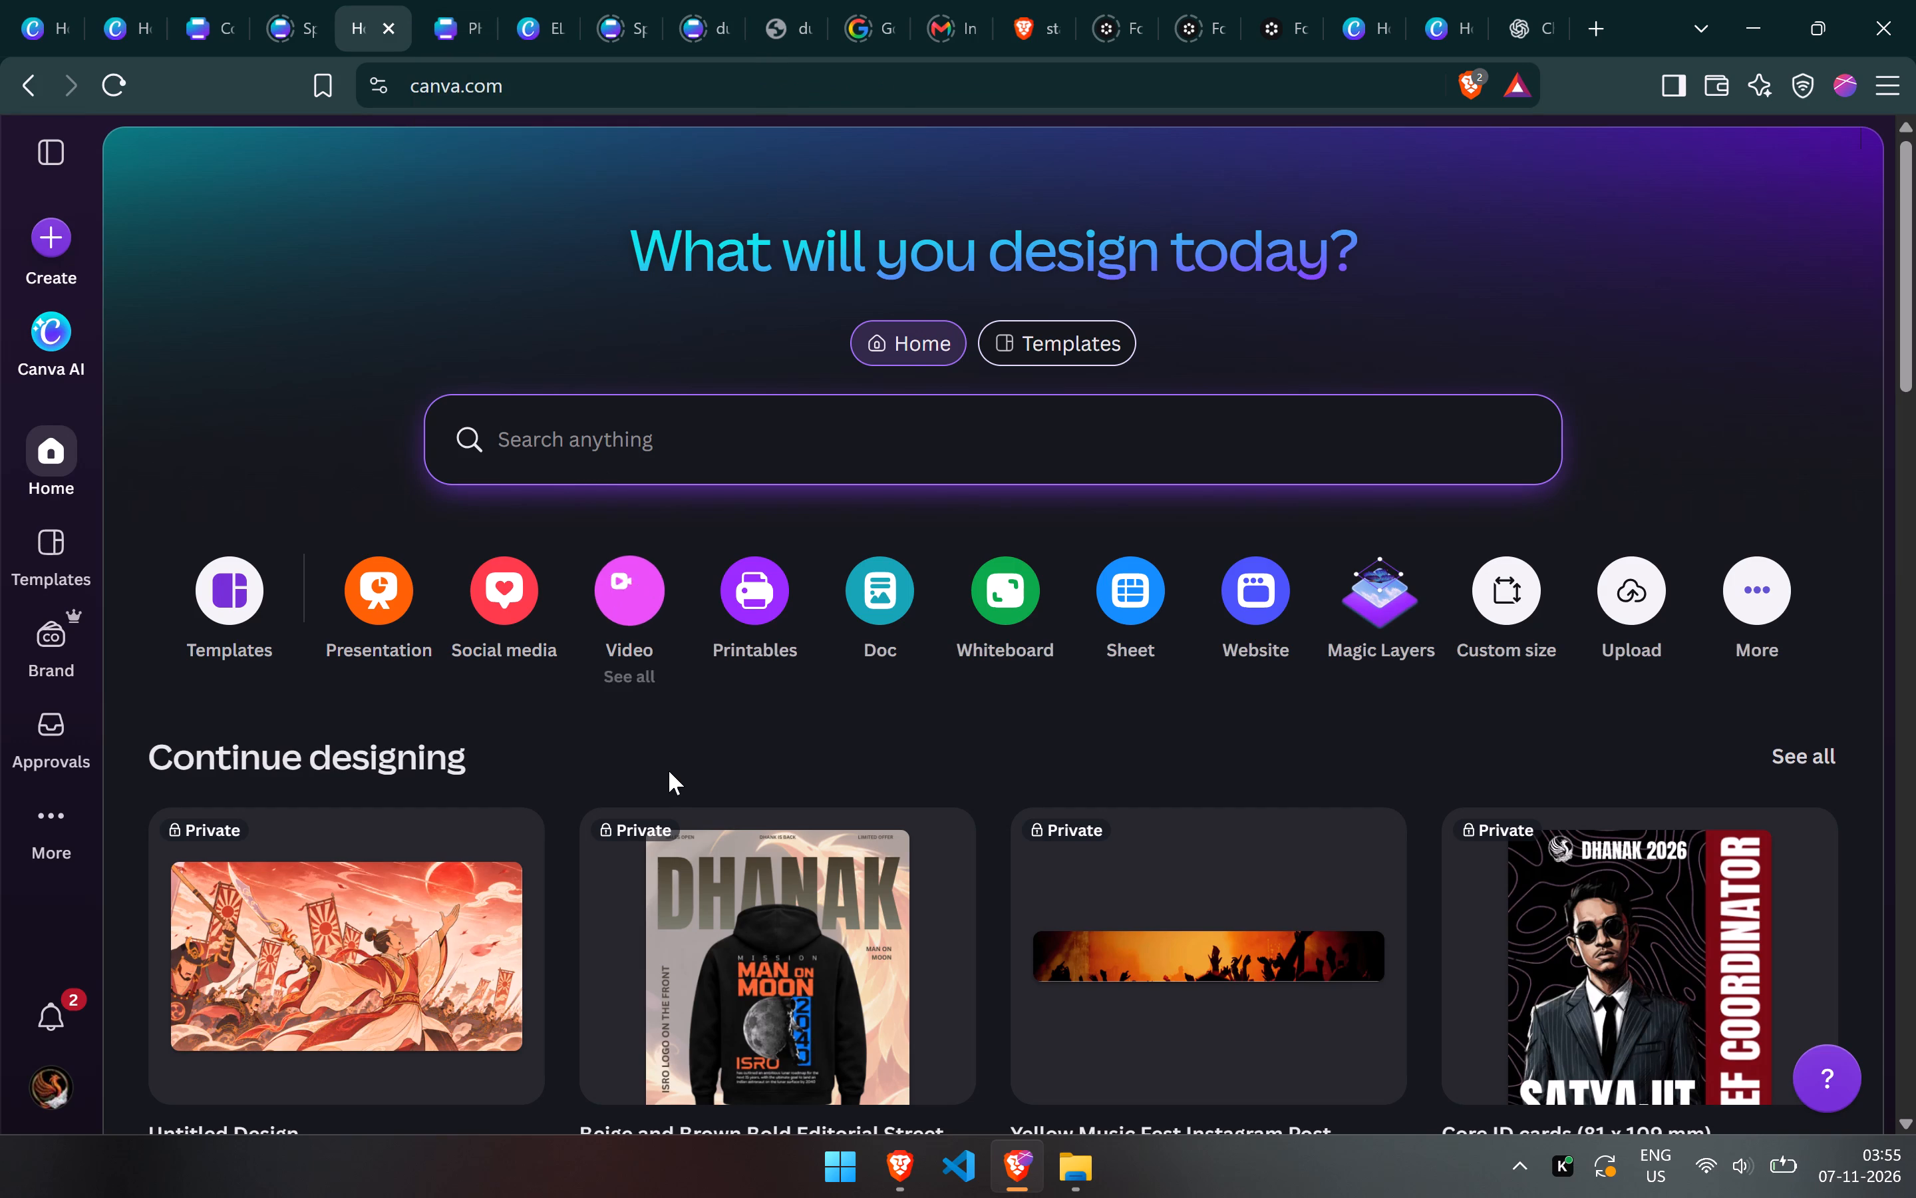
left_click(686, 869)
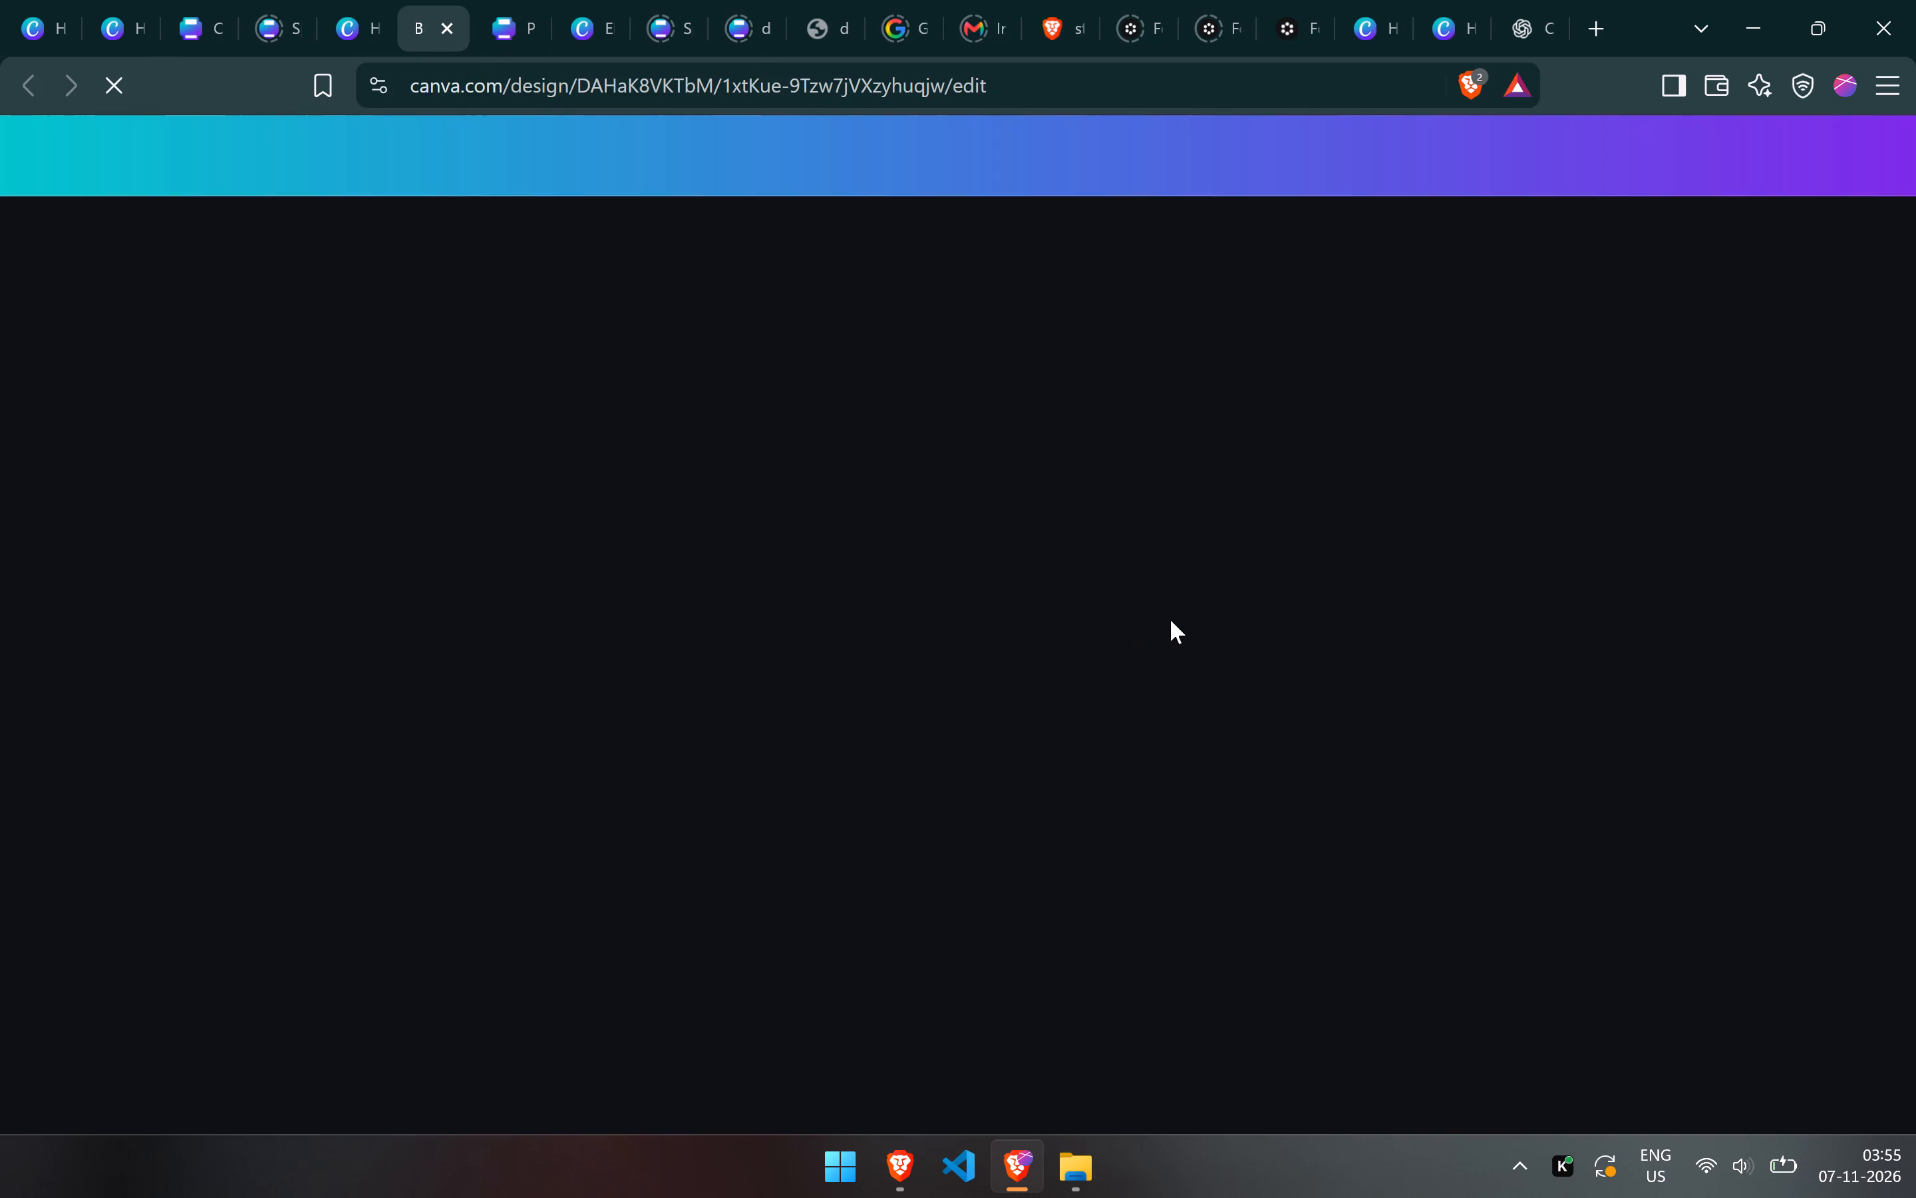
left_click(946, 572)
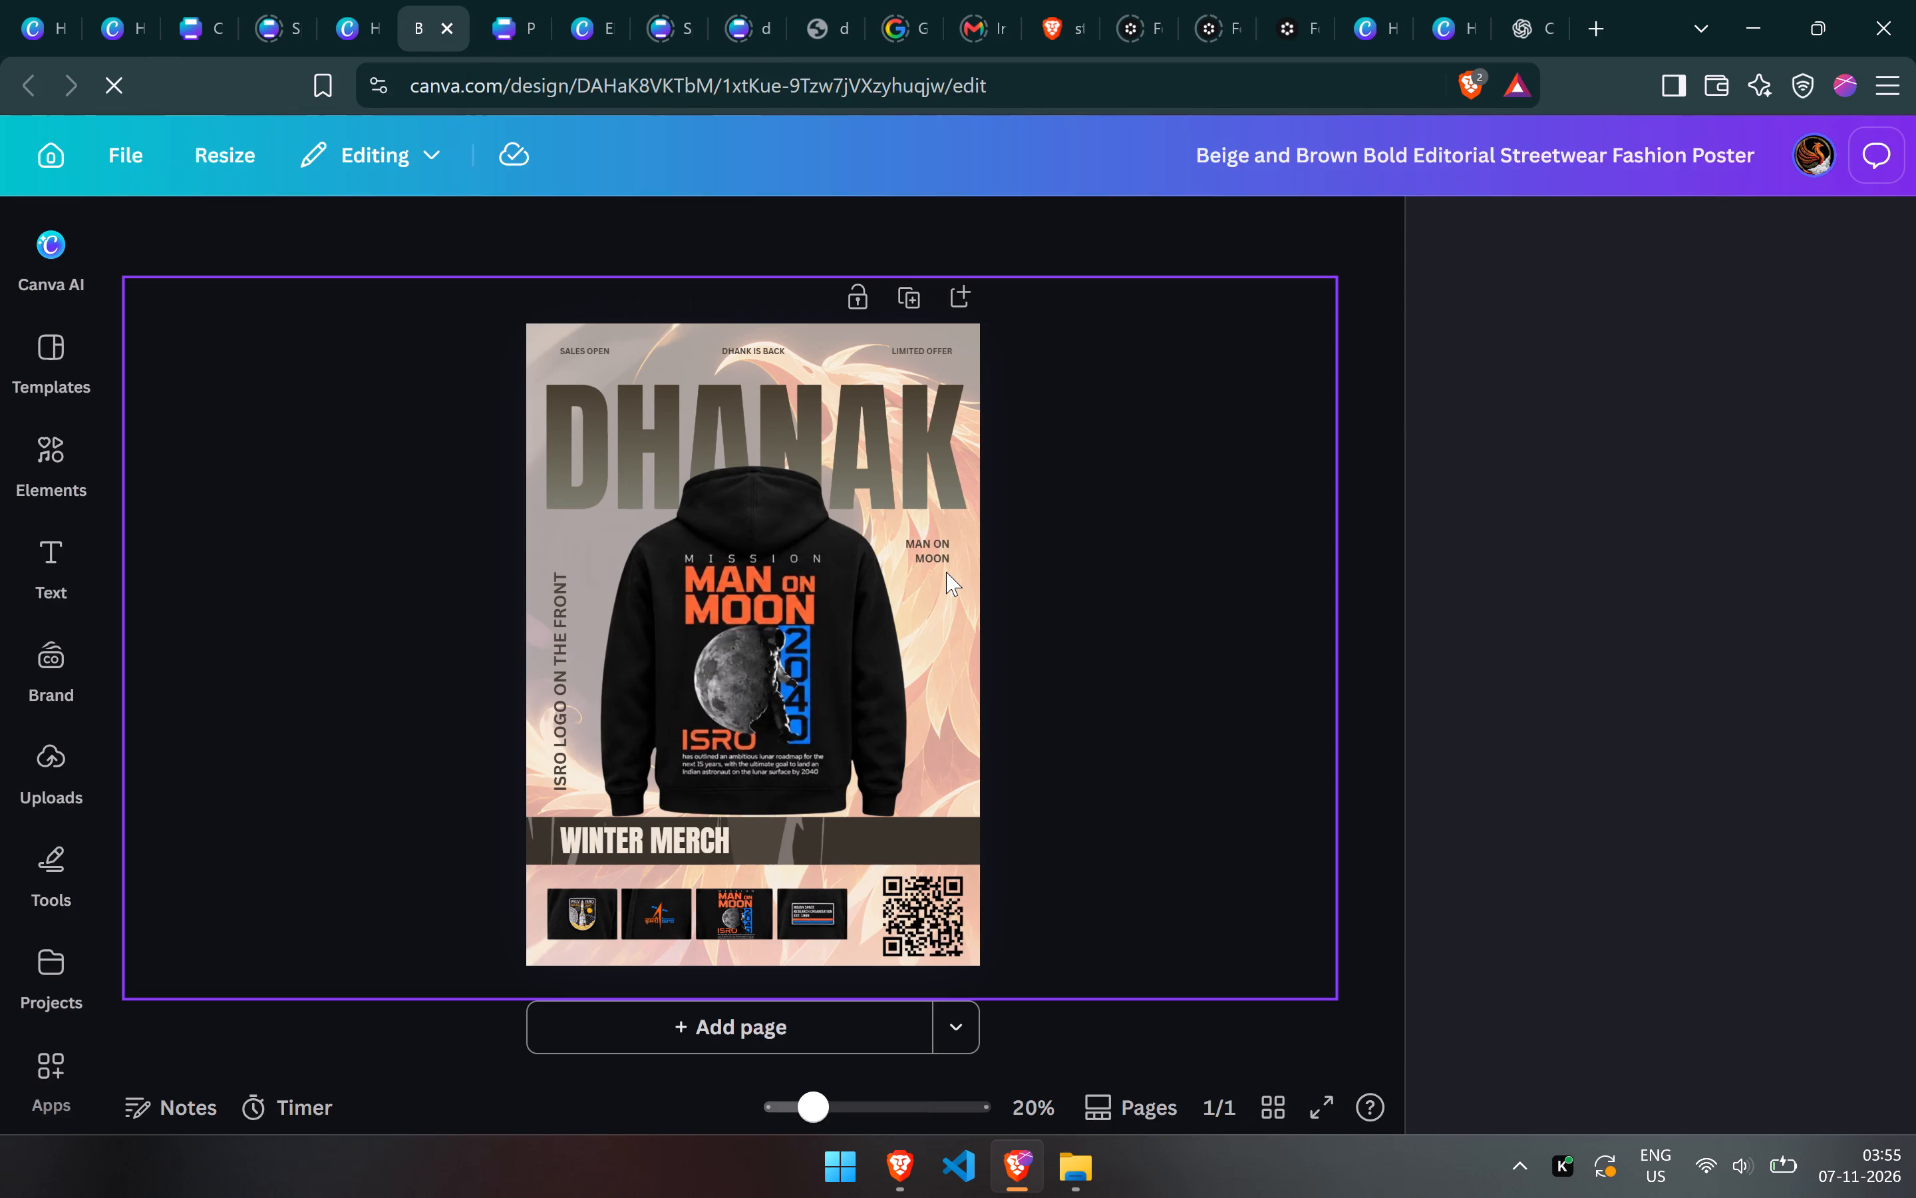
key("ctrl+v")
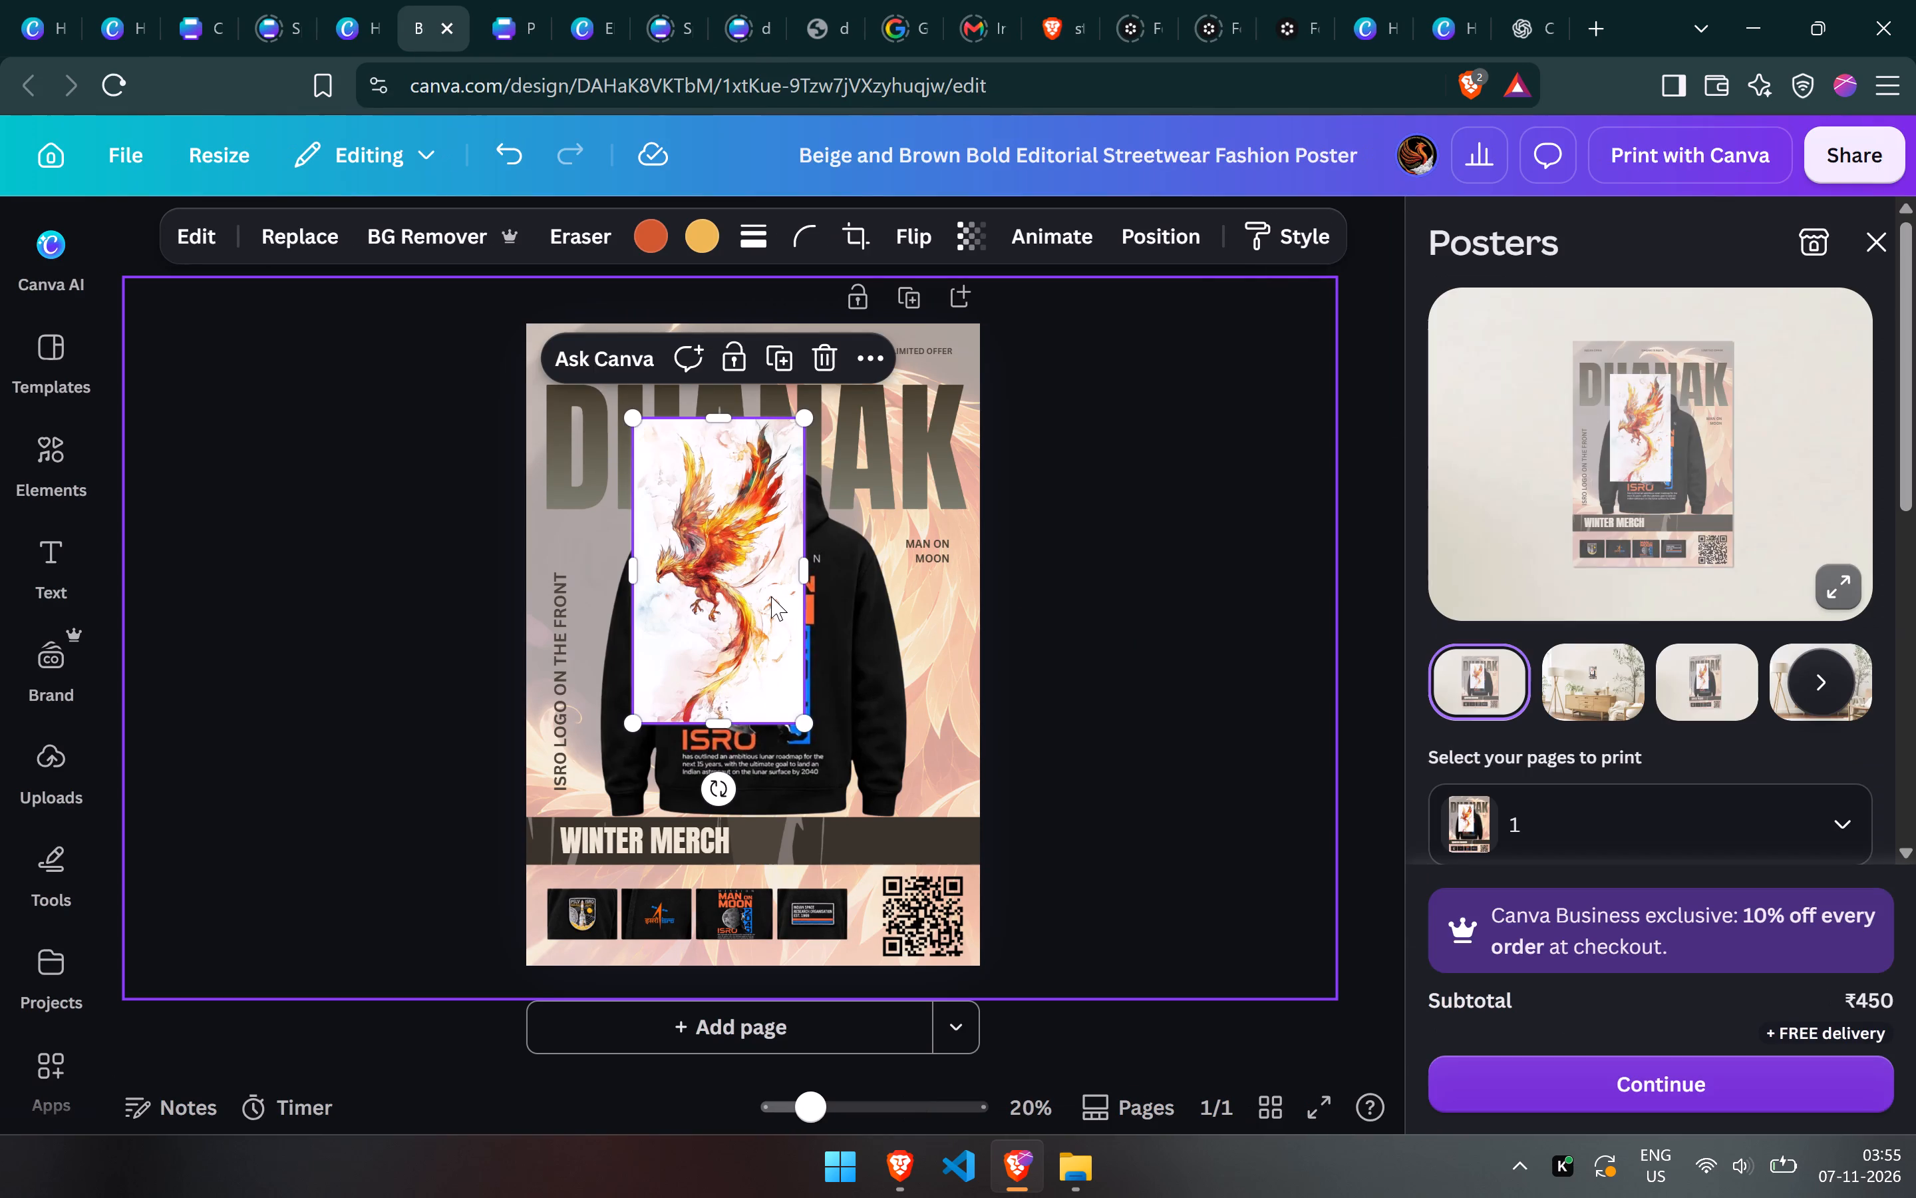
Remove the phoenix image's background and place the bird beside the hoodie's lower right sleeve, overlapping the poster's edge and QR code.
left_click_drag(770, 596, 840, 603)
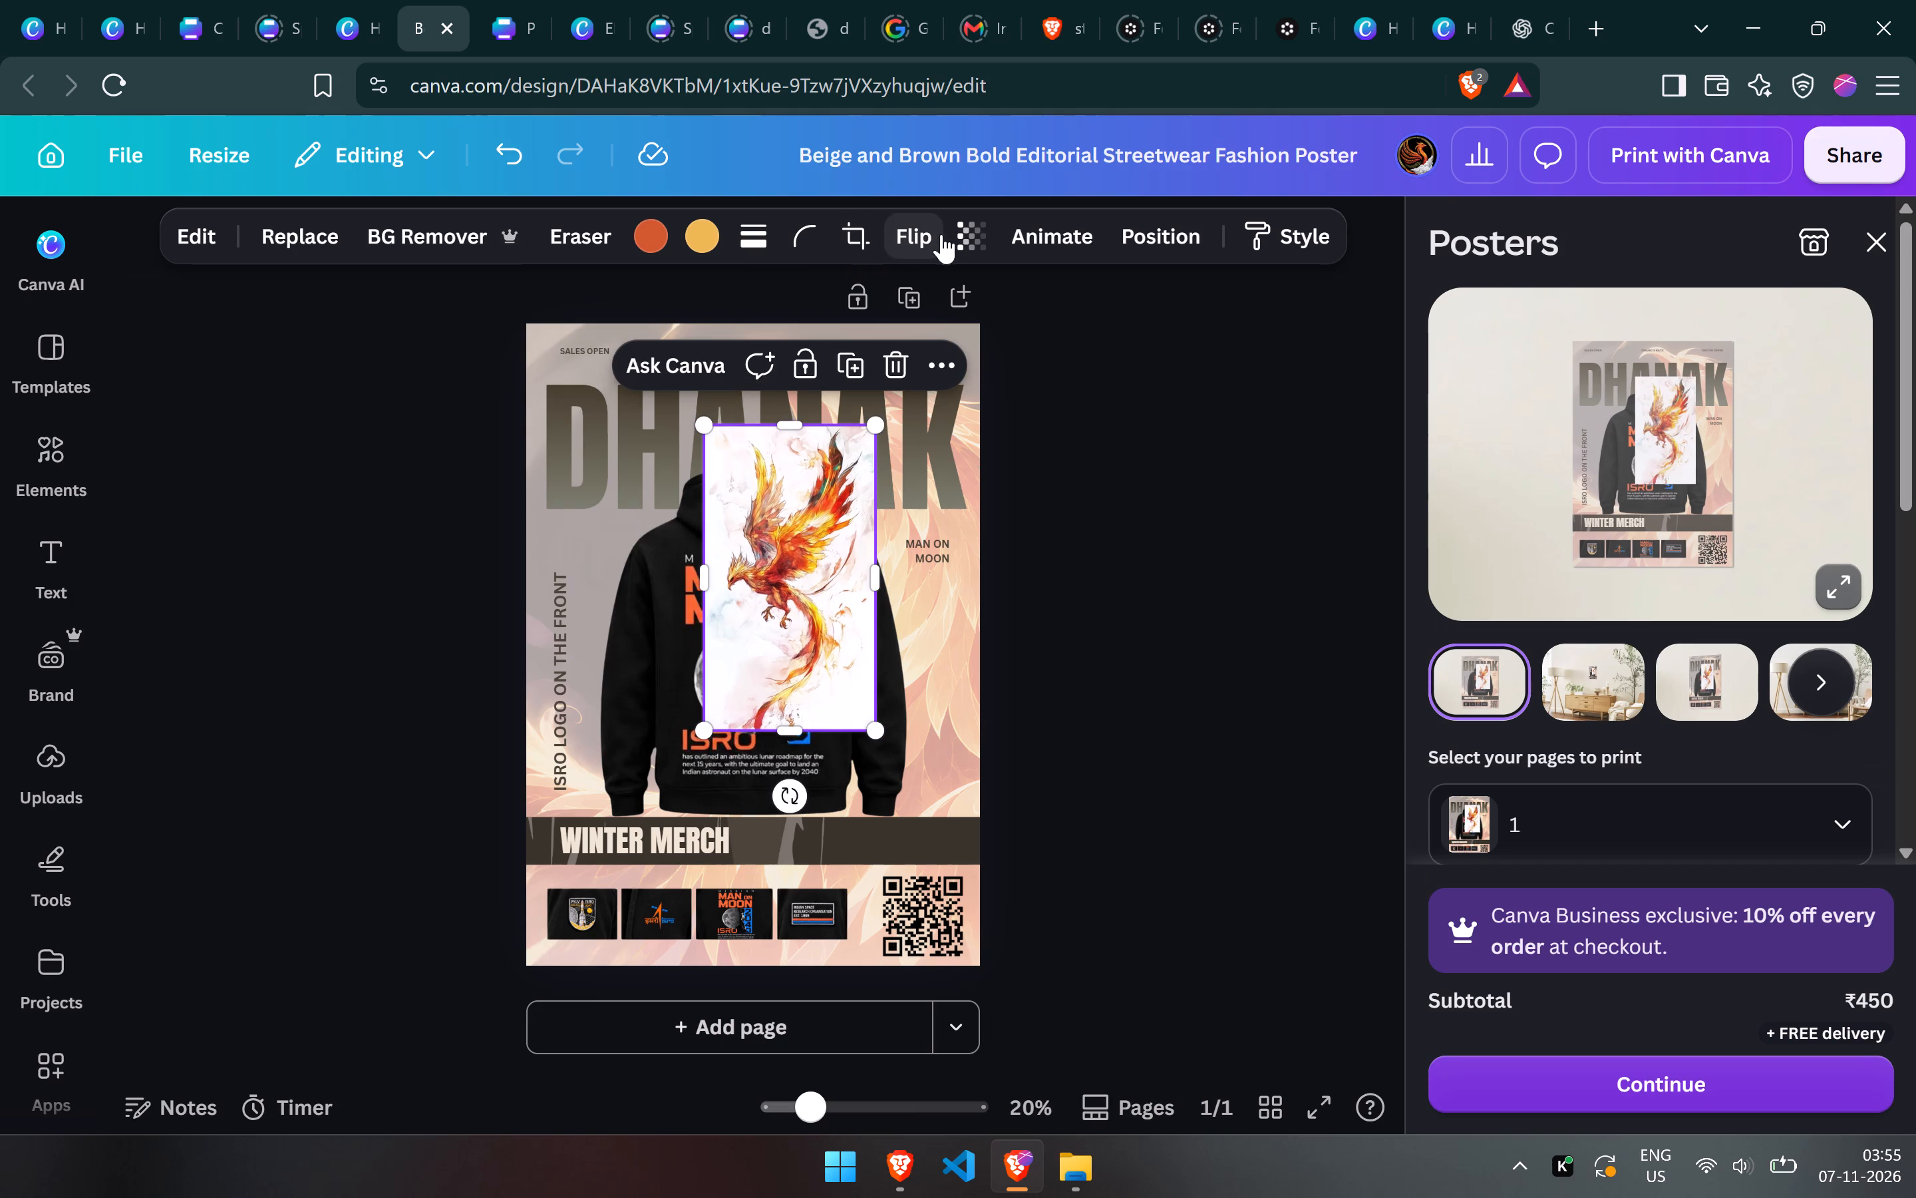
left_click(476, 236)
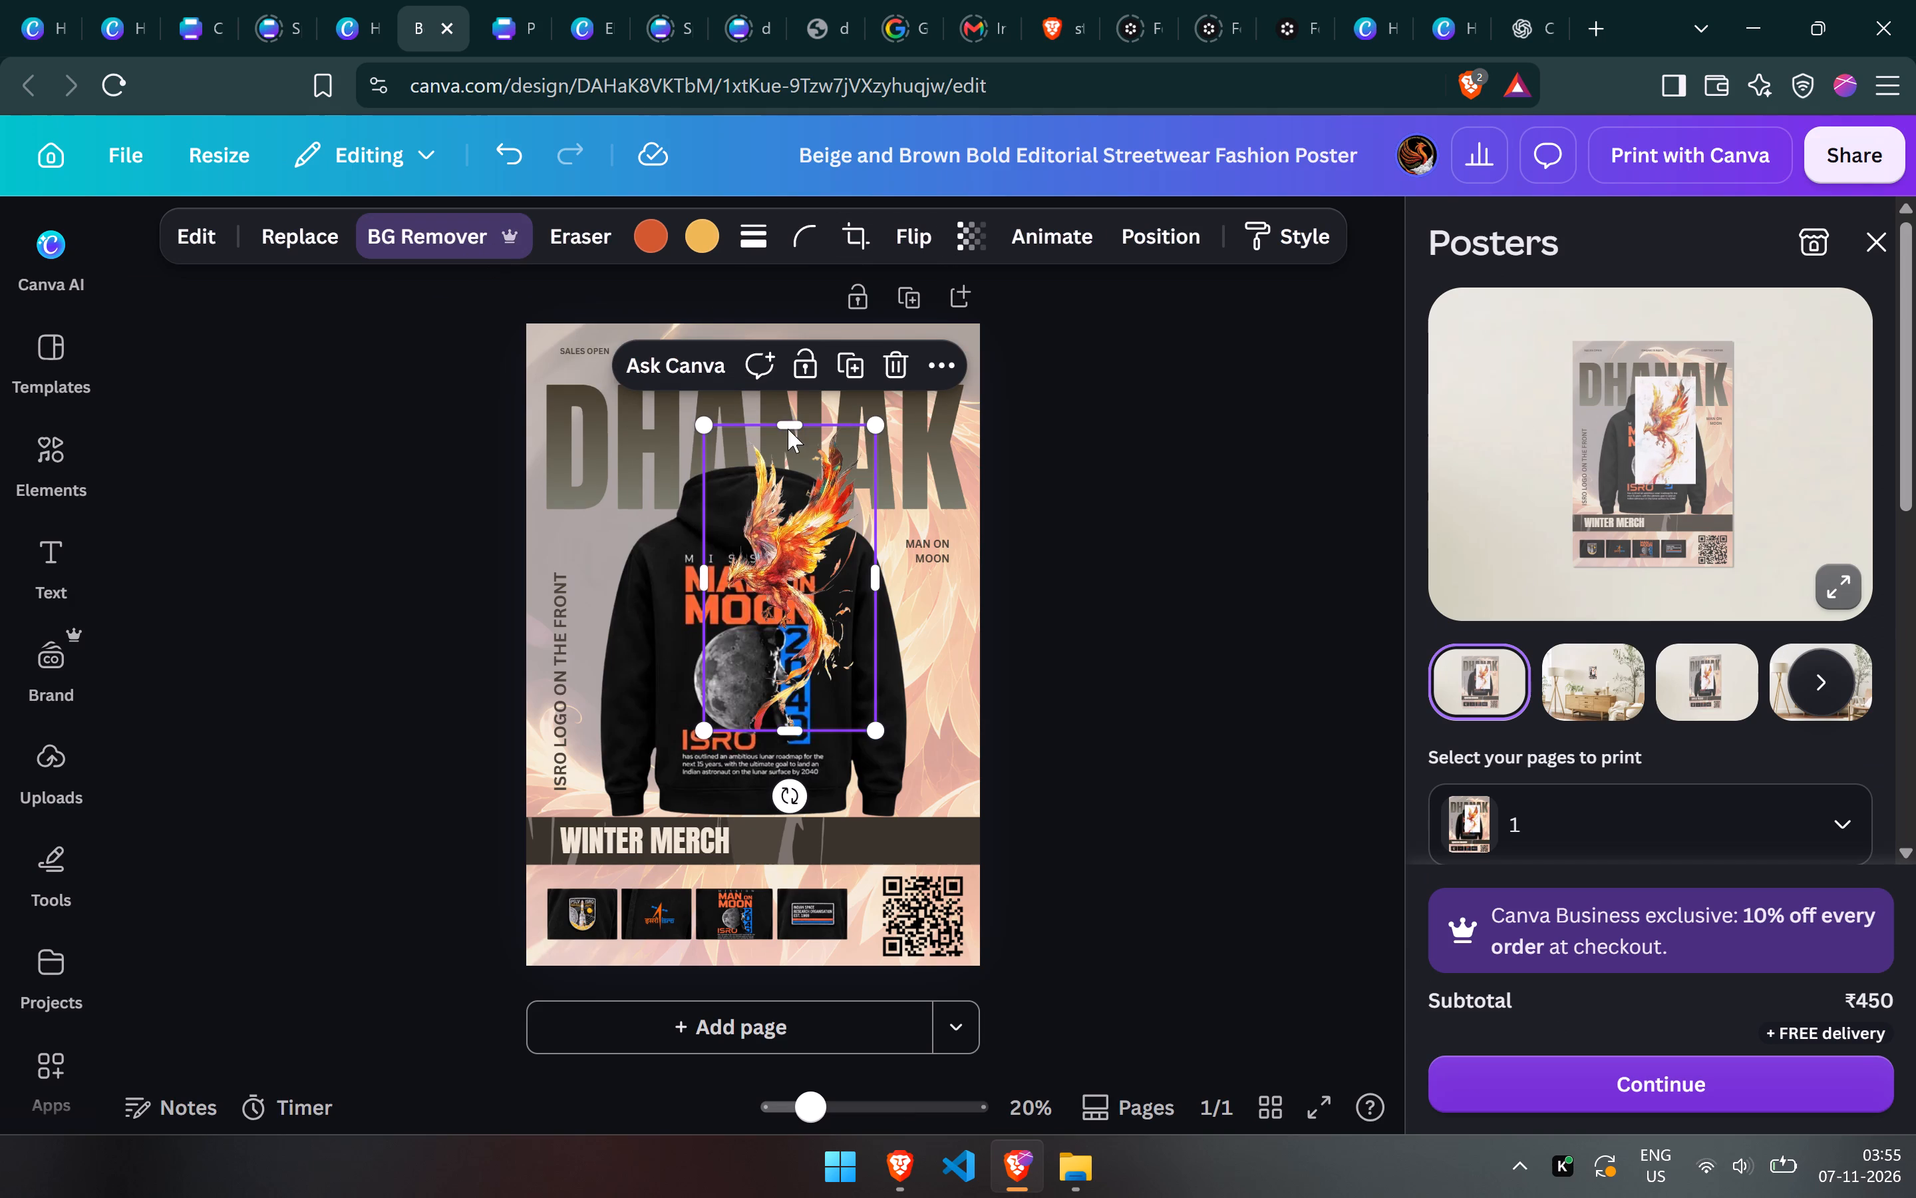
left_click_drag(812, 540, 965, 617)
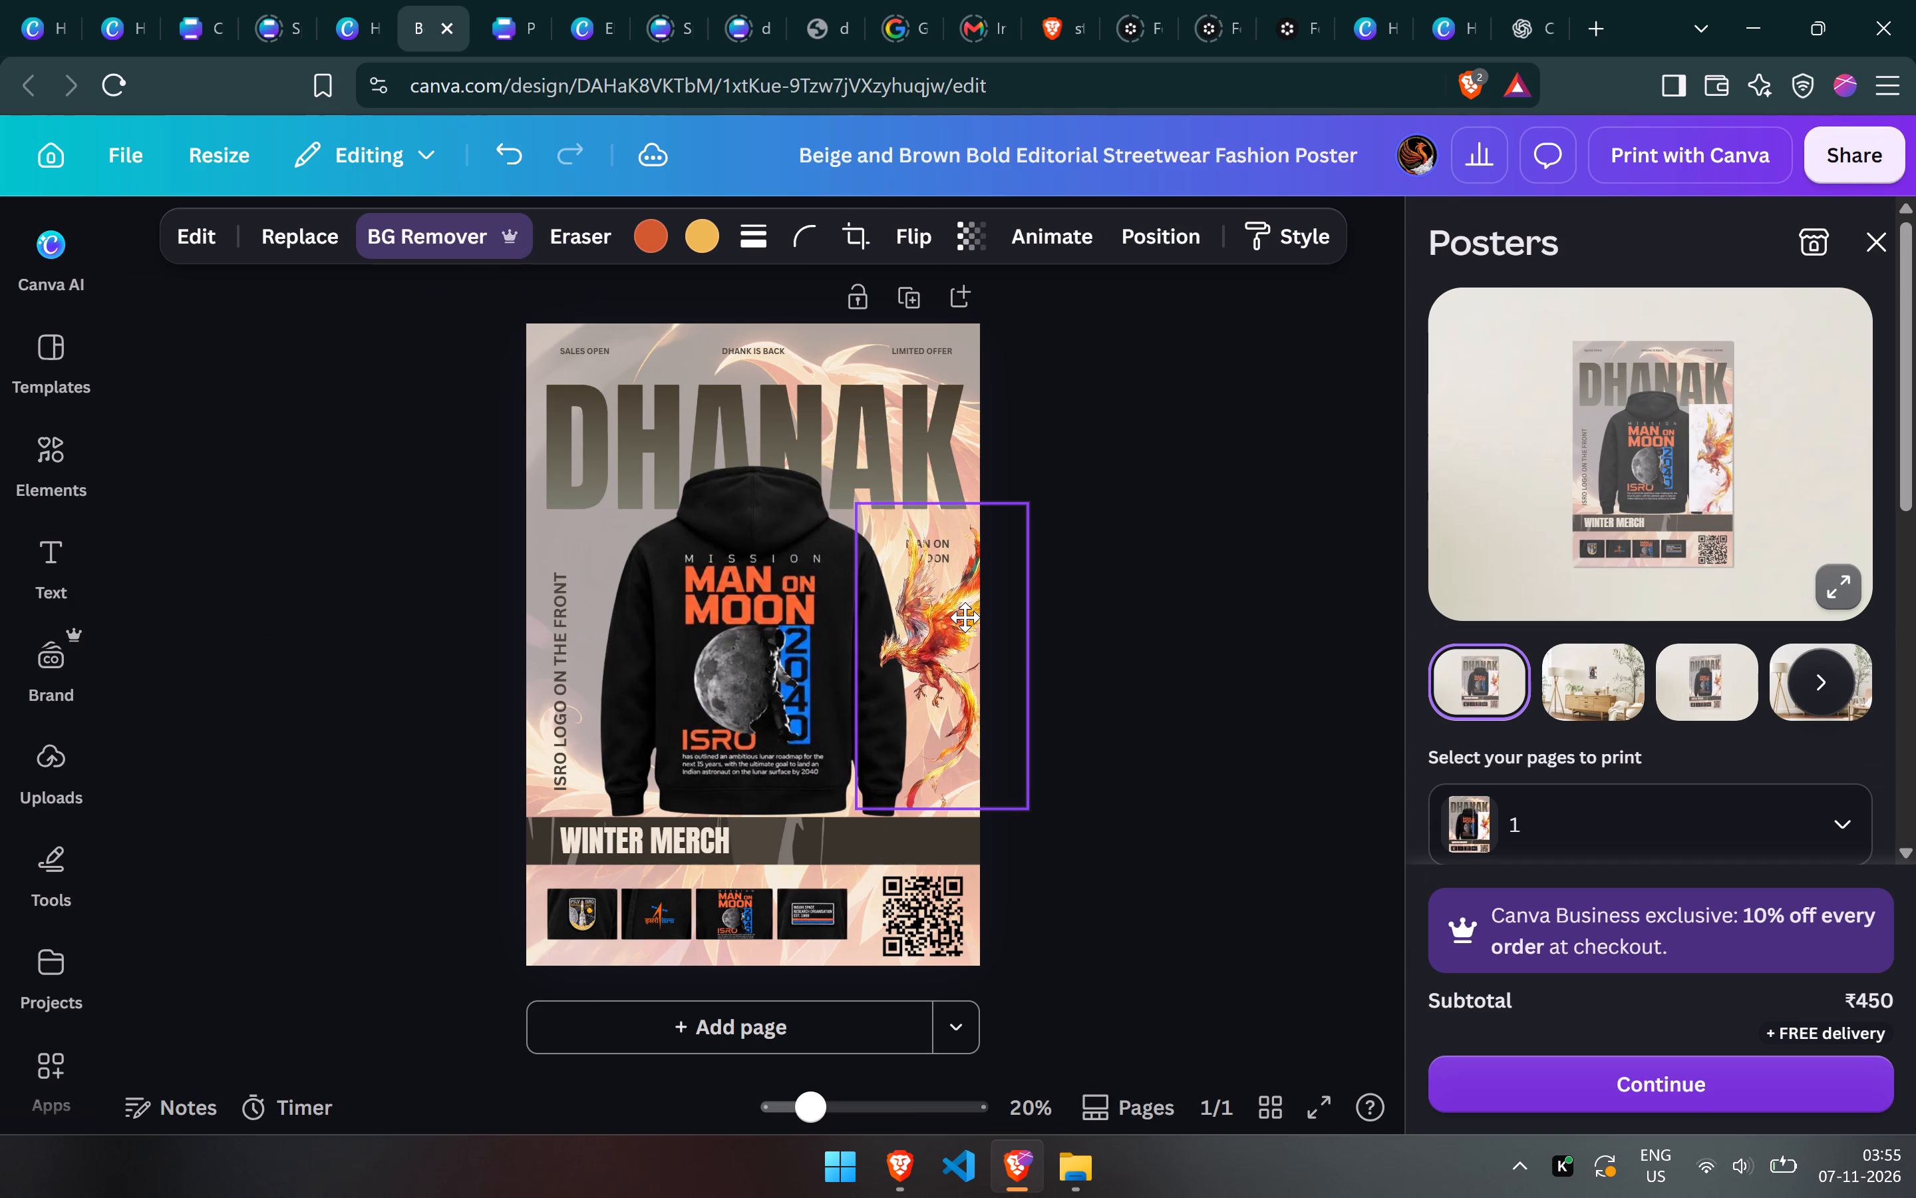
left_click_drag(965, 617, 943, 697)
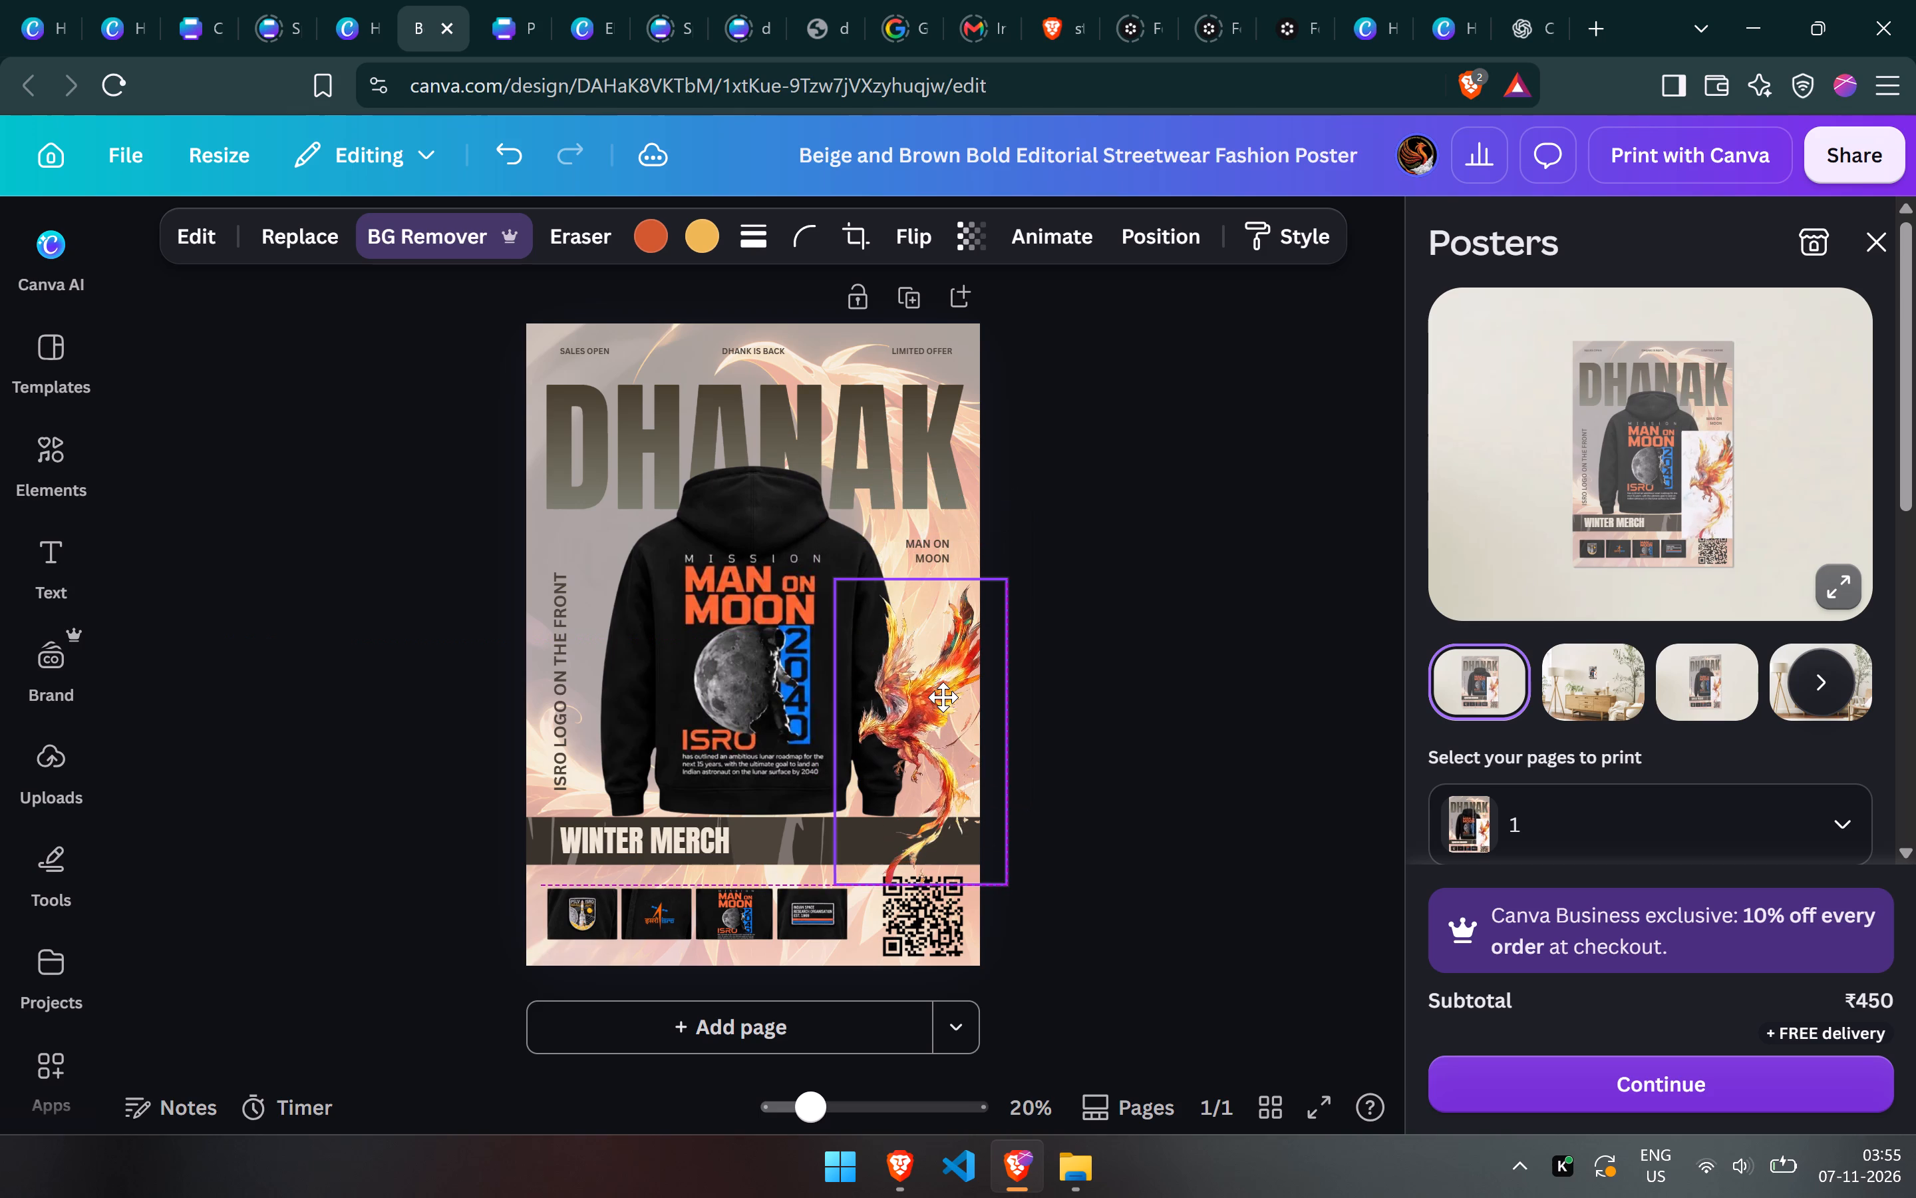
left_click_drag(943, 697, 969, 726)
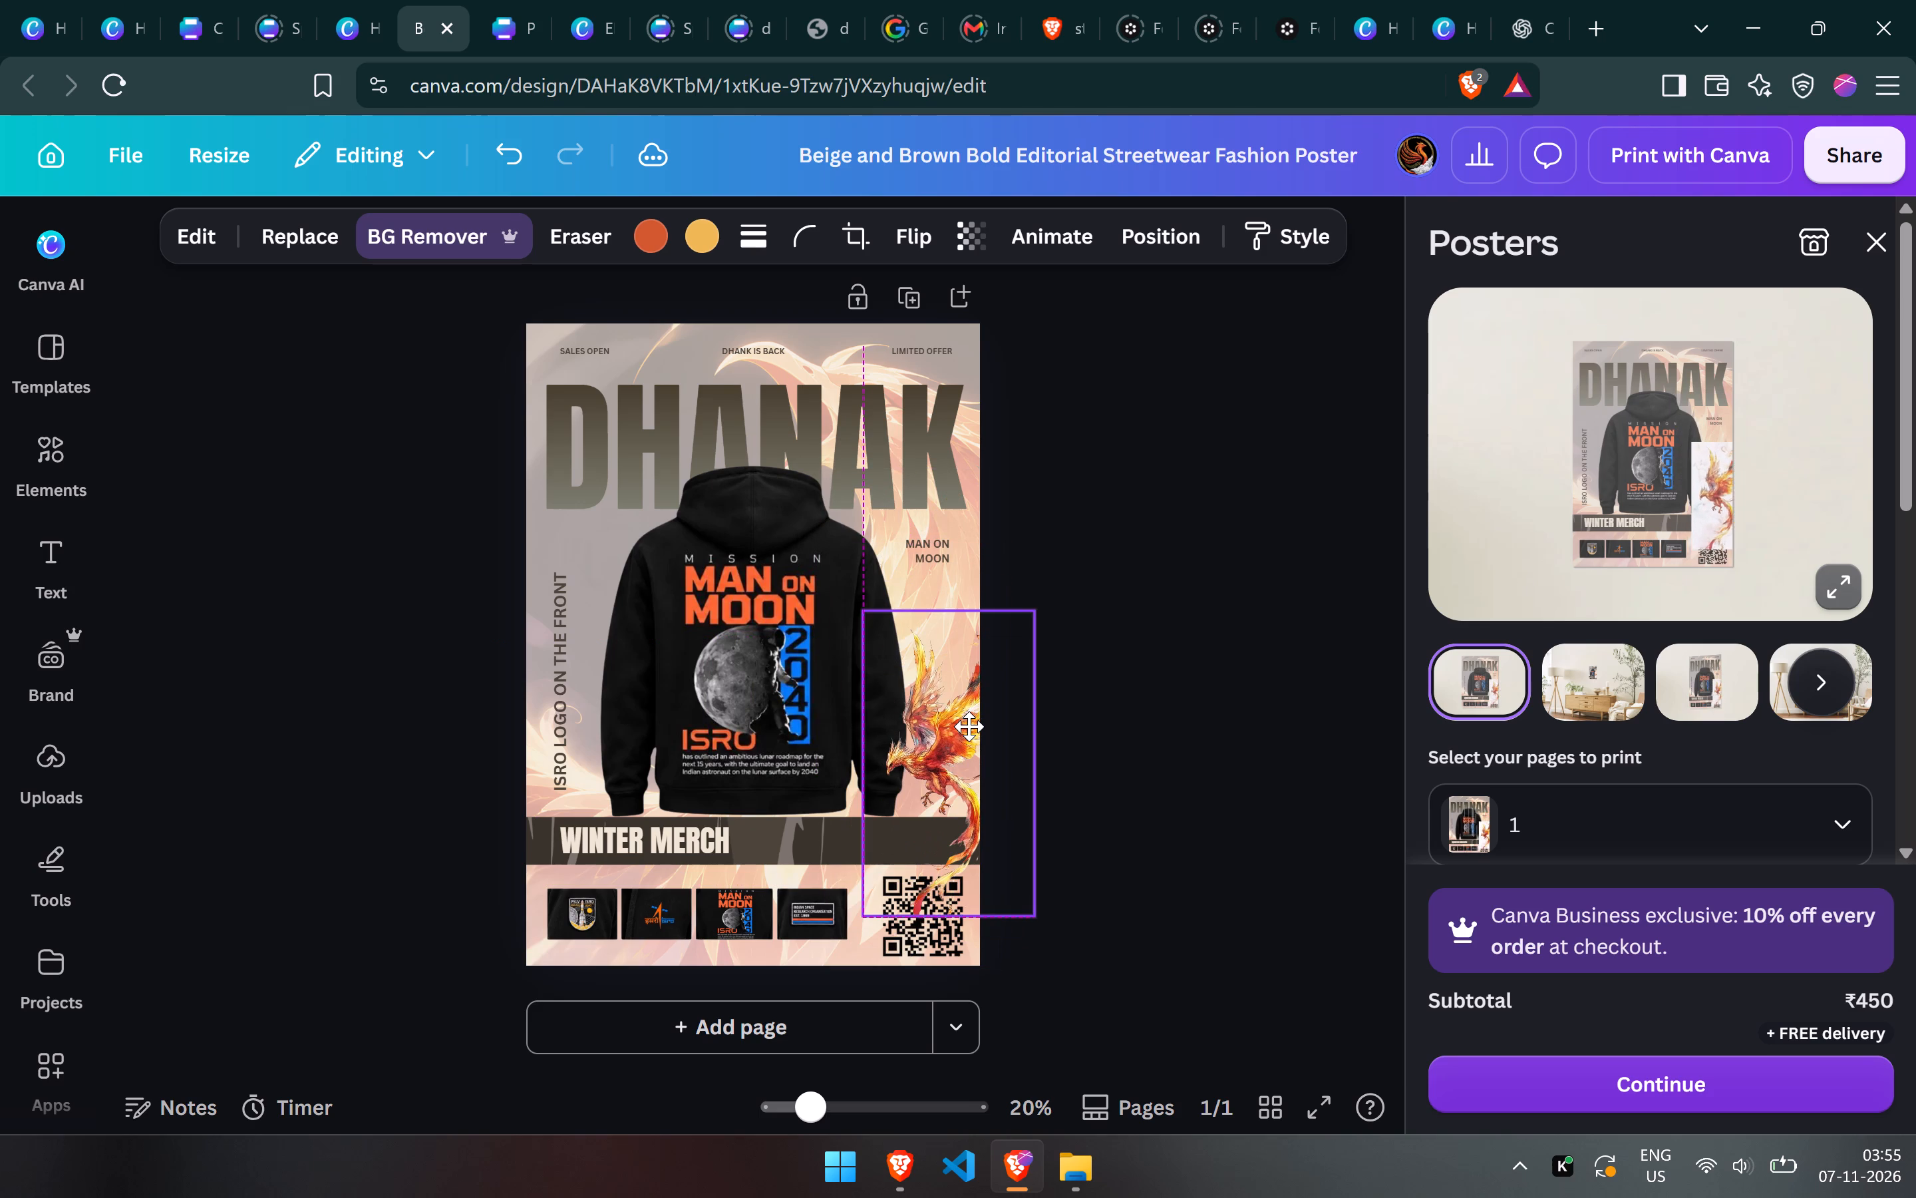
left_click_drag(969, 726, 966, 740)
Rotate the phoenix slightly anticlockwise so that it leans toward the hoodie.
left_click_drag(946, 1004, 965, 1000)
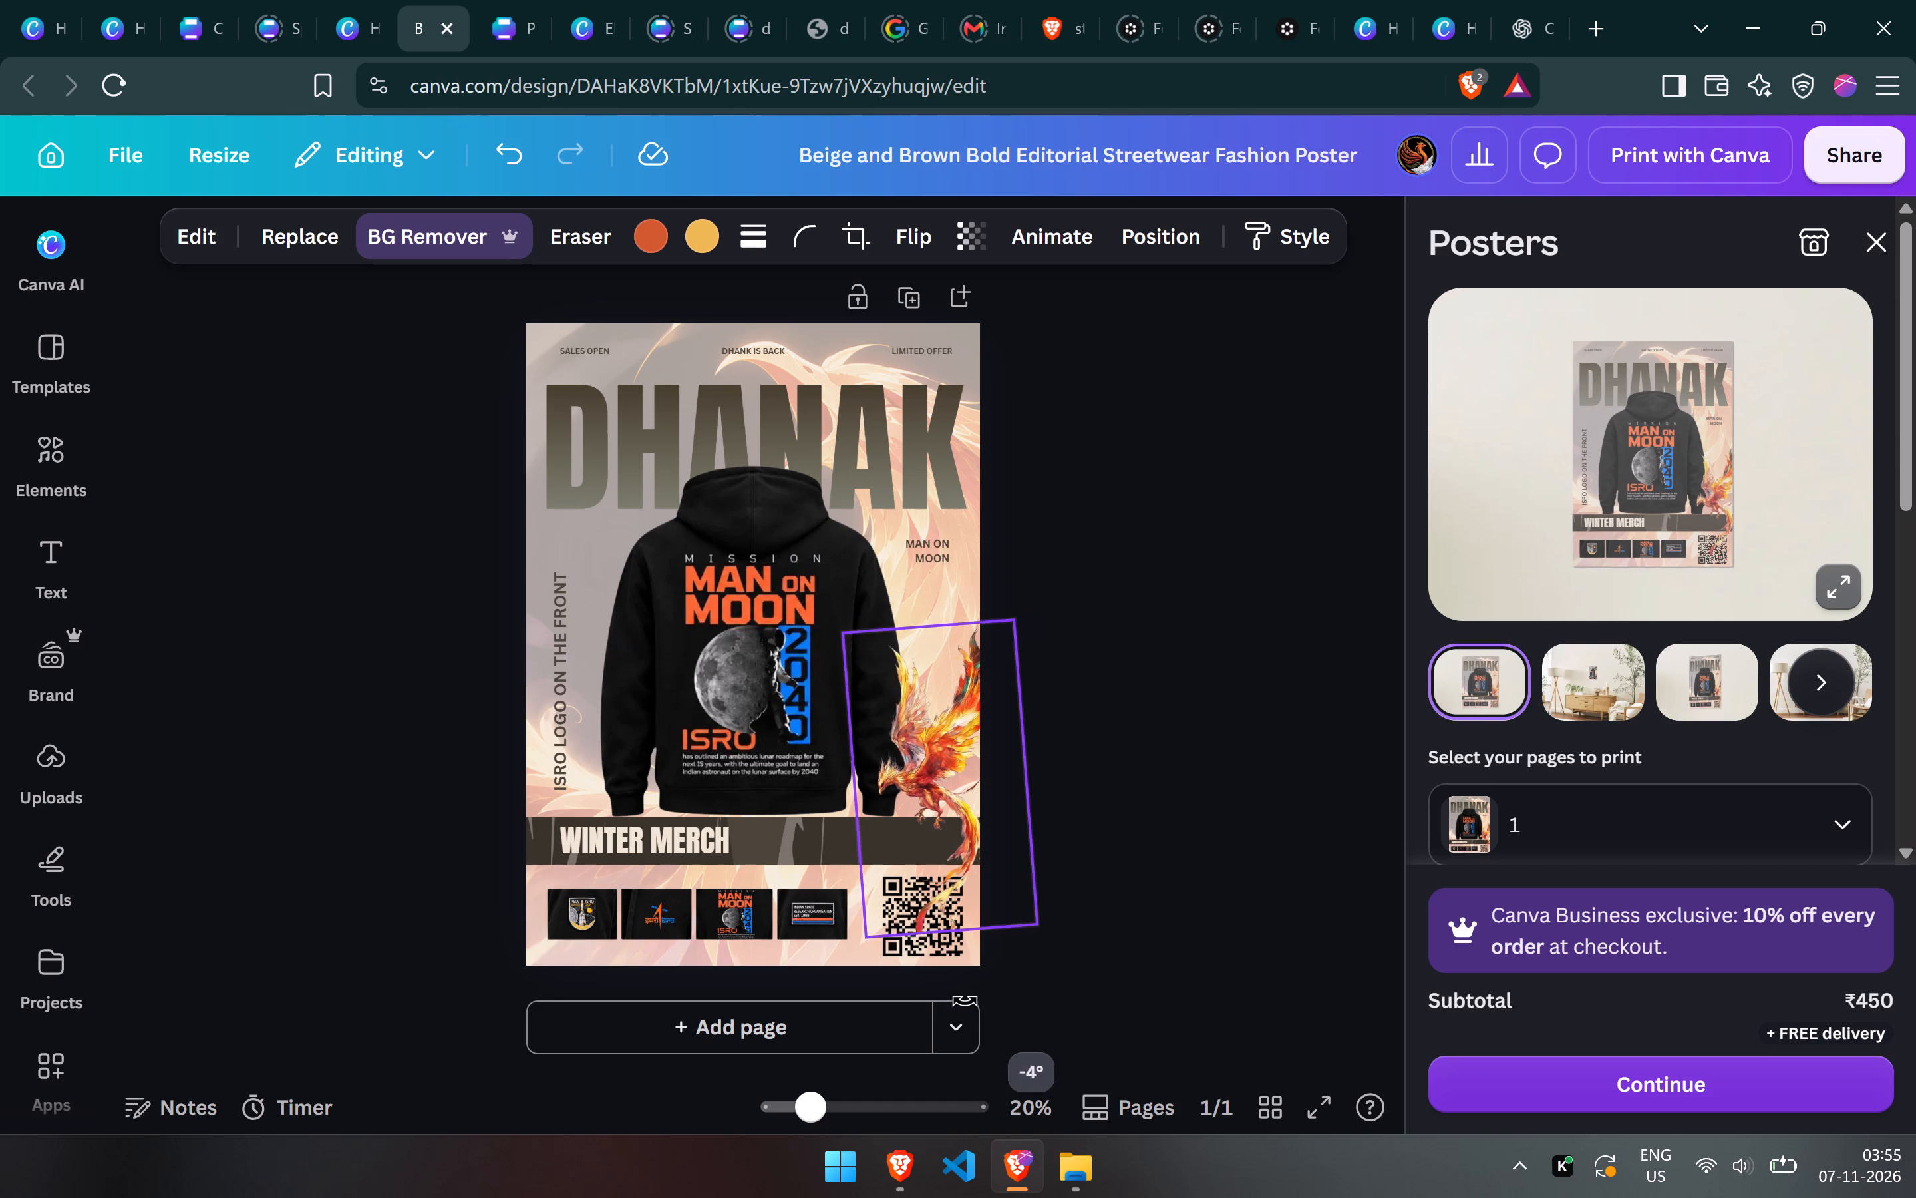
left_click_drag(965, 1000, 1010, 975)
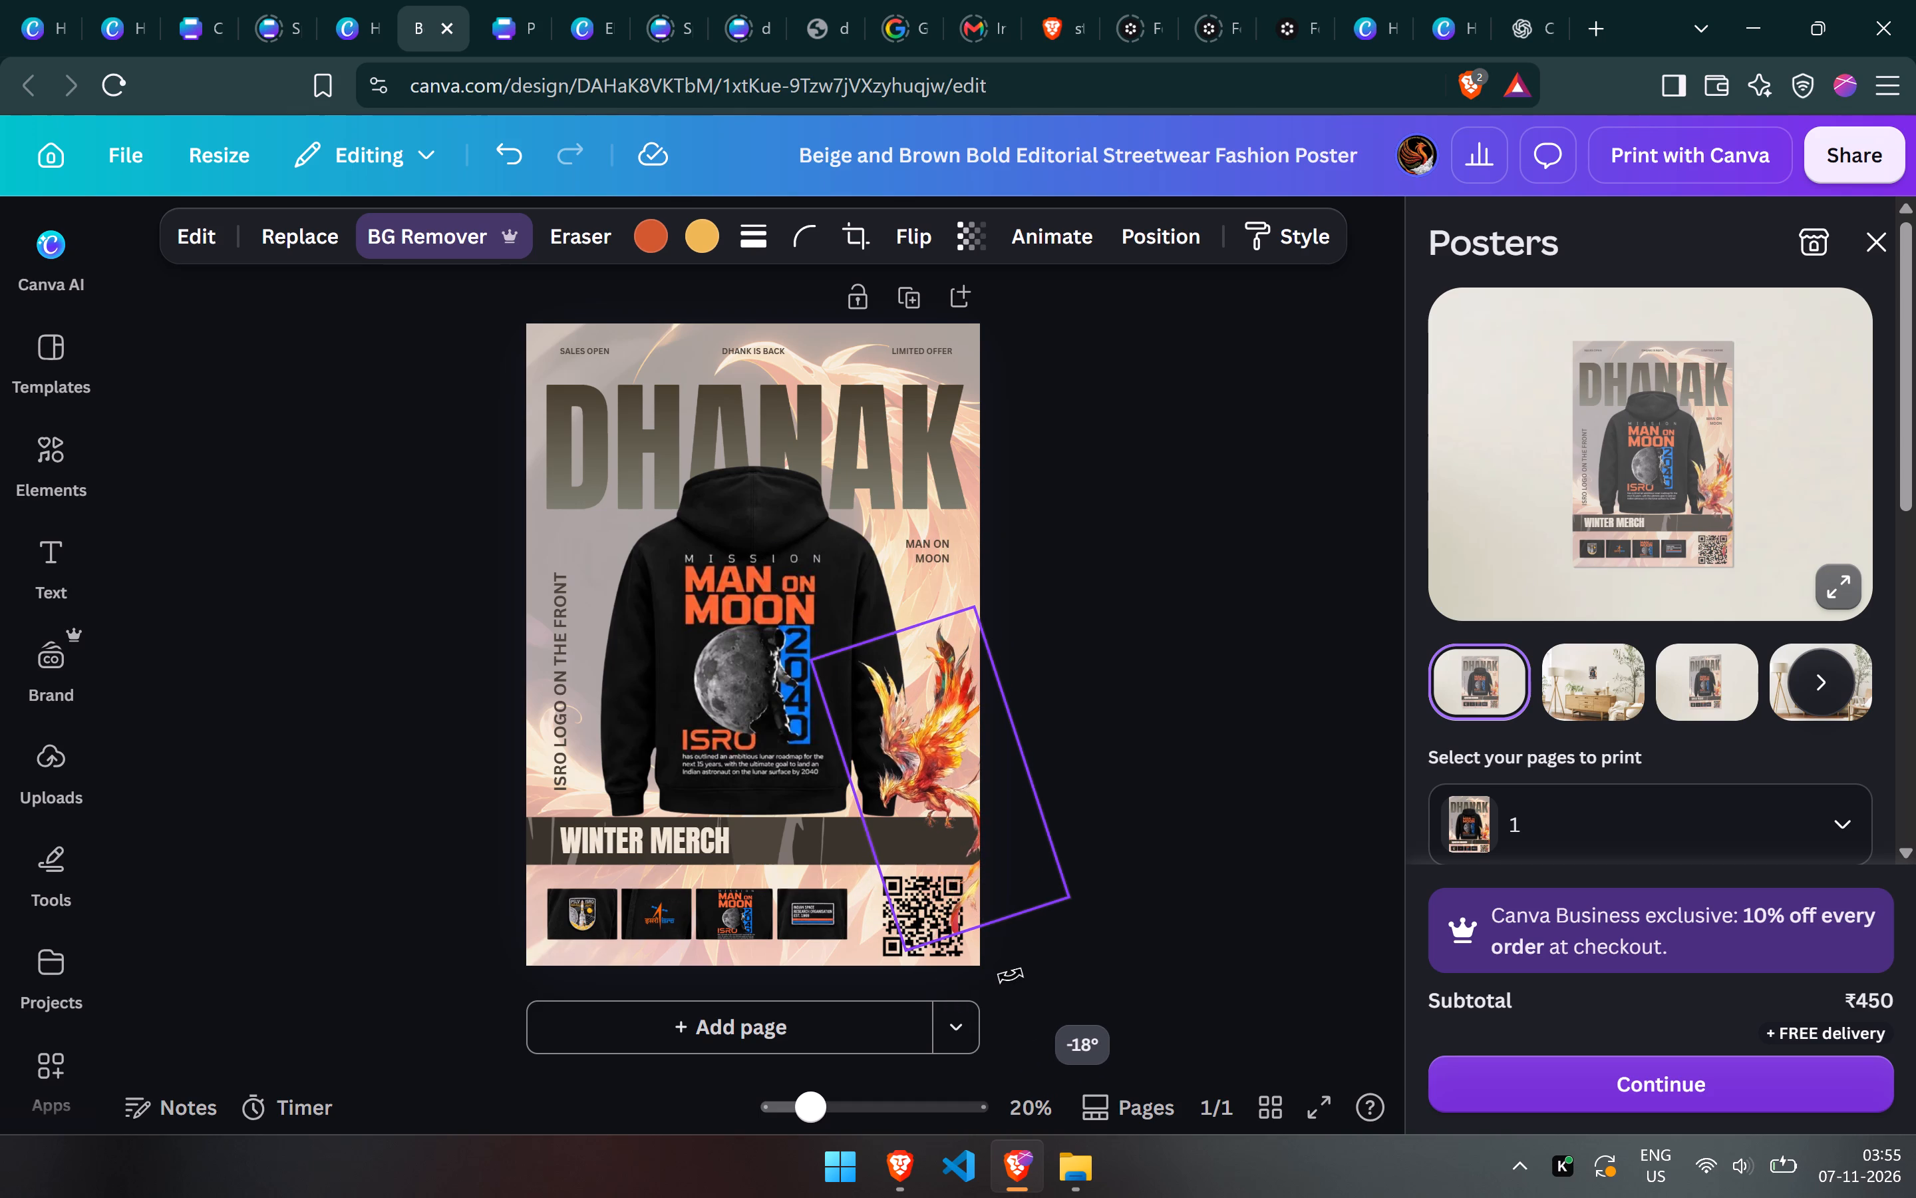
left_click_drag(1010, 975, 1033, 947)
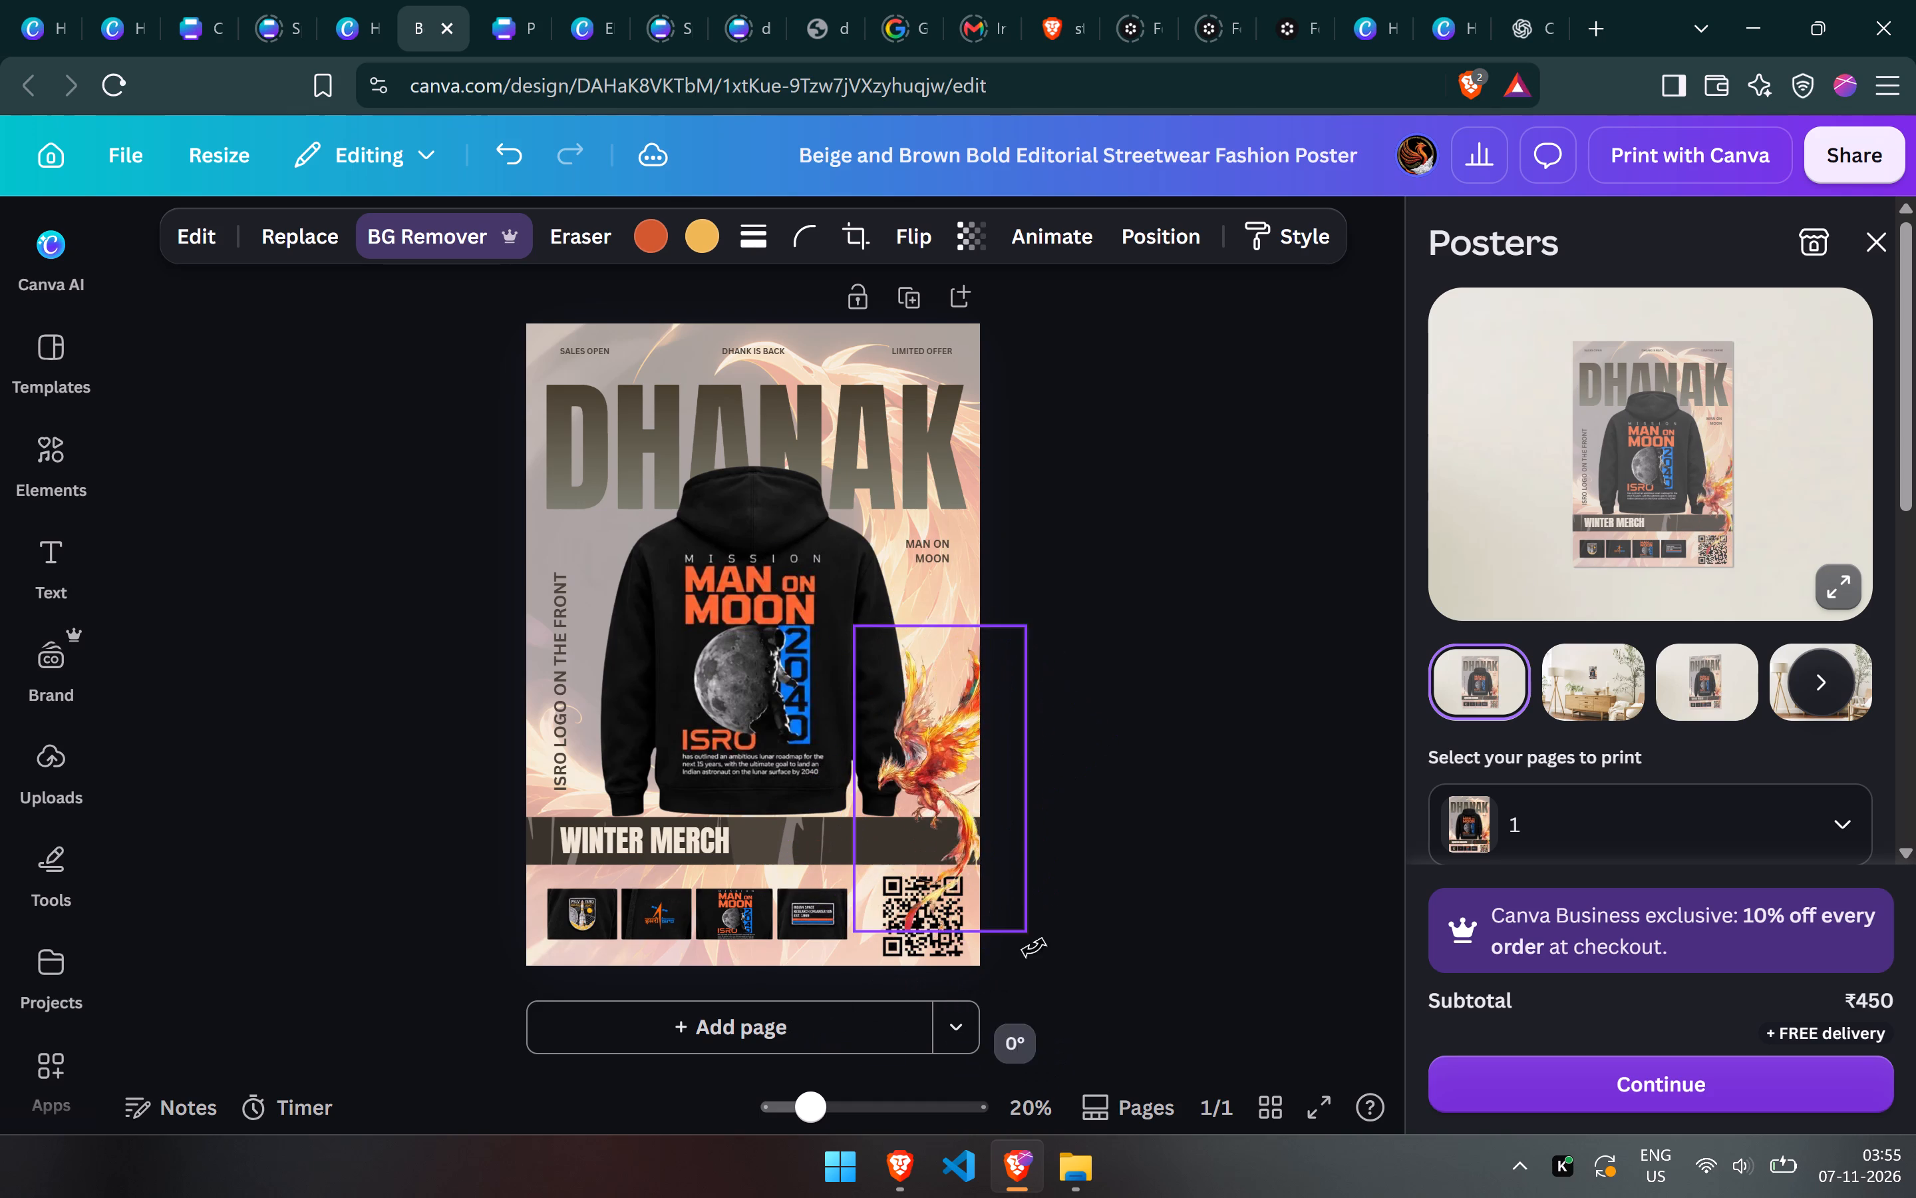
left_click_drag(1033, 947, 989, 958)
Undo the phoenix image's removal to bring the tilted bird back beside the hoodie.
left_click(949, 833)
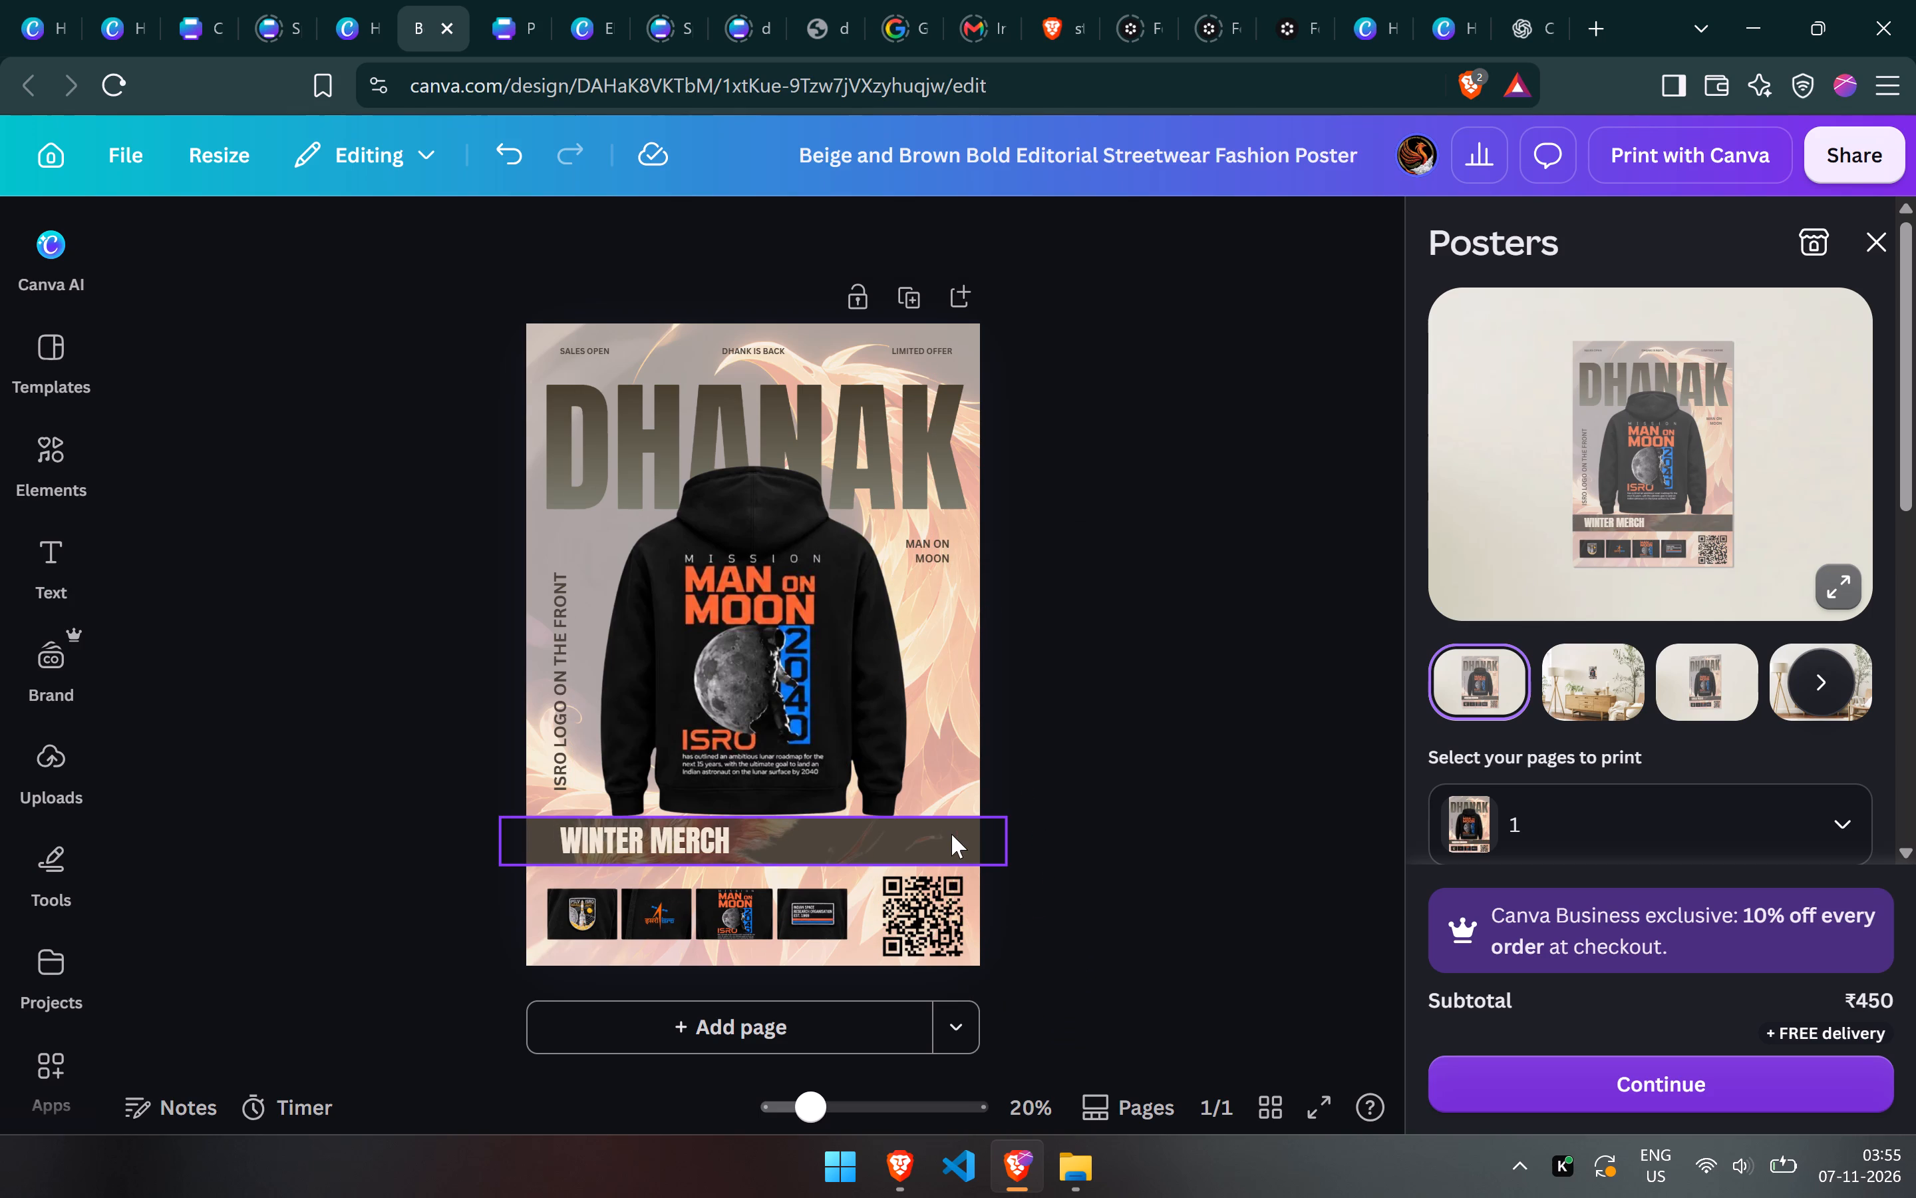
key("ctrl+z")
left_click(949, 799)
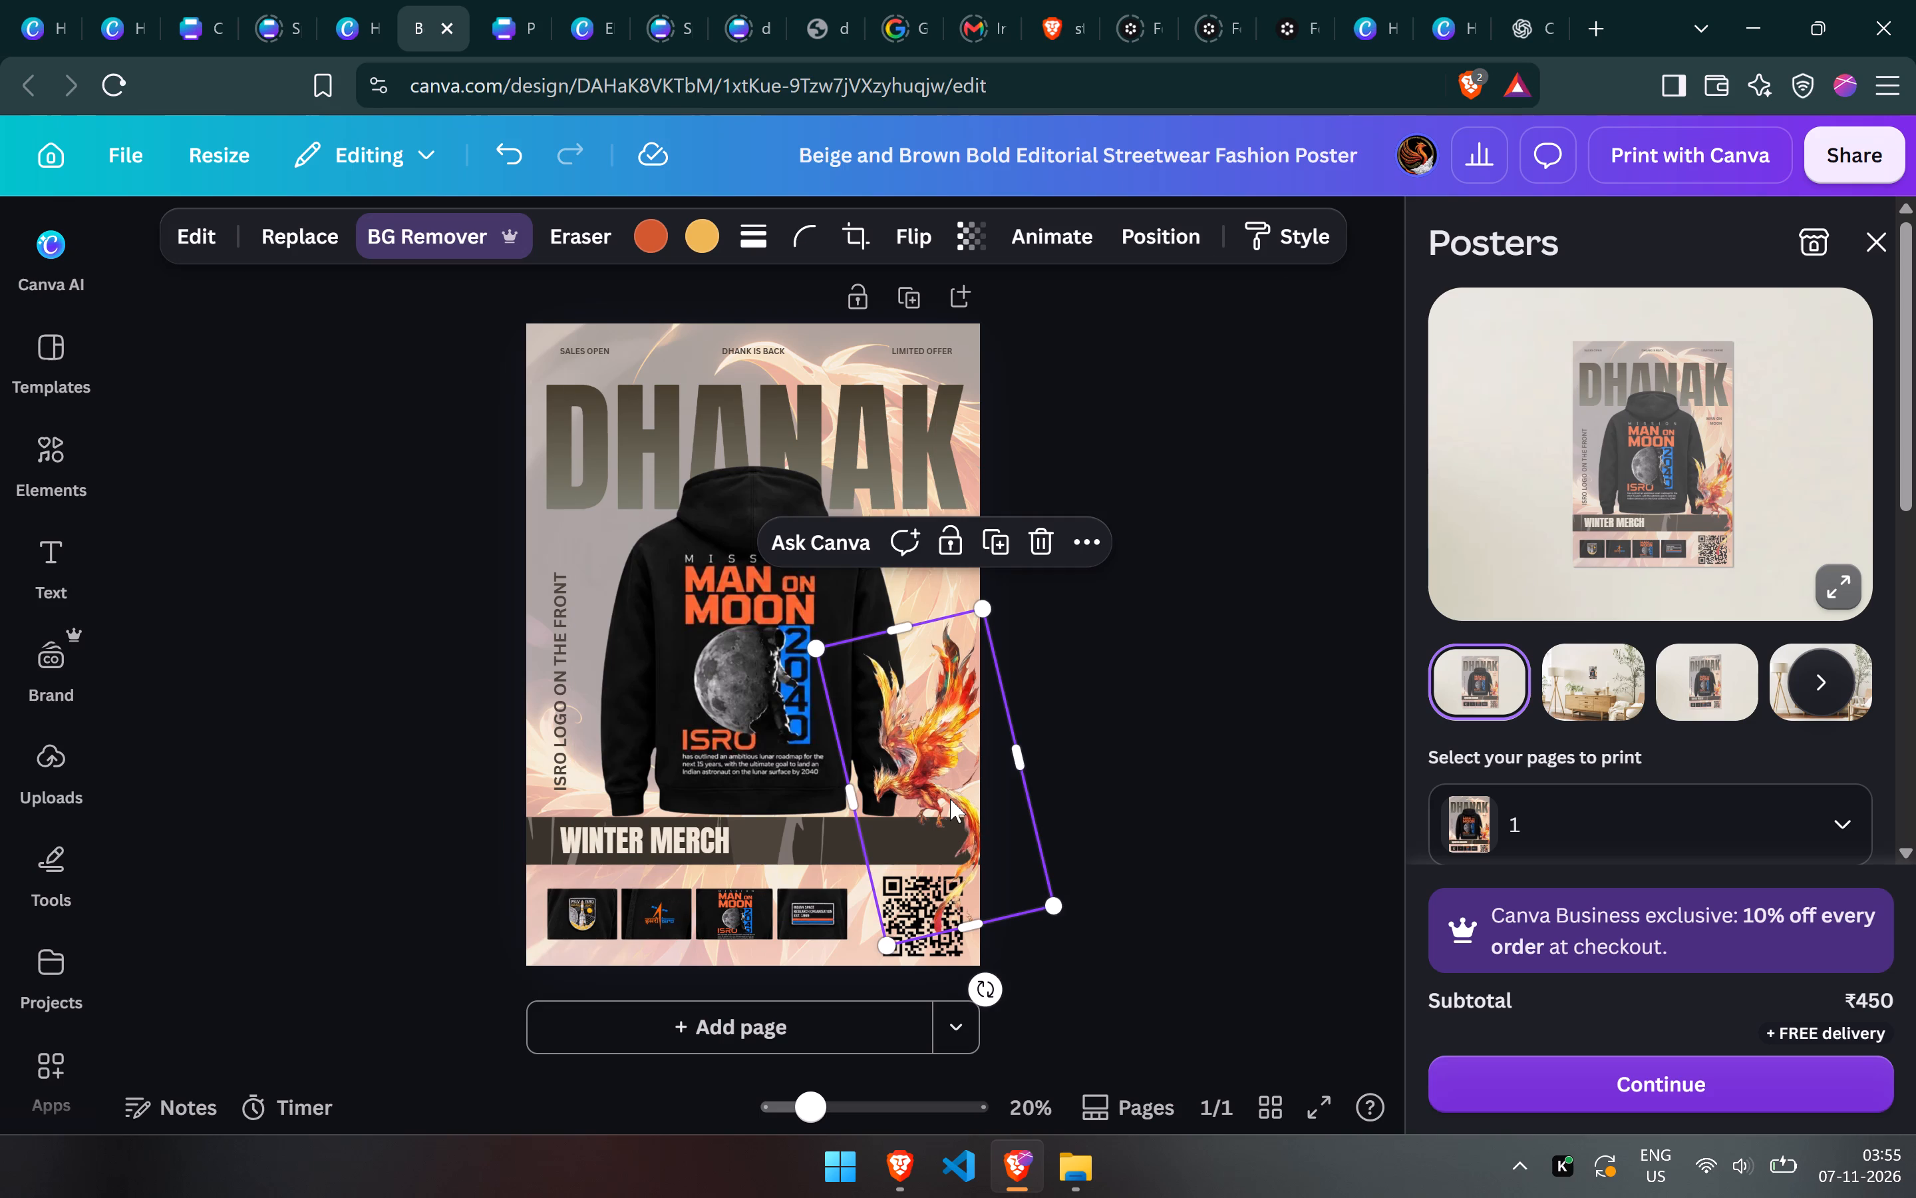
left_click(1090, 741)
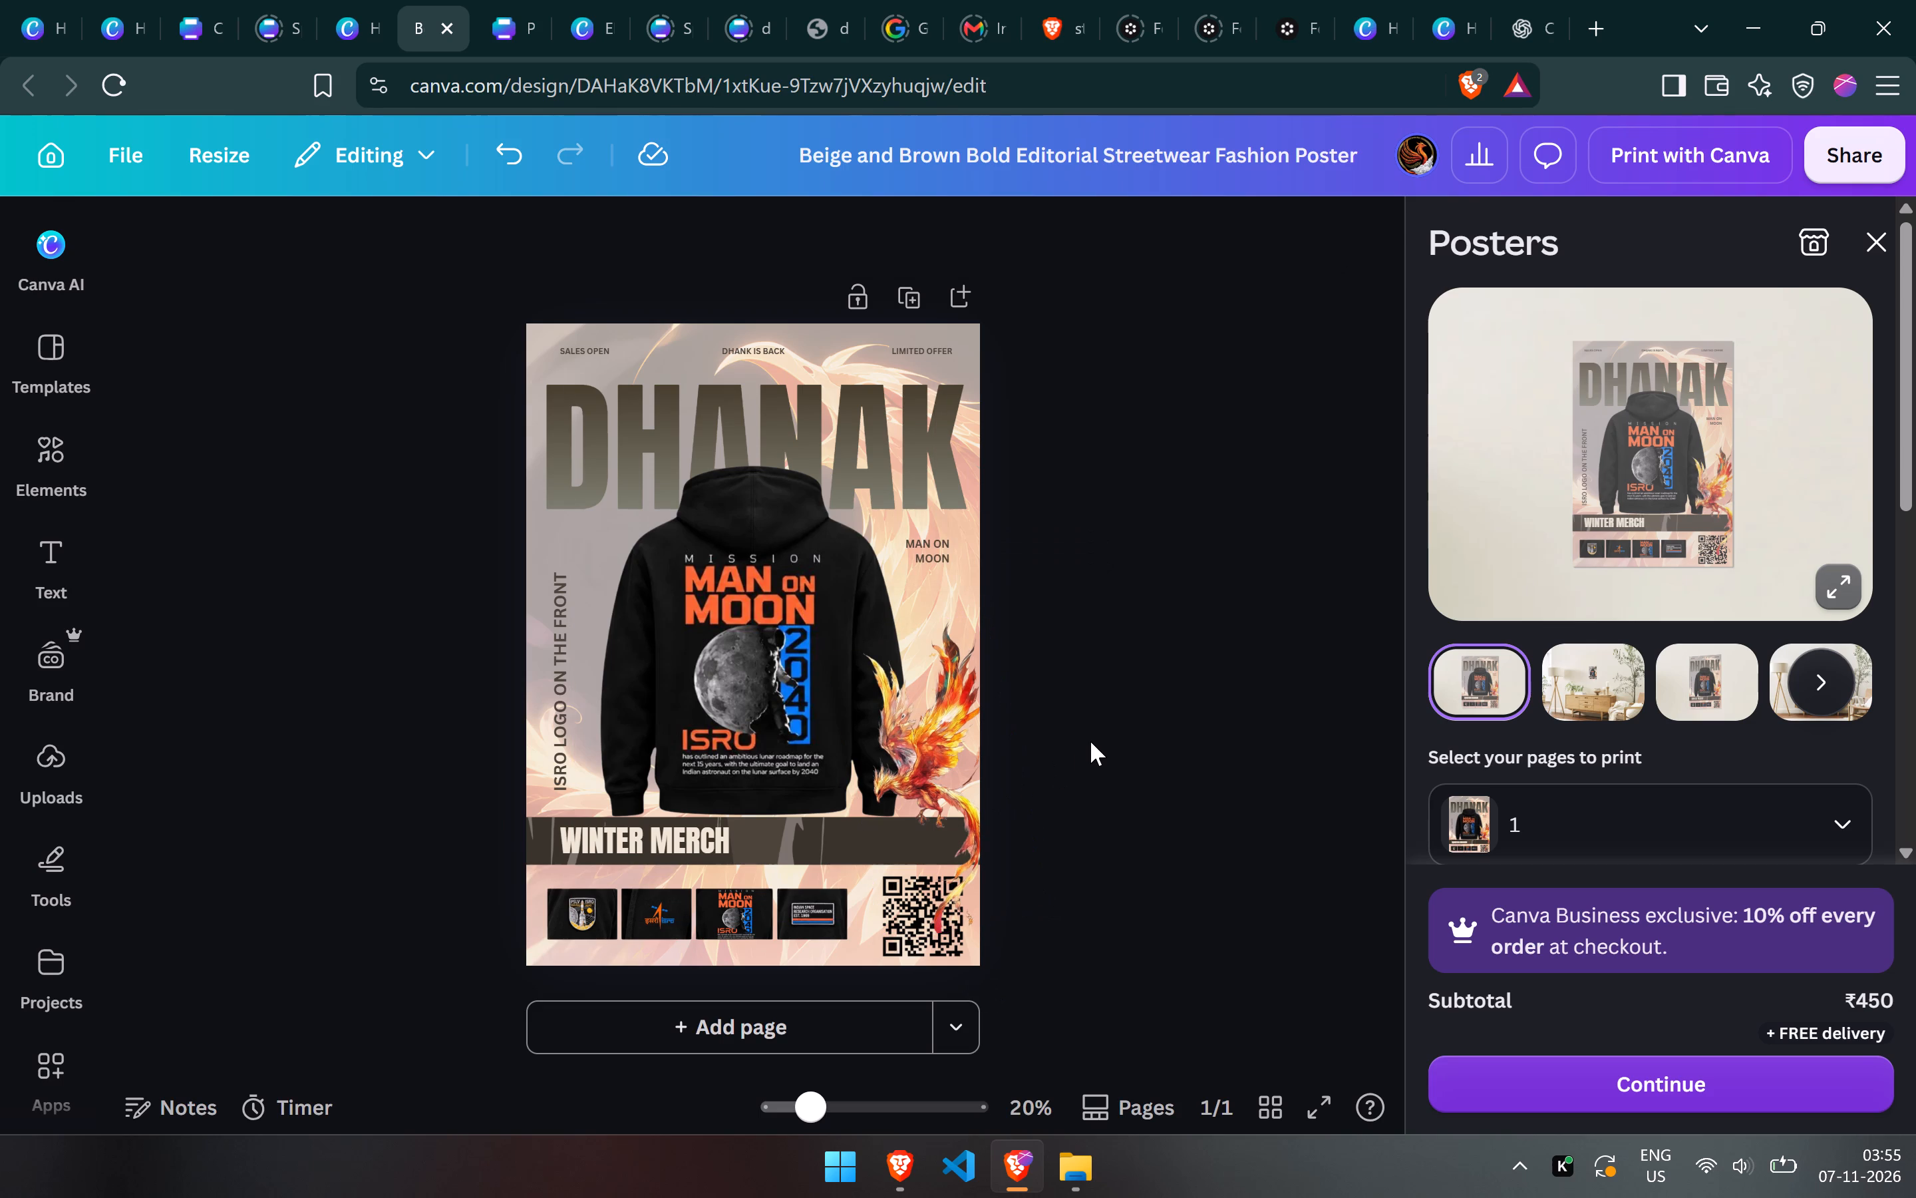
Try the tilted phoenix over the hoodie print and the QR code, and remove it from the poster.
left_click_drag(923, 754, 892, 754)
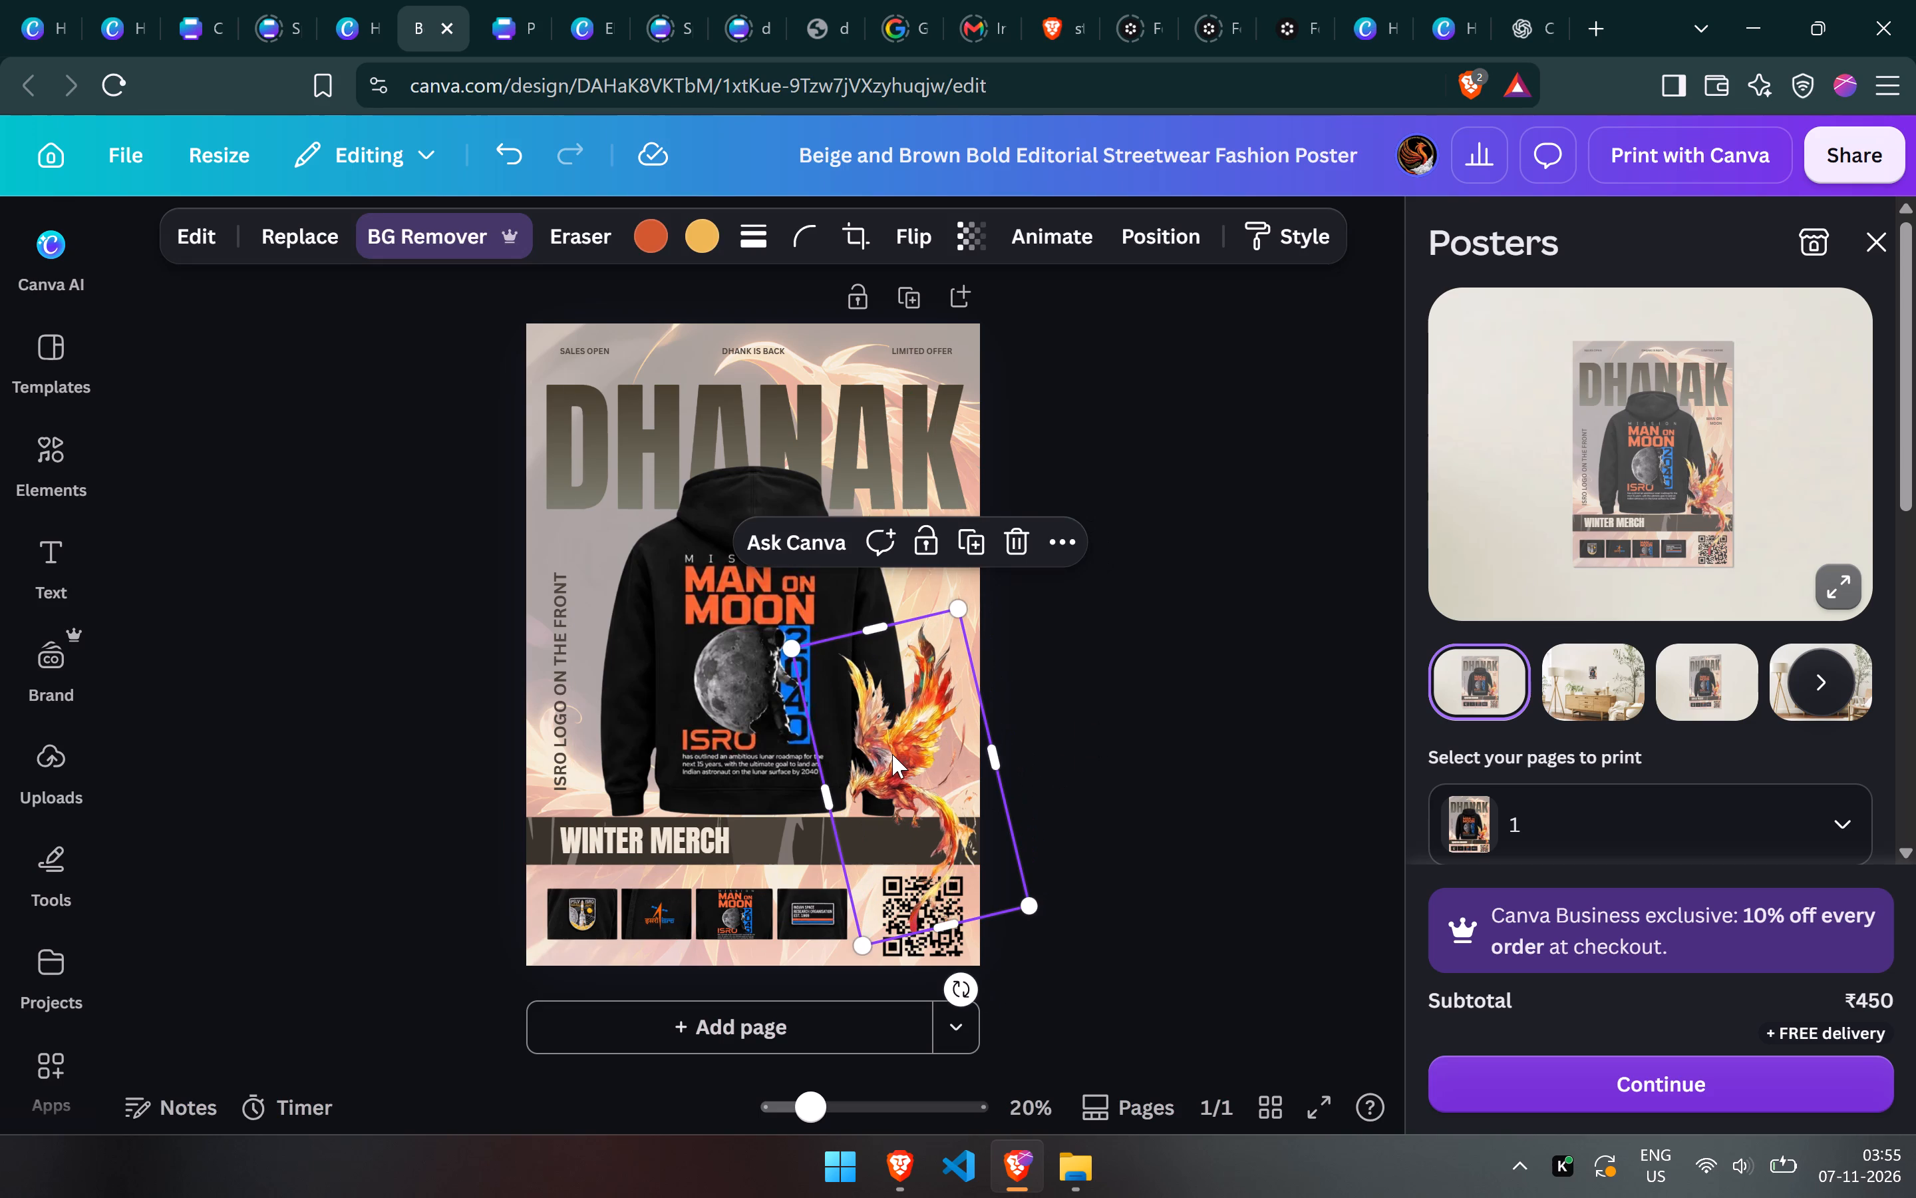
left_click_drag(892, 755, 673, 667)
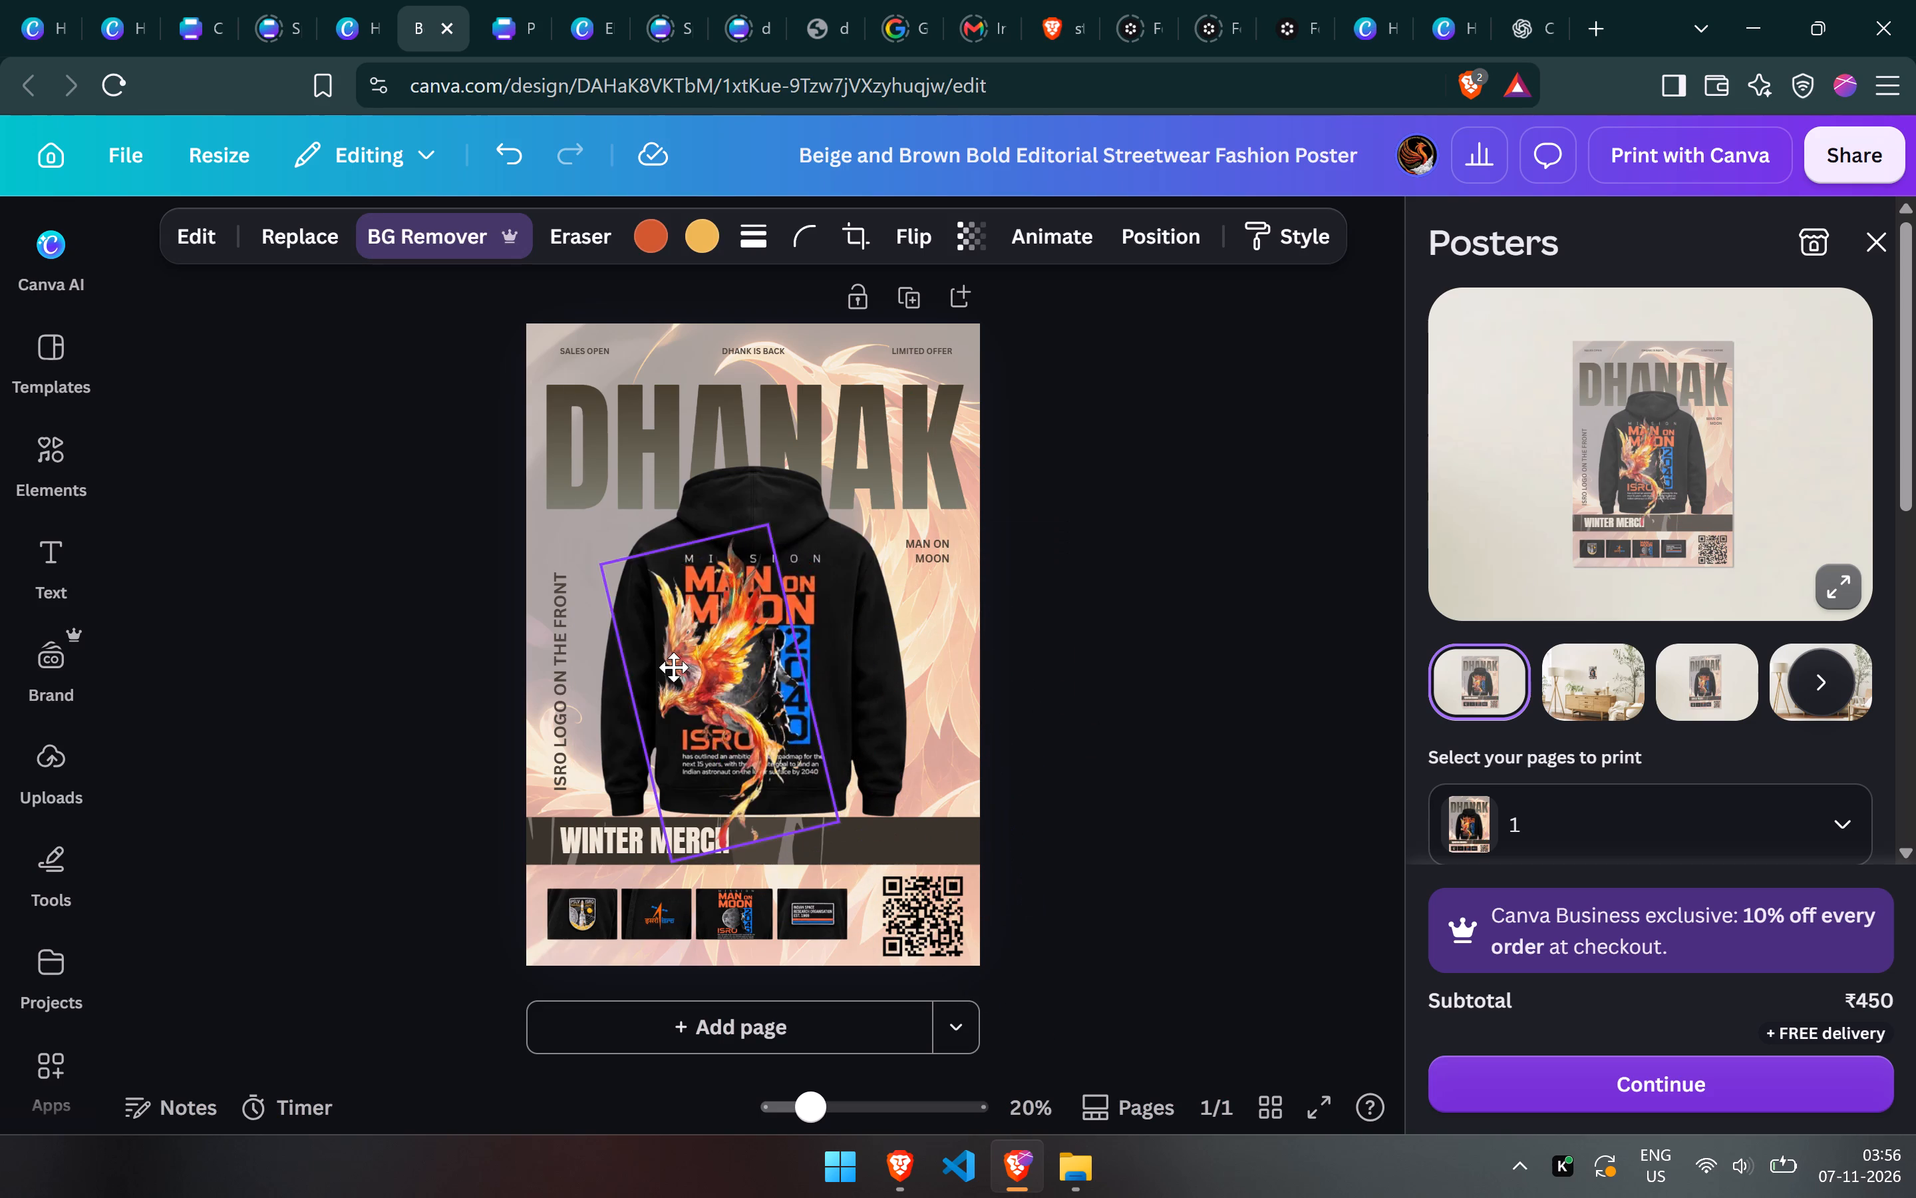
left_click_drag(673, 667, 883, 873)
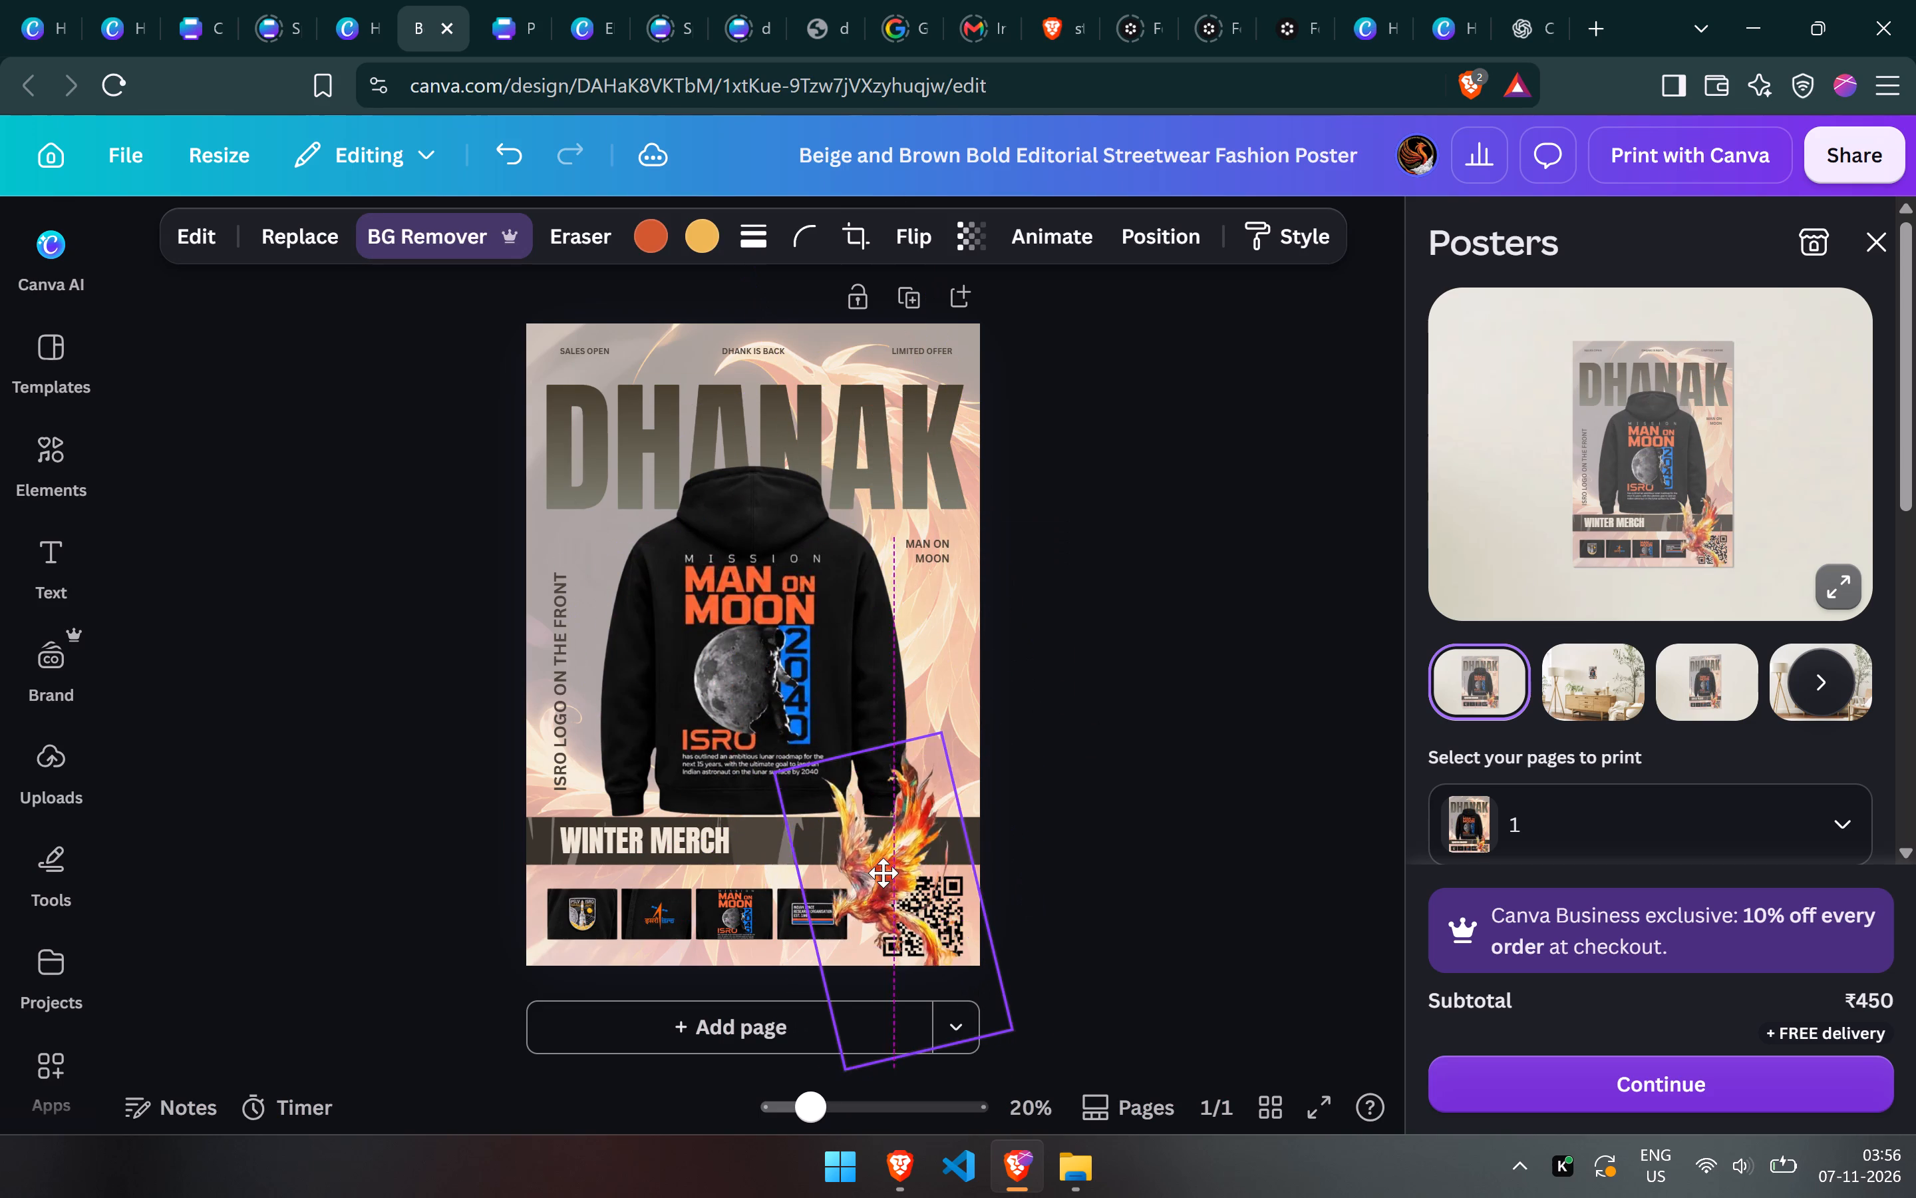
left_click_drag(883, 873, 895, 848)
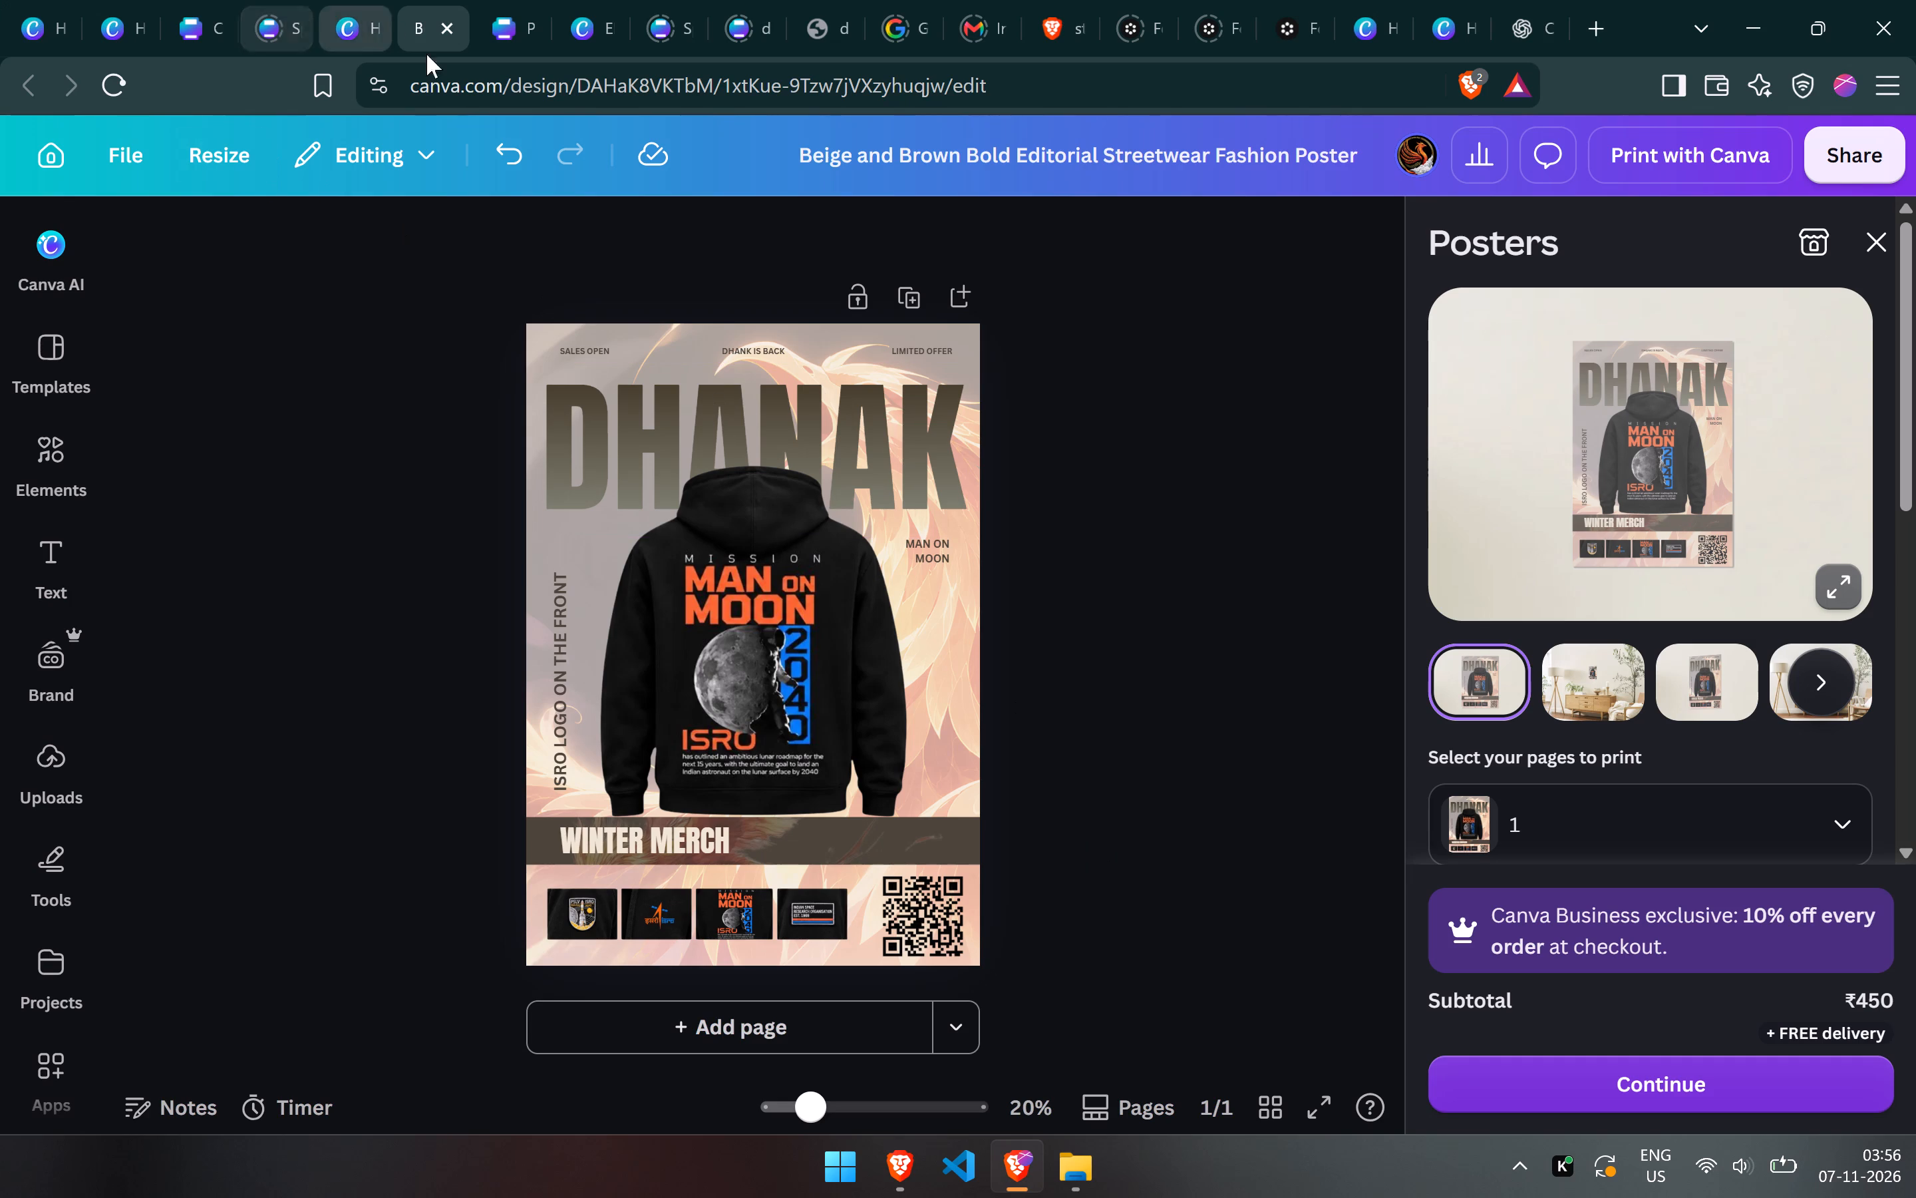
Close the winter merch poster's tab and return to the Canva home page.
left_click(450, 18)
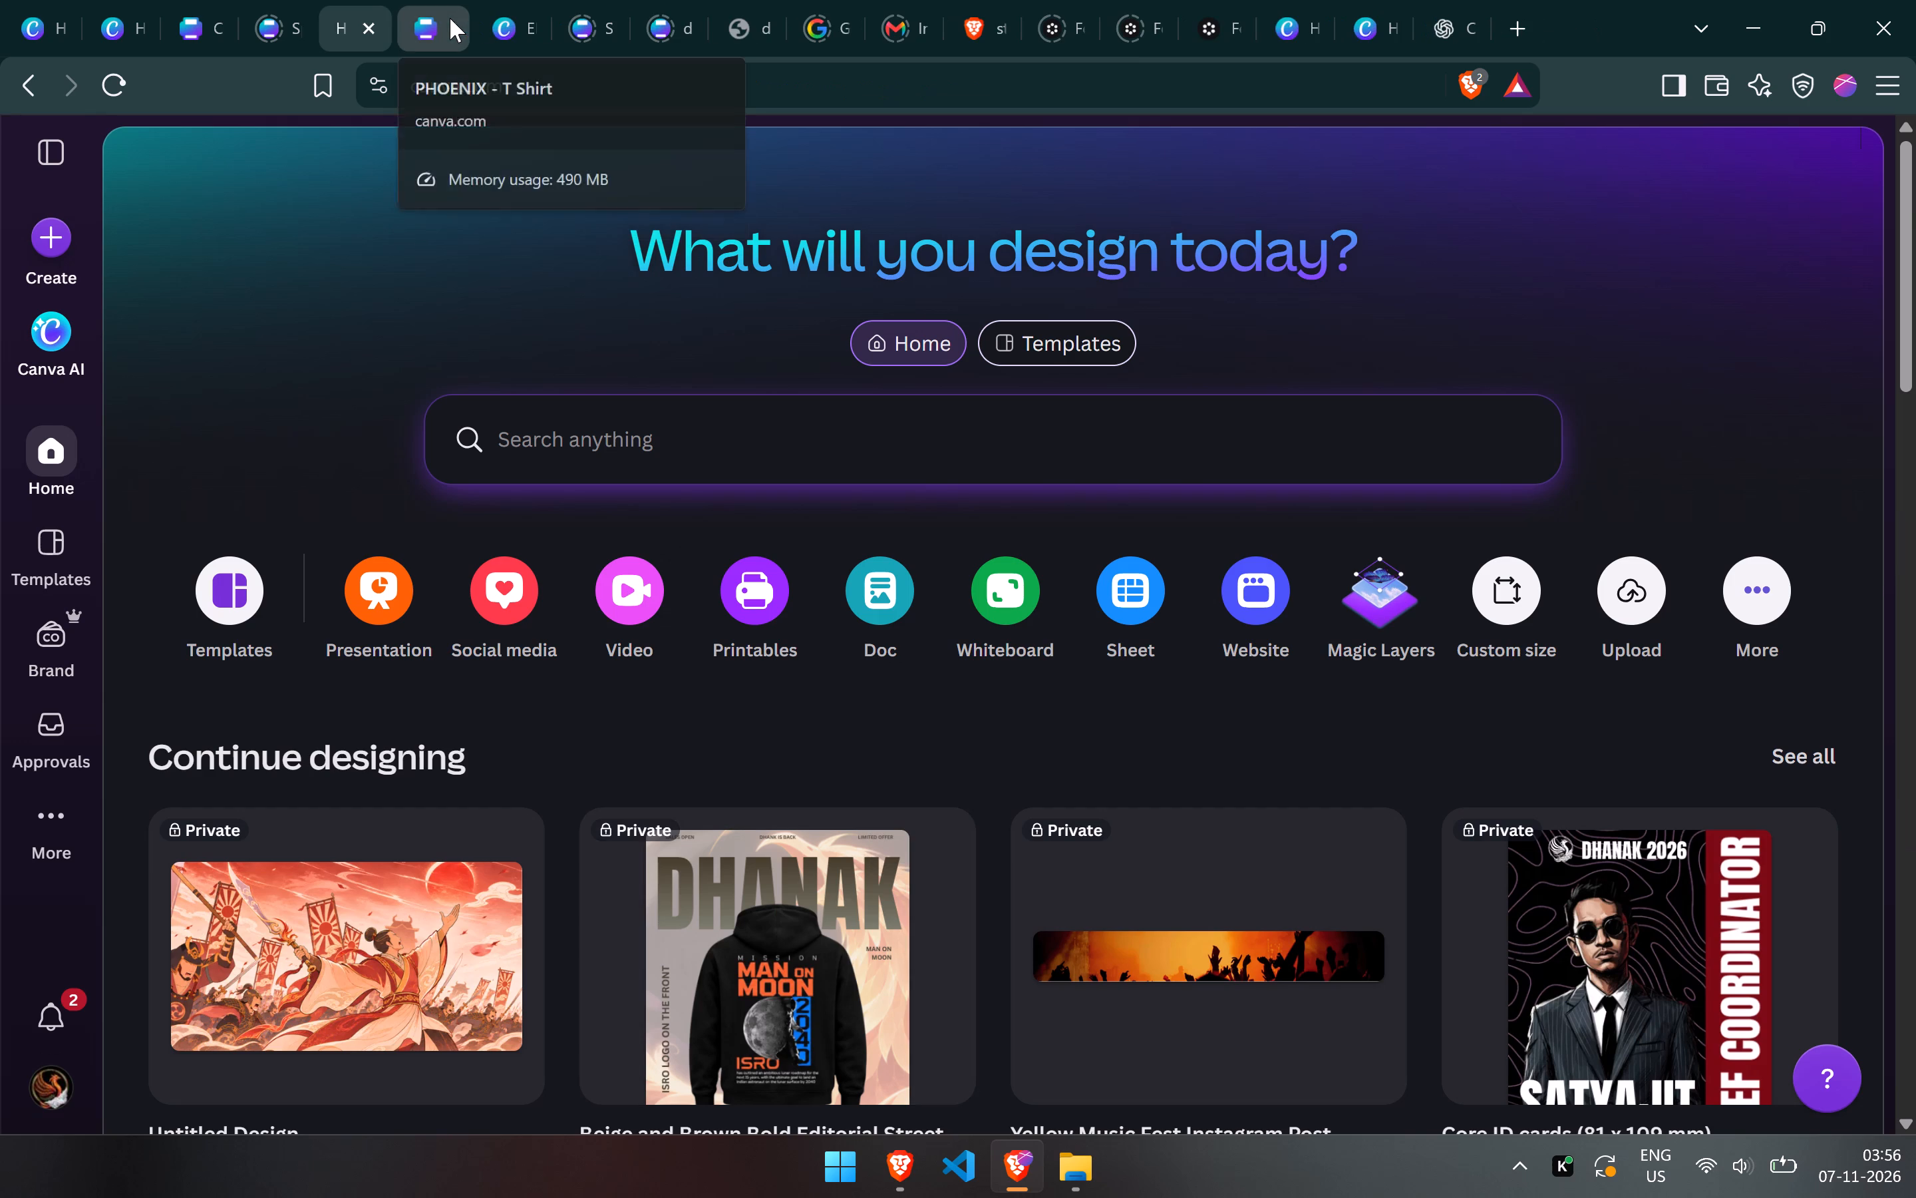
scroll(719, 680, "down", 4)
scroll(719, 680, "up", 4)
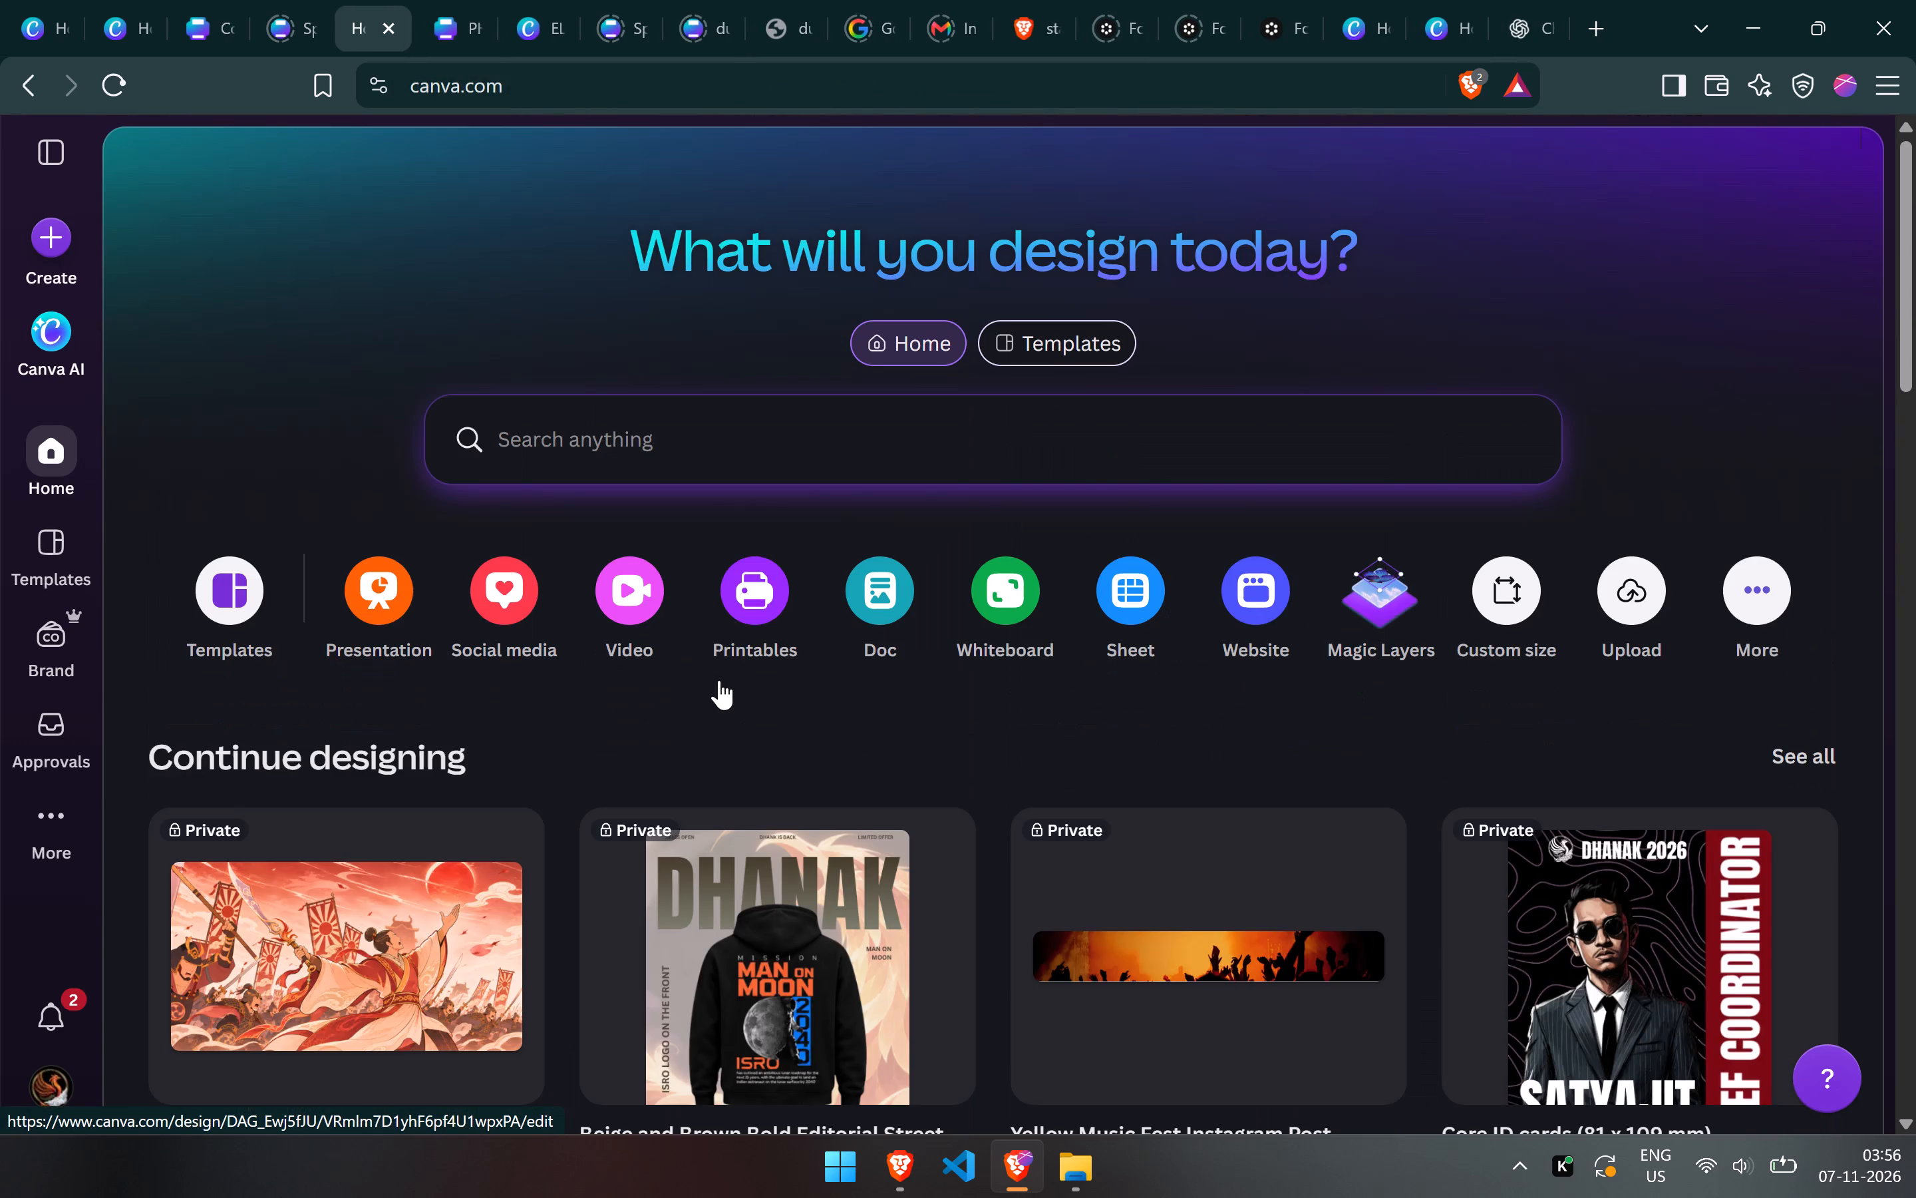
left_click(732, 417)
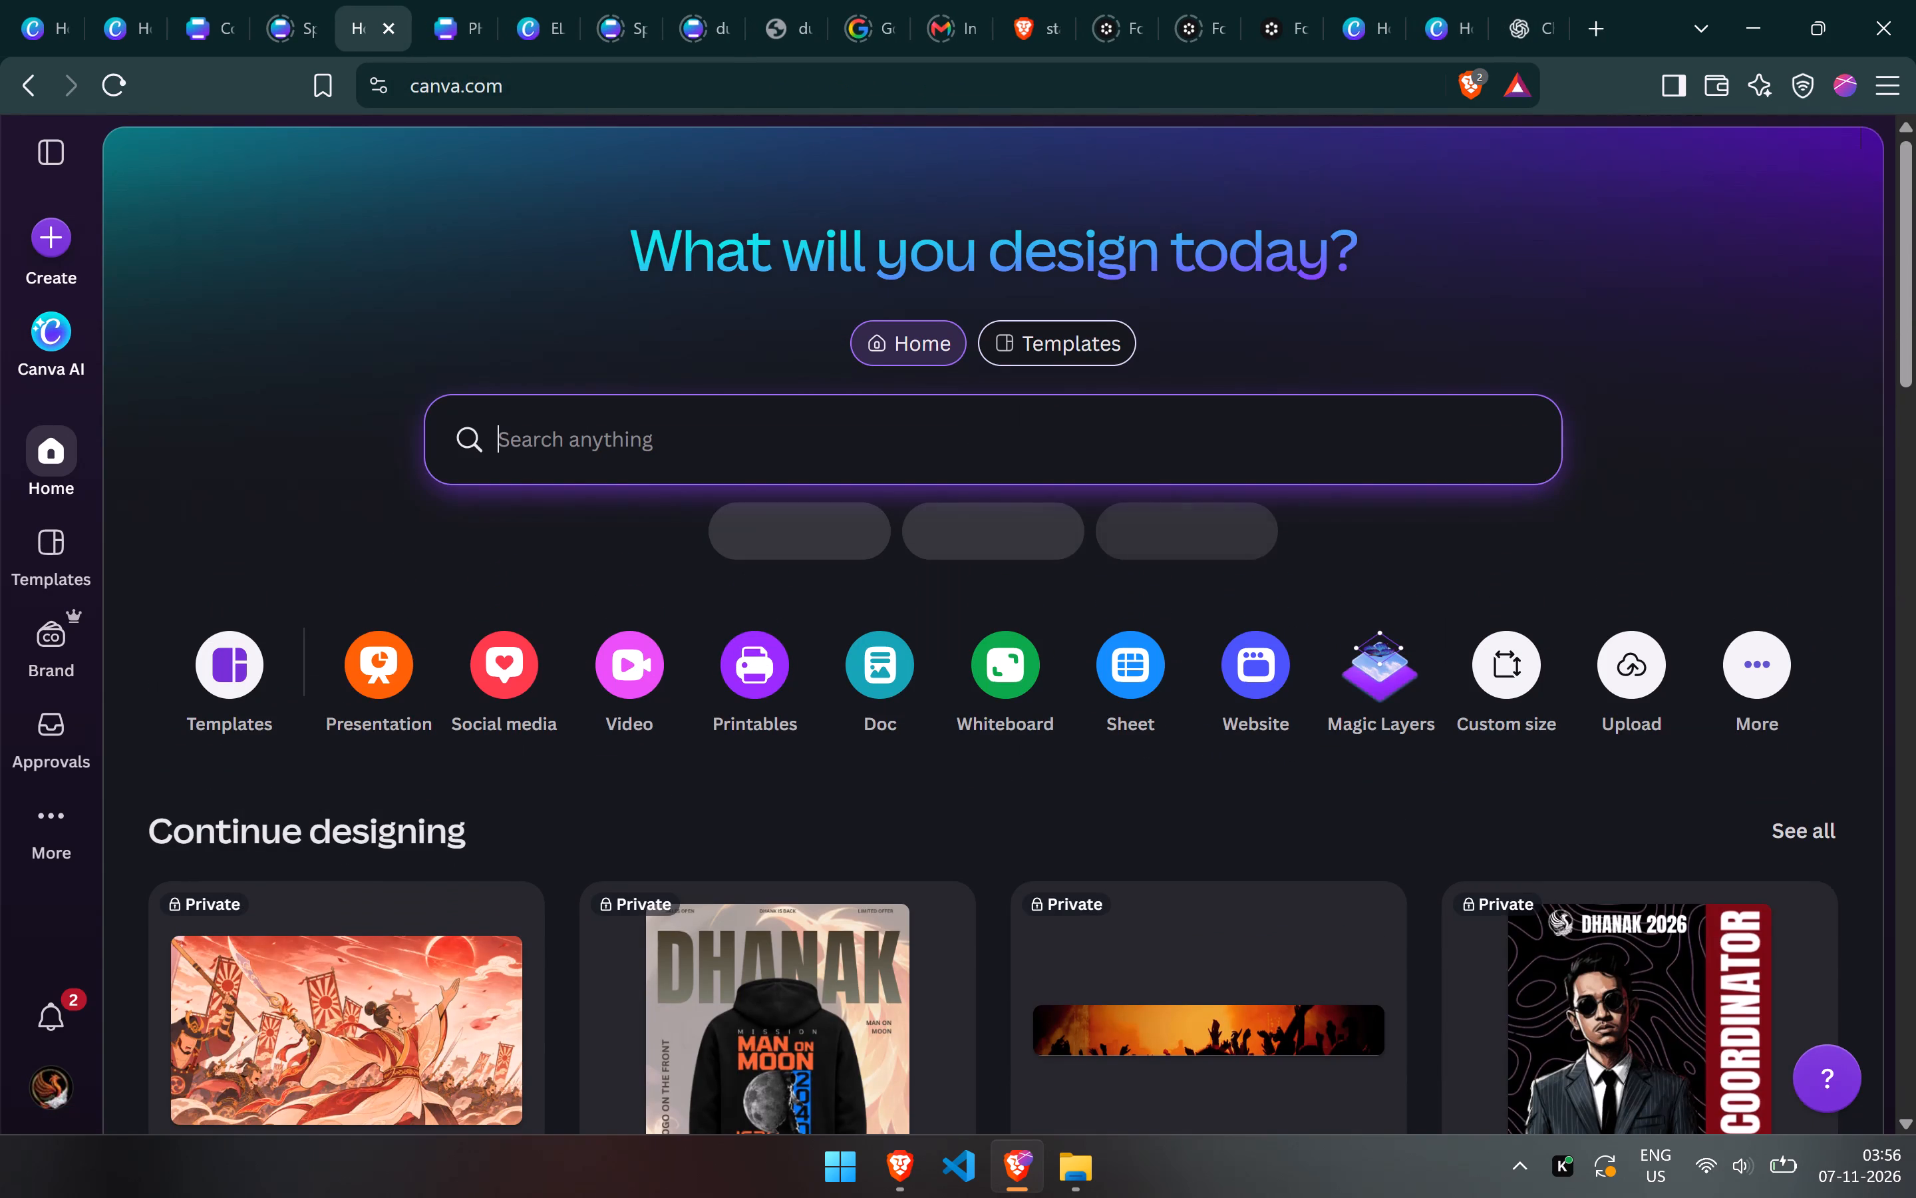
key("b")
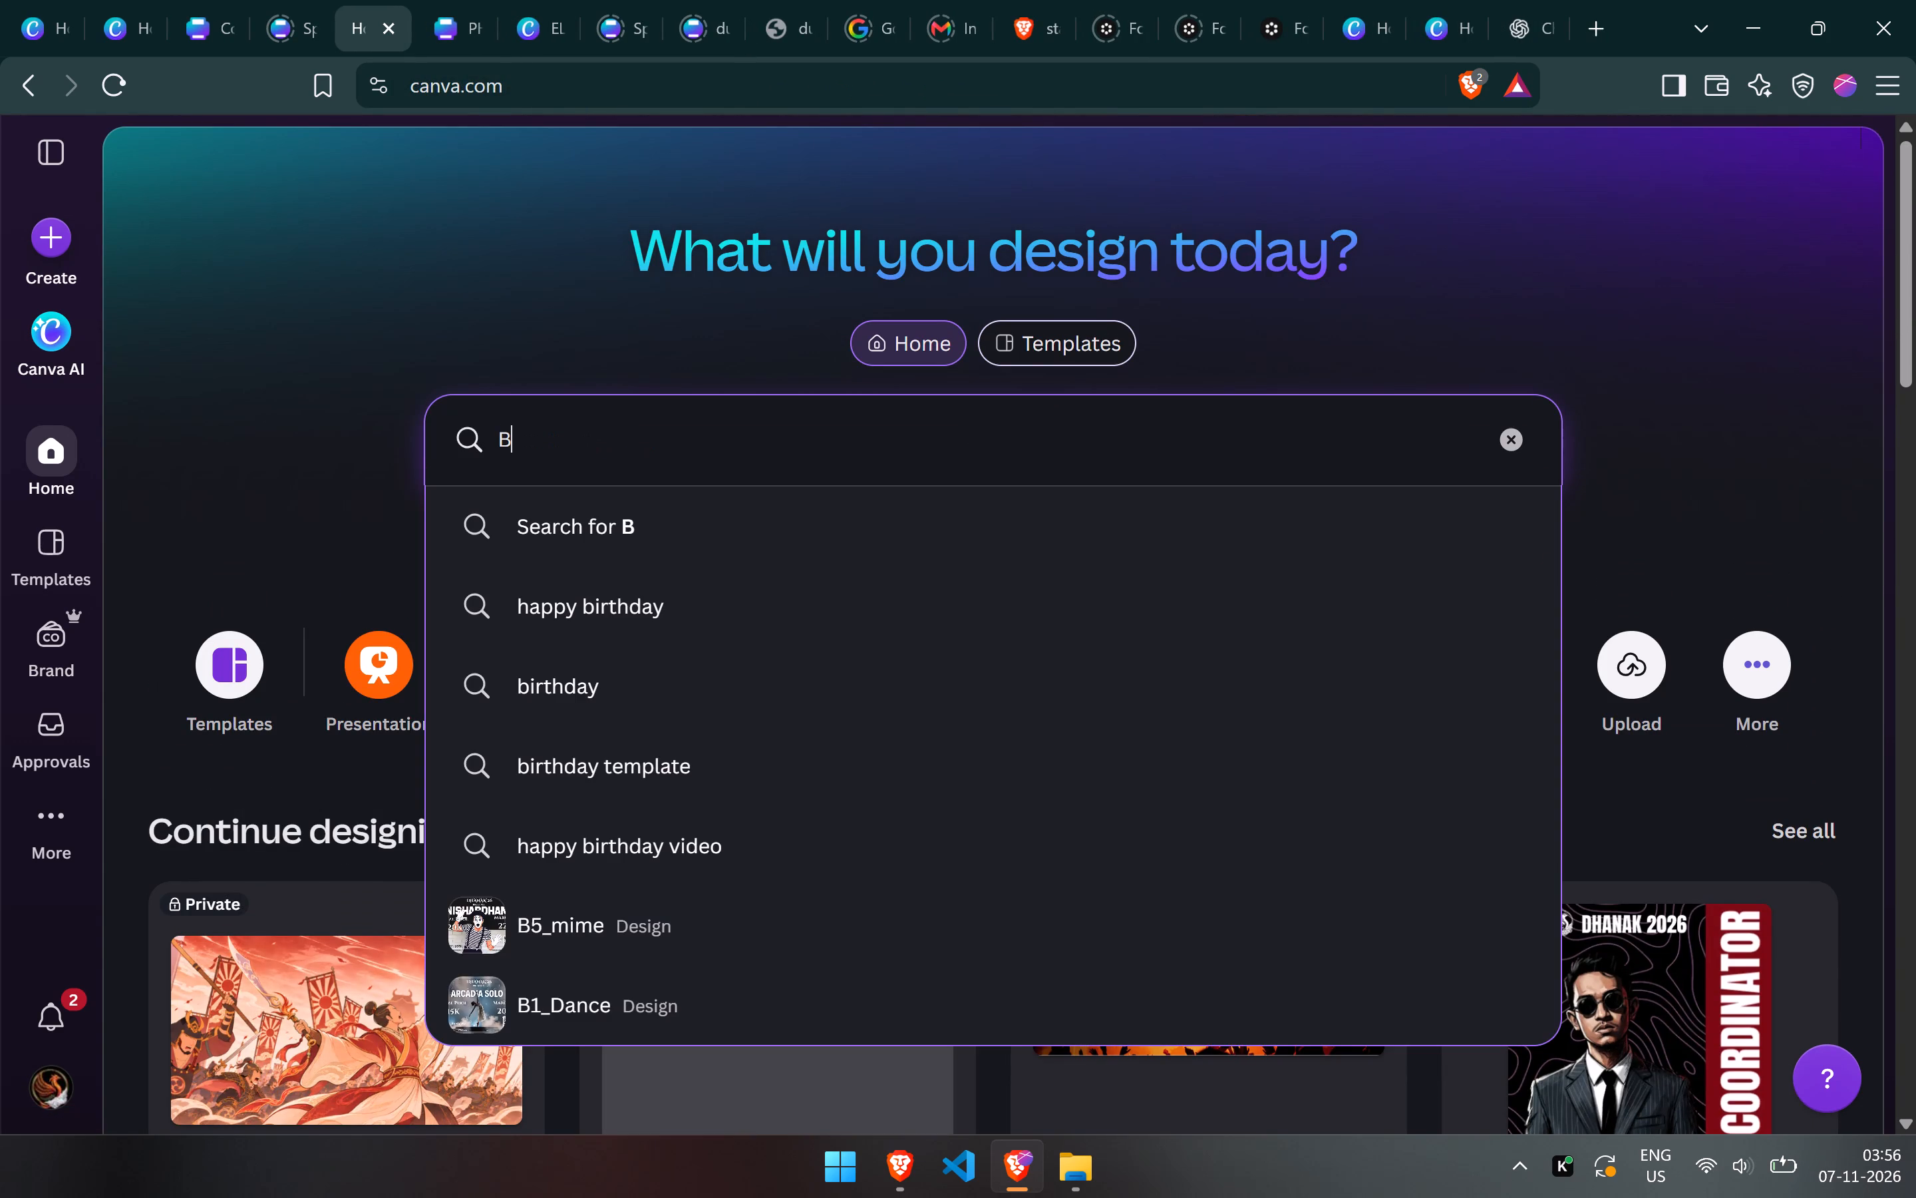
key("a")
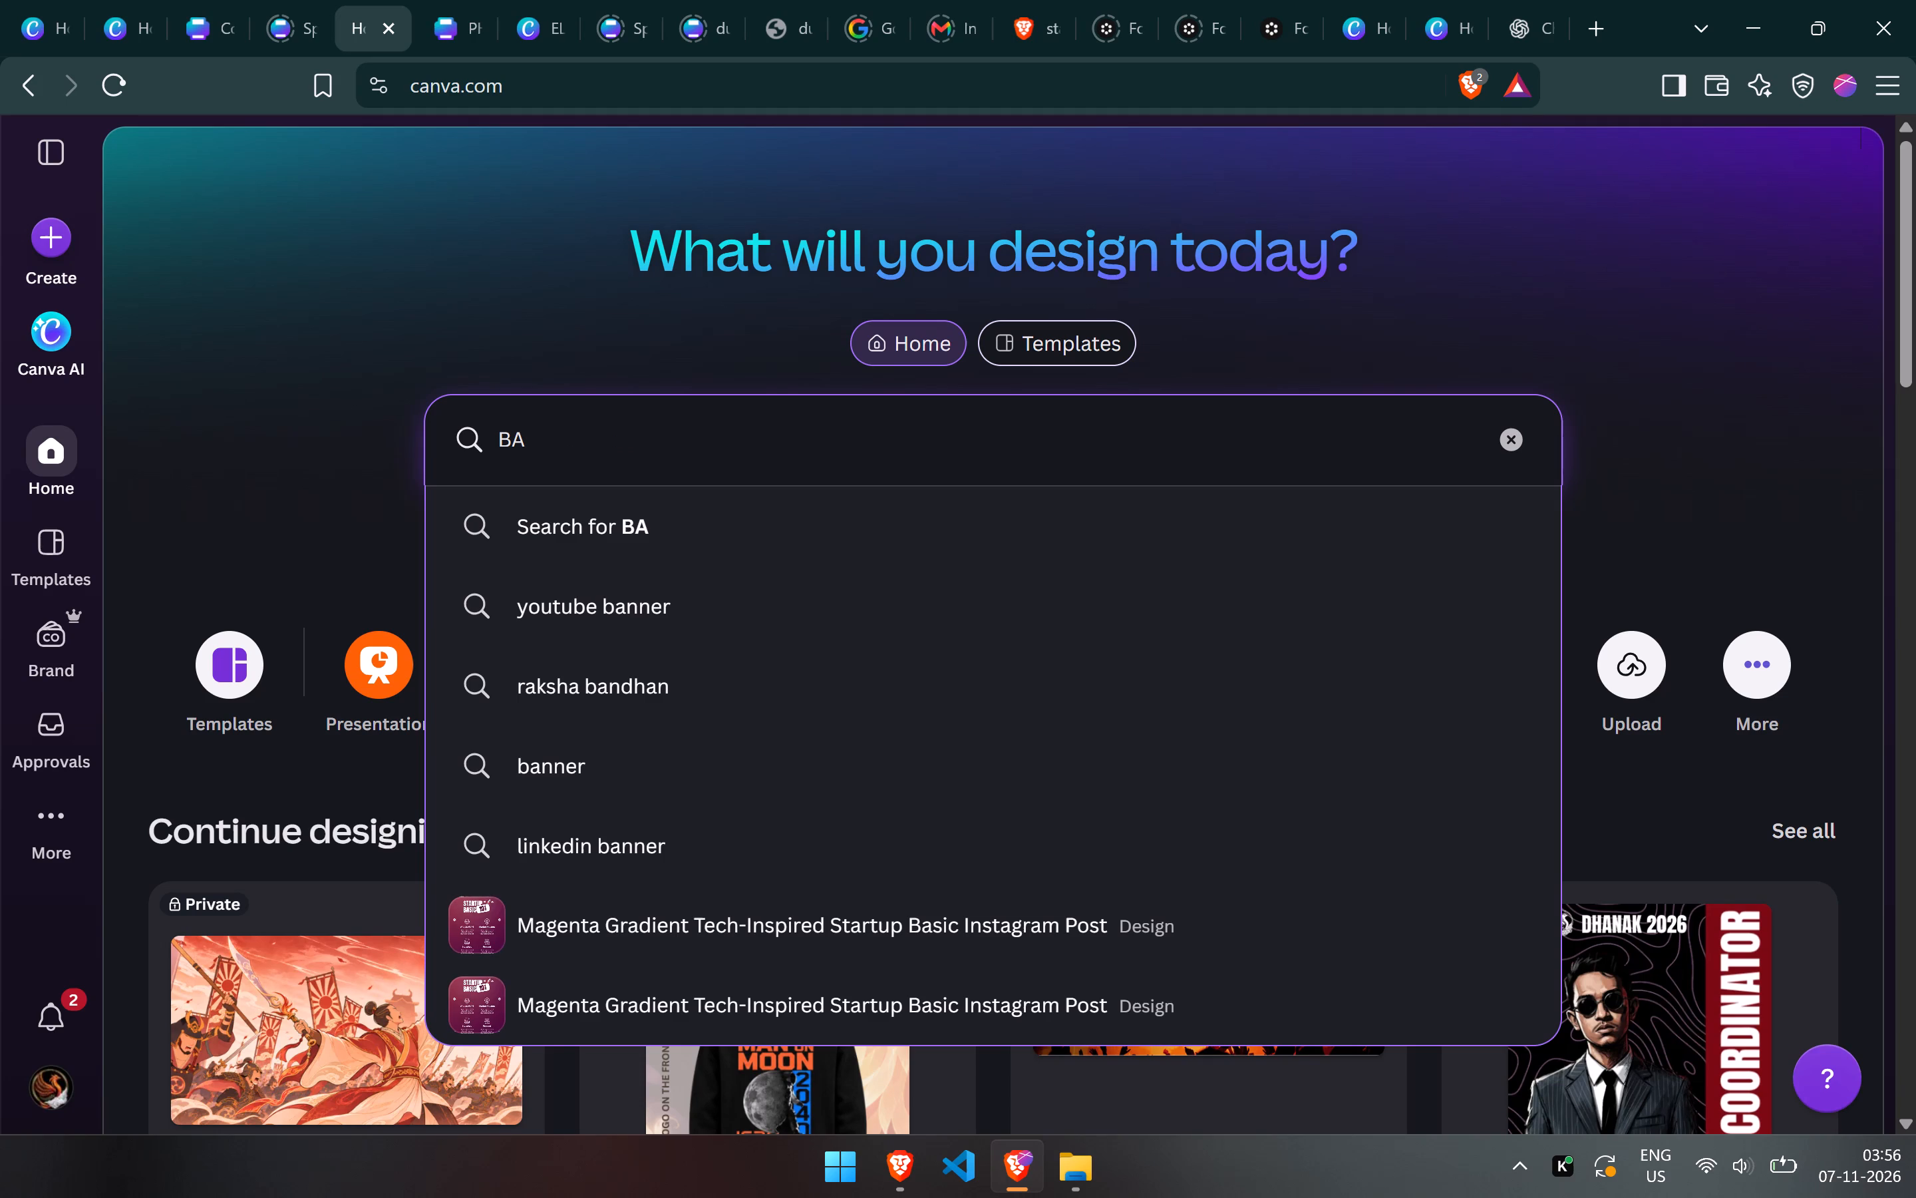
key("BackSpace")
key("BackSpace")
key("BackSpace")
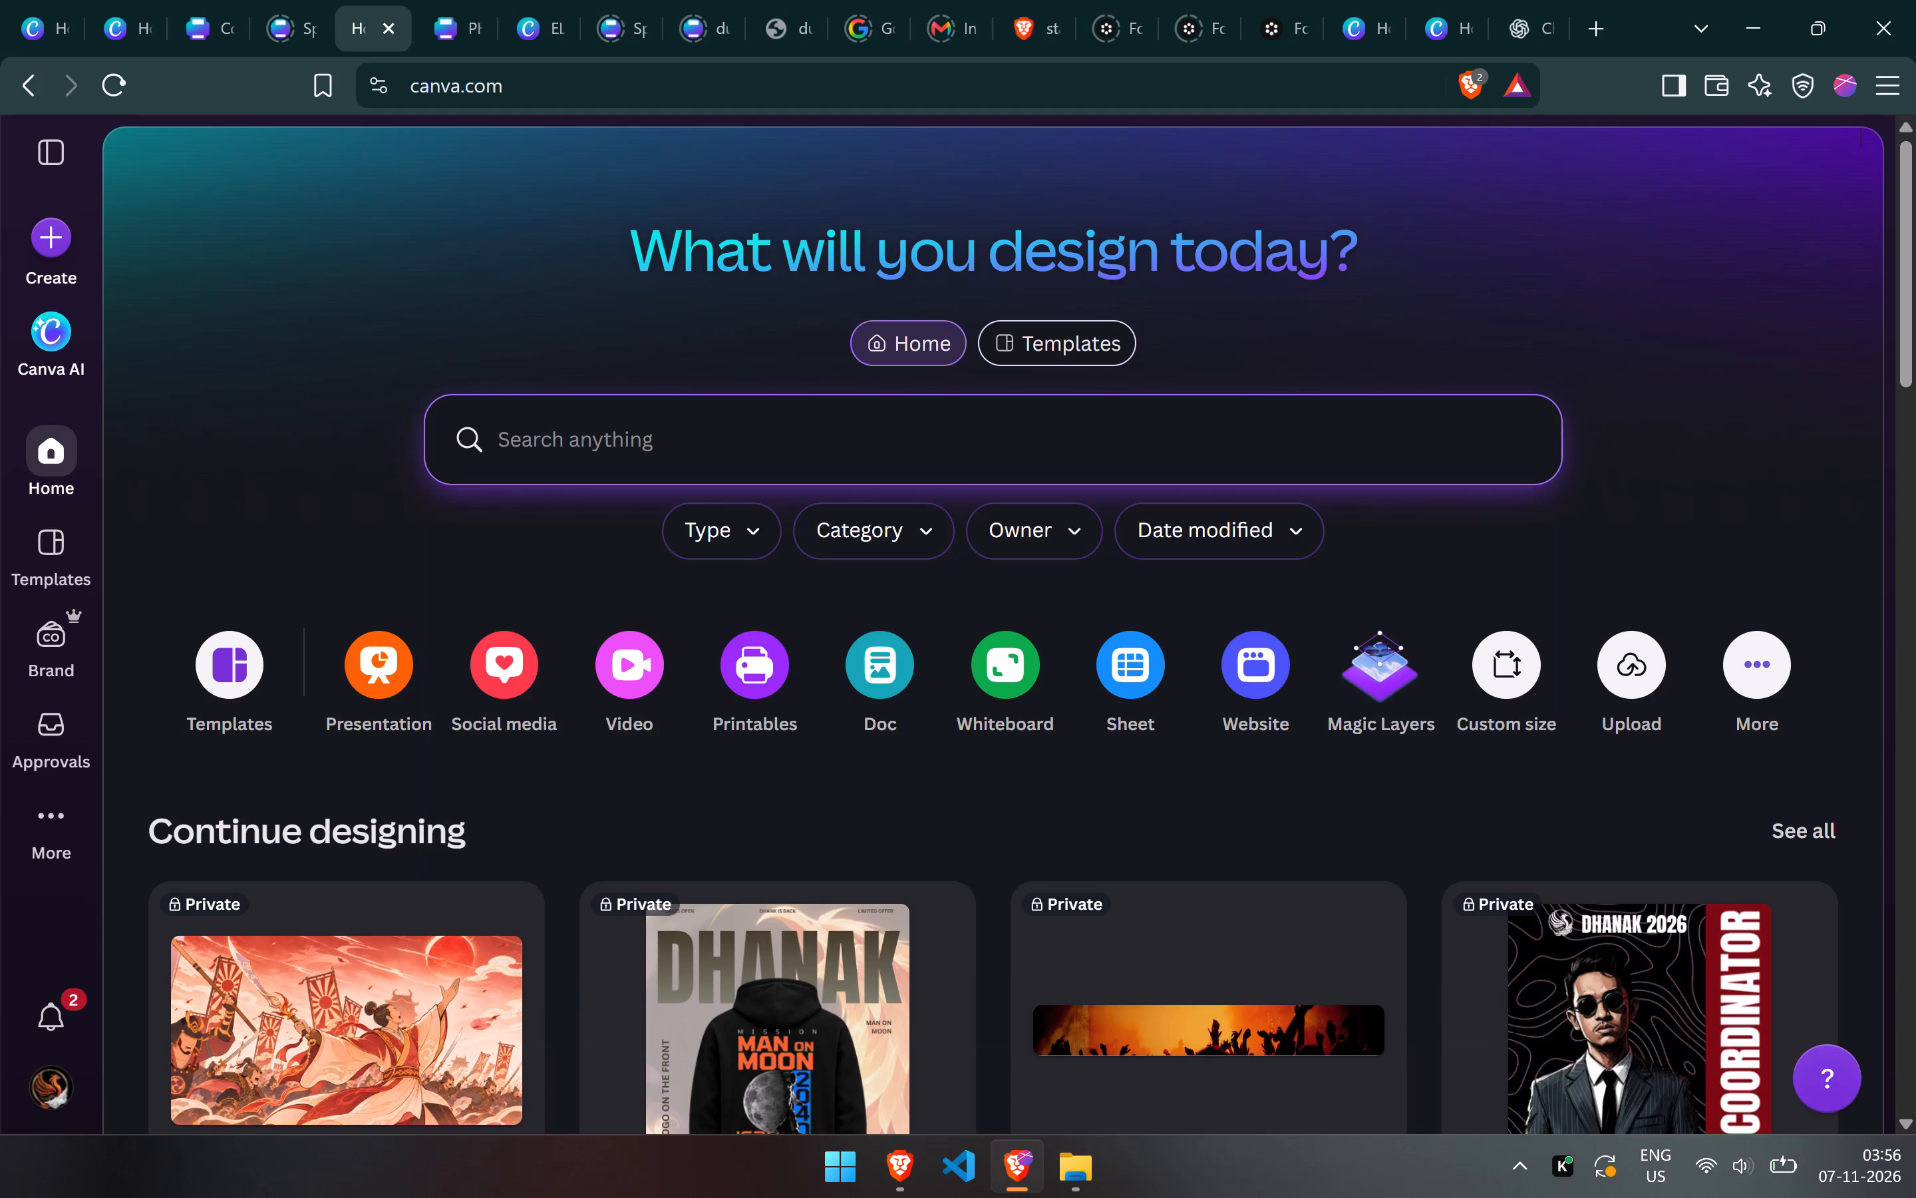
Search the home page for GRID and look through the matching designs.
key("g")
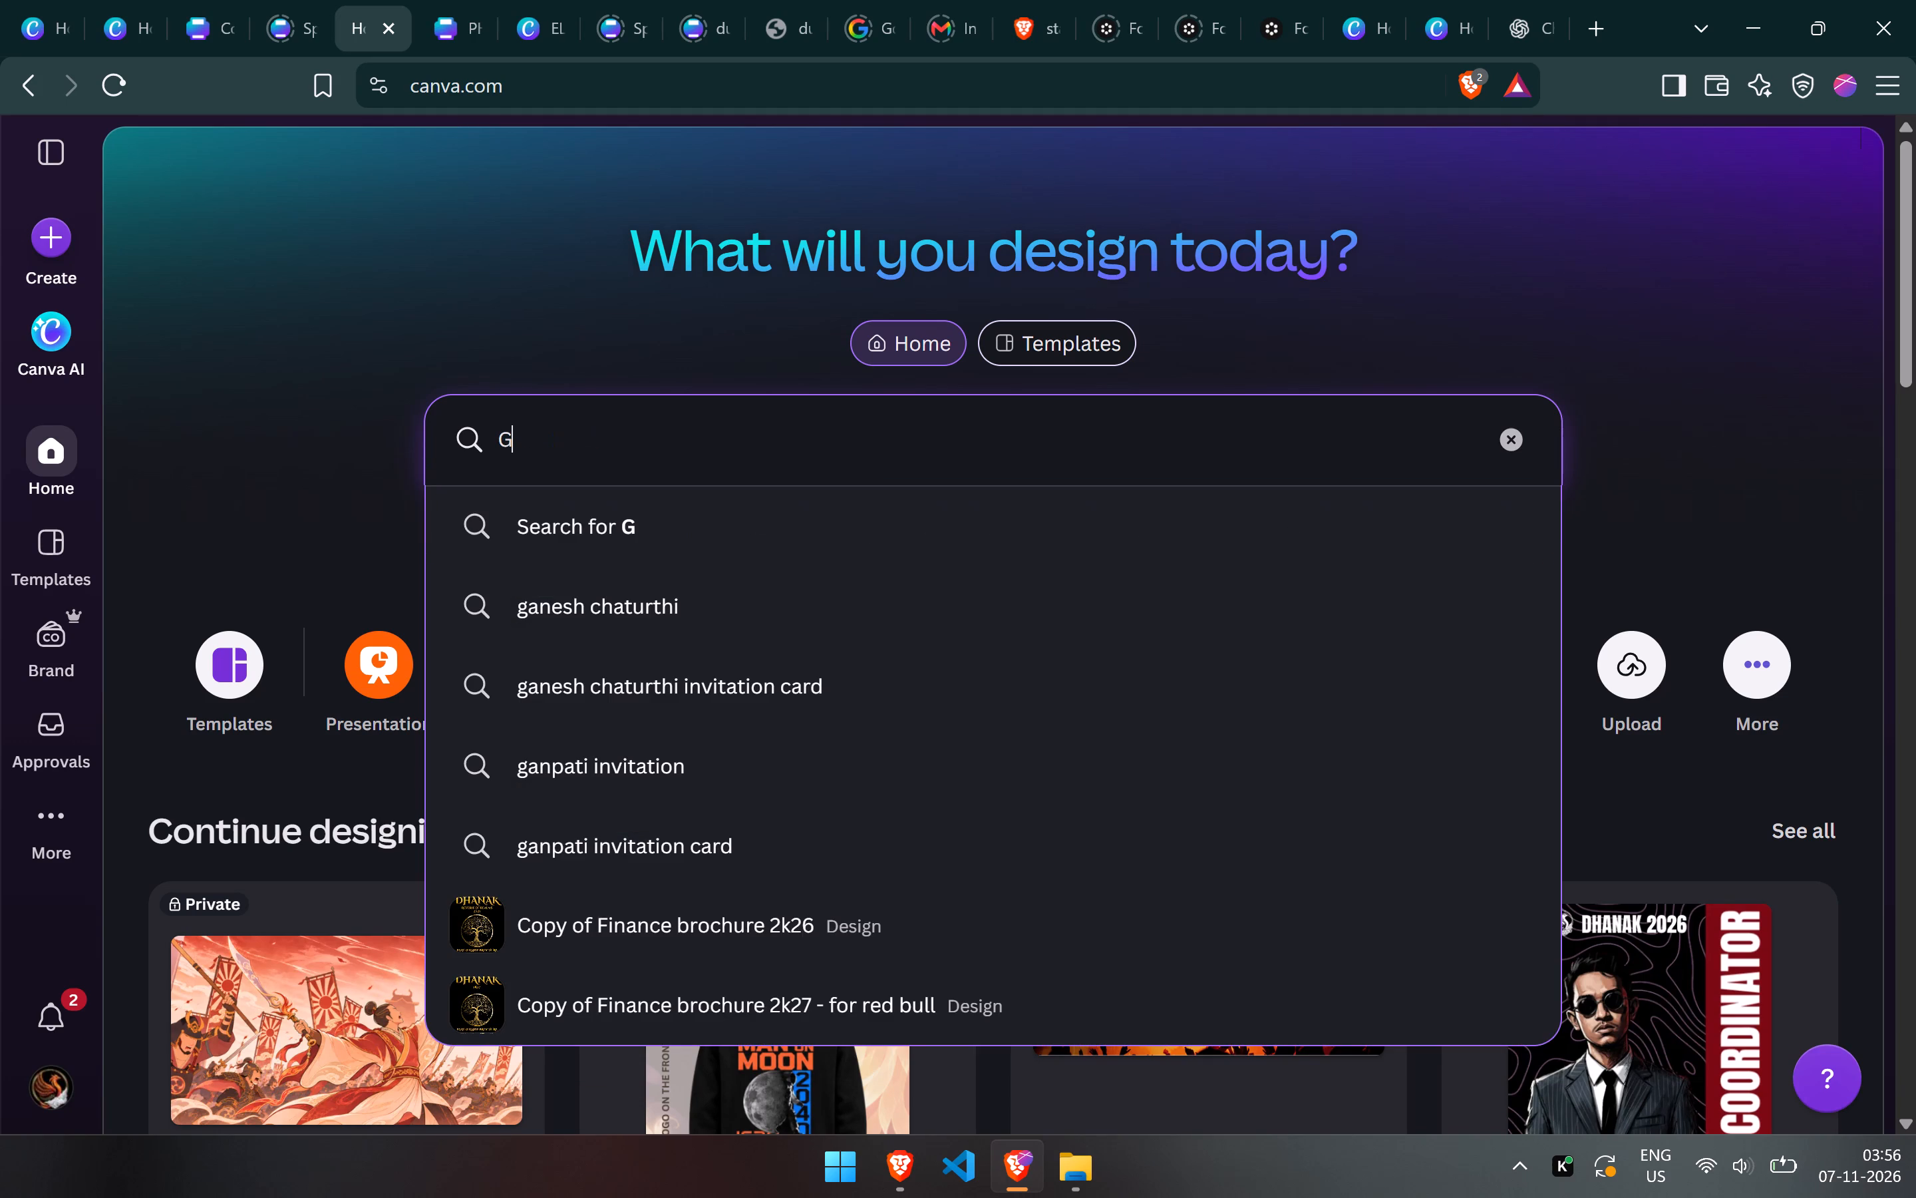
left_click(732, 417)
key("r")
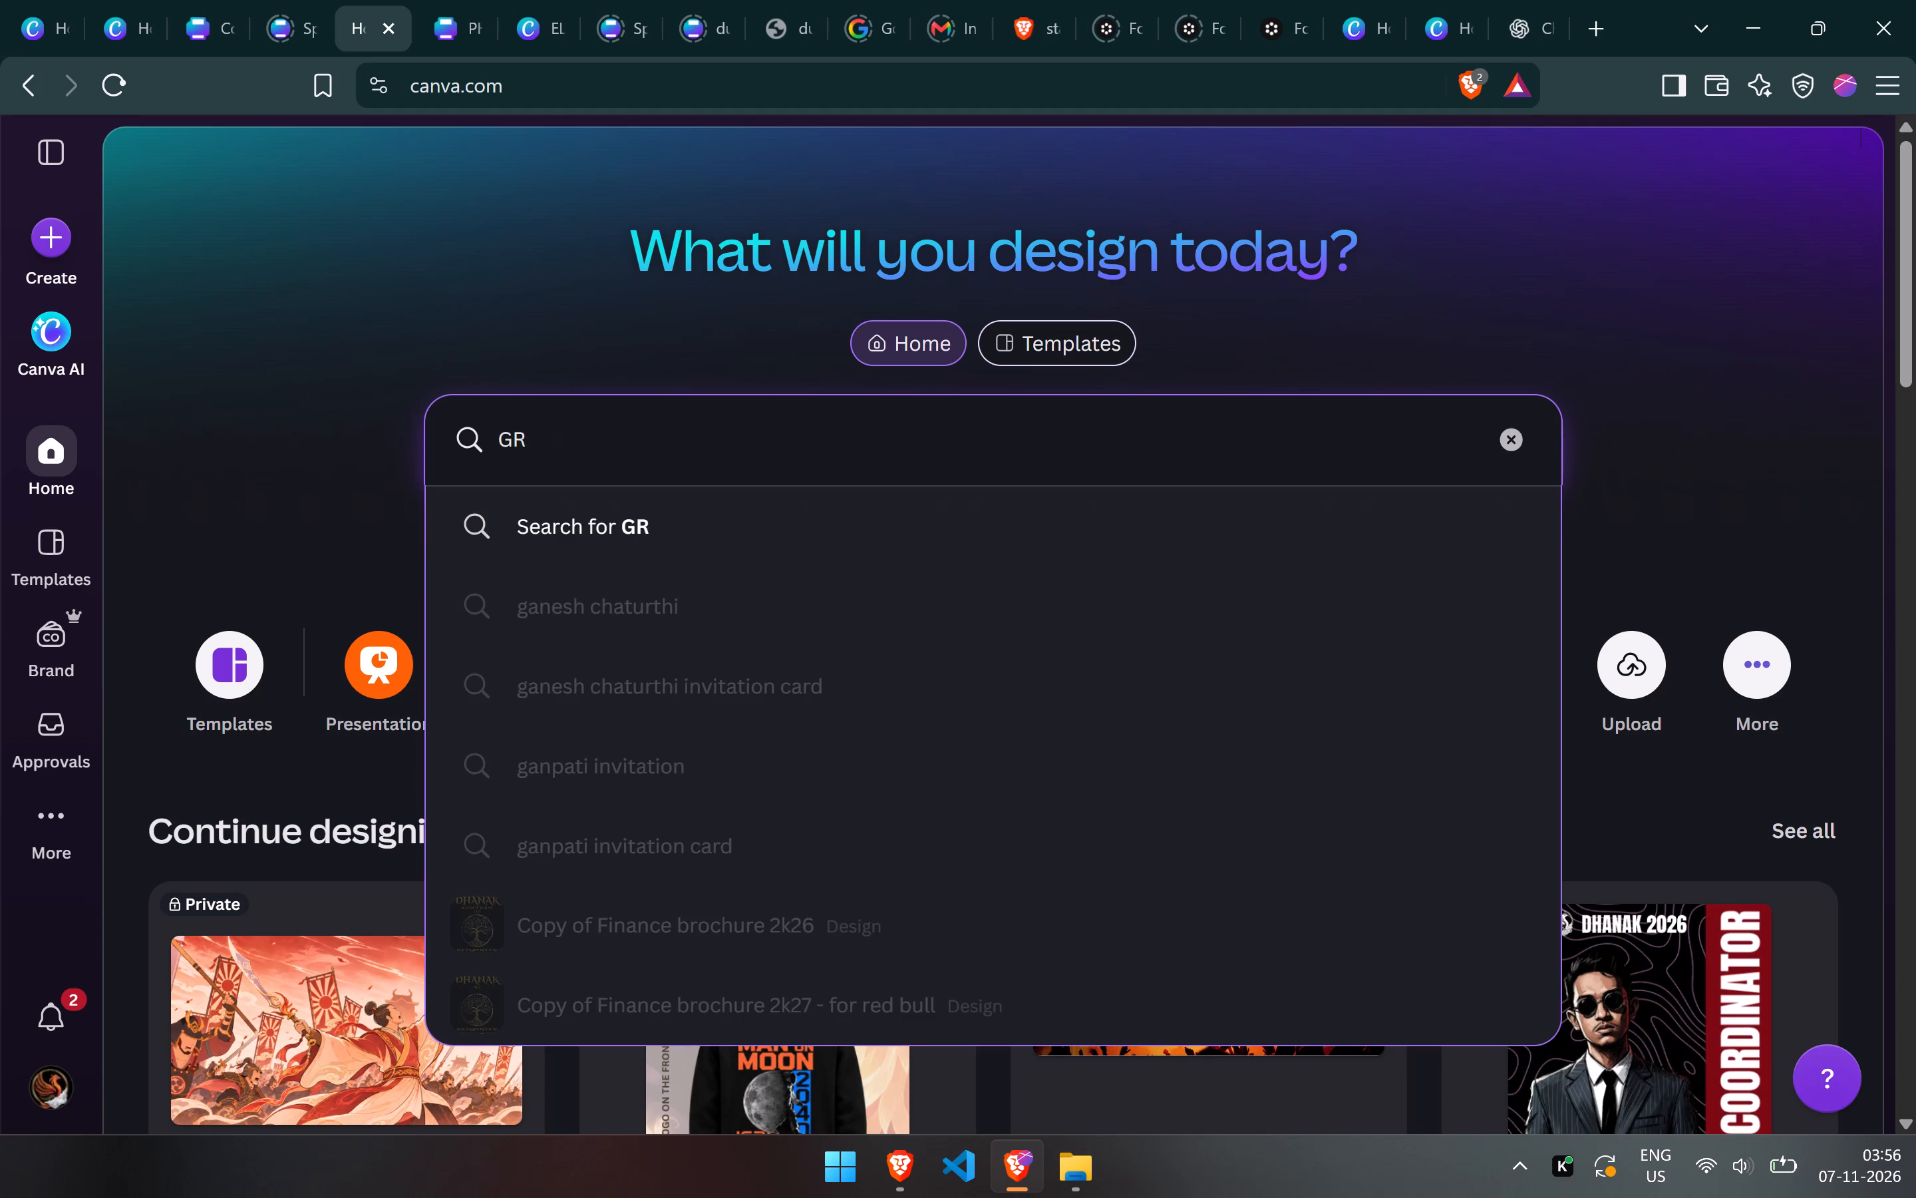
type("ID")
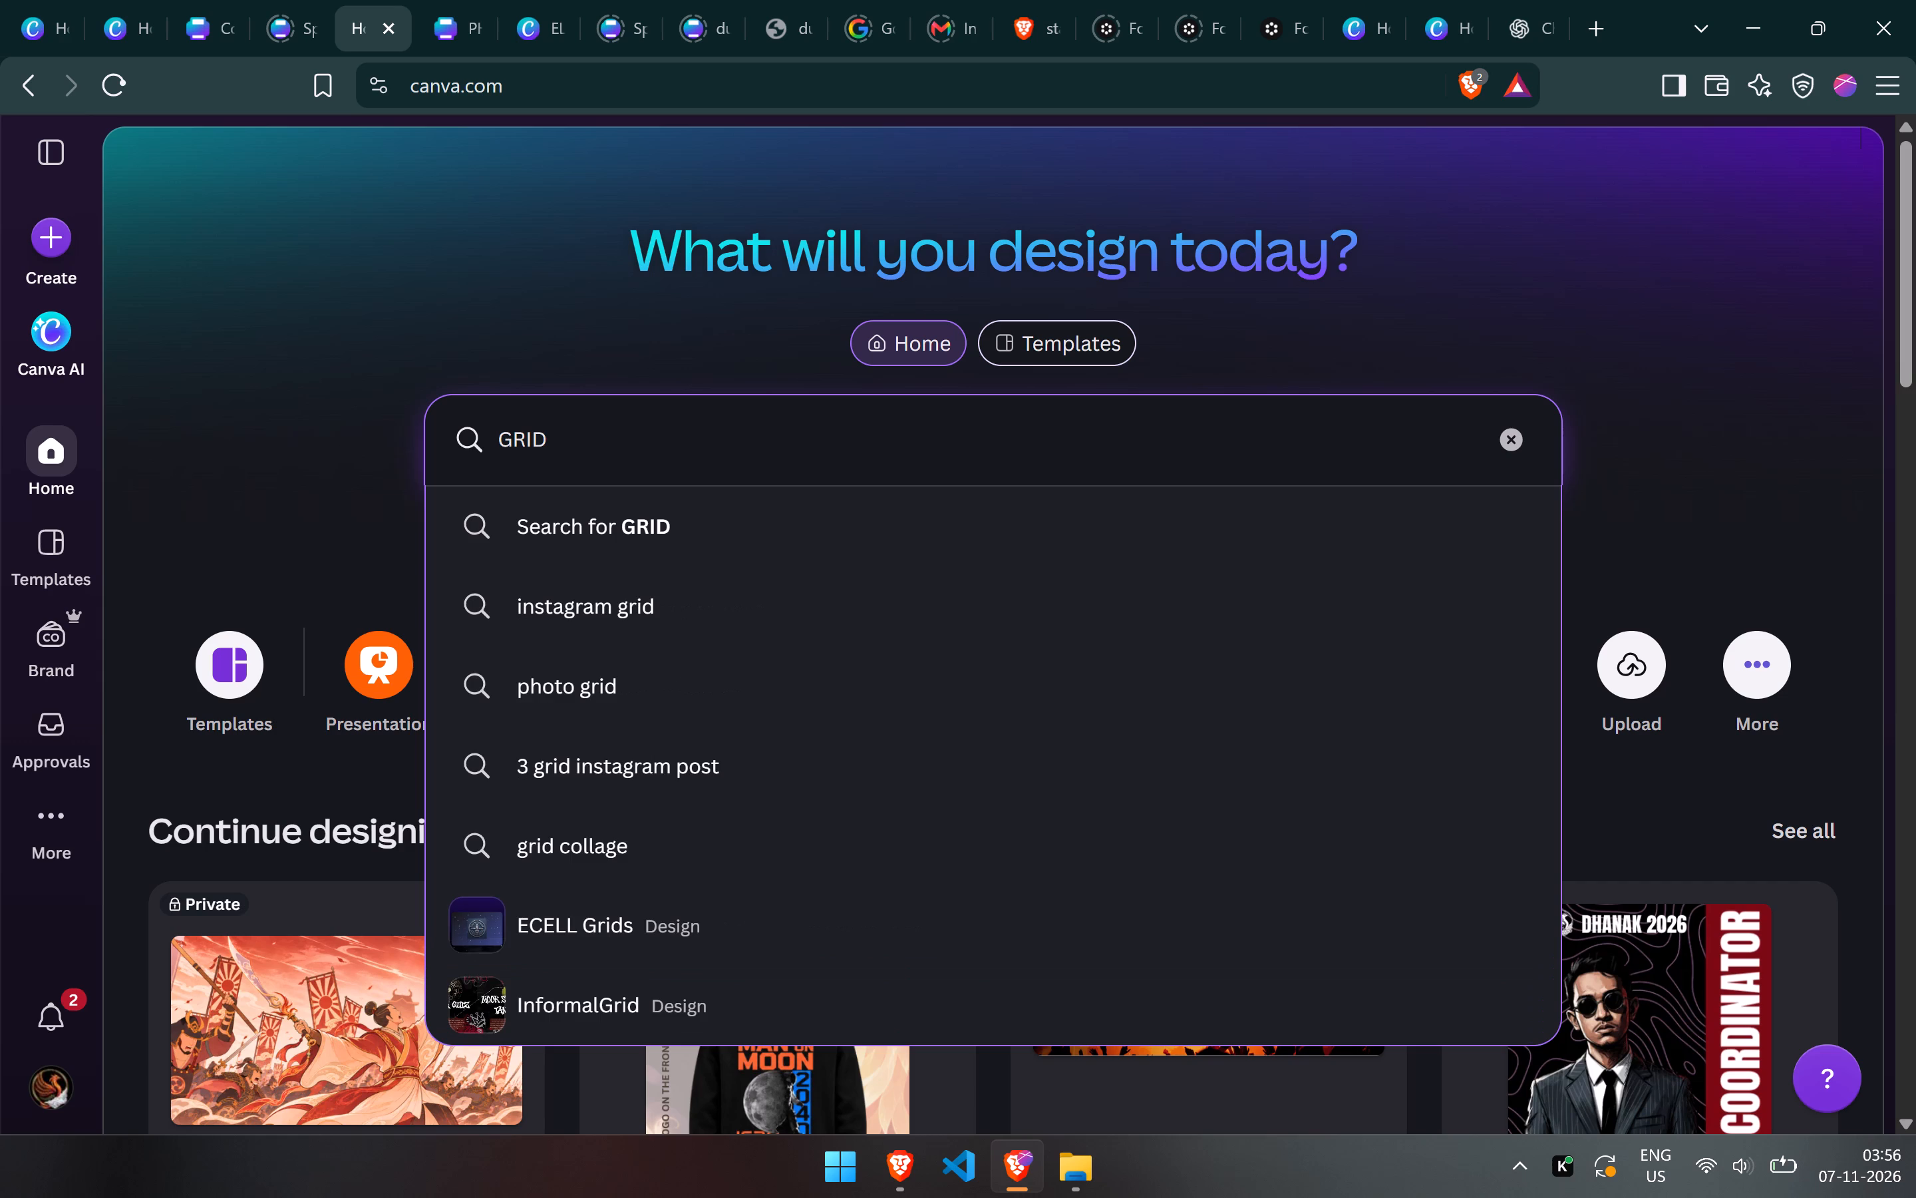
key("Return")
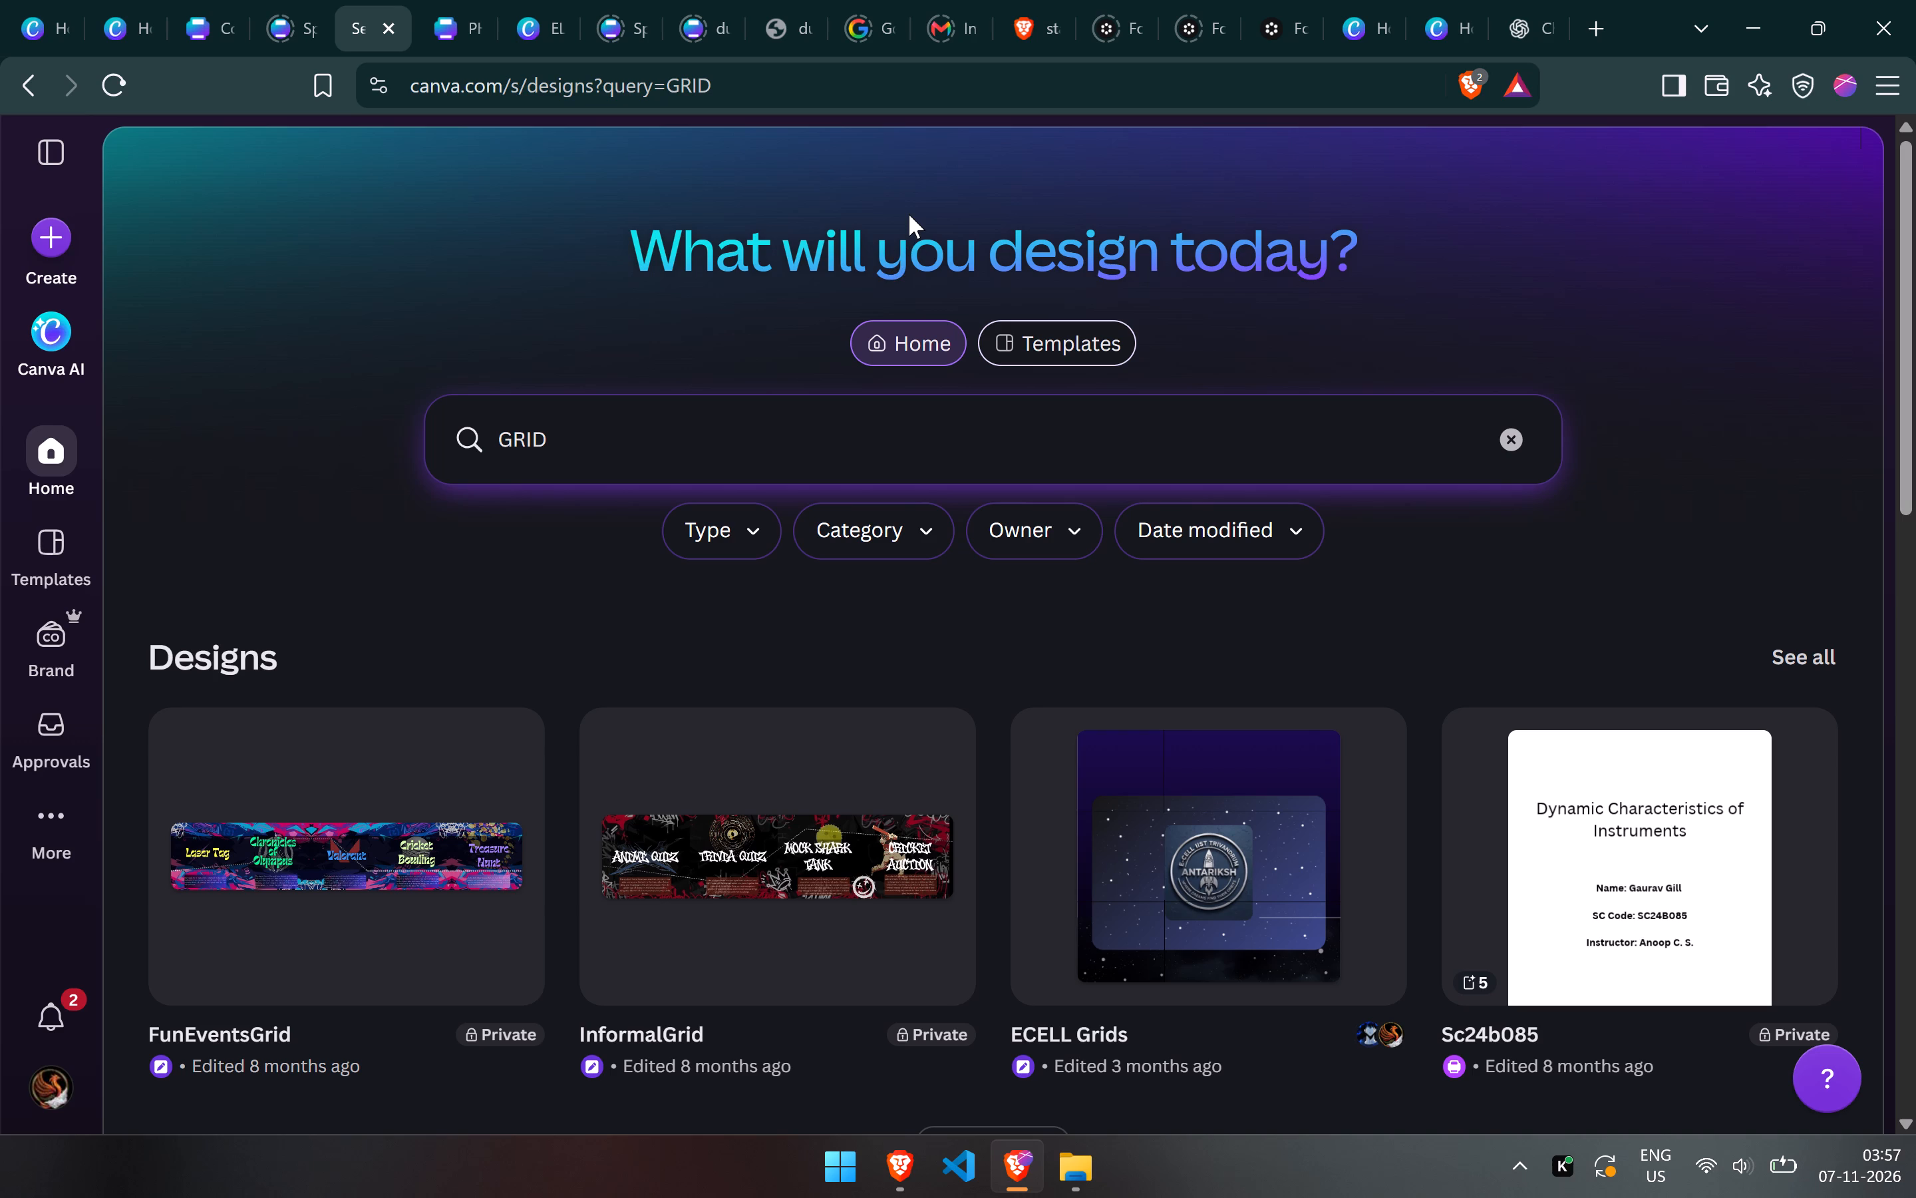
scroll(909, 214, "down", 1)
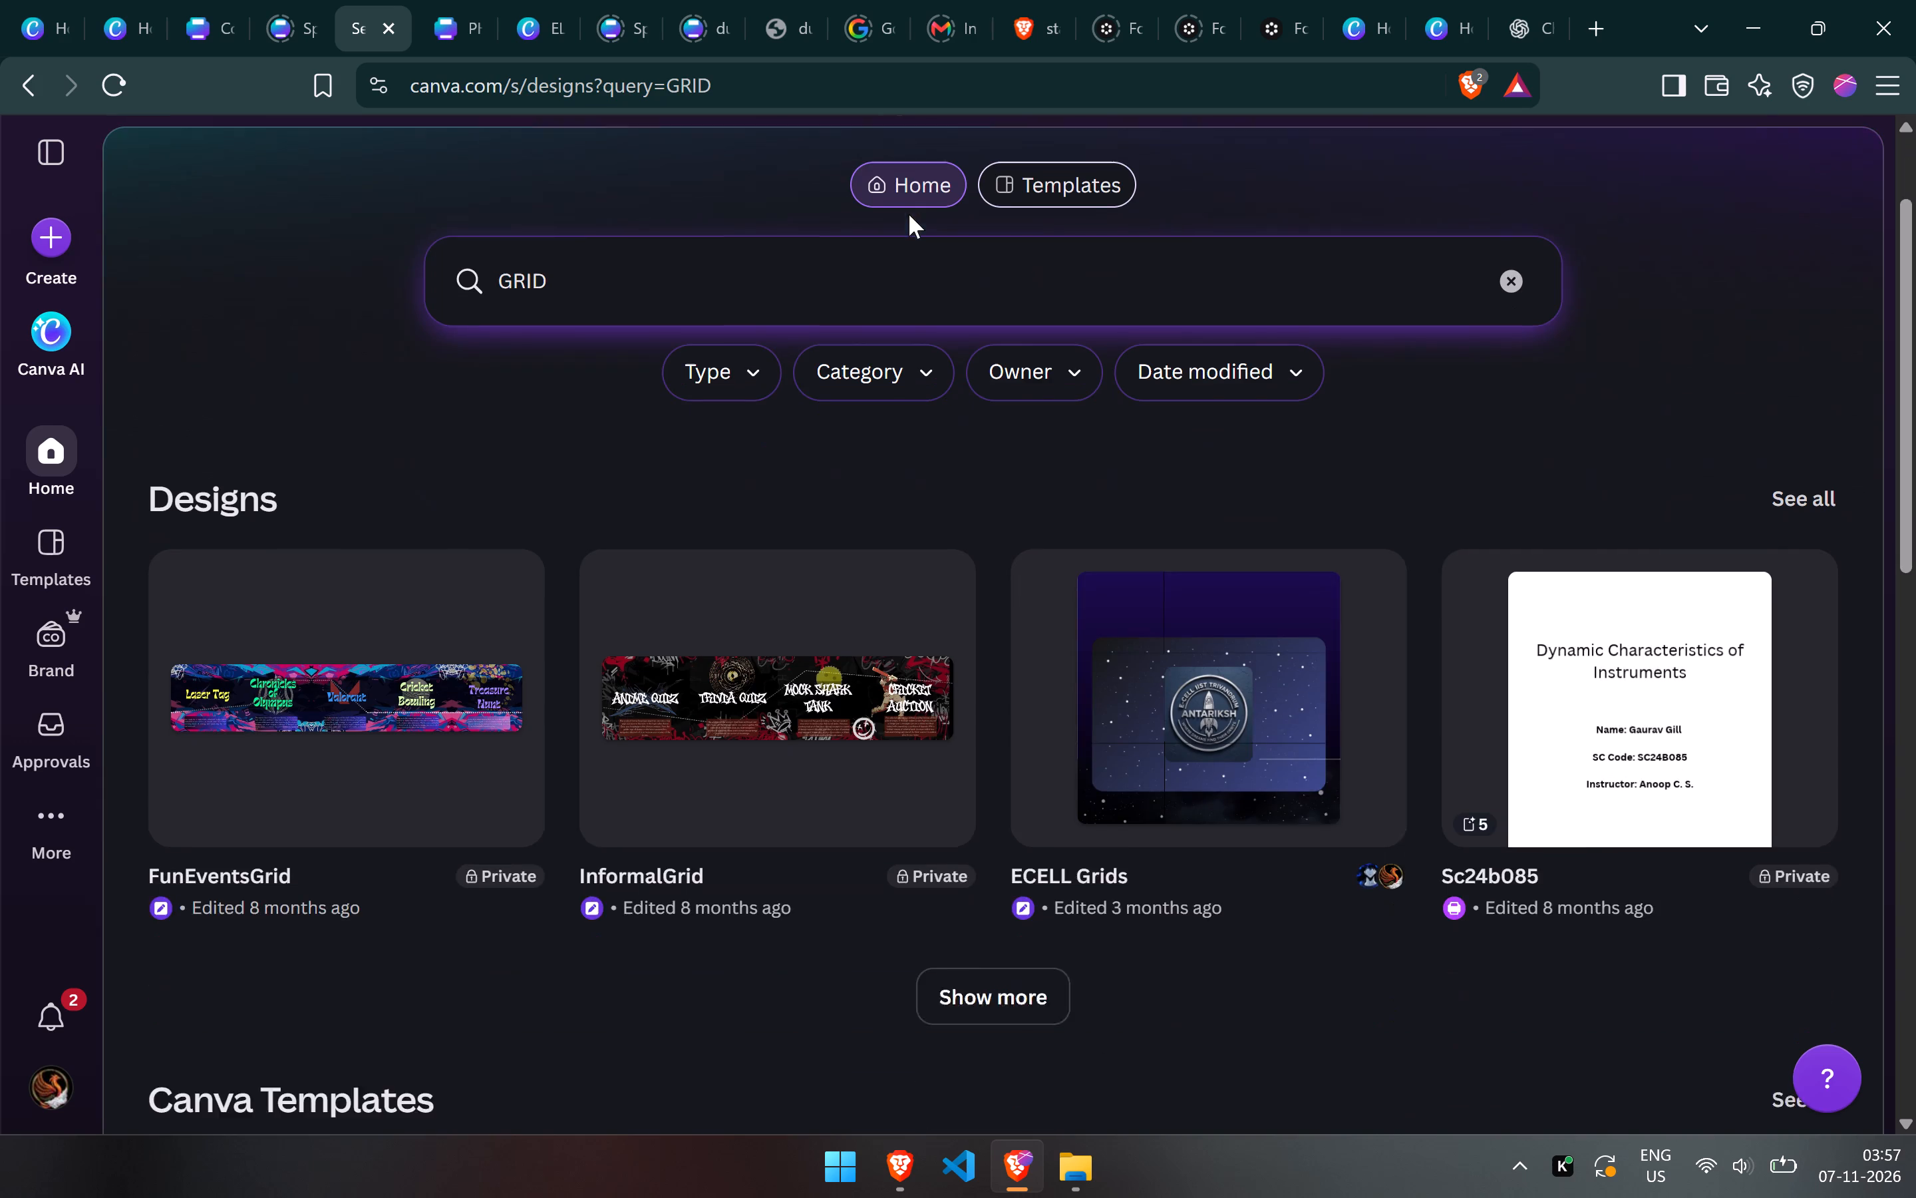
scroll(909, 214, "down", 2)
scroll(909, 214, "up", 2)
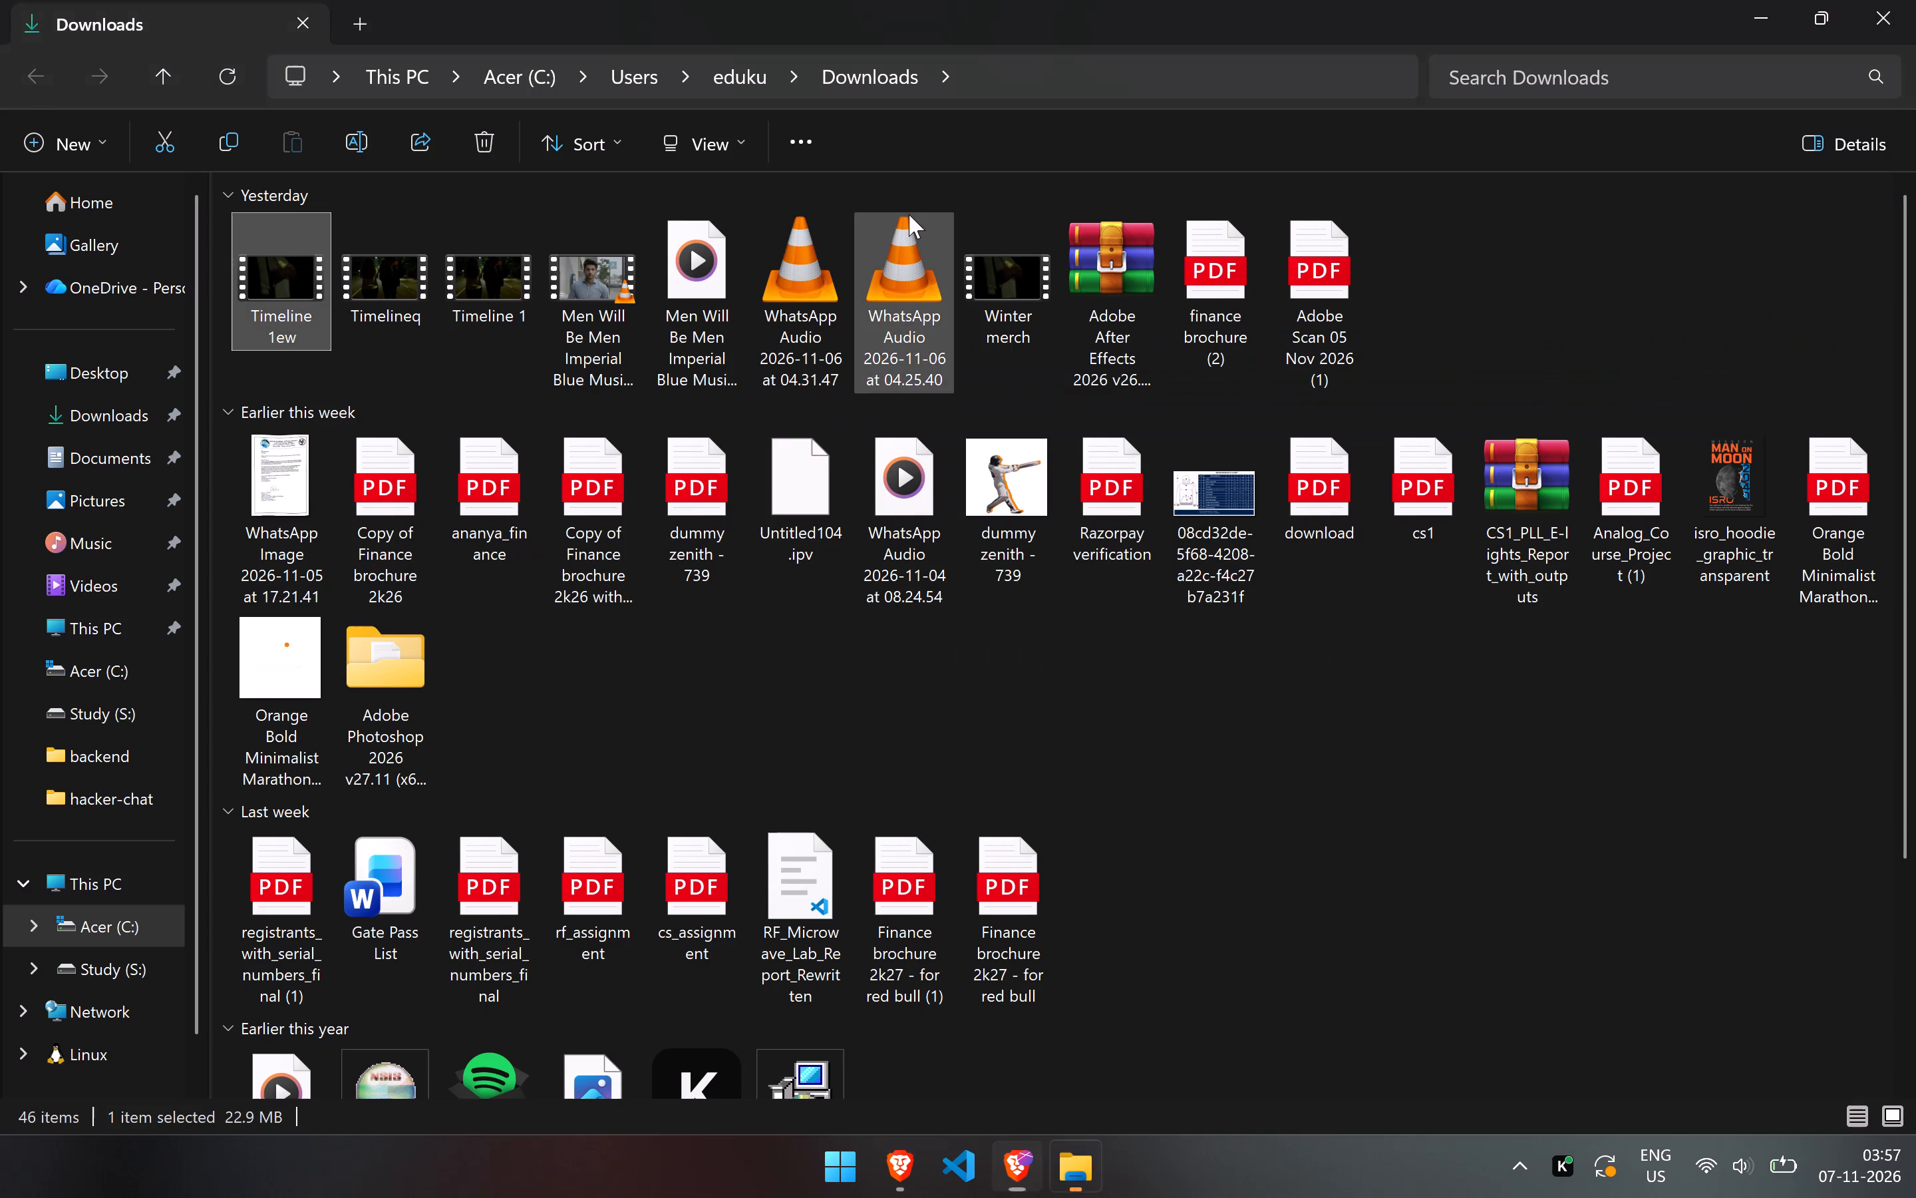